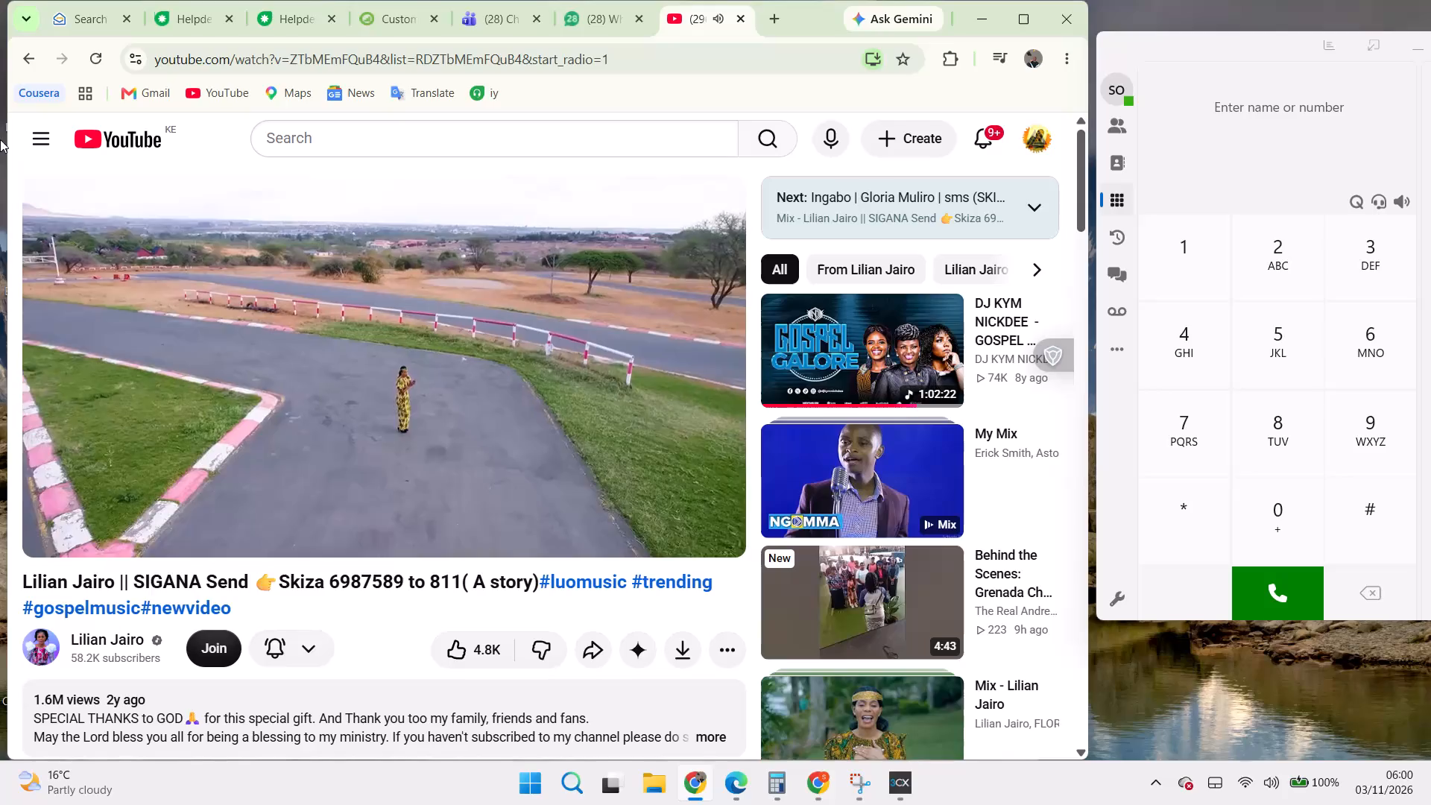
Pause the music video playing on YouTube and mute its sound.
click(48, 523)
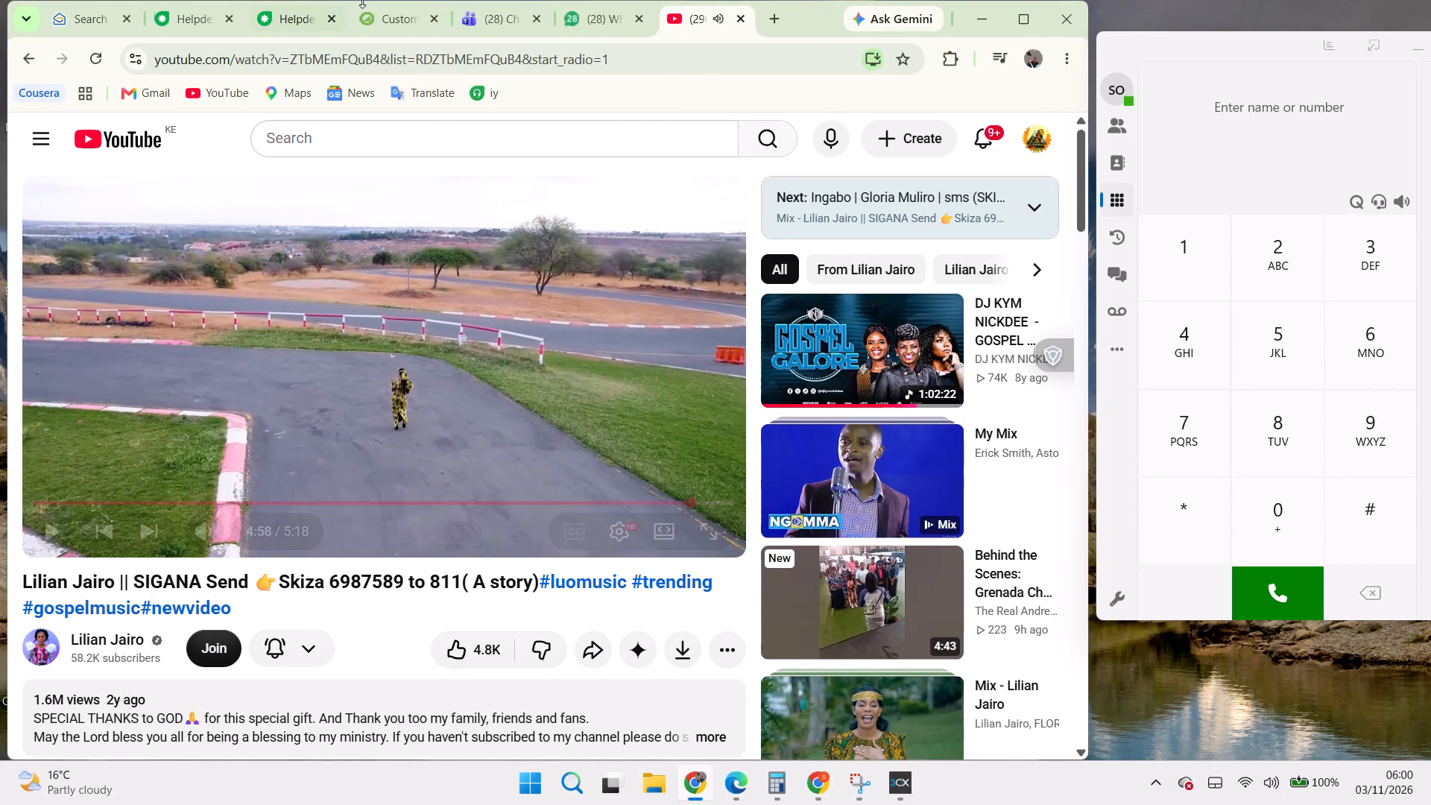
click(201, 532)
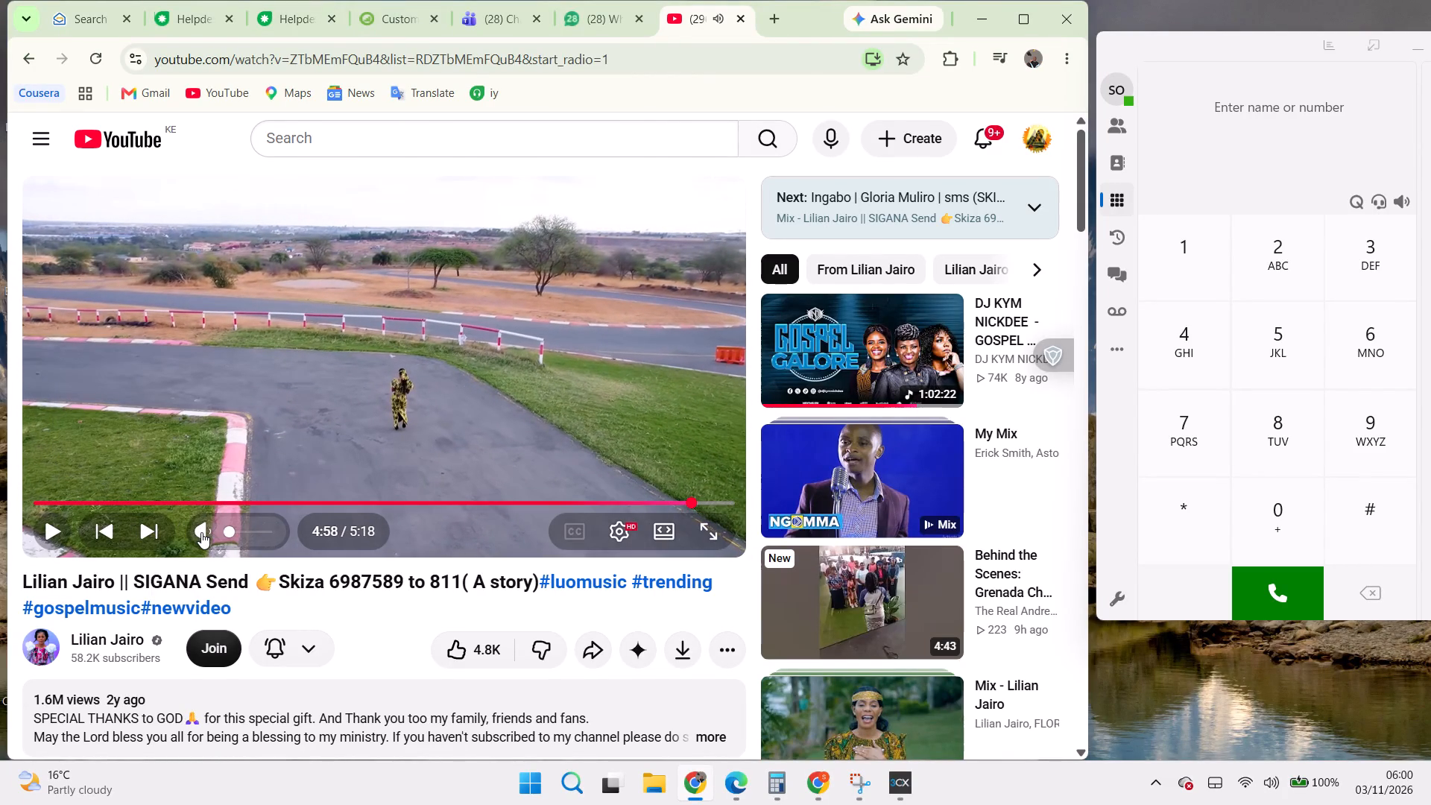
Switch to the Freshdesk dashboard and log in to the call queues in the 3CX softphone.
click(295, 22)
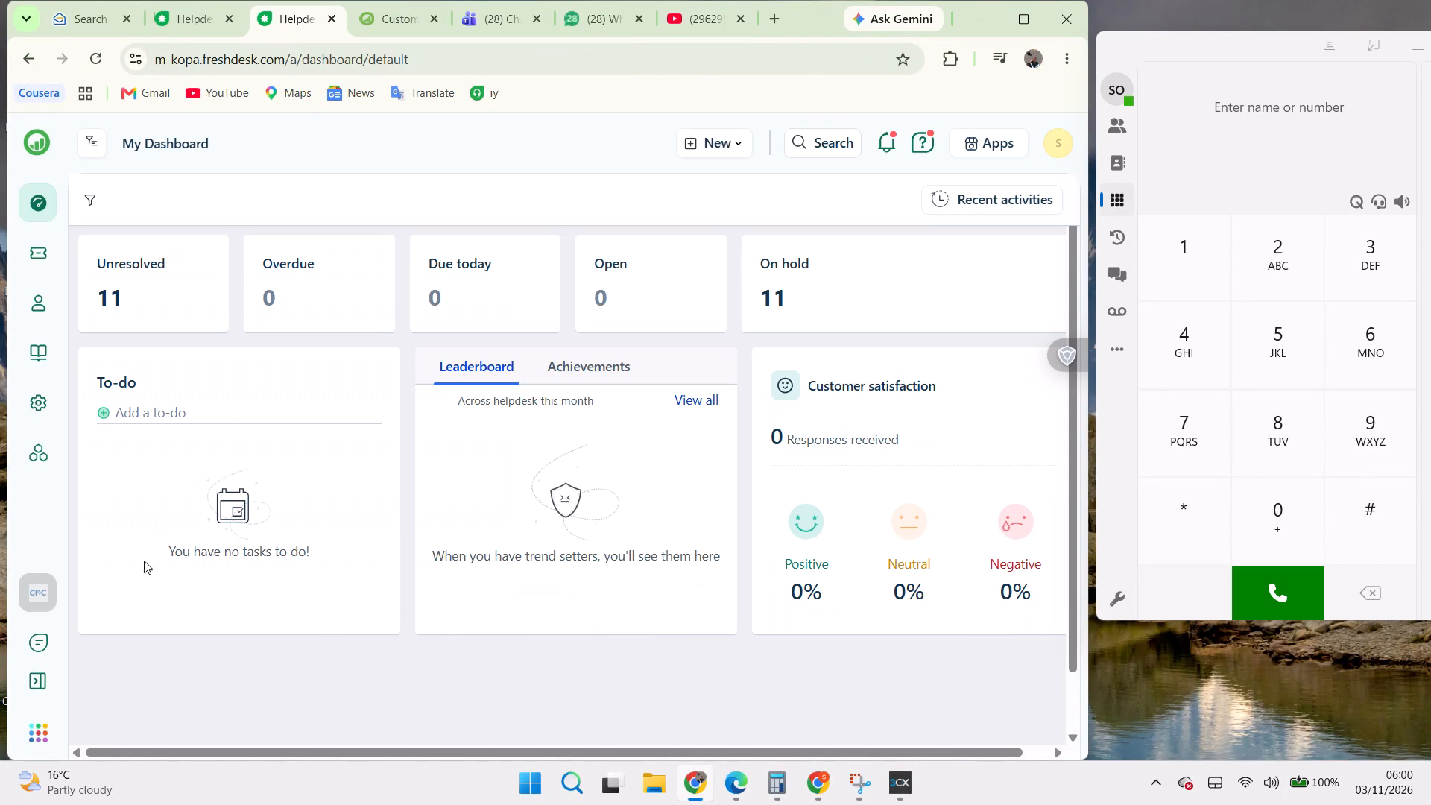
click(30, 588)
click(30, 588)
click(1351, 202)
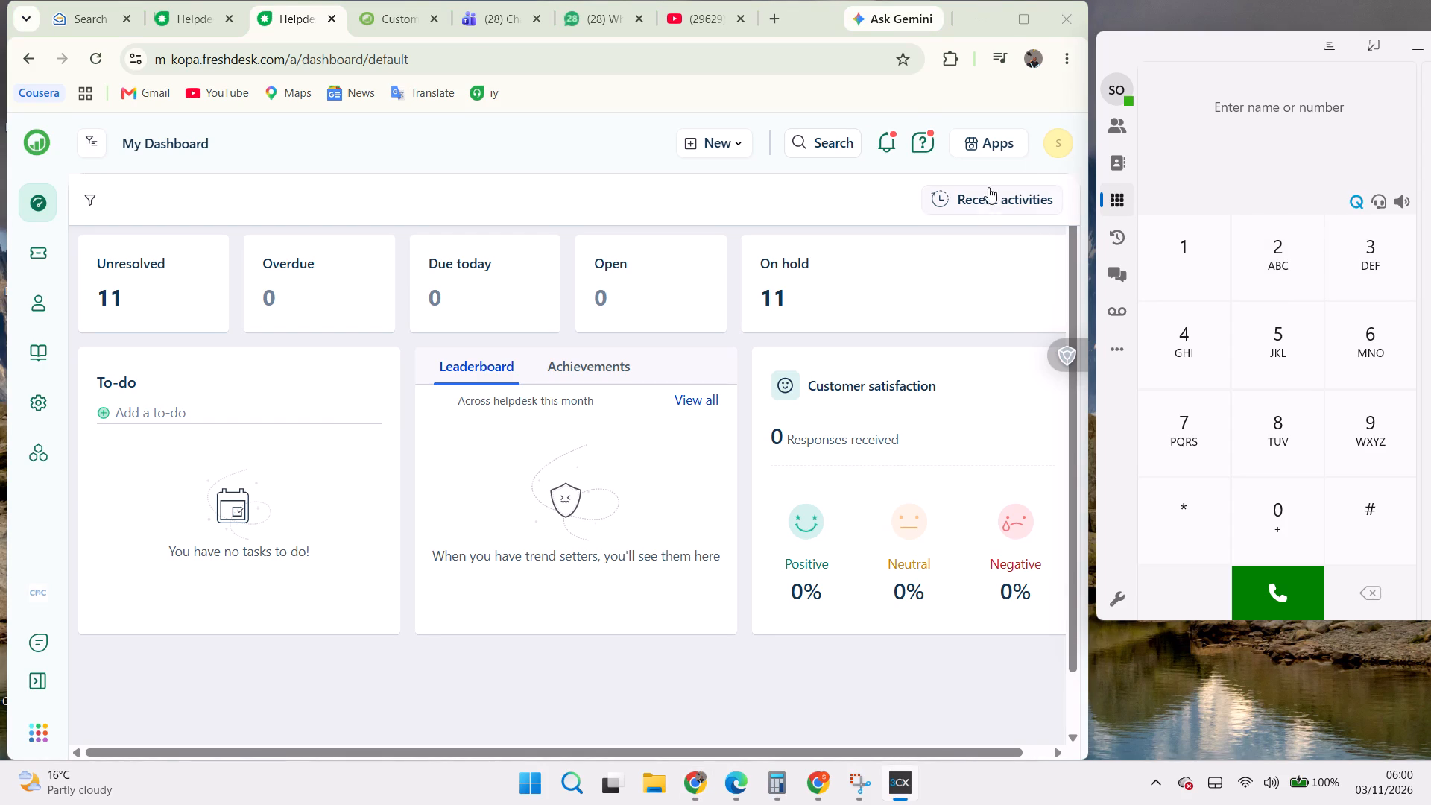
click(125, 274)
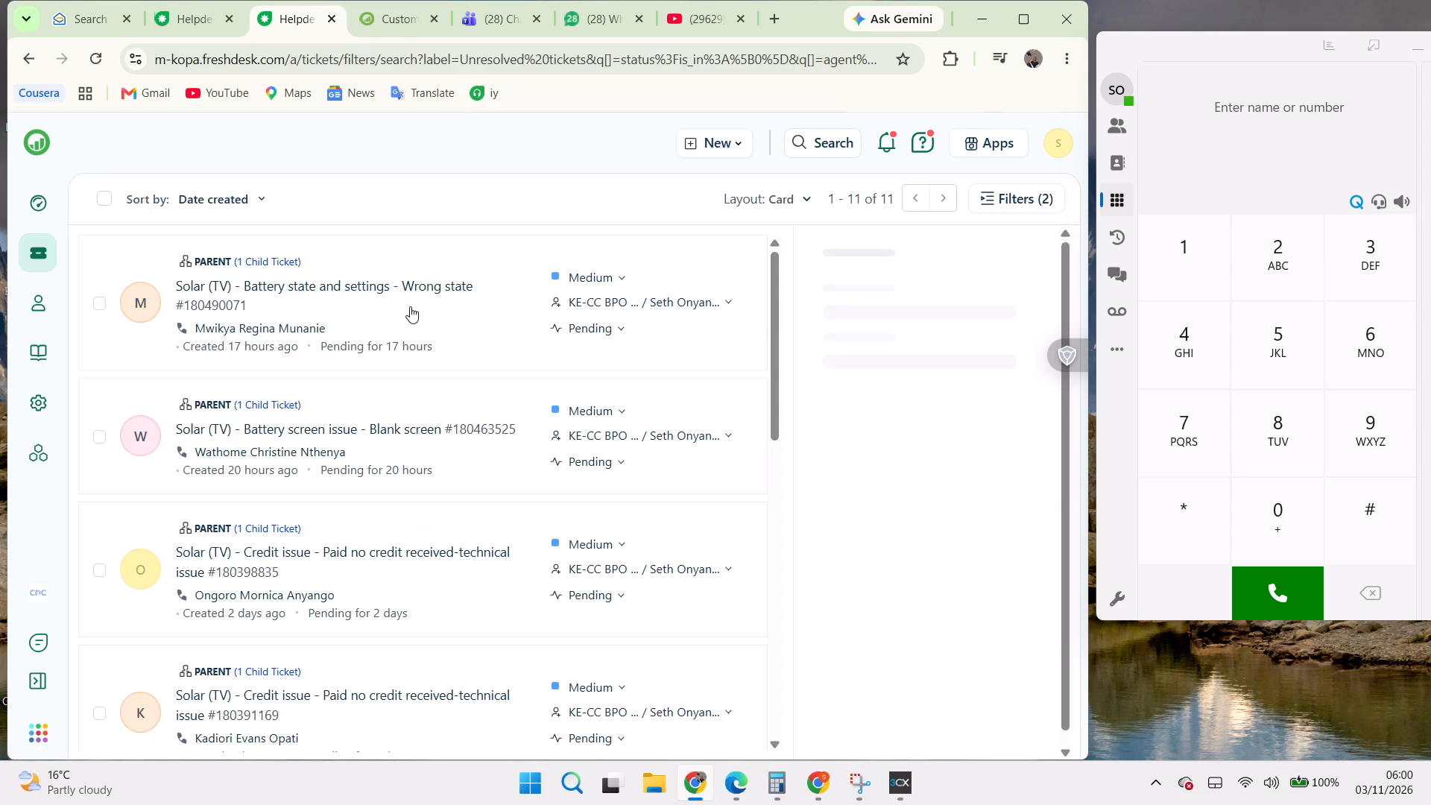
click(373, 290)
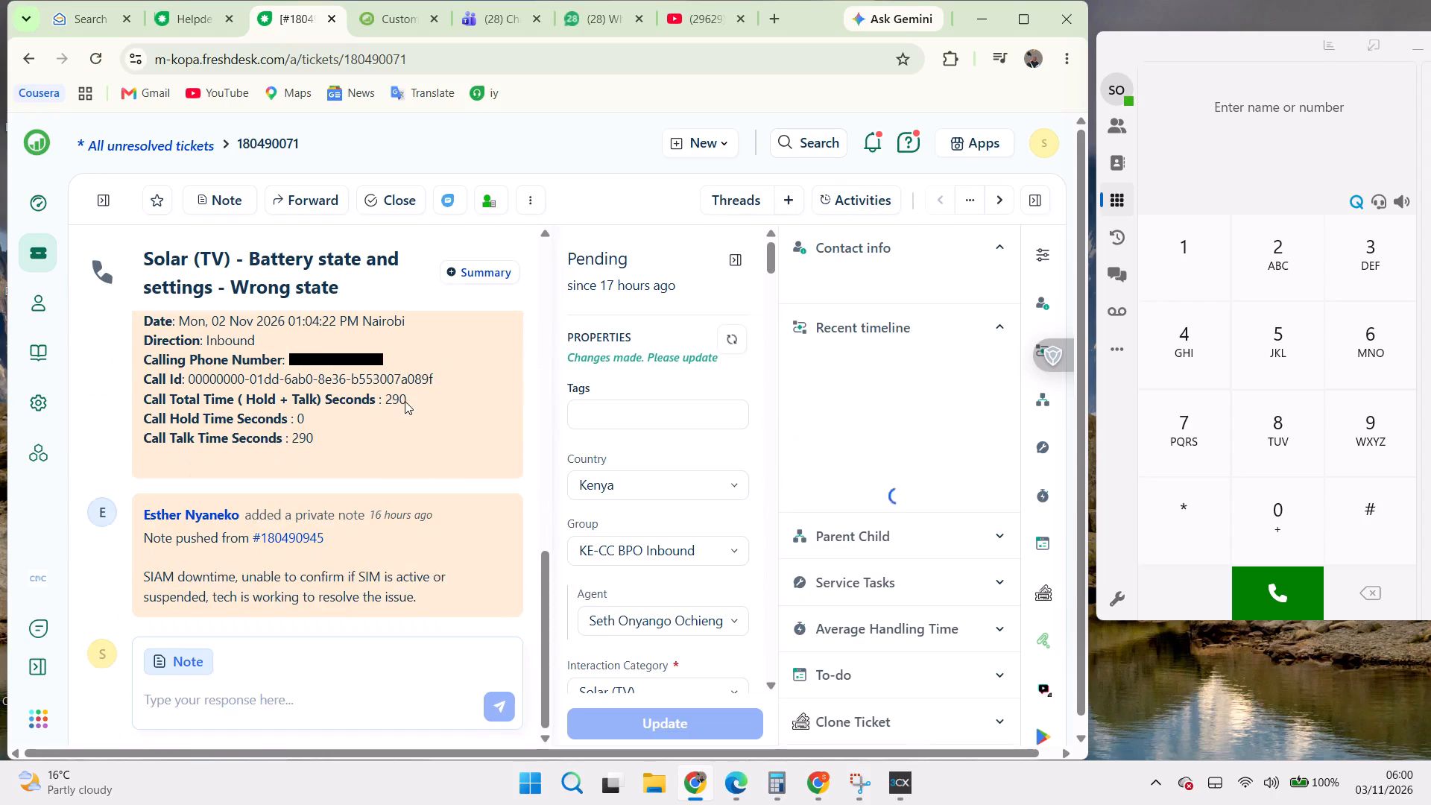
scroll(405, 401, down, 2)
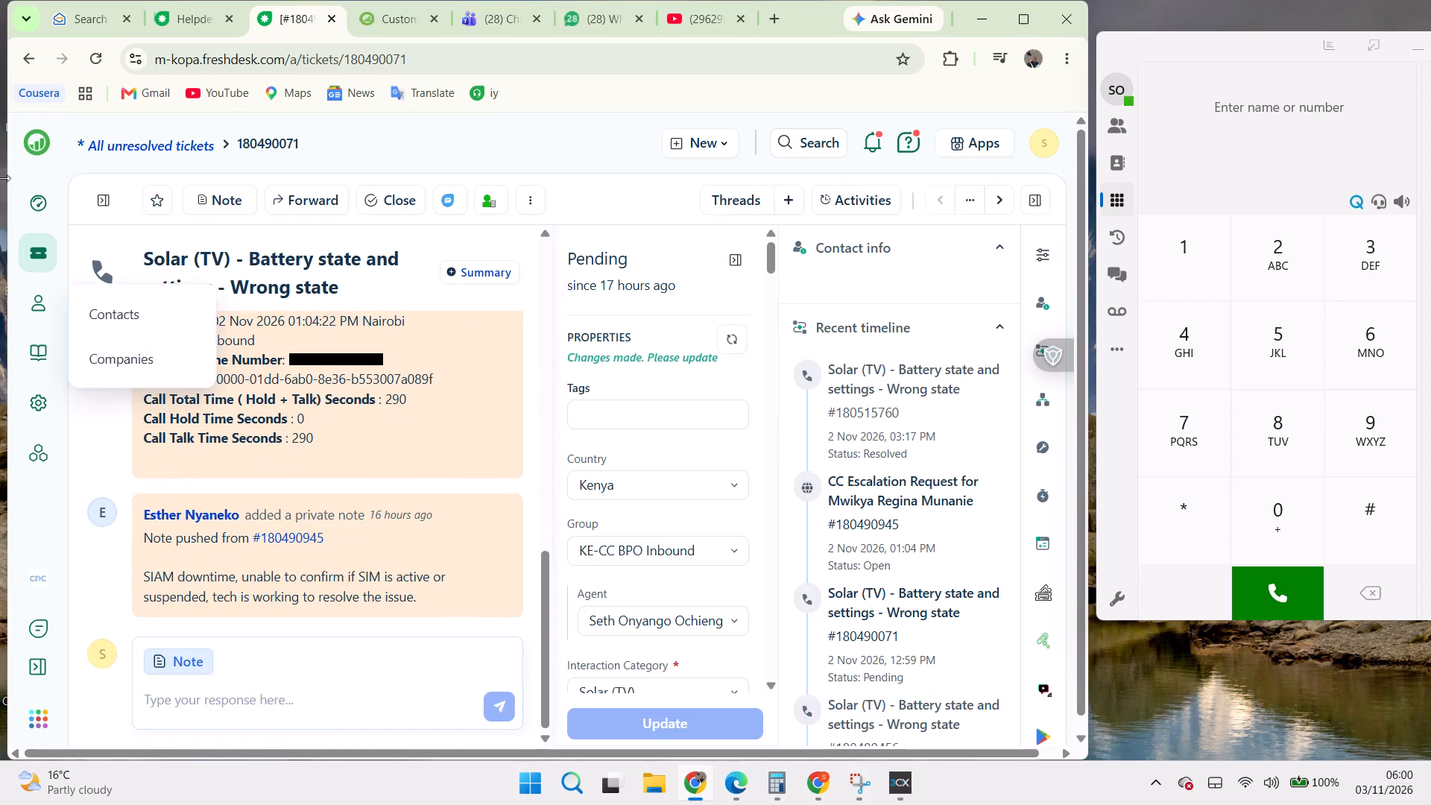
click(44, 199)
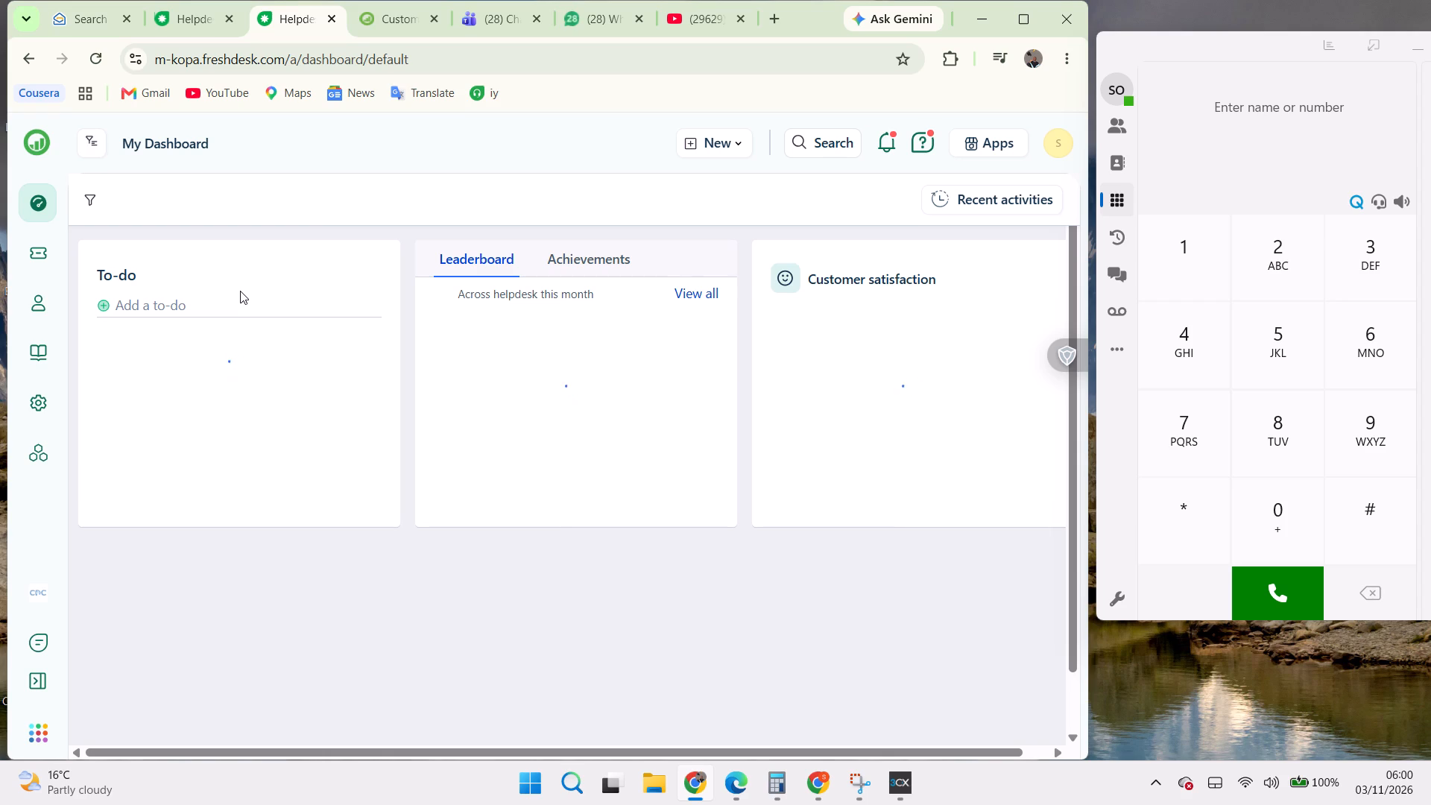
click(35, 198)
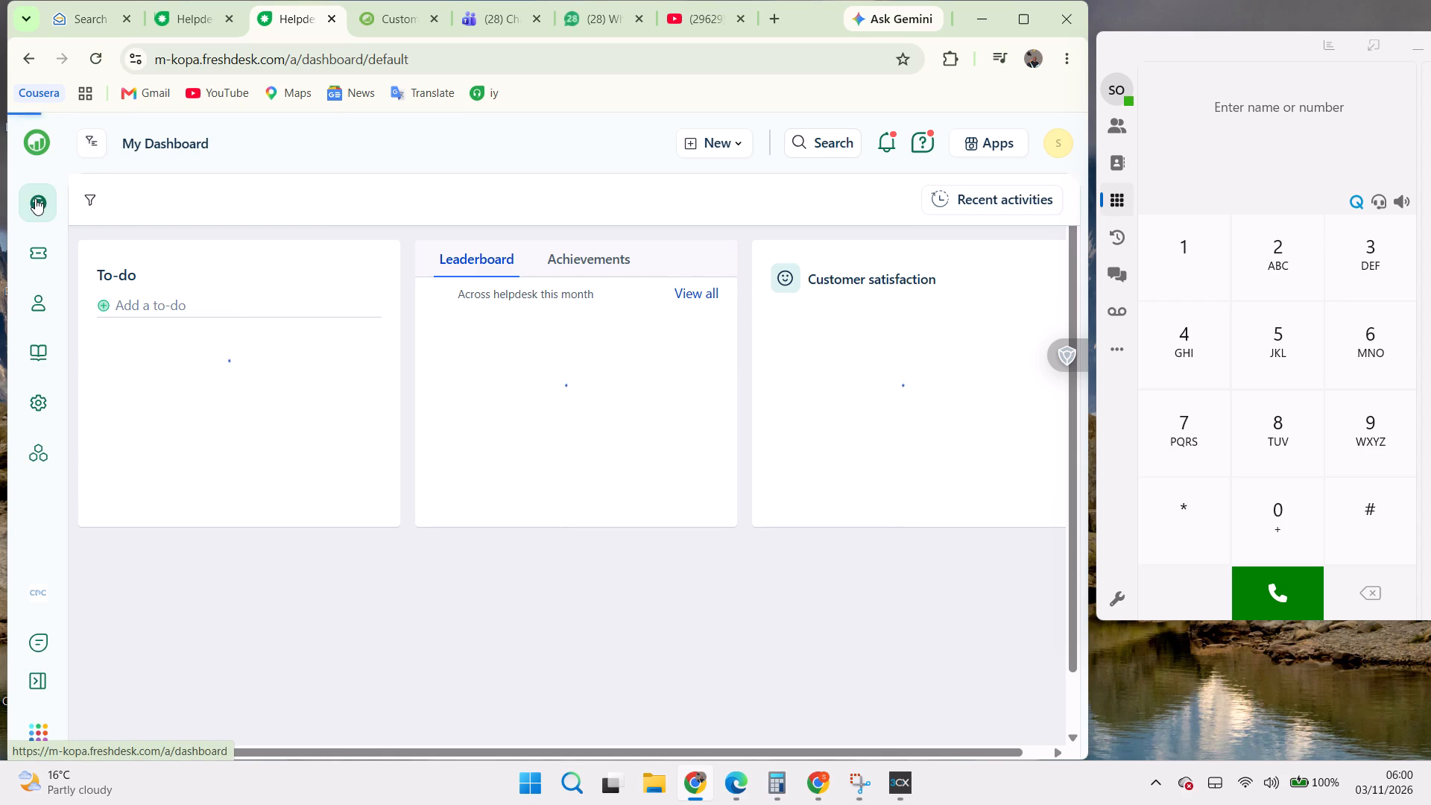
click(41, 203)
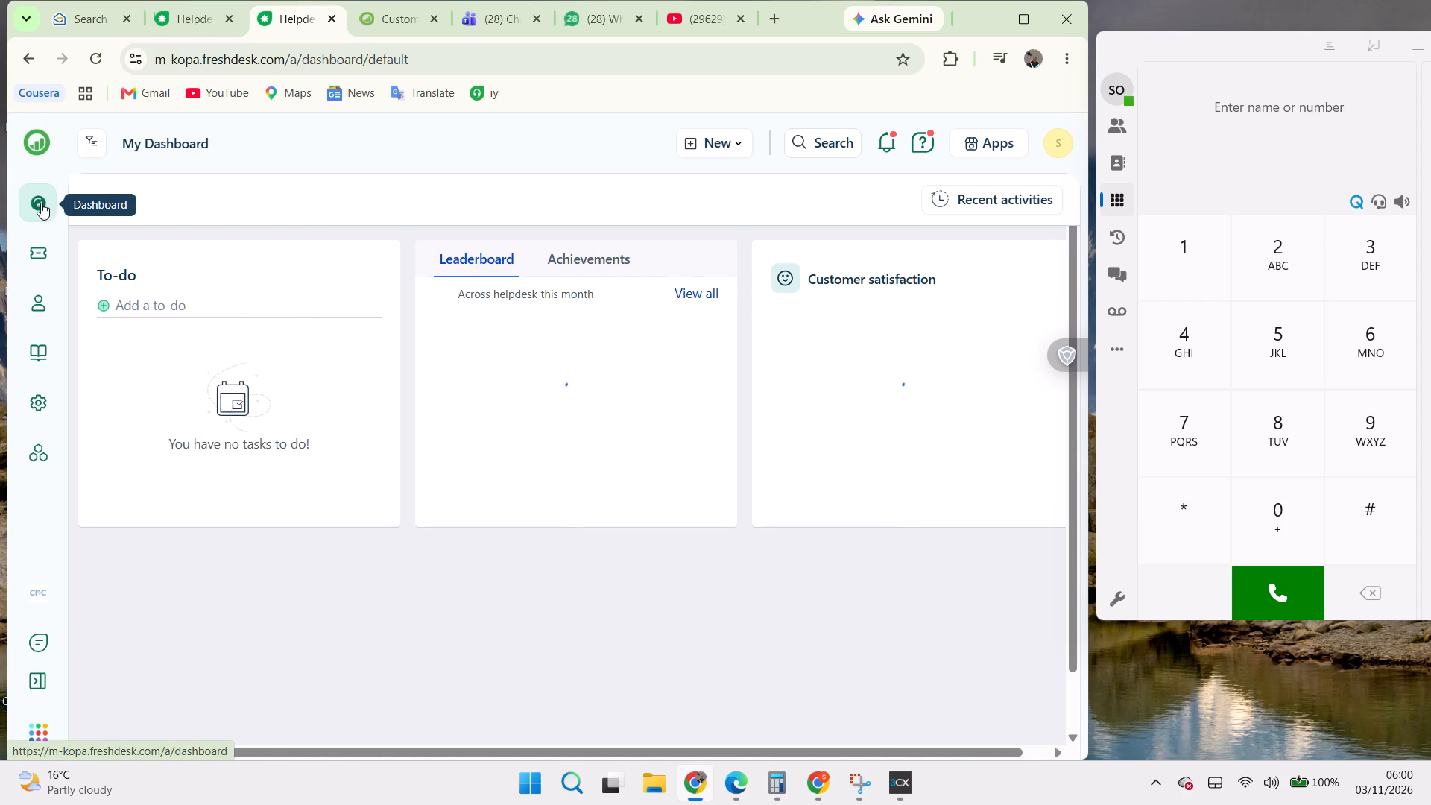
click(134, 280)
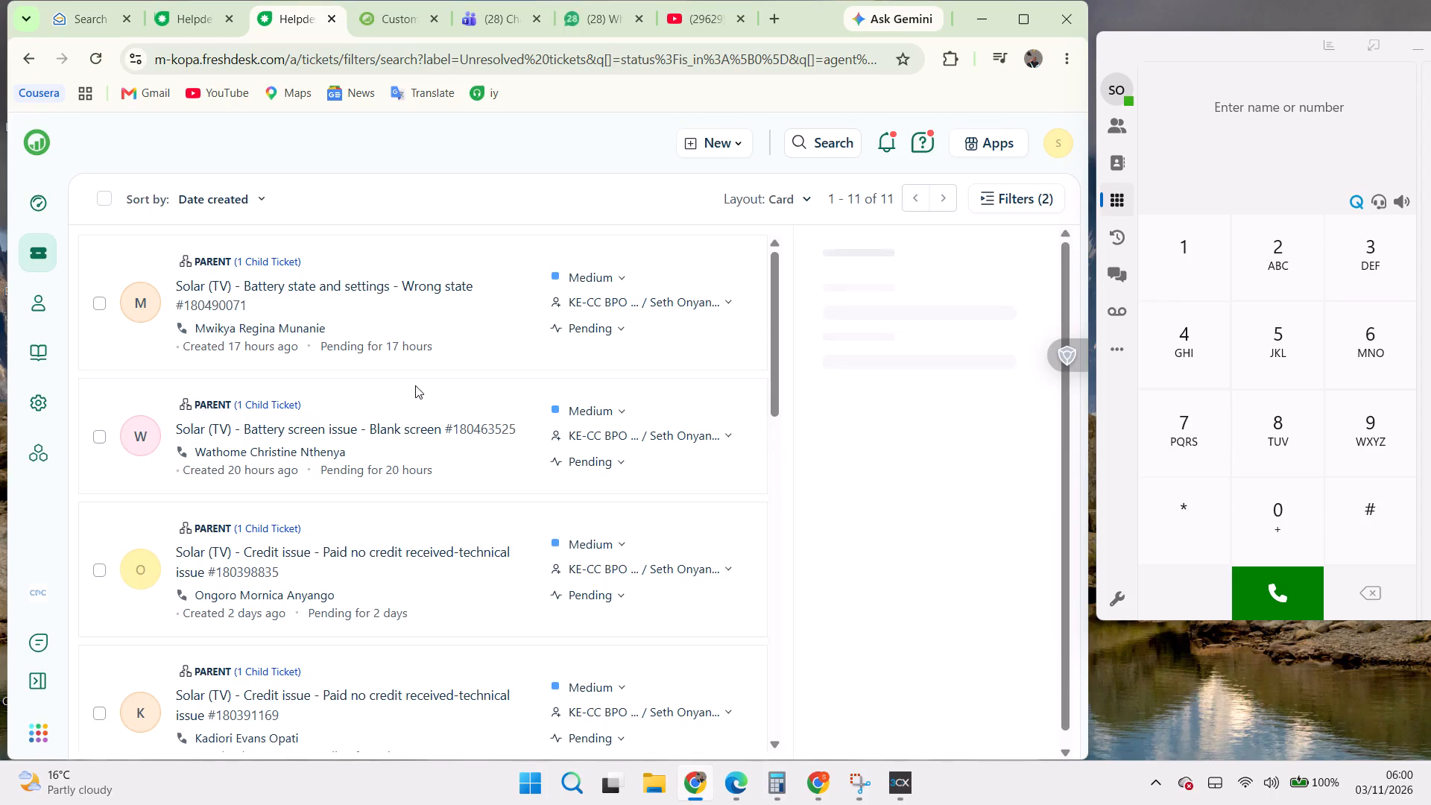
drag(774, 394, 779, 499)
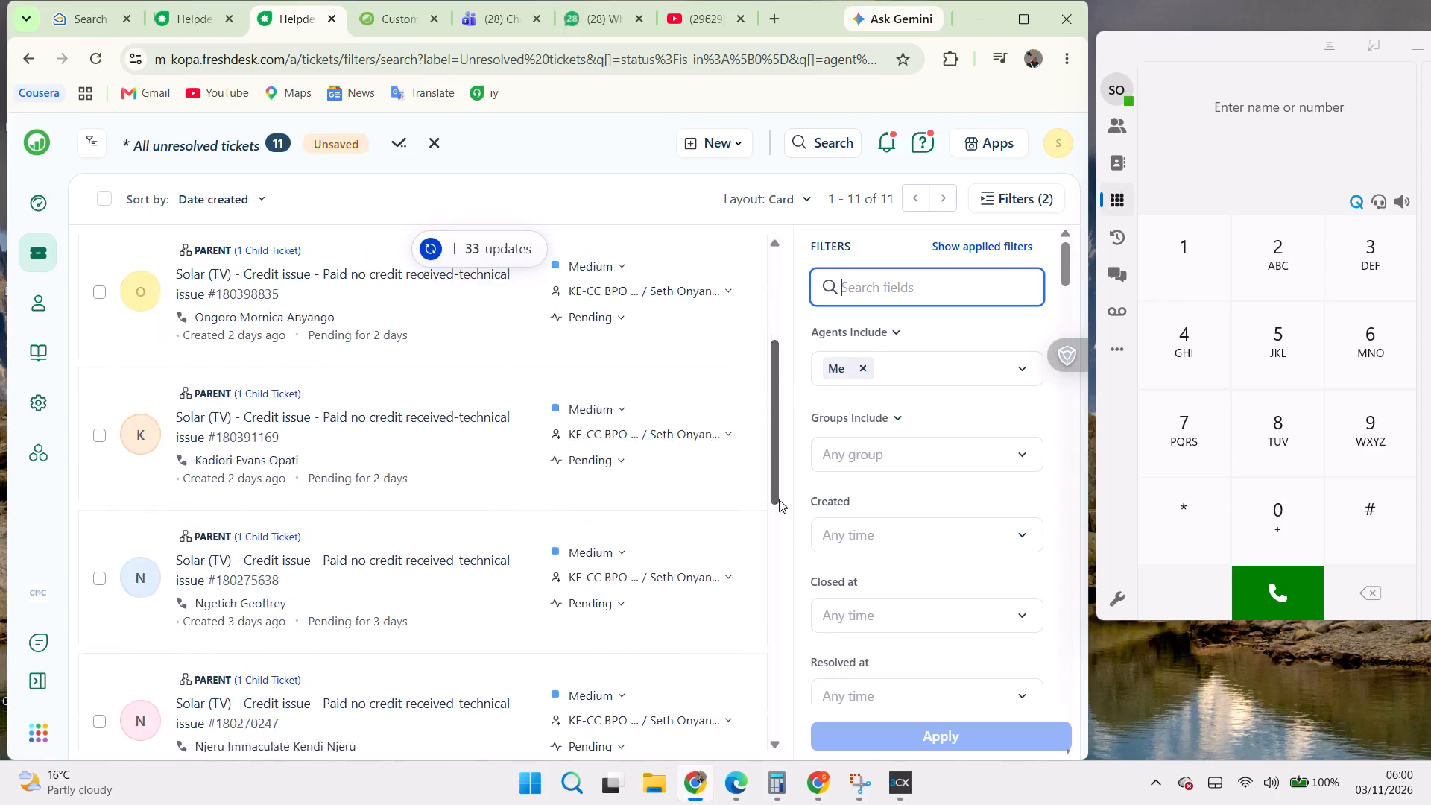
drag(779, 499, 741, 803)
click(275, 658)
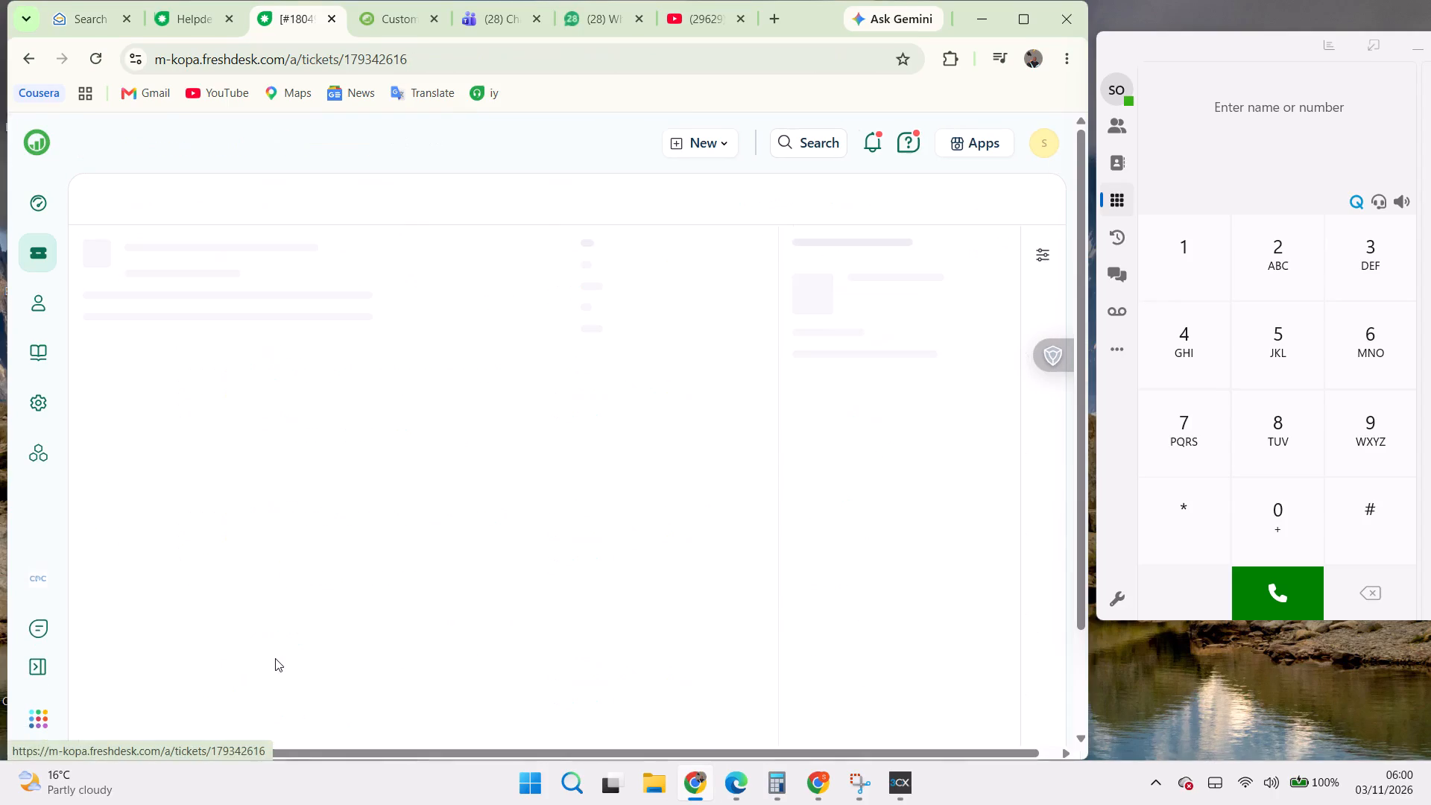
scroll(286, 581, down, 6)
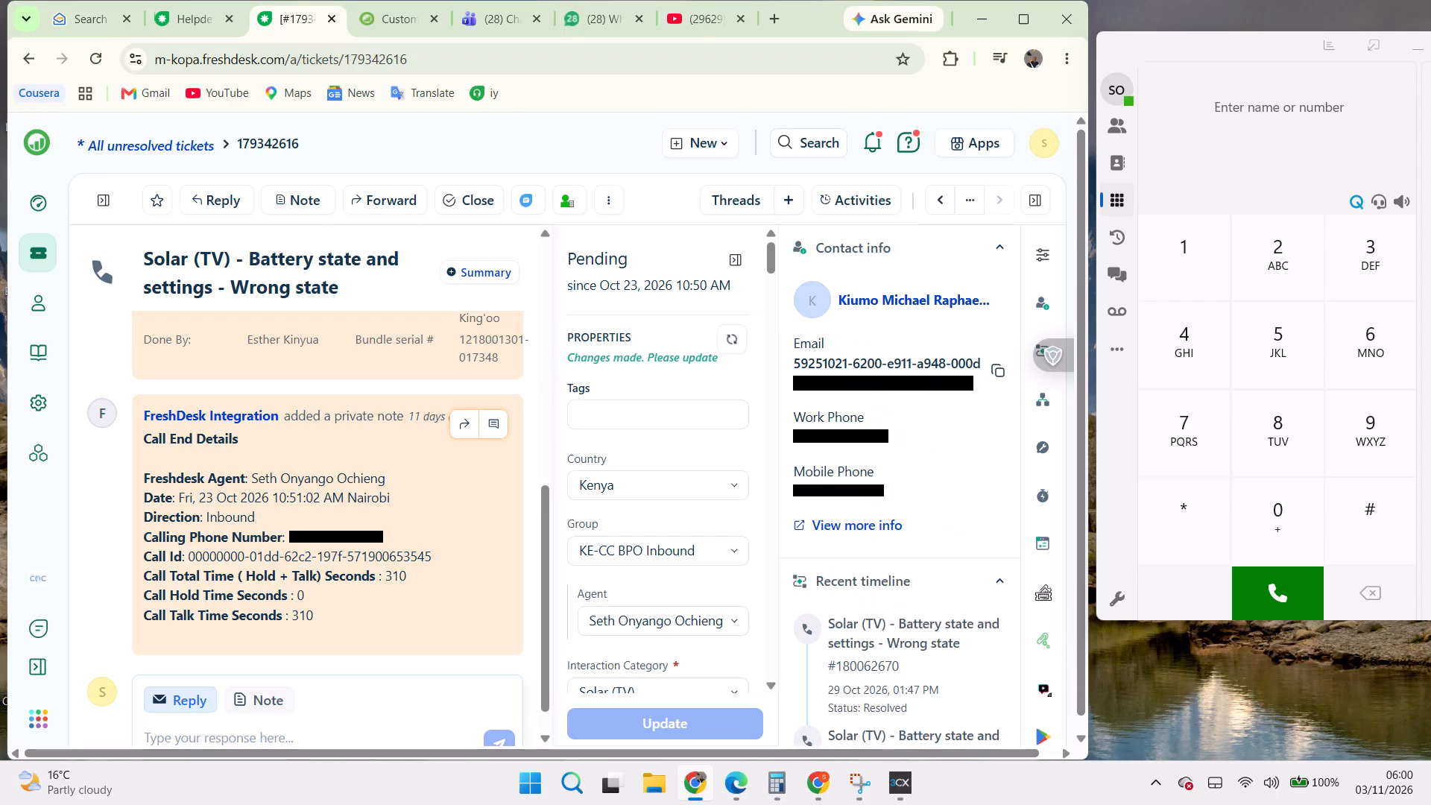
scroll(309, 539, up, 5)
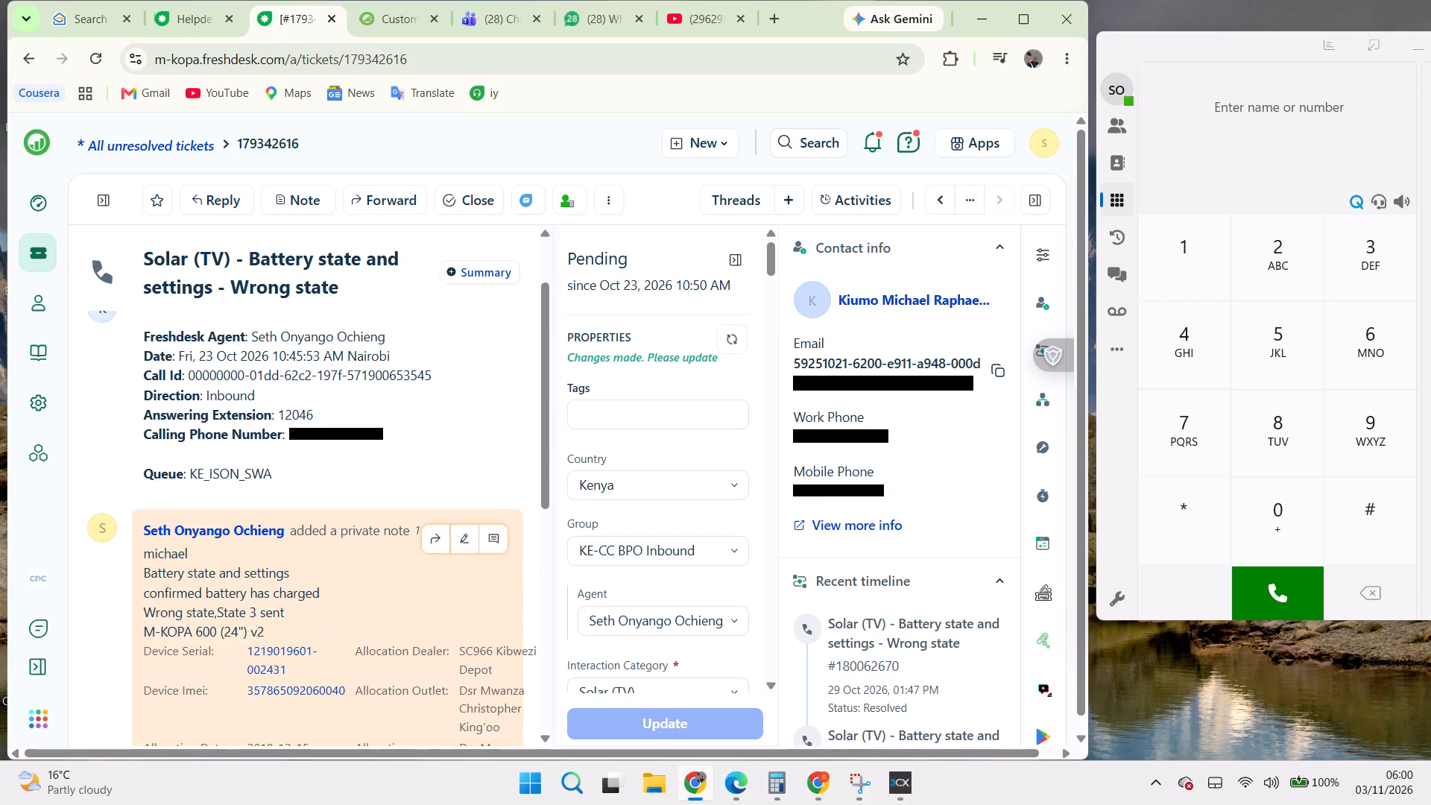
scroll(577, 496, down, 3)
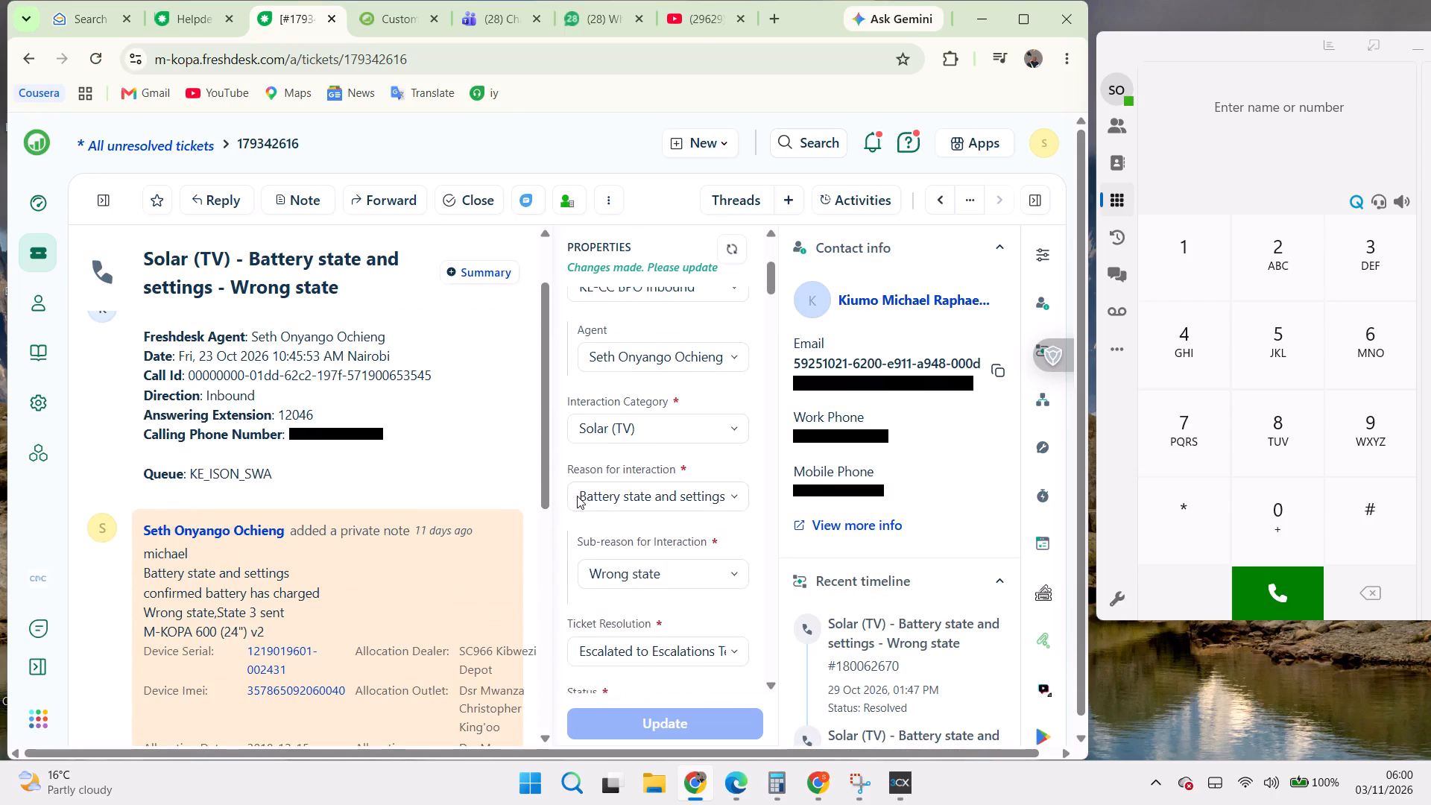
scroll(577, 496, down, 1)
scroll(577, 496, up, 1)
scroll(475, 447, up, 4)
scroll(474, 447, down, 1)
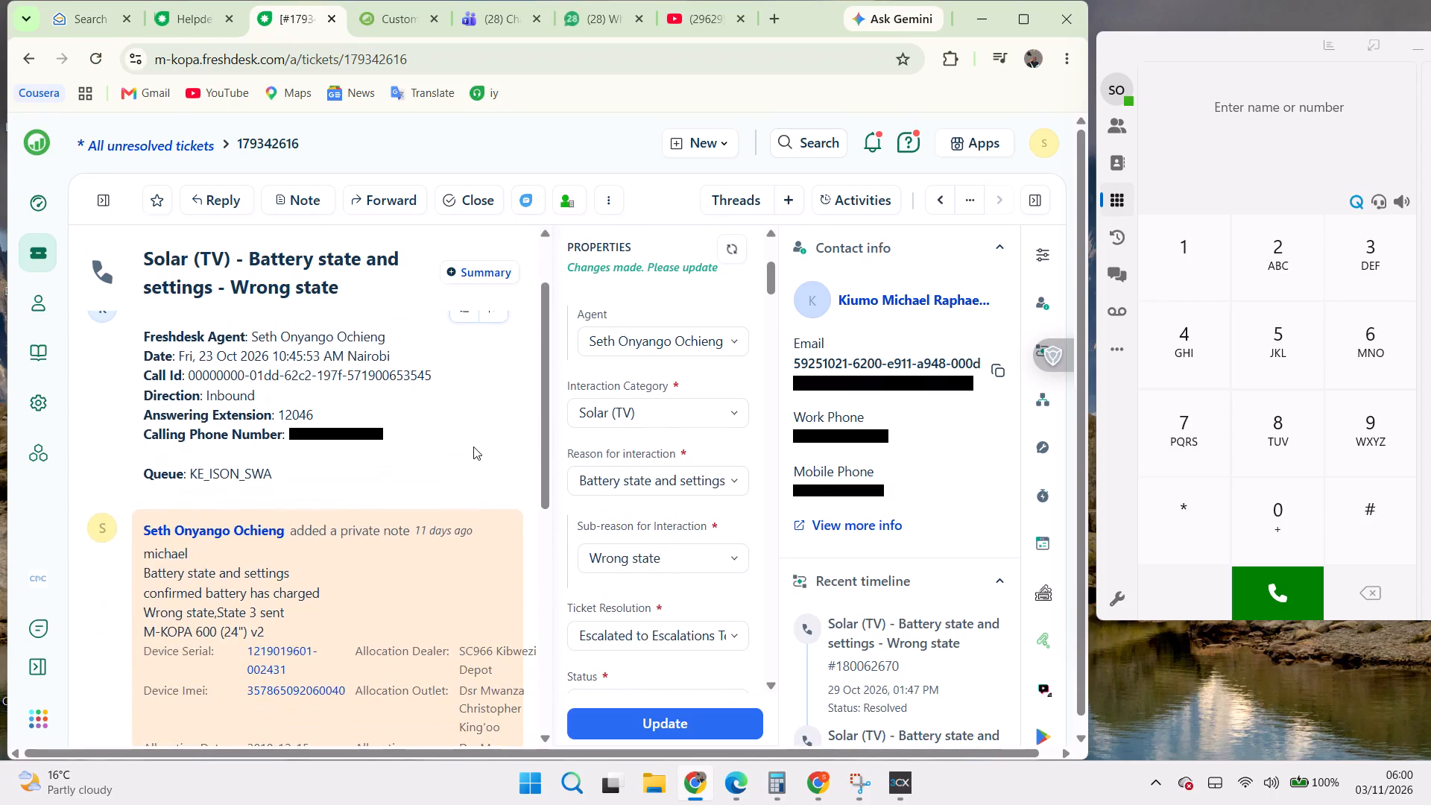
scroll(473, 446, down, 2)
scroll(473, 446, up, 1)
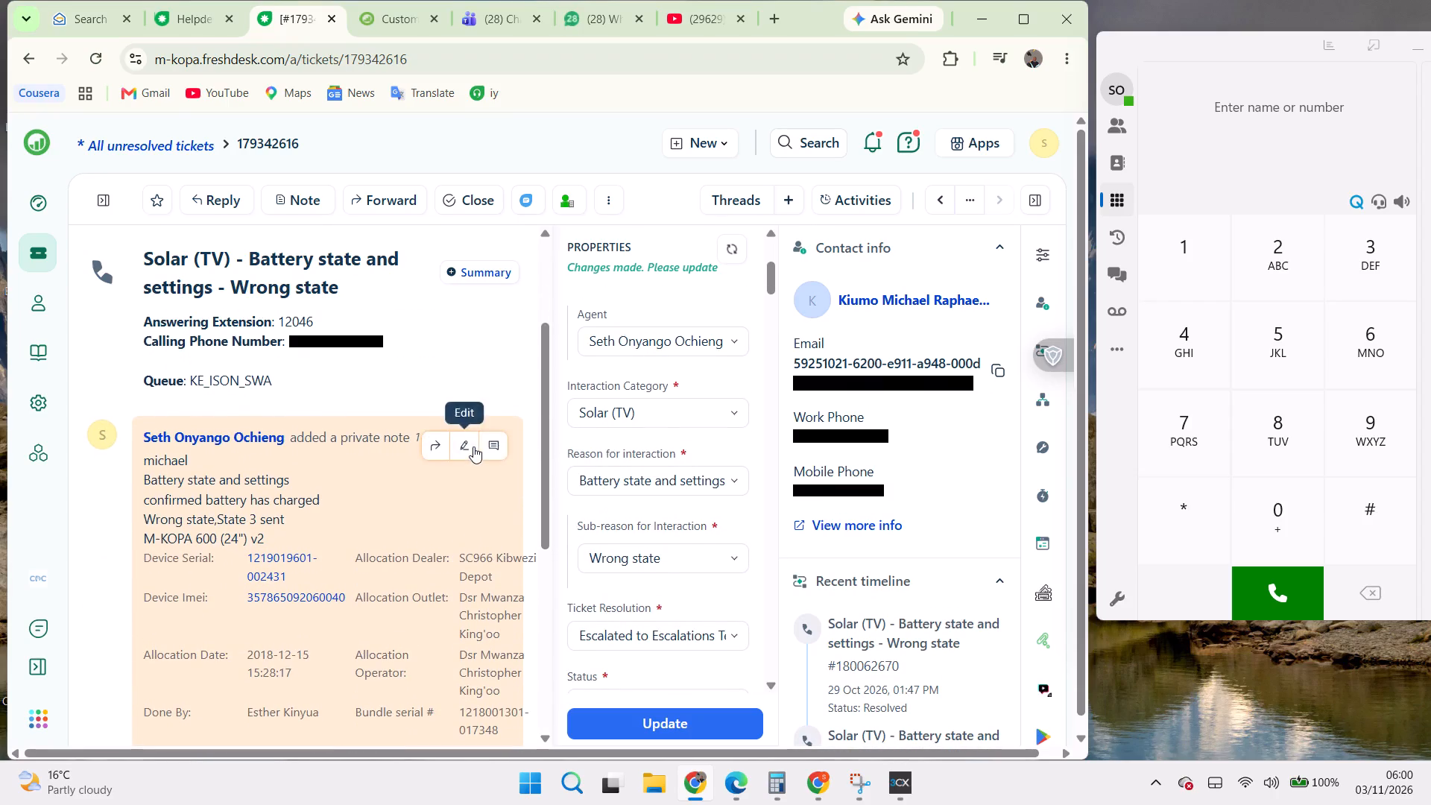
scroll(473, 446, down, 1)
scroll(473, 446, up, 3)
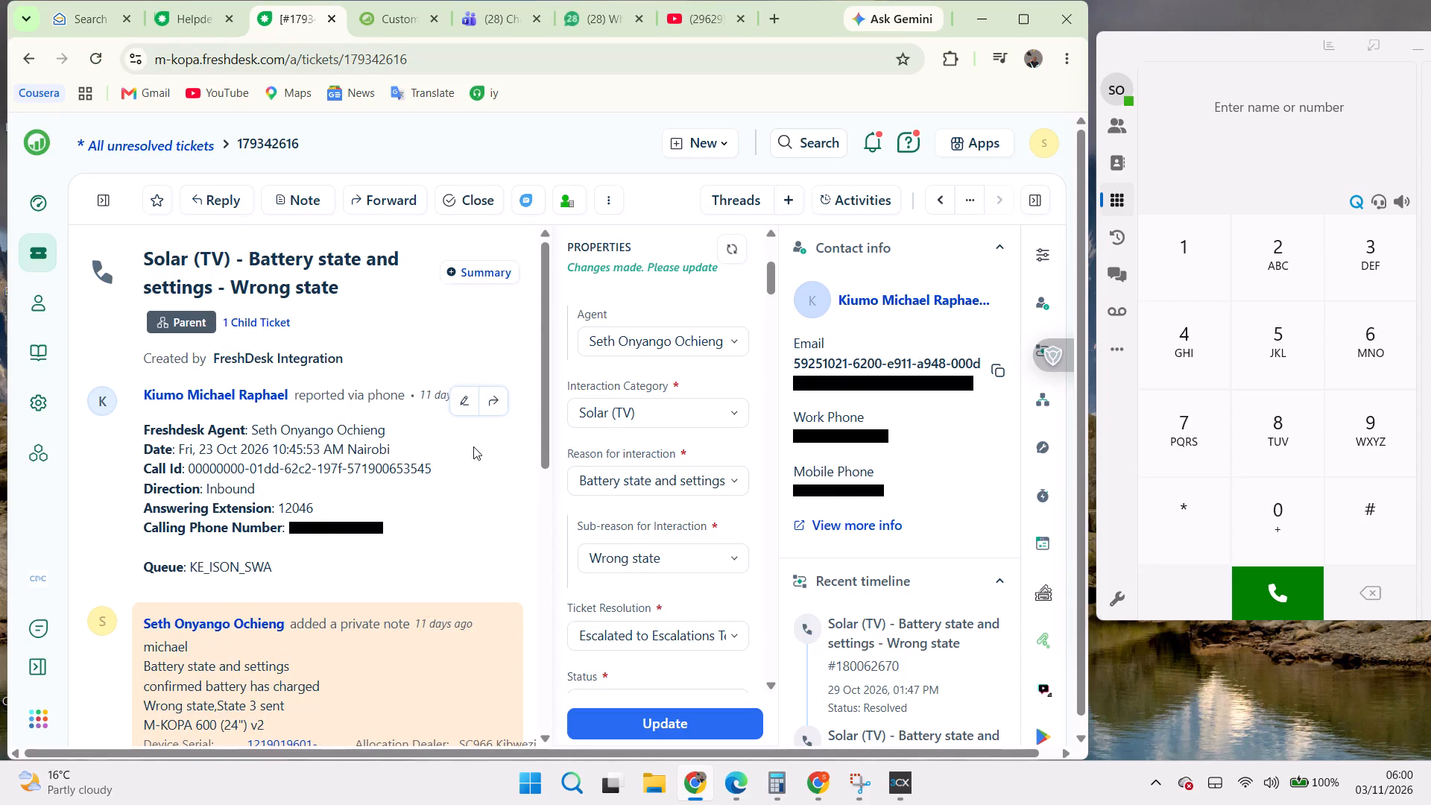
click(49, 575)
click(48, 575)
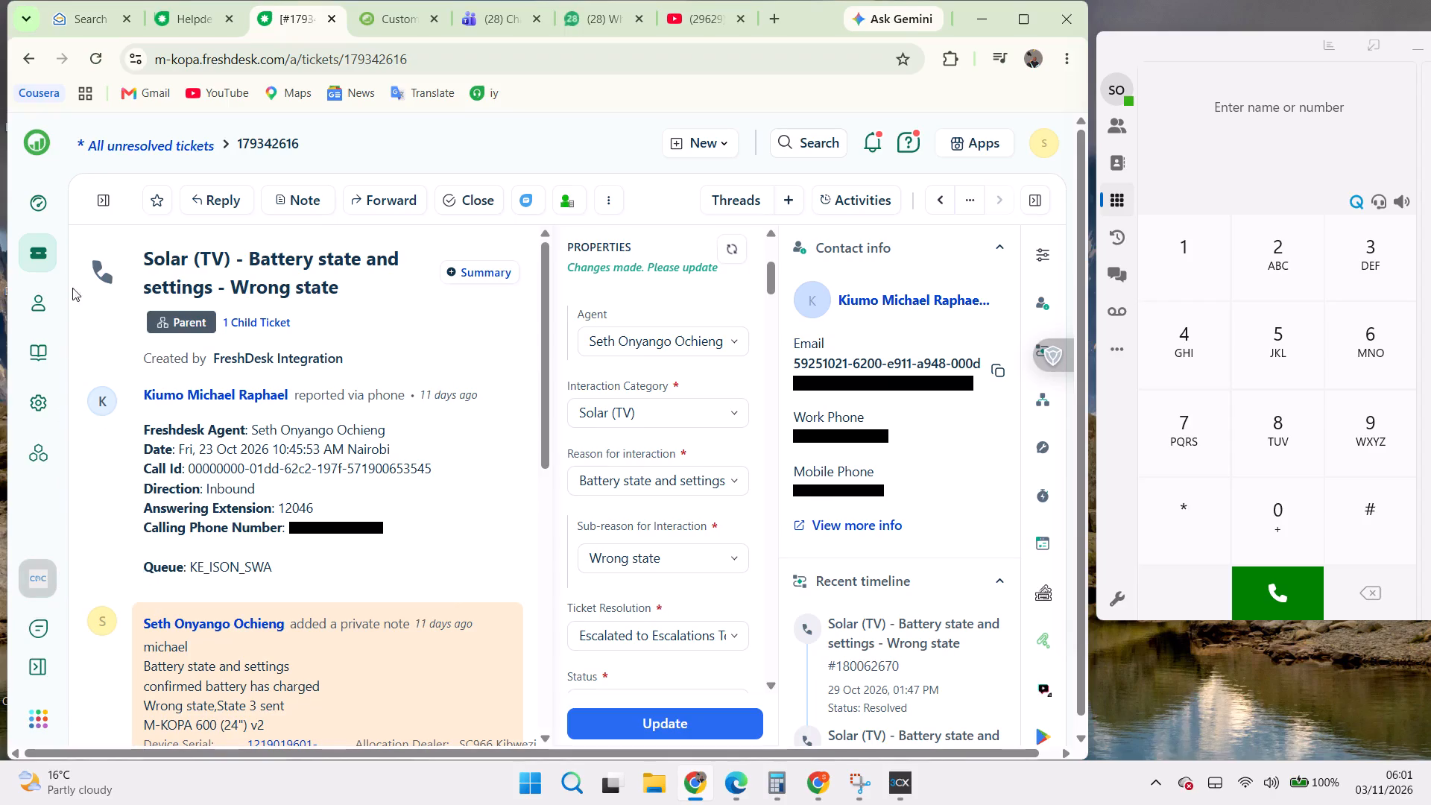
click(27, 209)
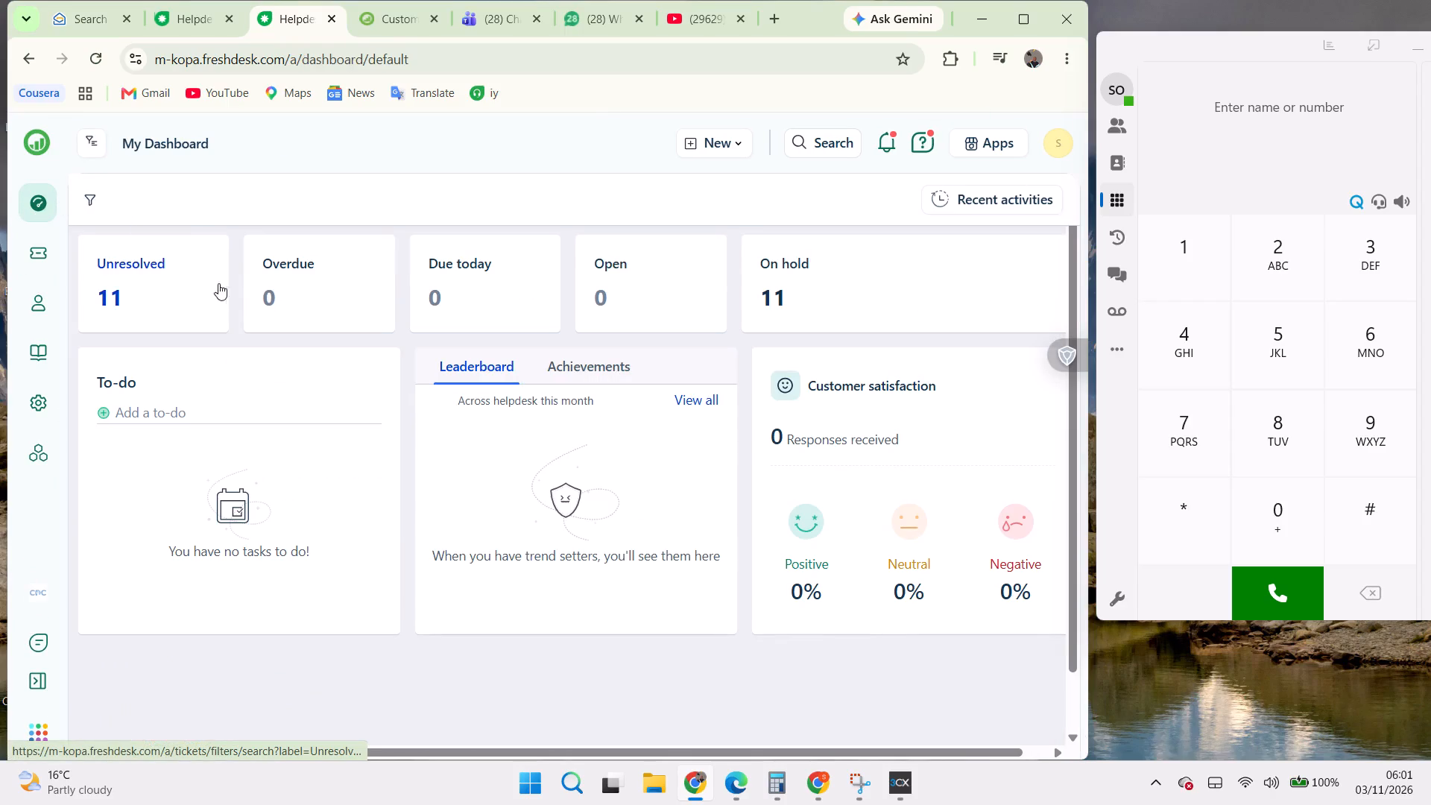
click(139, 269)
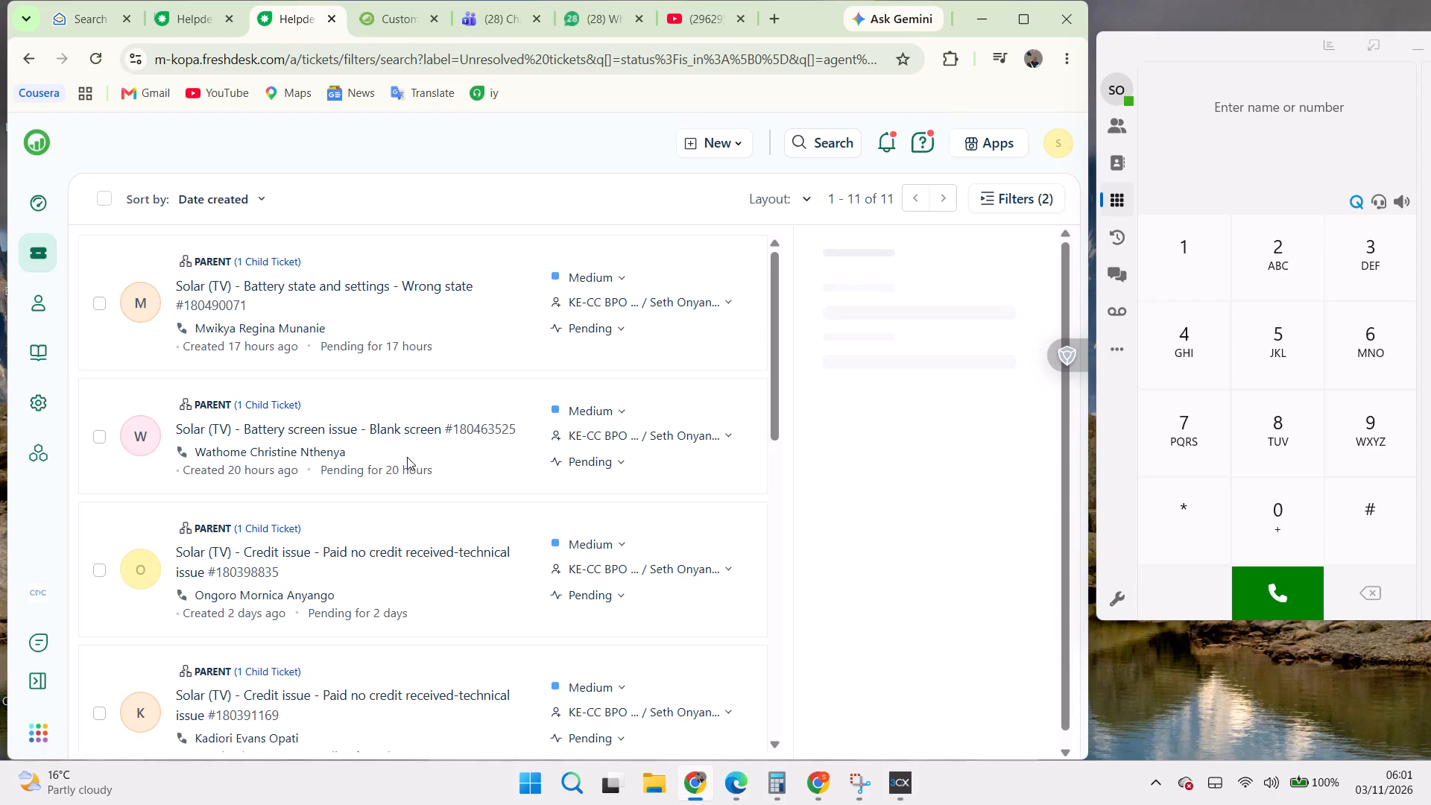
click(286, 558)
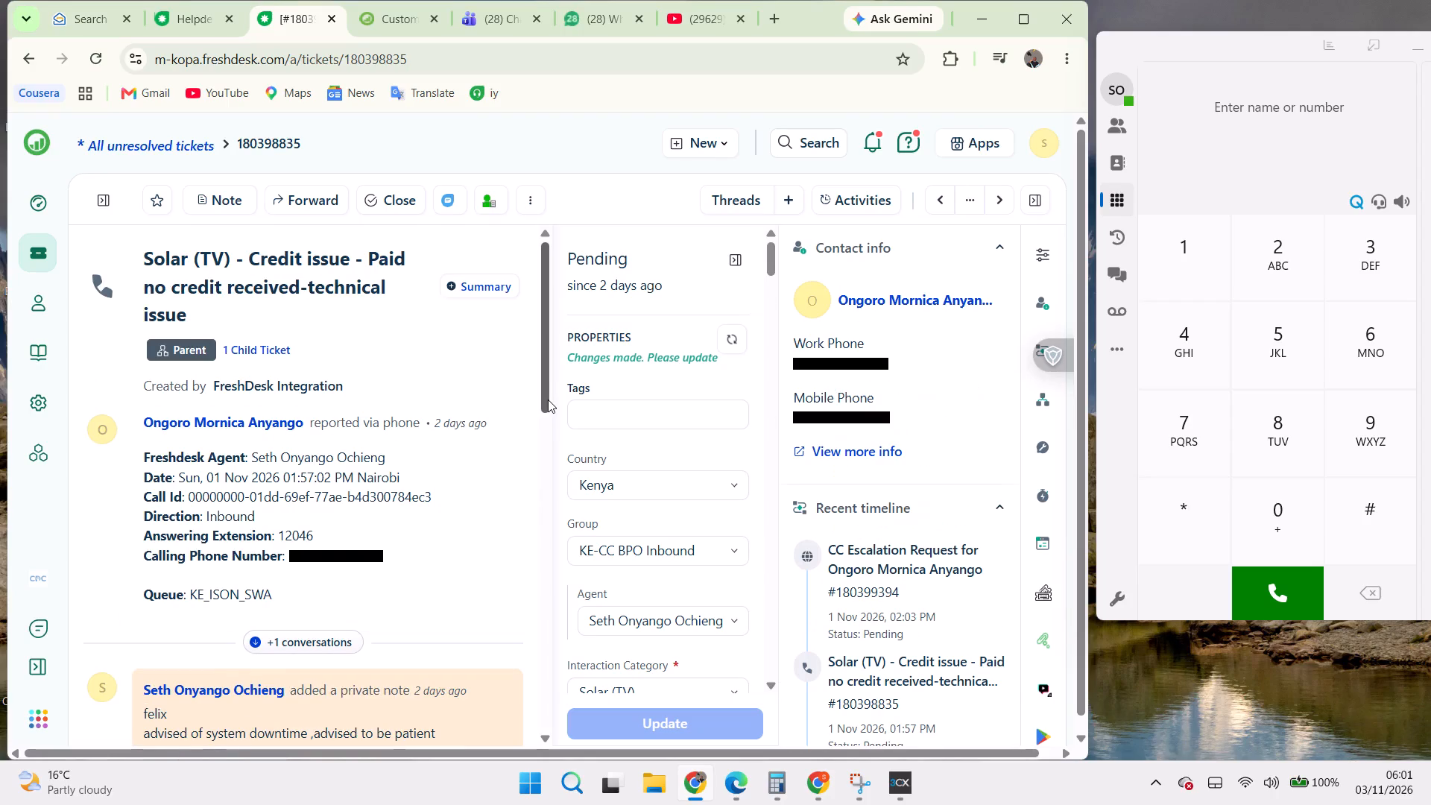
drag(543, 401, 547, 549)
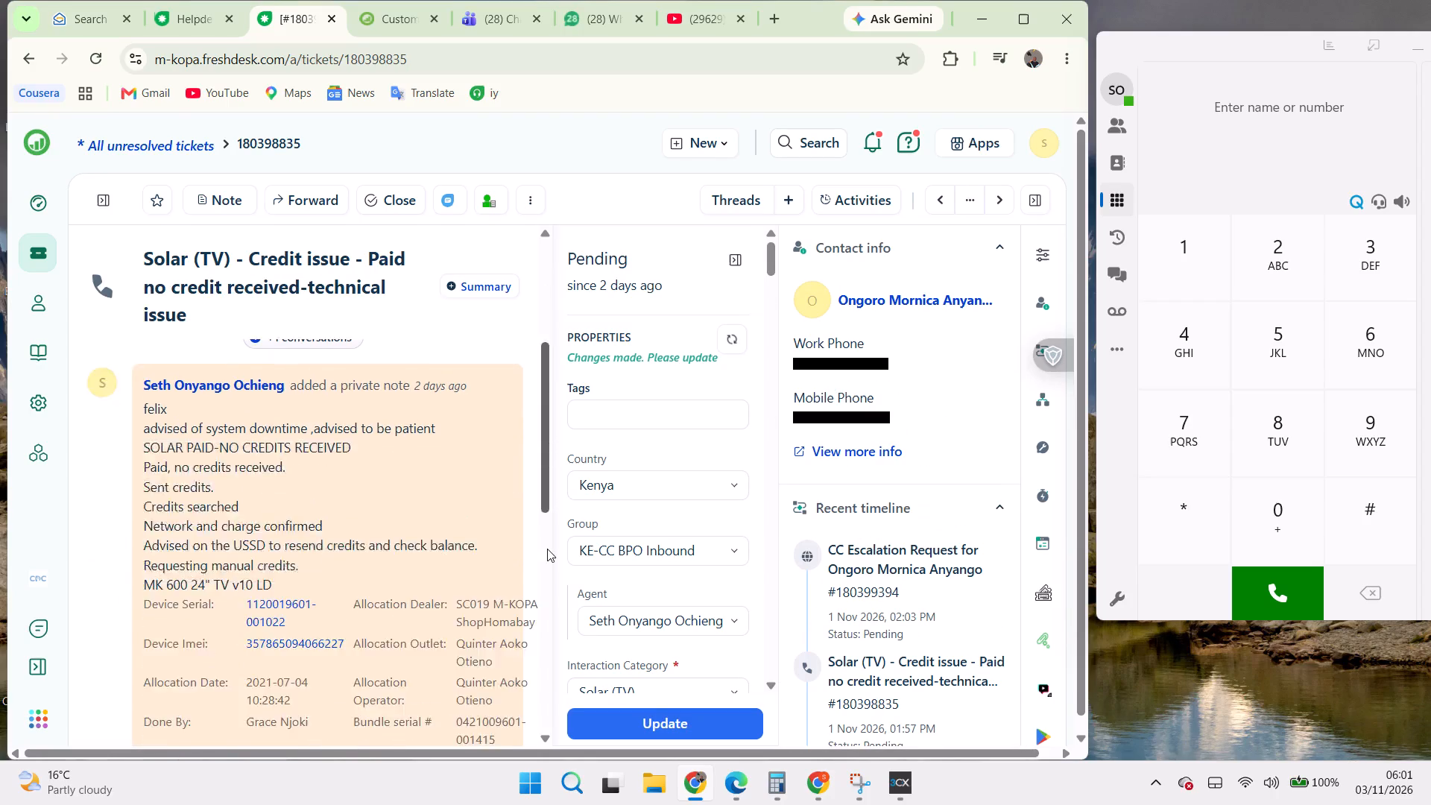
drag(547, 549, 572, 691)
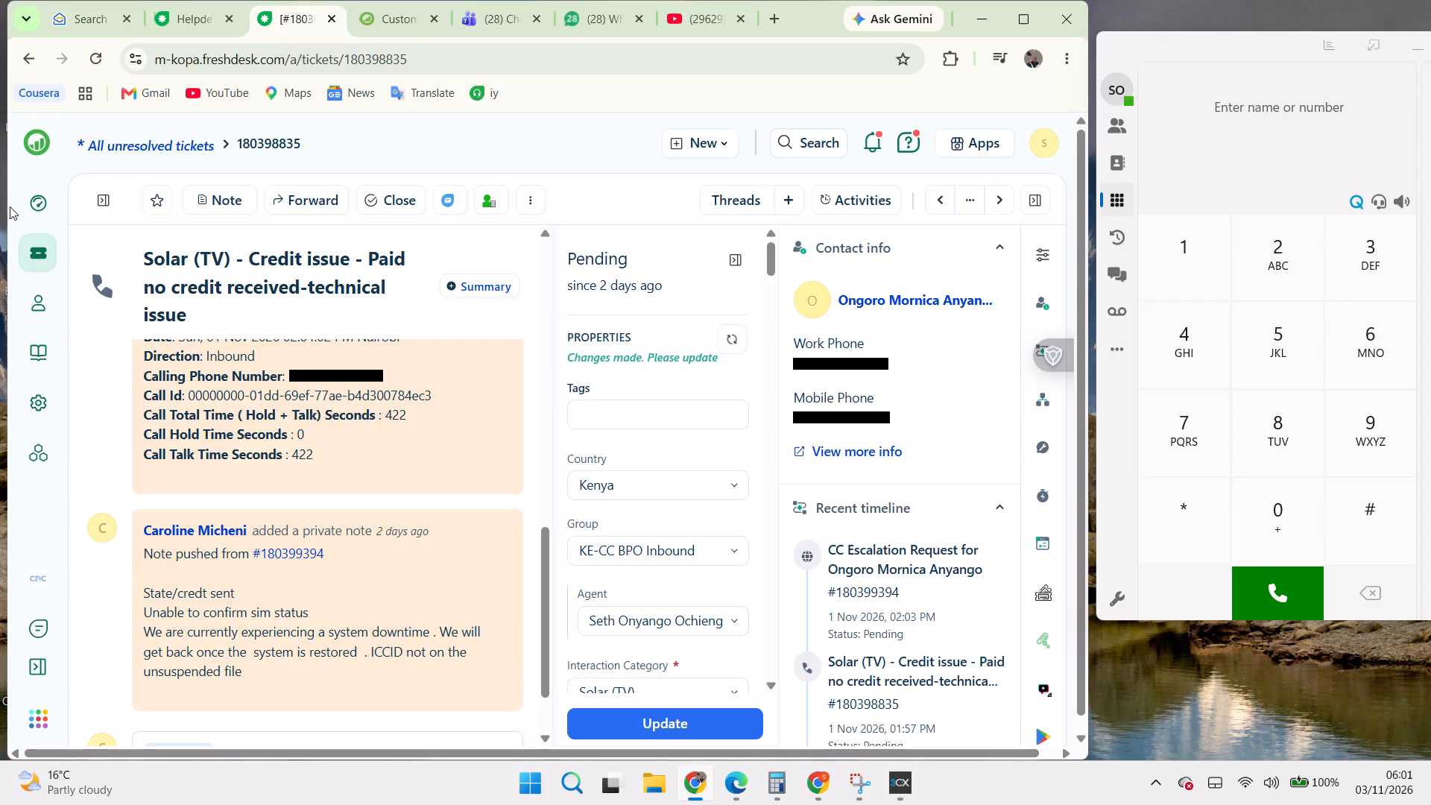
scroll(265, 479, up, 2)
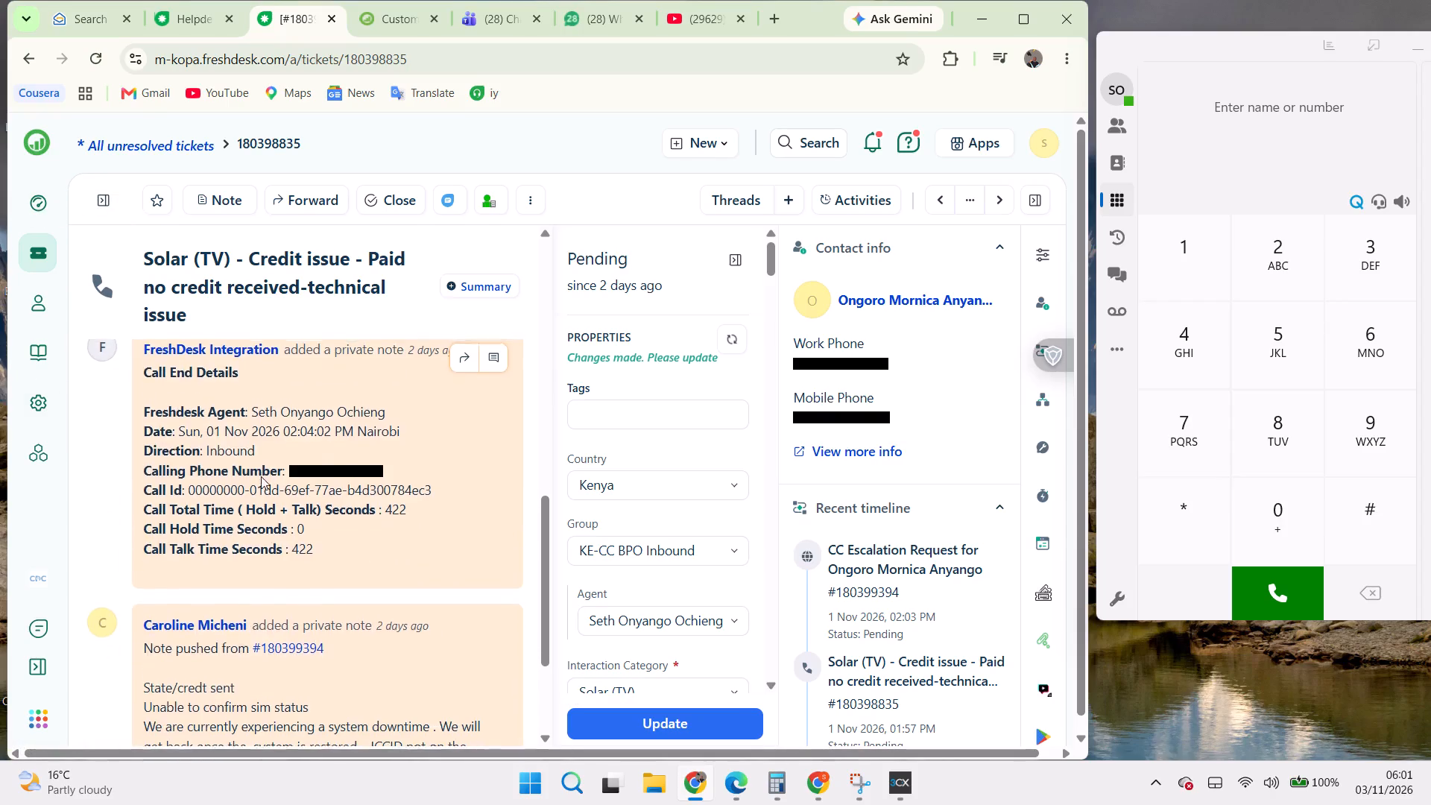
scroll(261, 476, up, 7)
scroll(256, 474, down, 1)
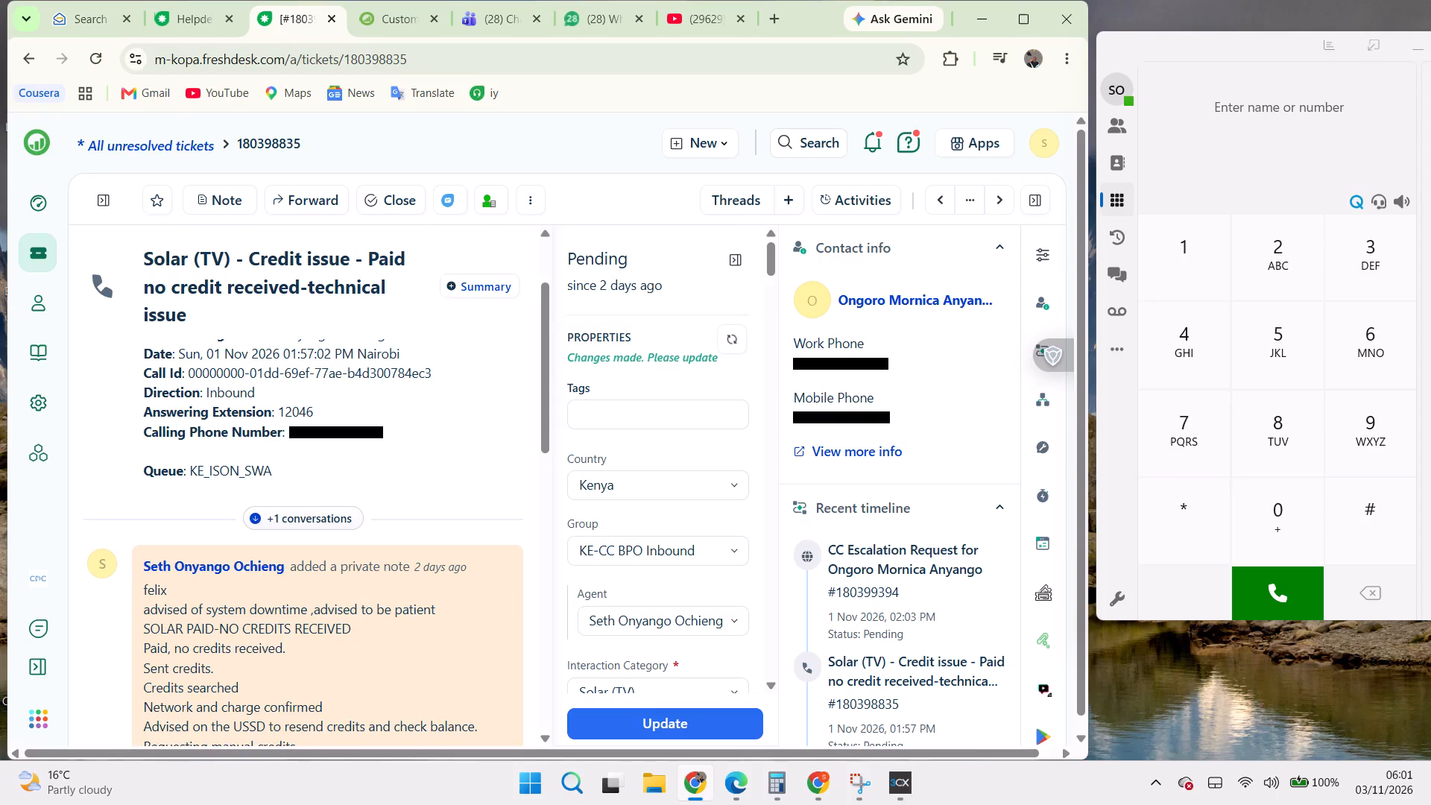
click(289, 516)
scroll(289, 516, down, 1)
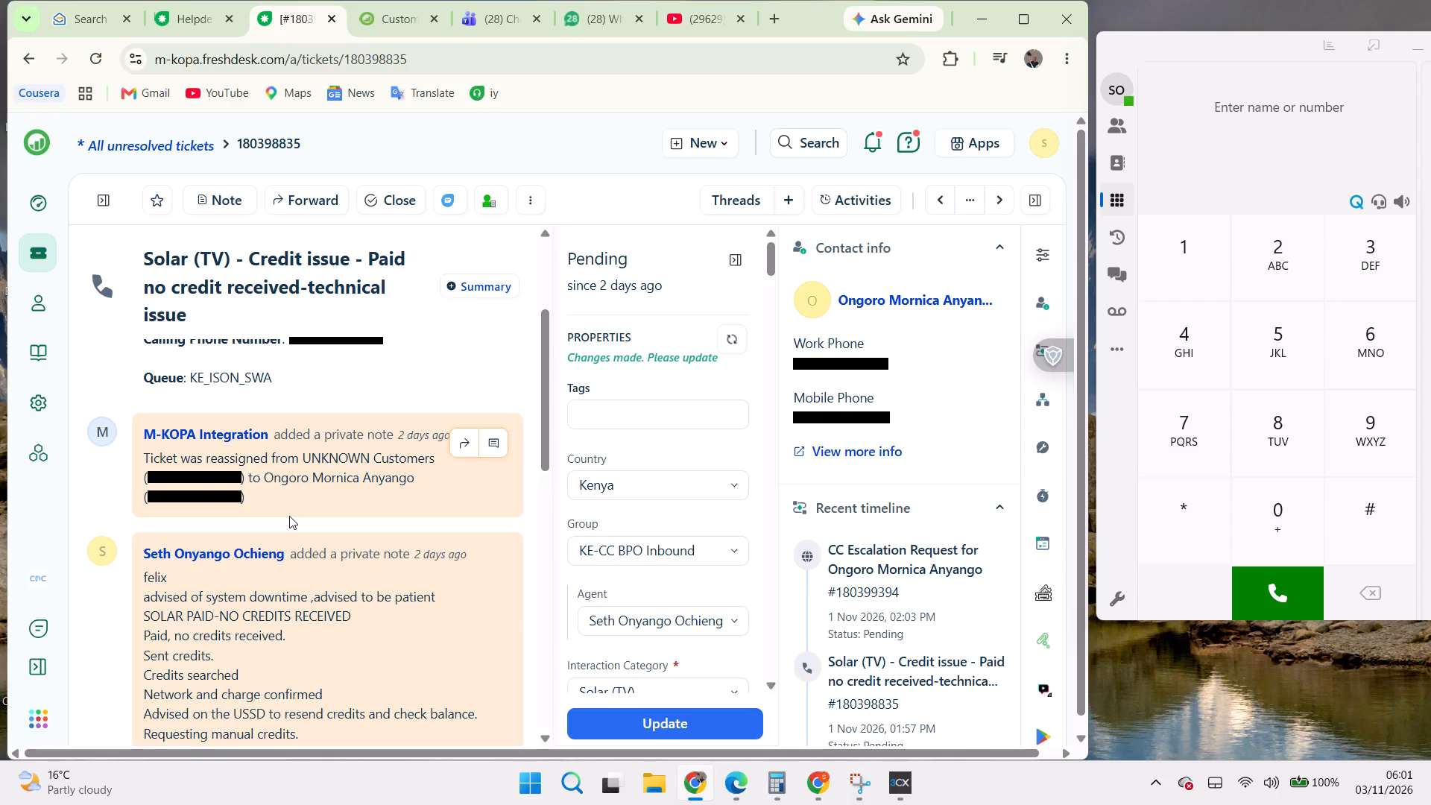
scroll(289, 516, down, 2)
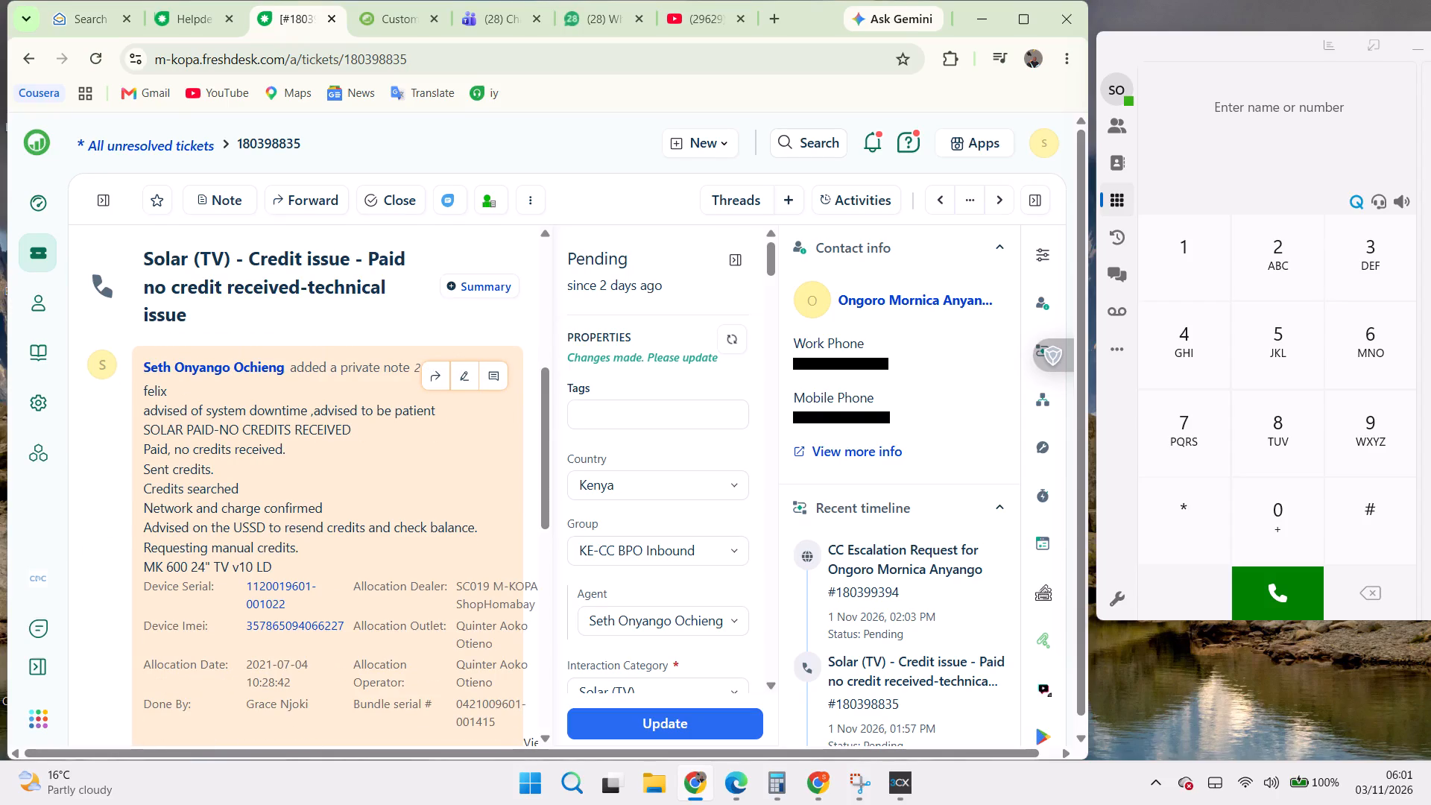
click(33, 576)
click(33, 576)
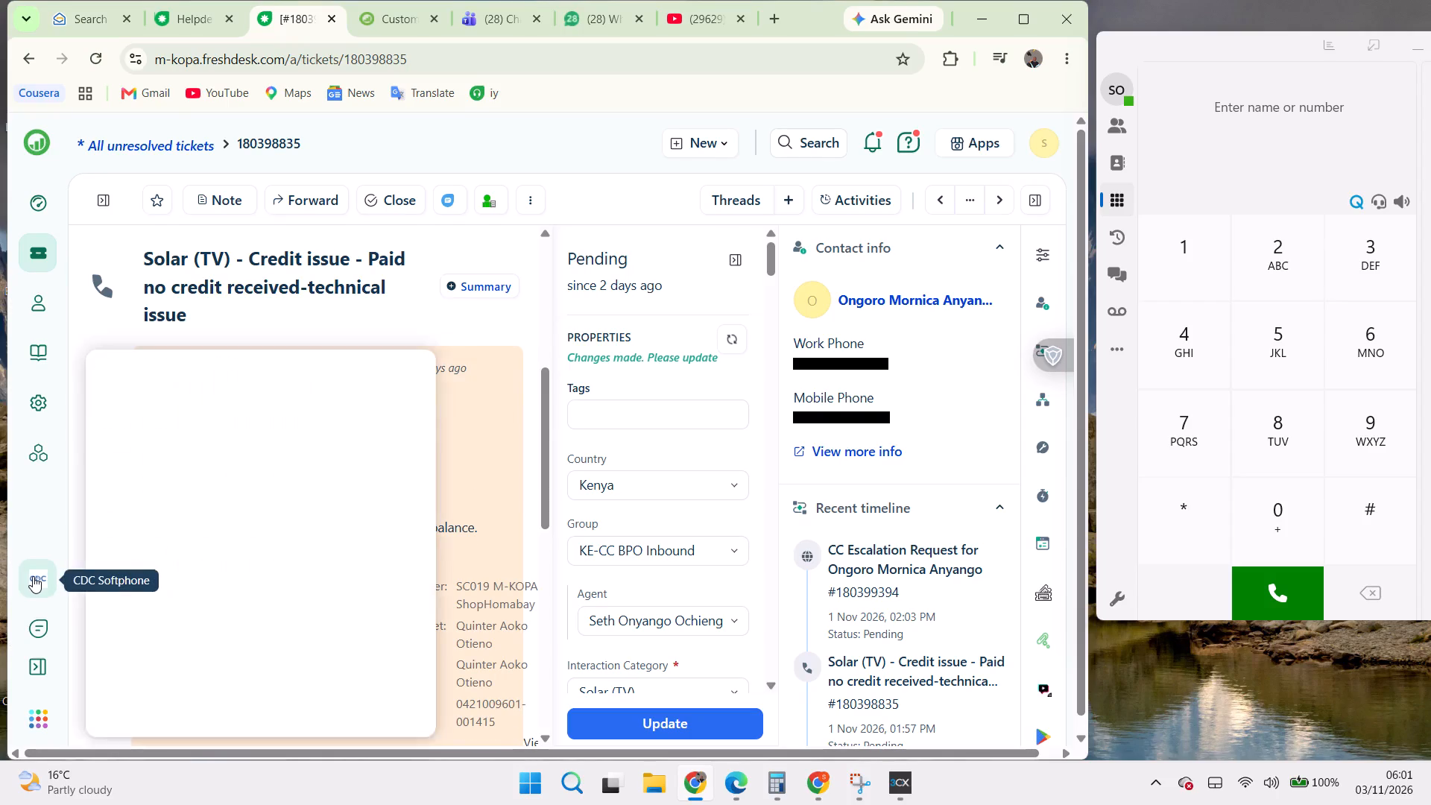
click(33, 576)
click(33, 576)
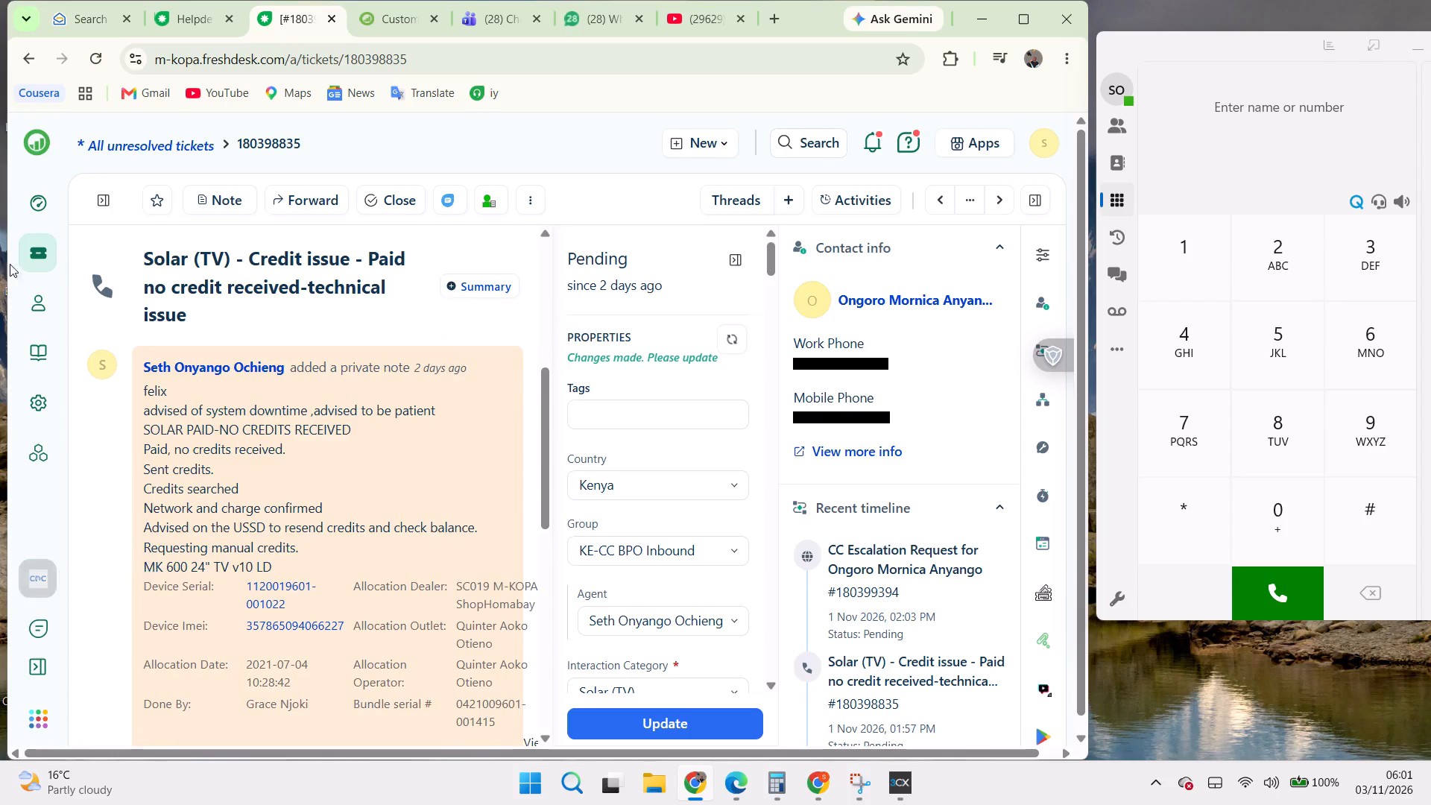
Leave the ticket and return to the Freshdesk dashboard.
click(38, 202)
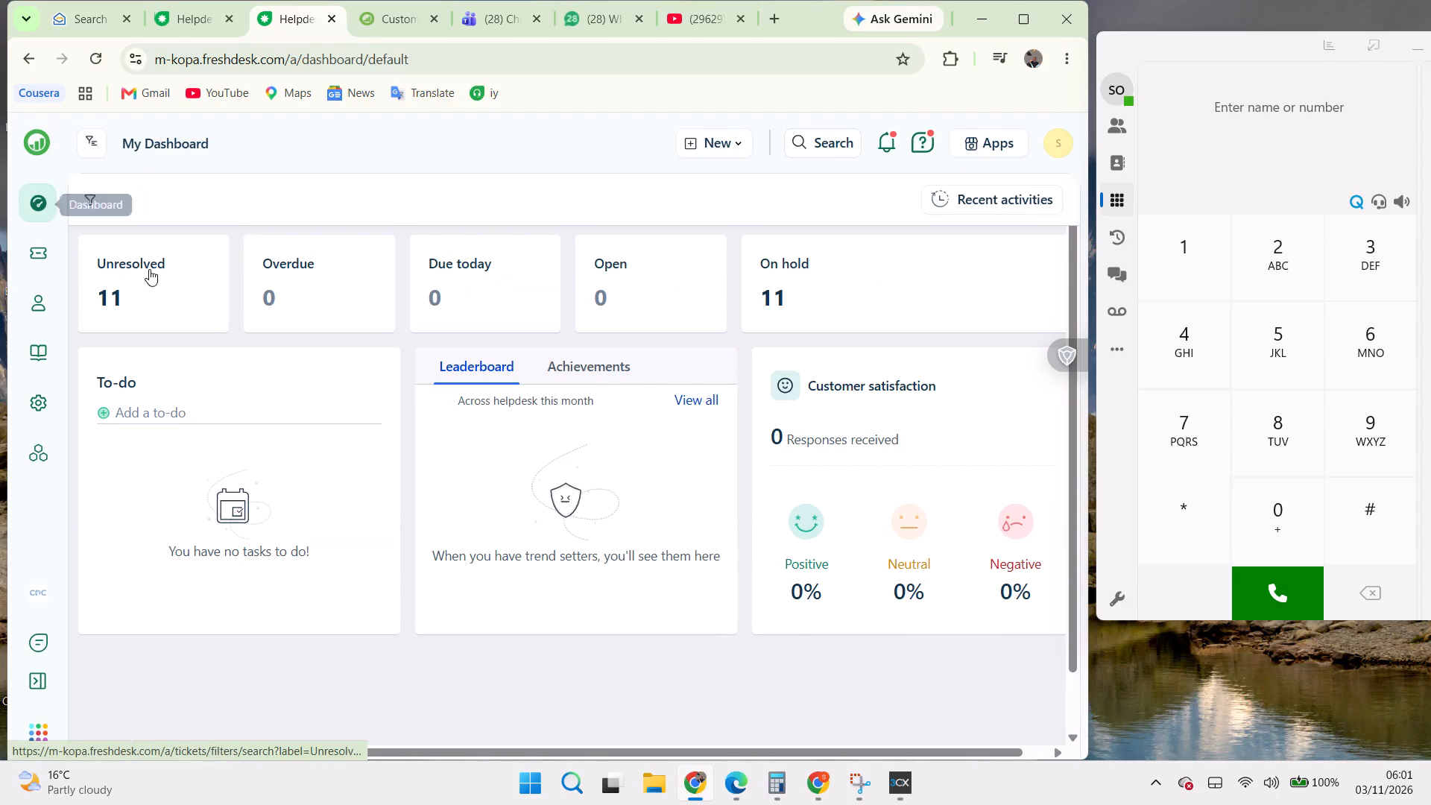
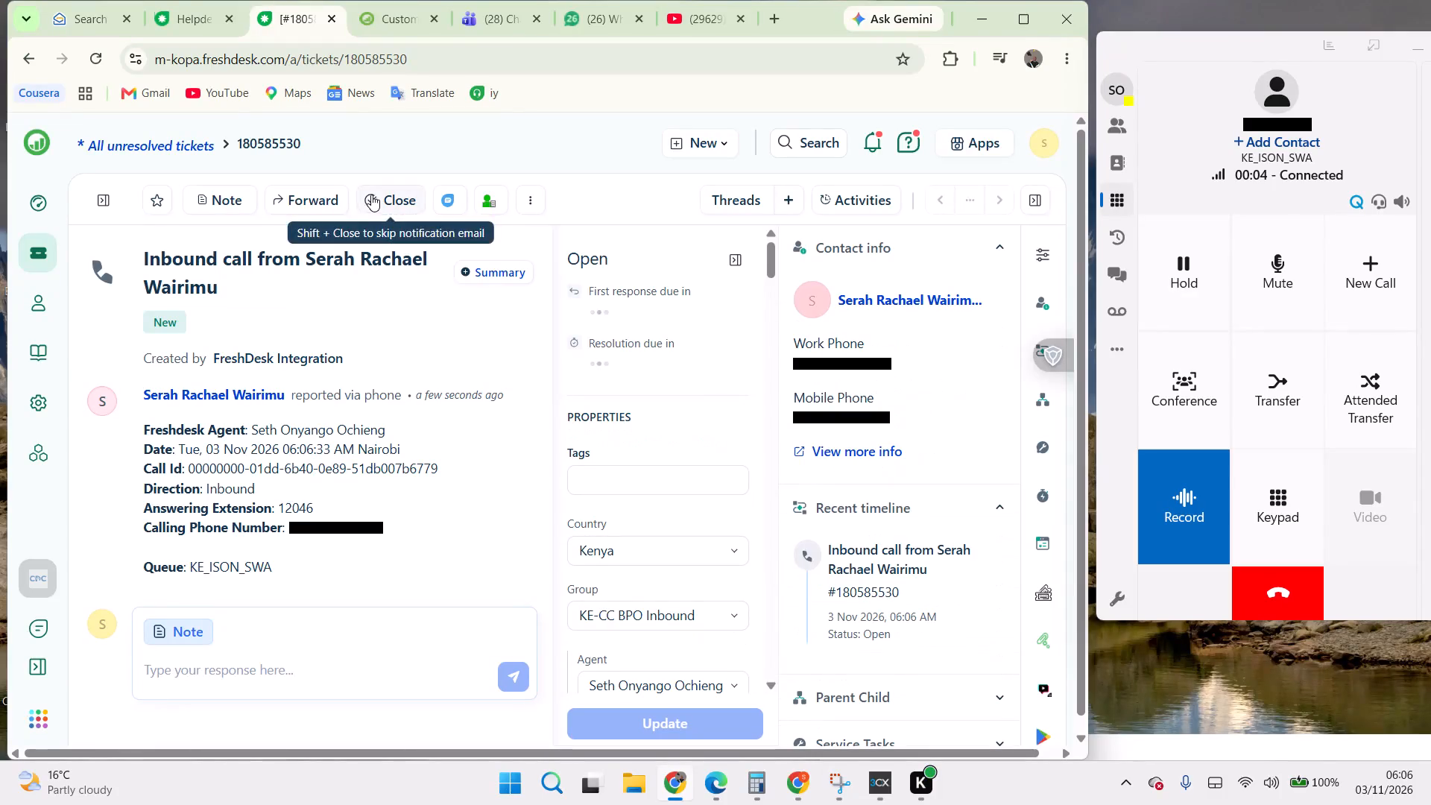
Start a note on the inbound call ticket and enter the caller's middle name as its first line.
click(180, 634)
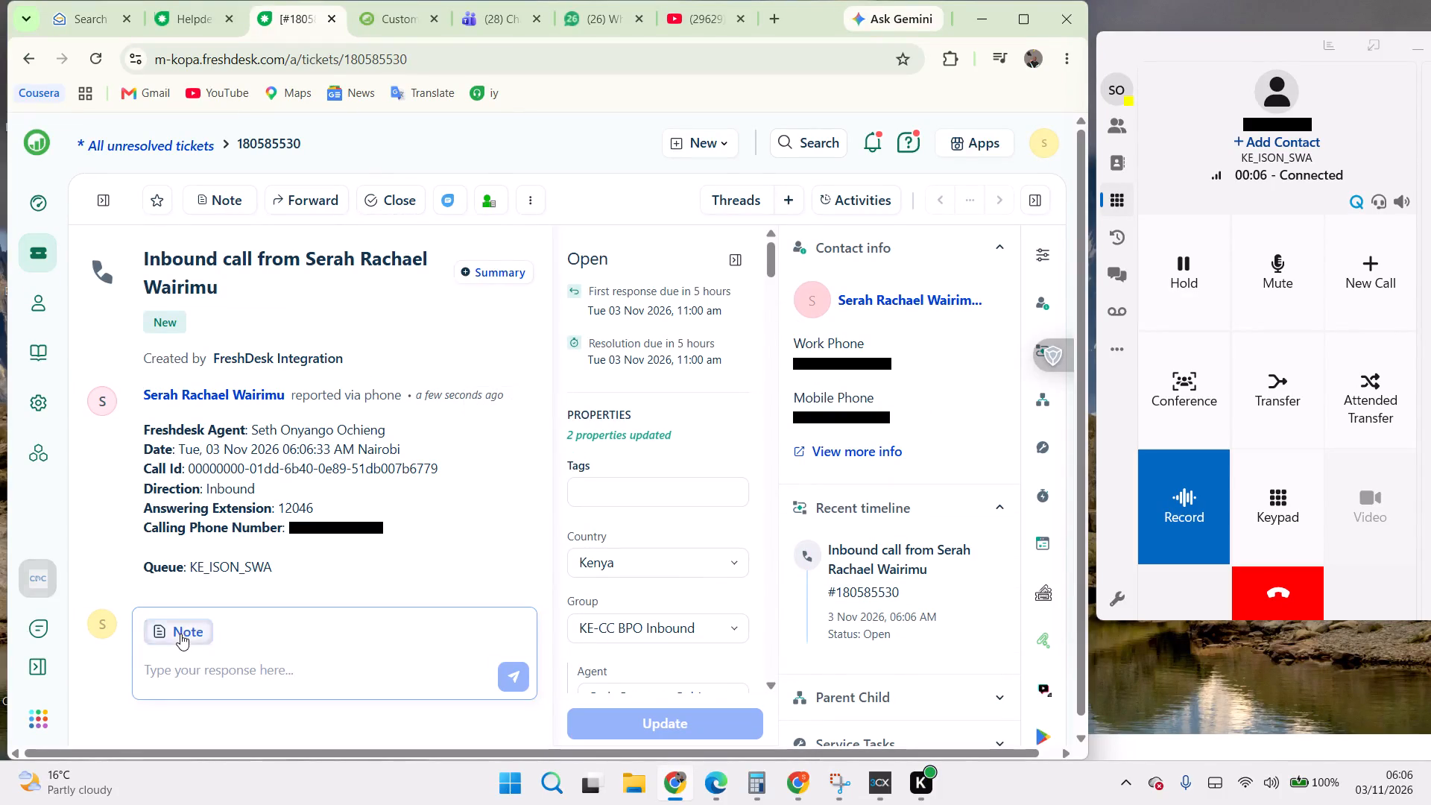
scroll(242, 537, up, 4)
scroll(242, 536, down, 1)
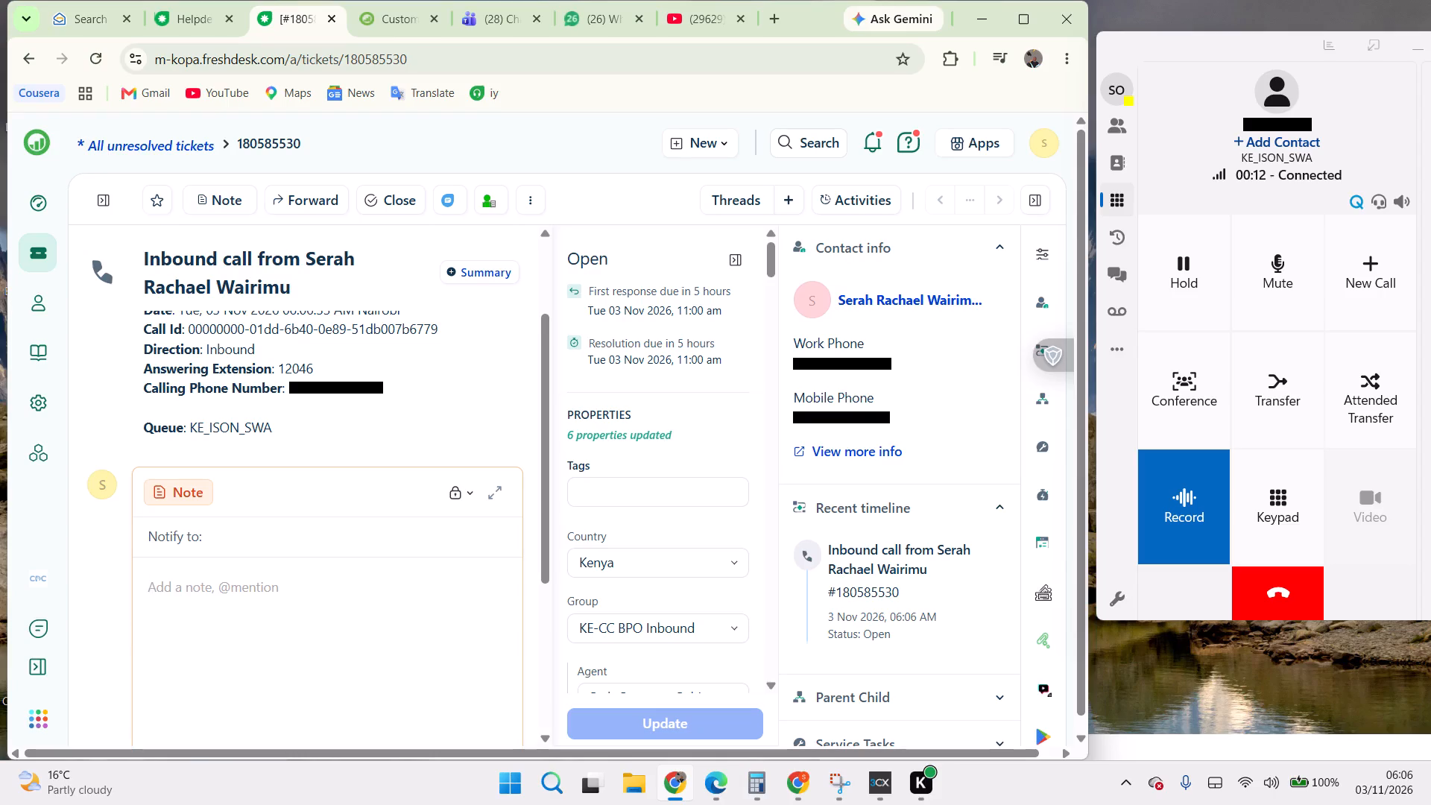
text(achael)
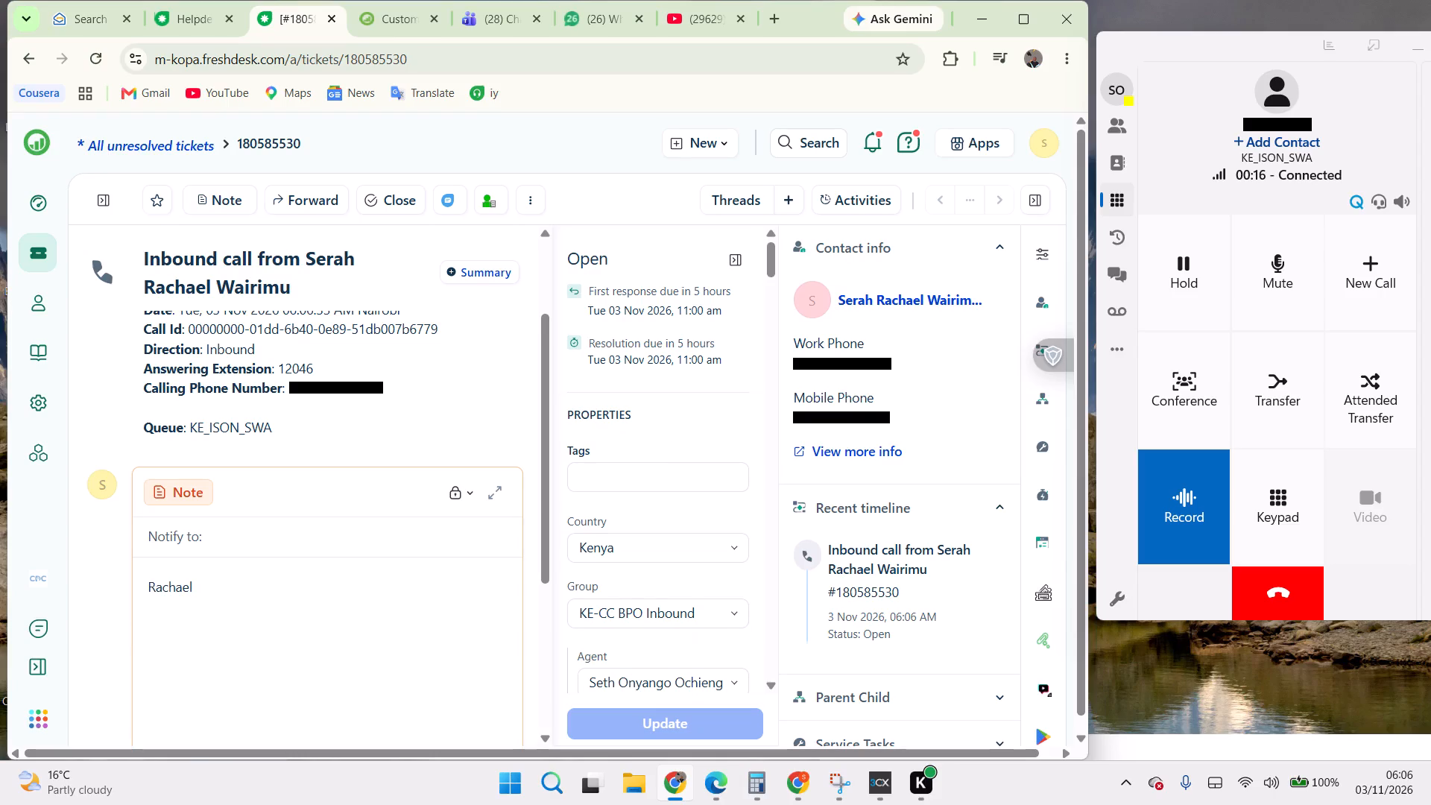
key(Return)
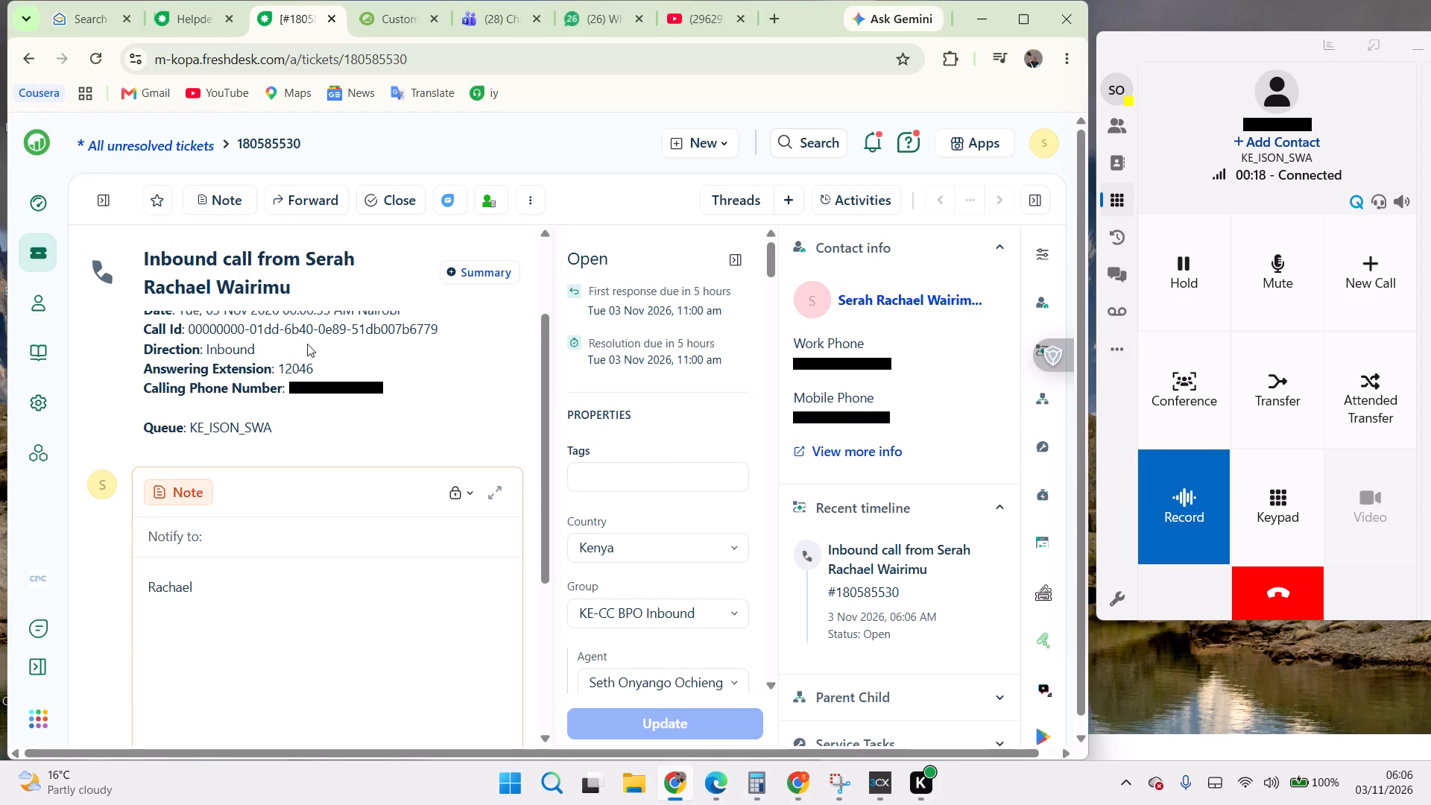
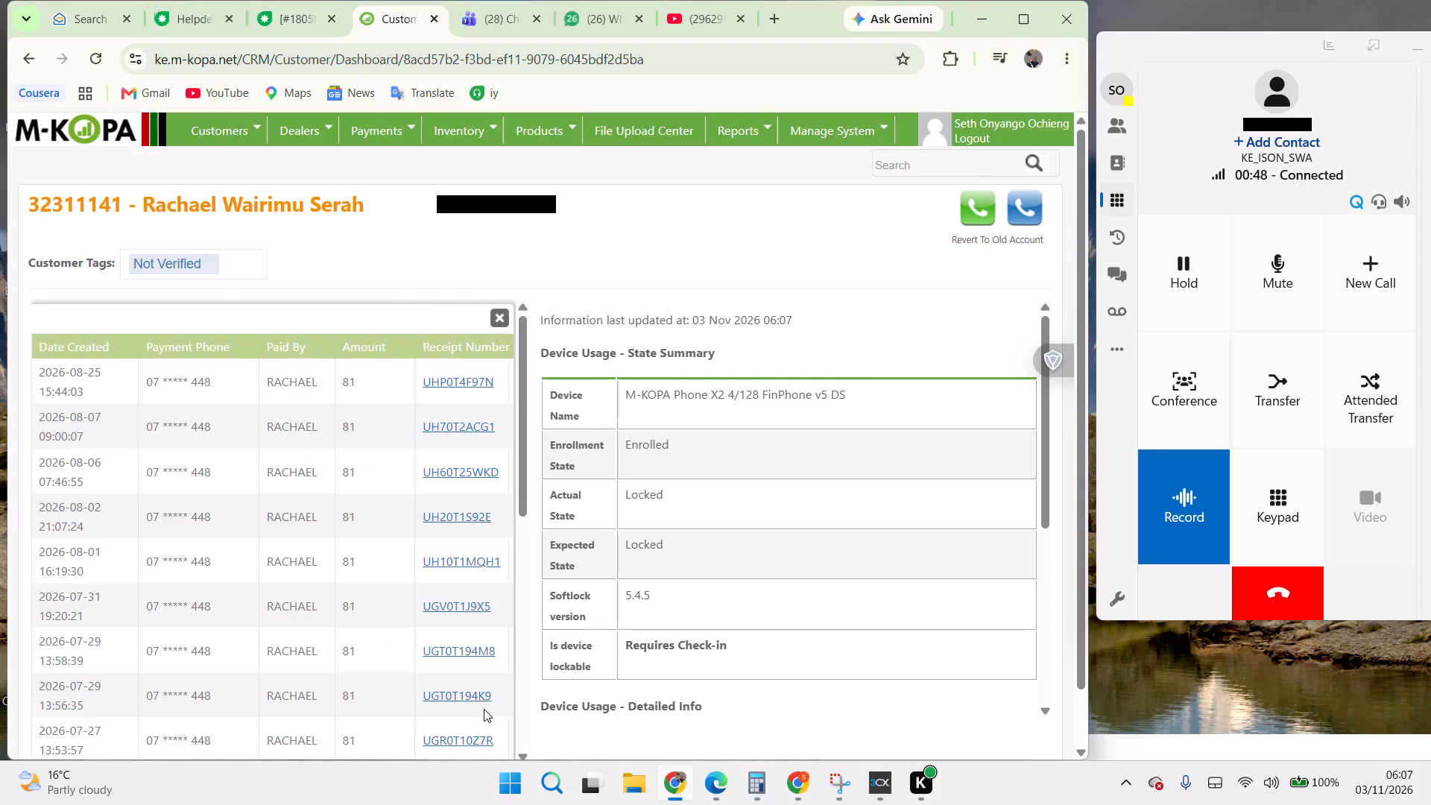
click(508, 318)
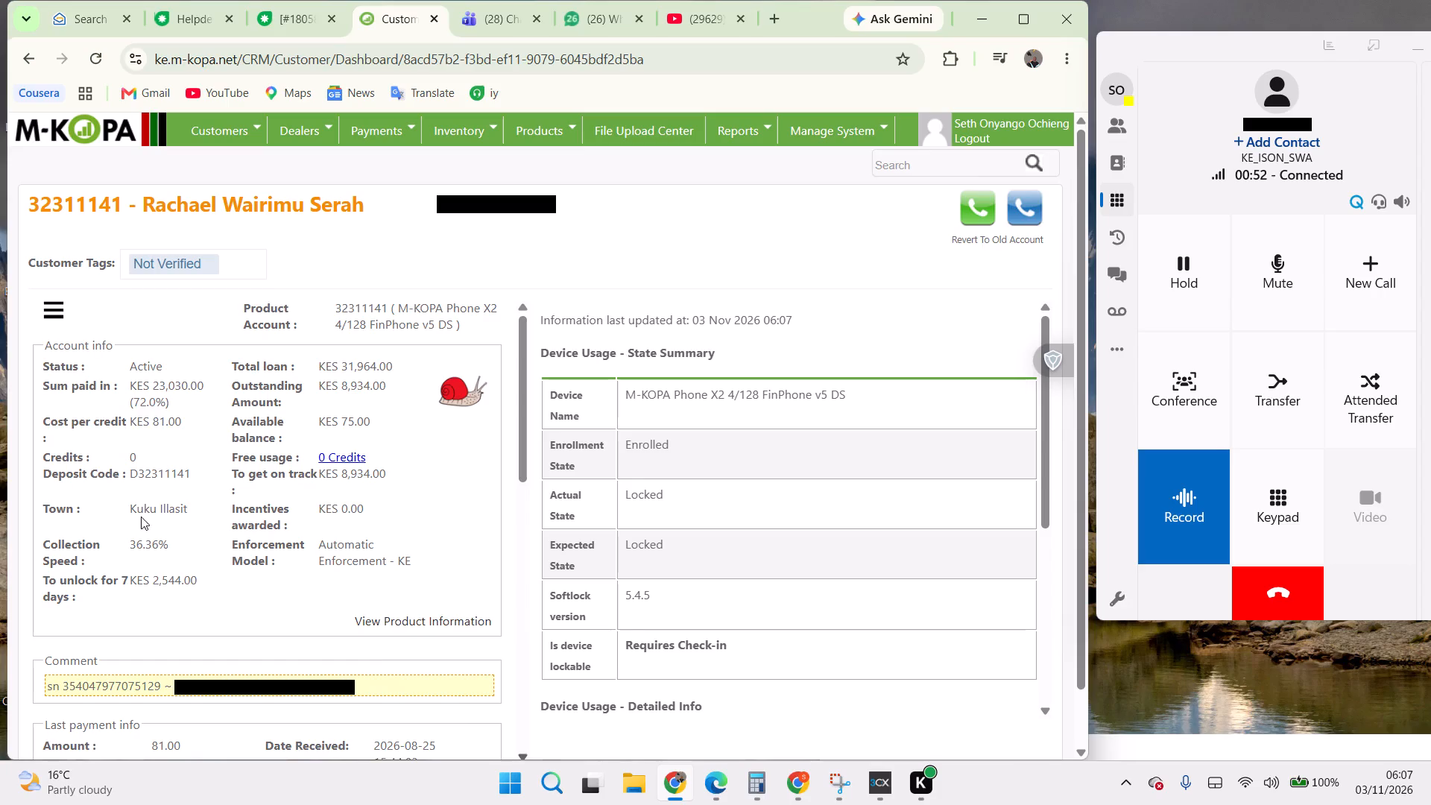
click(294, 16)
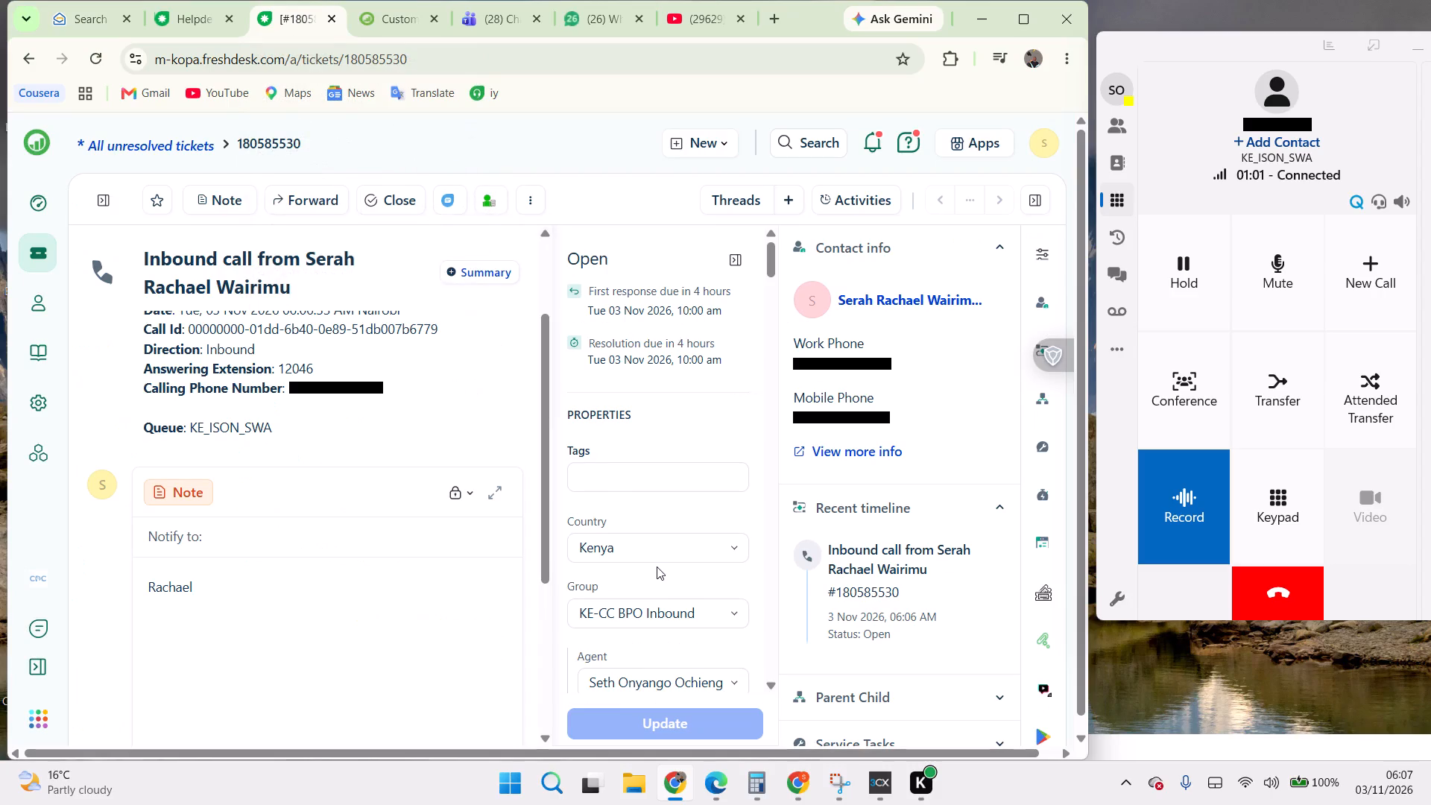
scroll(434, 601, down, 3)
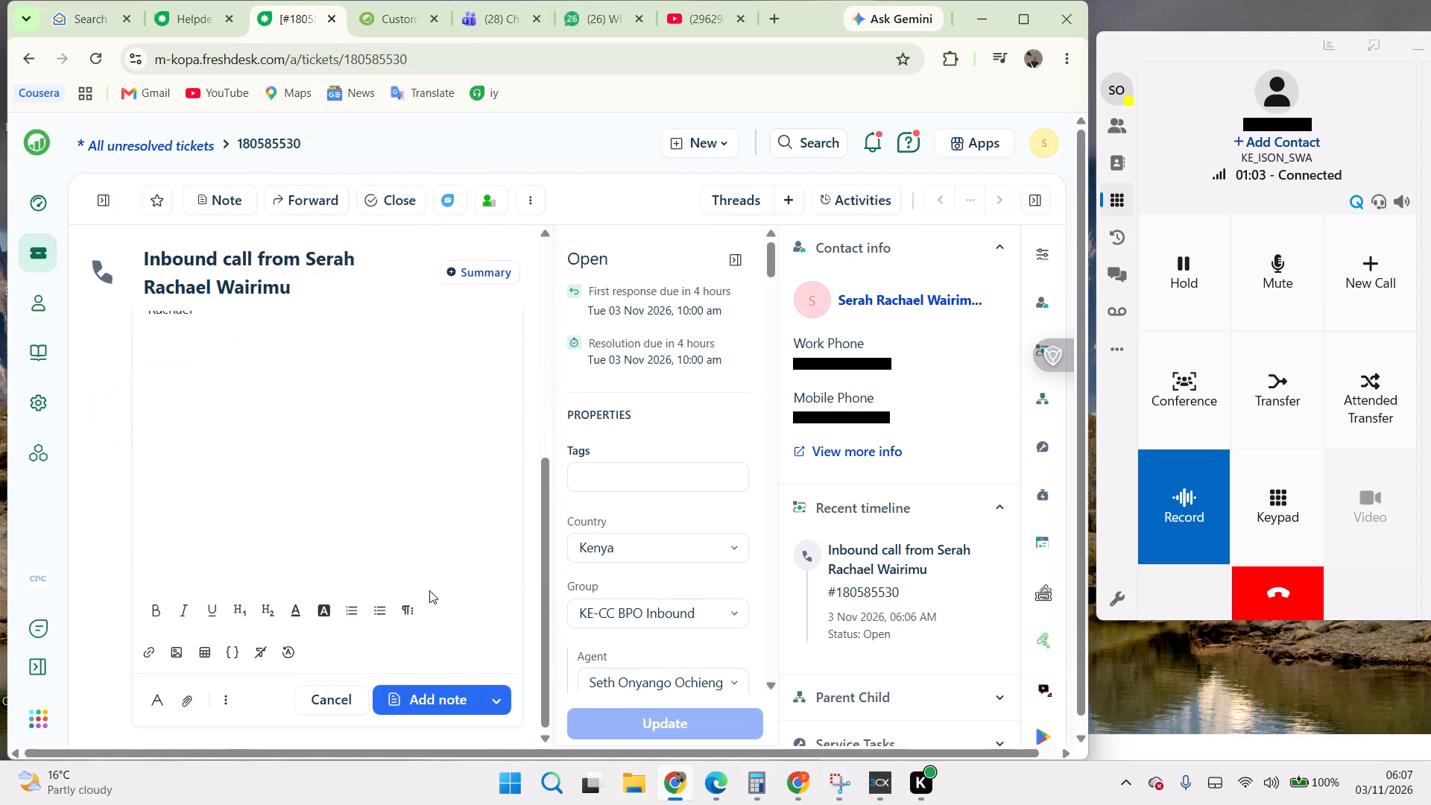
scroll(435, 581, up, 1)
scroll(637, 524, down, 3)
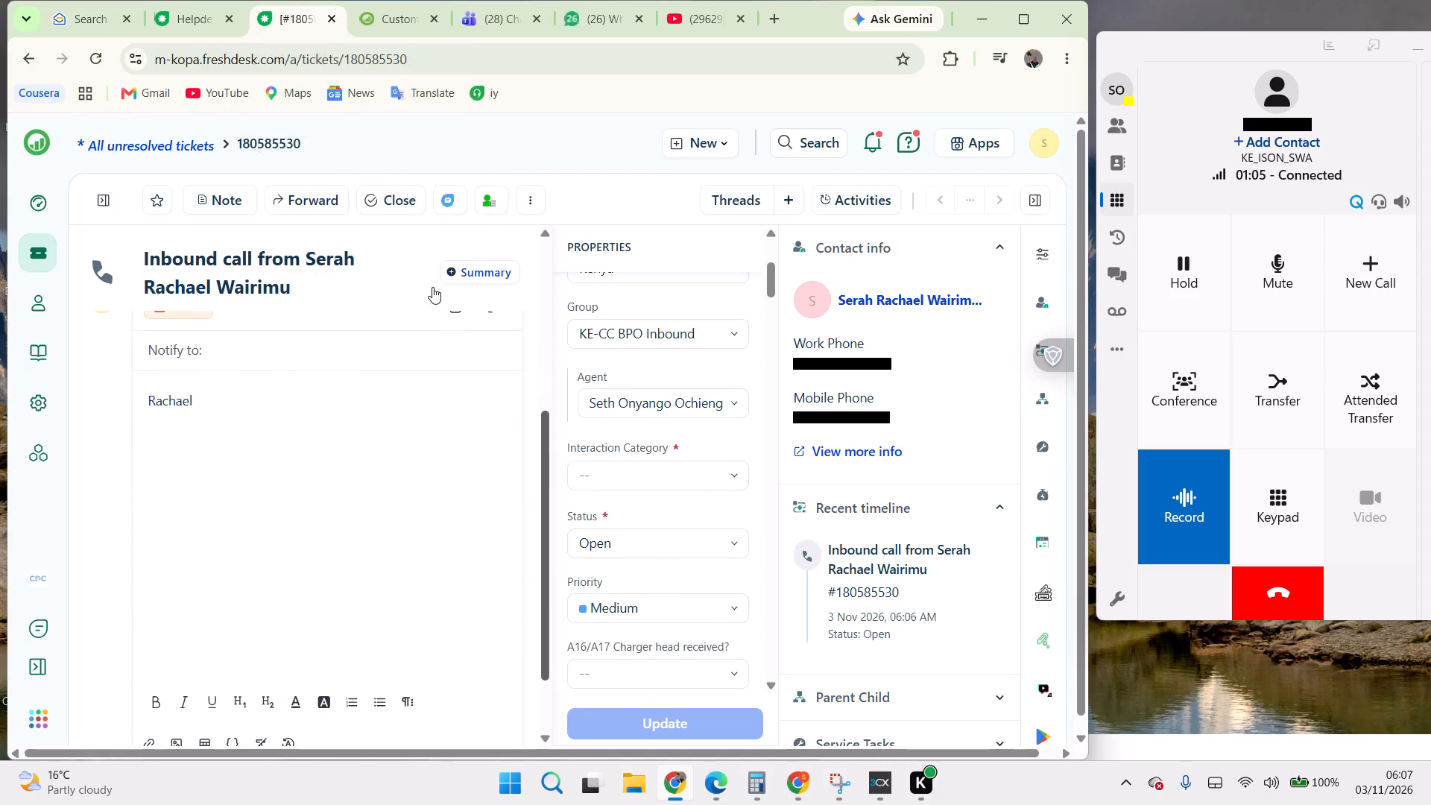
click(380, 19)
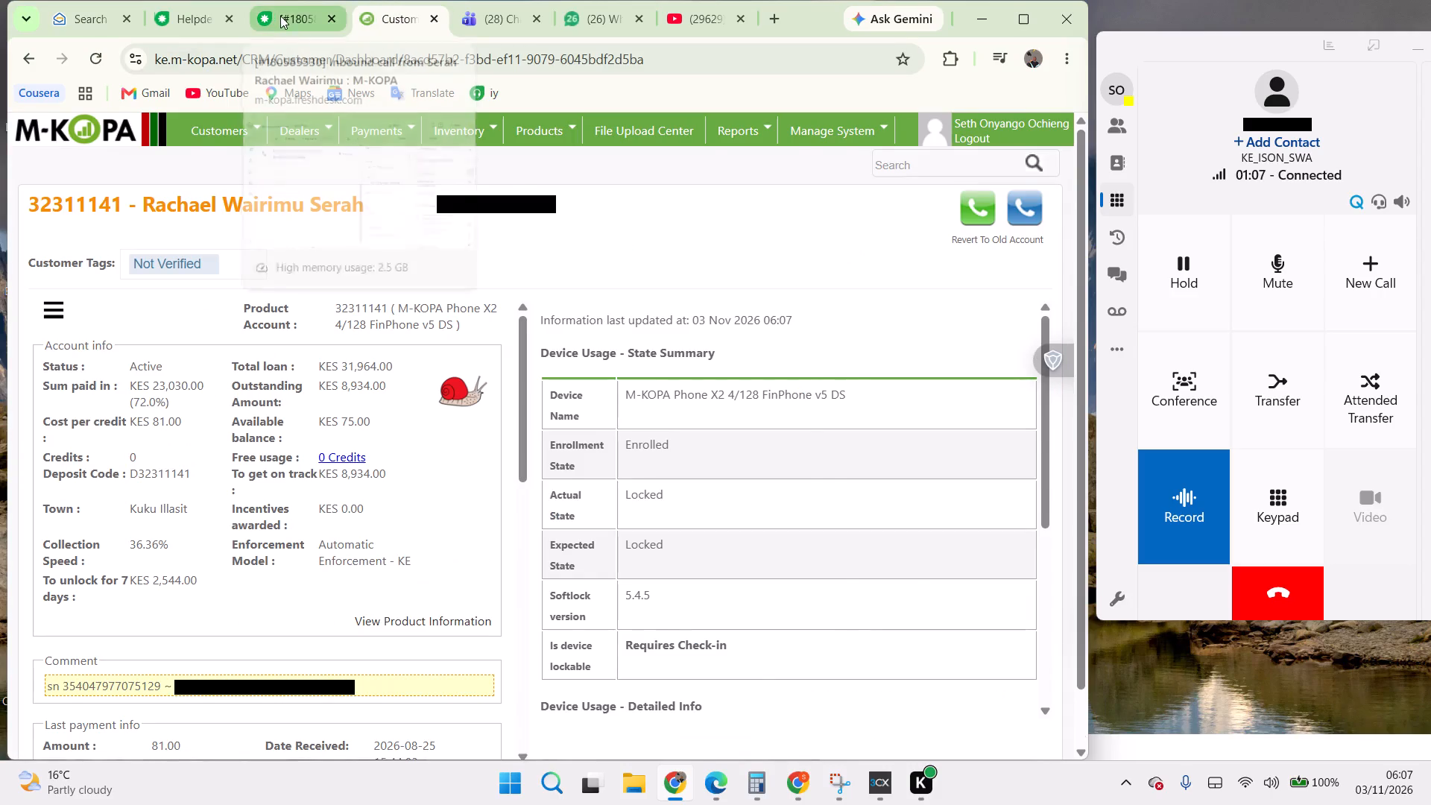
click(280, 16)
click(642, 475)
click(653, 584)
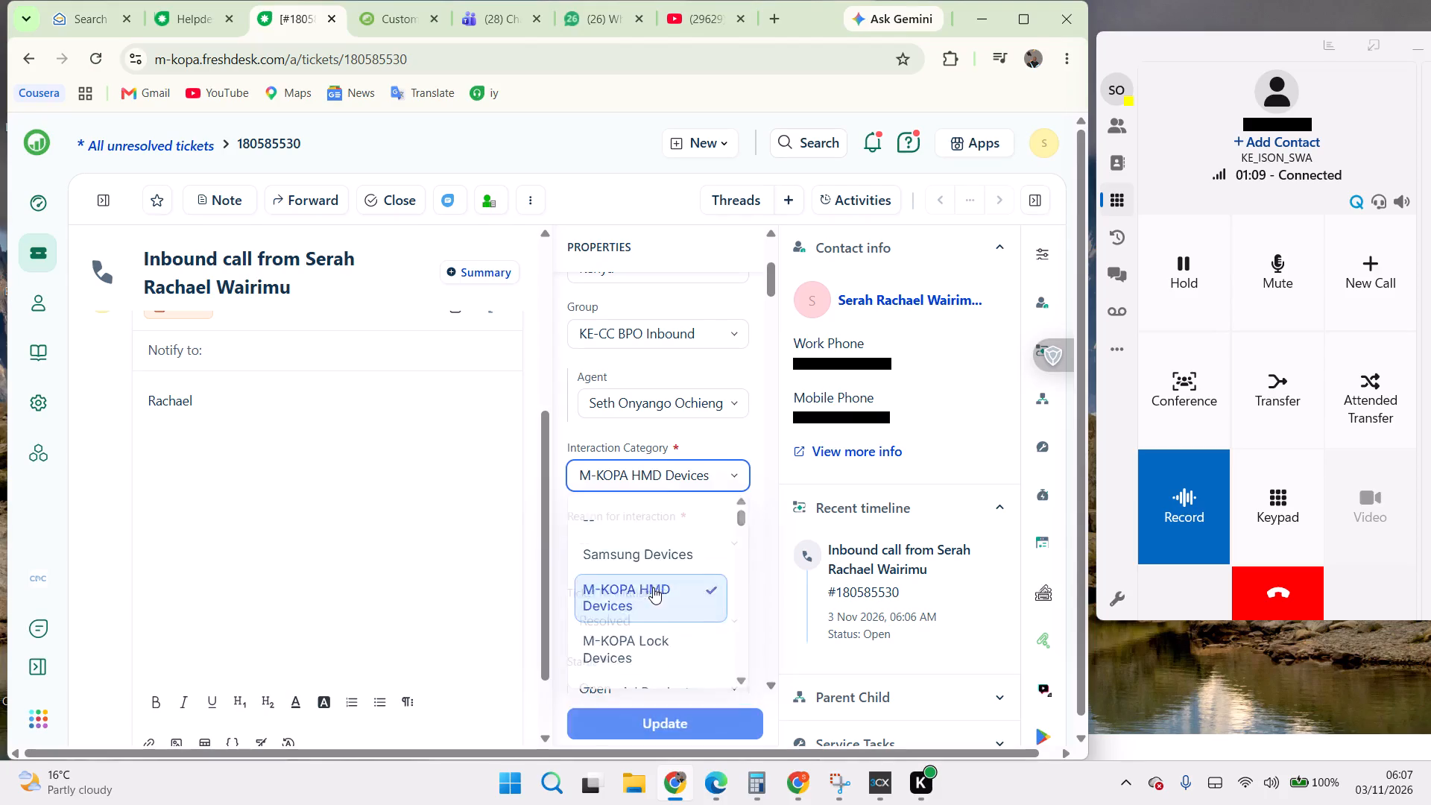
click(663, 555)
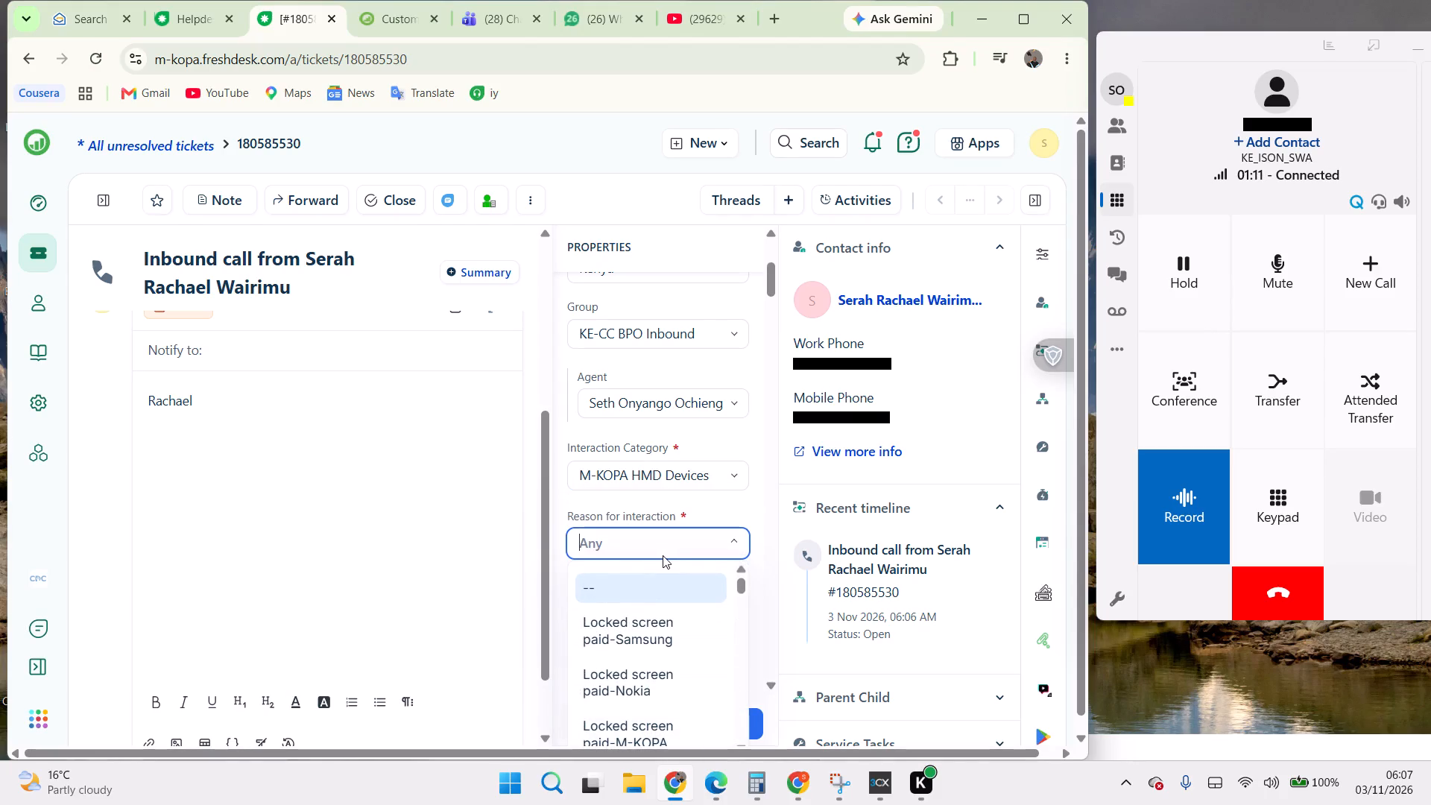
text(no)
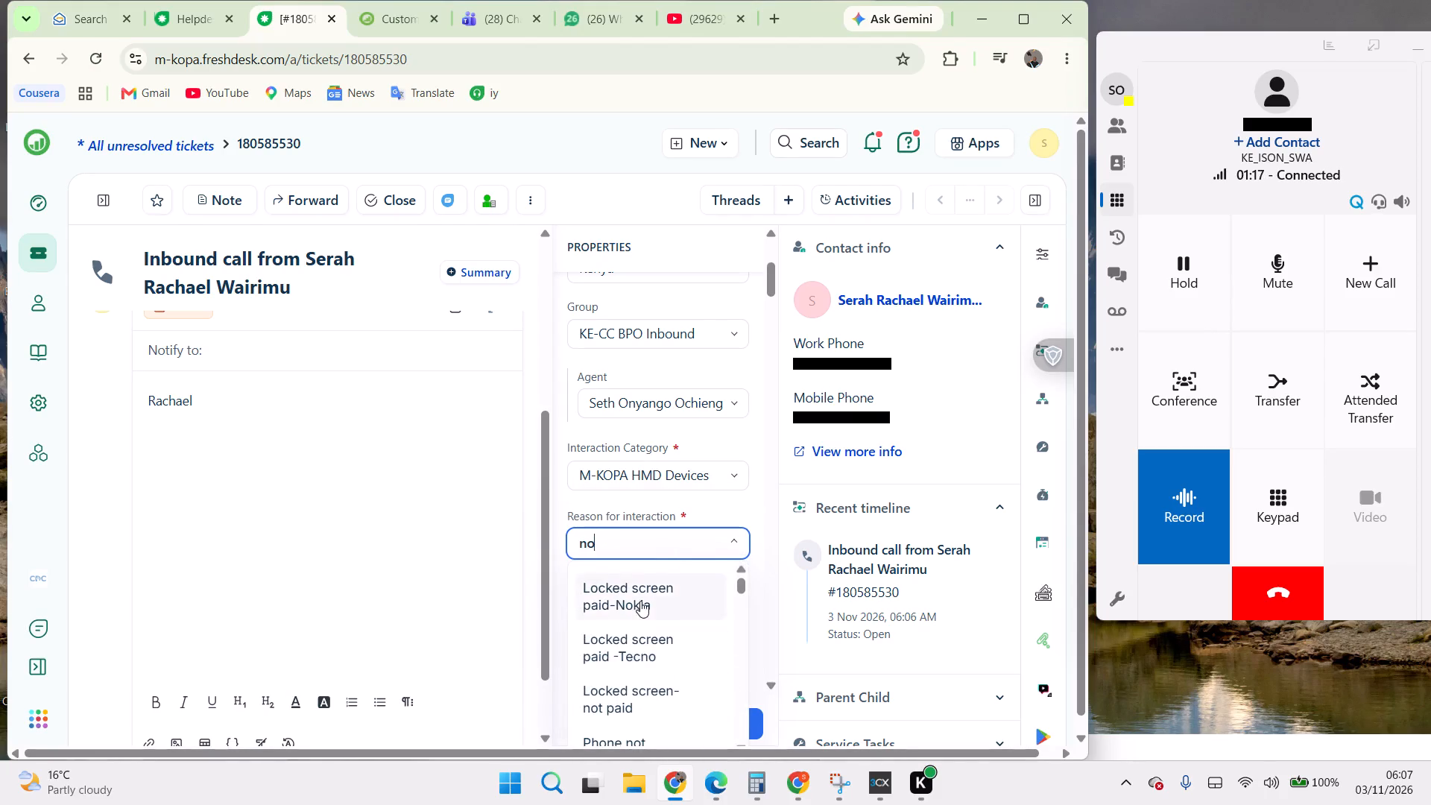
click(629, 698)
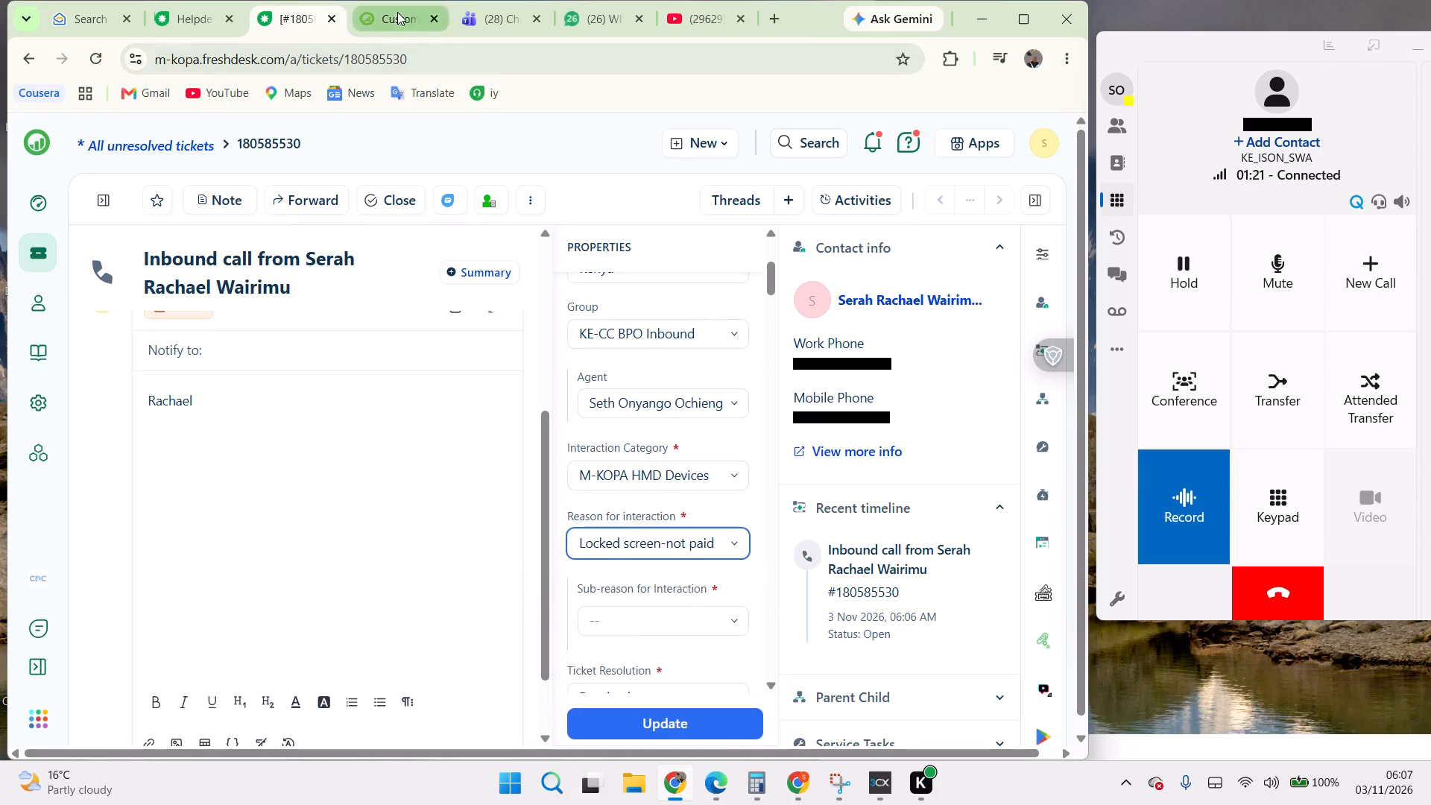
click(397, 12)
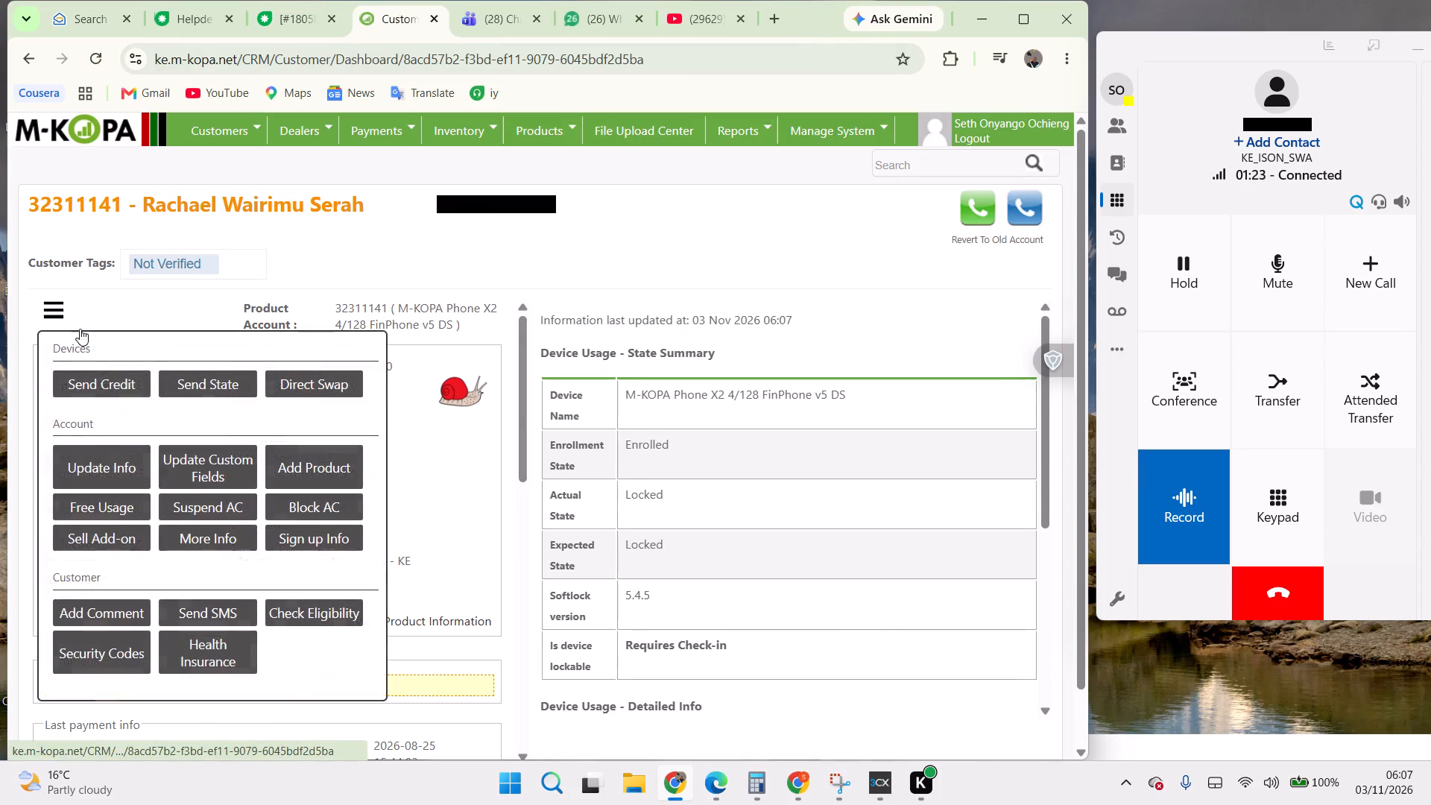
click(93, 465)
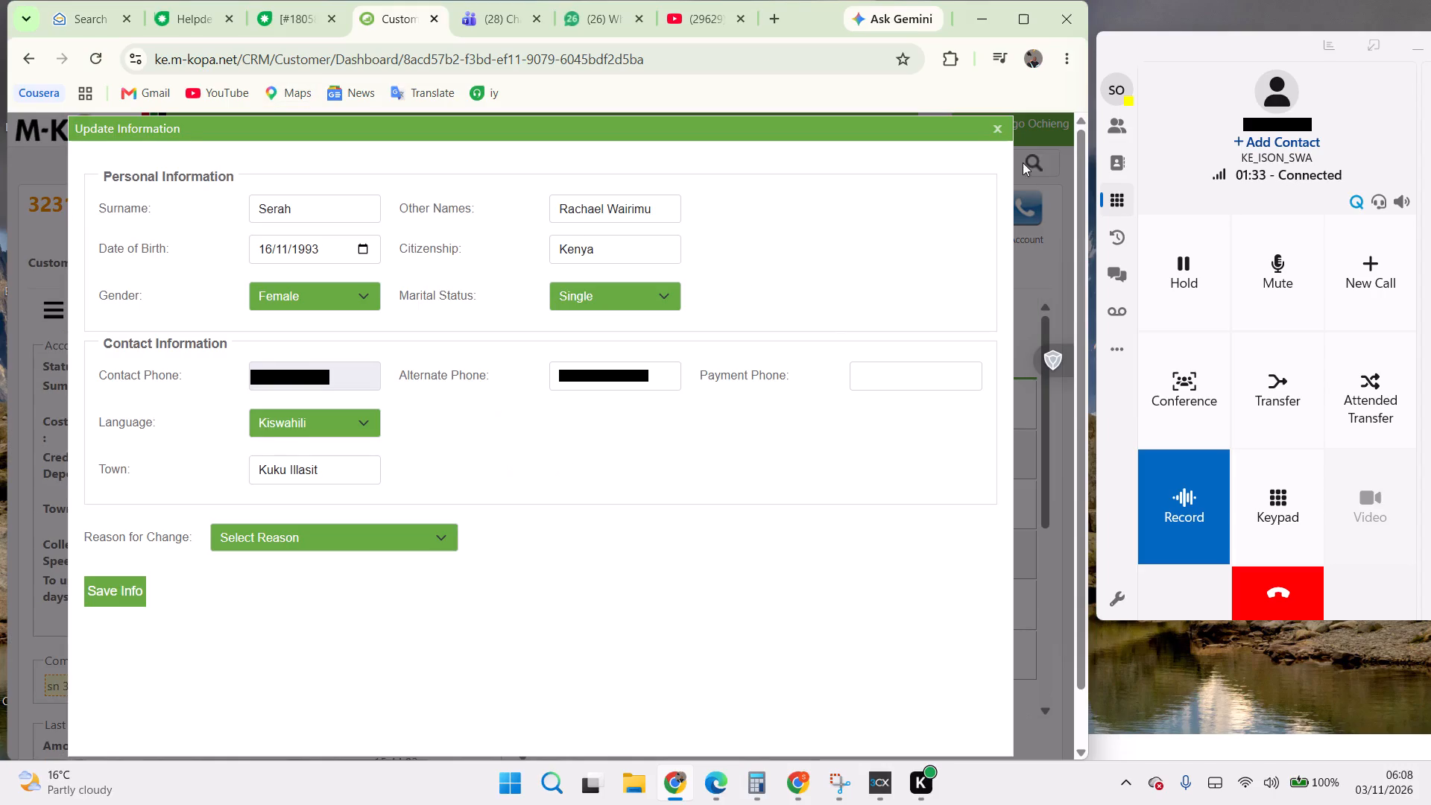
click(994, 131)
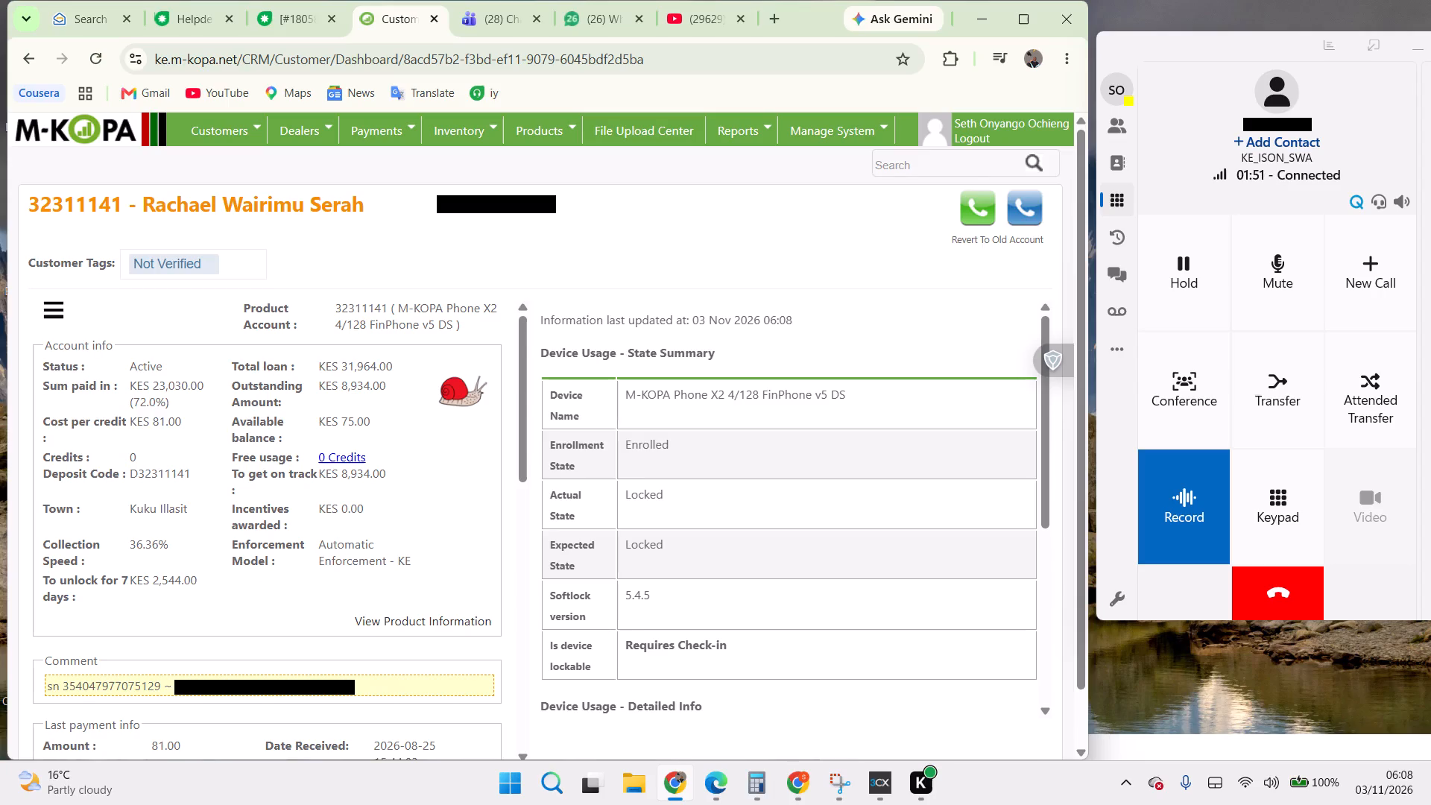
scroll(419, 565, down, 1)
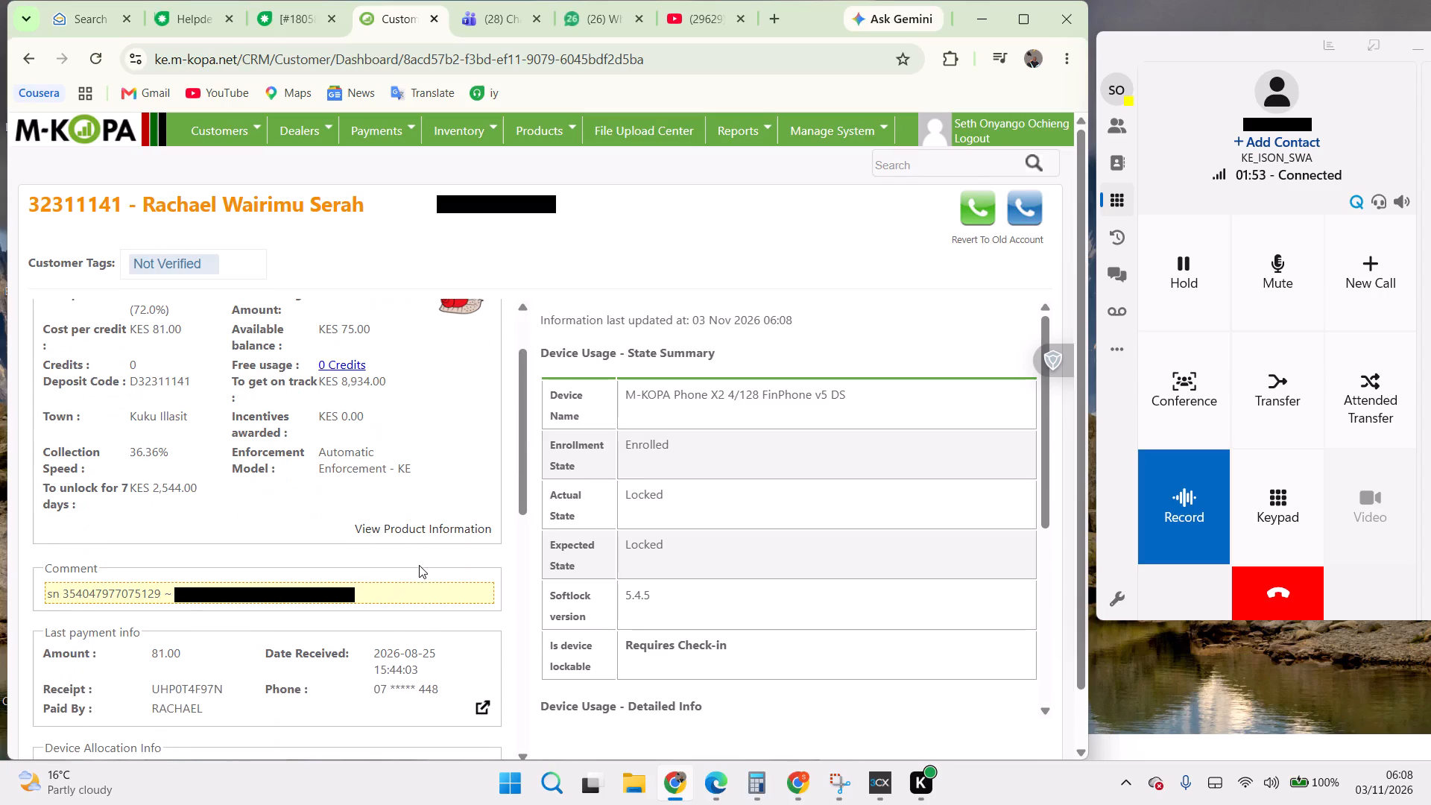
click(482, 711)
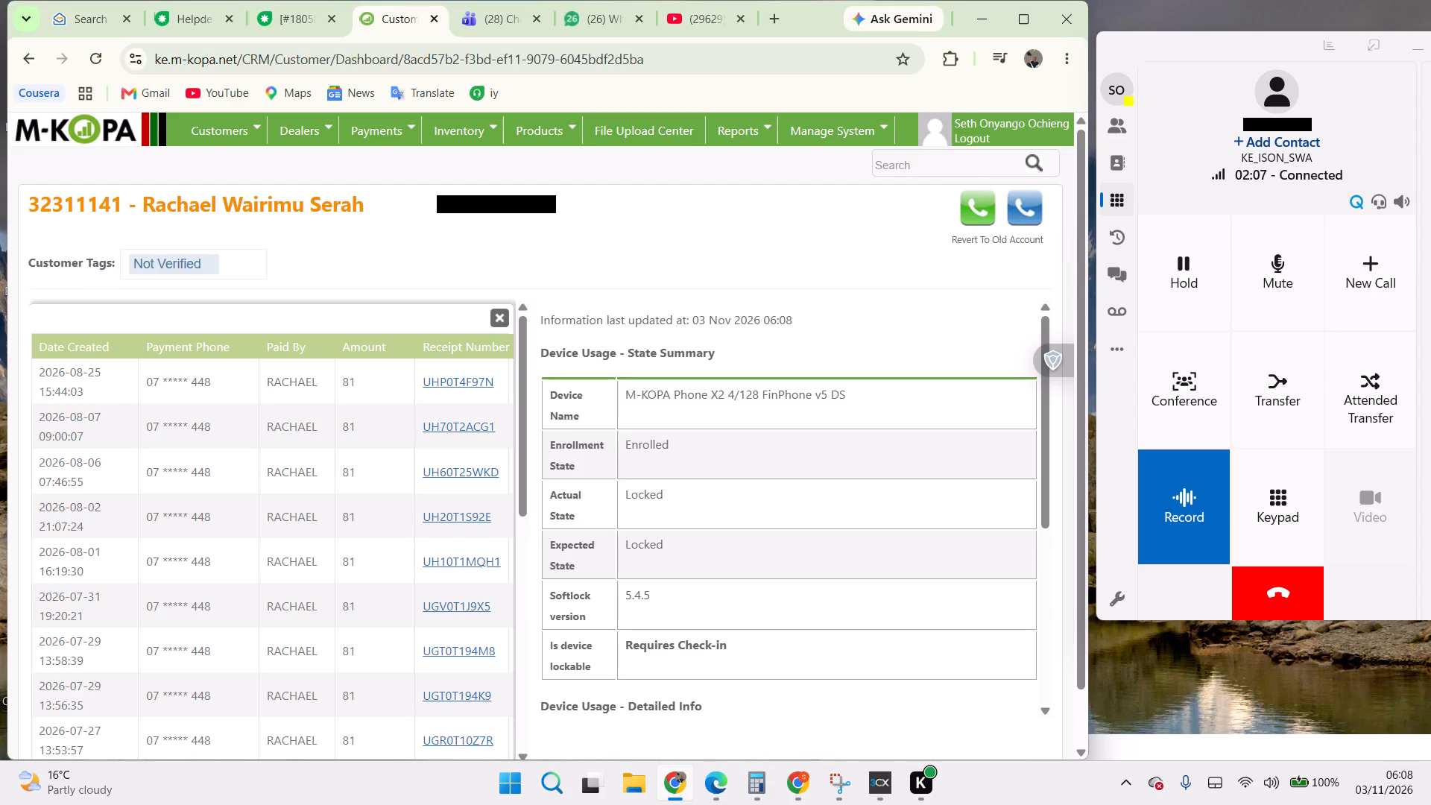
click(496, 318)
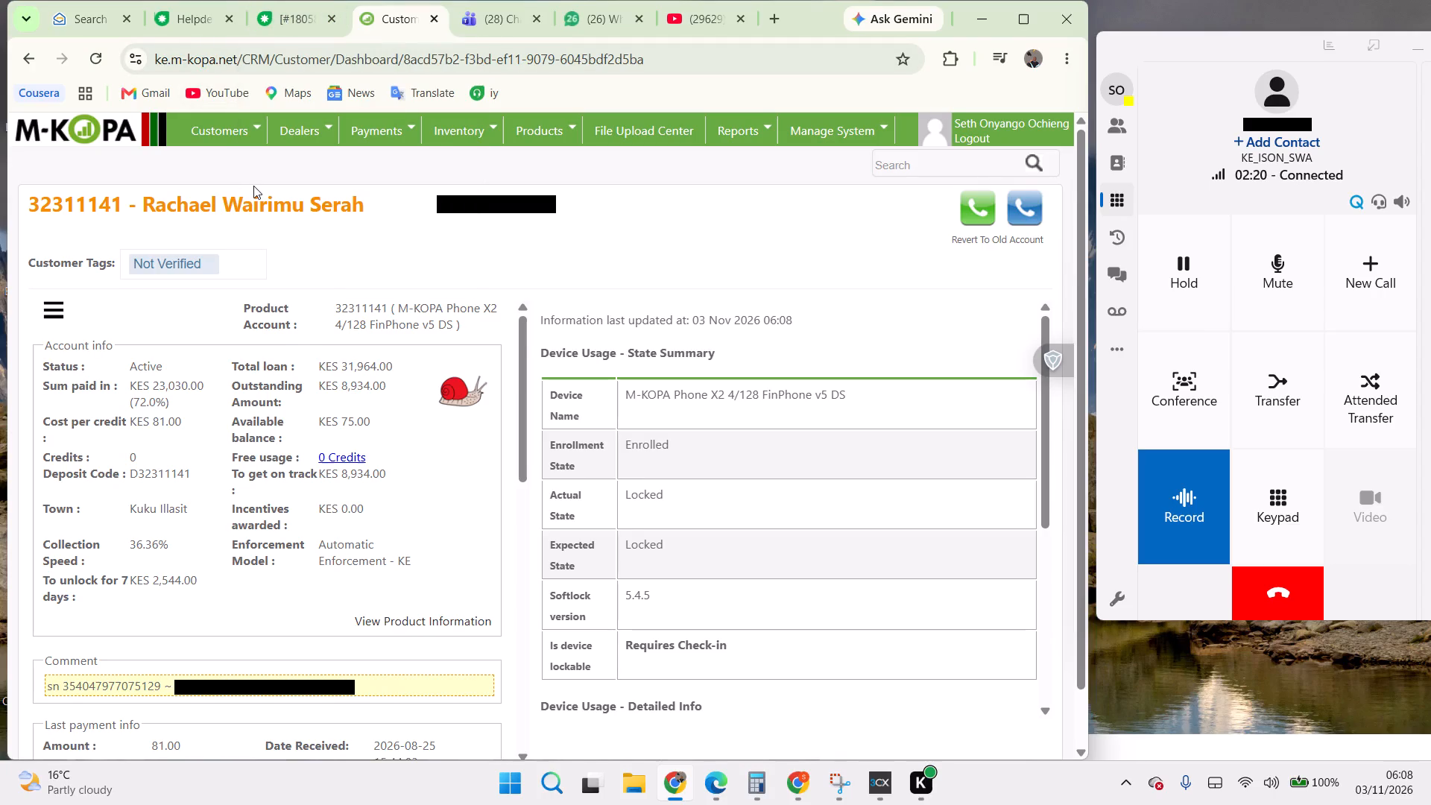
click(277, 18)
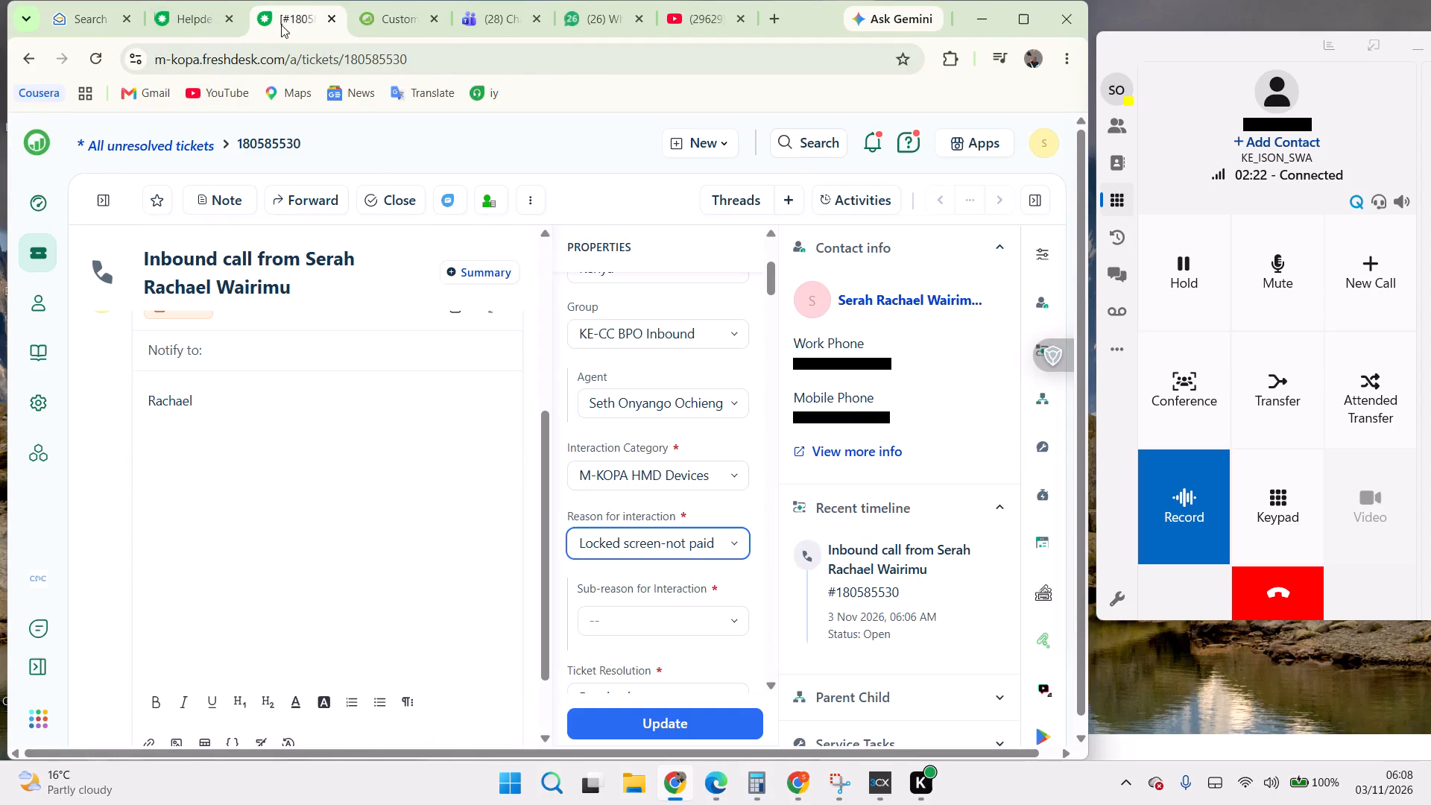
click(619, 628)
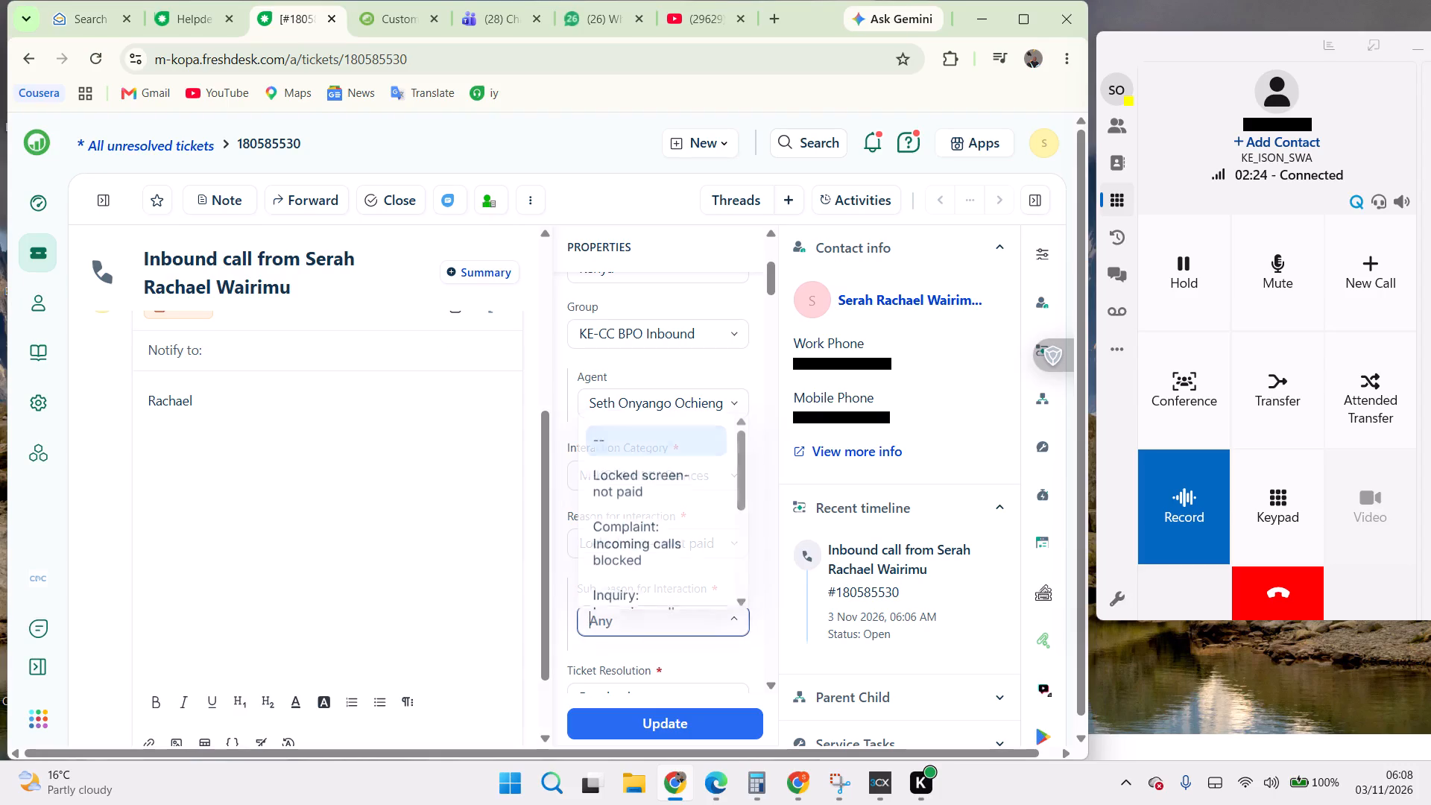
click(631, 482)
scroll(631, 482, down, 1)
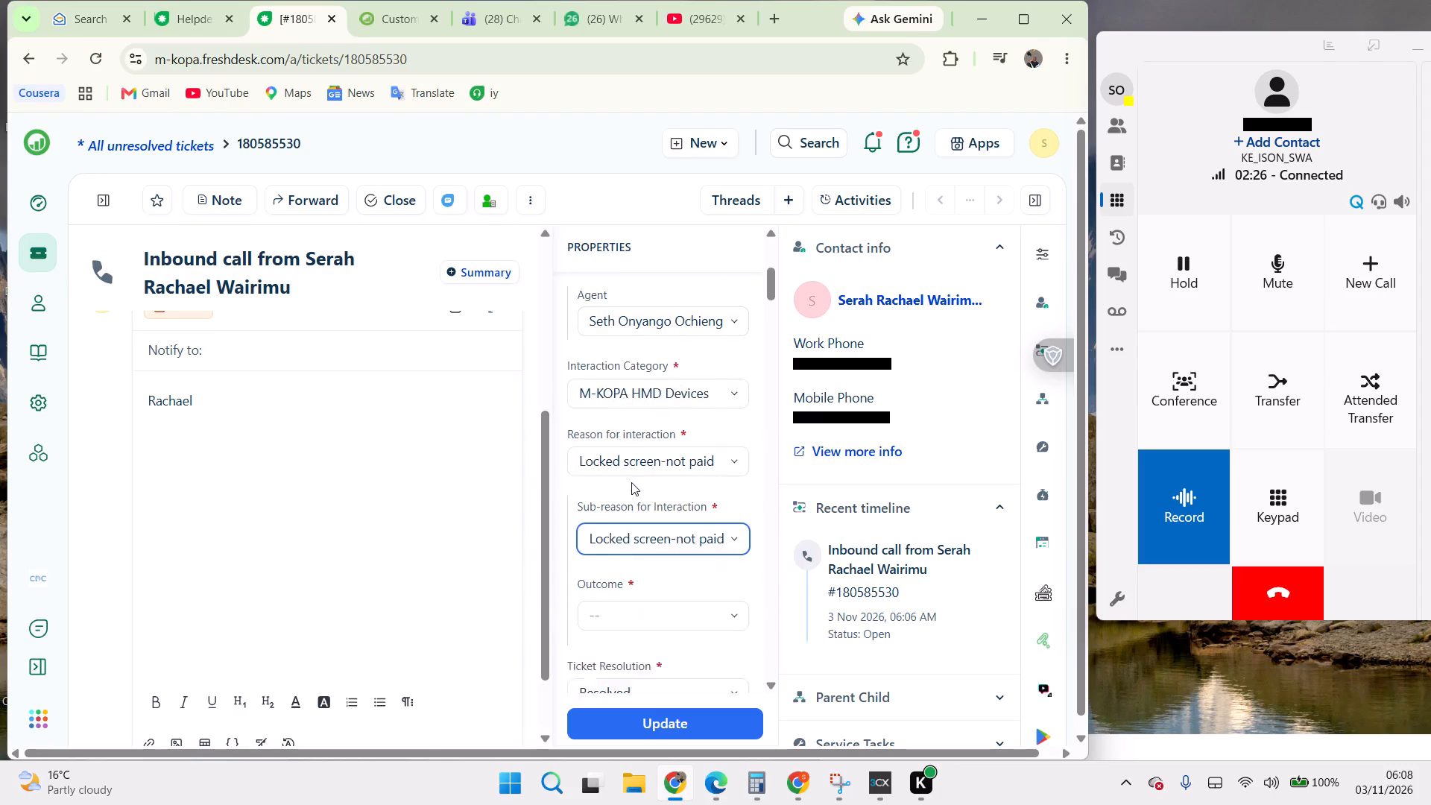
scroll(631, 482, down, 3)
scroll(631, 482, up, 3)
scroll(631, 482, down, 1)
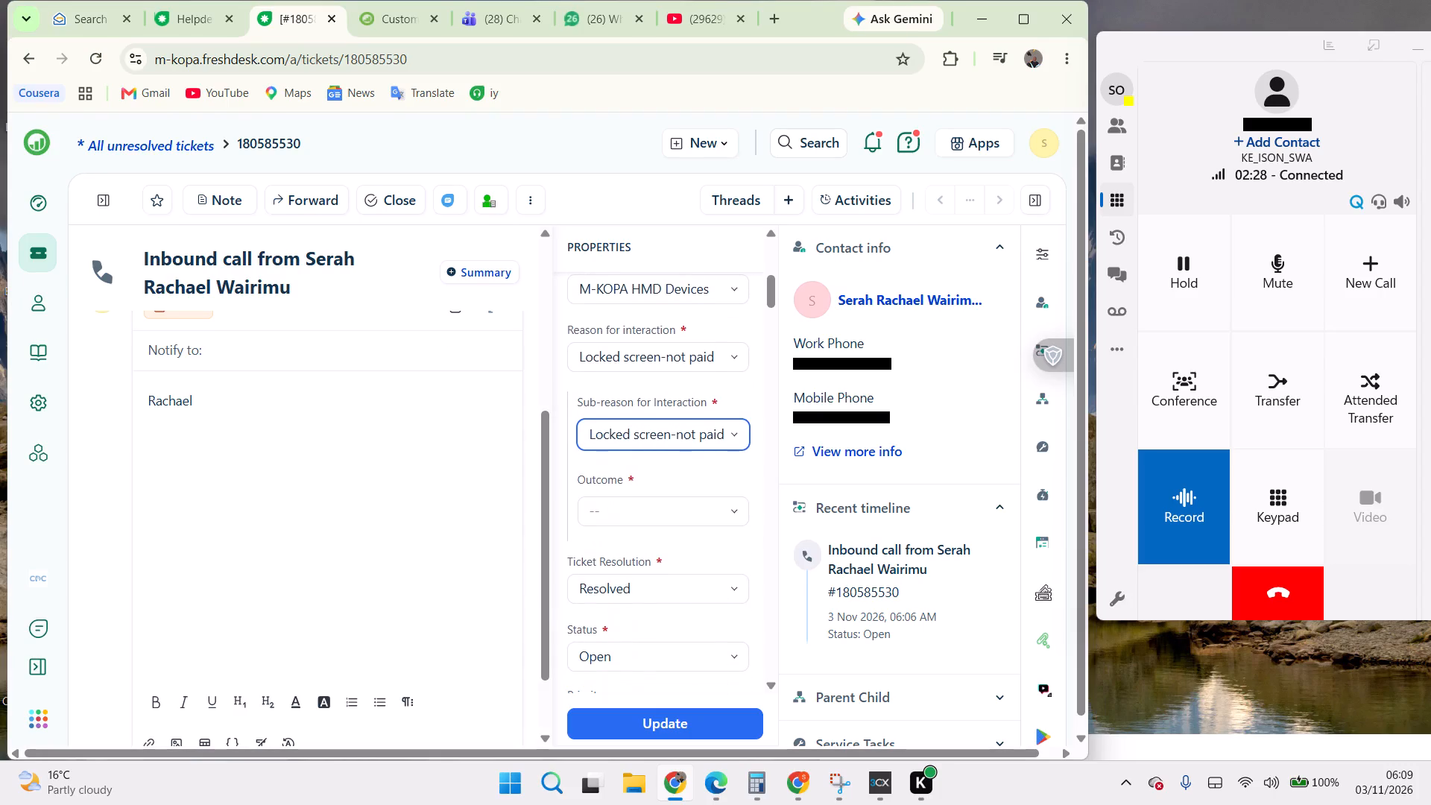
click(642, 512)
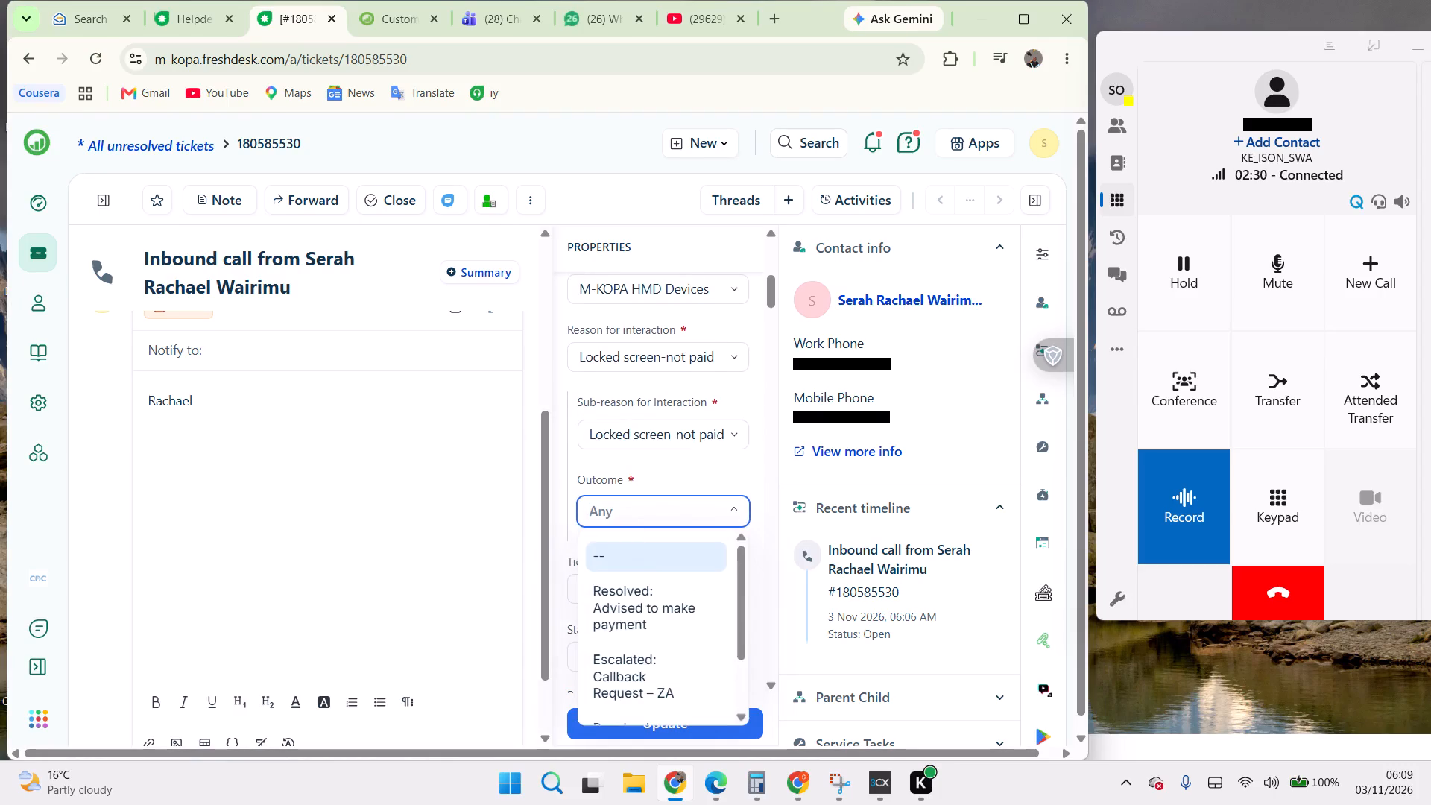
click(635, 616)
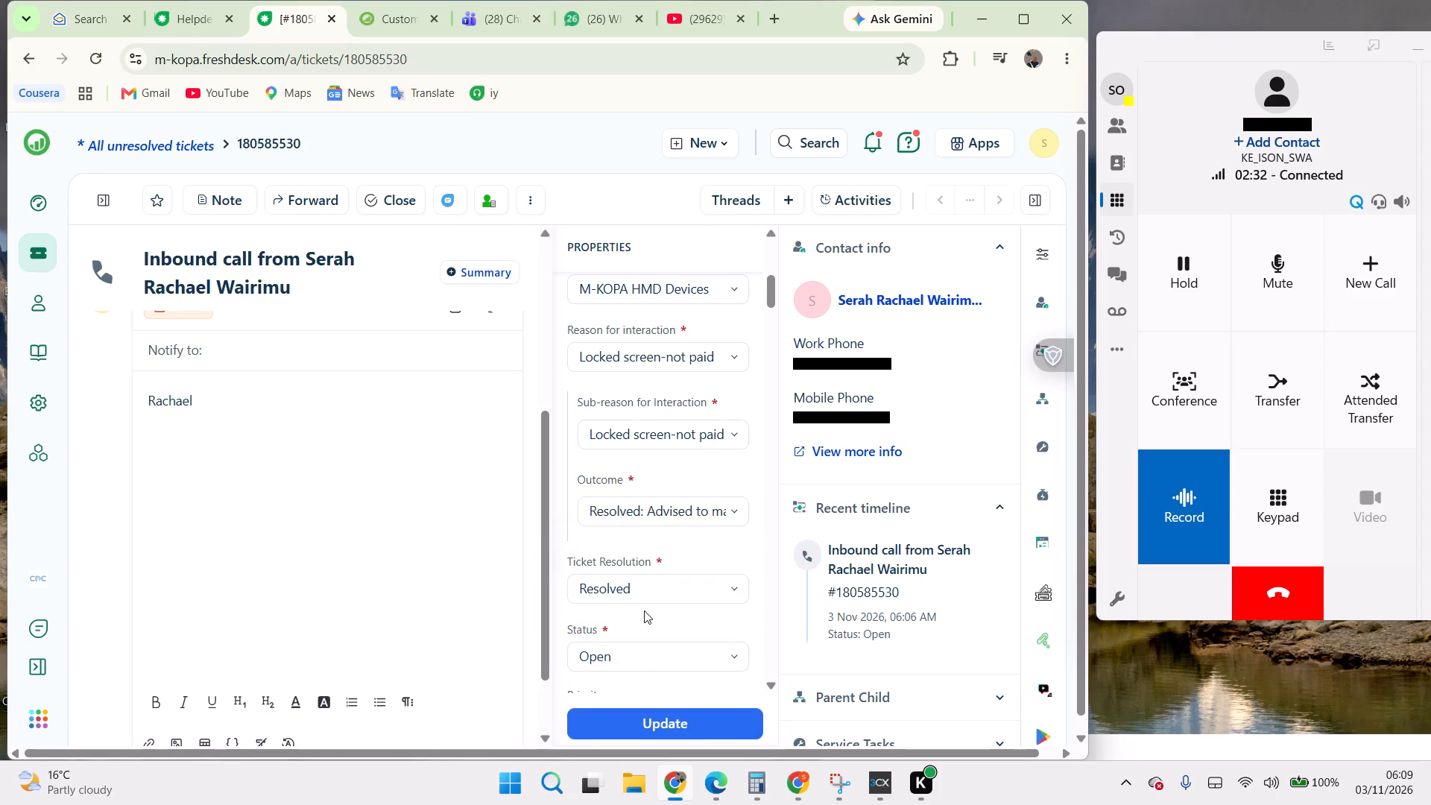
click(645, 655)
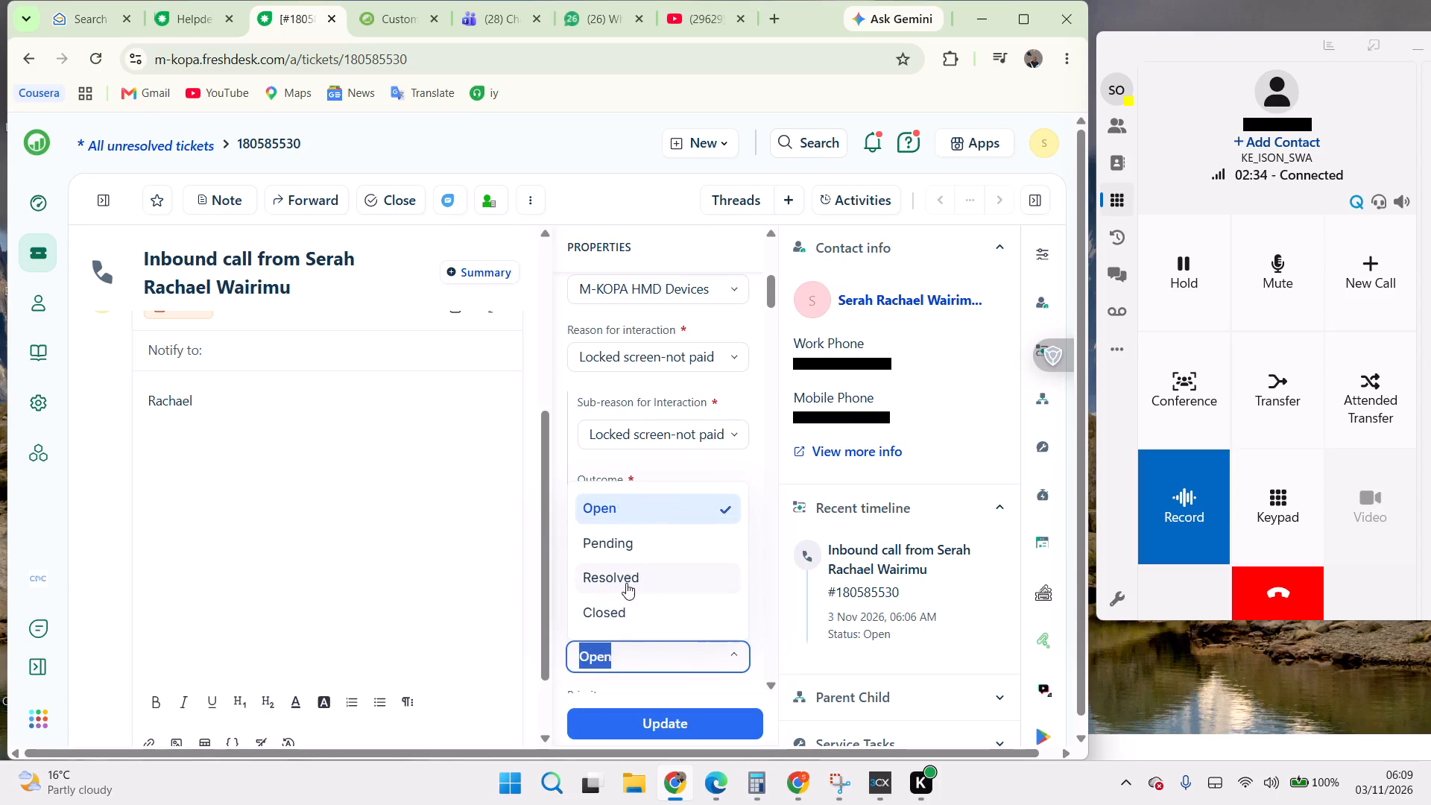
click(626, 583)
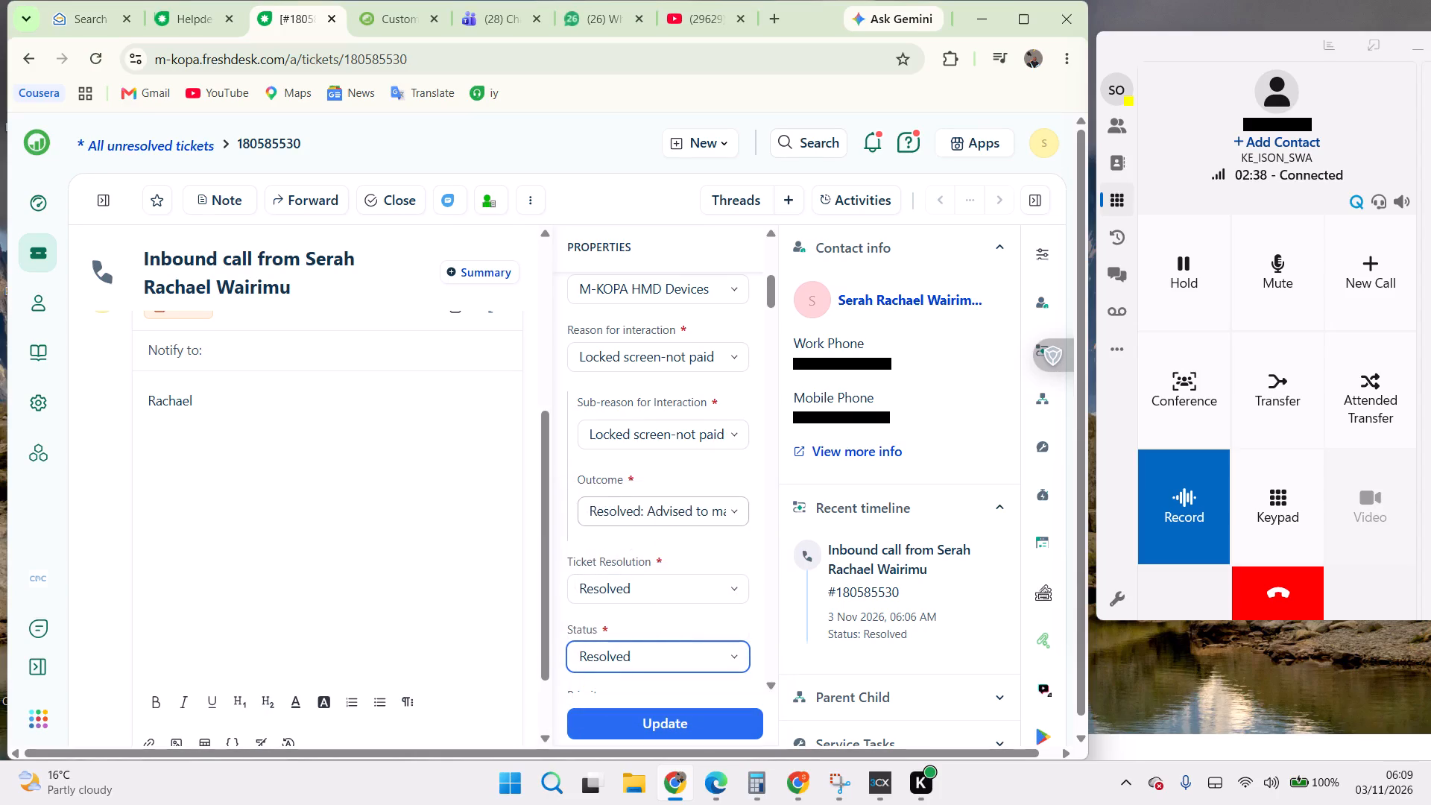
Copy the sub-reason "Locked screen-not paid" and the outcome "Resolved: Advised to make payment" onto separate lines in the ticket's note.
click(610, 432)
right_click(610, 432)
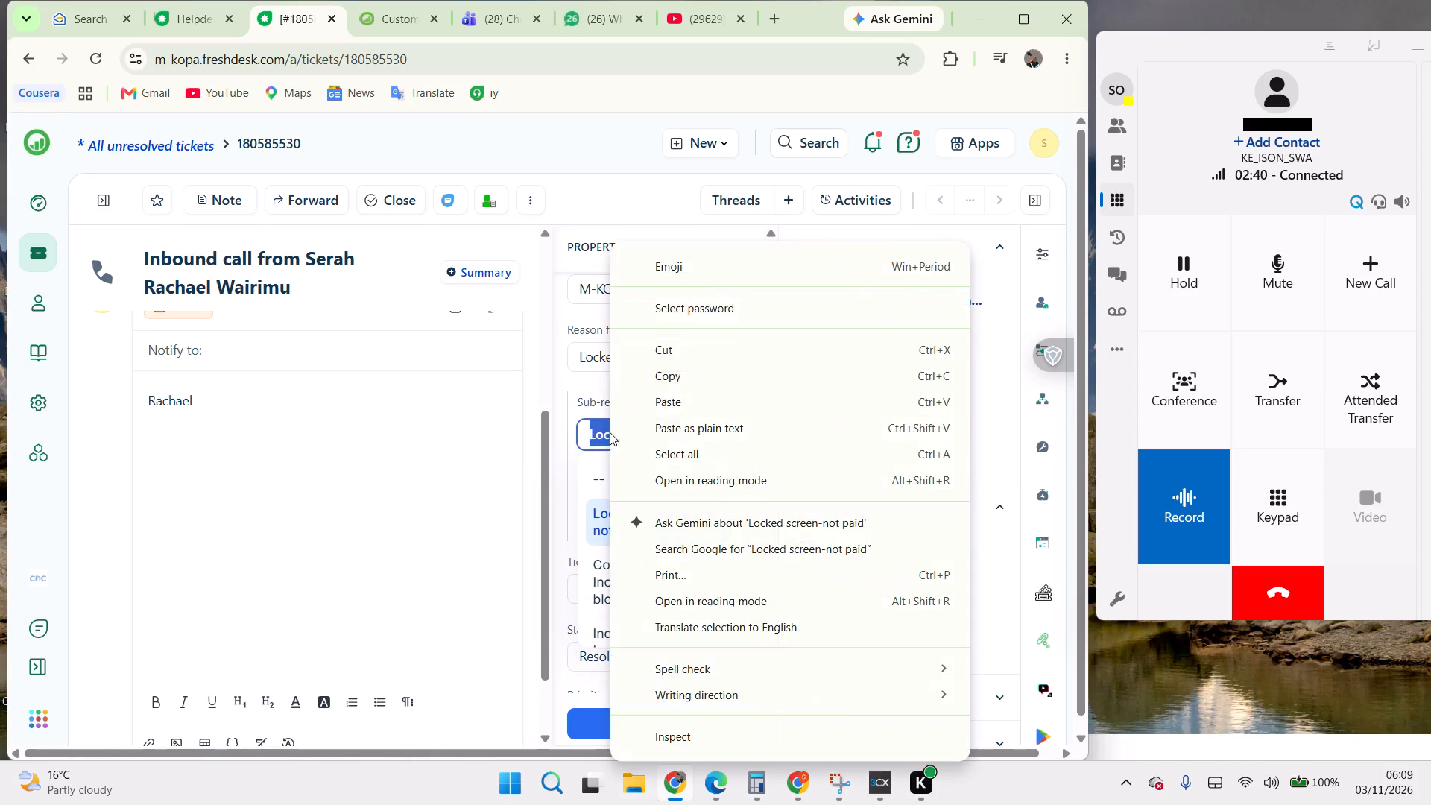
click(664, 376)
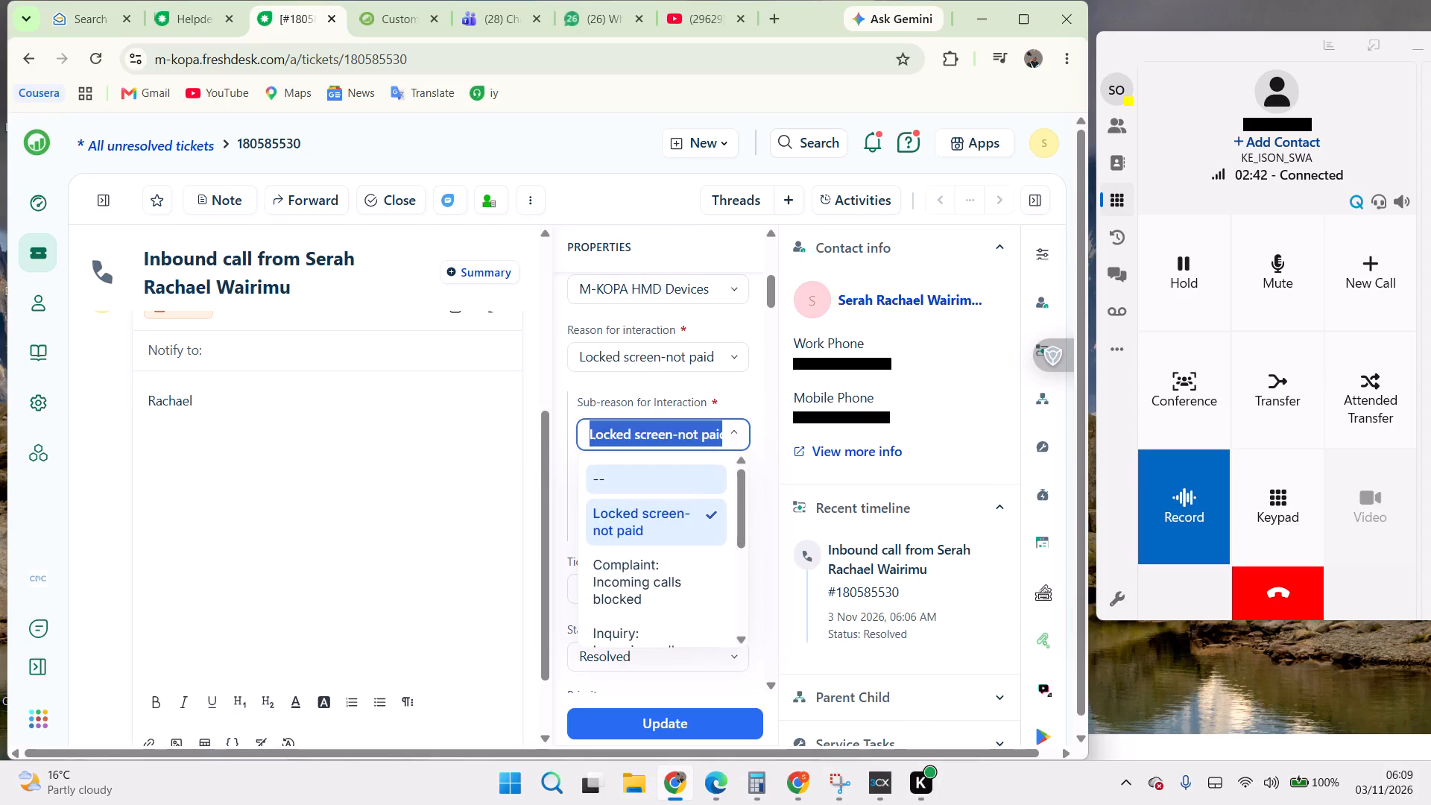
click(333, 479)
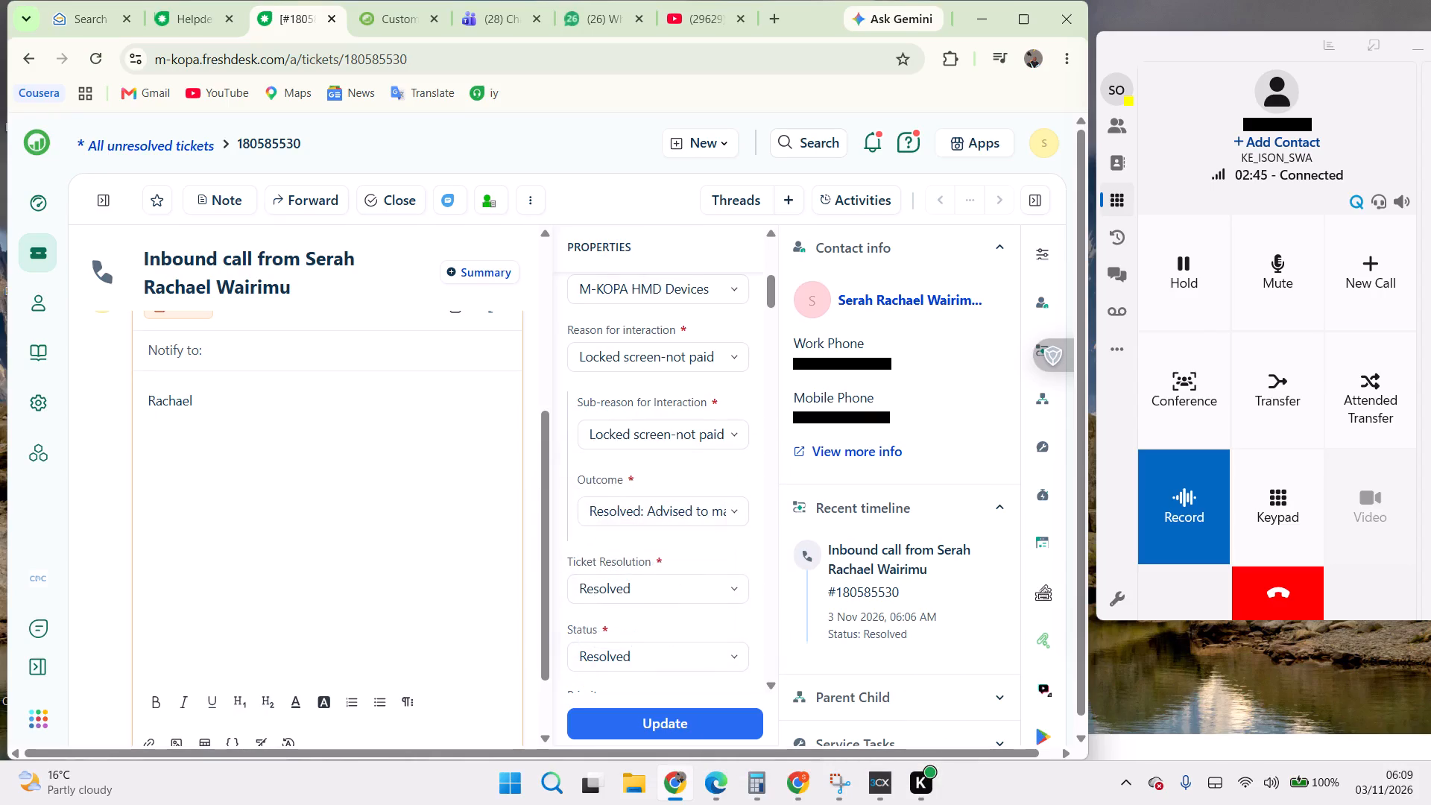
key(ctrl+v)
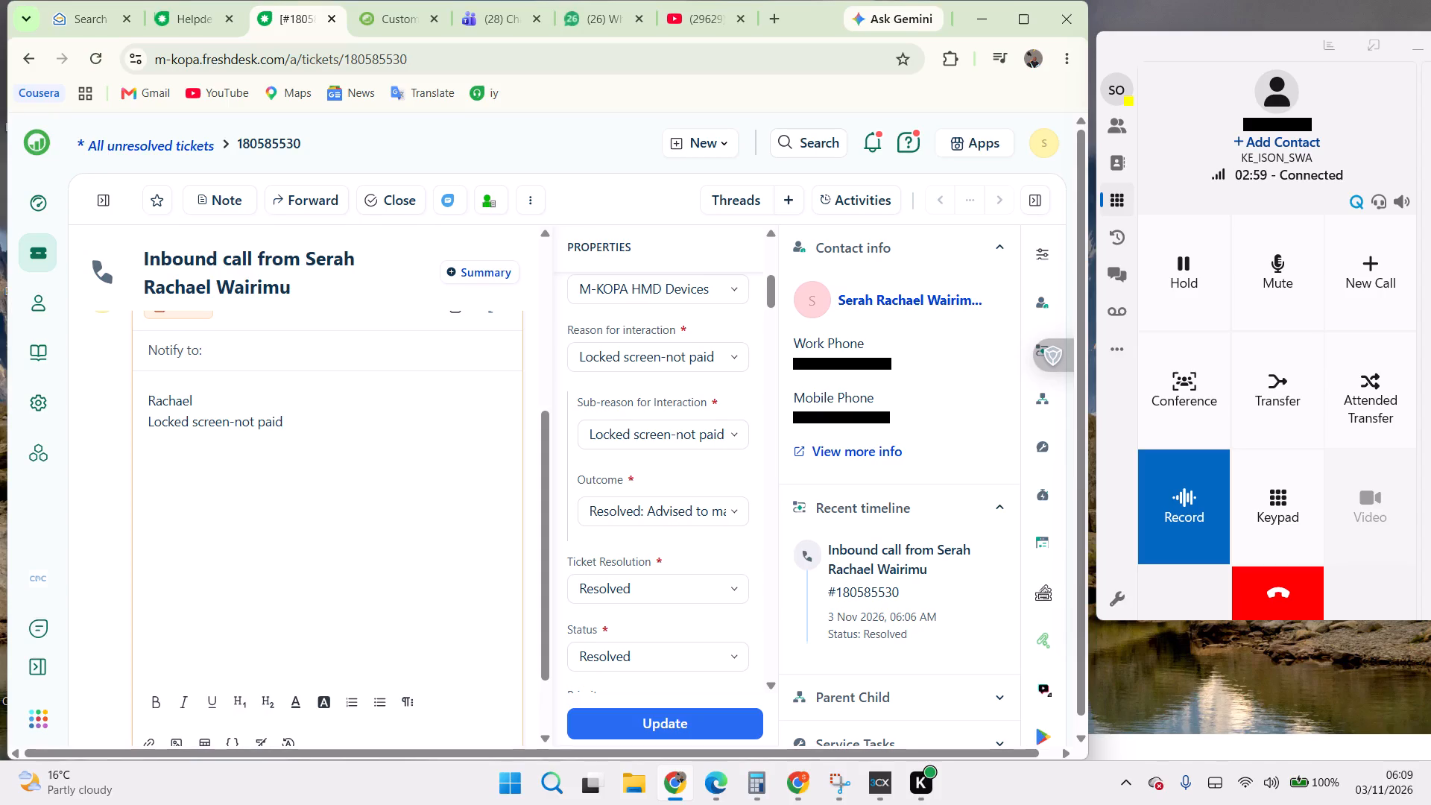
click(626, 508)
right_click(626, 508)
double_click(682, 374)
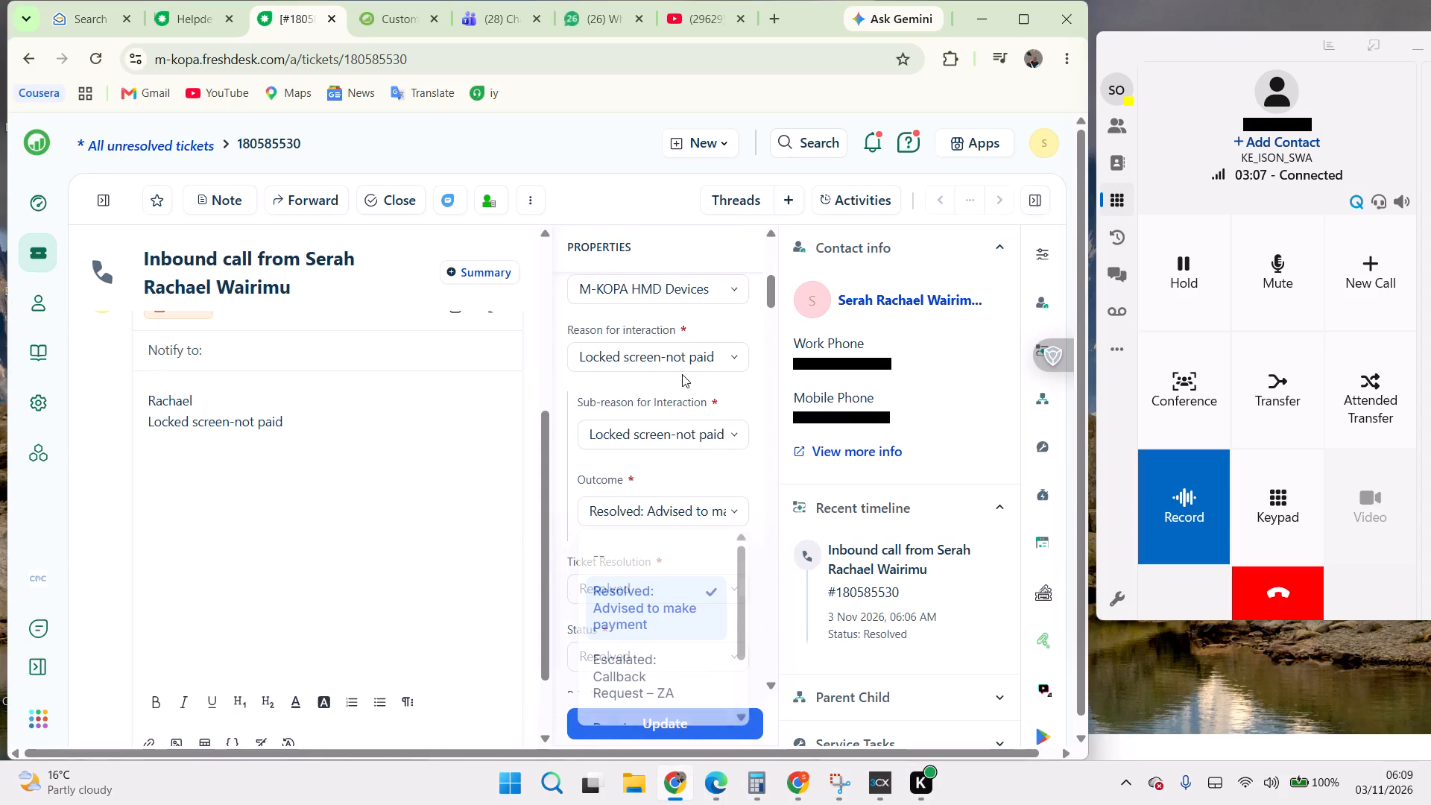
click(326, 501)
key(Return)
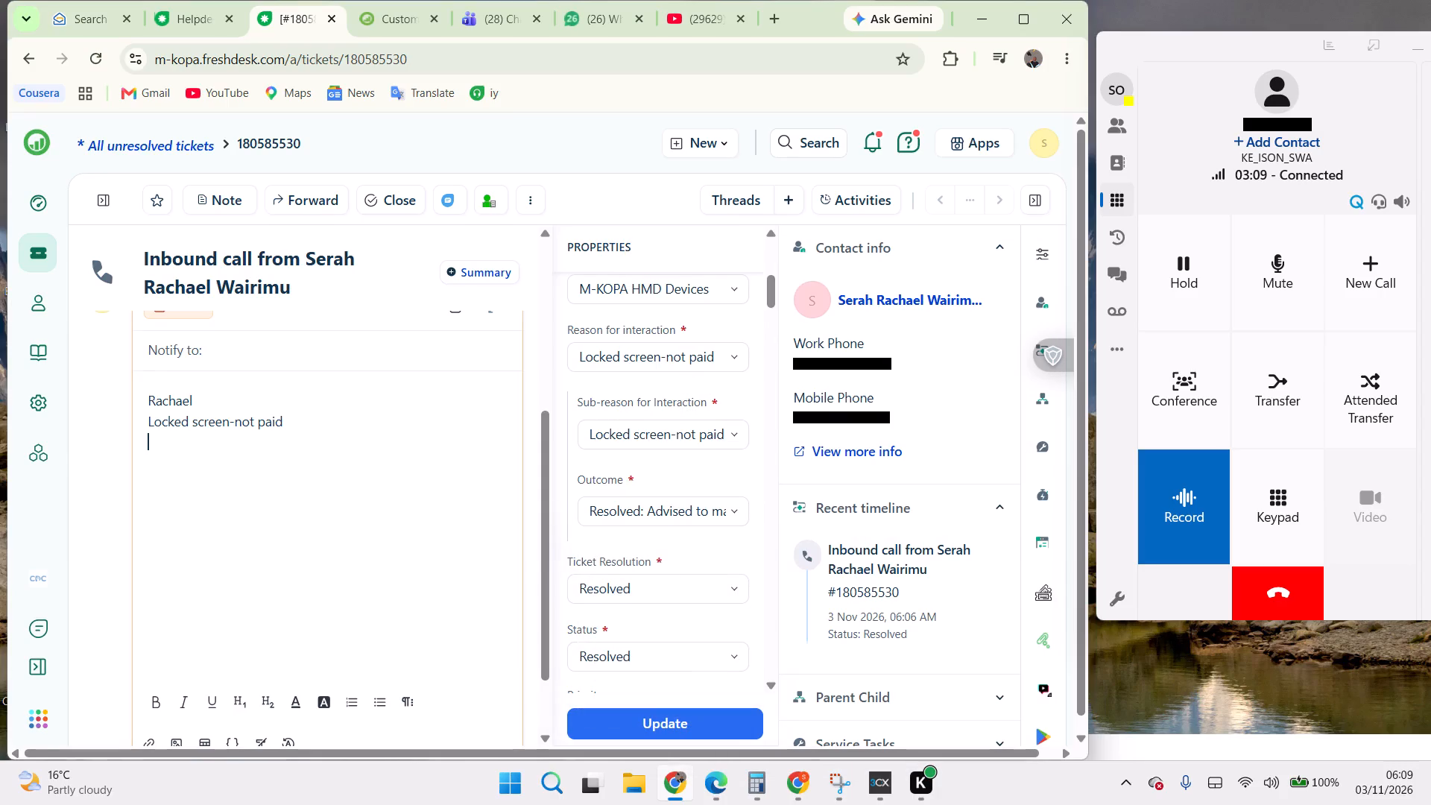
key(ctrl+v)
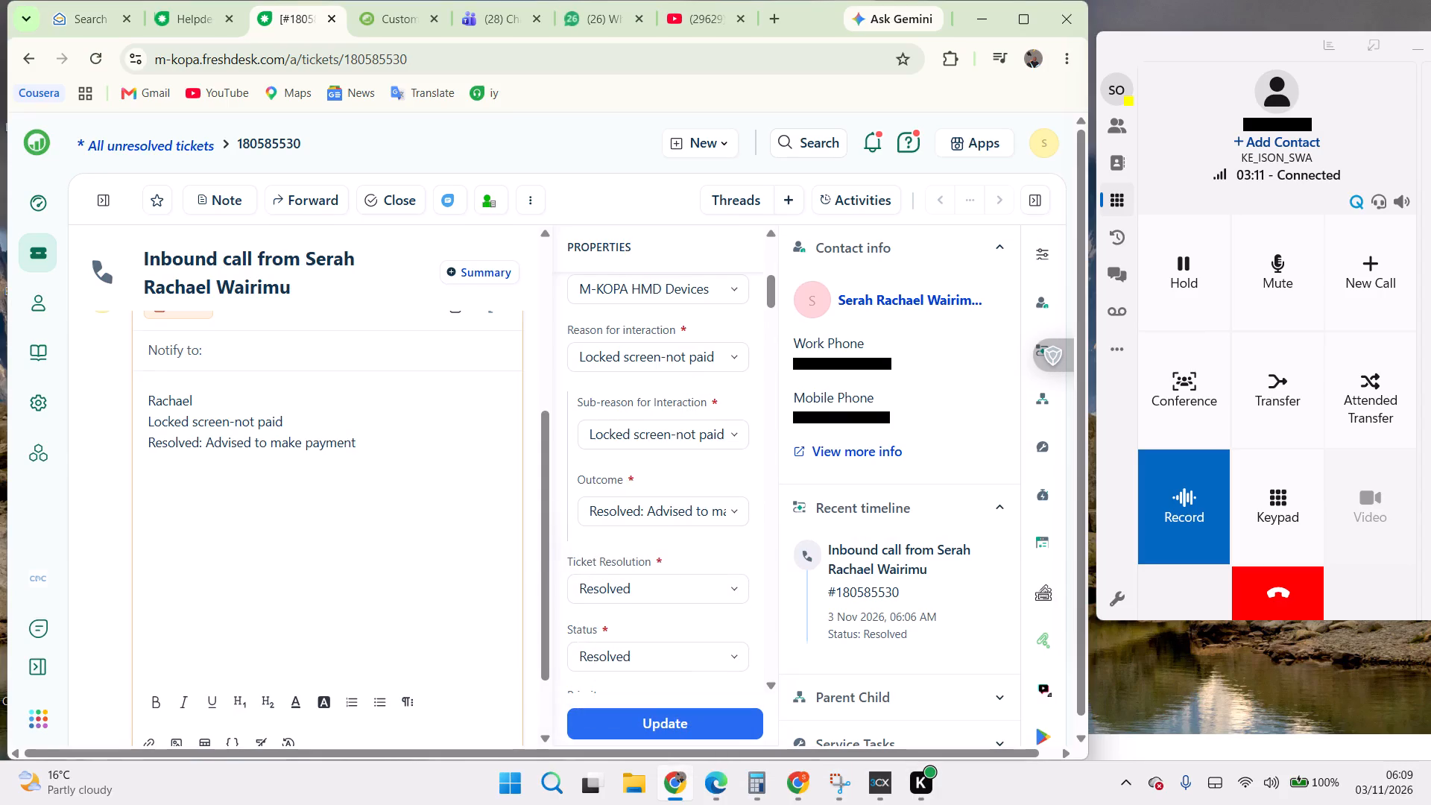
Append "below threshold" to the note's "Locked screen-not paid" line, keeping the outcome on the line directly beneath.
click(300, 420)
key(space)
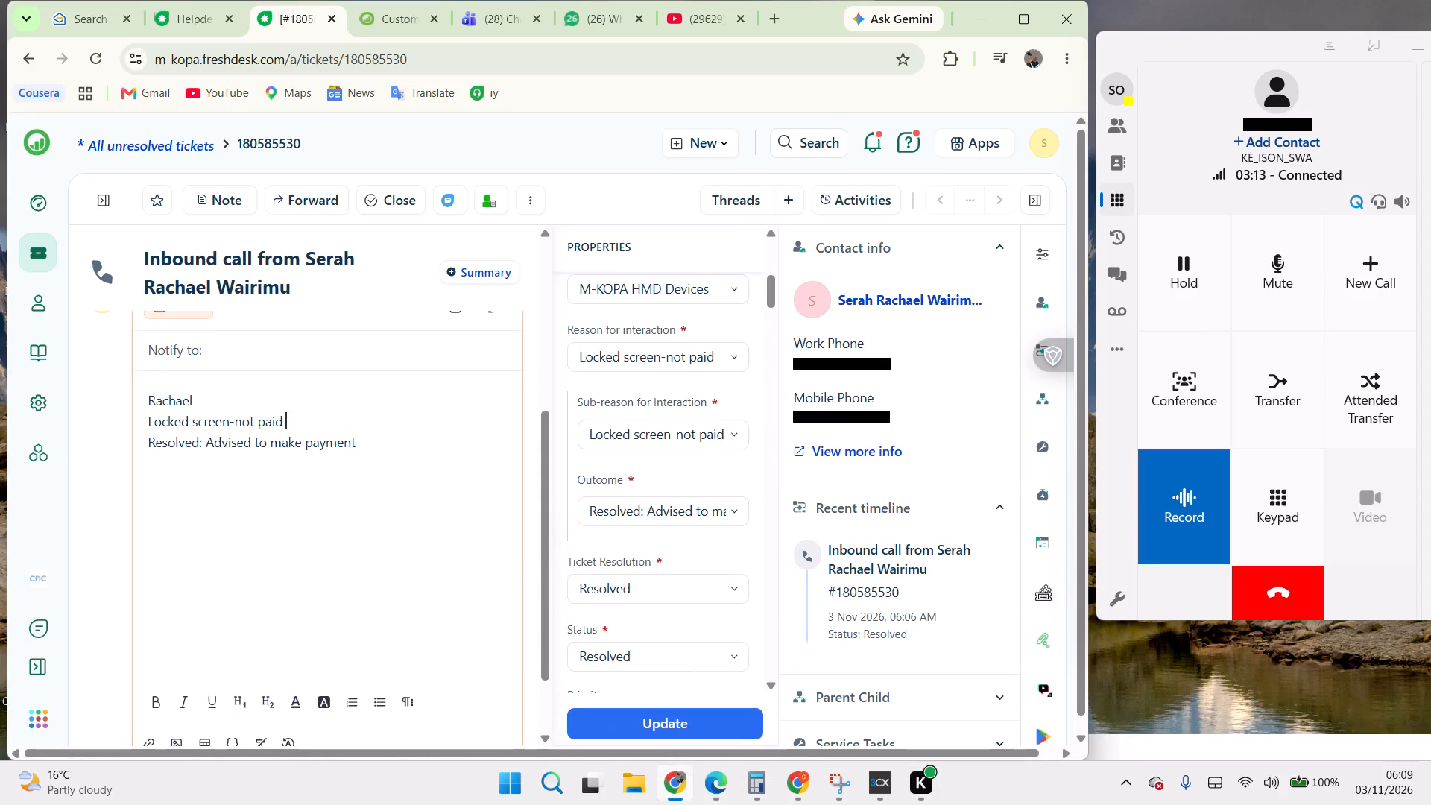
text(below threshold)
key(Return)
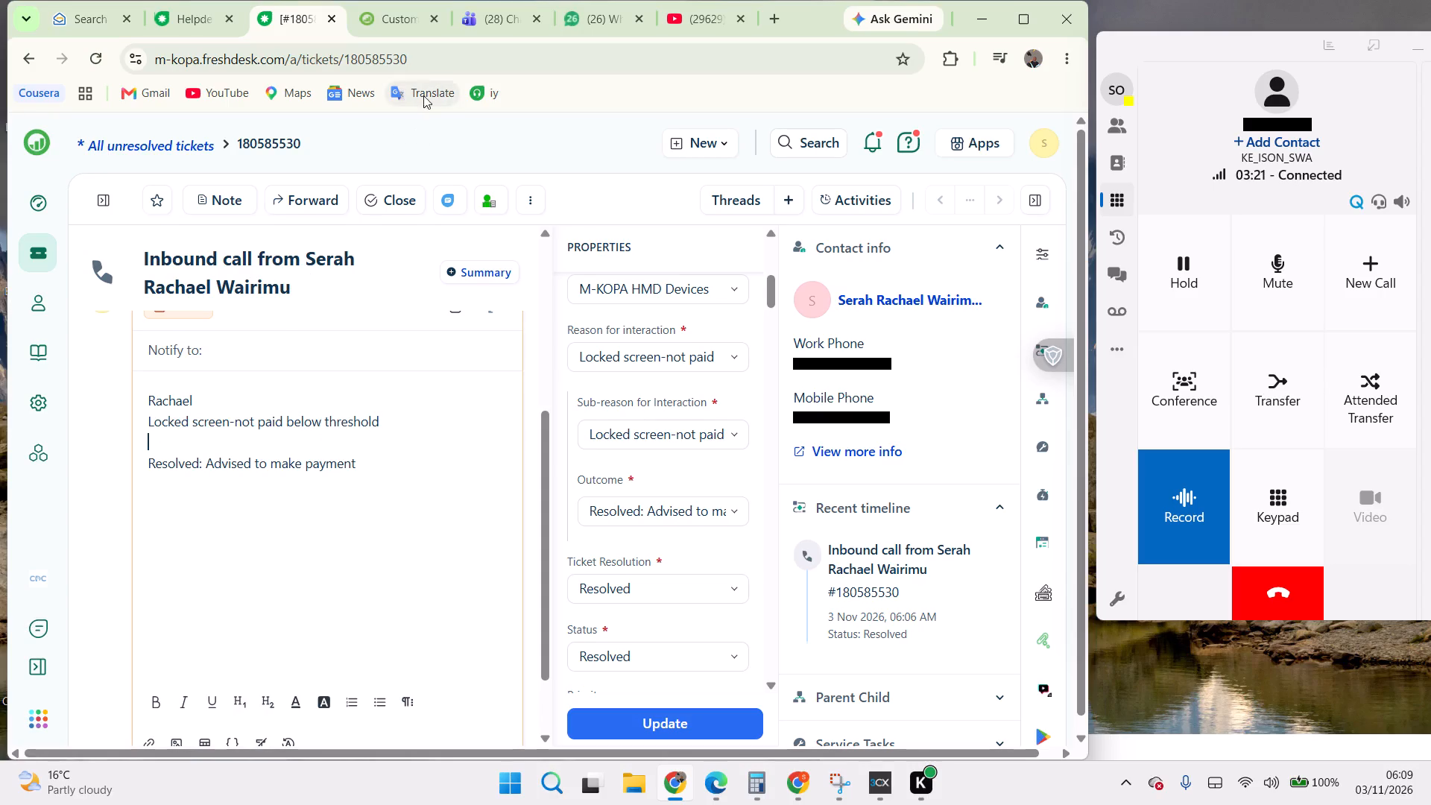
click(141, 463)
key(BackSpace)
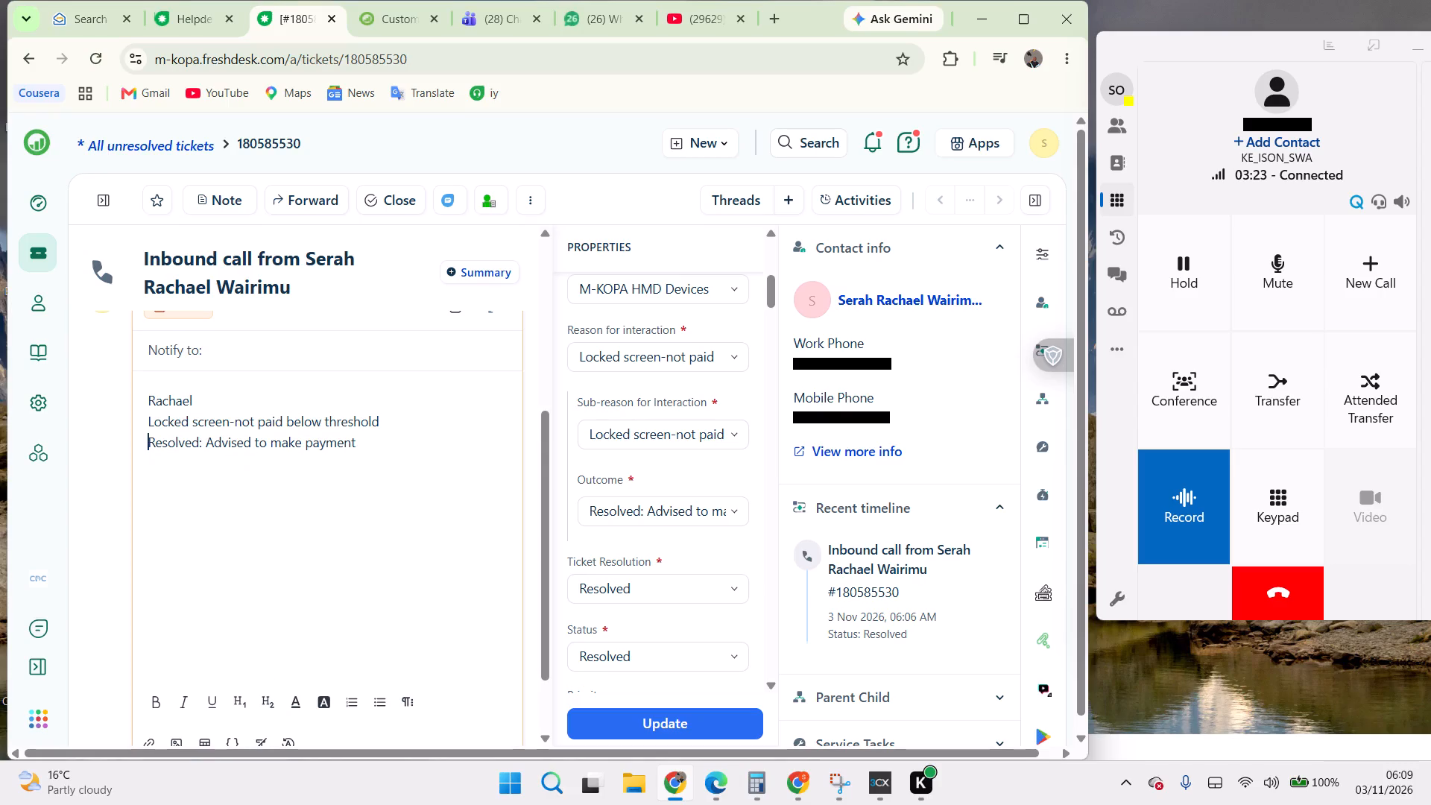
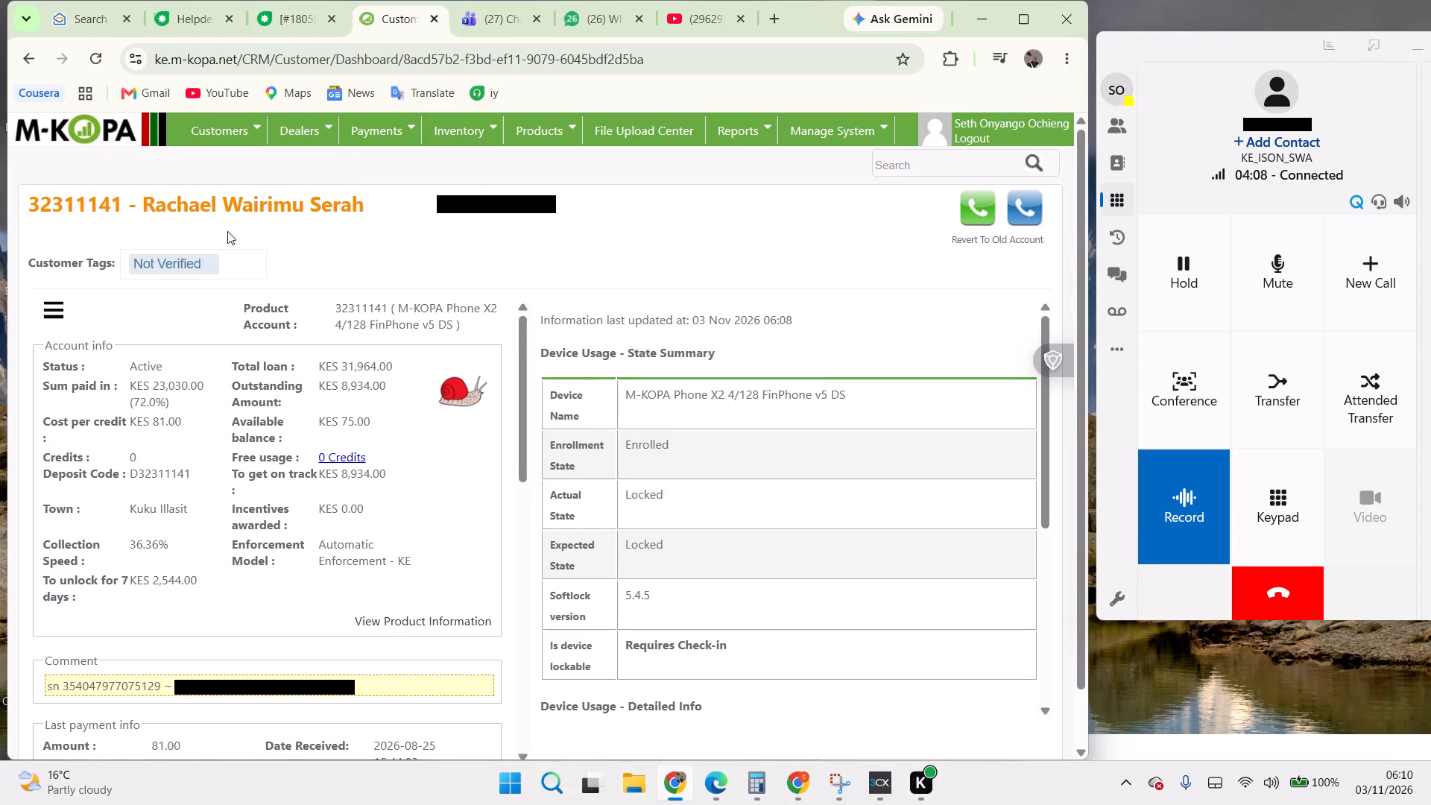
click(280, 25)
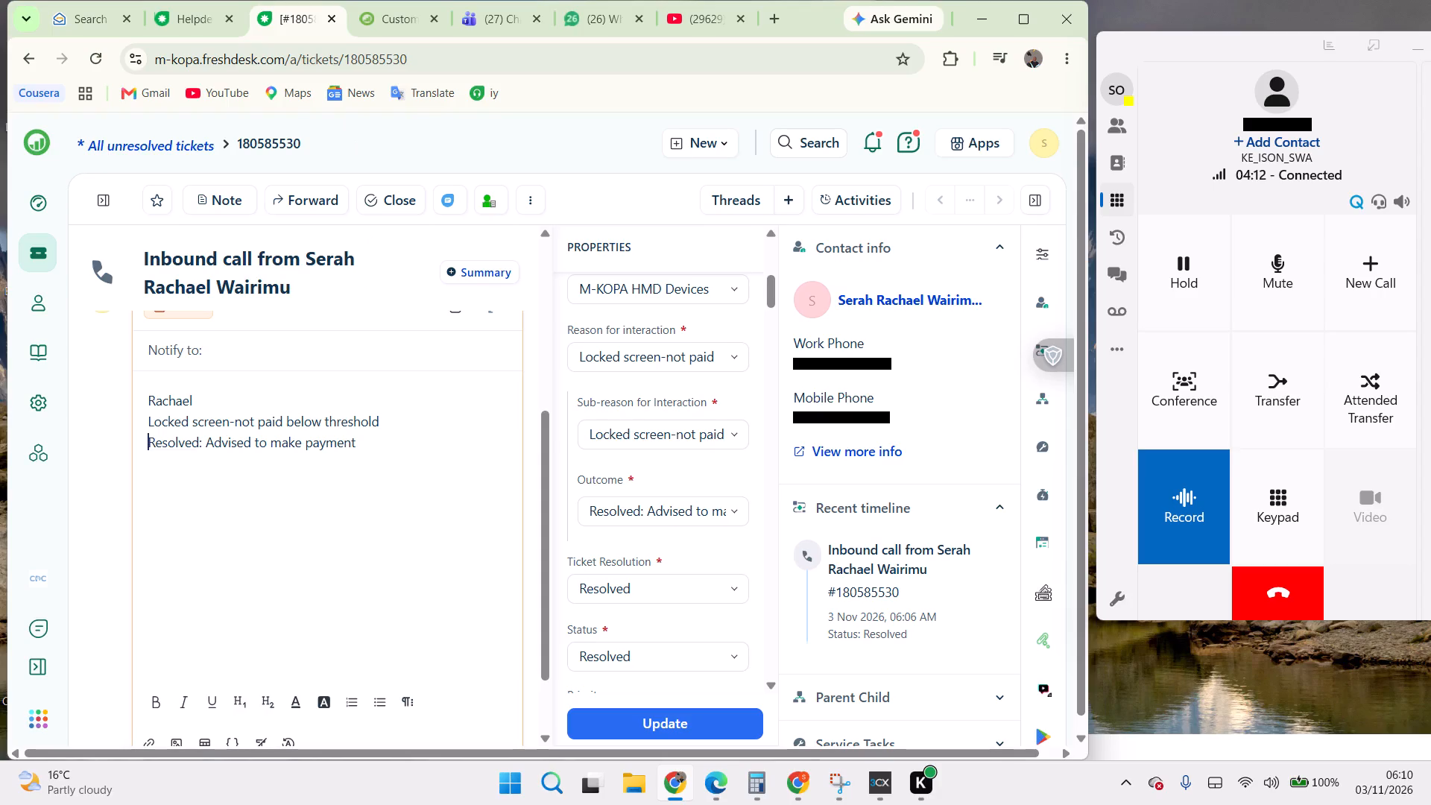
Review the ticket's drafted note and open the CDC Softphone to check the ongoing call's details.
click(45, 575)
click(45, 575)
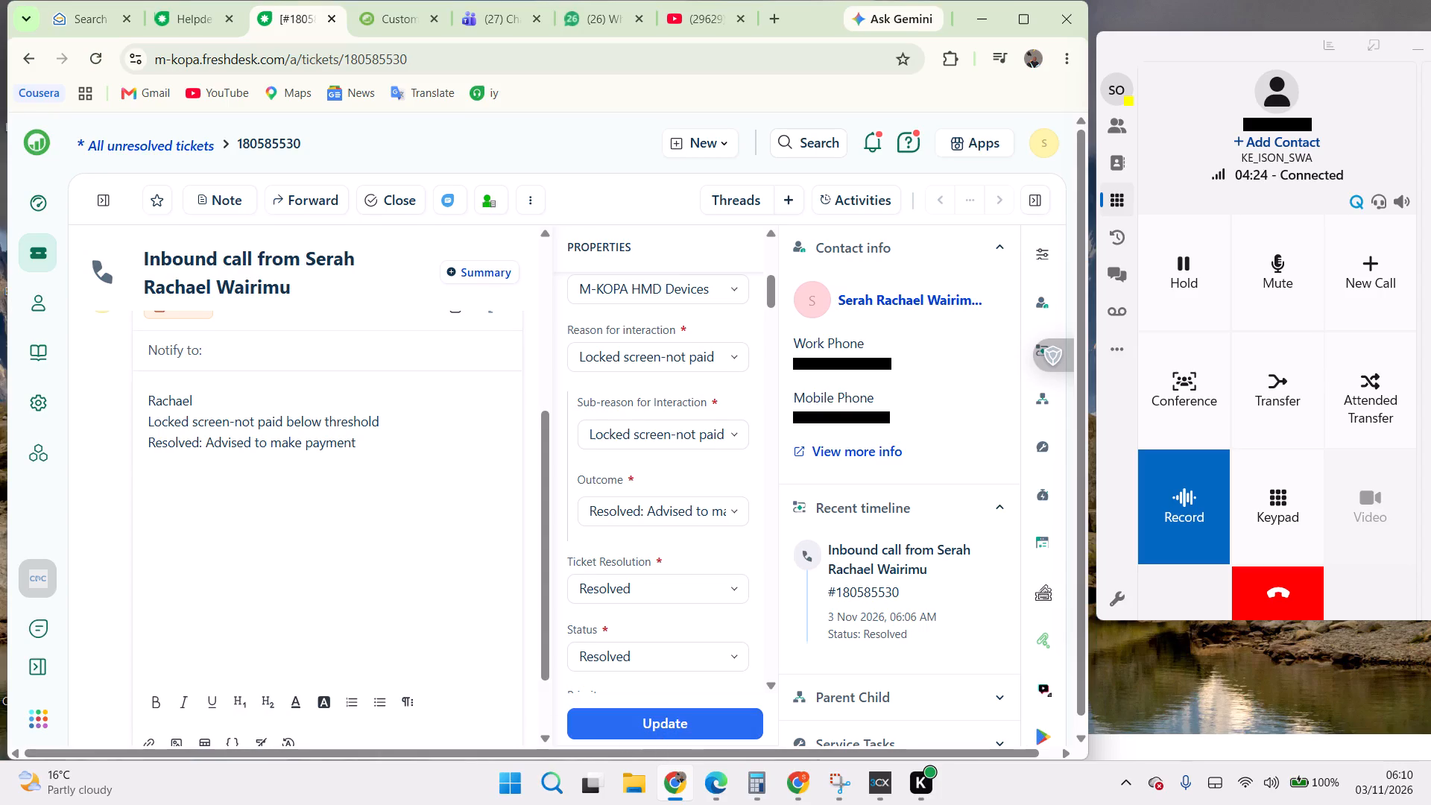
scroll(308, 592, up, 2)
scroll(308, 592, down, 1)
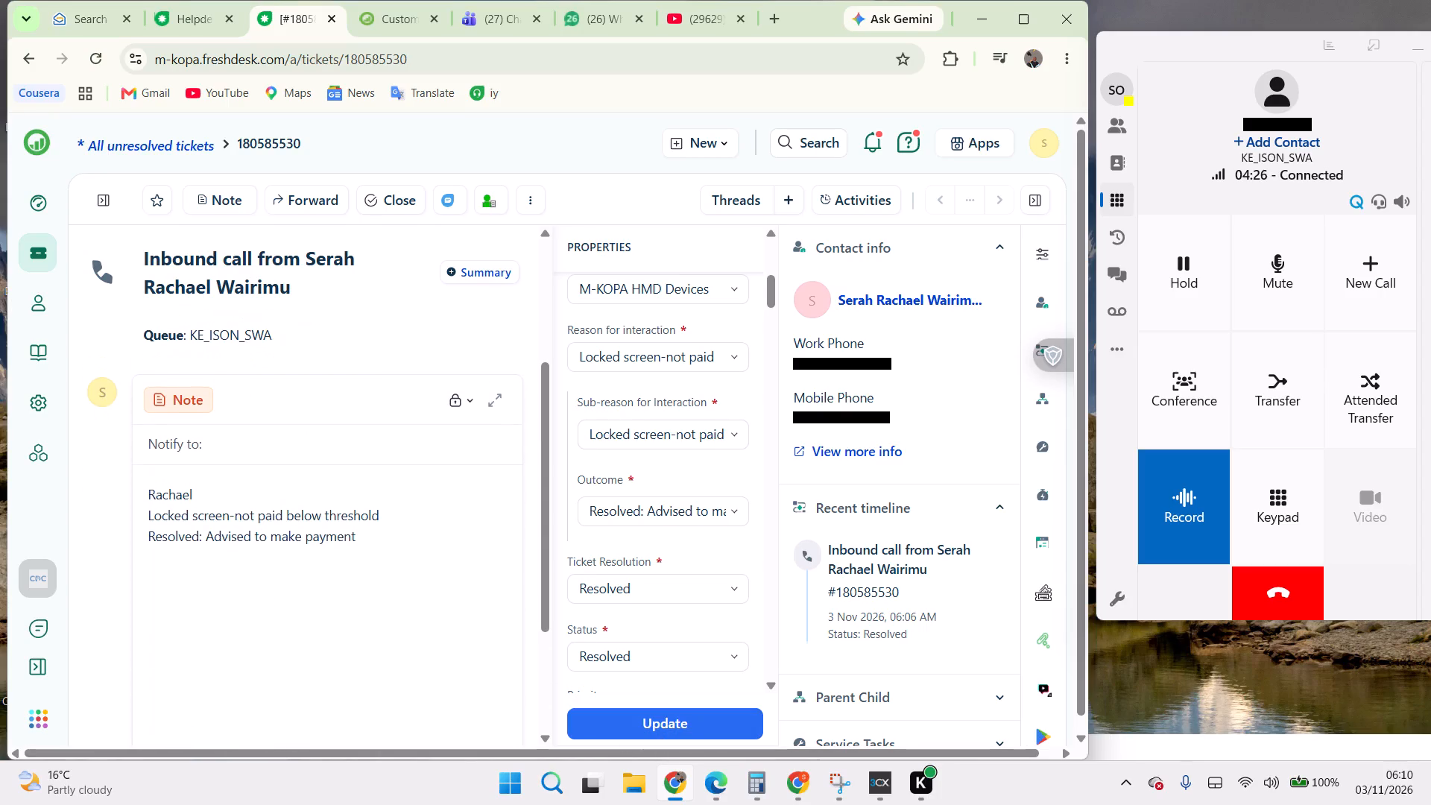
scroll(308, 592, down, 2)
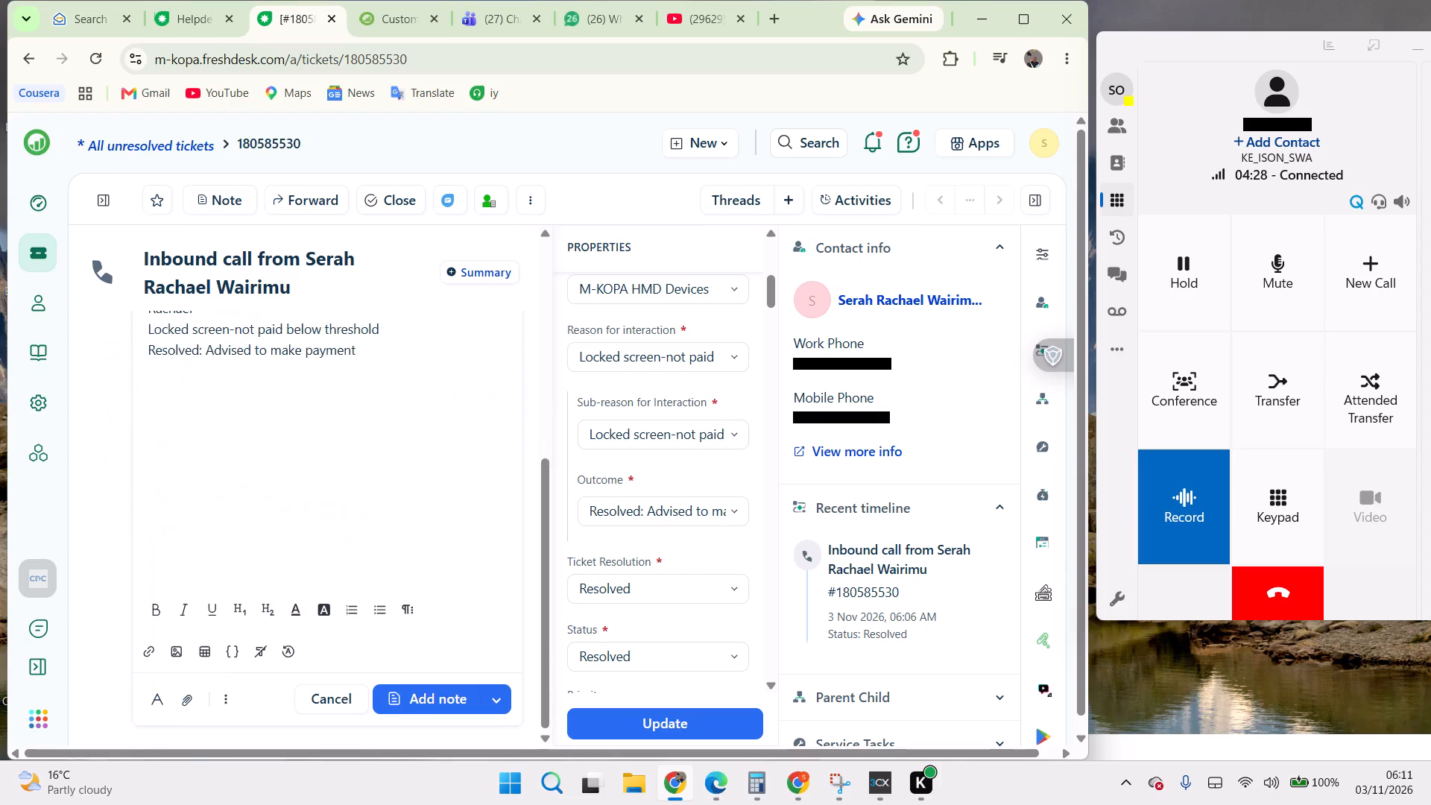
click(40, 577)
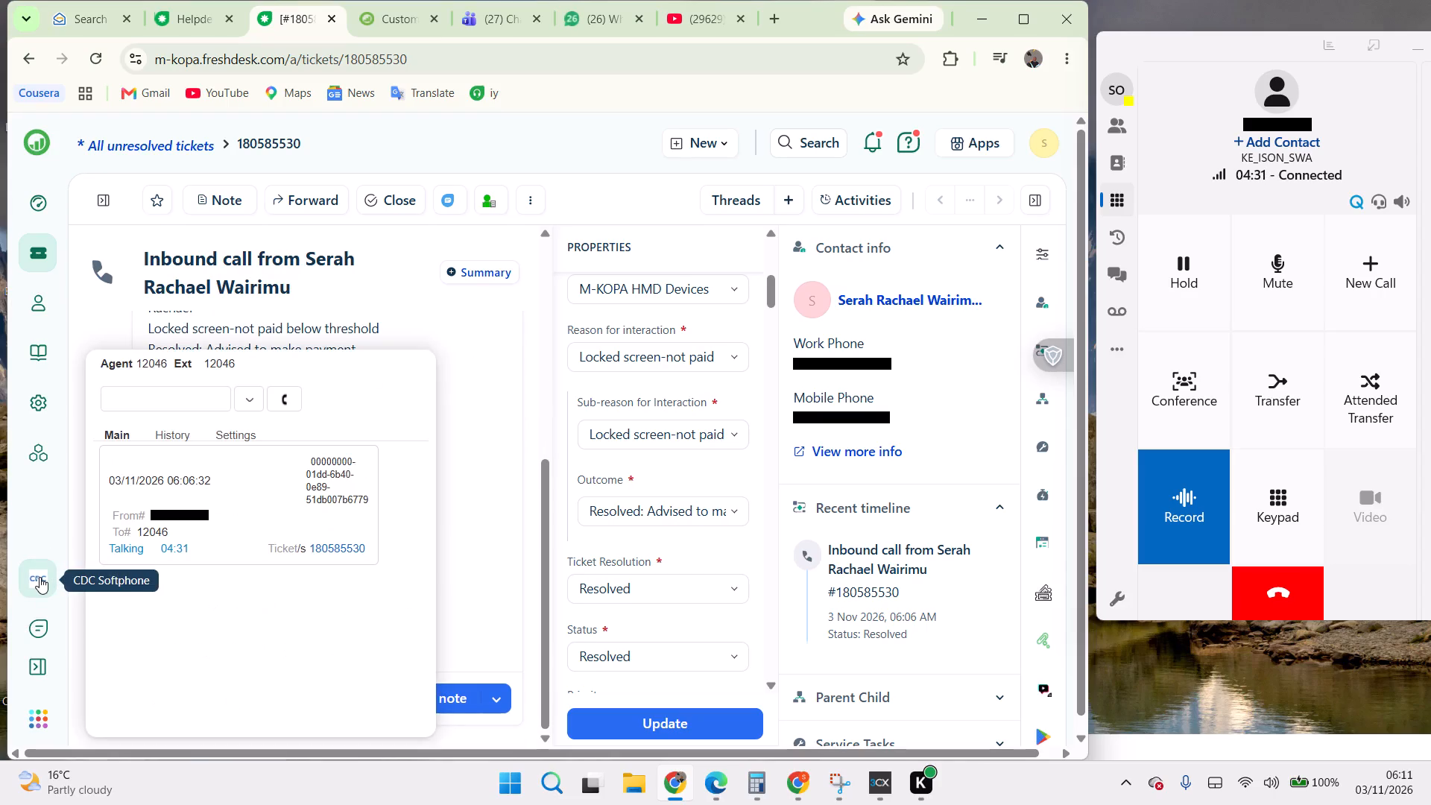
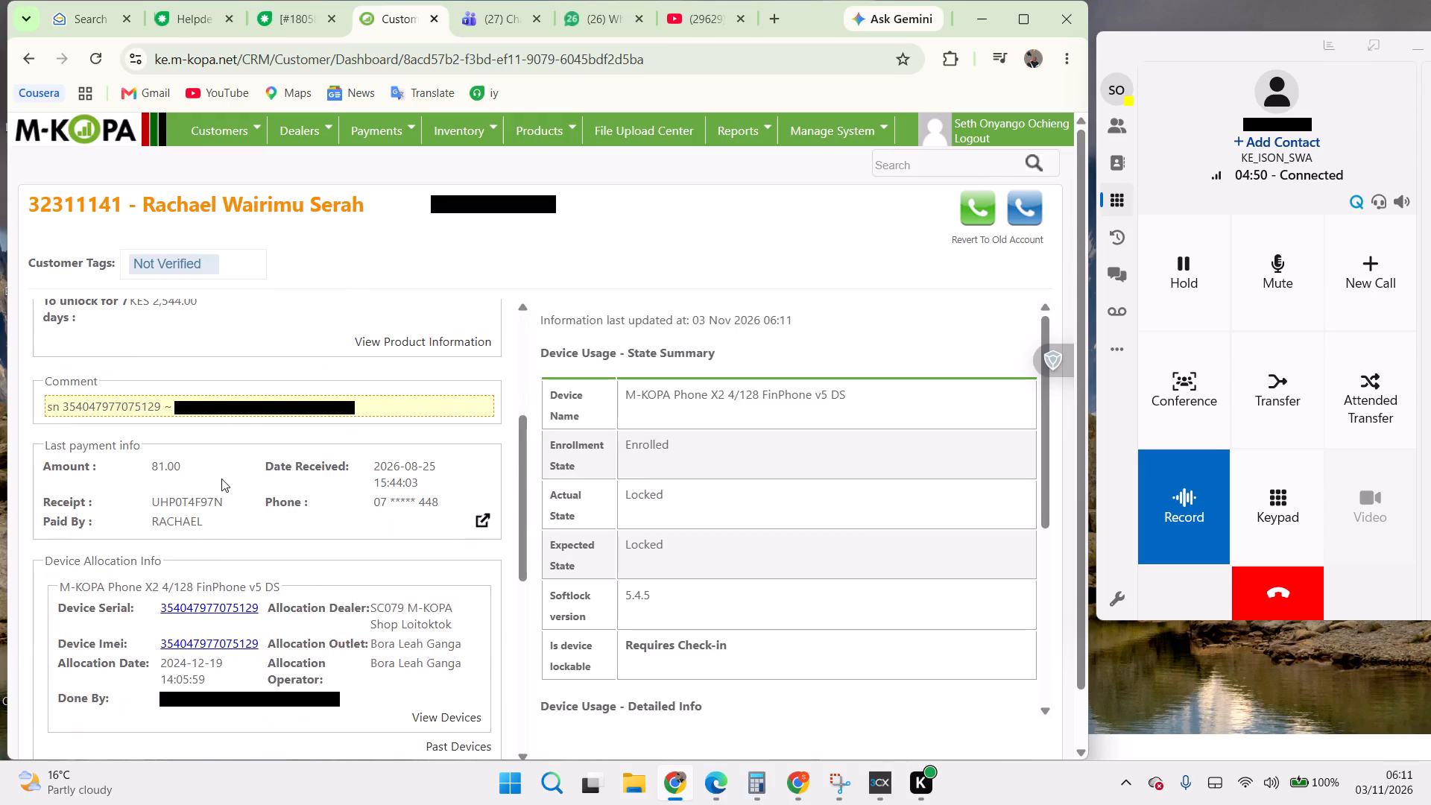
Review the caller's account and last payment info in the CRM and reload the customer dashboard to check the phone's current status.
scroll(221, 479, up, 4)
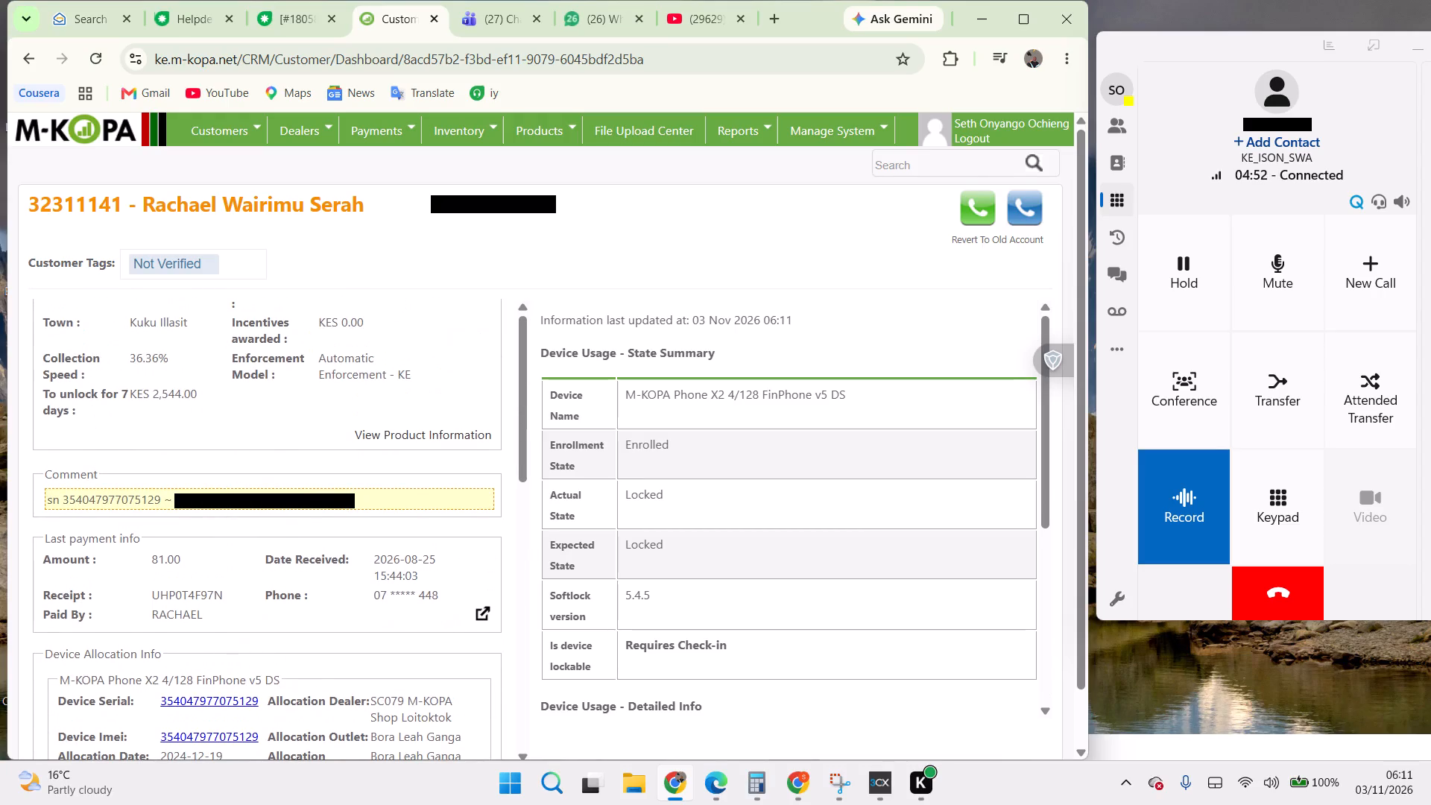
scroll(264, 459, up, 4)
scroll(264, 459, down, 1)
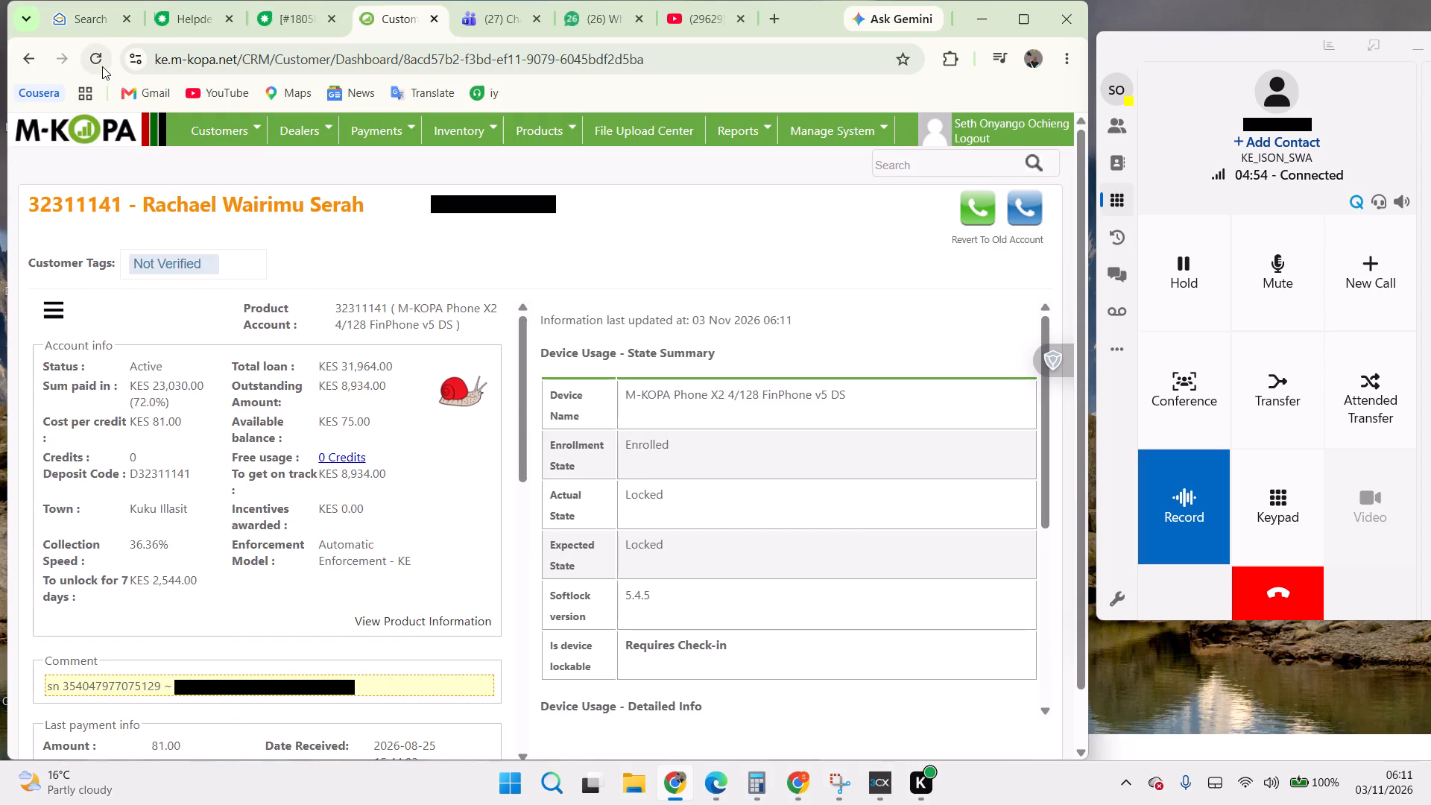
click(102, 66)
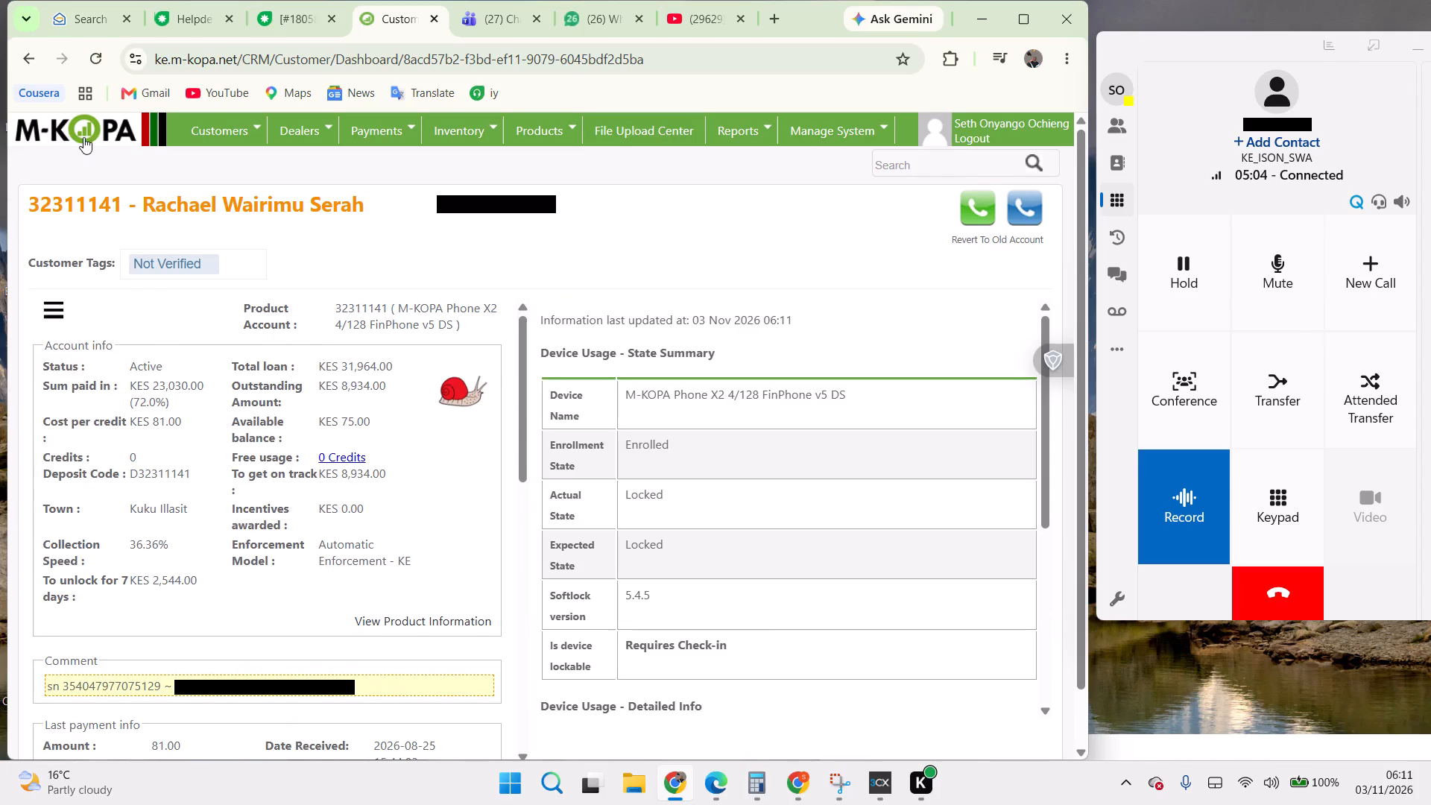
click(95, 56)
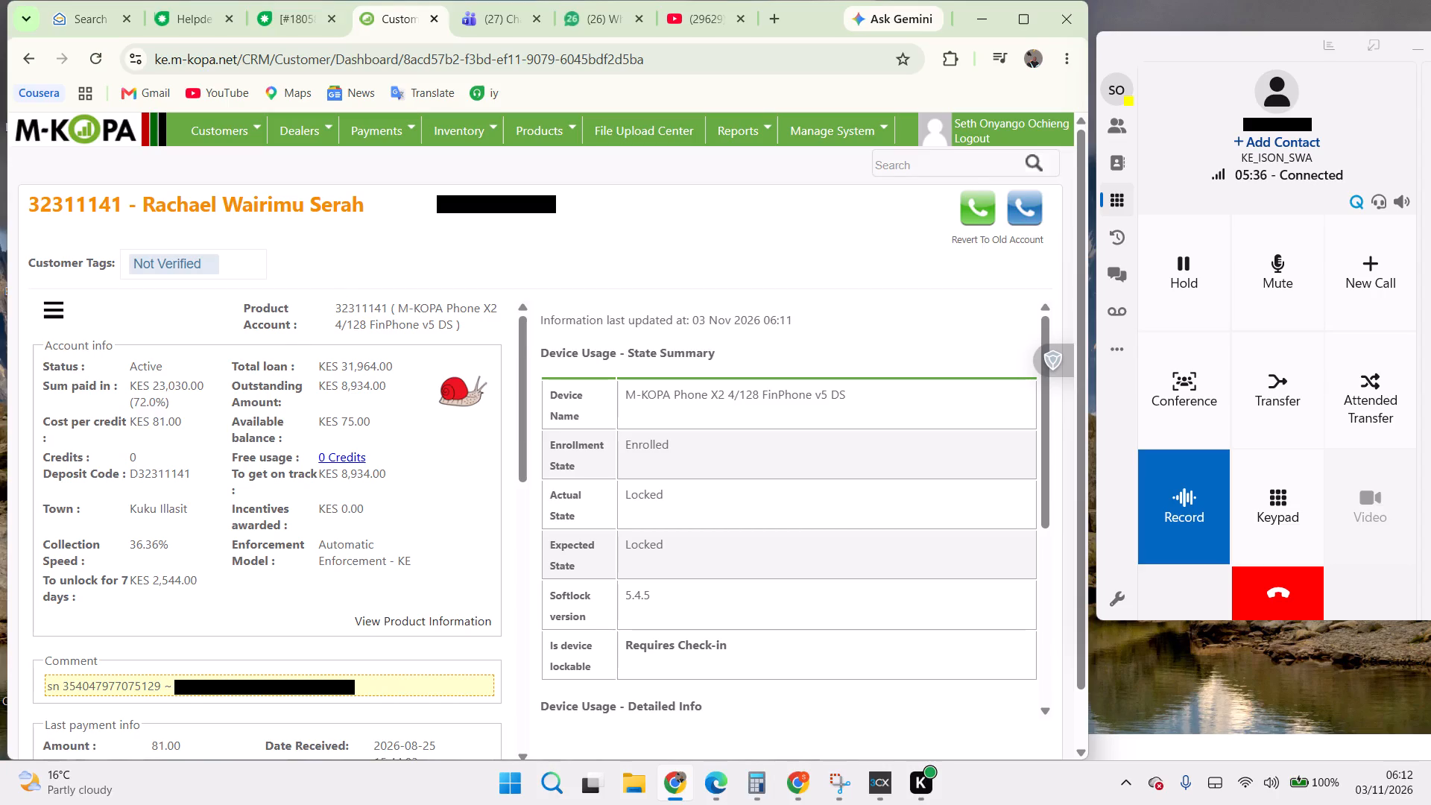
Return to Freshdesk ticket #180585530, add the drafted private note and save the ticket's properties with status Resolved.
click(277, 21)
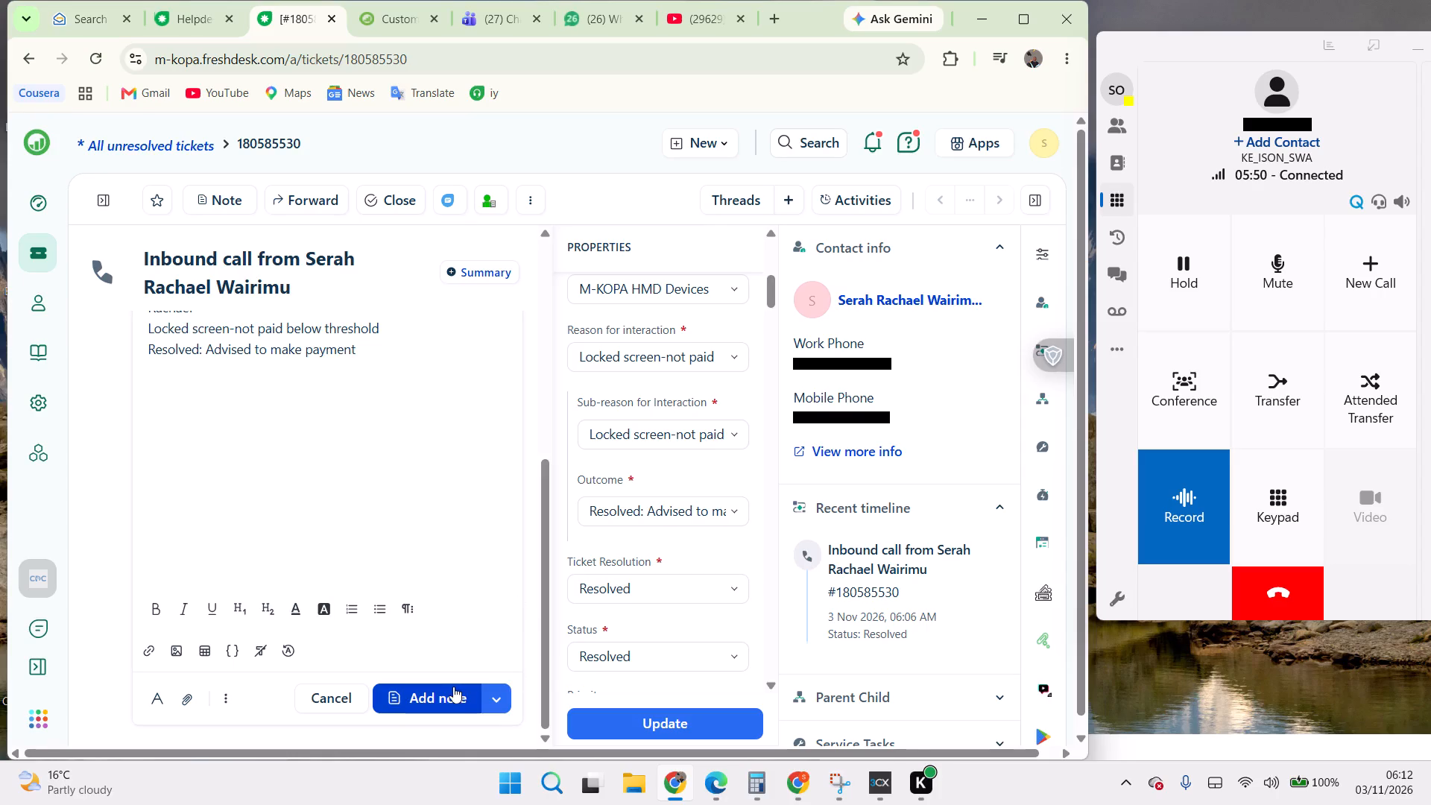
click(435, 696)
click(631, 719)
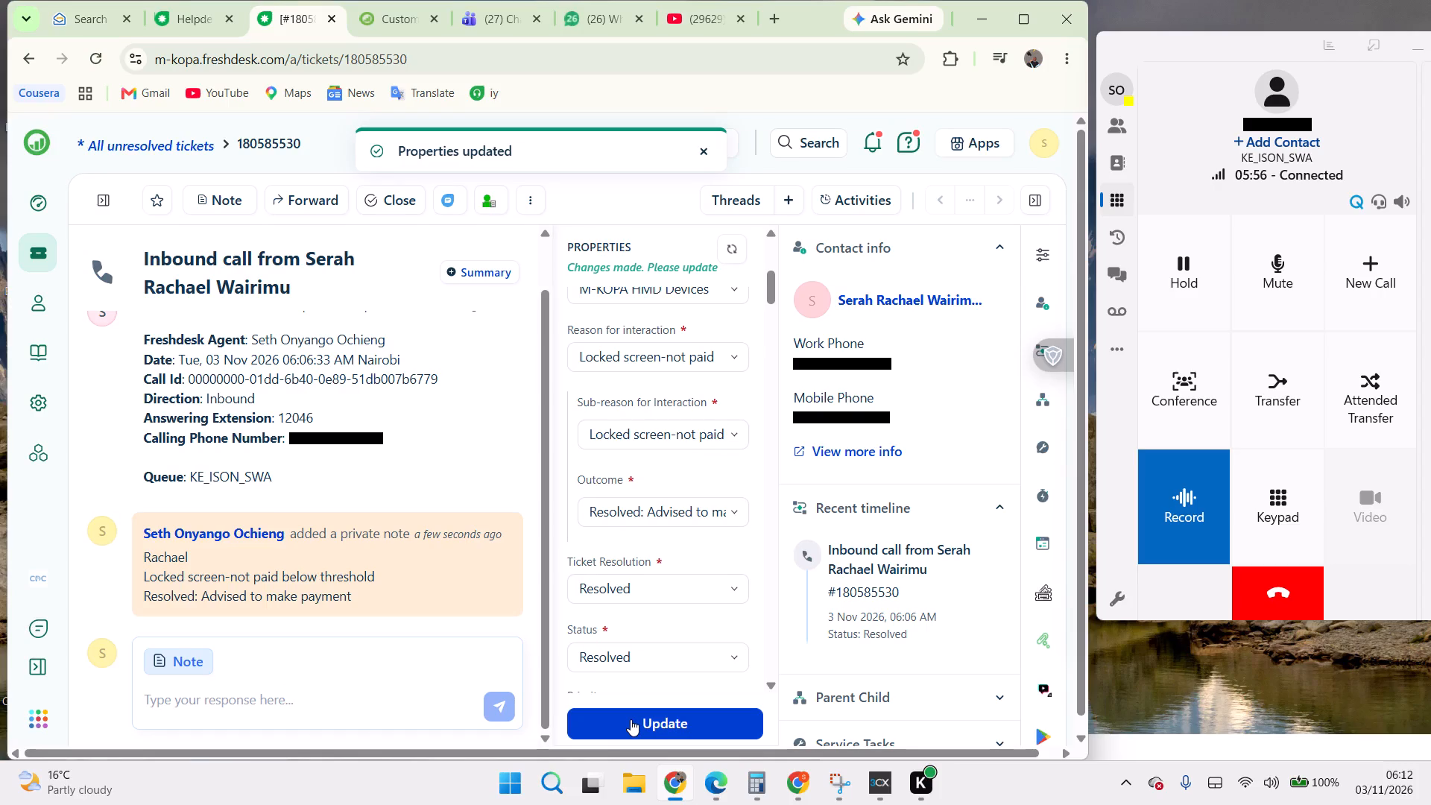
click(370, 23)
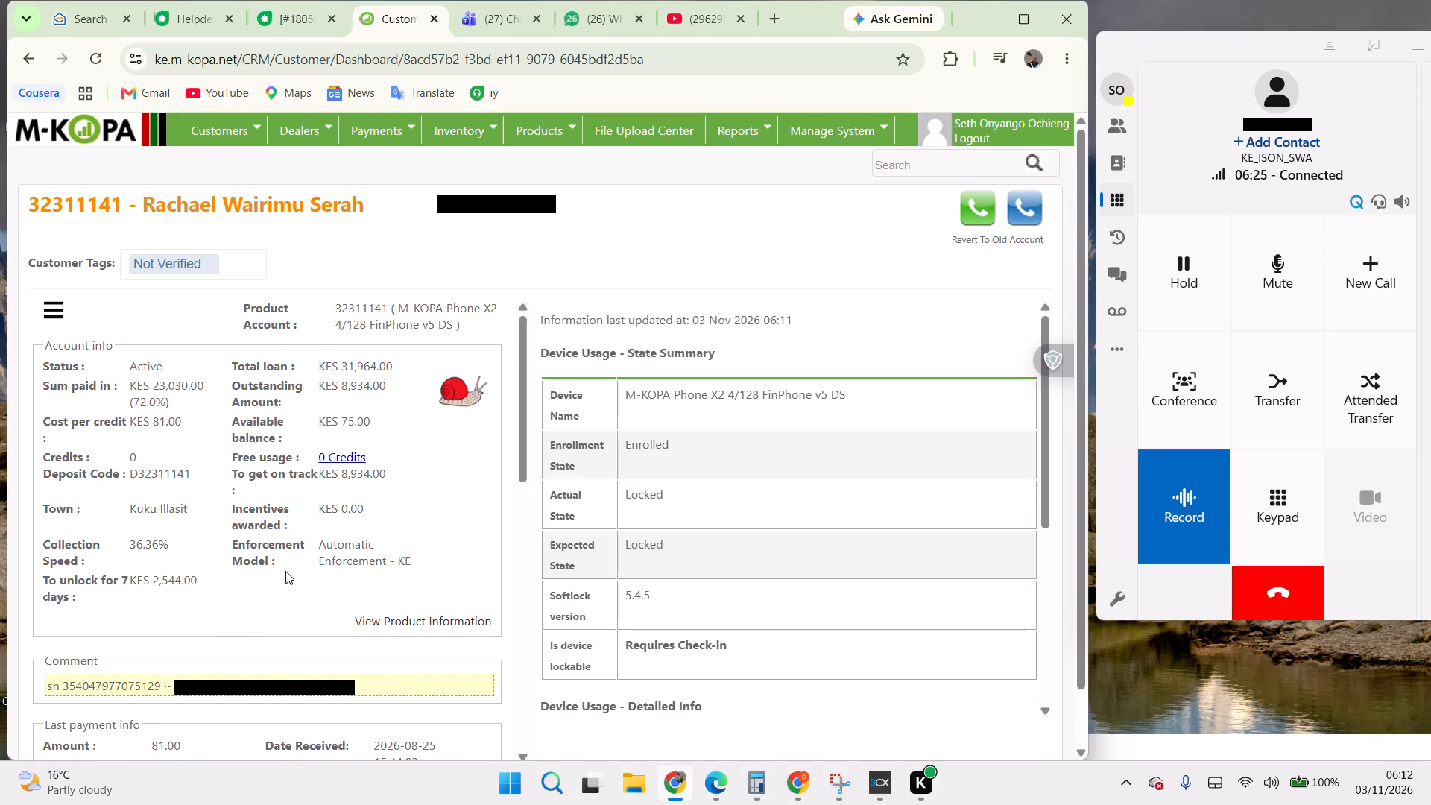
click(272, 15)
click(645, 733)
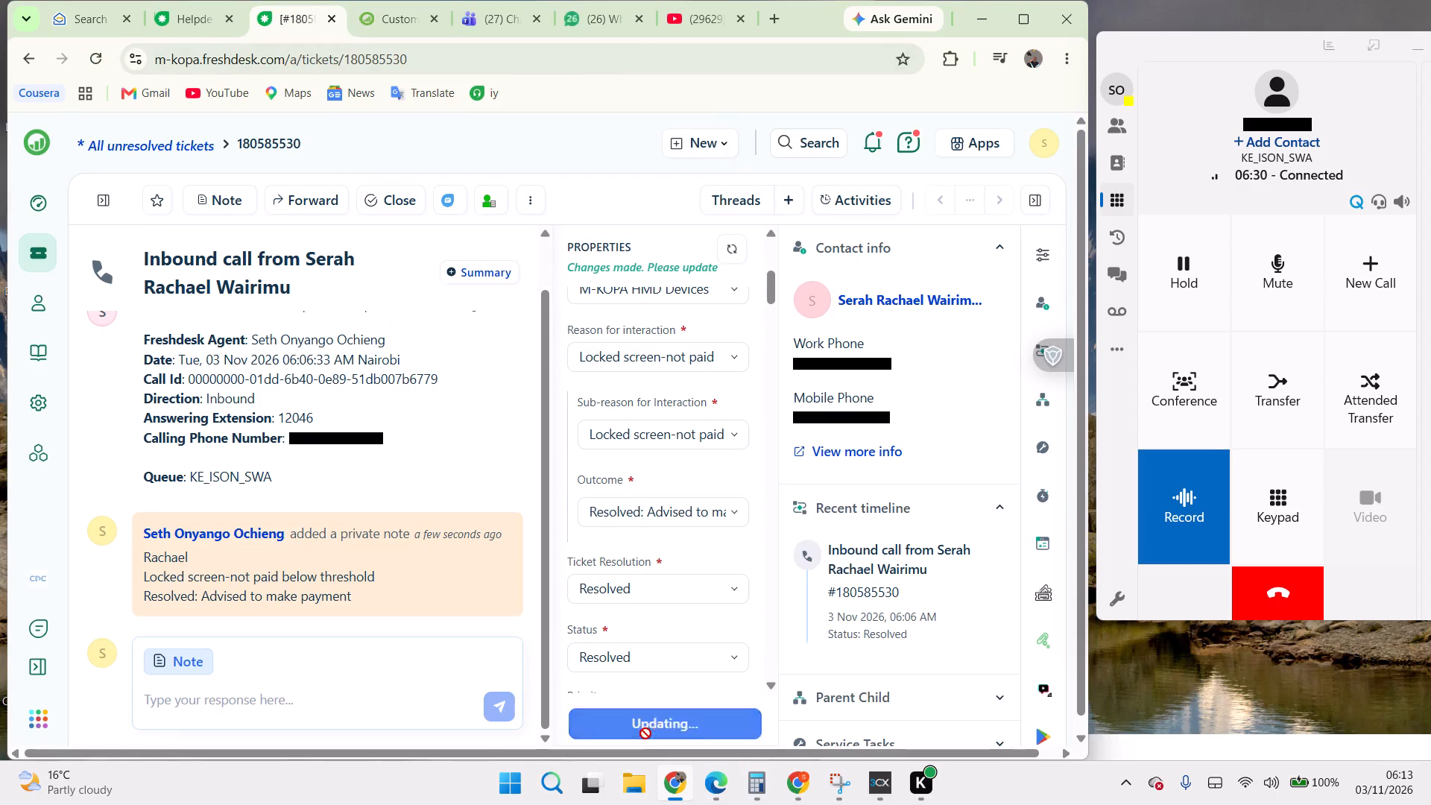
Toggle the CDC Softphone, and leave the resolved ticket for the Freshdesk My Dashboard overview.
click(34, 579)
click(34, 579)
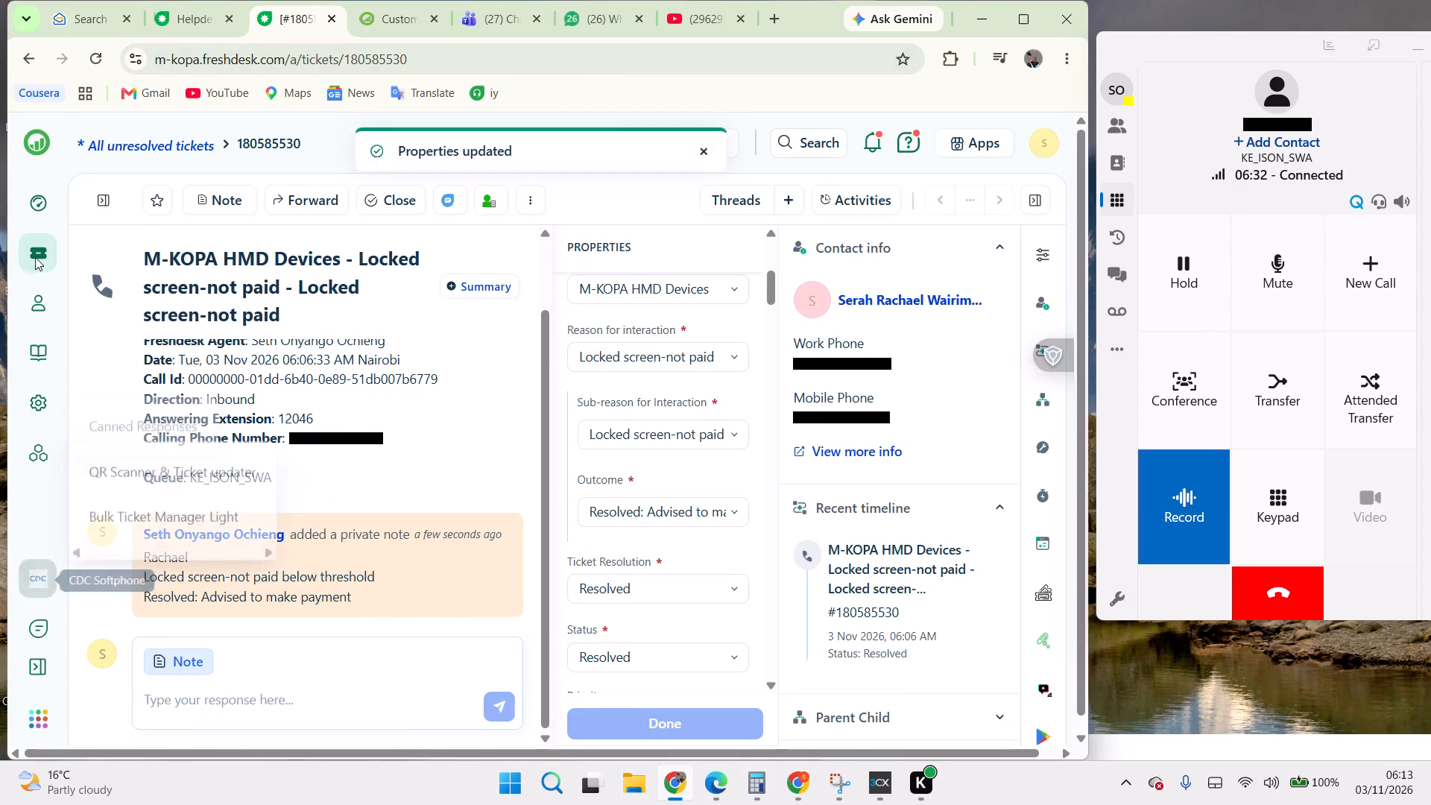
click(44, 201)
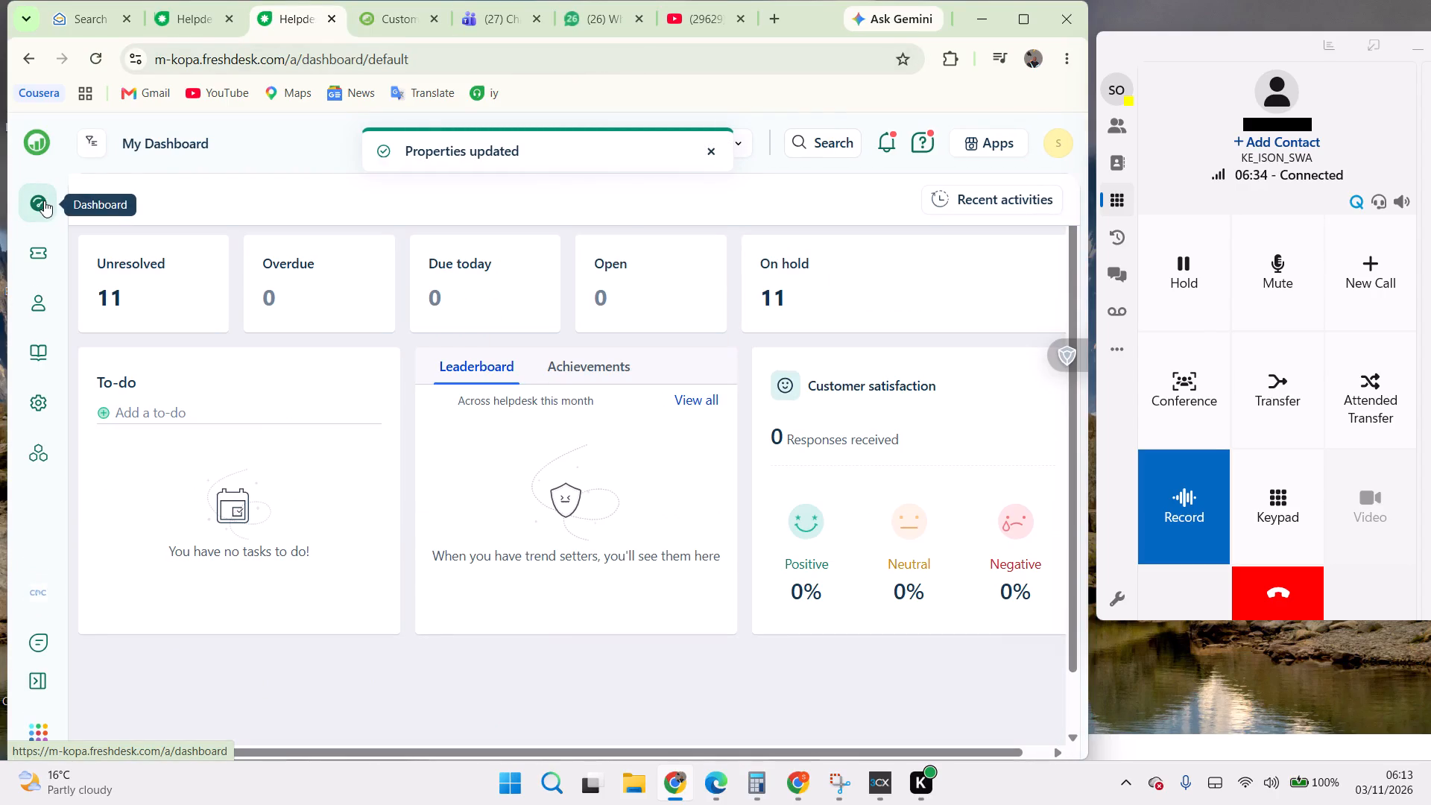
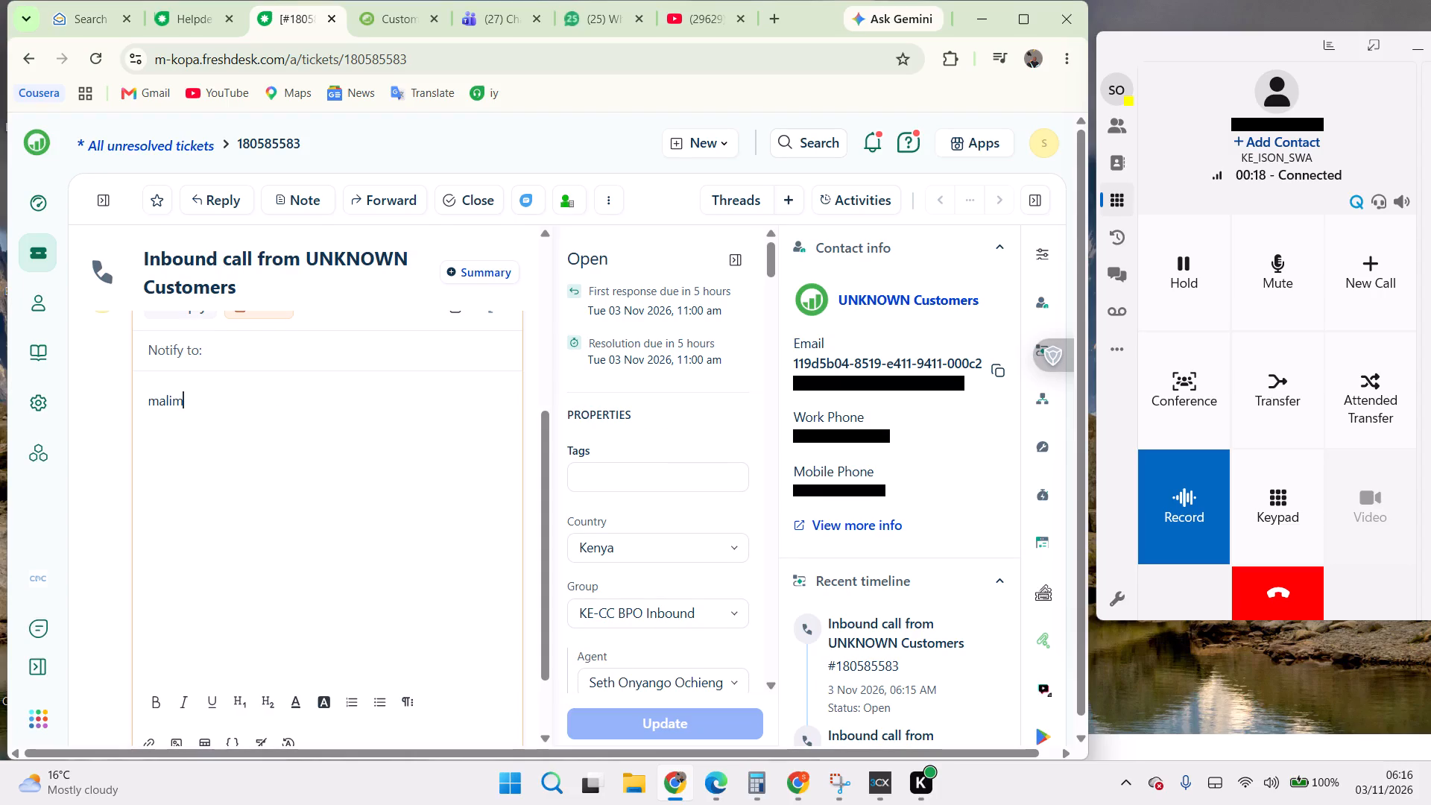
key(Return)
click(44, 578)
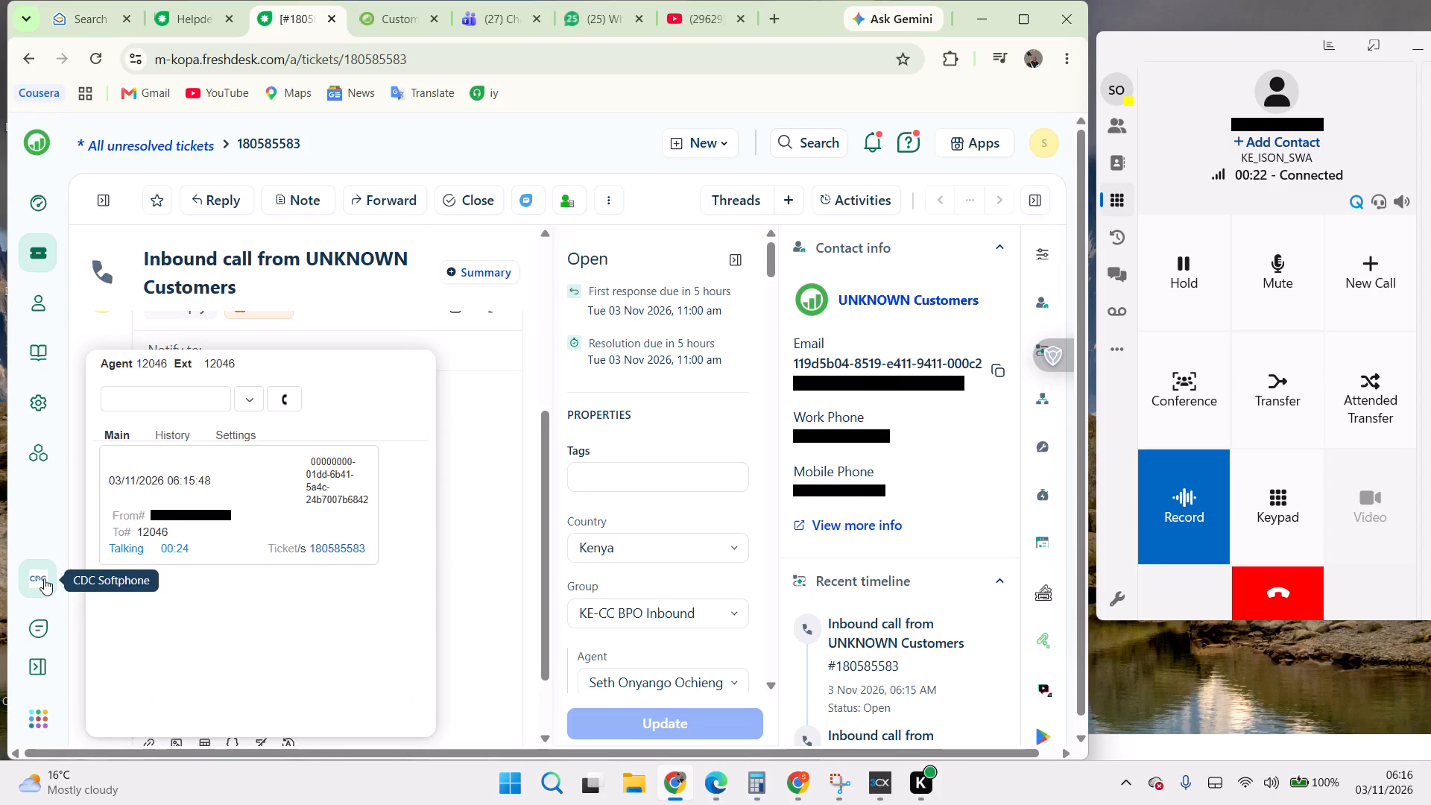
click(44, 578)
click(333, 426)
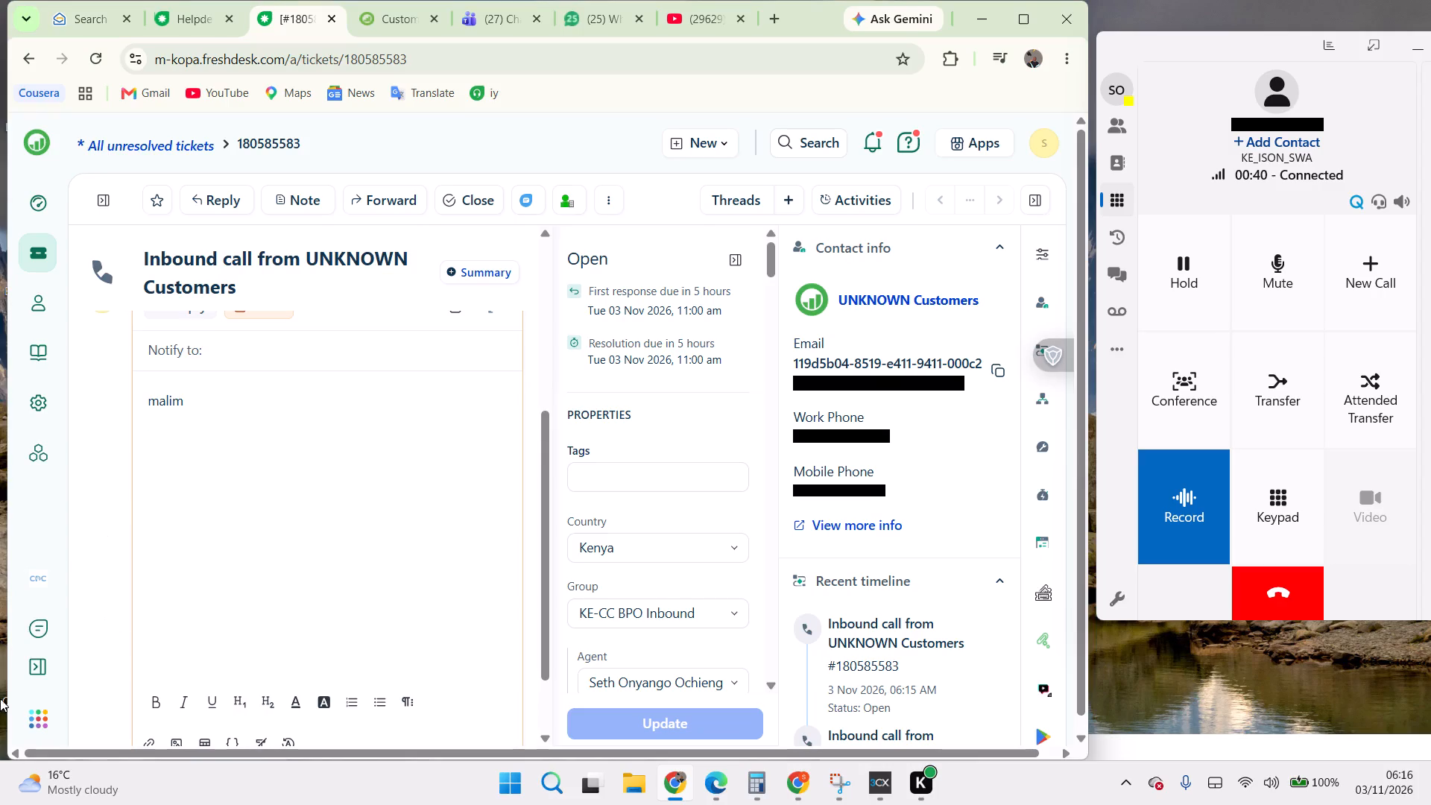
double_click(40, 586)
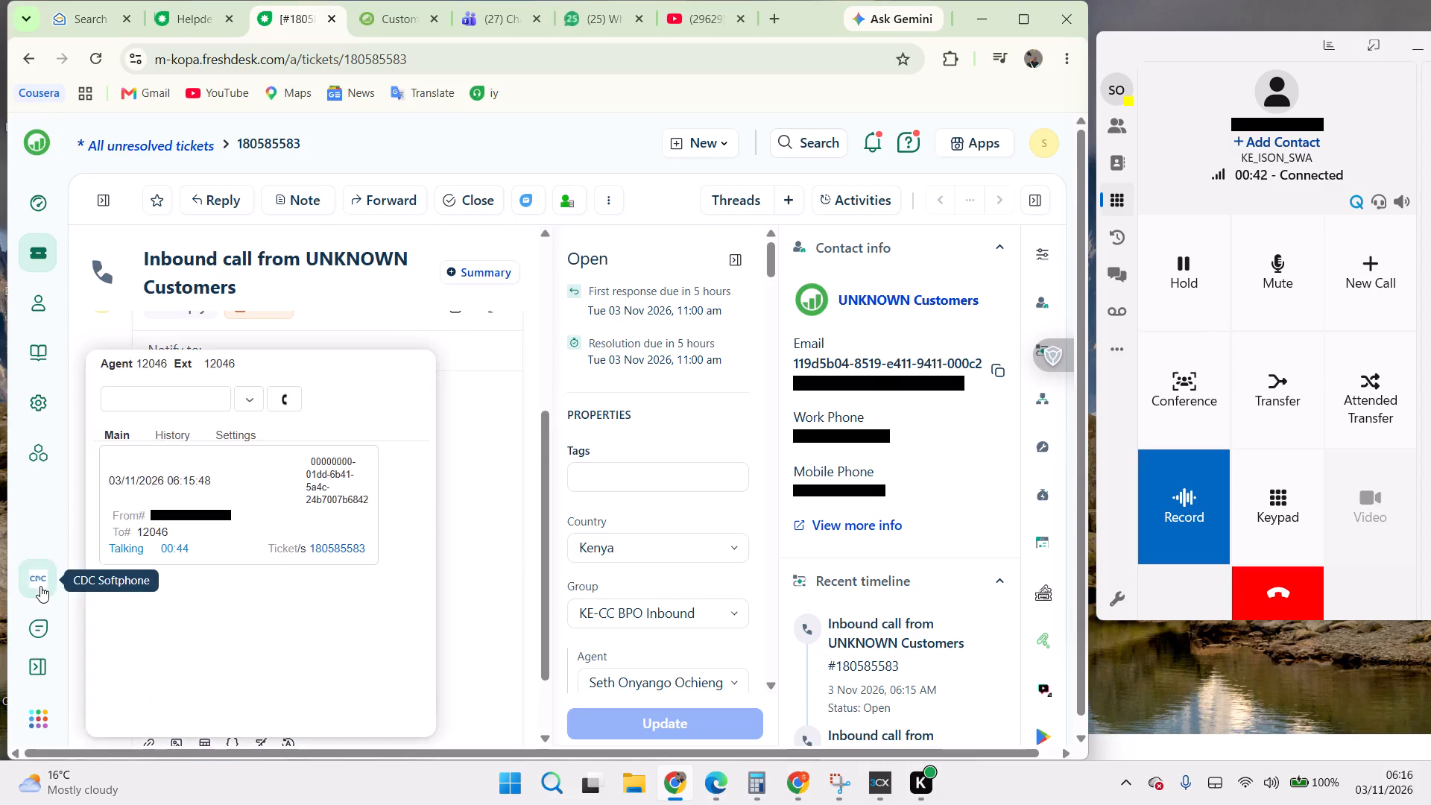
Search the M-KOPA CRM for the caller's account number and open the matching customer dashboard.
click(371, 15)
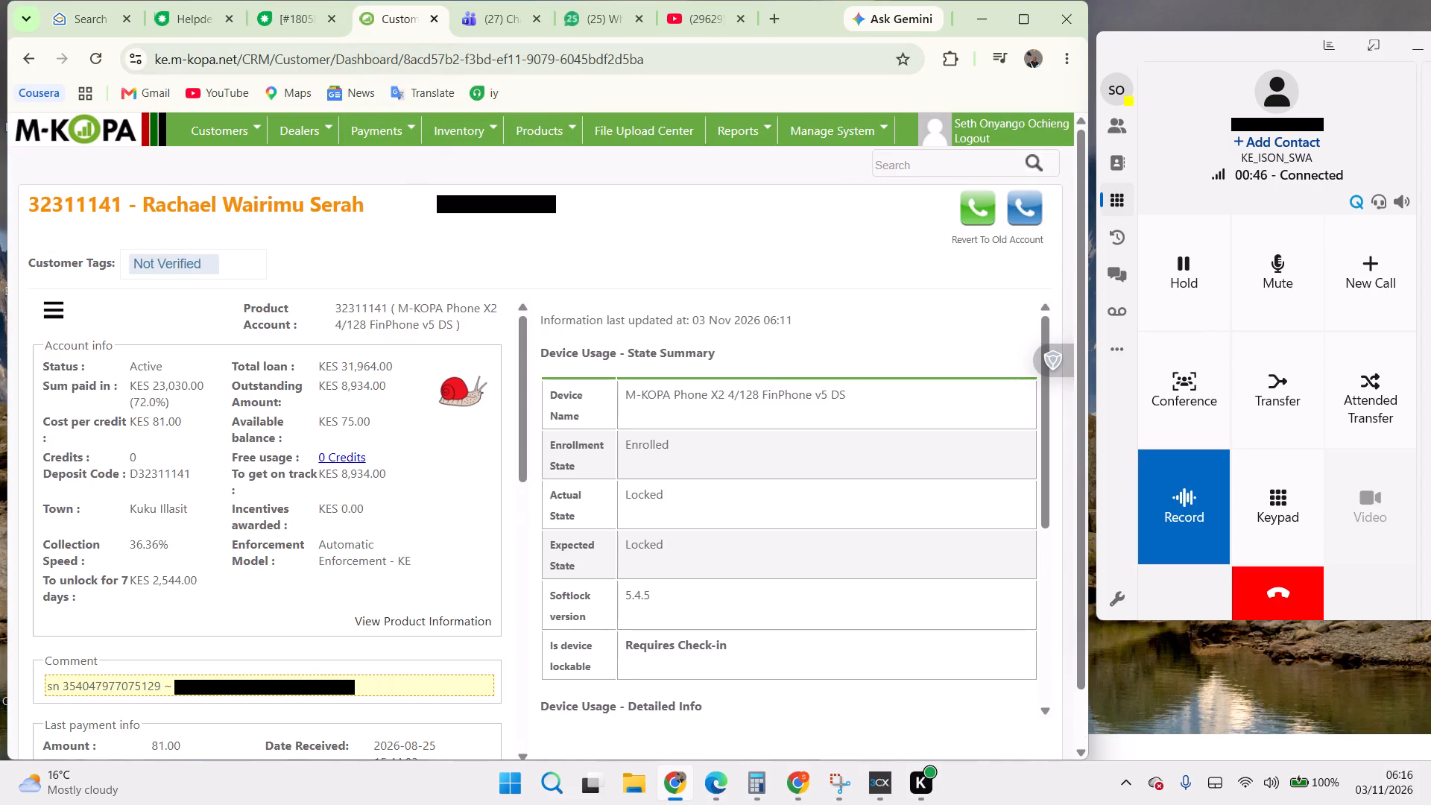
click(888, 163)
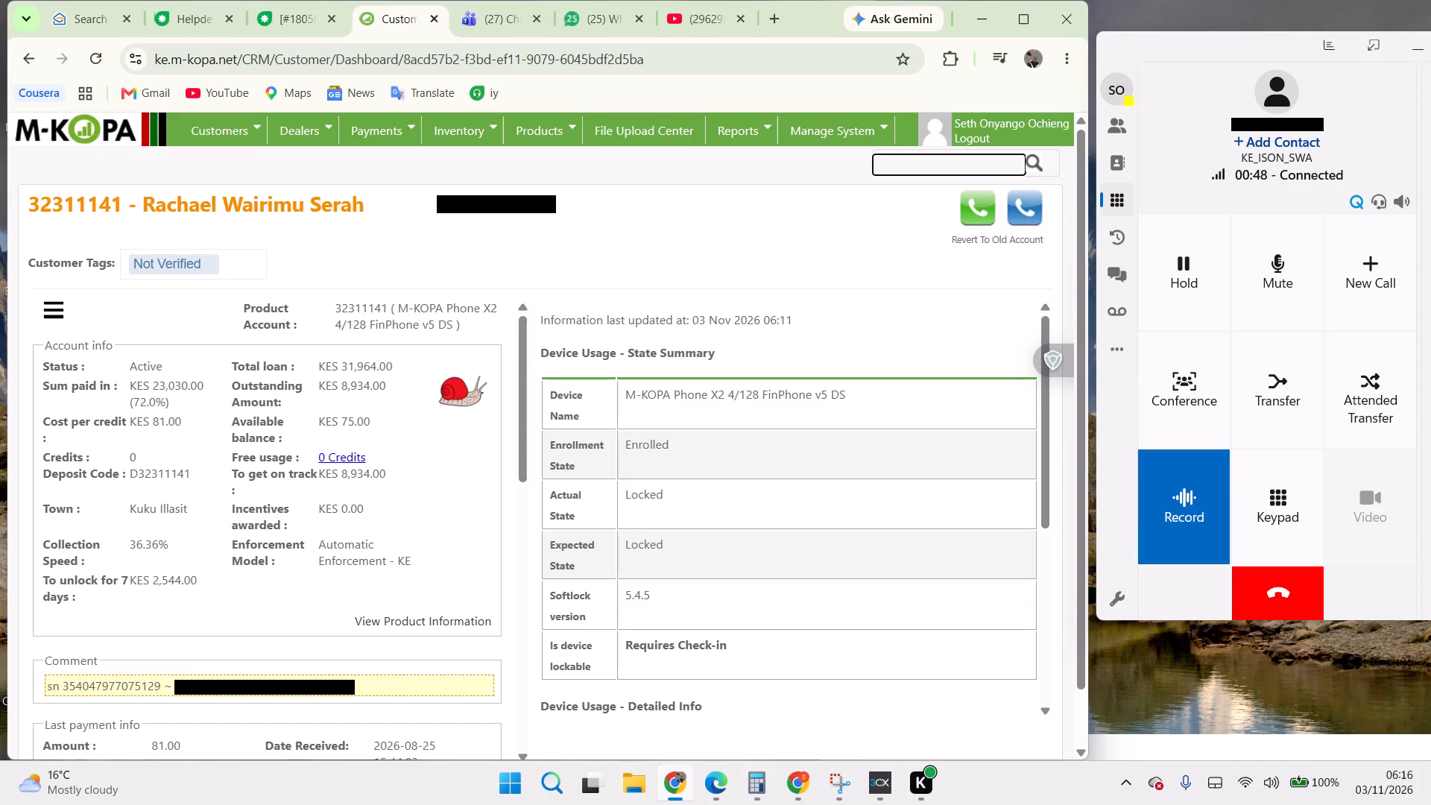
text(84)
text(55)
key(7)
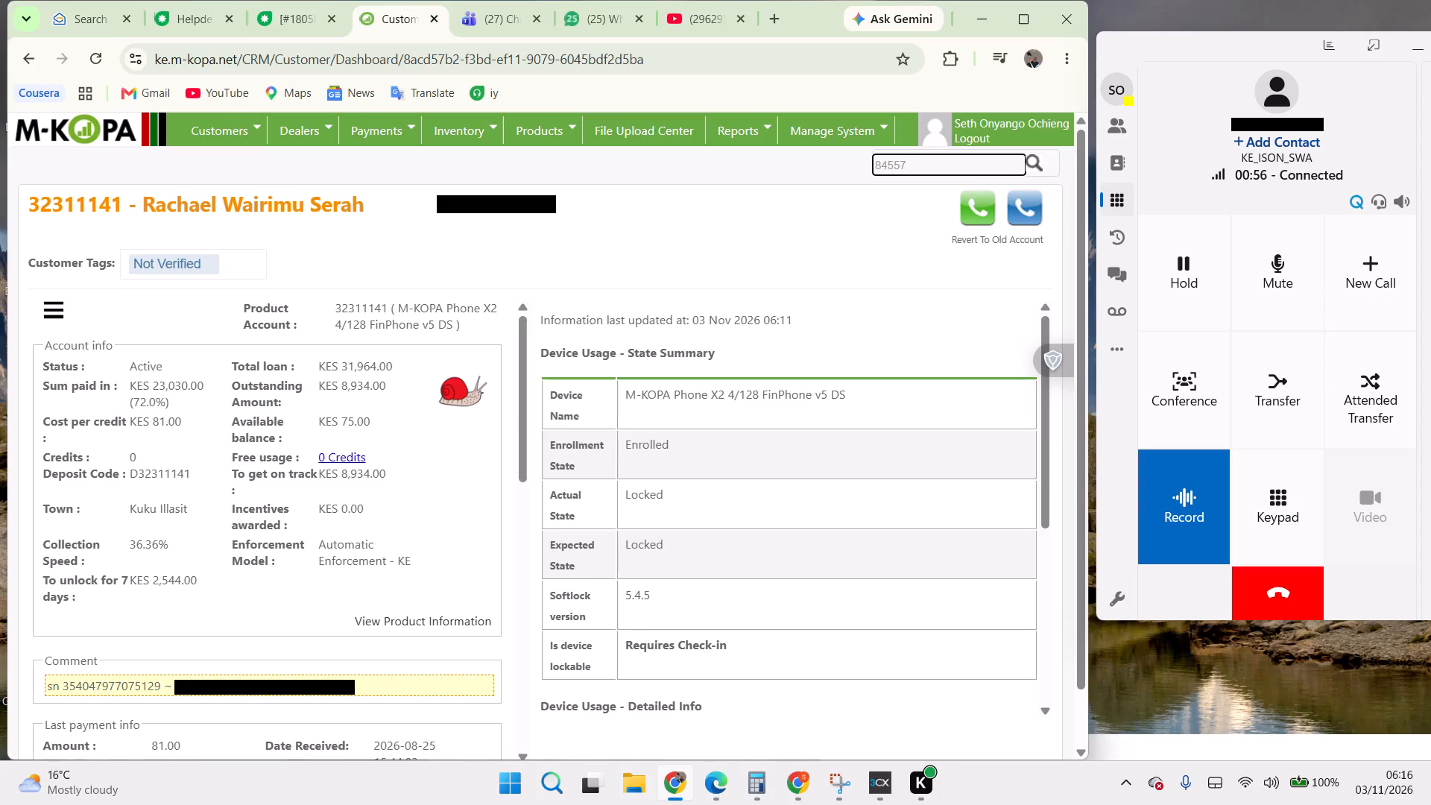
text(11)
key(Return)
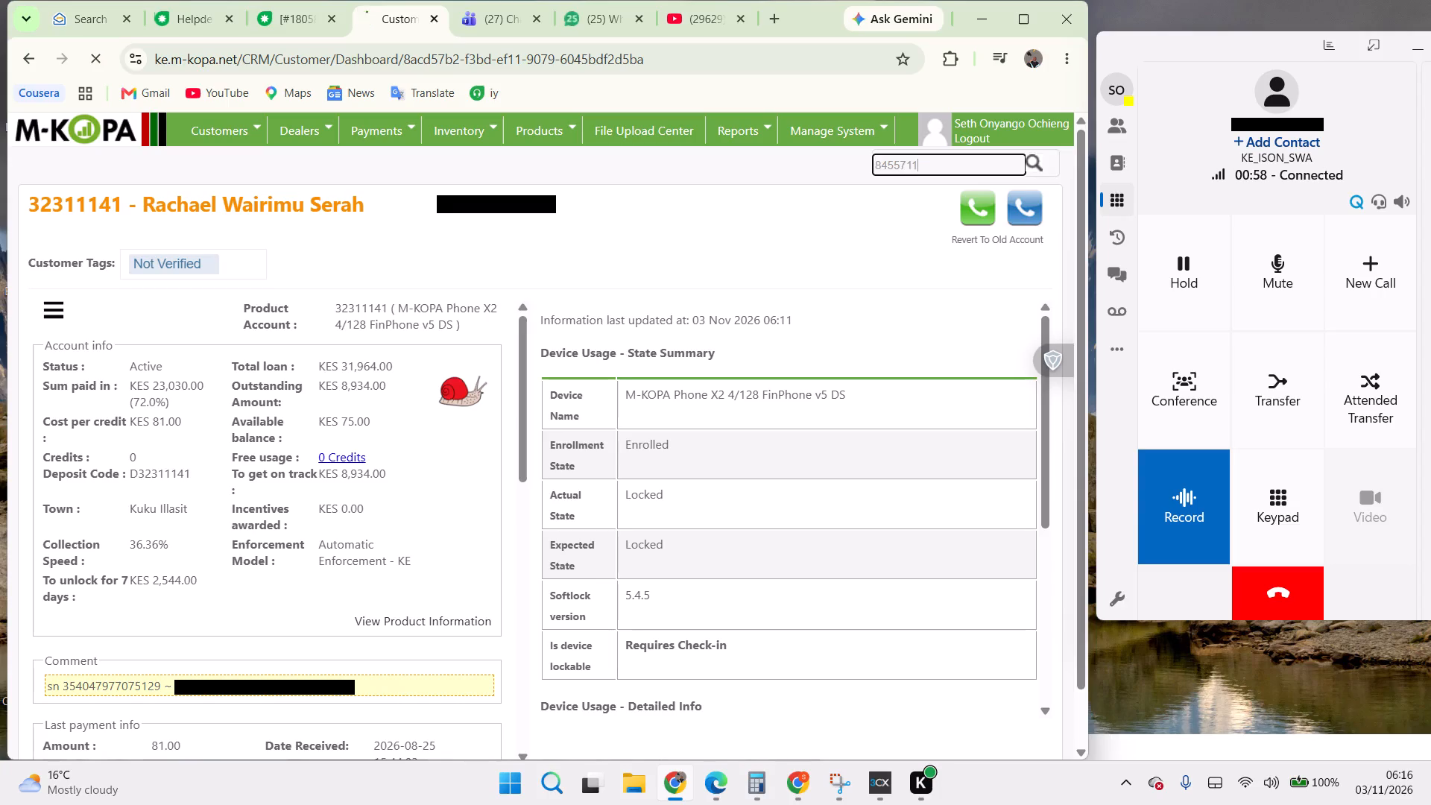
click(888, 163)
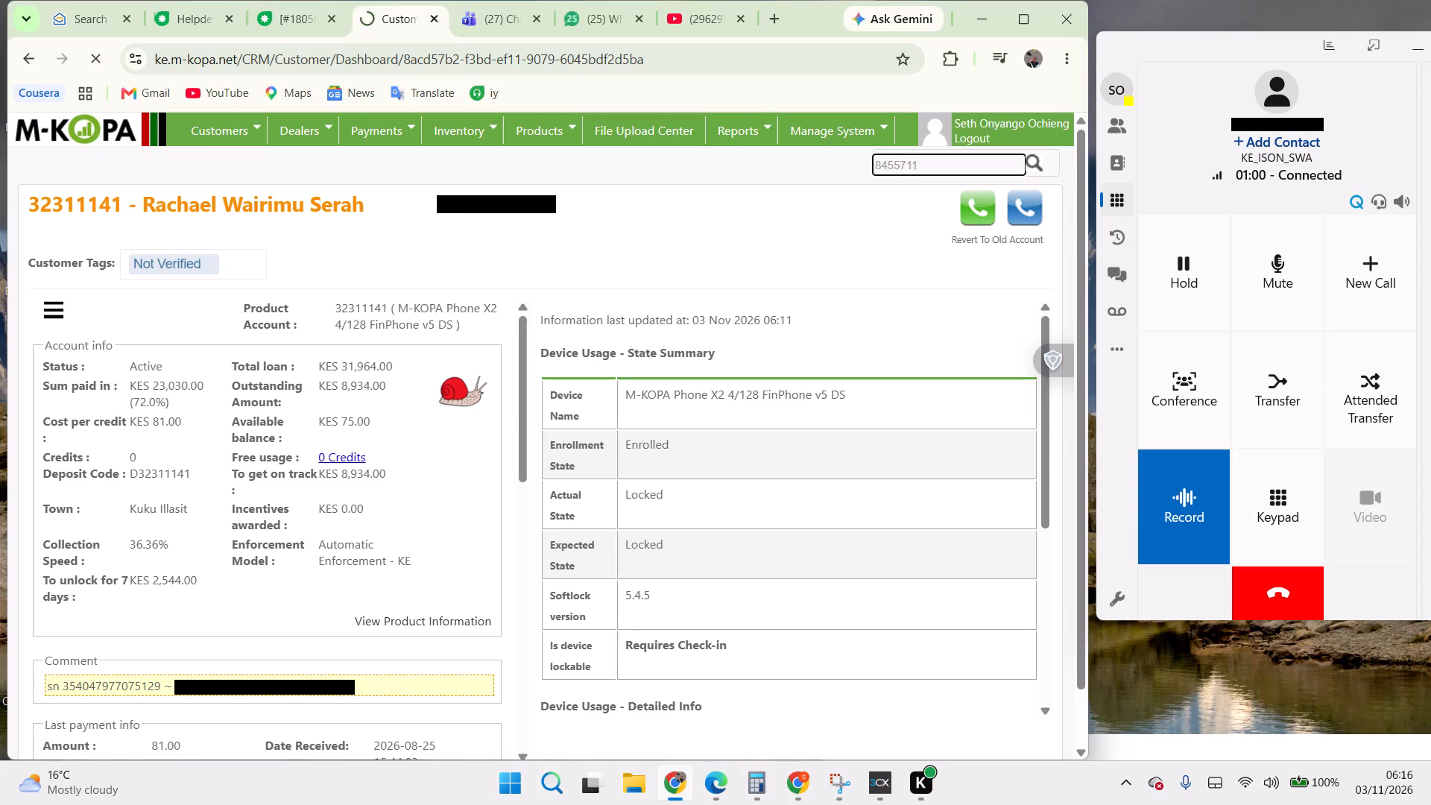
double_click(900, 166)
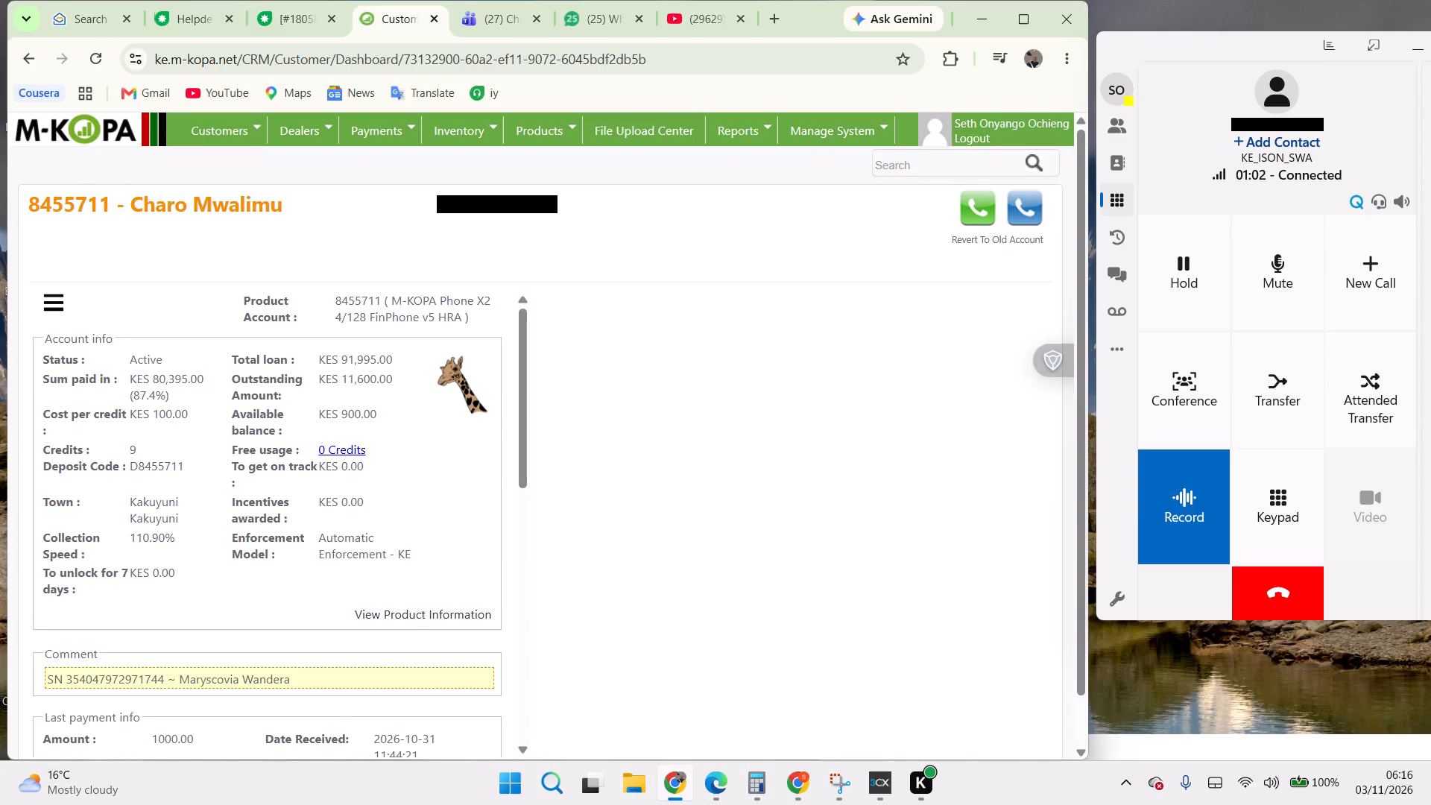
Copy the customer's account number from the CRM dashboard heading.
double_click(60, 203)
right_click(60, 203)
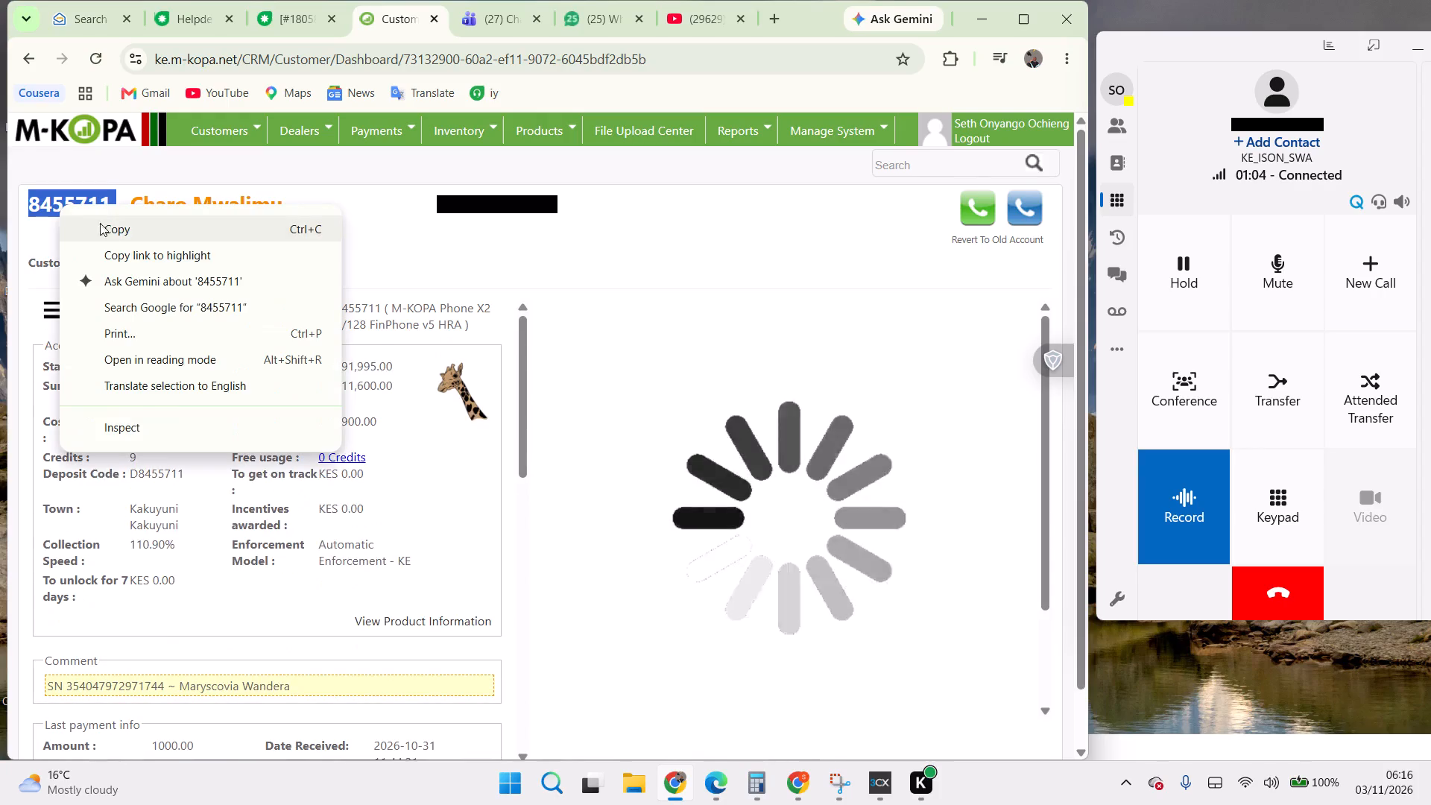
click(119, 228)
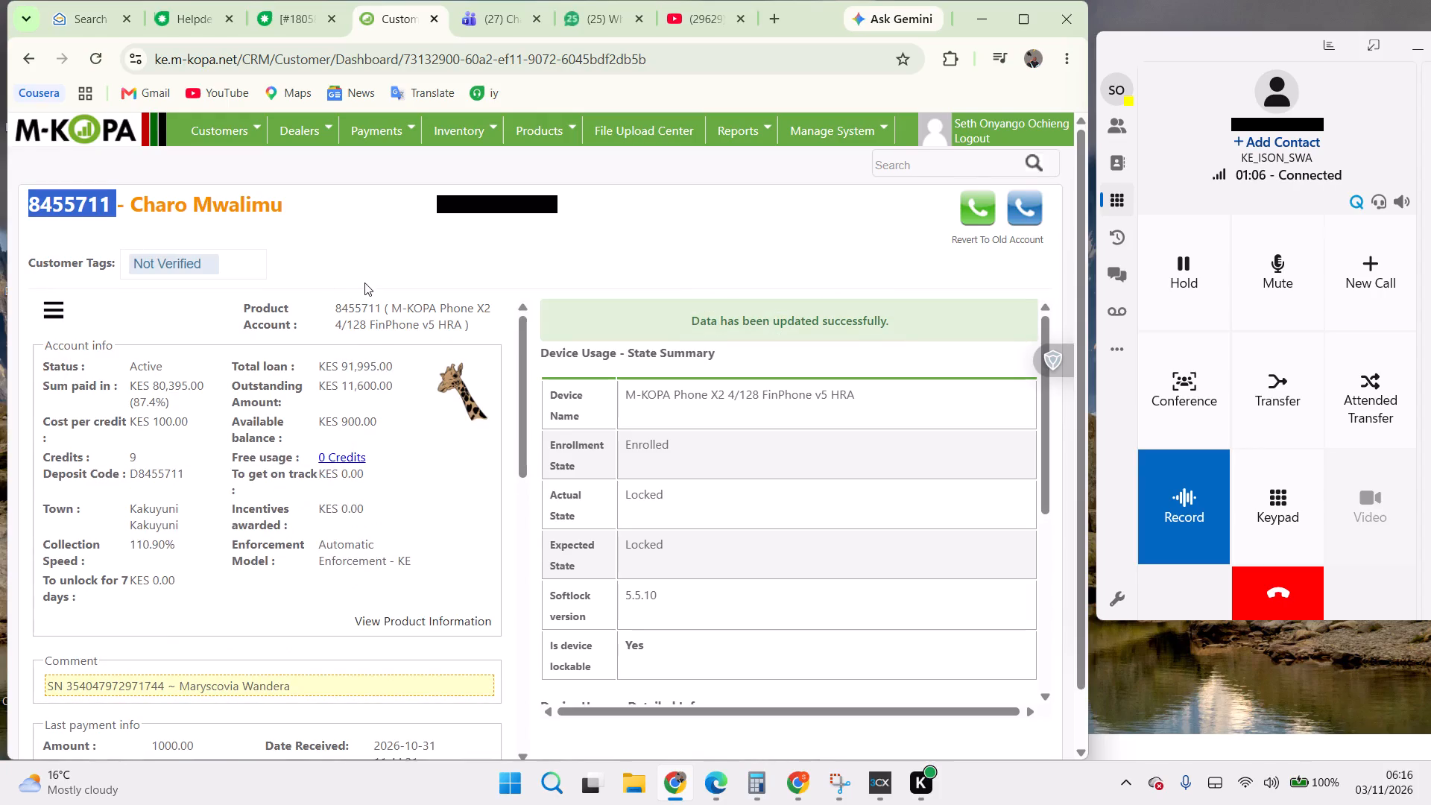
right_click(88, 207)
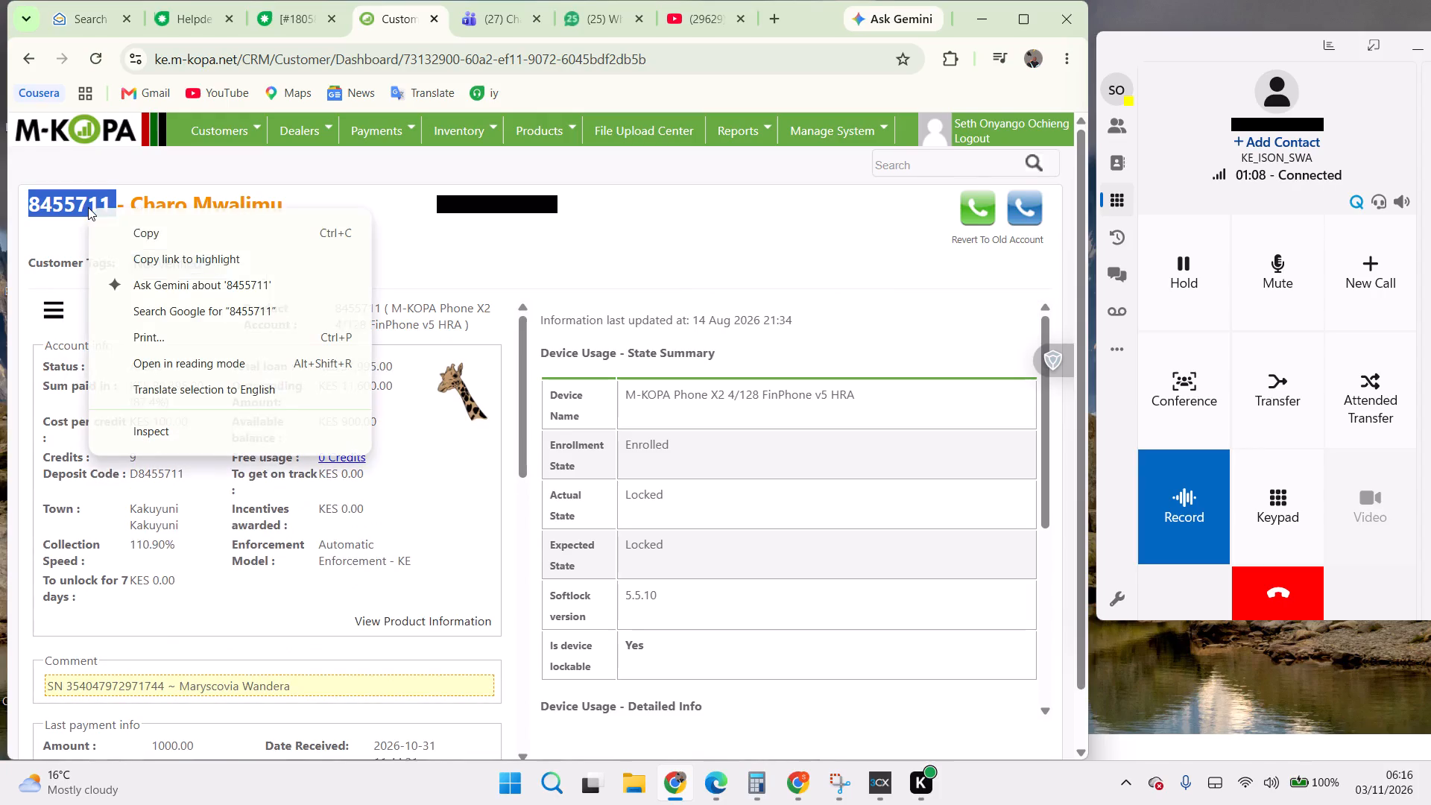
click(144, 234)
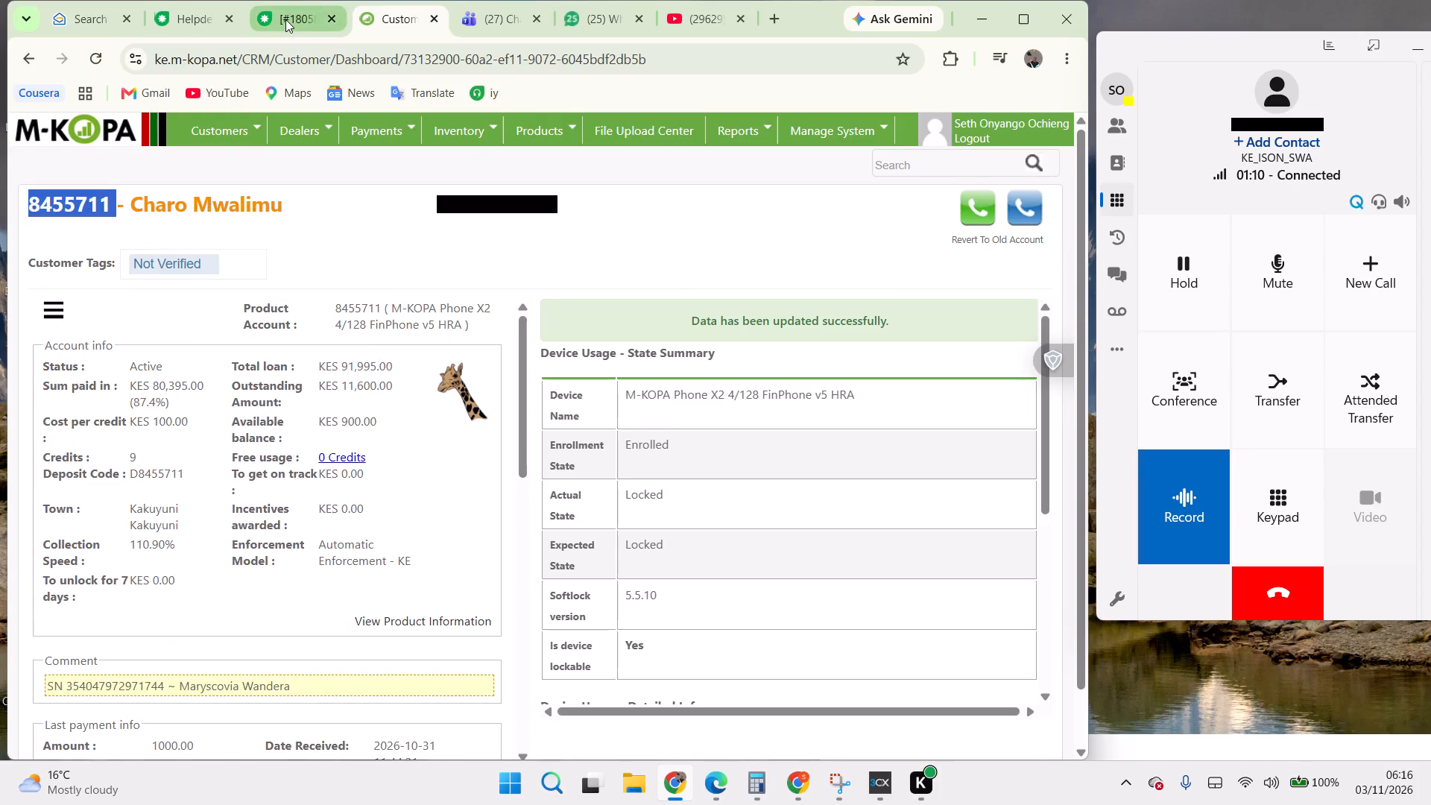
click(285, 19)
scroll(965, 502, down, 4)
scroll(965, 502, up, 2)
scroll(965, 502, down, 2)
scroll(965, 502, up, 1)
scroll(965, 502, down, 4)
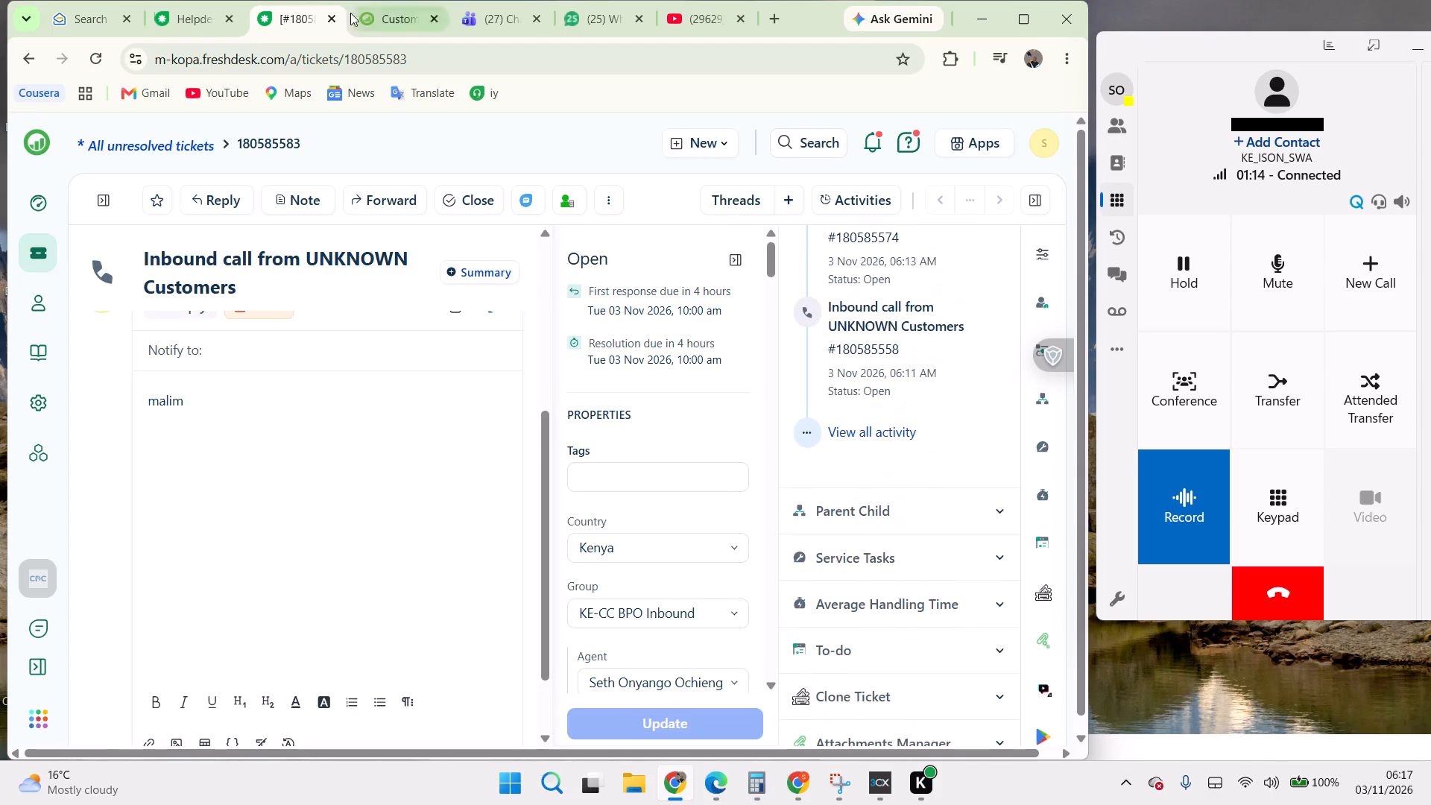
click(376, 12)
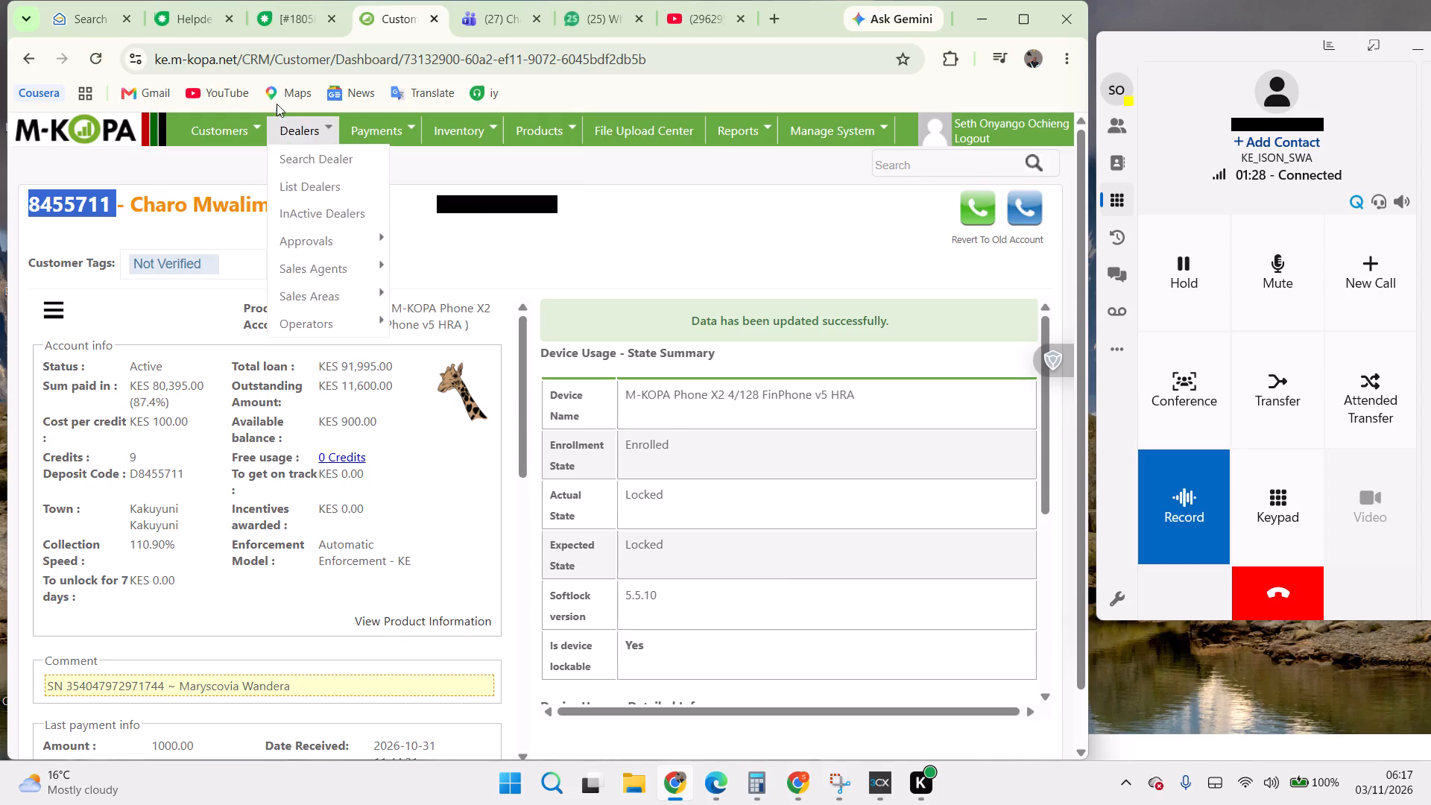
click(285, 18)
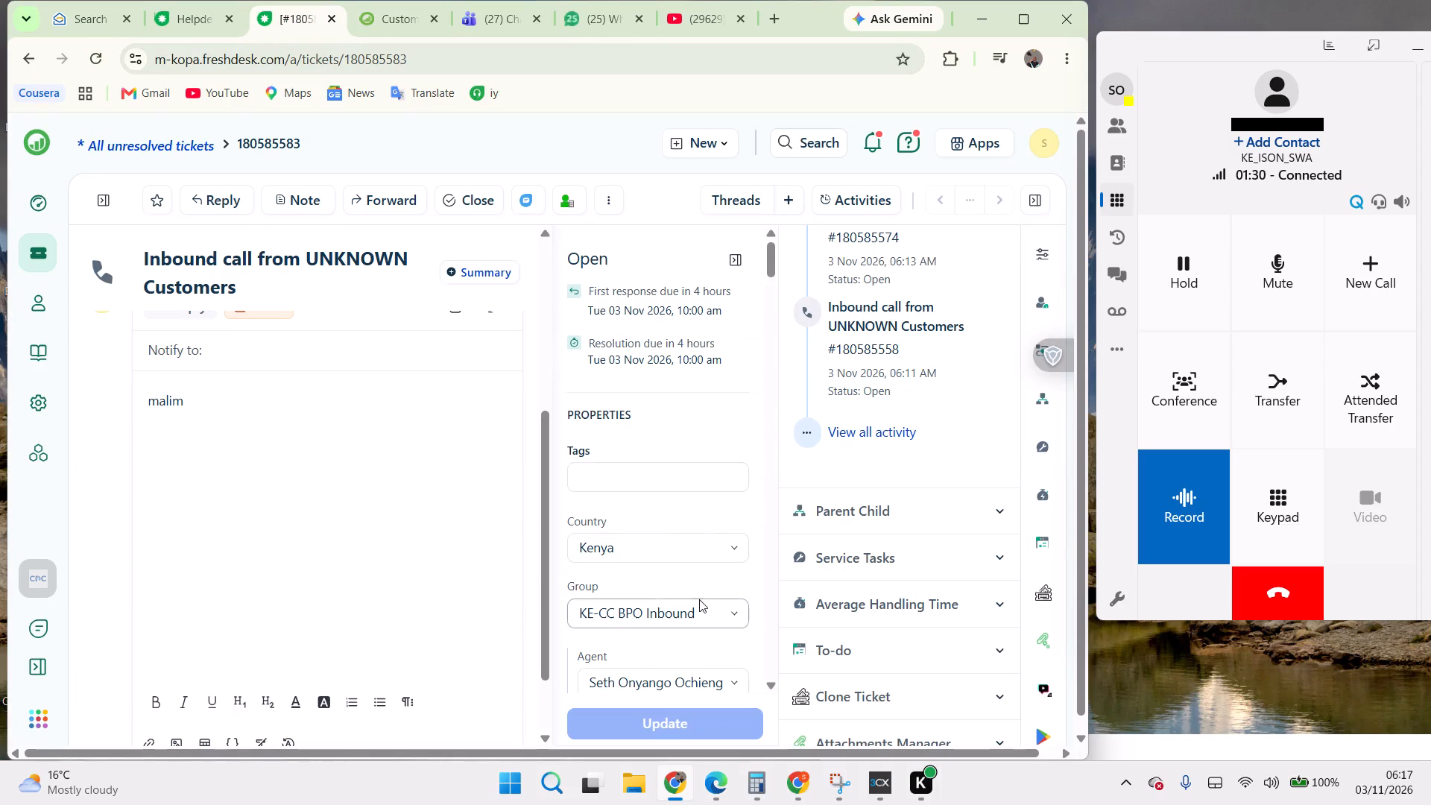
scroll(675, 502, down, 2)
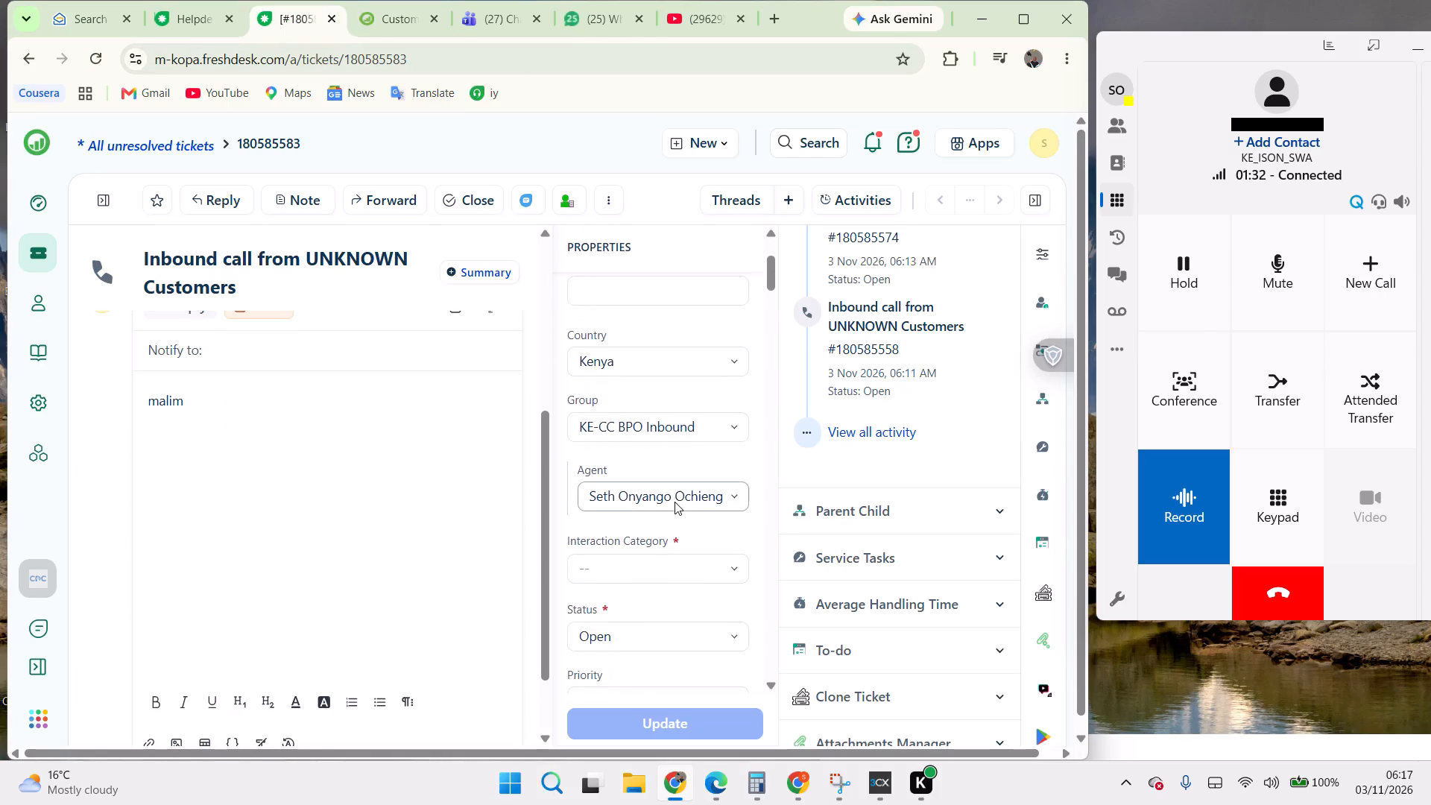
scroll(675, 502, down, 2)
click(660, 380)
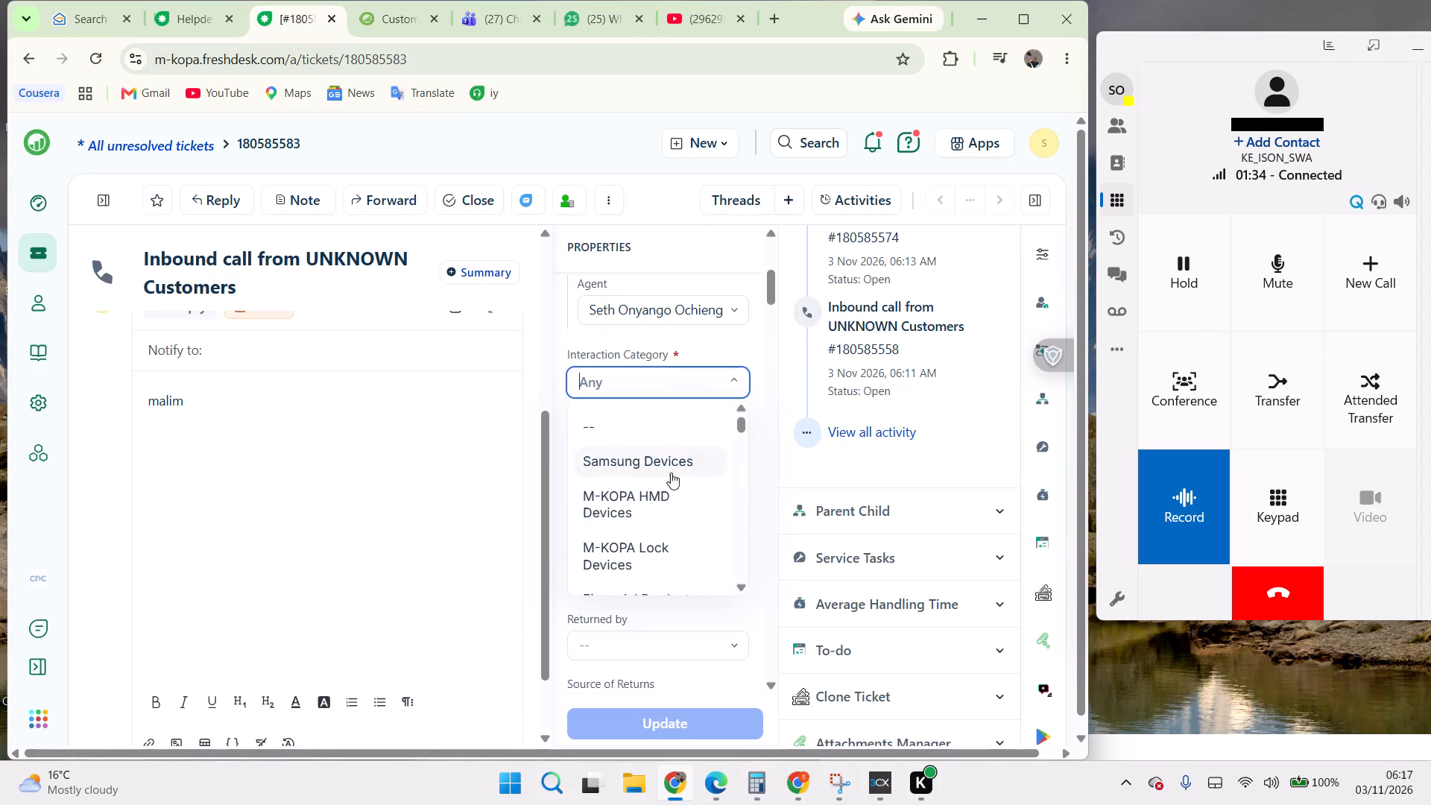
click(663, 499)
click(663, 456)
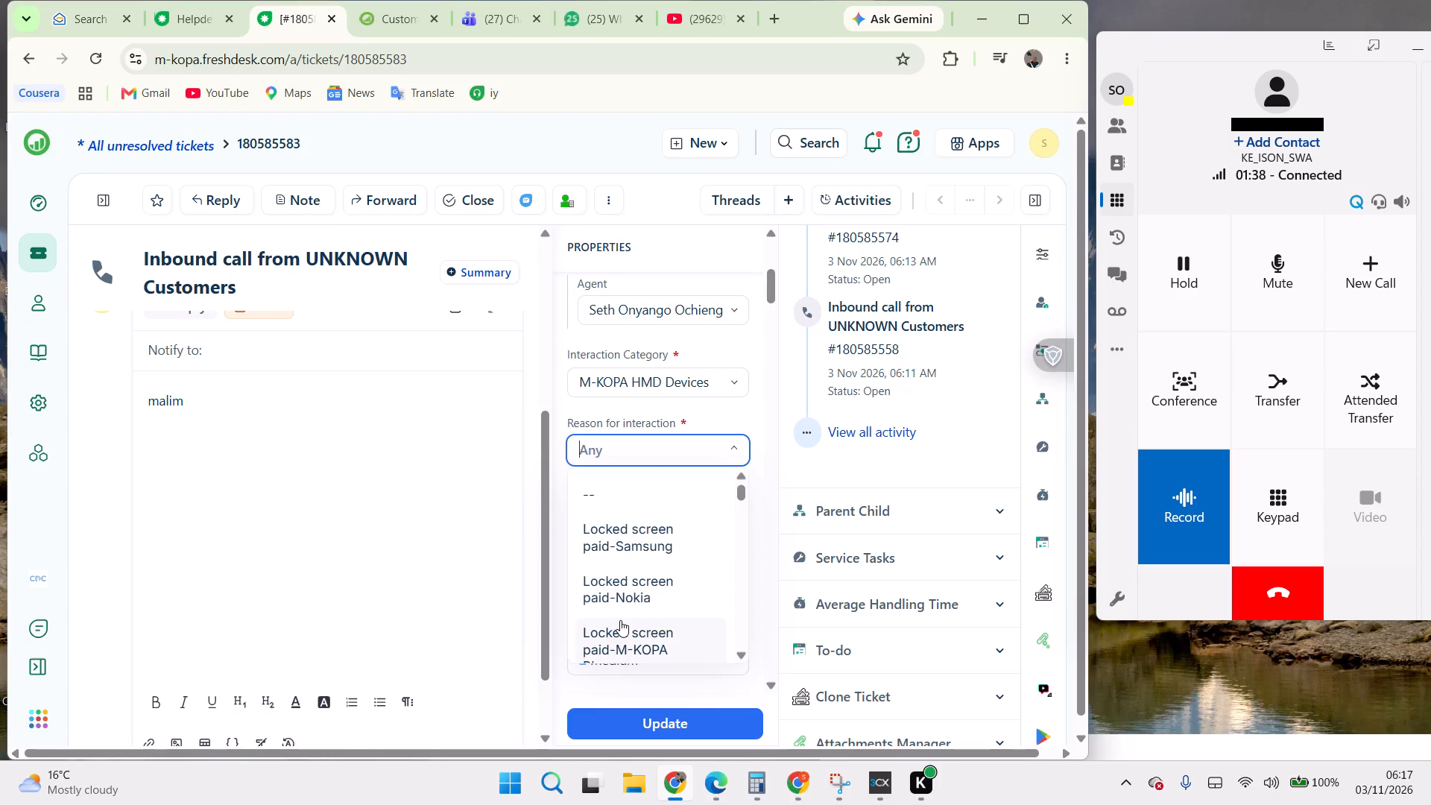
scroll(653, 620, down, 1)
scroll(653, 620, up, 1)
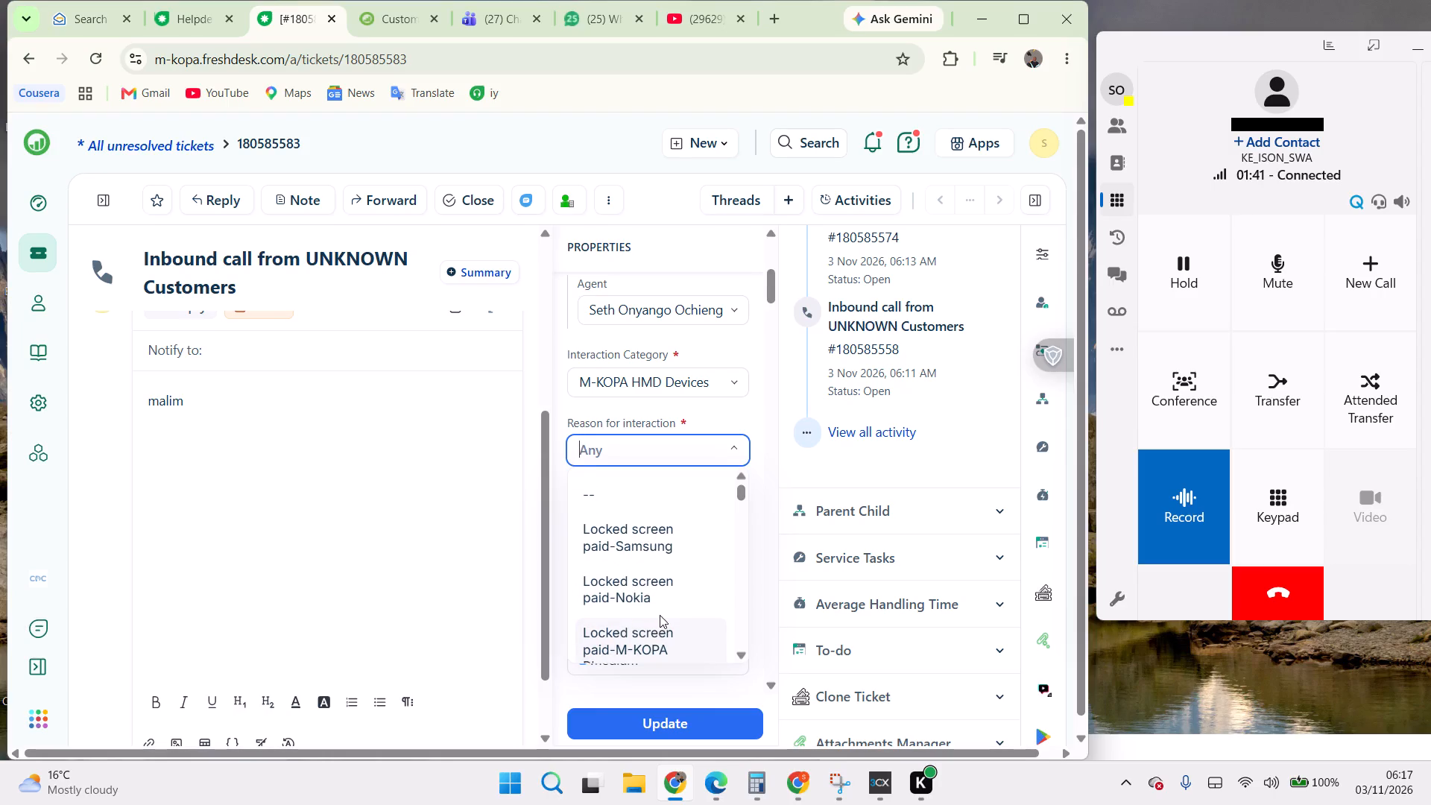
scroll(661, 614, down, 1)
click(645, 550)
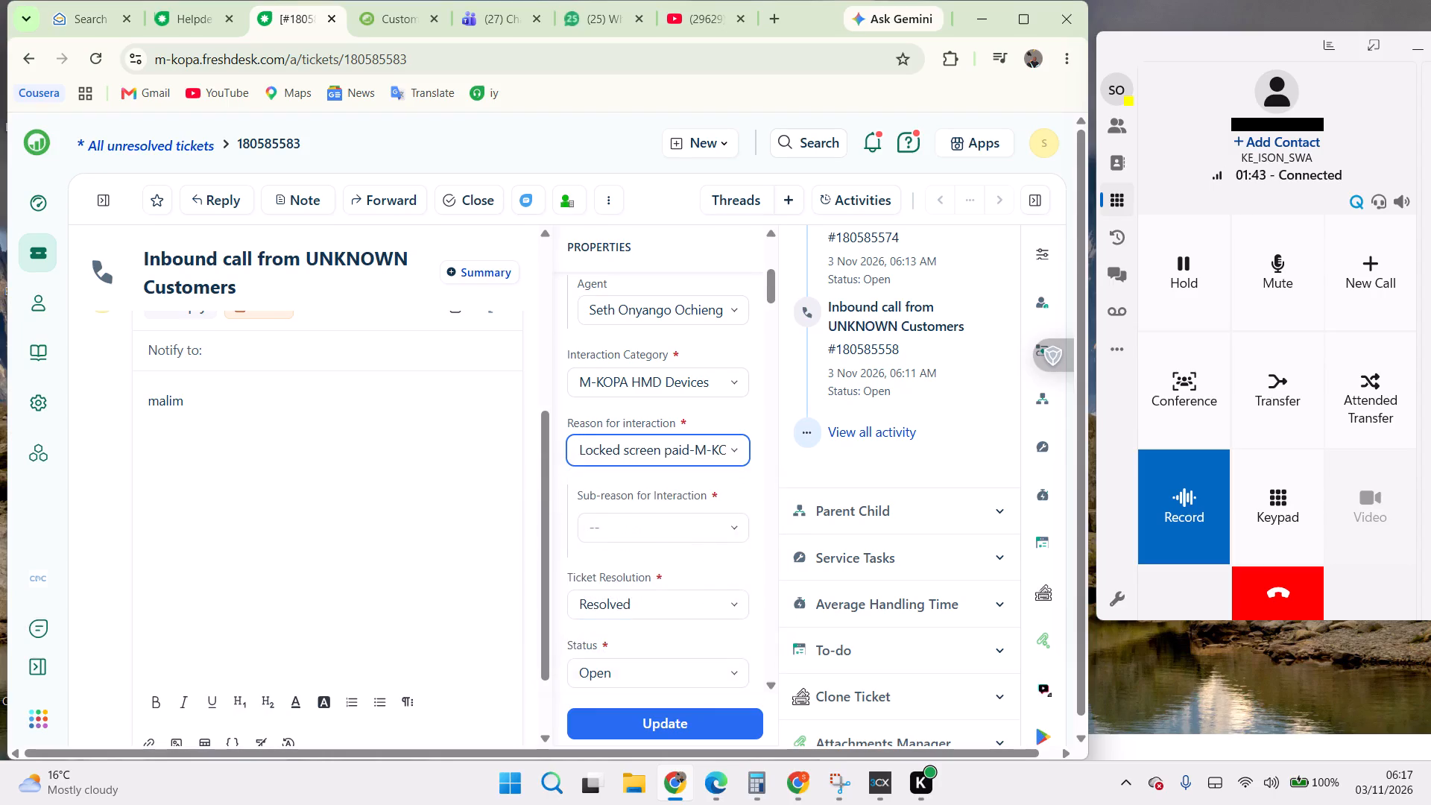
click(679, 531)
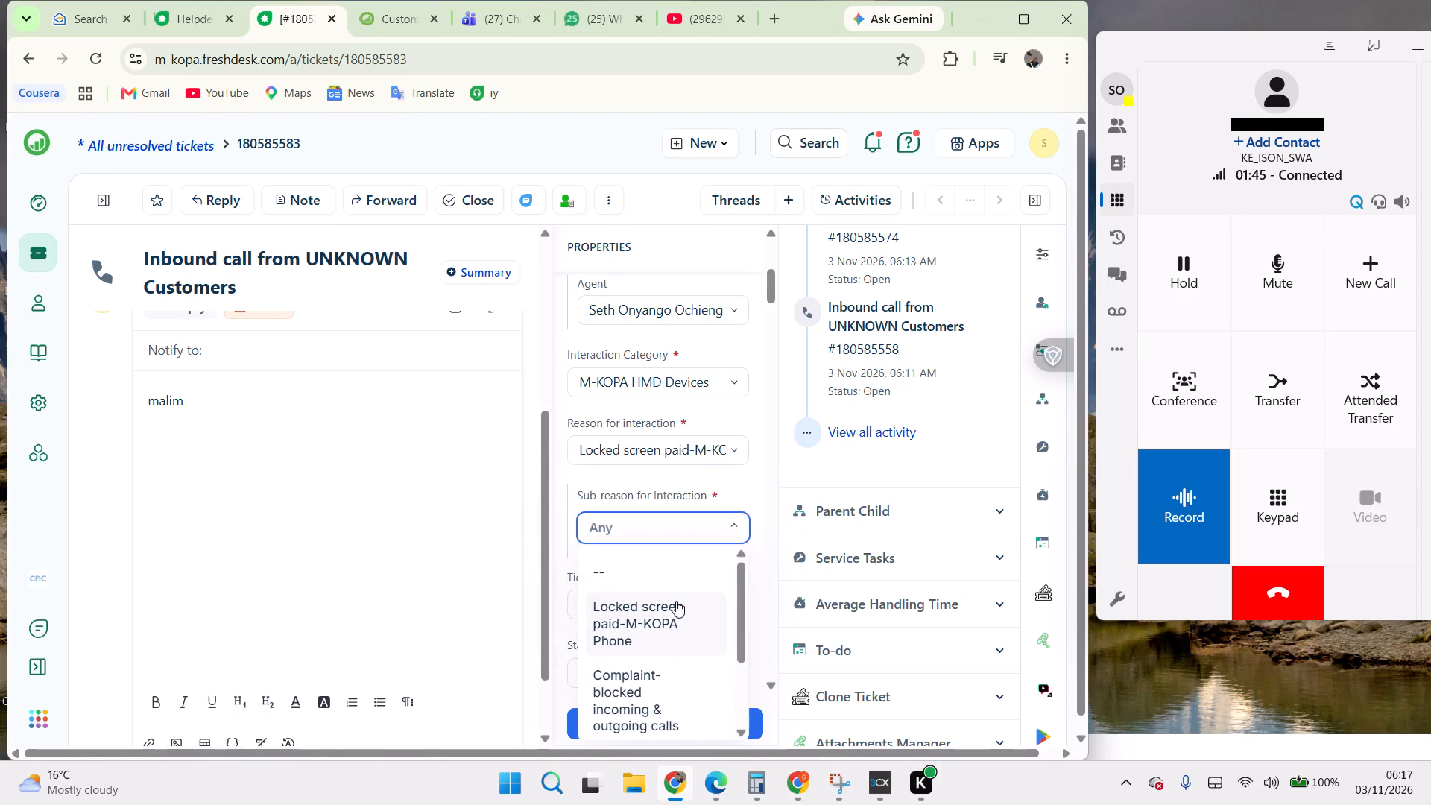
click(669, 617)
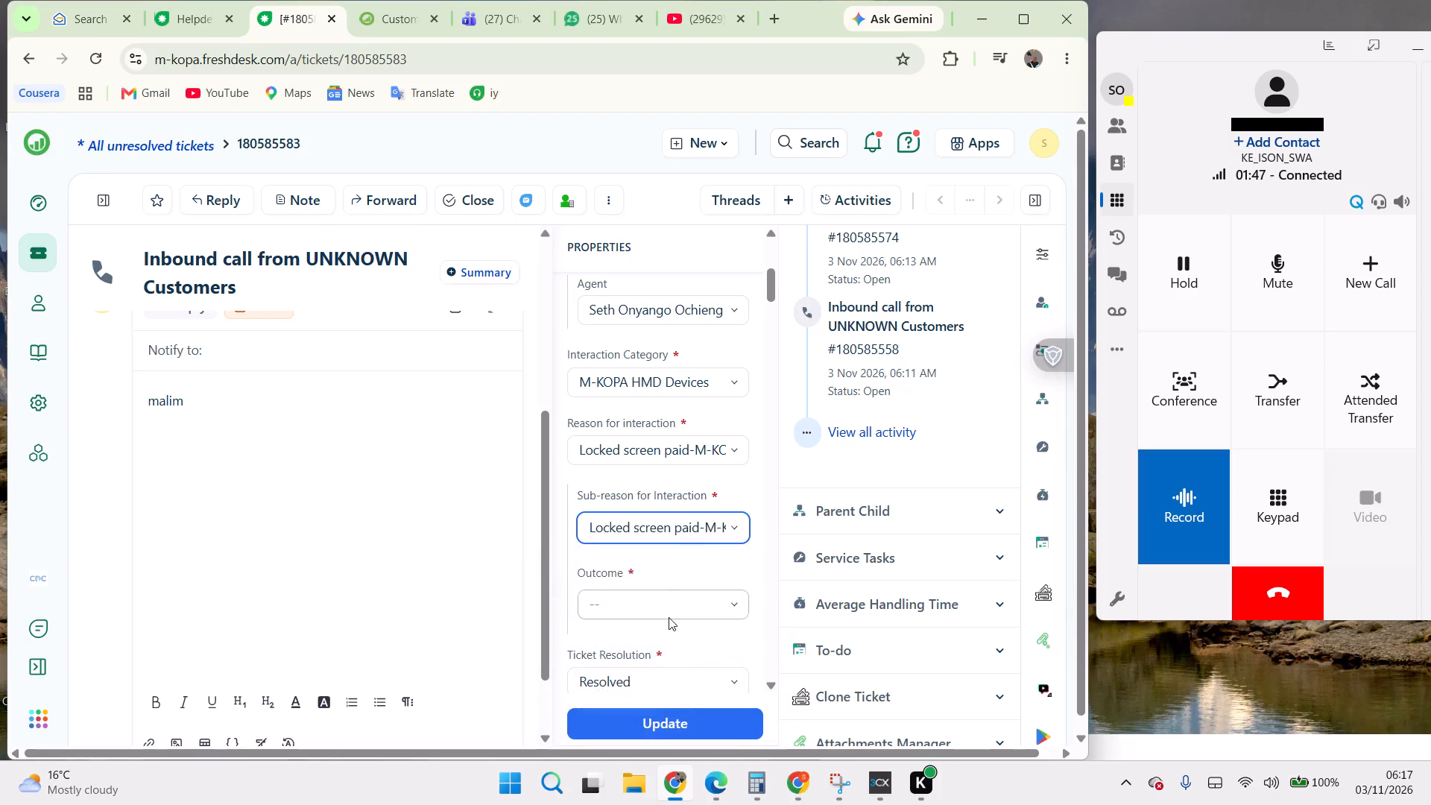
Correct the misspelled word in the private note to "mwalim".
click(159, 398)
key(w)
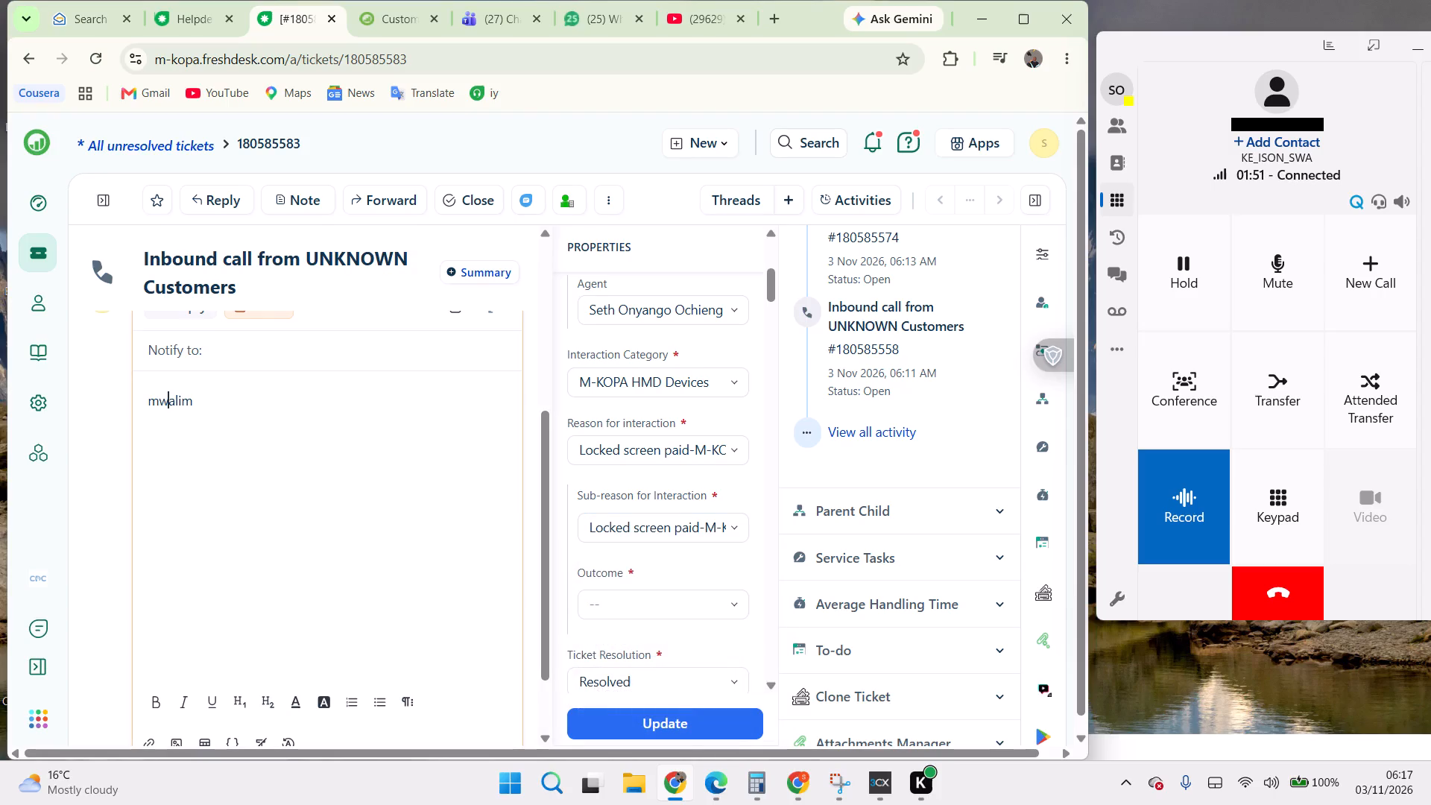
click(226, 408)
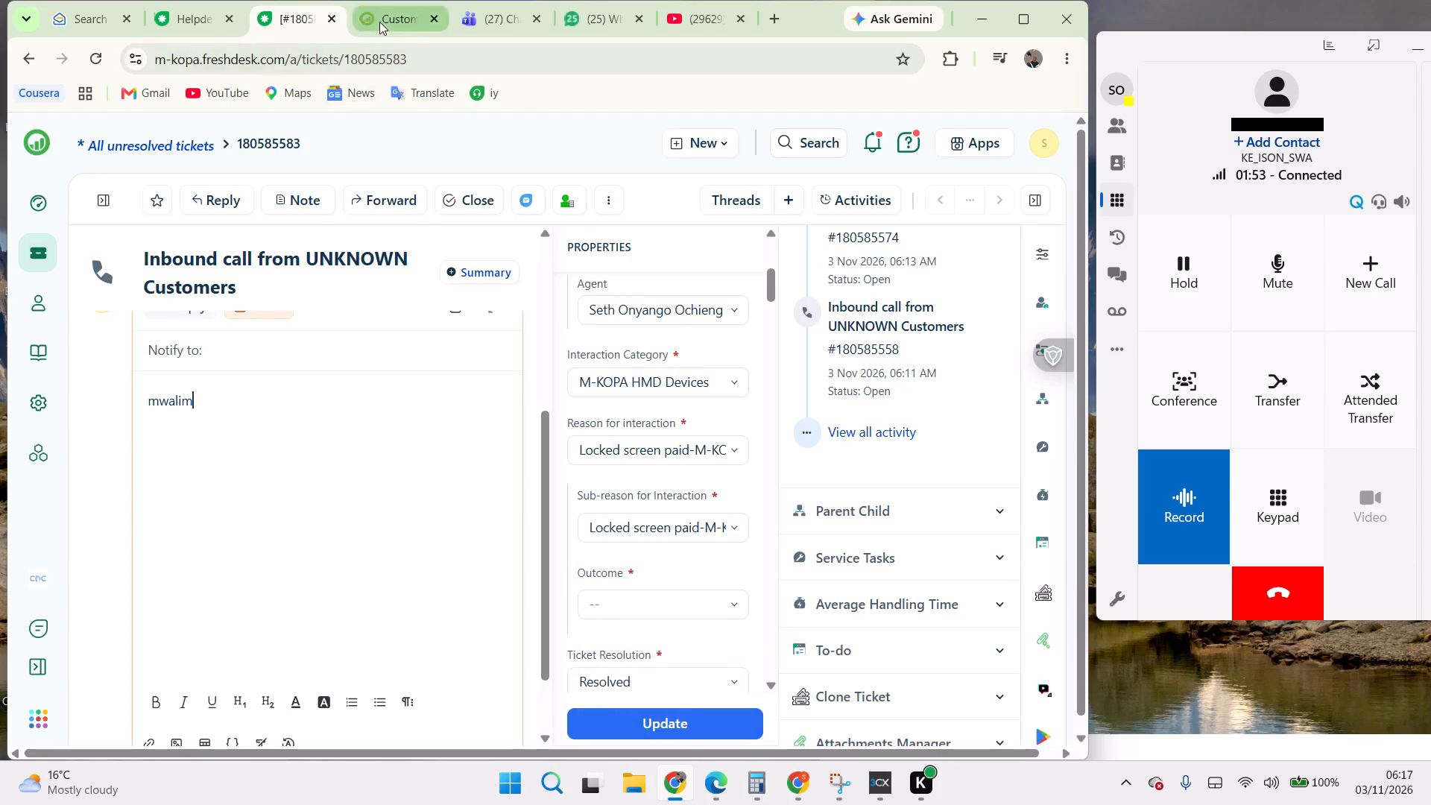
After rechecking the phone's state in the CRM, set the ticket's Outcome to the "Resolved: No data bund…" option and Status to Resolved.
click(379, 22)
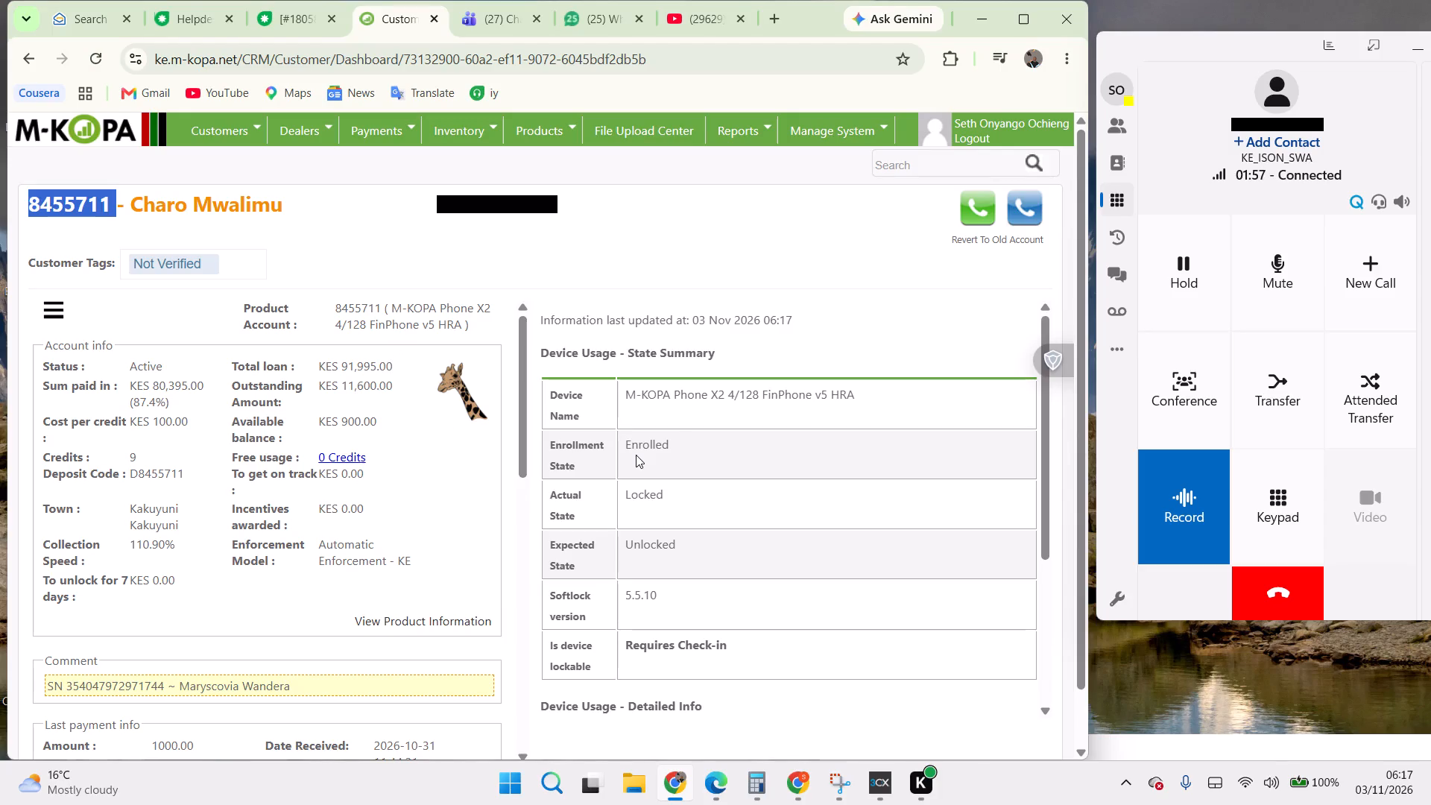
click(290, 22)
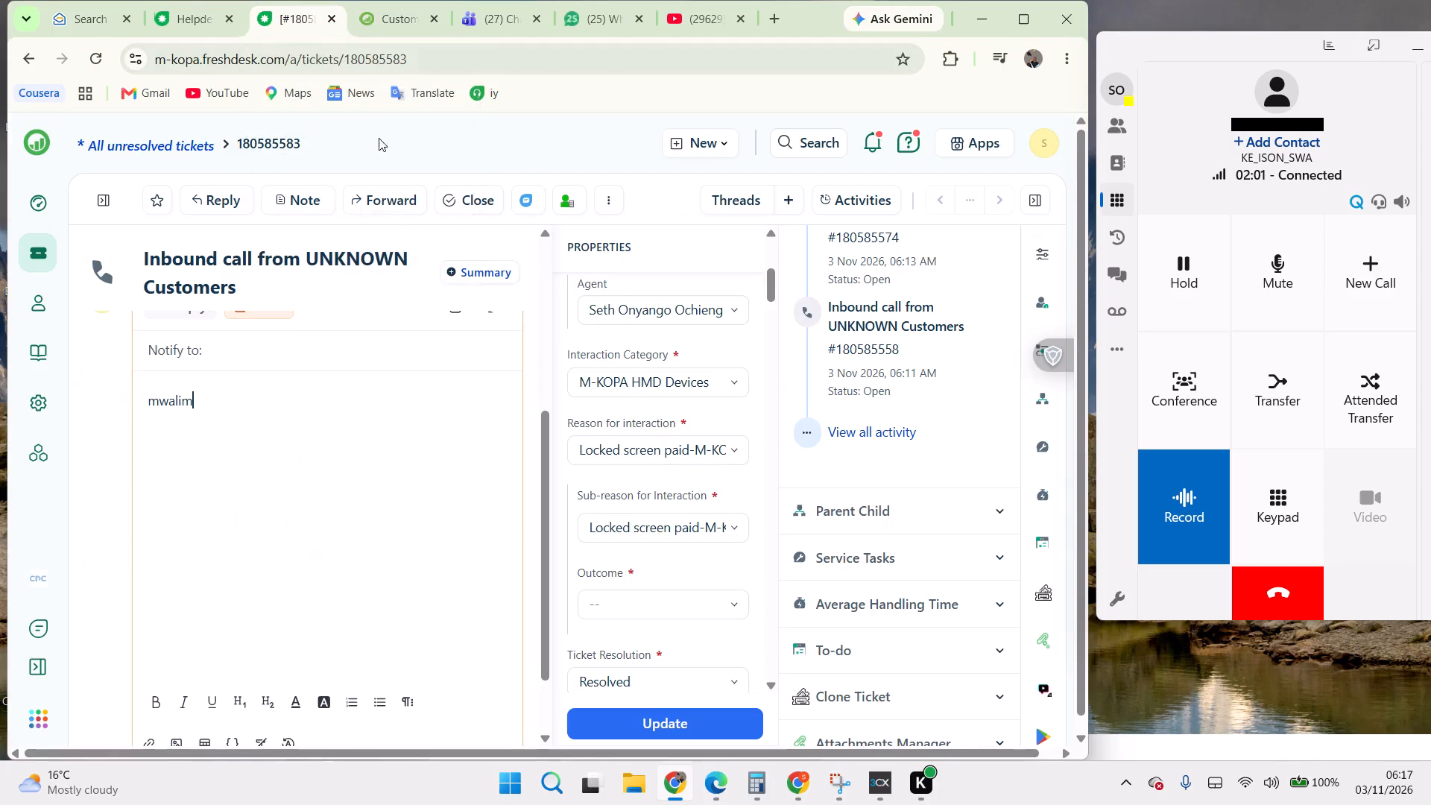
scroll(651, 529, down, 2)
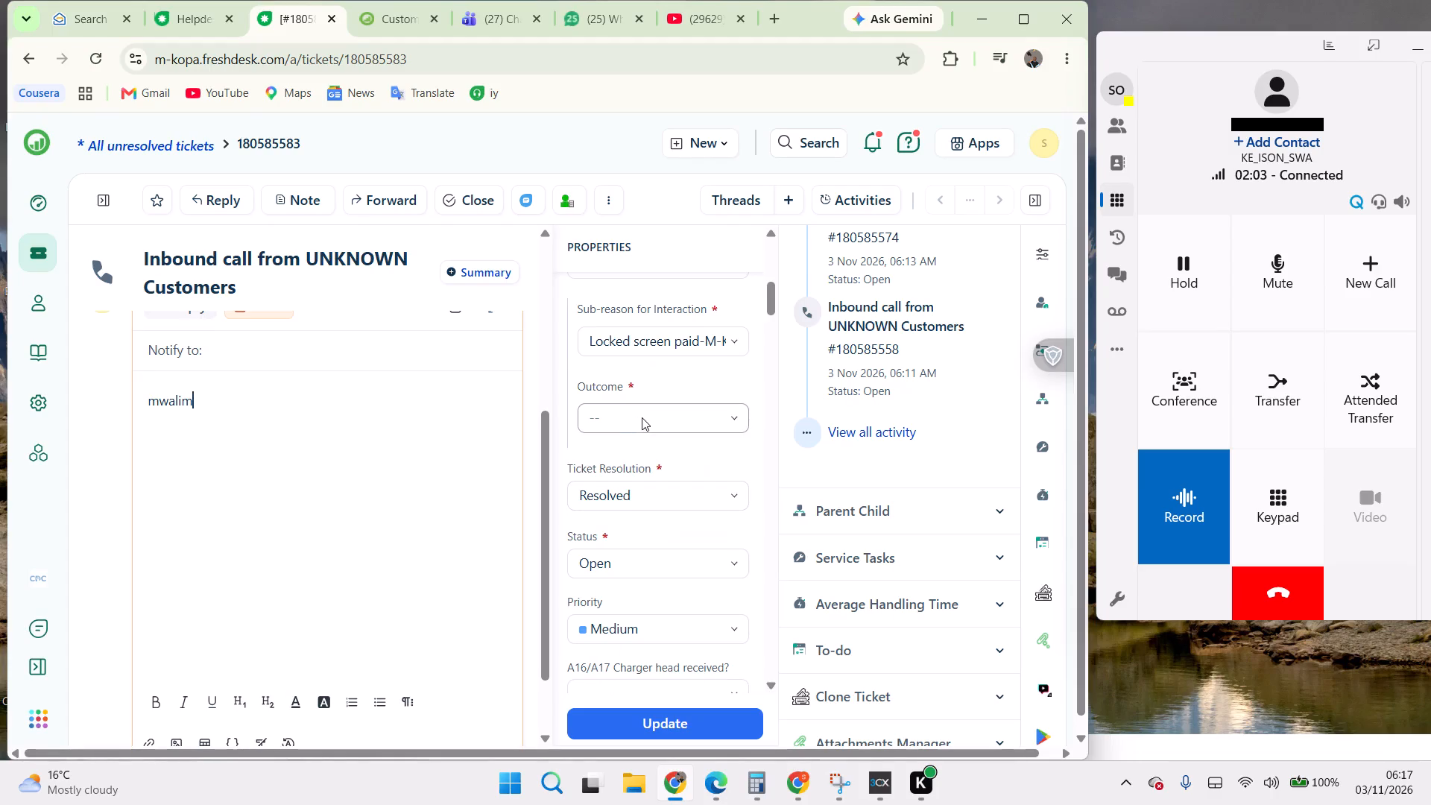
click(644, 419)
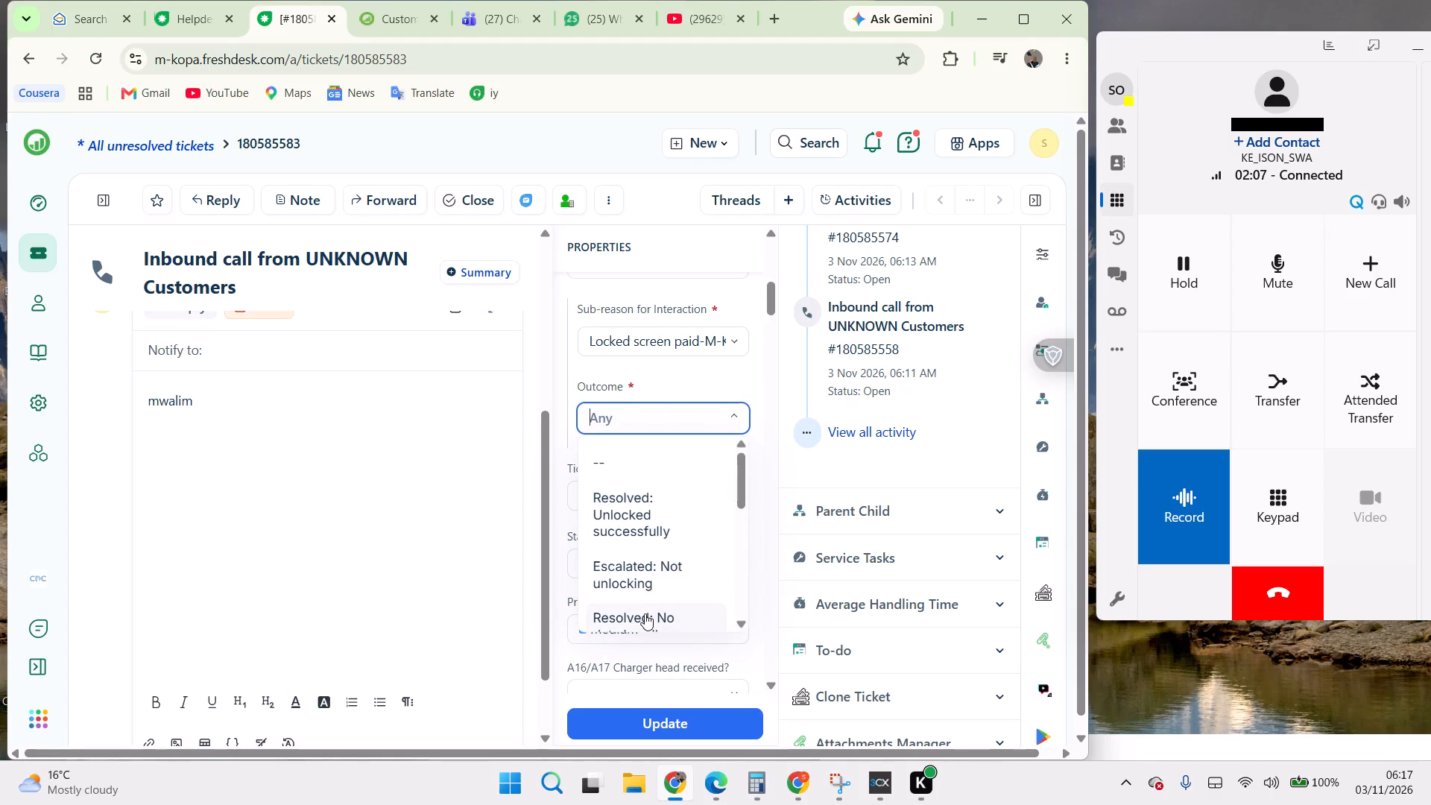
click(645, 613)
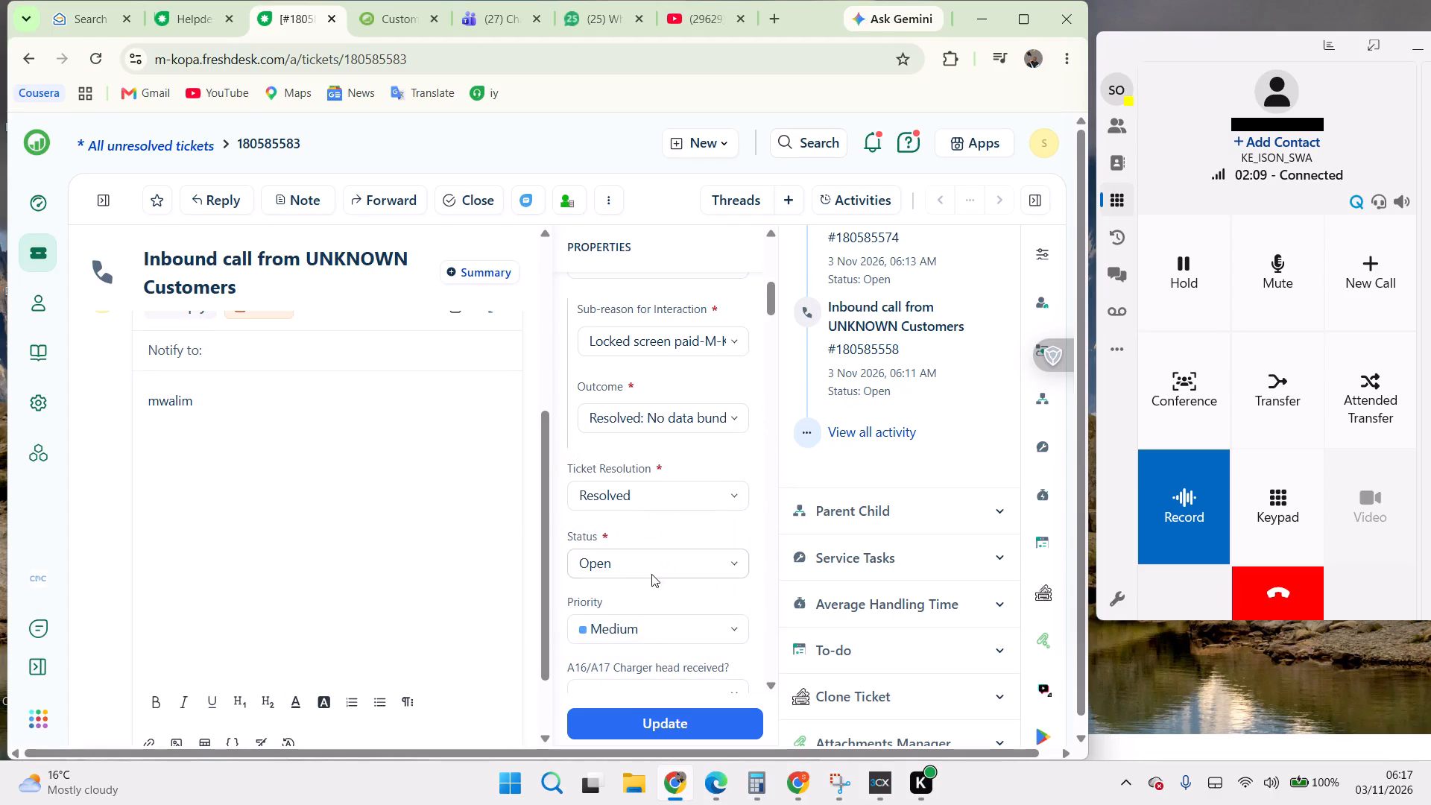
click(655, 553)
click(629, 669)
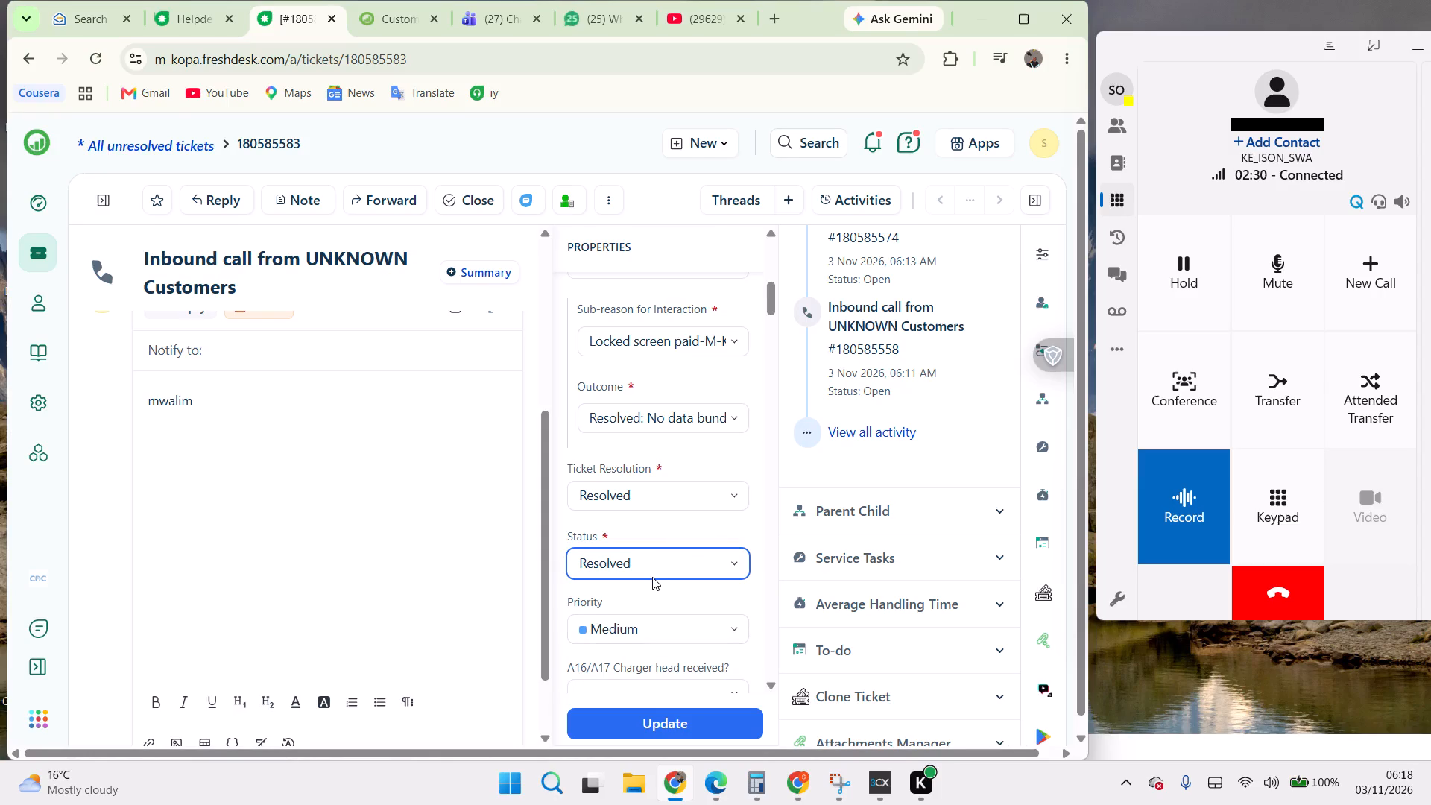
Copy the sub-reason "Locked screen paid-M-KOPA Phone" onto a new line in the private note.
click(634, 337)
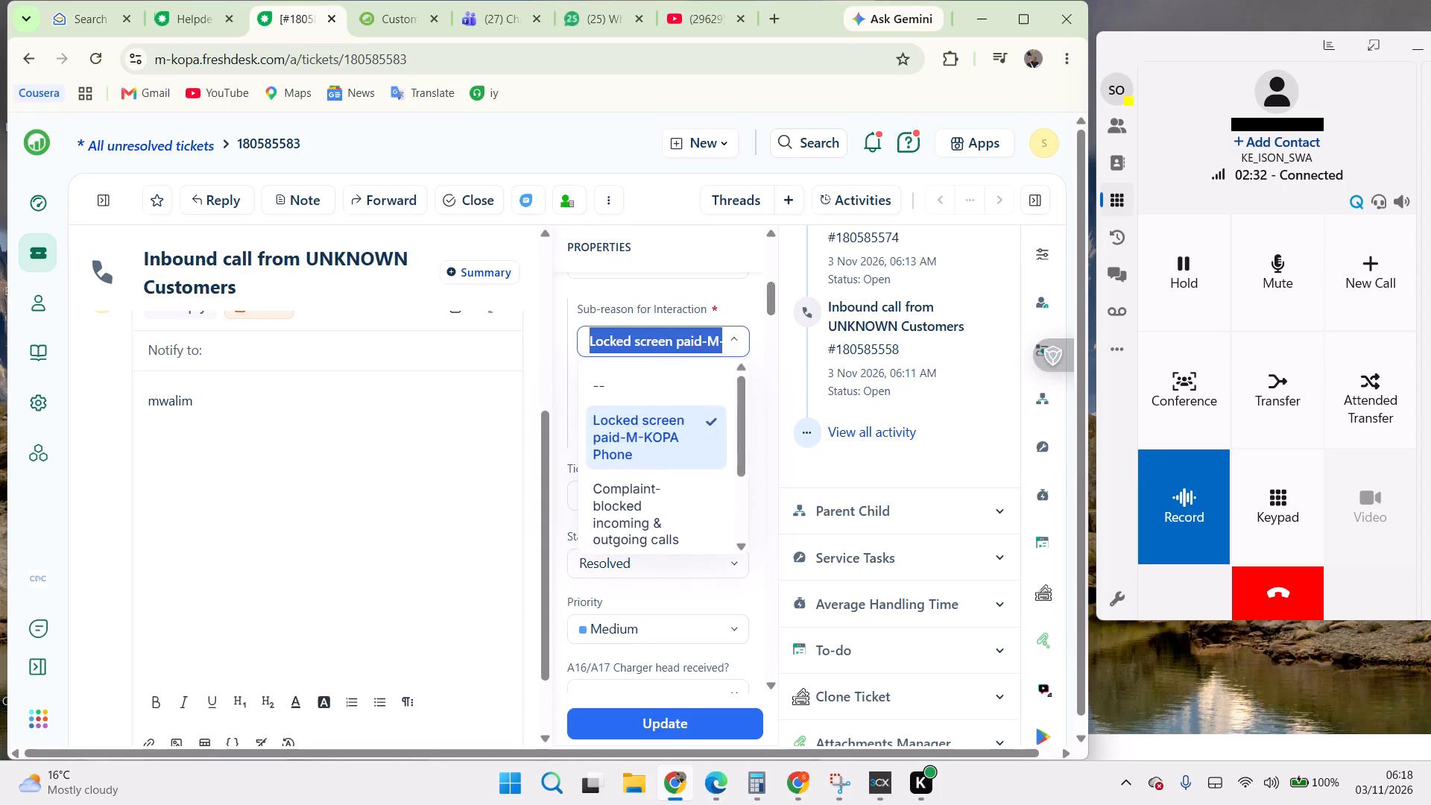
right_click(634, 337)
click(693, 376)
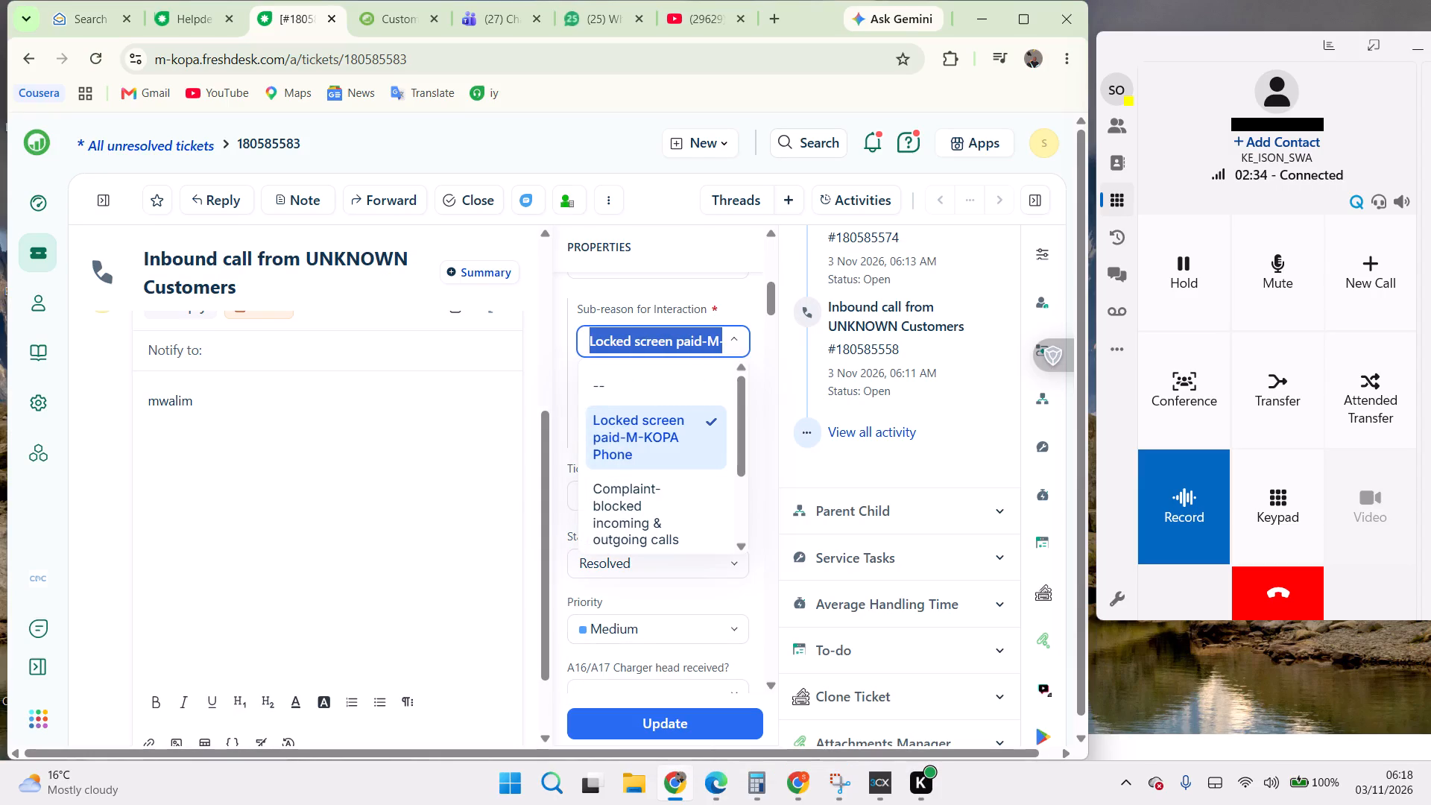
click(237, 467)
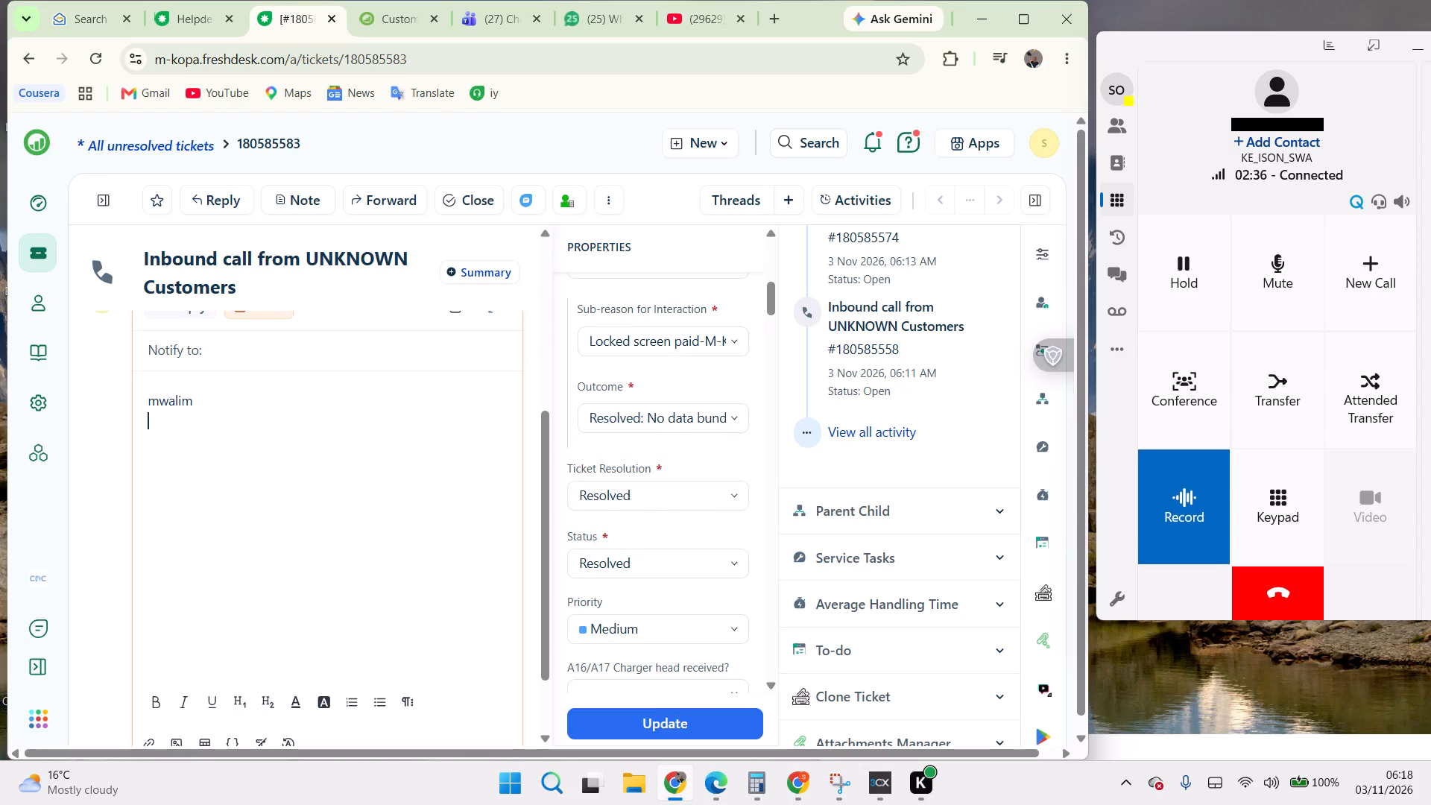
key(ctrl+v)
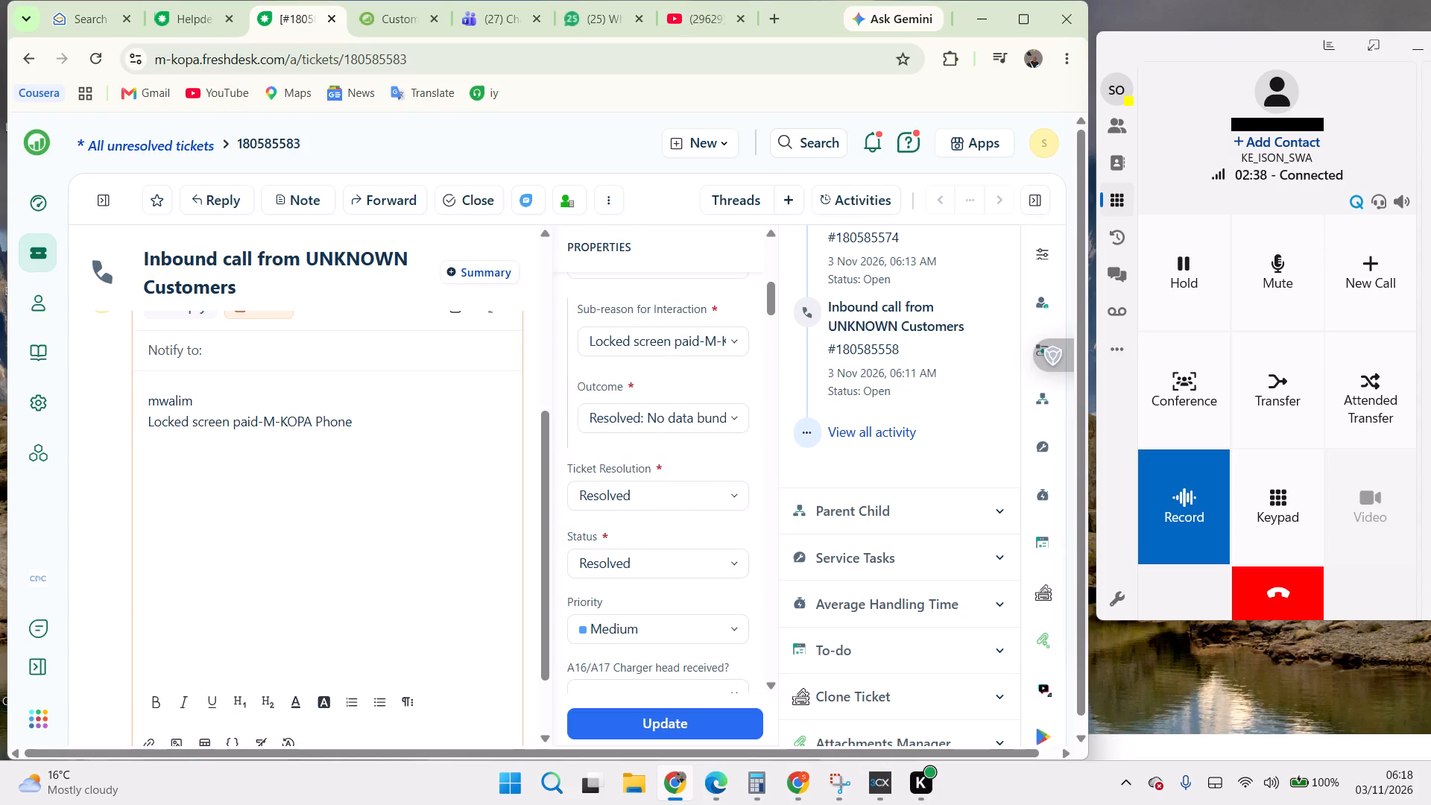
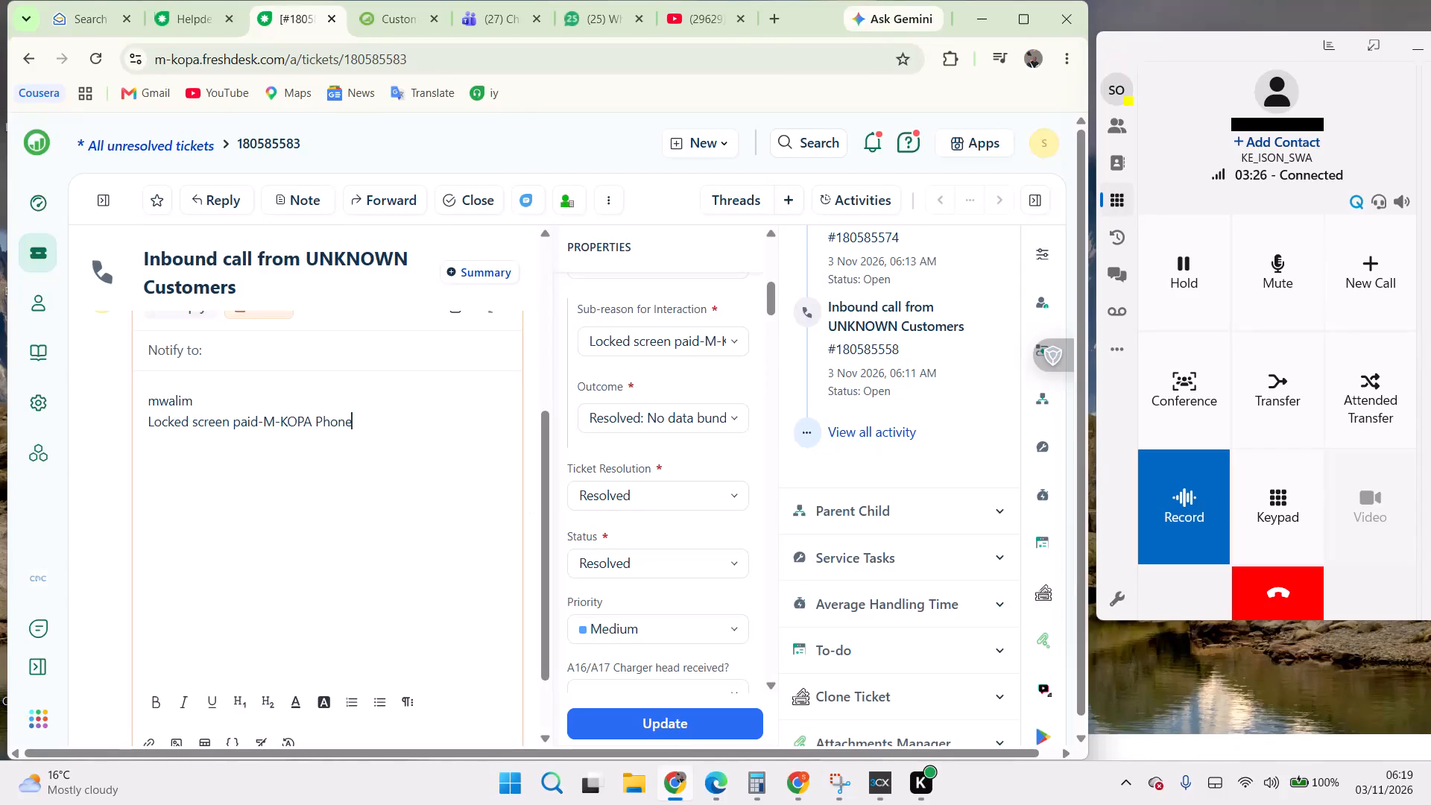
Copy the Outcome "Resolved: No data bundle-advised to purchase" onto a new line in the private note.
click(660, 414)
right_click(660, 414)
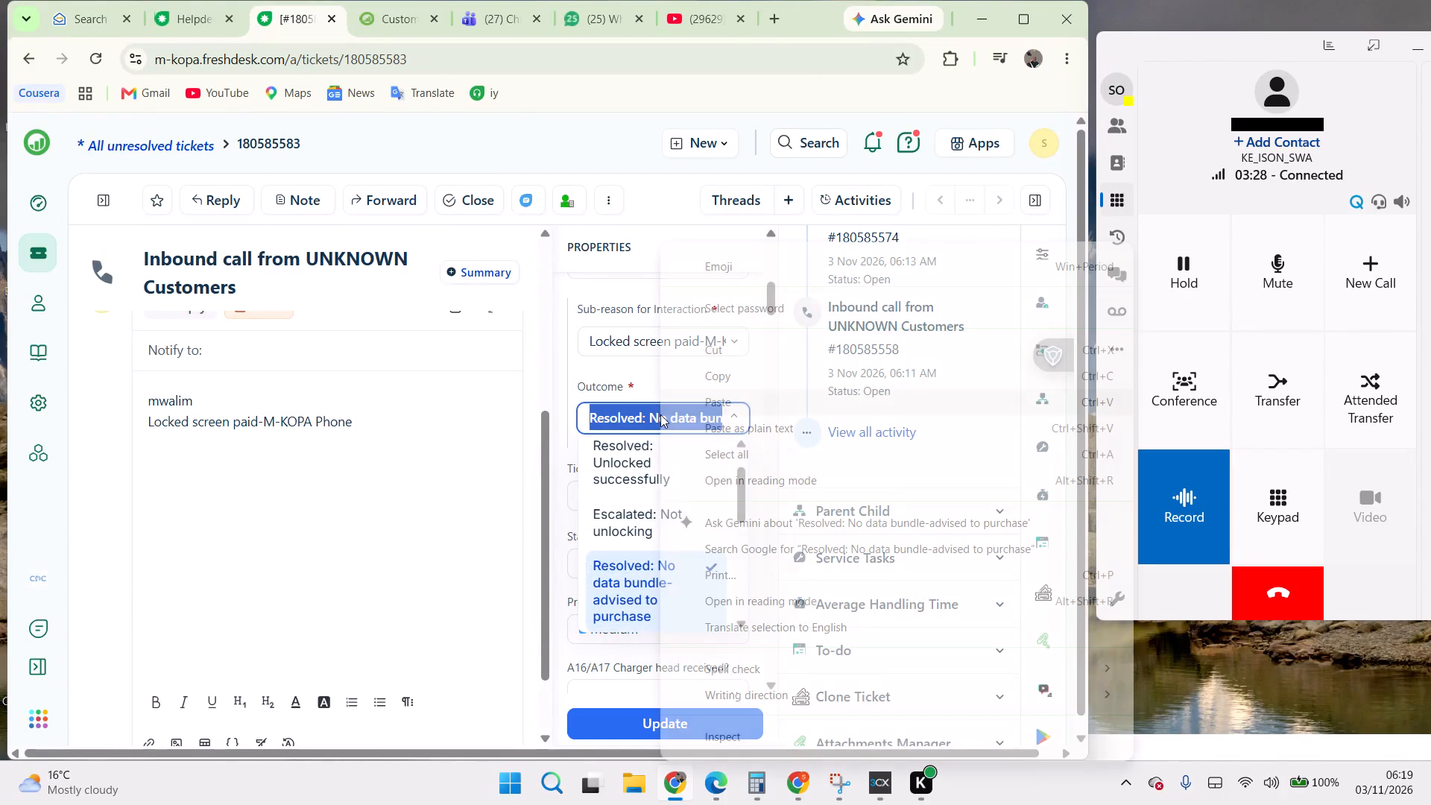
click(730, 373)
click(409, 464)
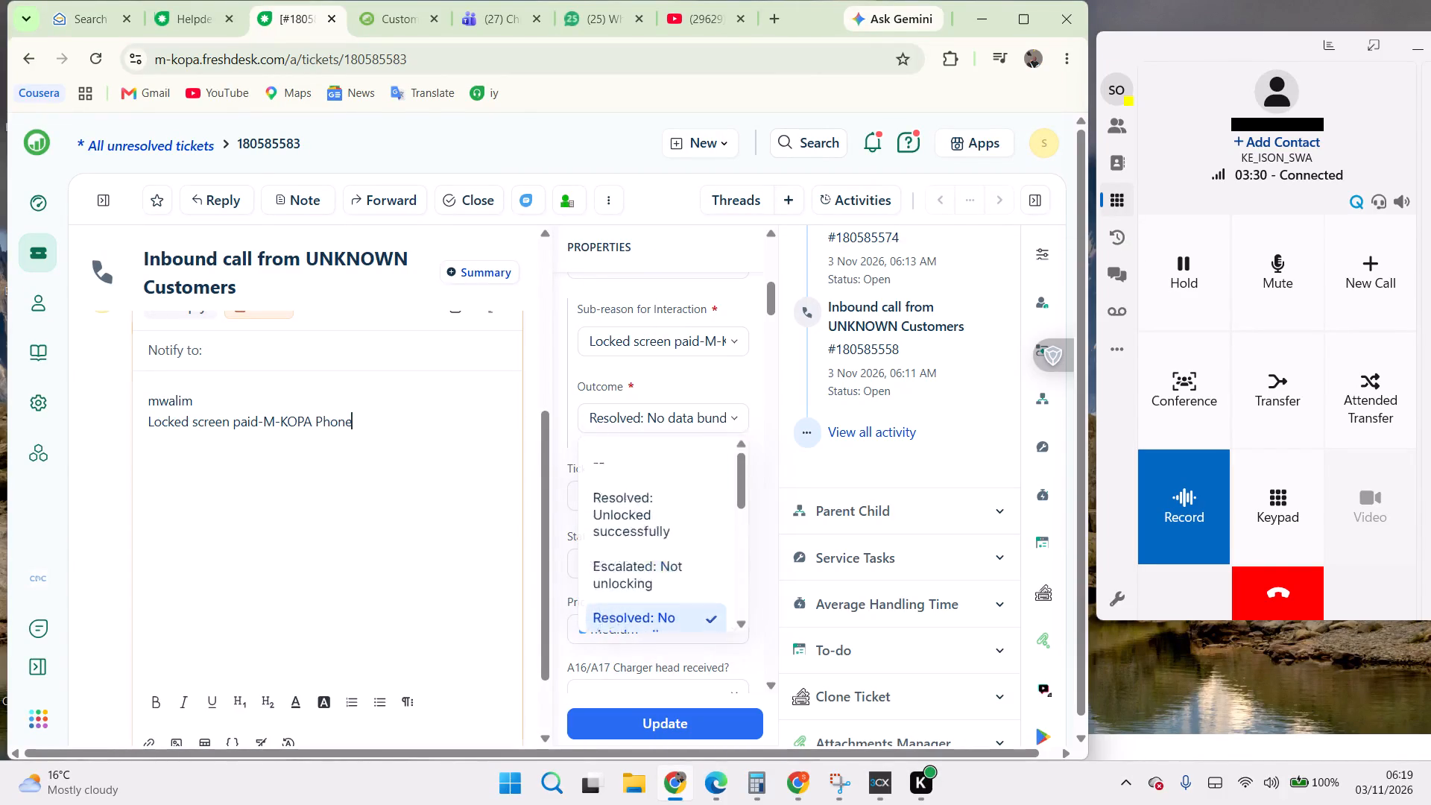
key(Return)
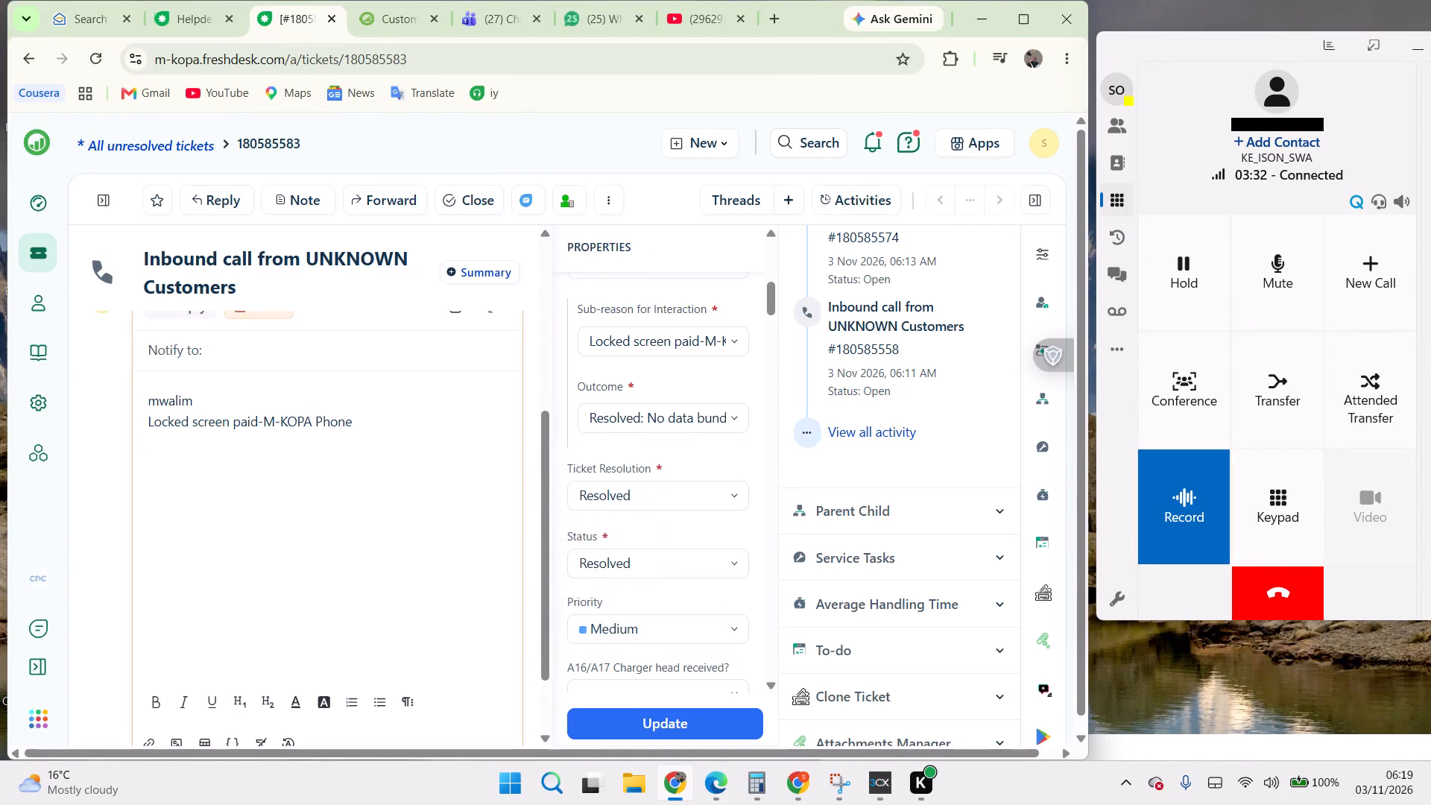
key(ctrl+v)
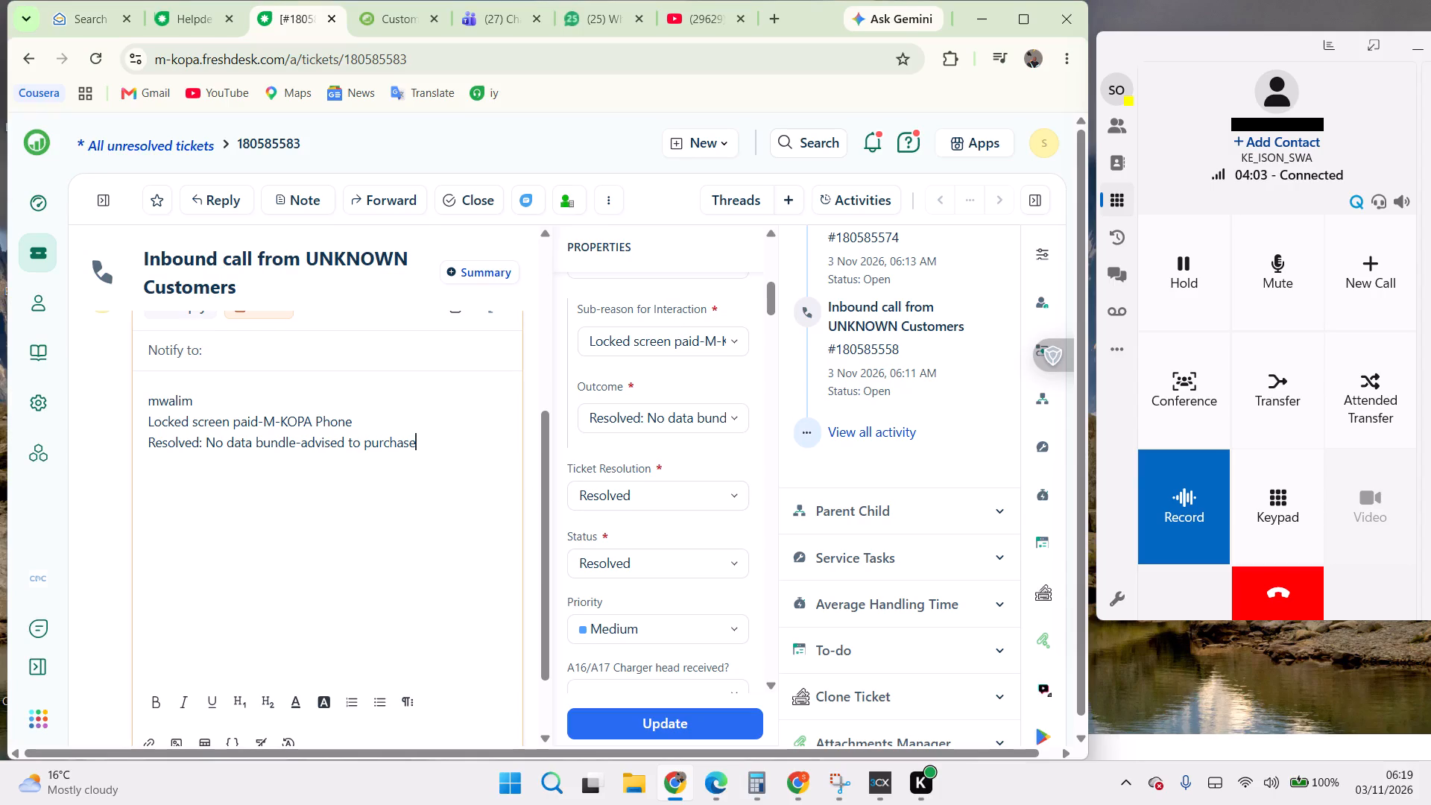
Add the line "diy given" at the end of the private note.
key(Return)
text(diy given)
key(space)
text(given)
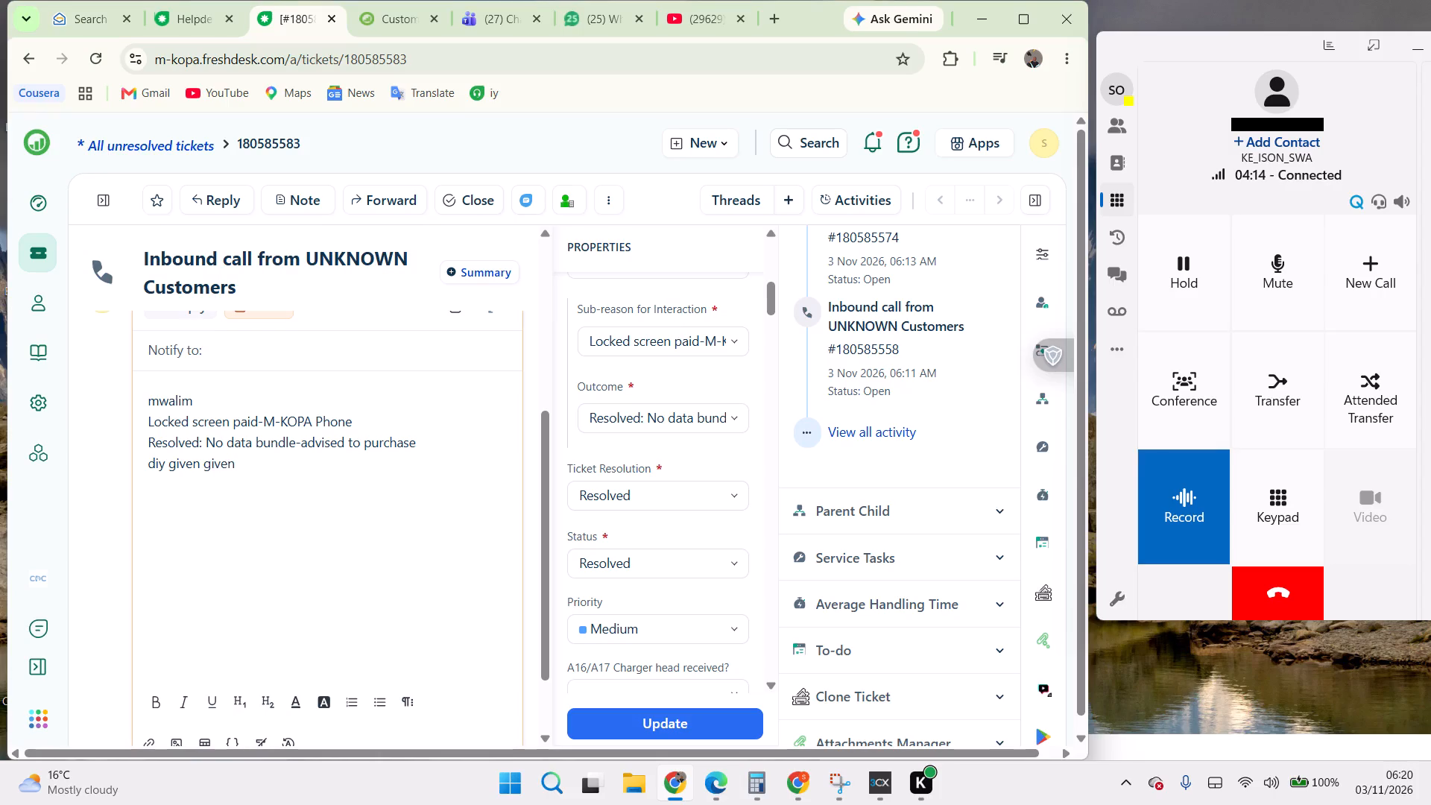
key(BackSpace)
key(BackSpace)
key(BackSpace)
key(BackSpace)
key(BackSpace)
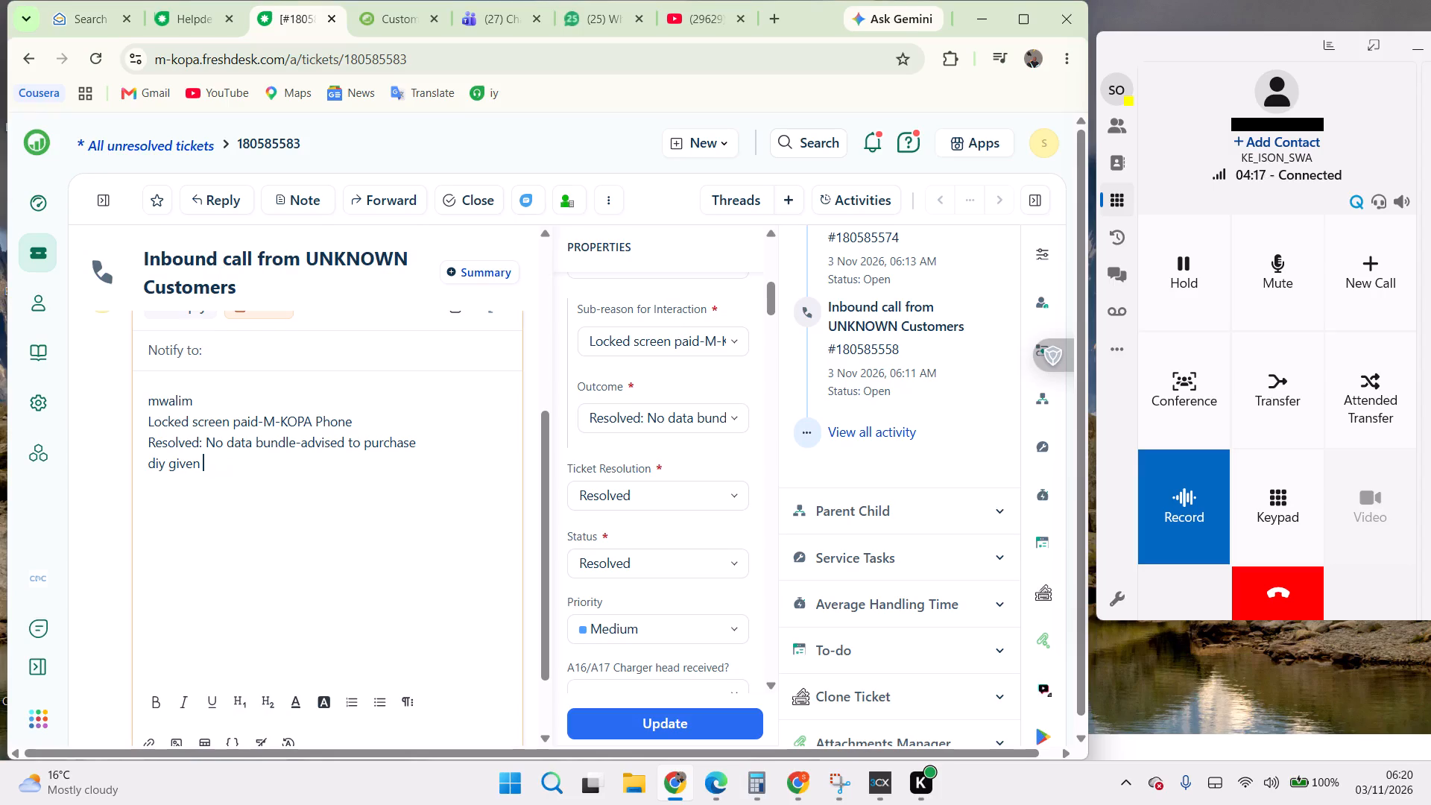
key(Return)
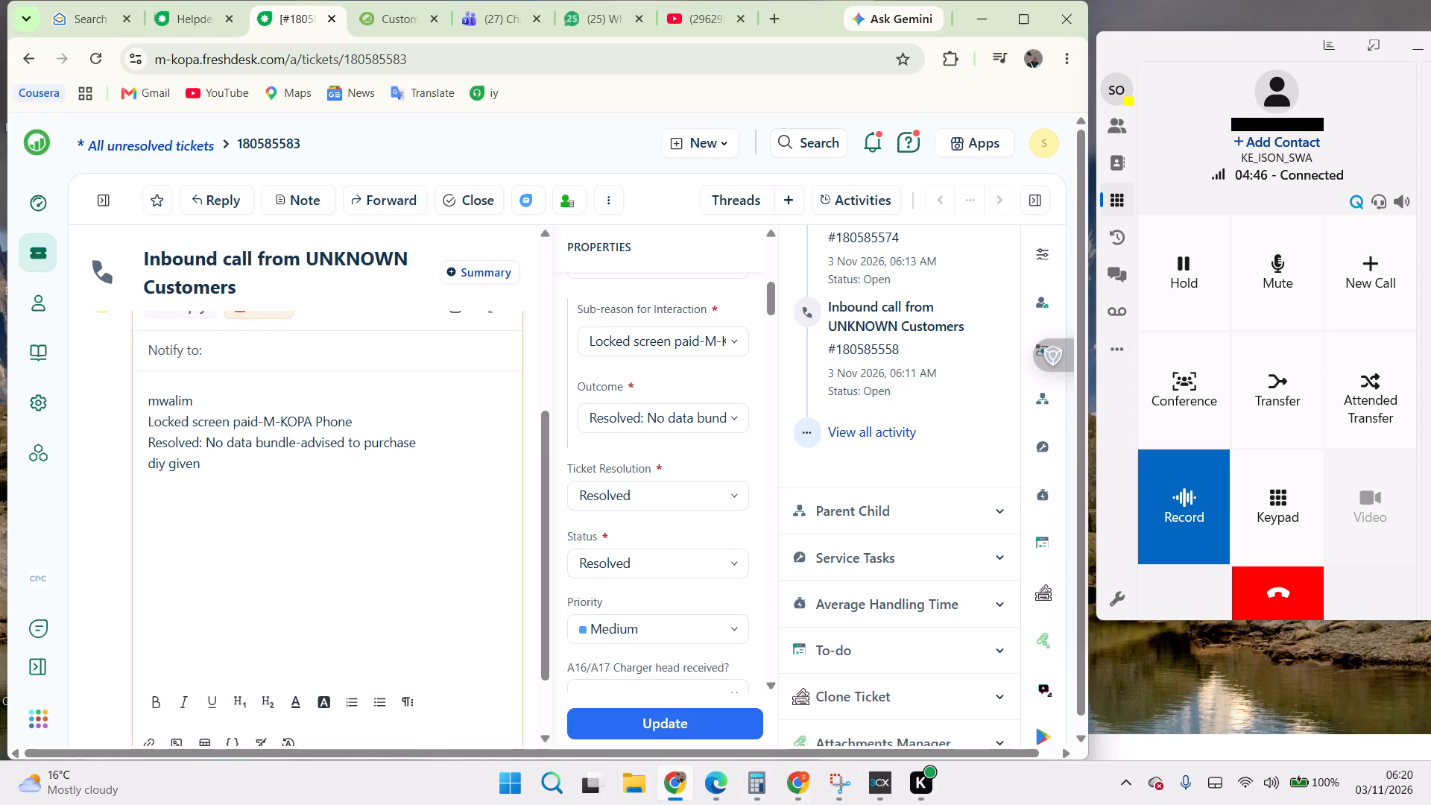
scroll(460, 589, down, 1)
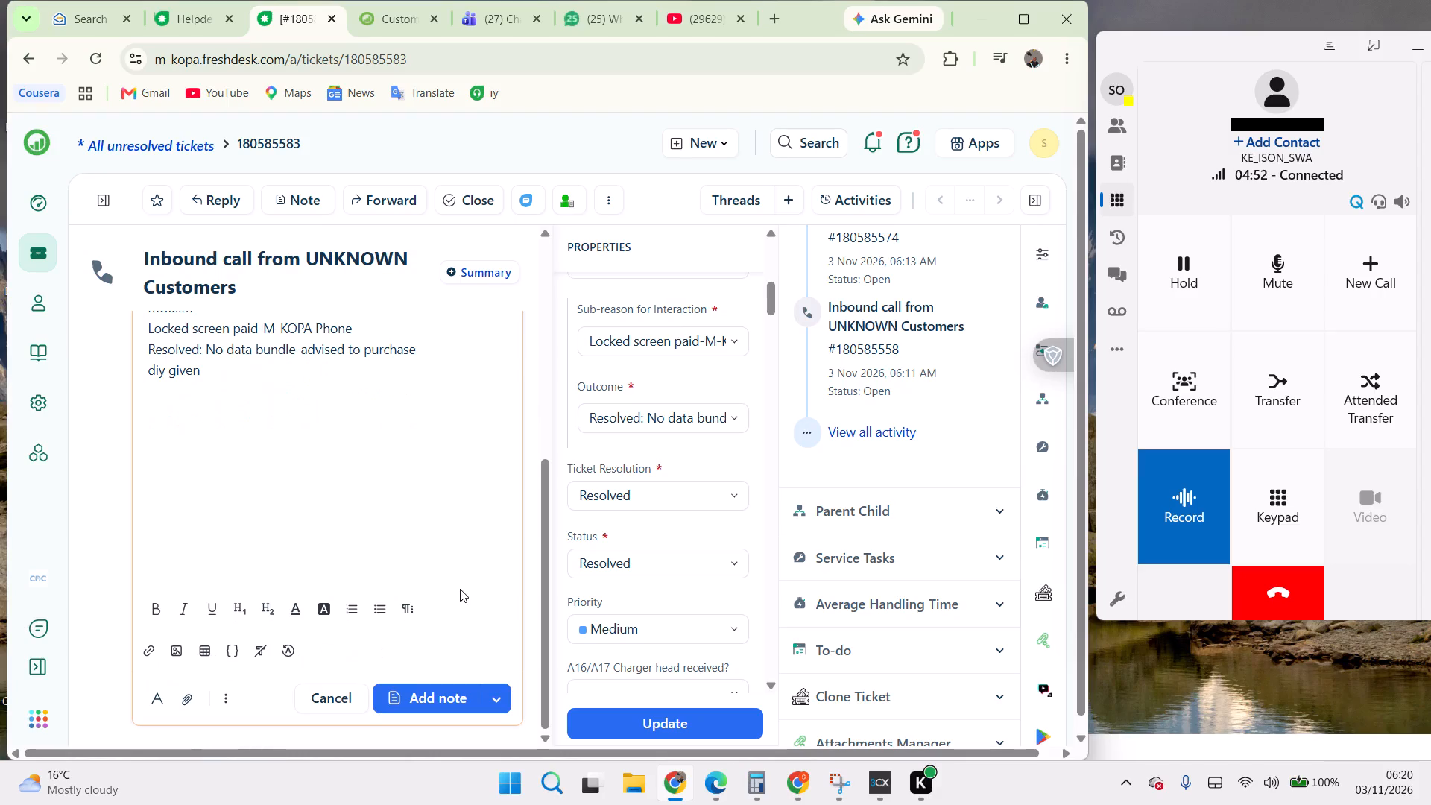
click(642, 718)
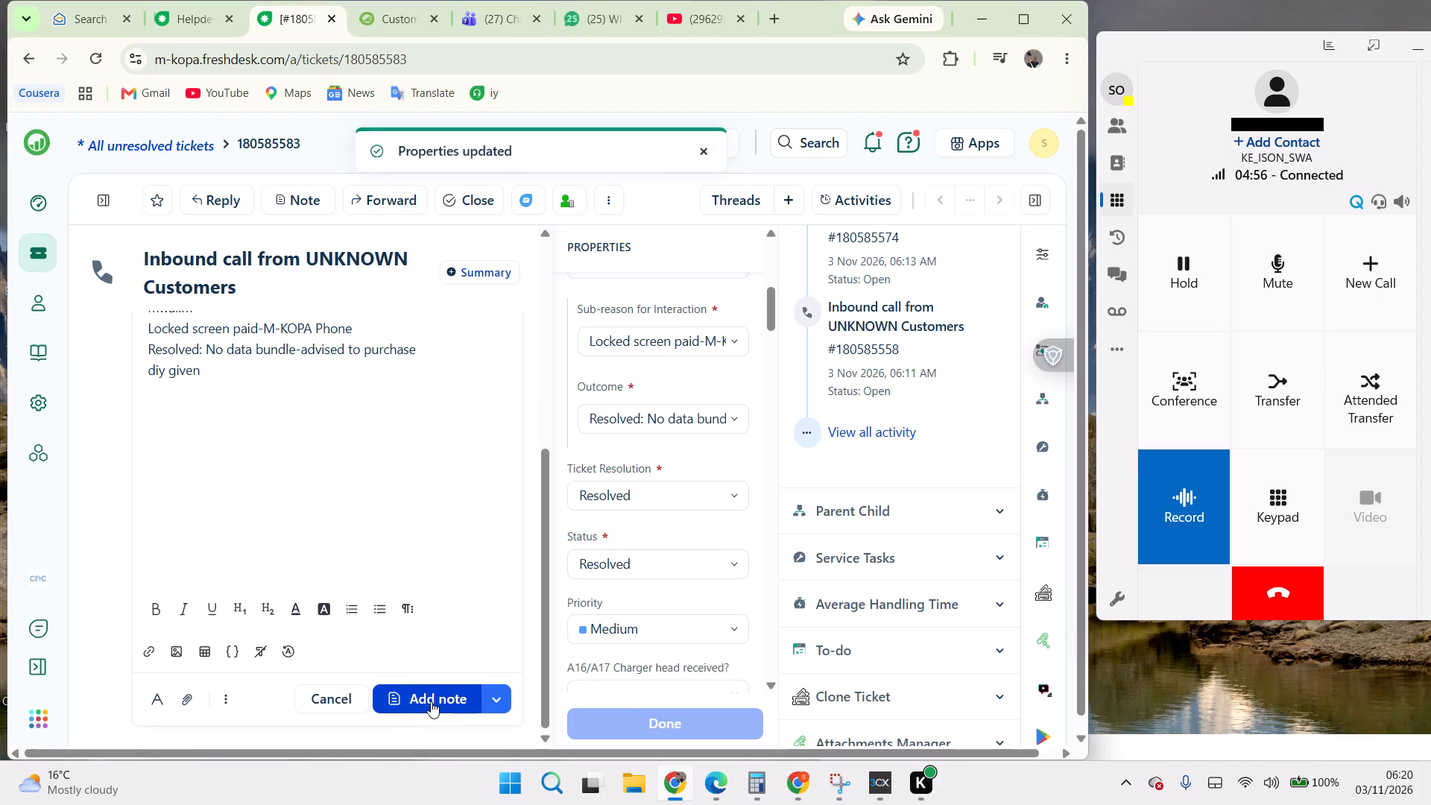
click(431, 701)
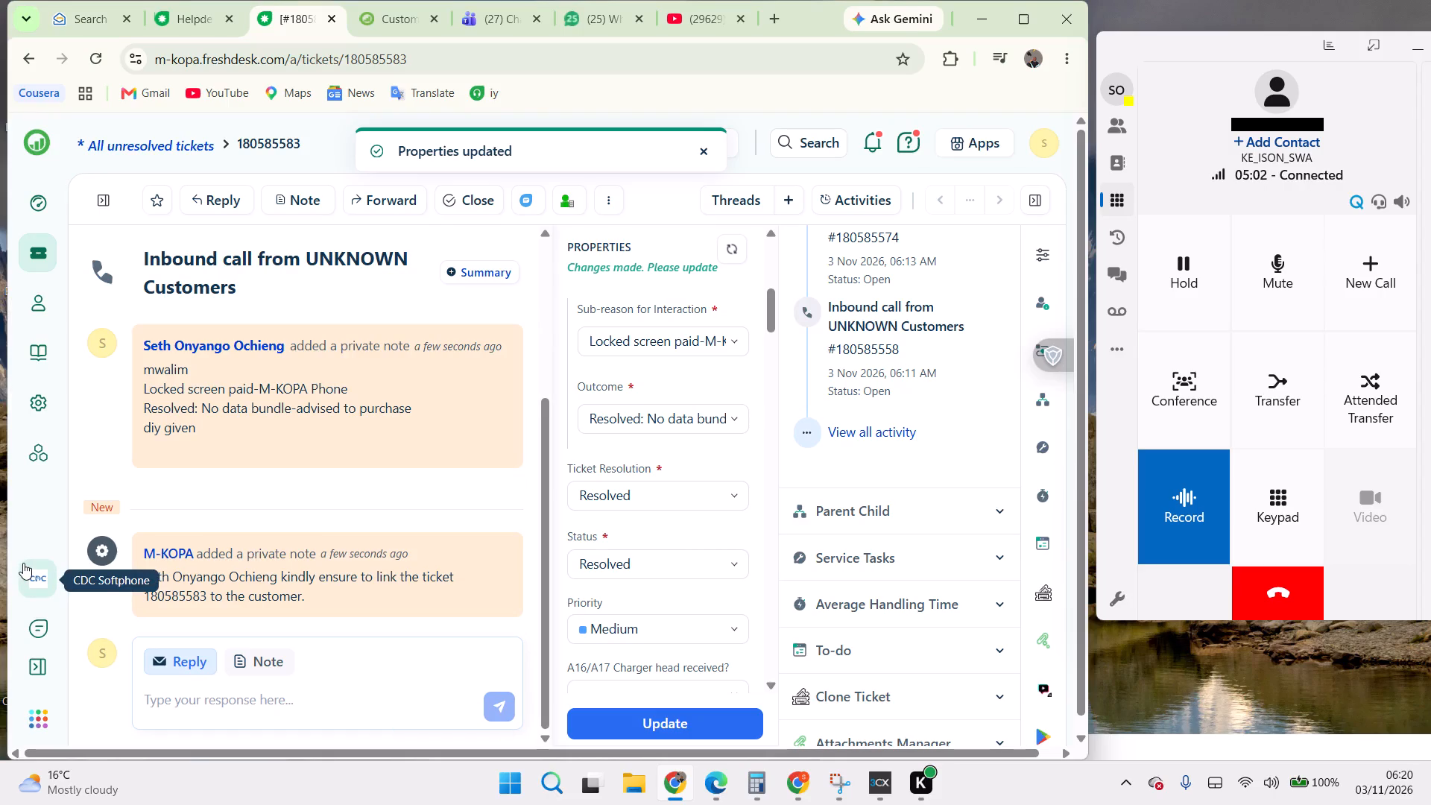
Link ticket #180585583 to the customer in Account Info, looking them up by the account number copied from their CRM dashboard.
click(388, 13)
right_click(42, 206)
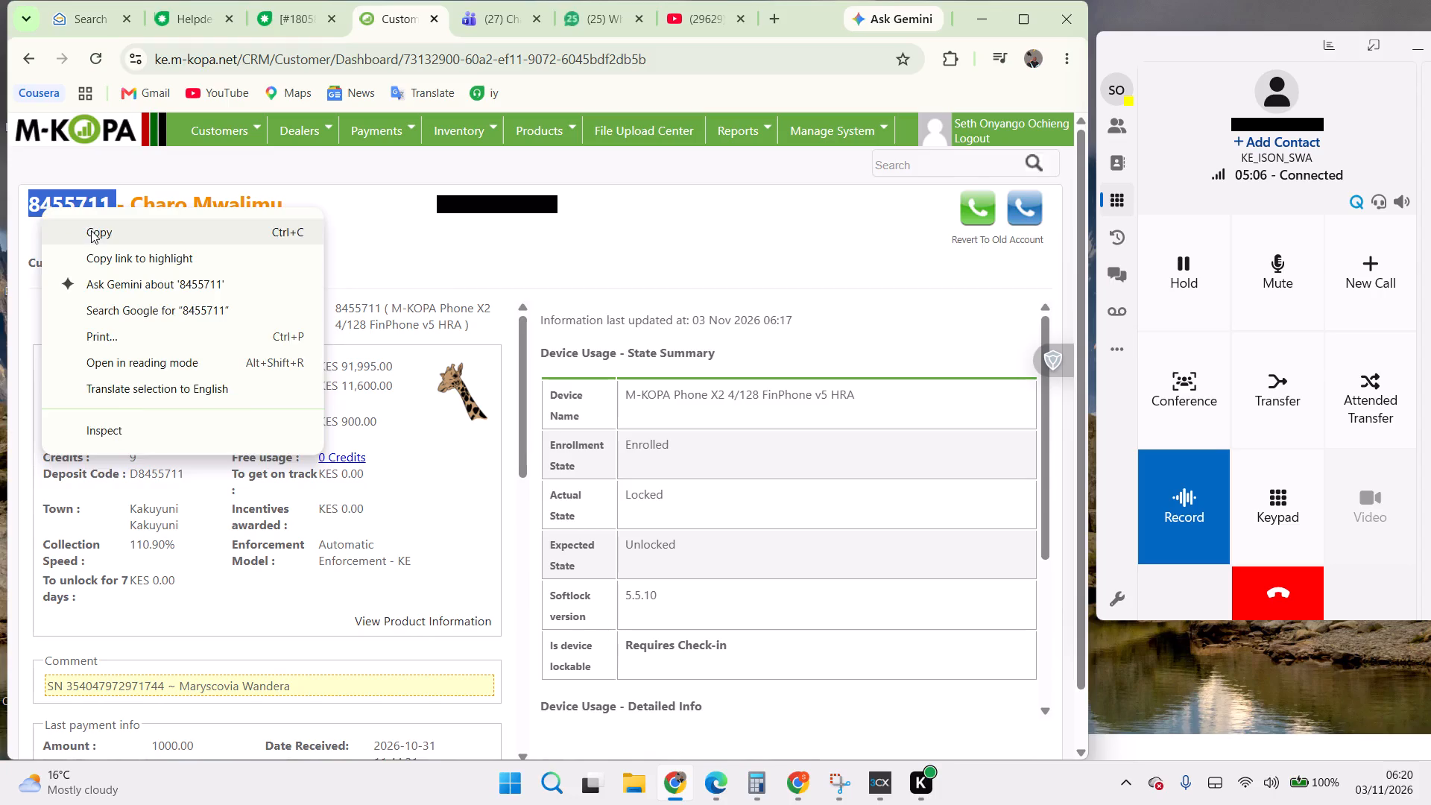
click(91, 230)
click(274, 12)
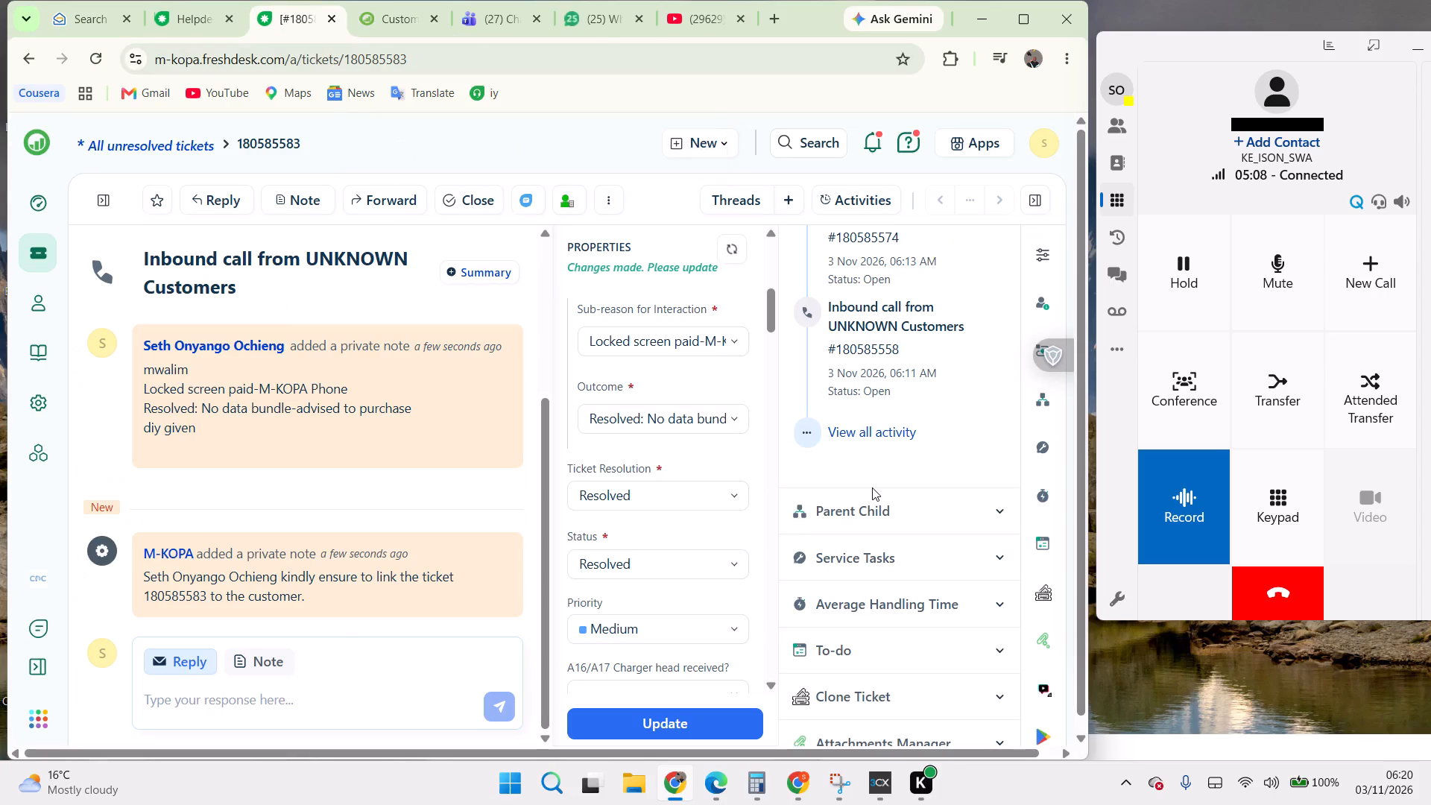
scroll(872, 487, down, 9)
scroll(872, 487, up, 1)
scroll(872, 487, down, 1)
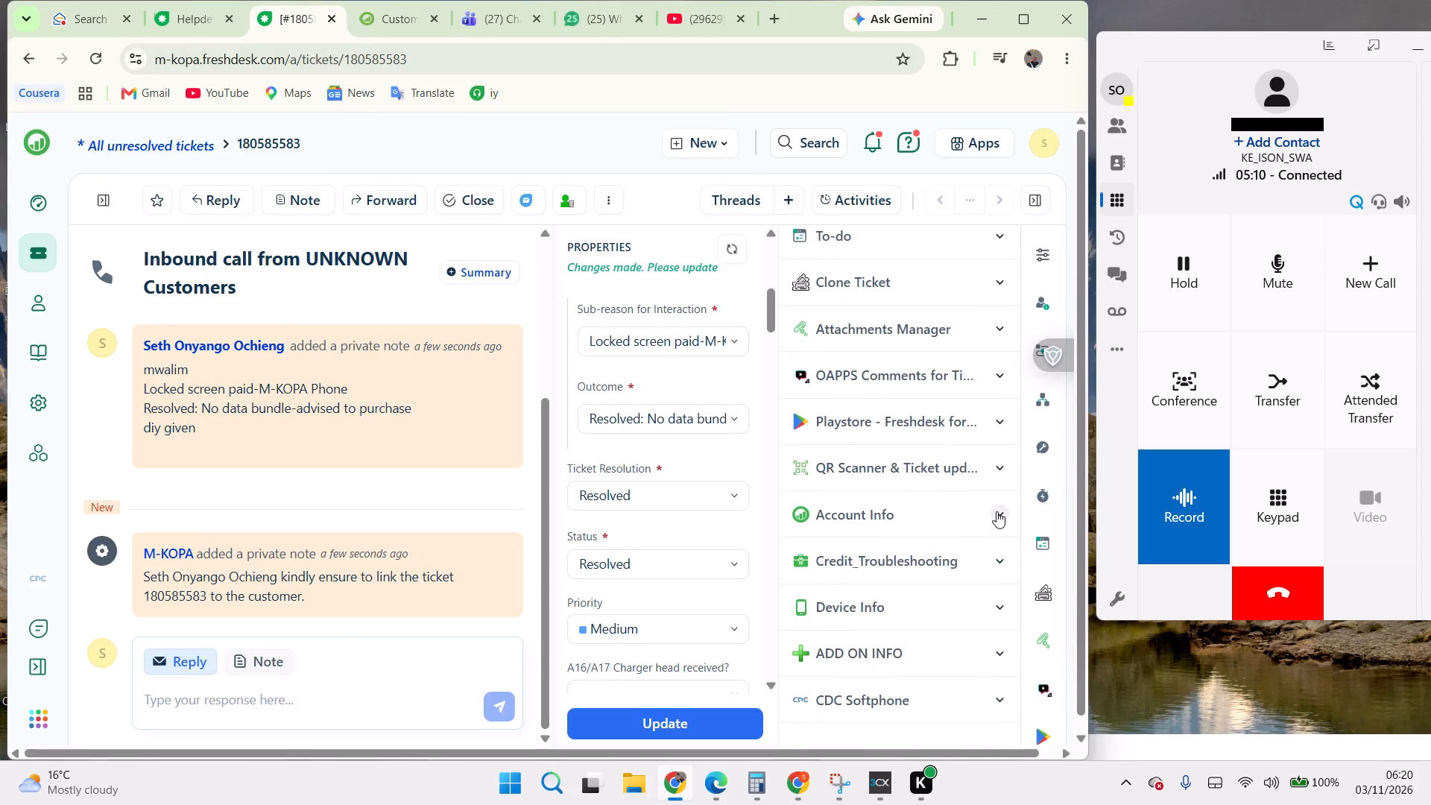
click(996, 511)
click(838, 622)
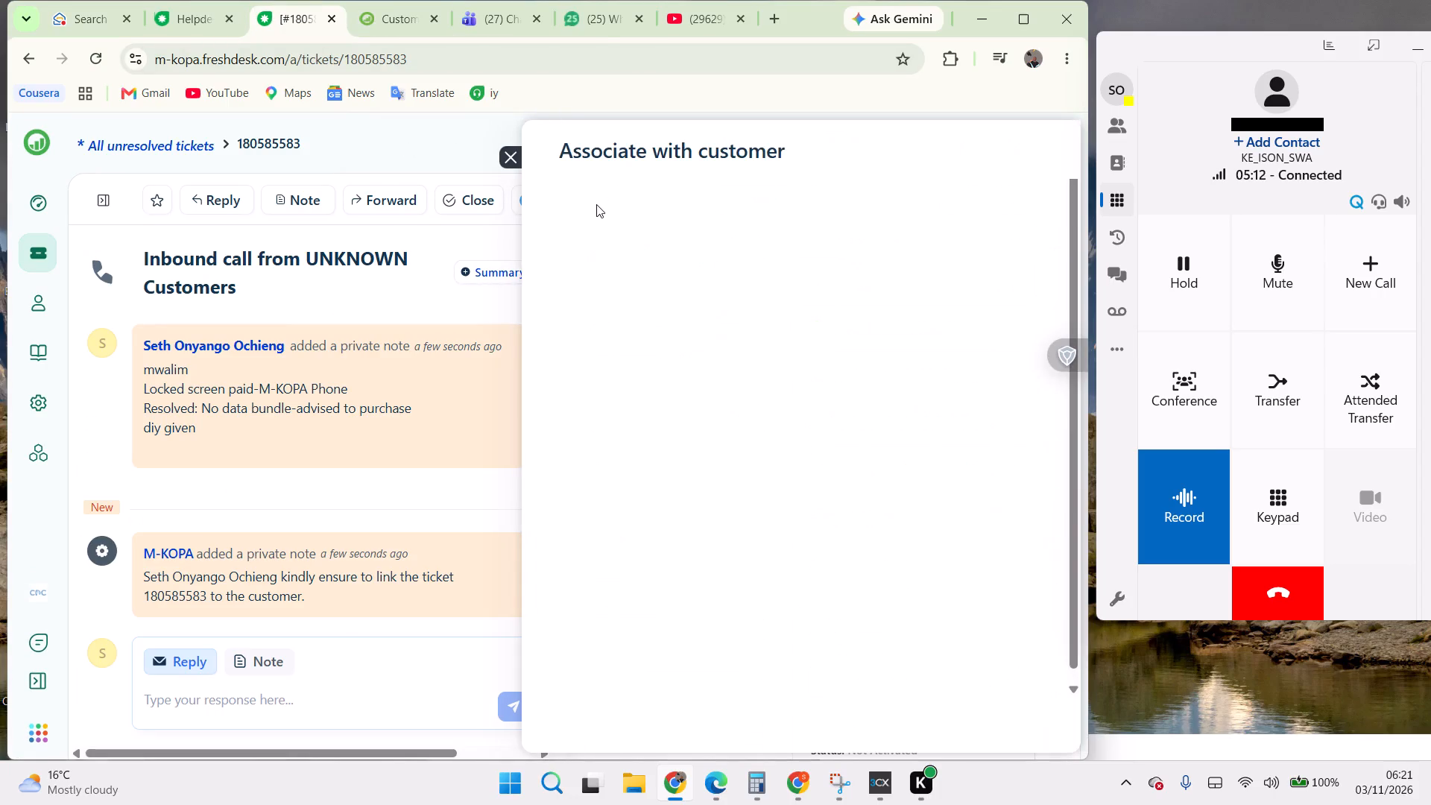
click(604, 203)
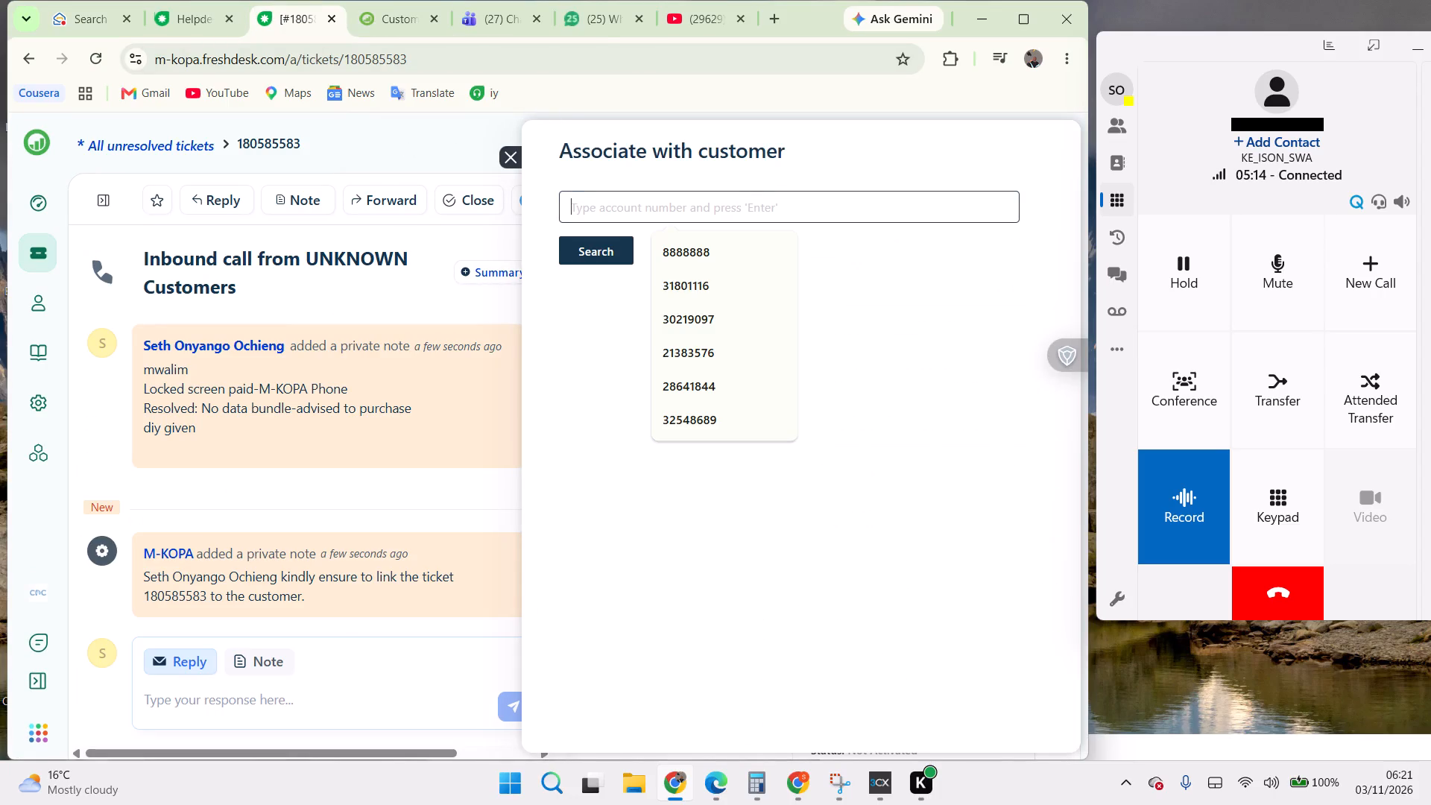
key(ctrl+v)
key(BackSpace)
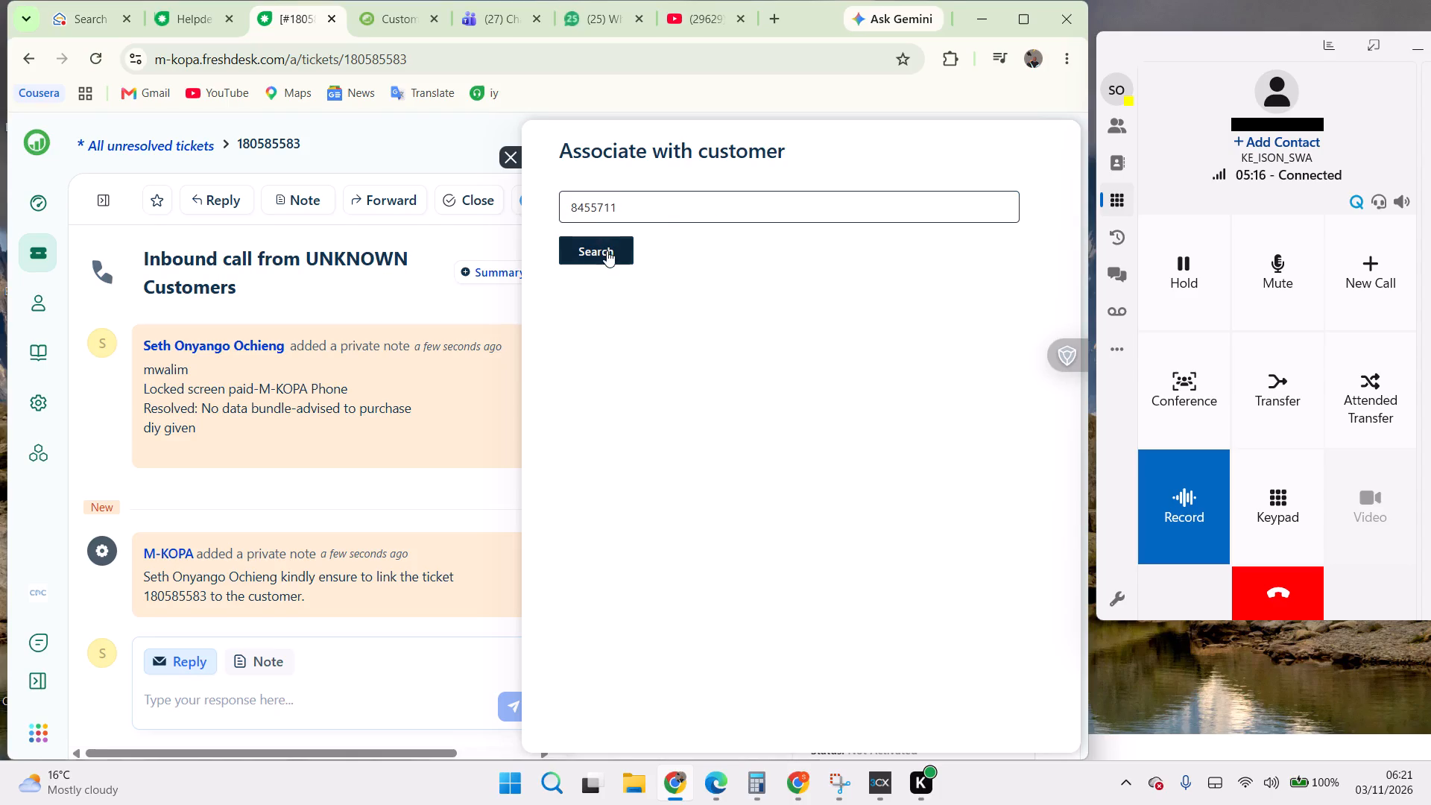
click(607, 250)
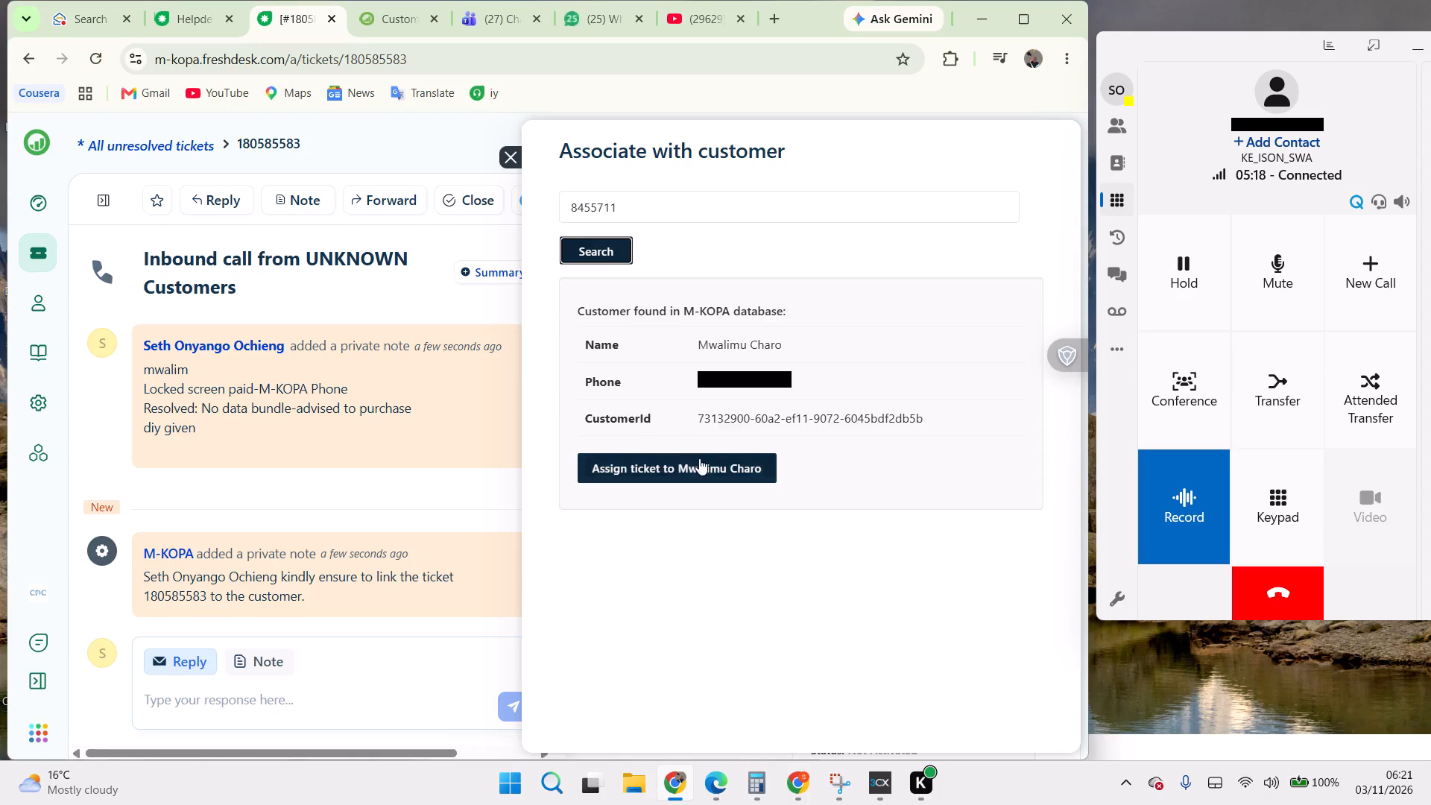
click(698, 458)
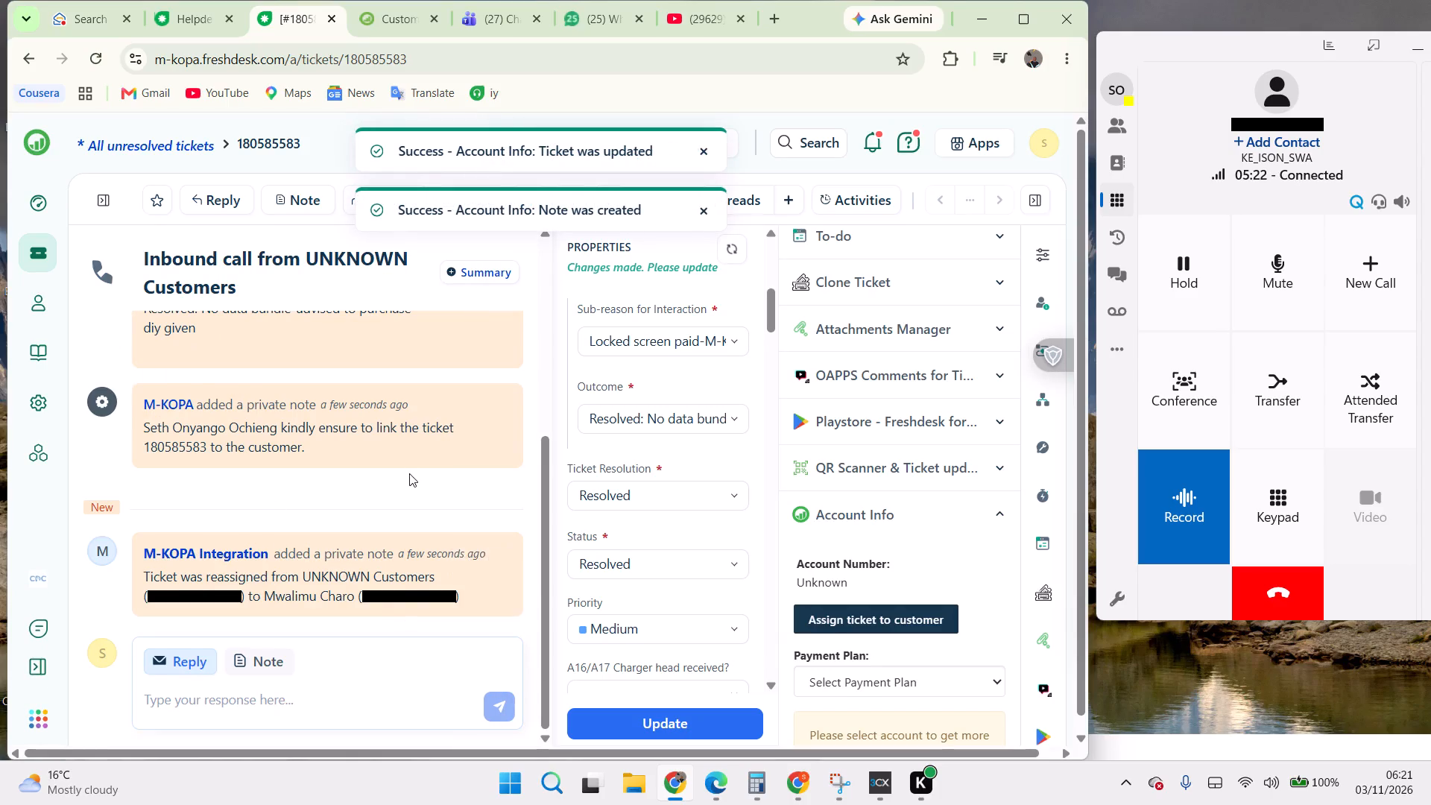
Review the ticket's conversation and open the CDC Softphone to check the ongoing call's entry.
scroll(409, 473, up, 4)
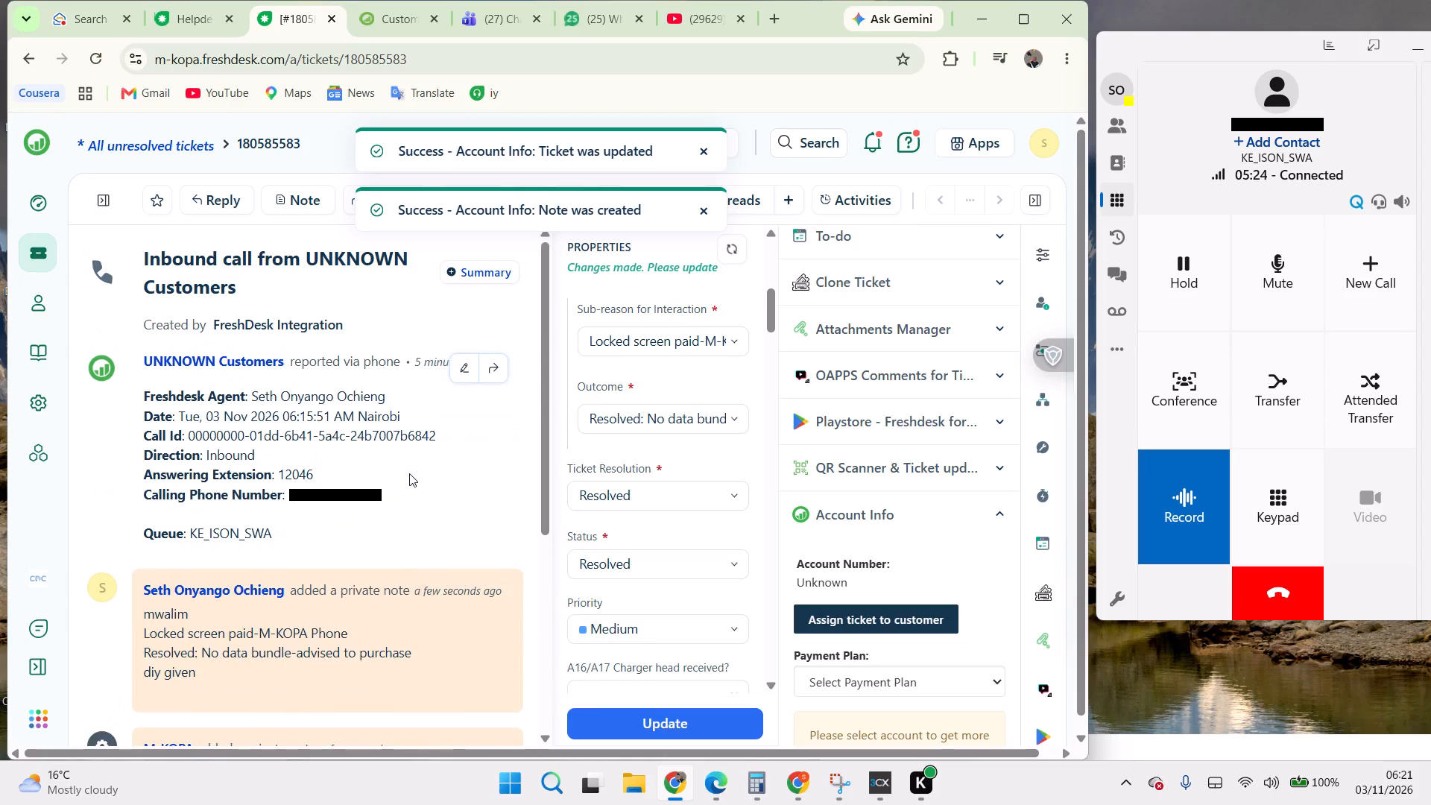
scroll(409, 473, down, 1)
click(36, 583)
click(36, 583)
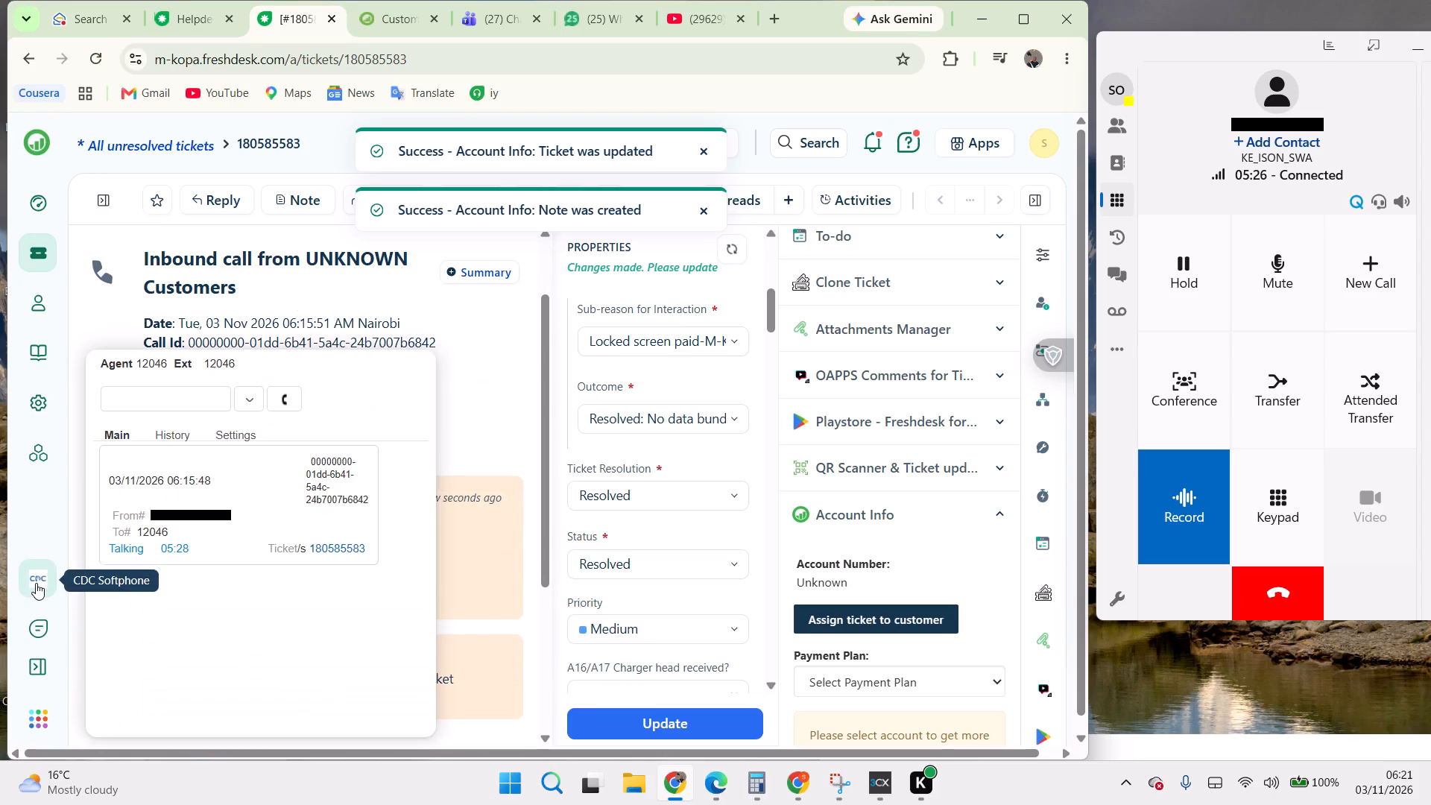
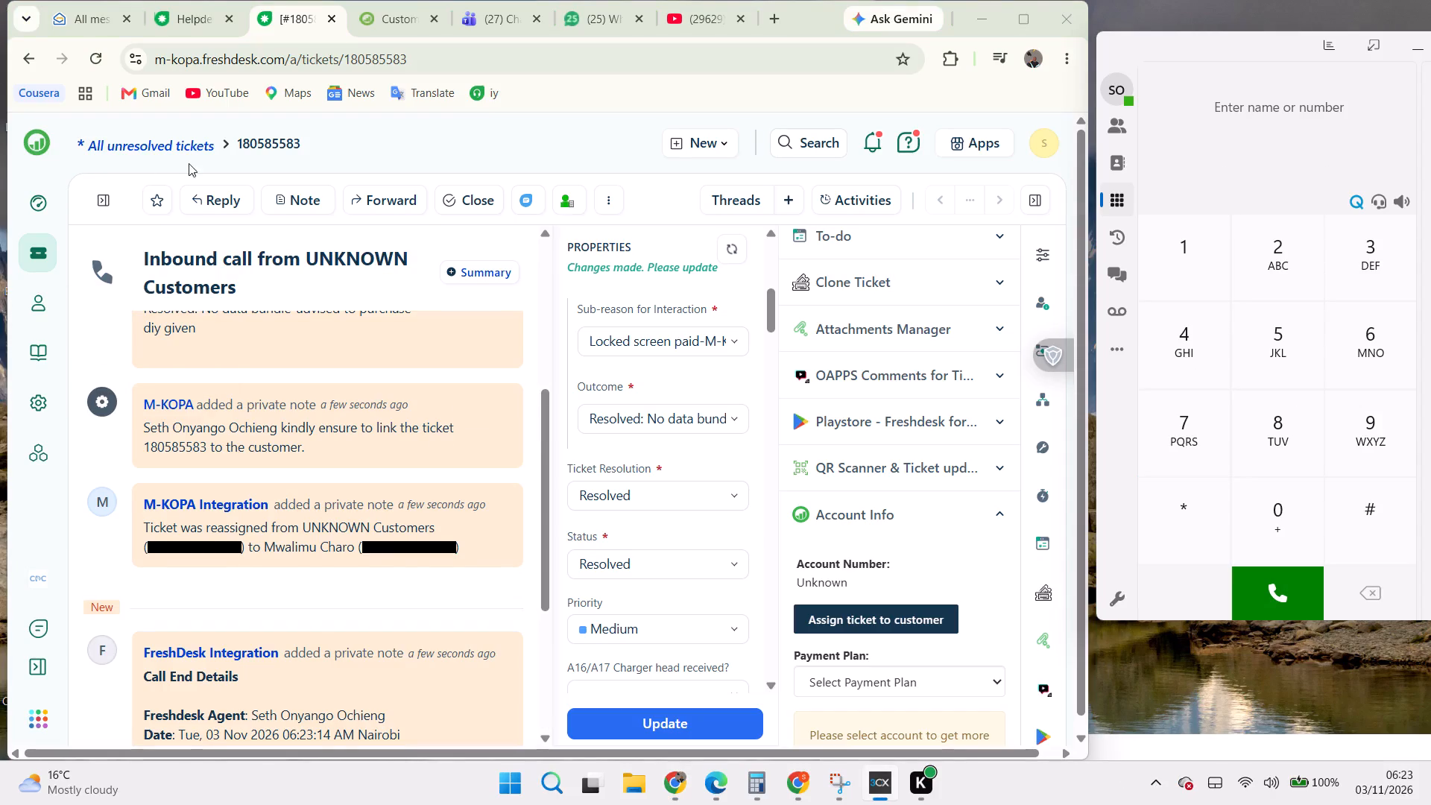
Go from the finished ticket to My Dashboard and check the CDC Softphone's call entries.
click(38, 576)
click(38, 576)
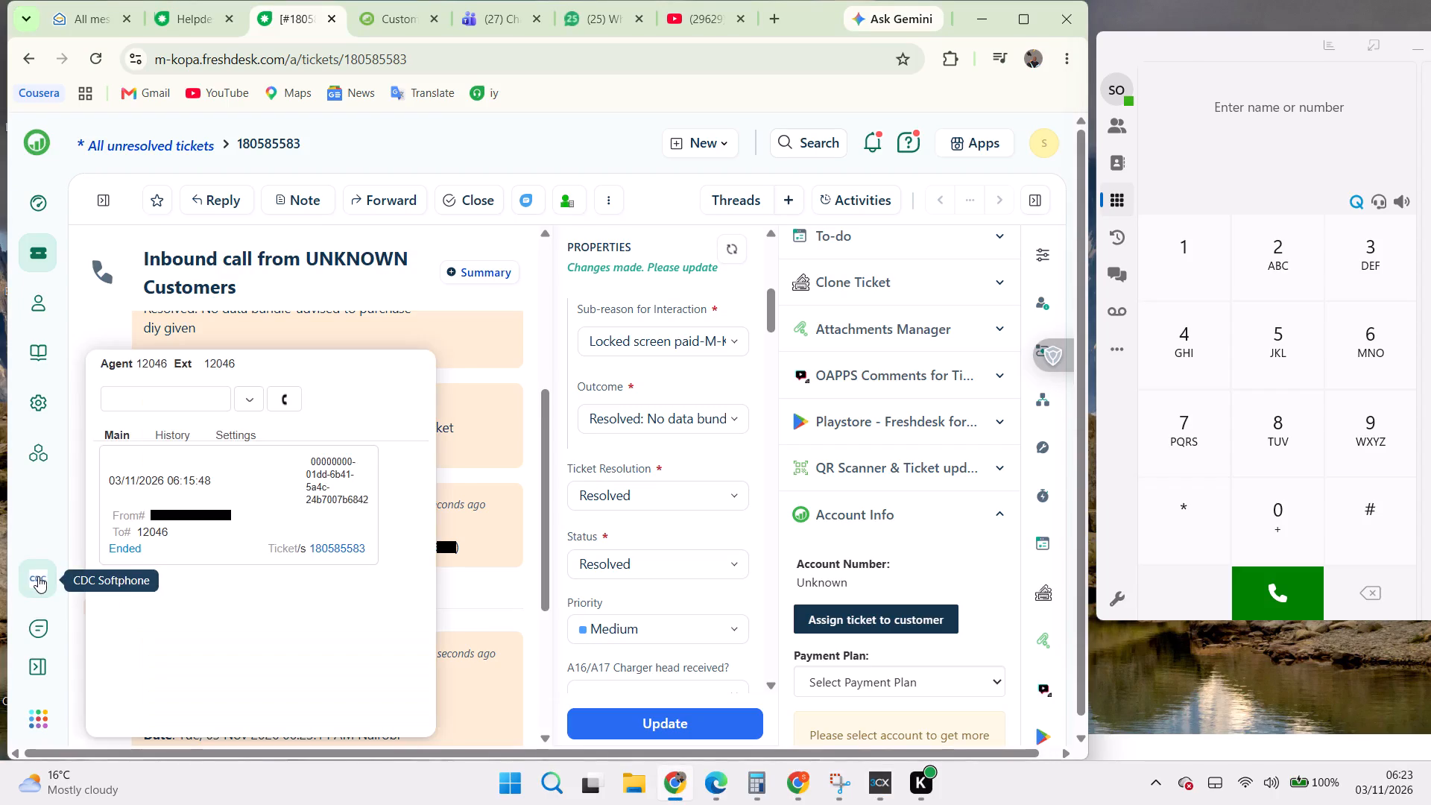
click(42, 200)
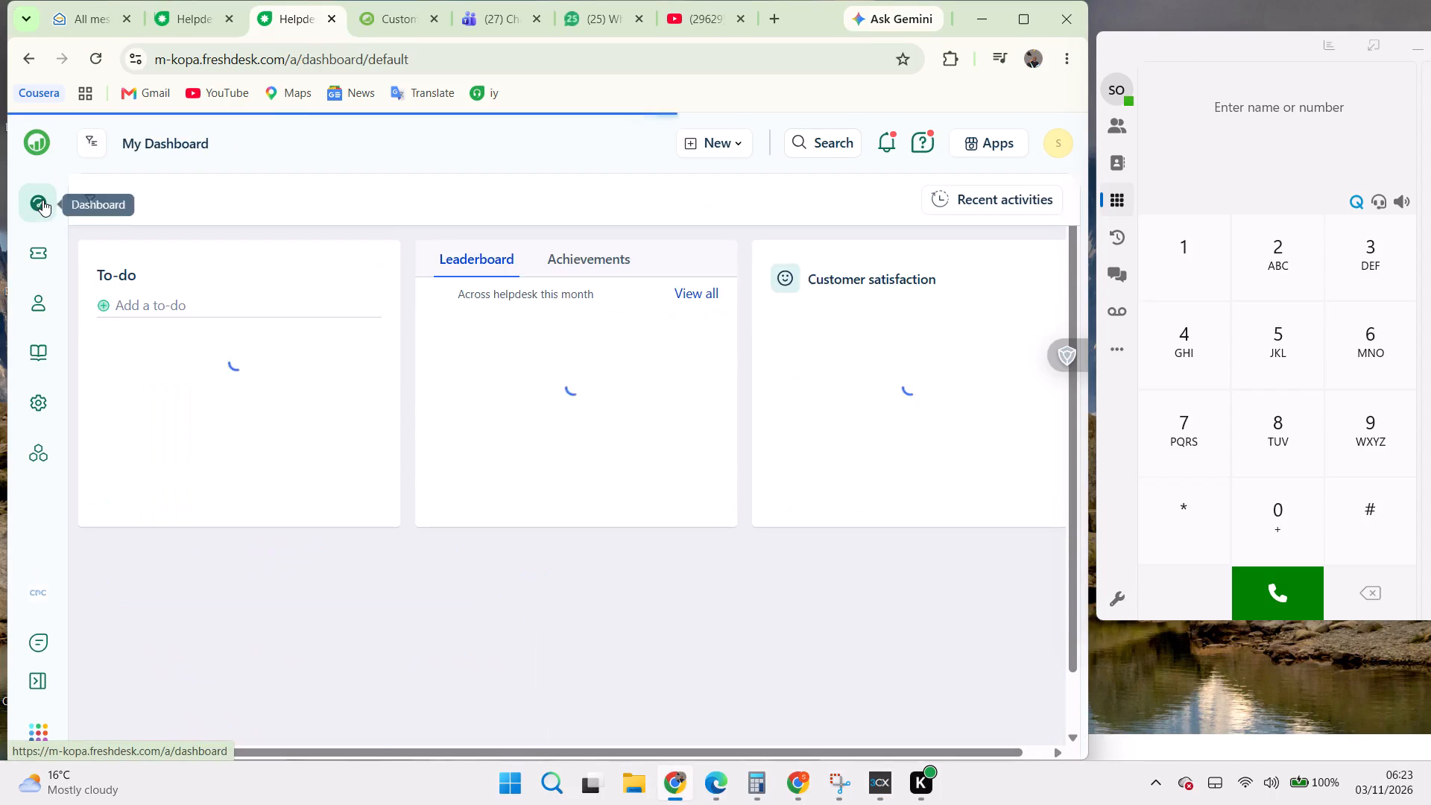
click(40, 595)
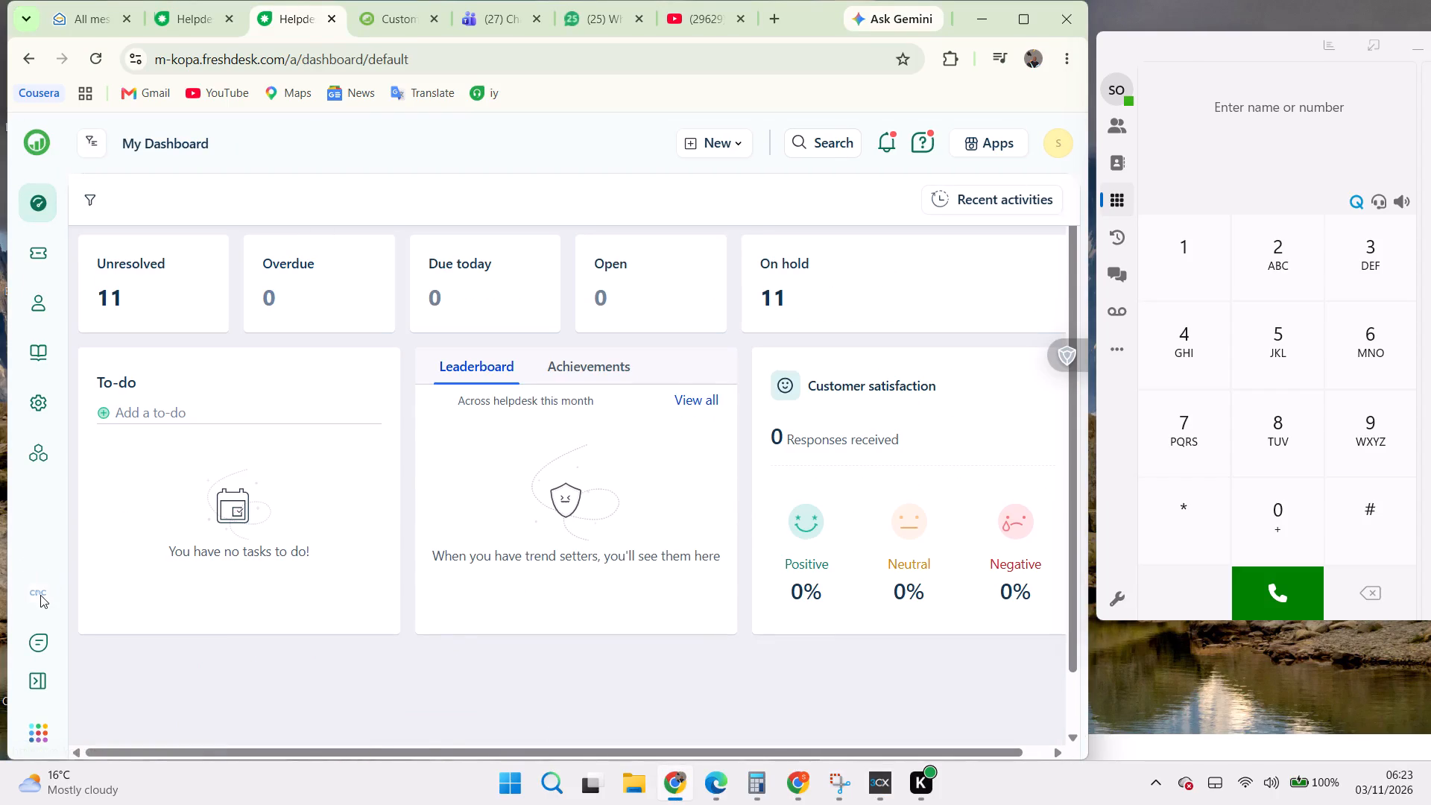
click(42, 578)
click(38, 591)
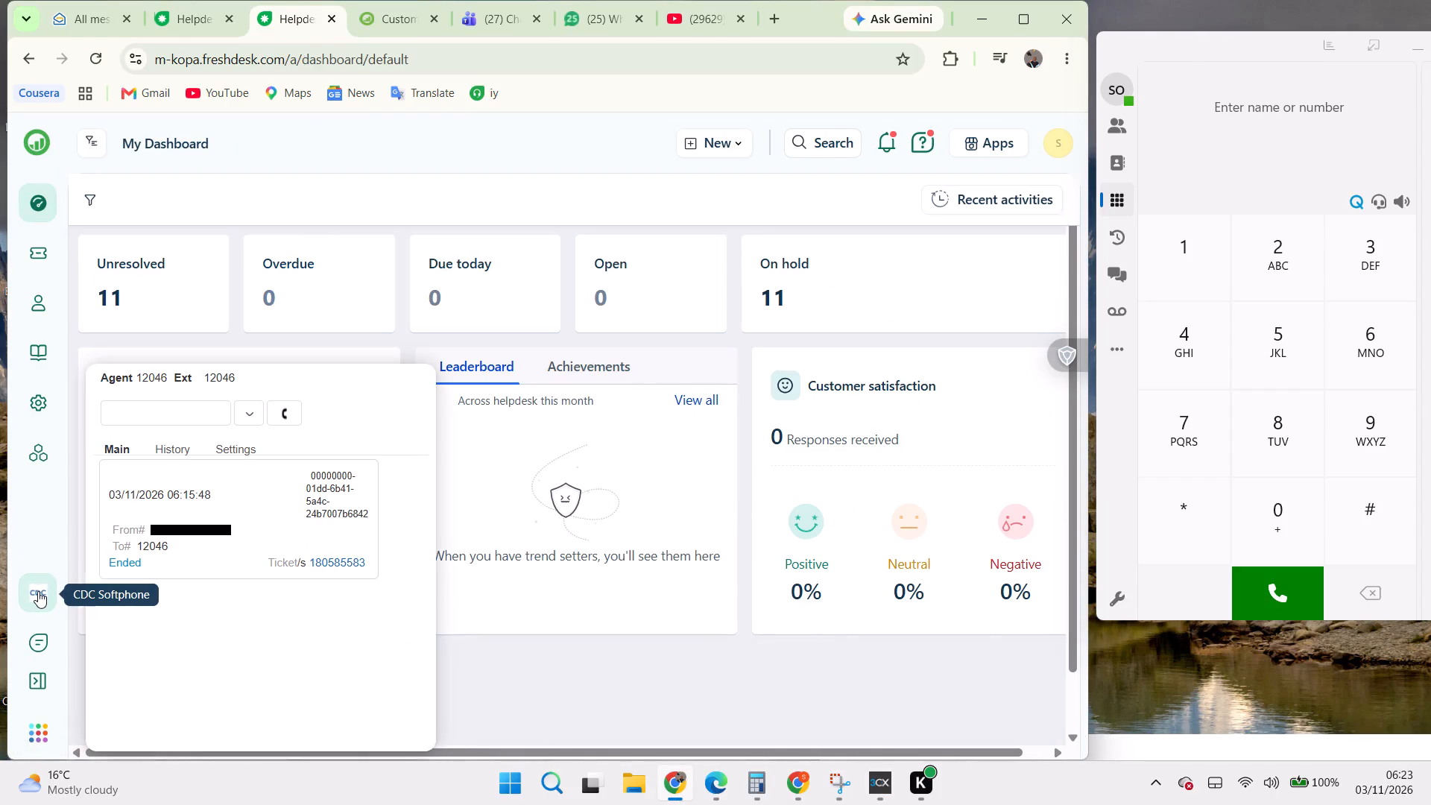
click(40, 592)
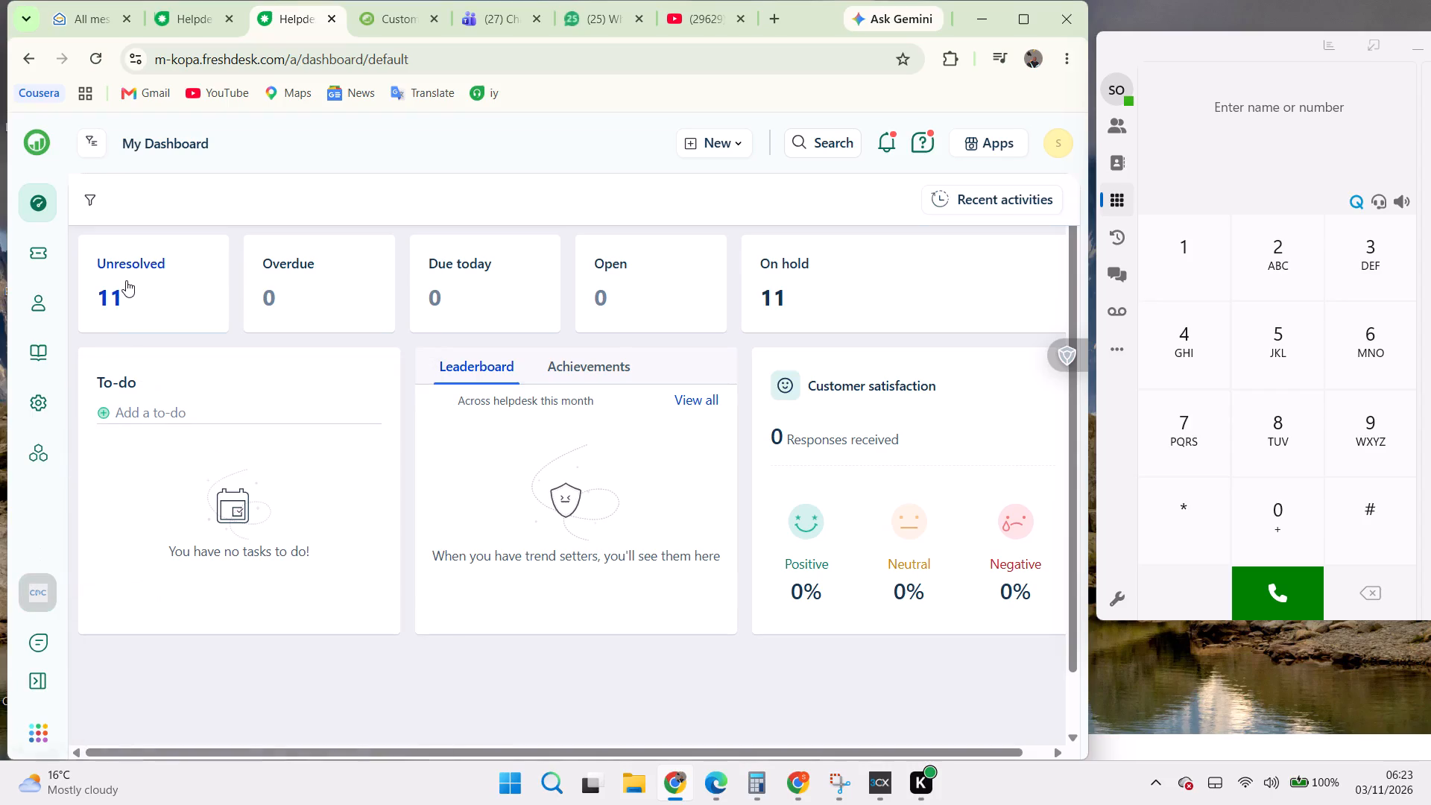
Open the list of unresolved tickets and check the CDC Softphone again while waiting for the next call.
click(126, 280)
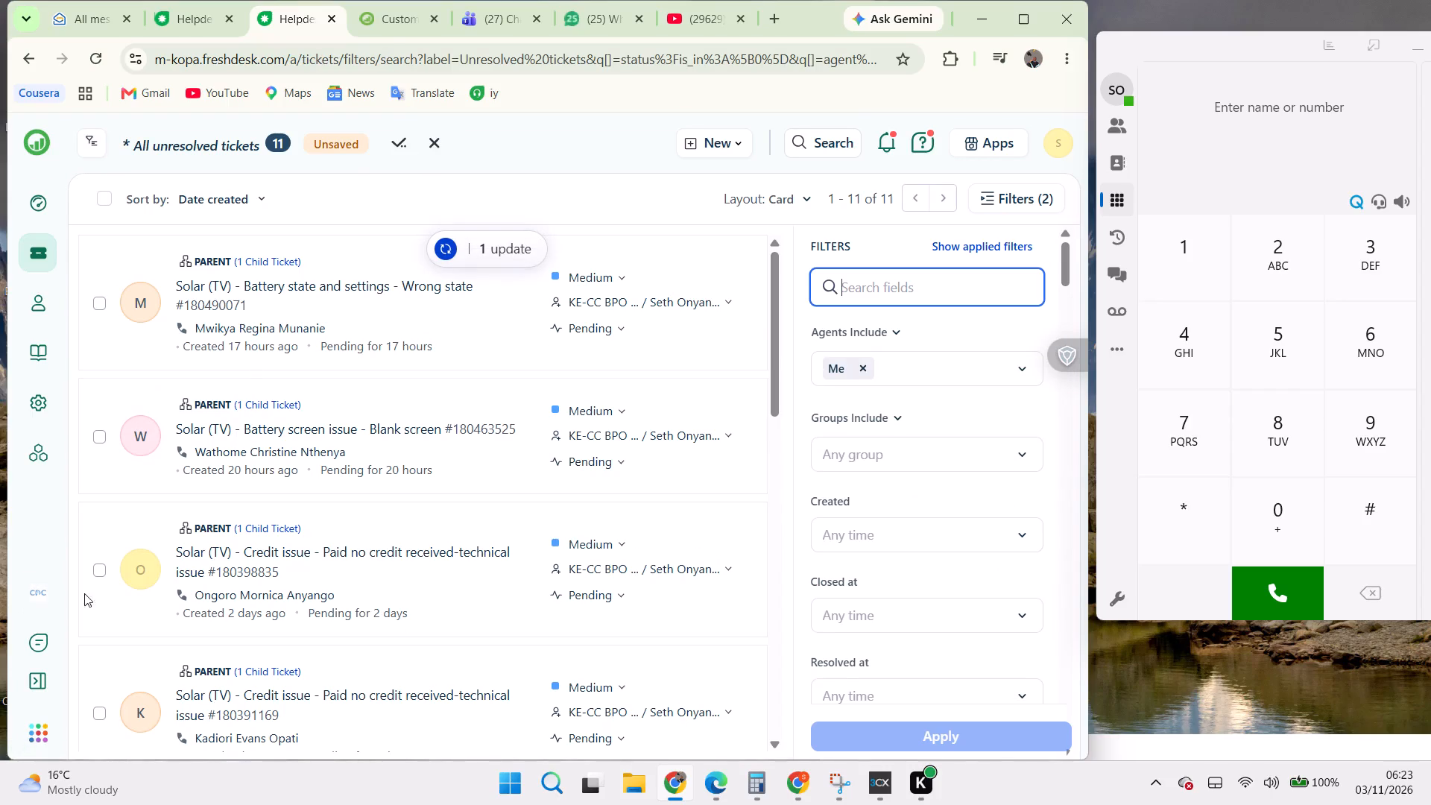
click(40, 597)
click(40, 597)
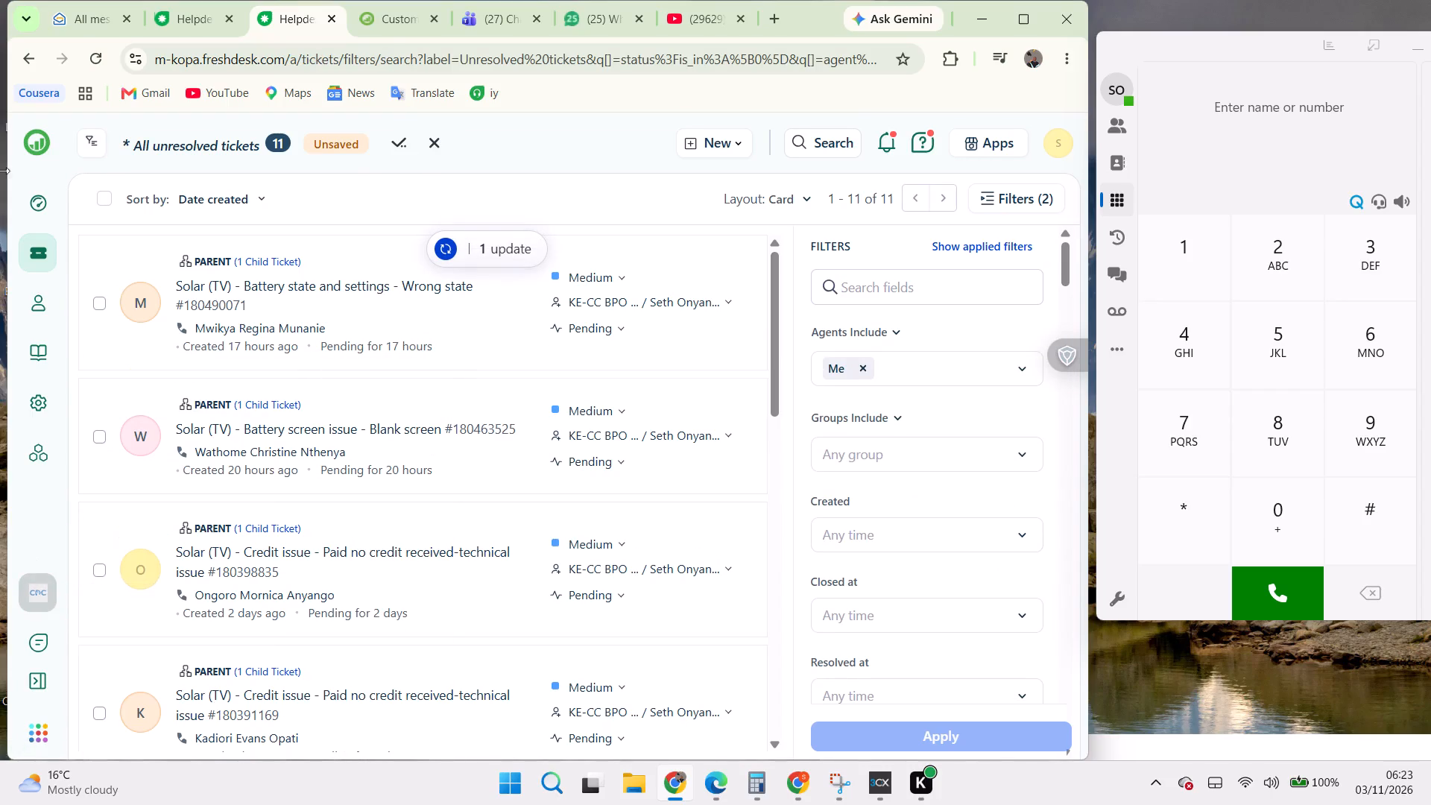
click(29, 201)
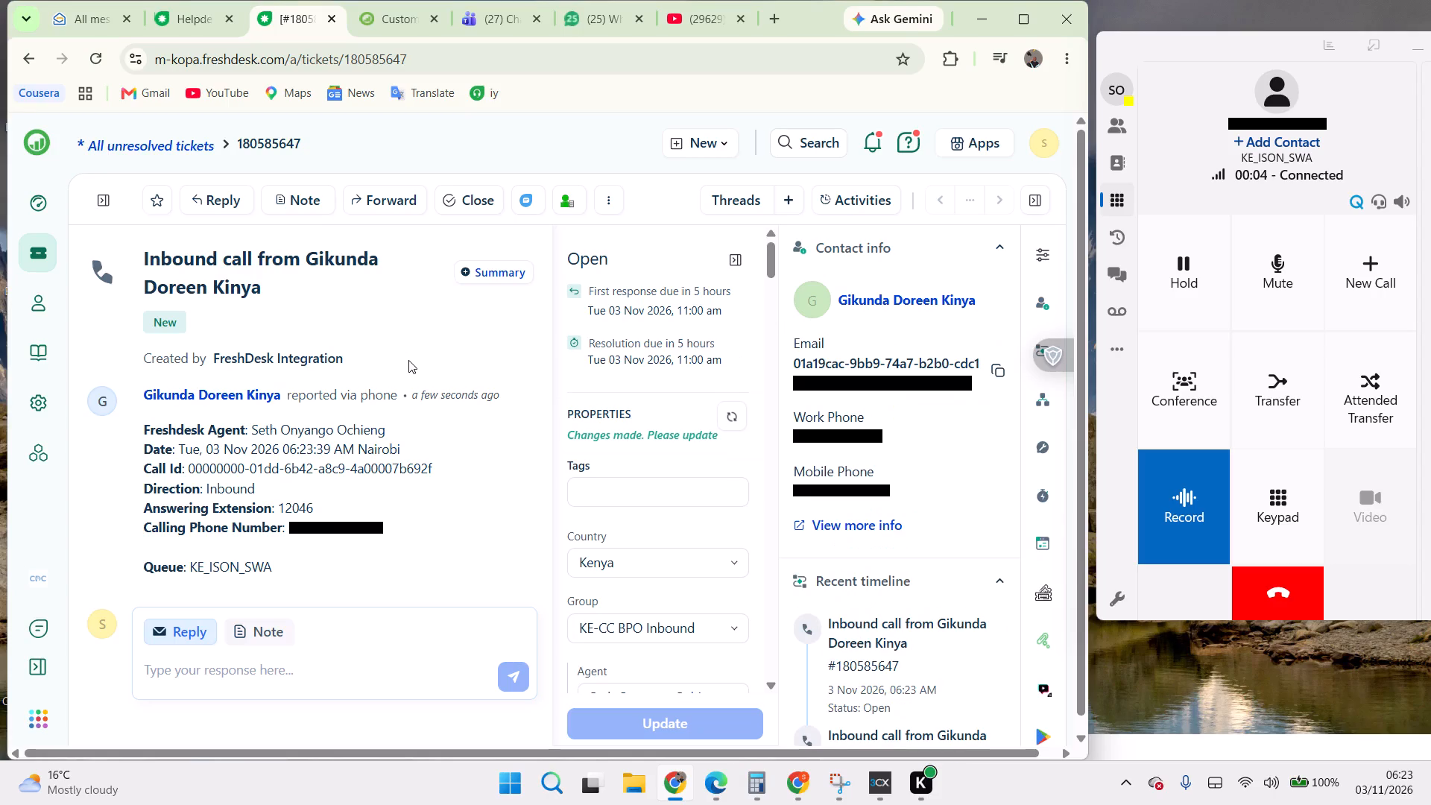
Examine the full agent Leaderboard on the KE-CC BPO Inbound dashboard, down to the lower-ranked agents.
click(196, 31)
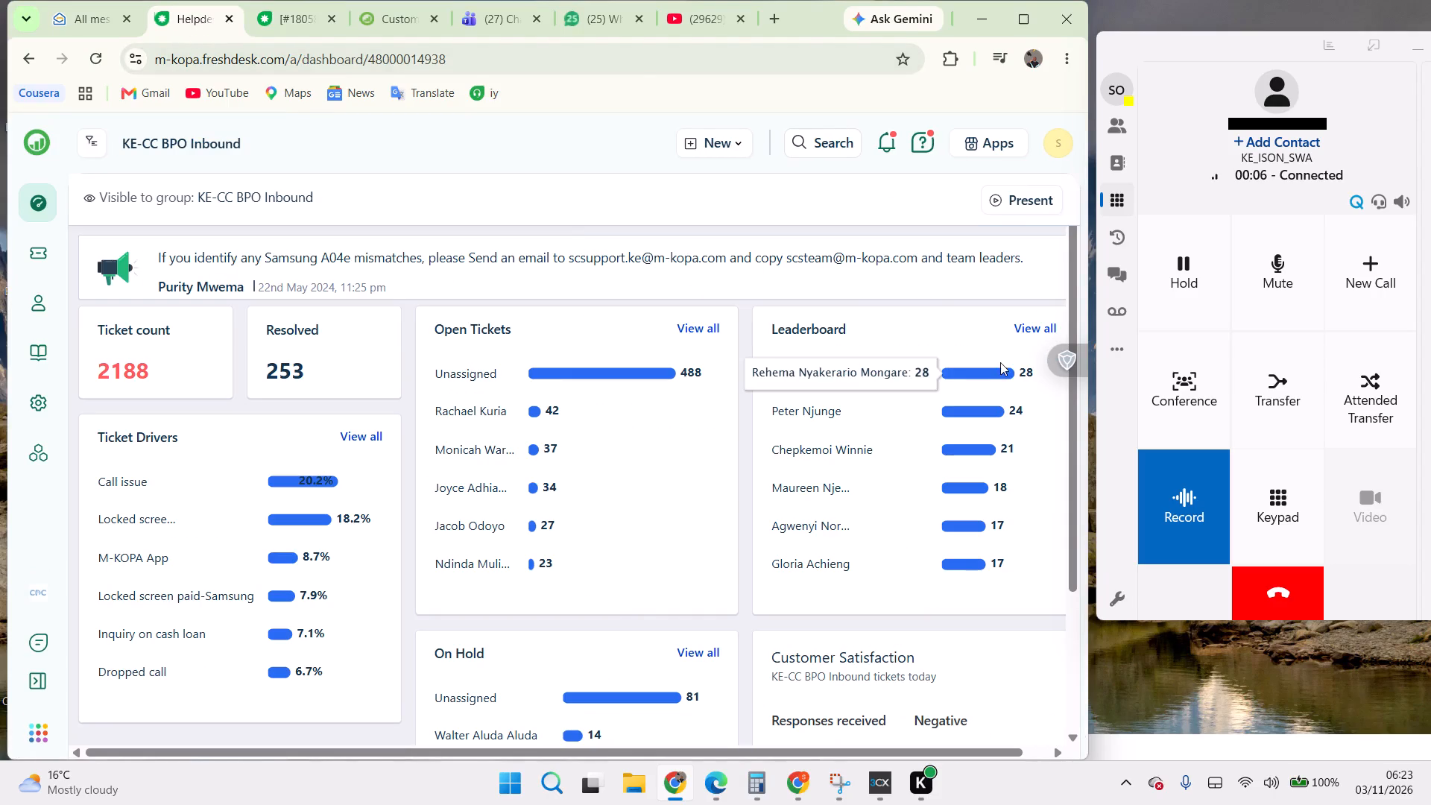
click(1032, 323)
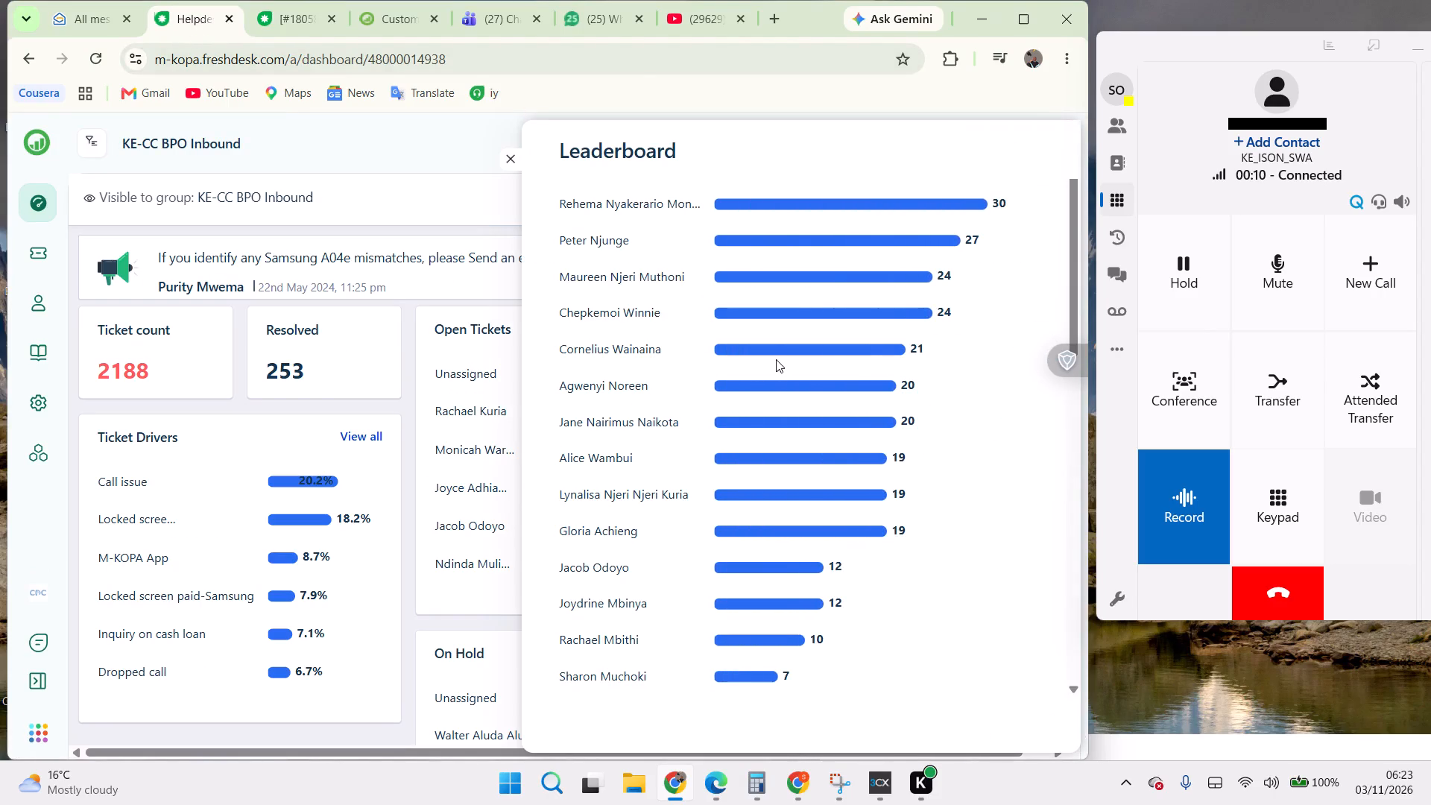
scroll(776, 359, down, 2)
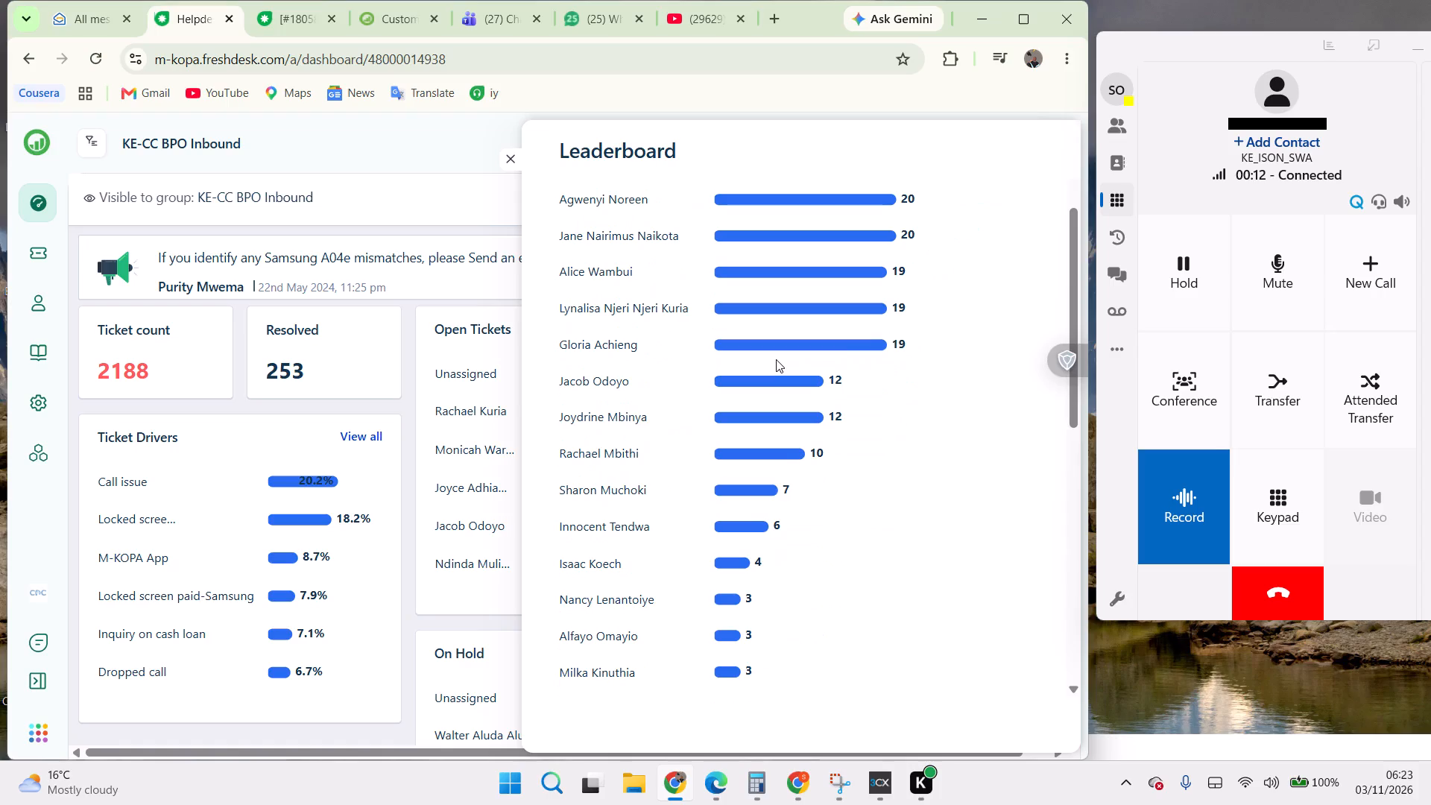
drag(1074, 420, 1070, 458)
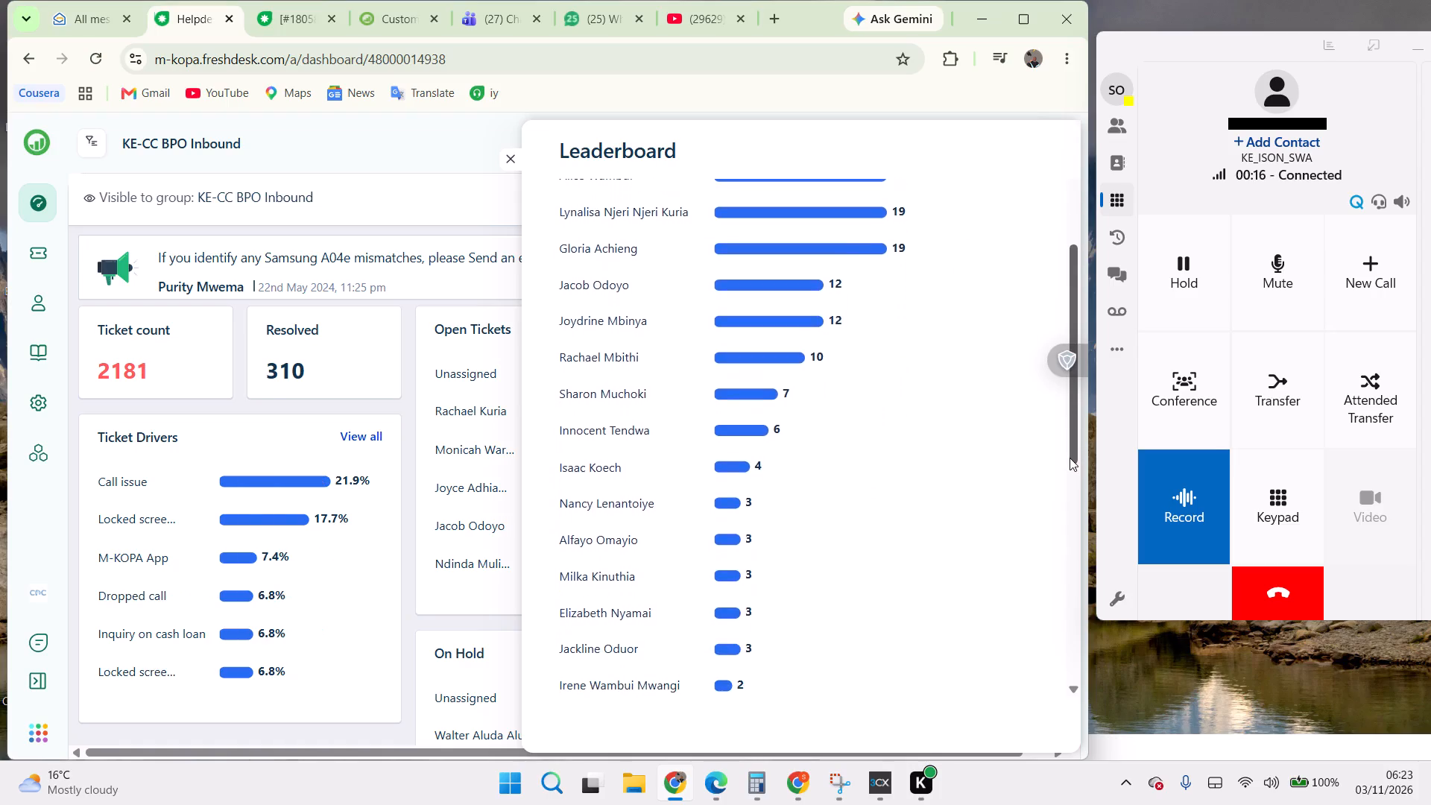
drag(1070, 458, 1070, 497)
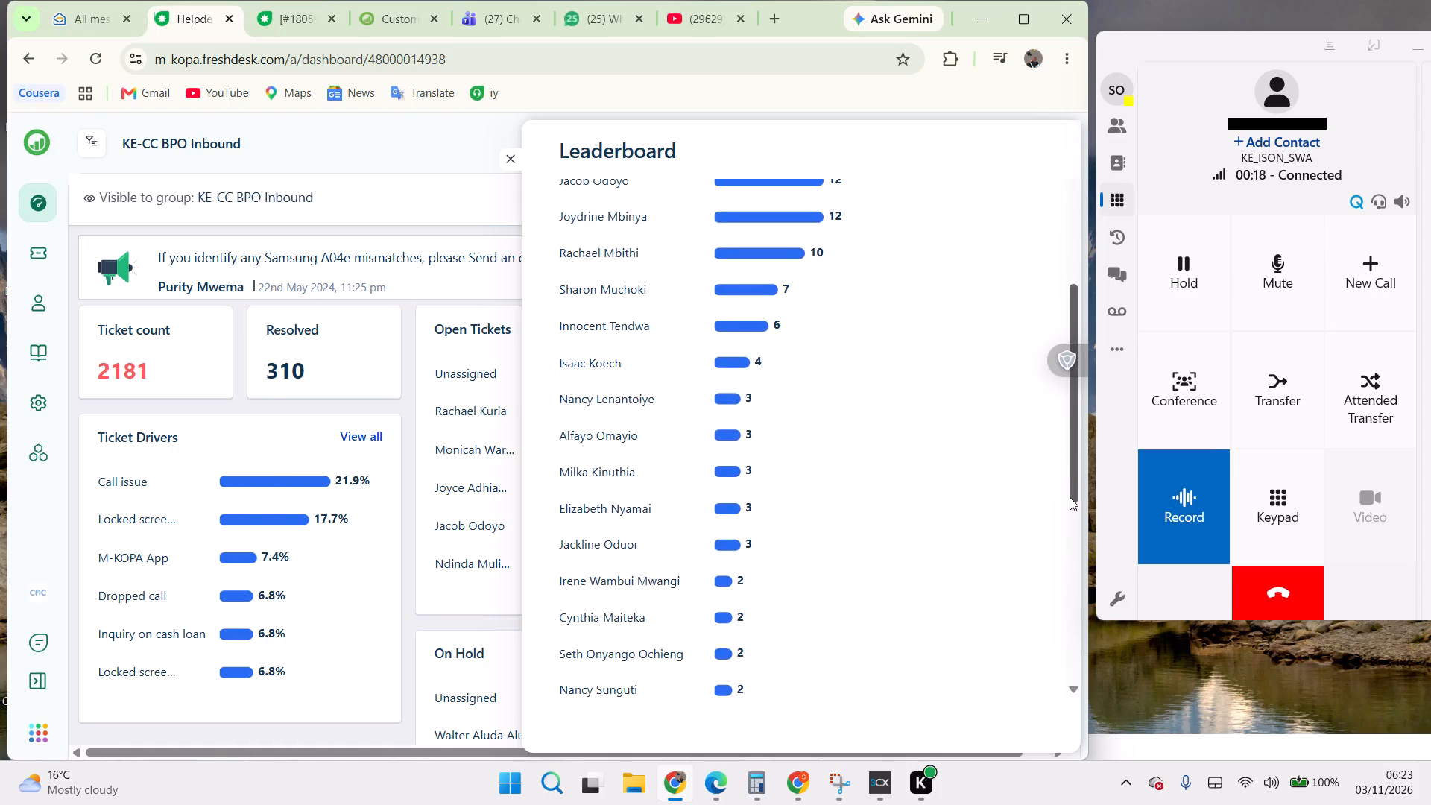
drag(1070, 497, 1075, 555)
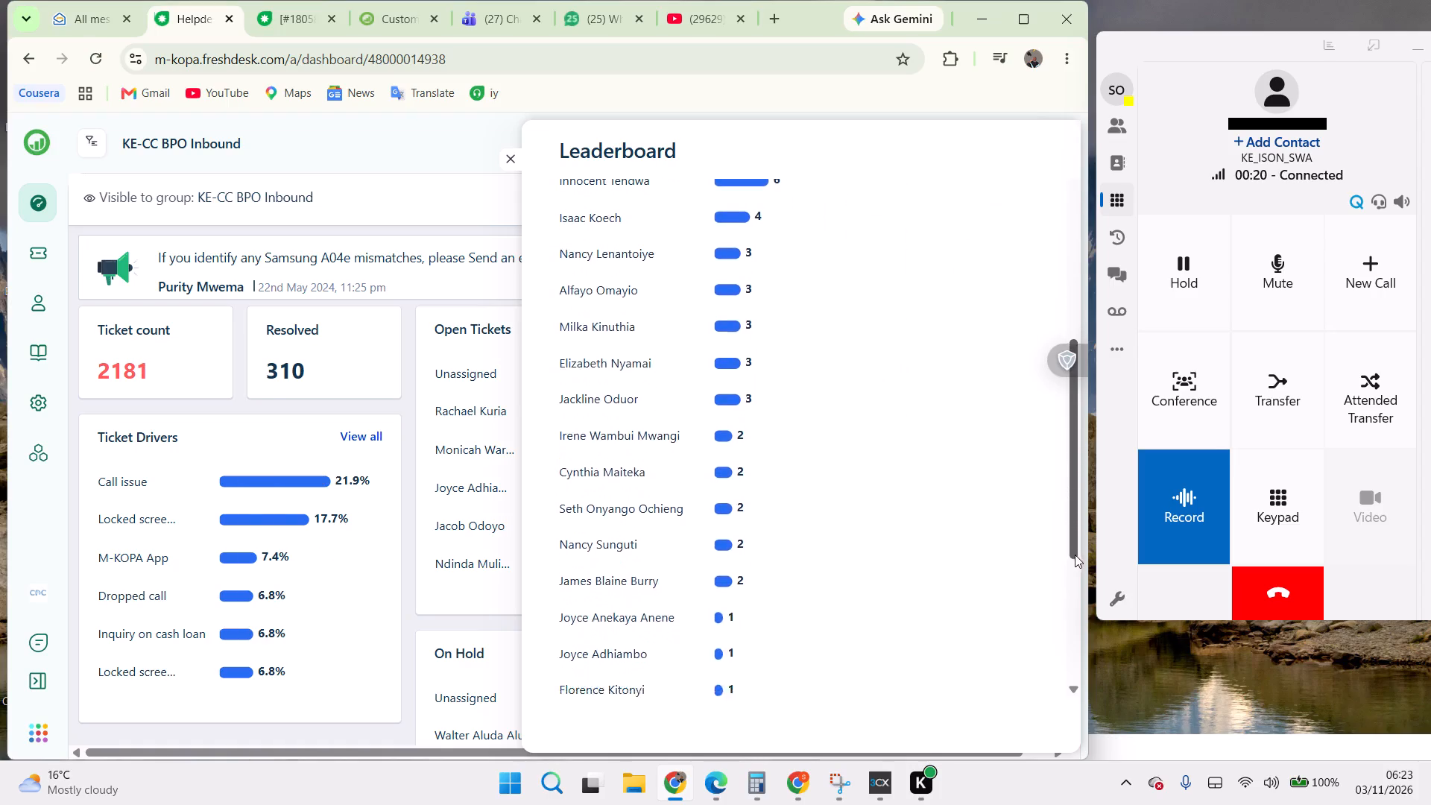
drag(1075, 555, 1082, 602)
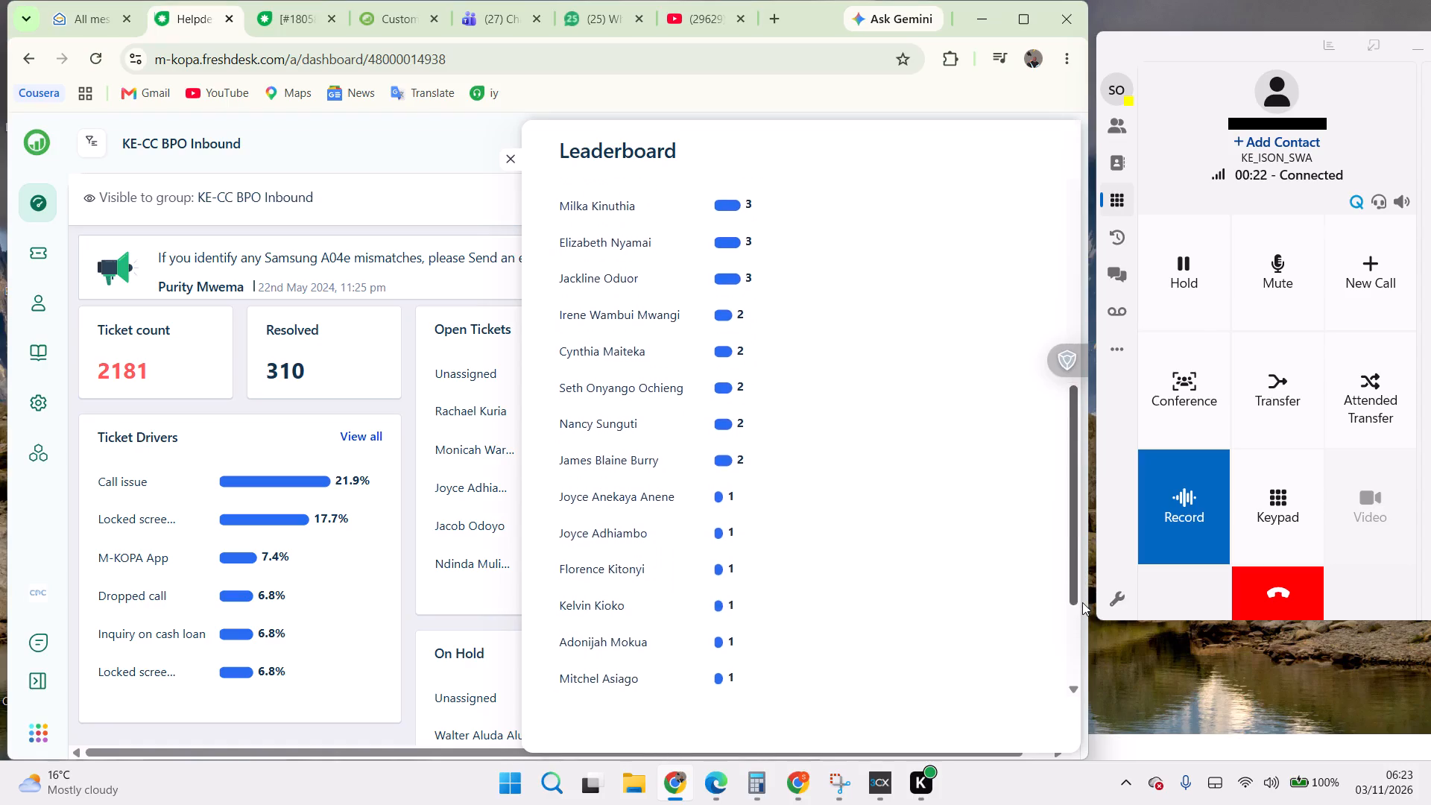
drag(1082, 602, 1082, 618)
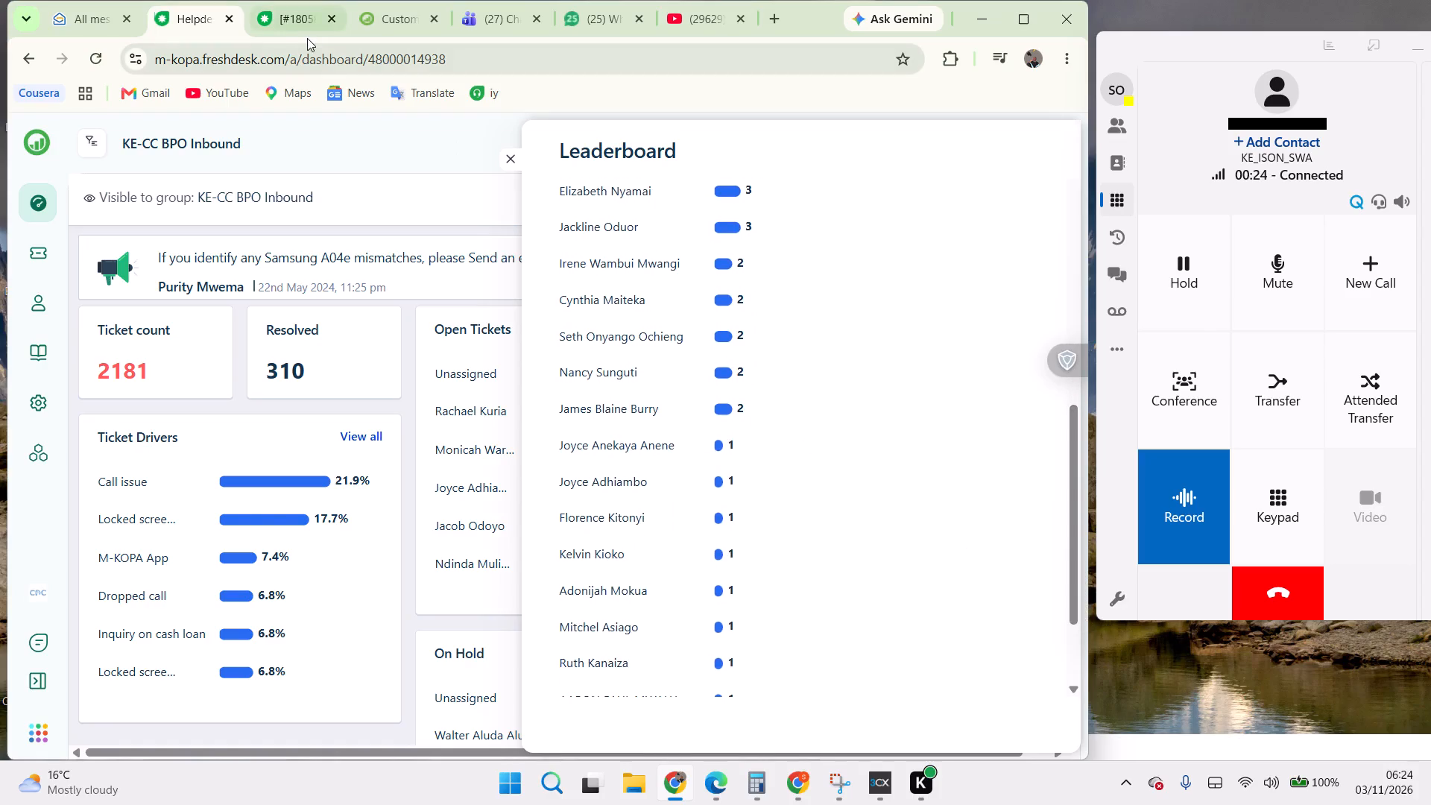
click(297, 24)
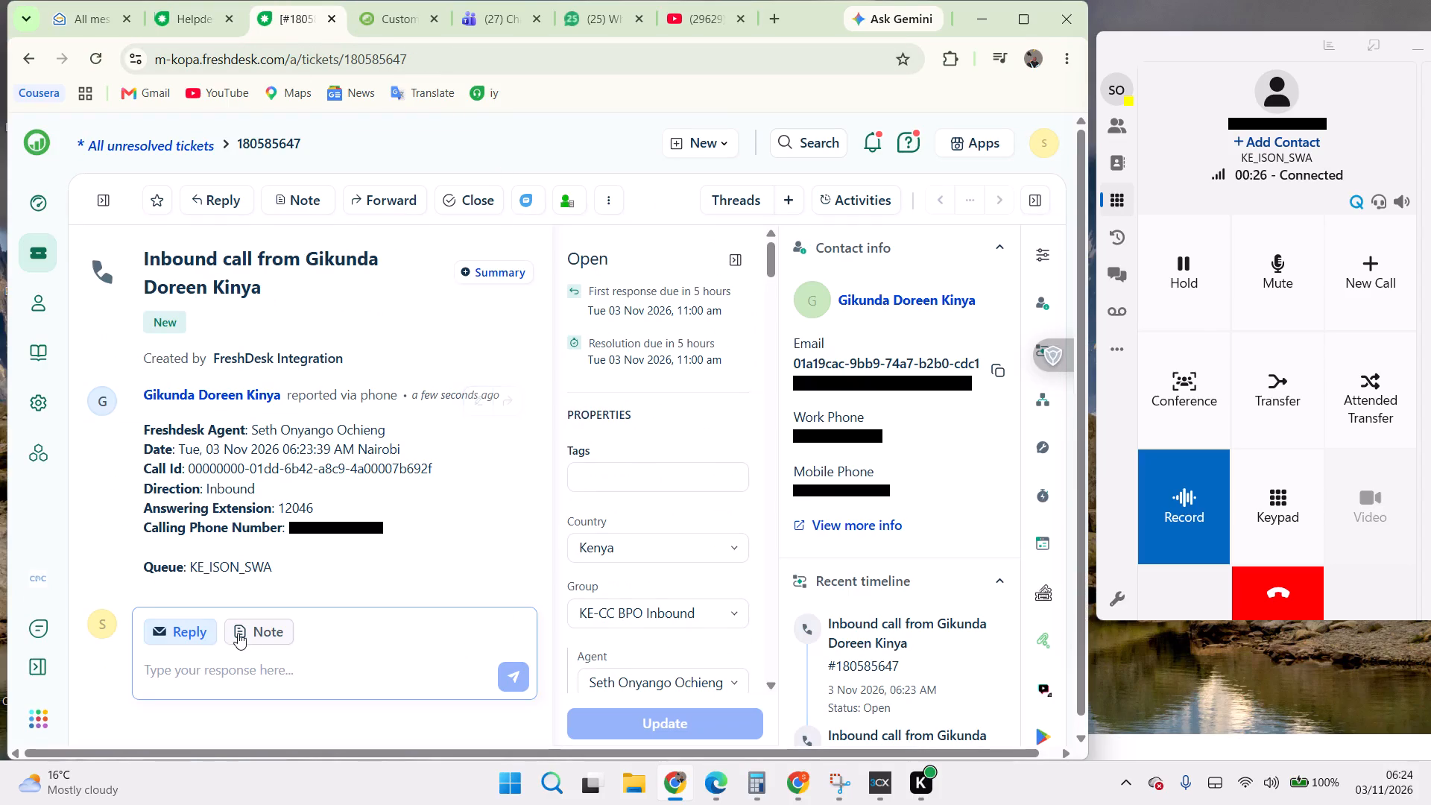
click(259, 627)
scroll(281, 458, up, 1)
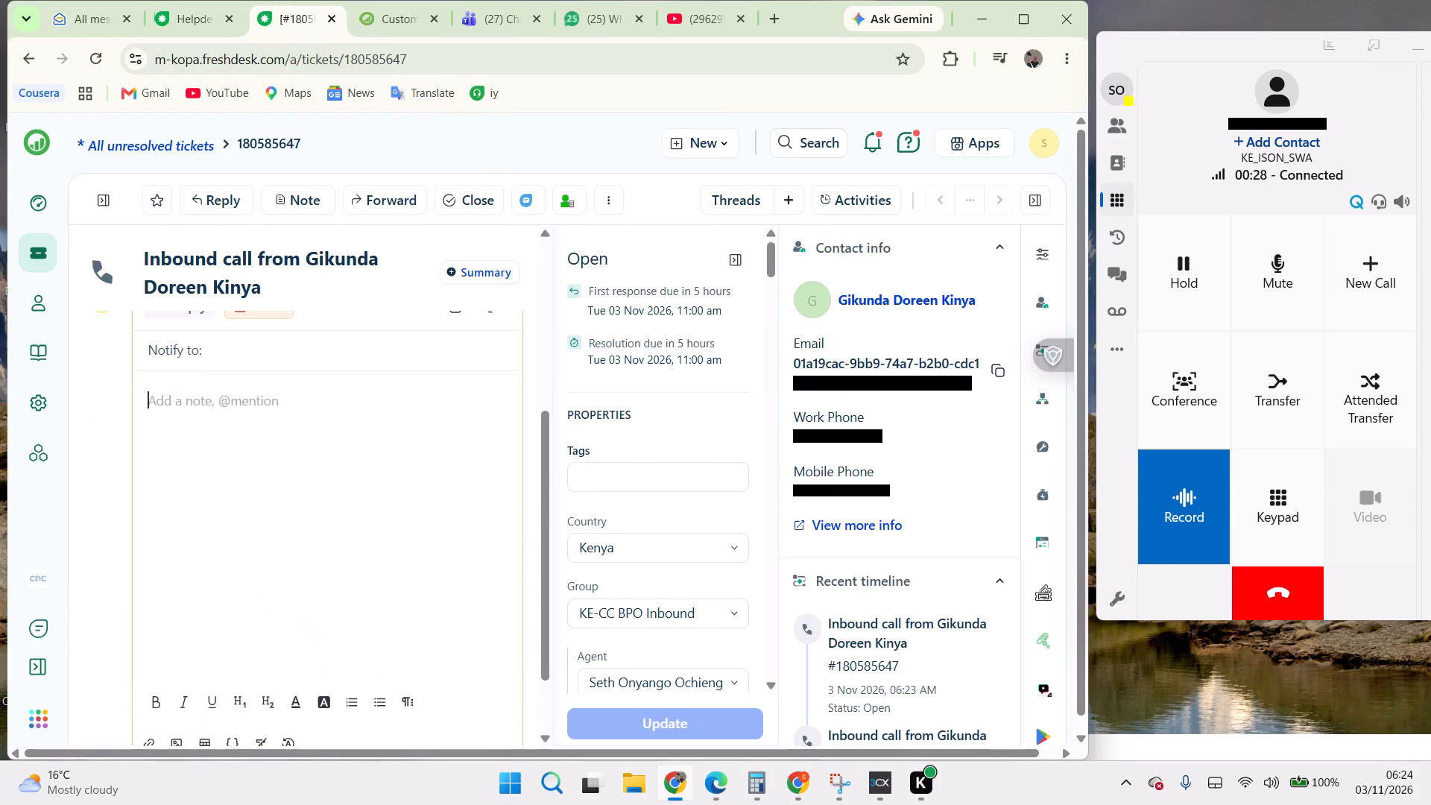
text(doreen)
key(Return)
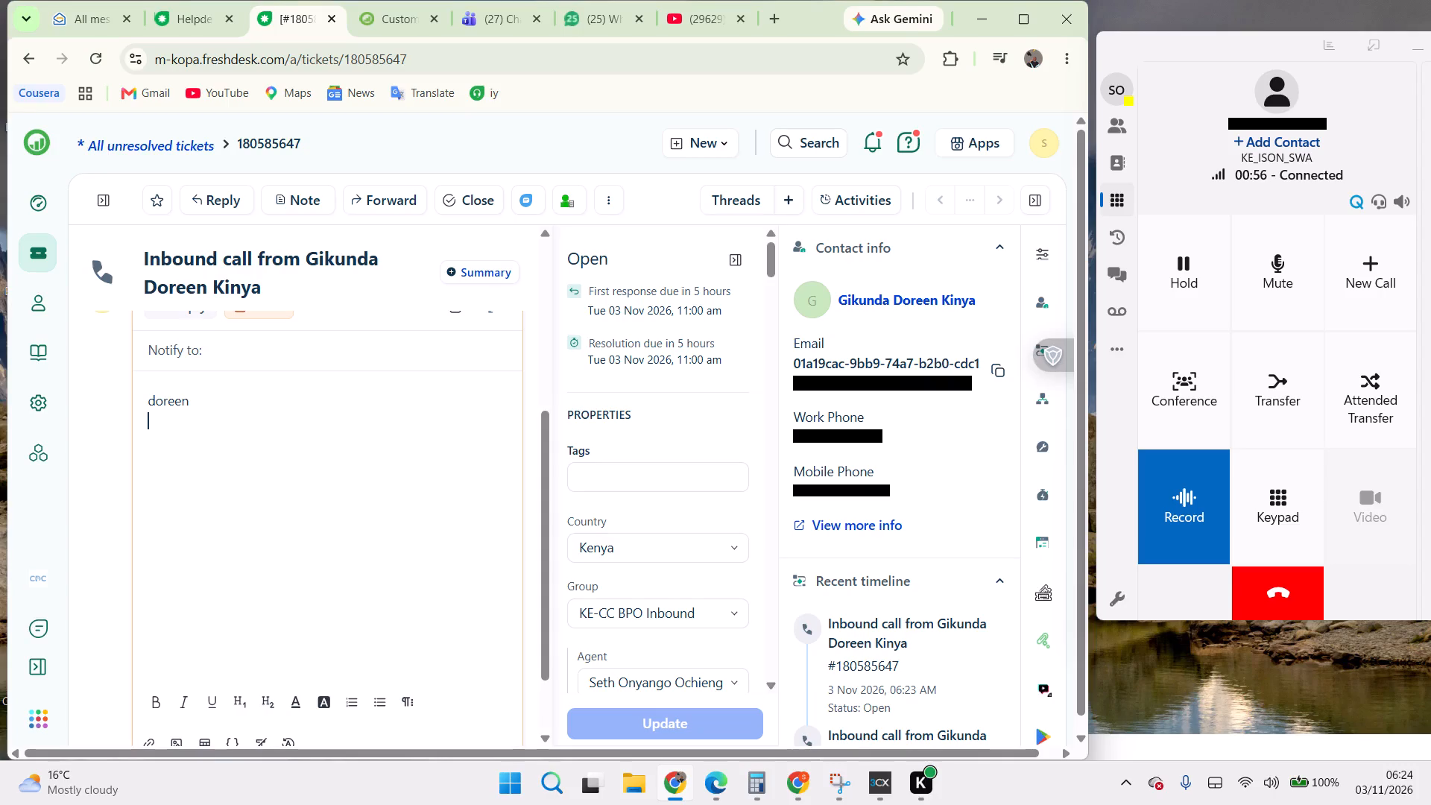
Open the caller's CRM customer dashboard from the ticket and close the previous customer's dashboard.
click(563, 194)
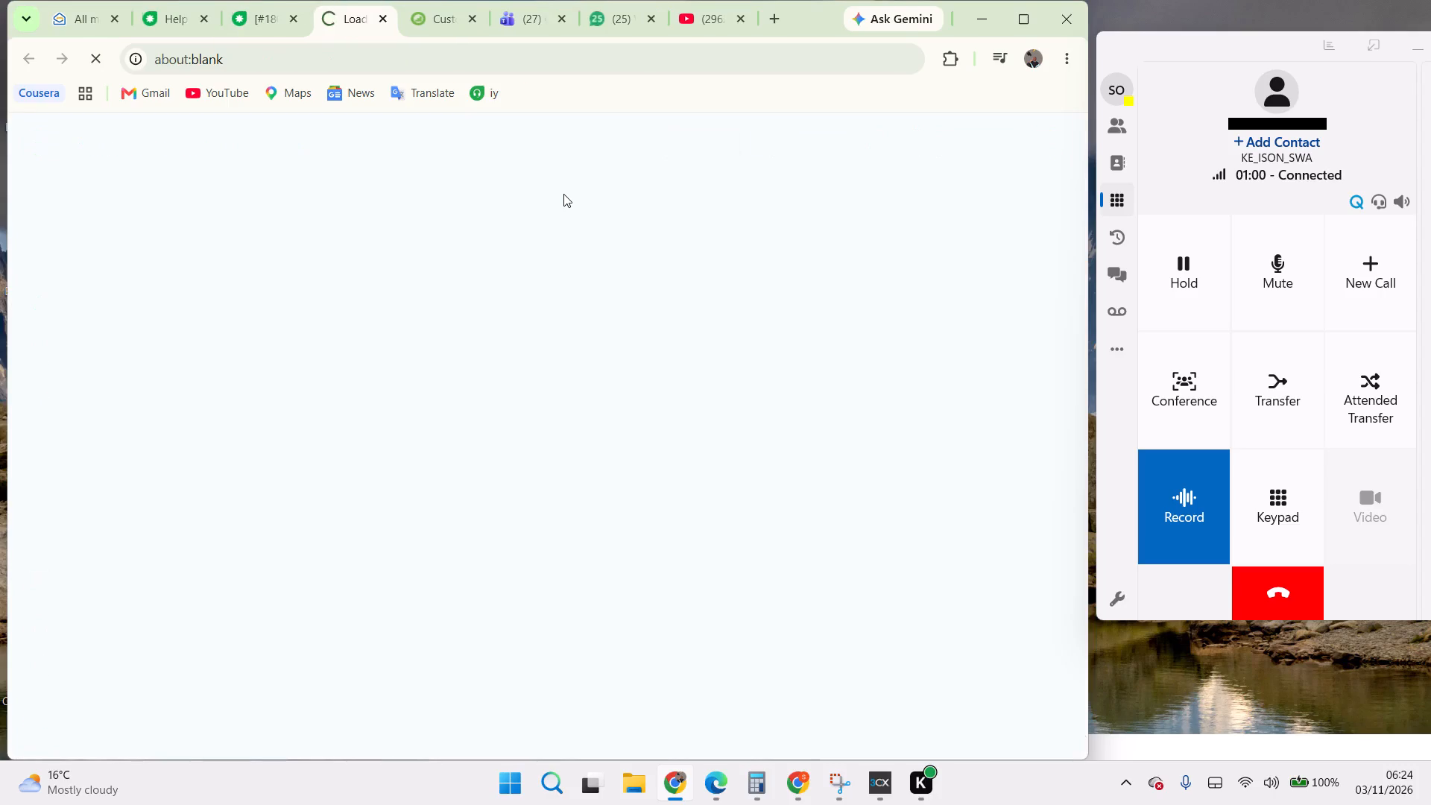
click(470, 21)
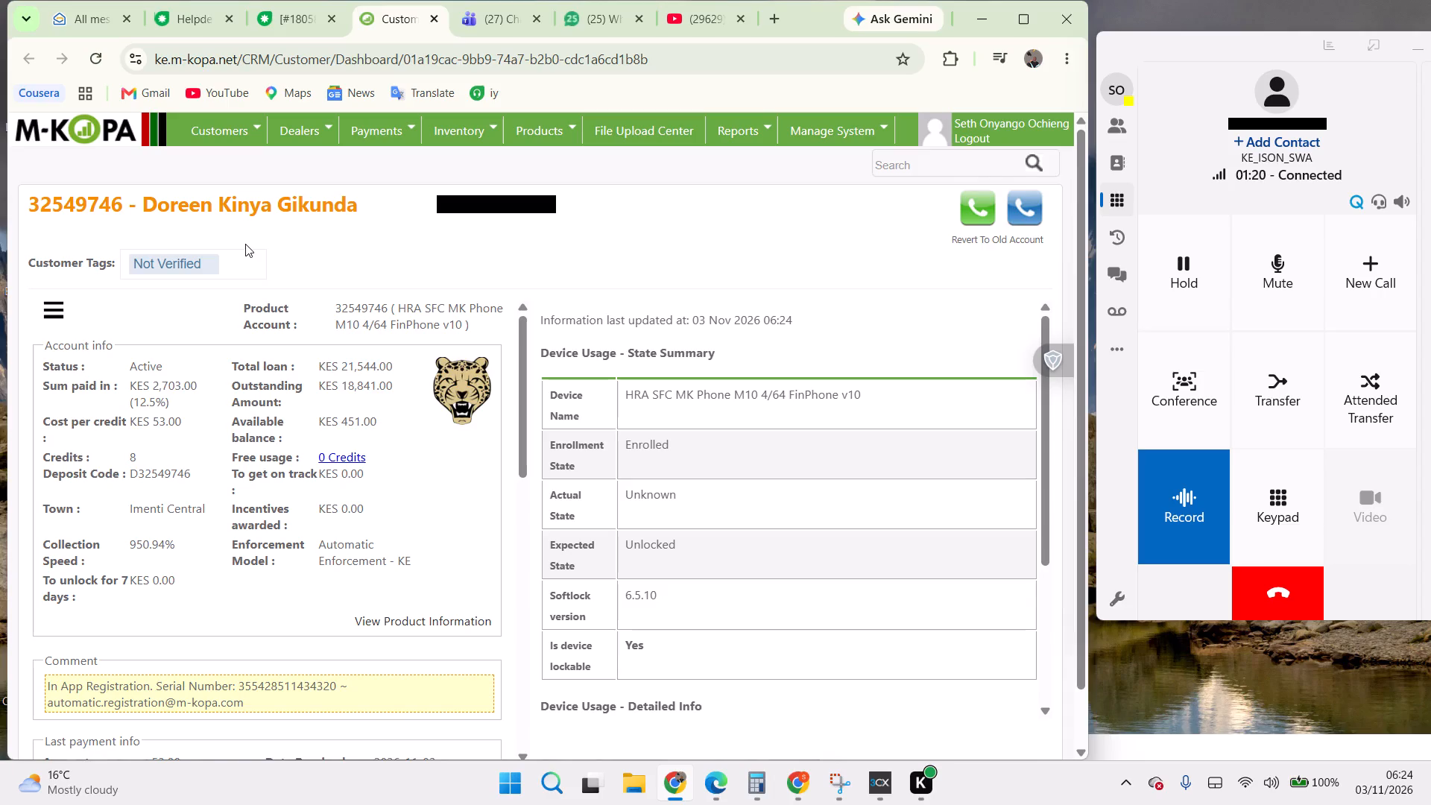
click(291, 16)
scroll(680, 482, down, 2)
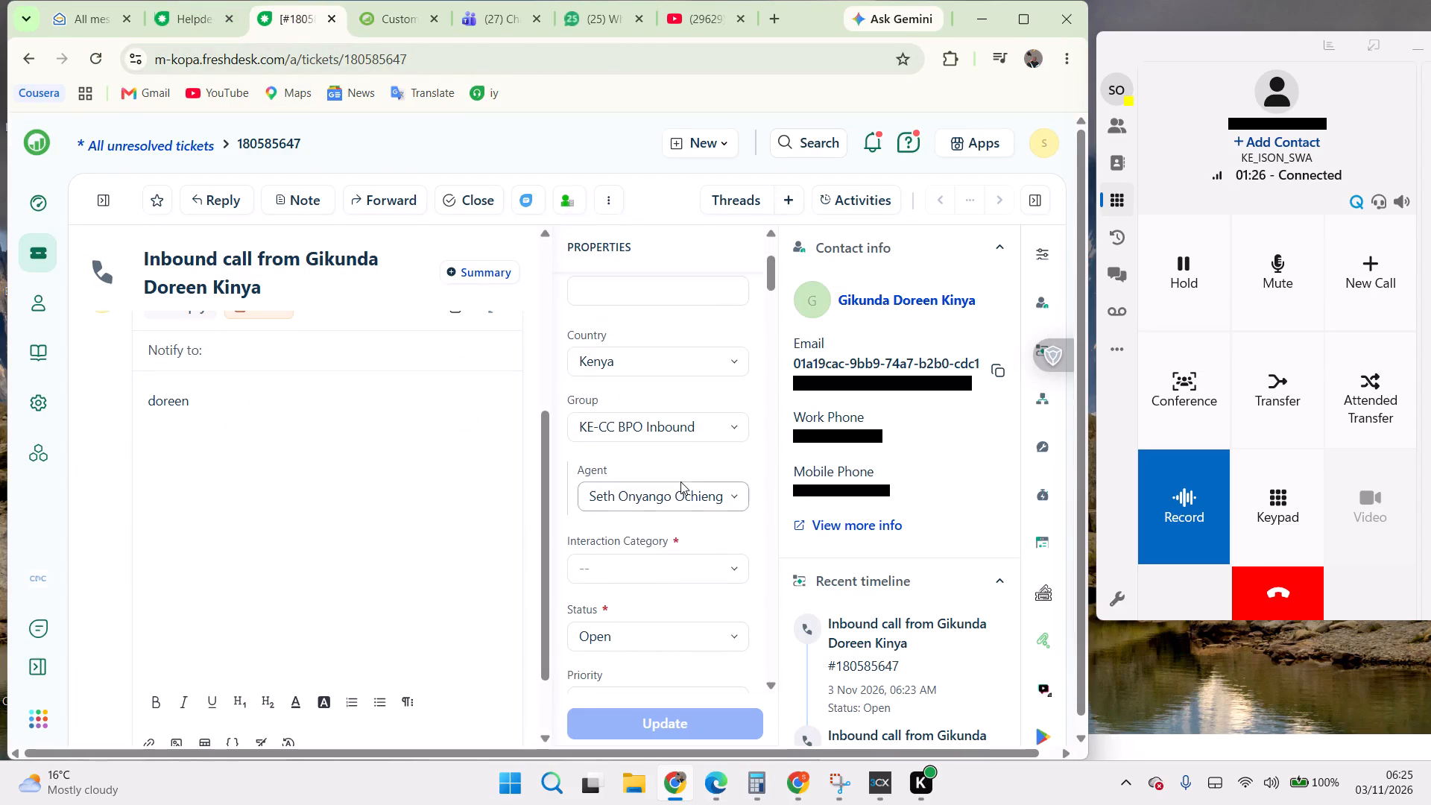
click(663, 569)
click(616, 445)
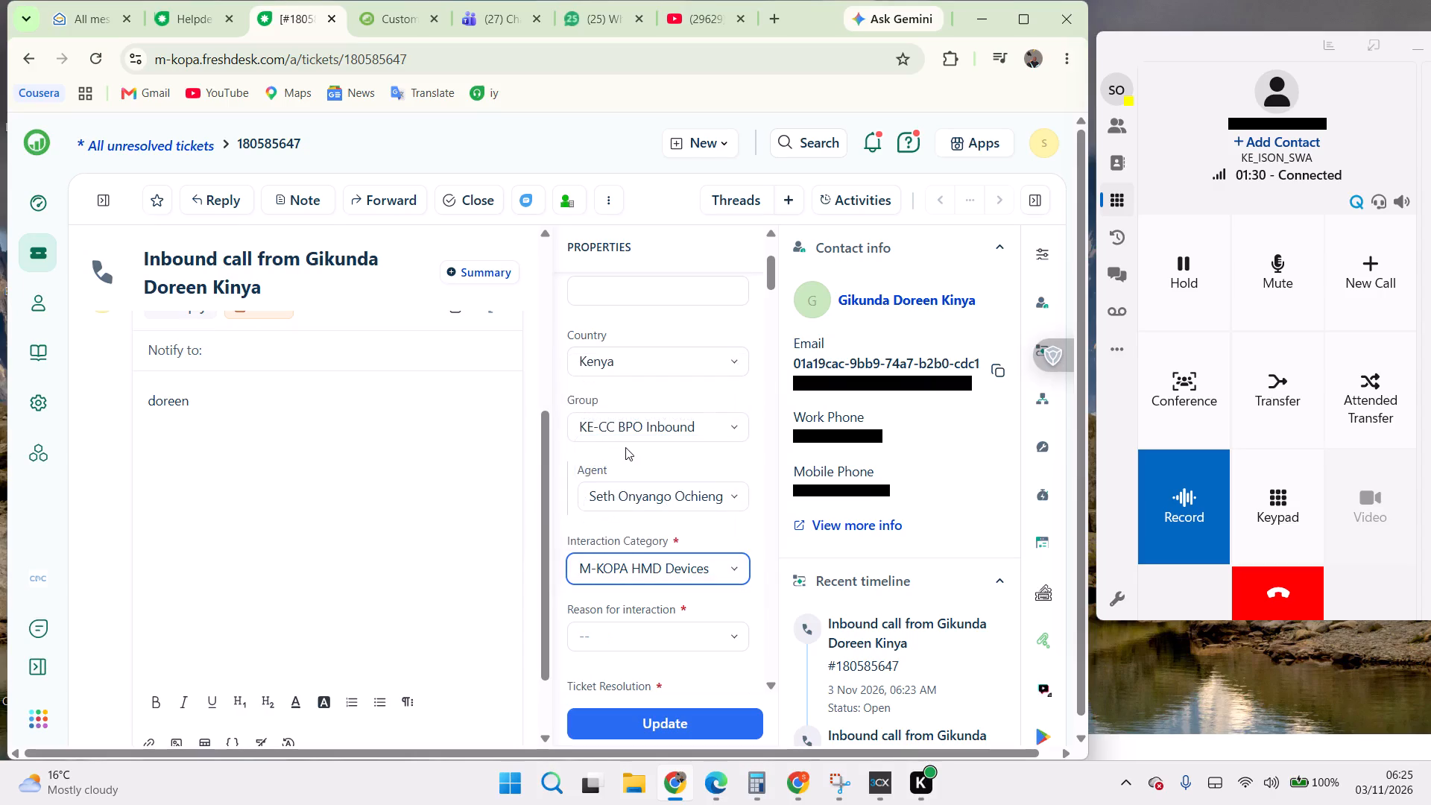
scroll(625, 447, down, 2)
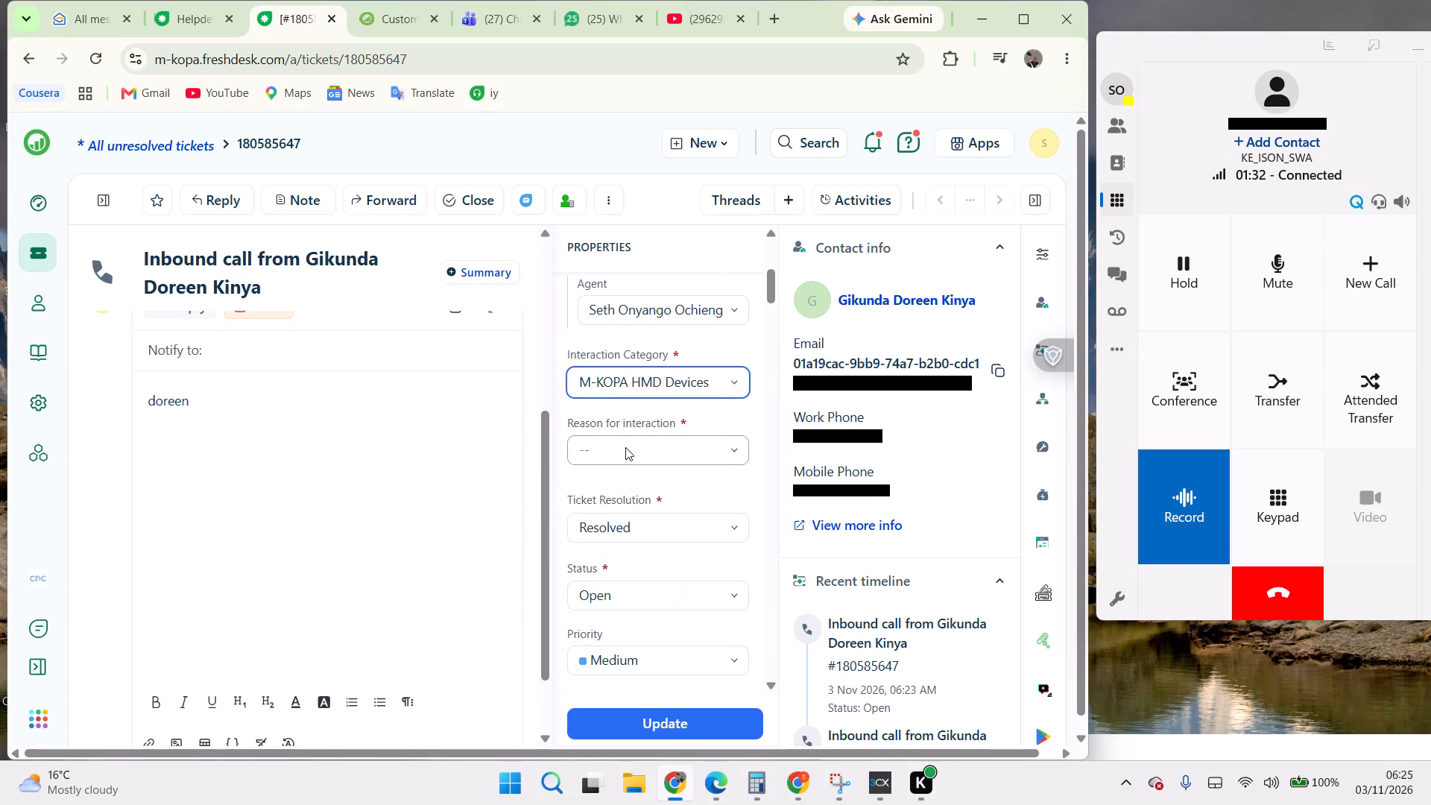
click(625, 447)
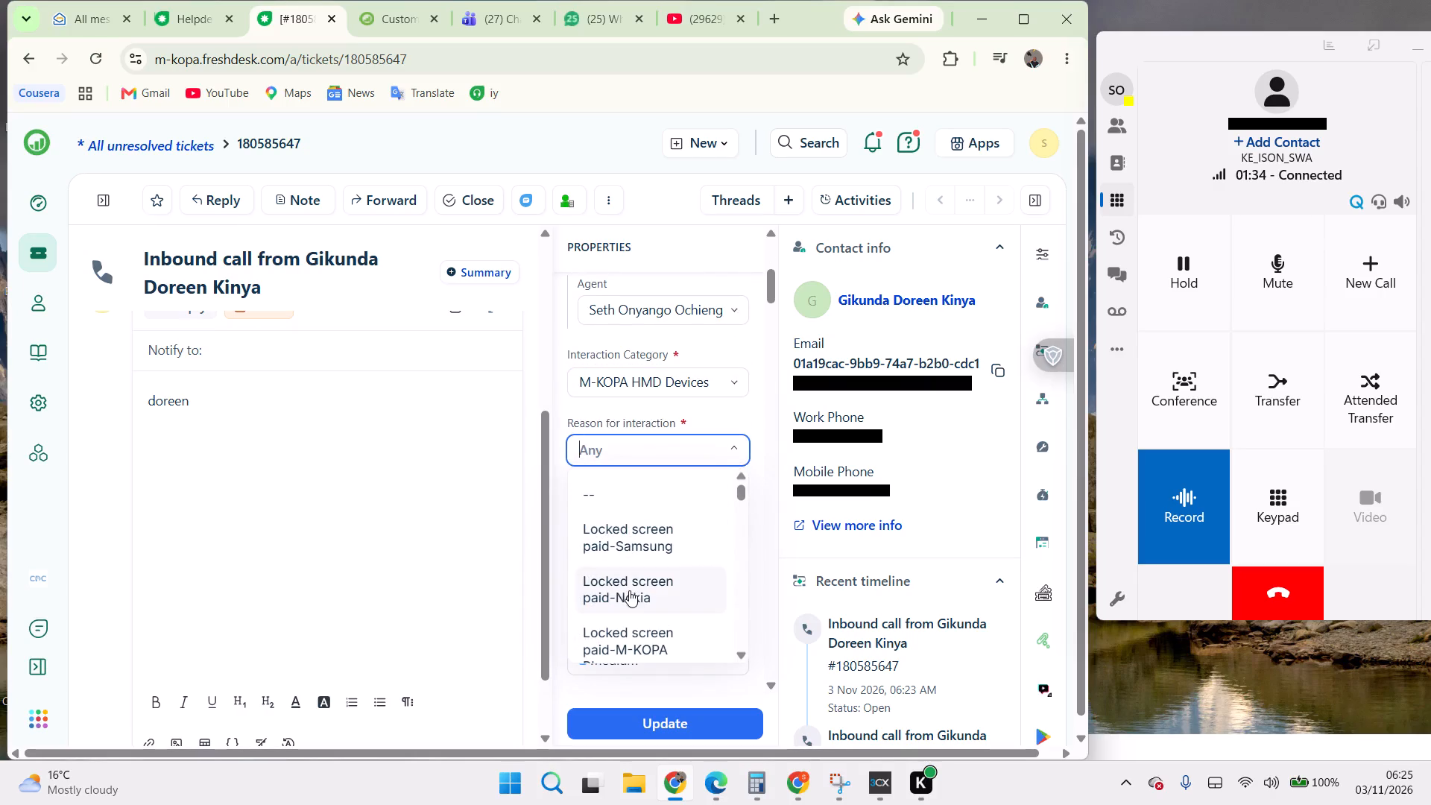
click(655, 637)
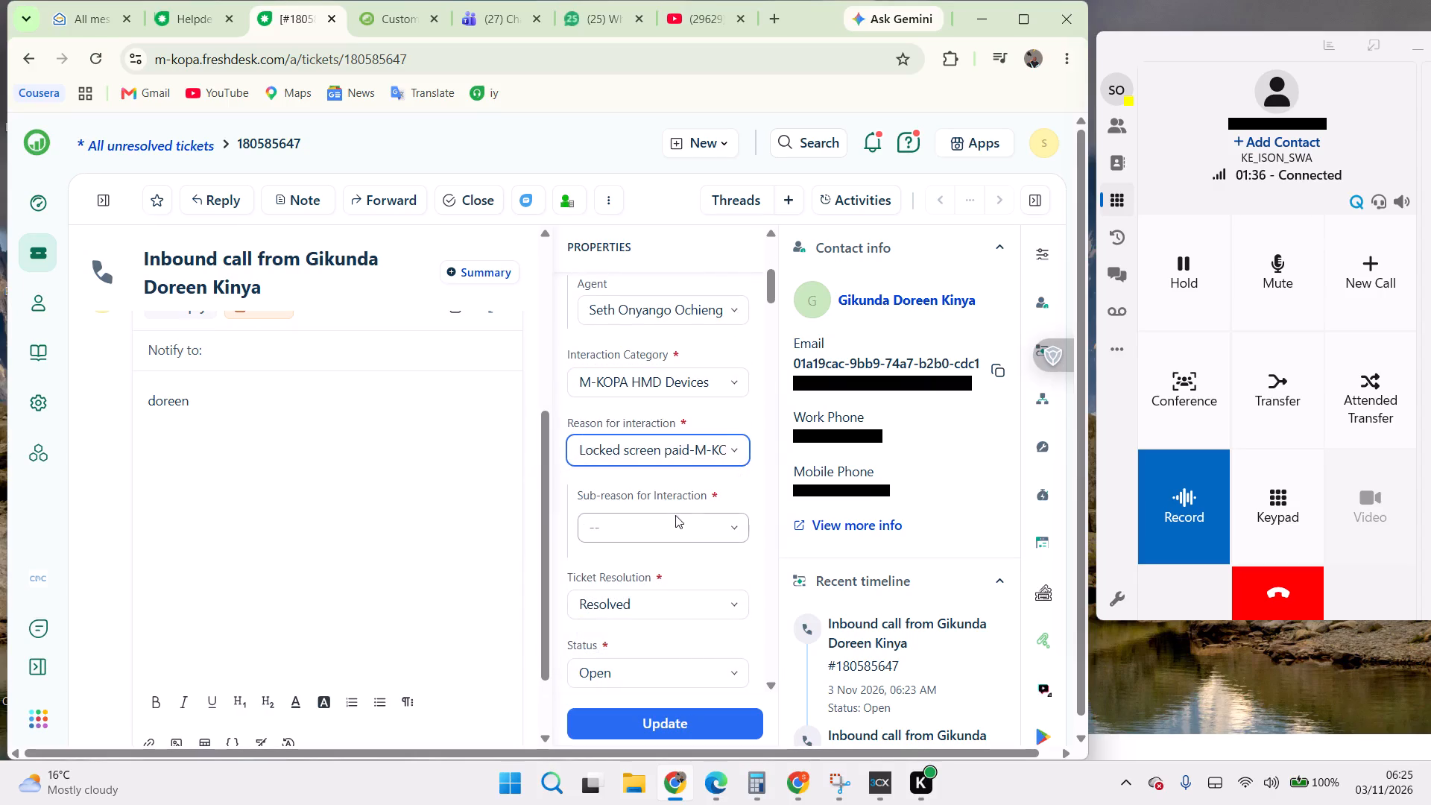
click(675, 531)
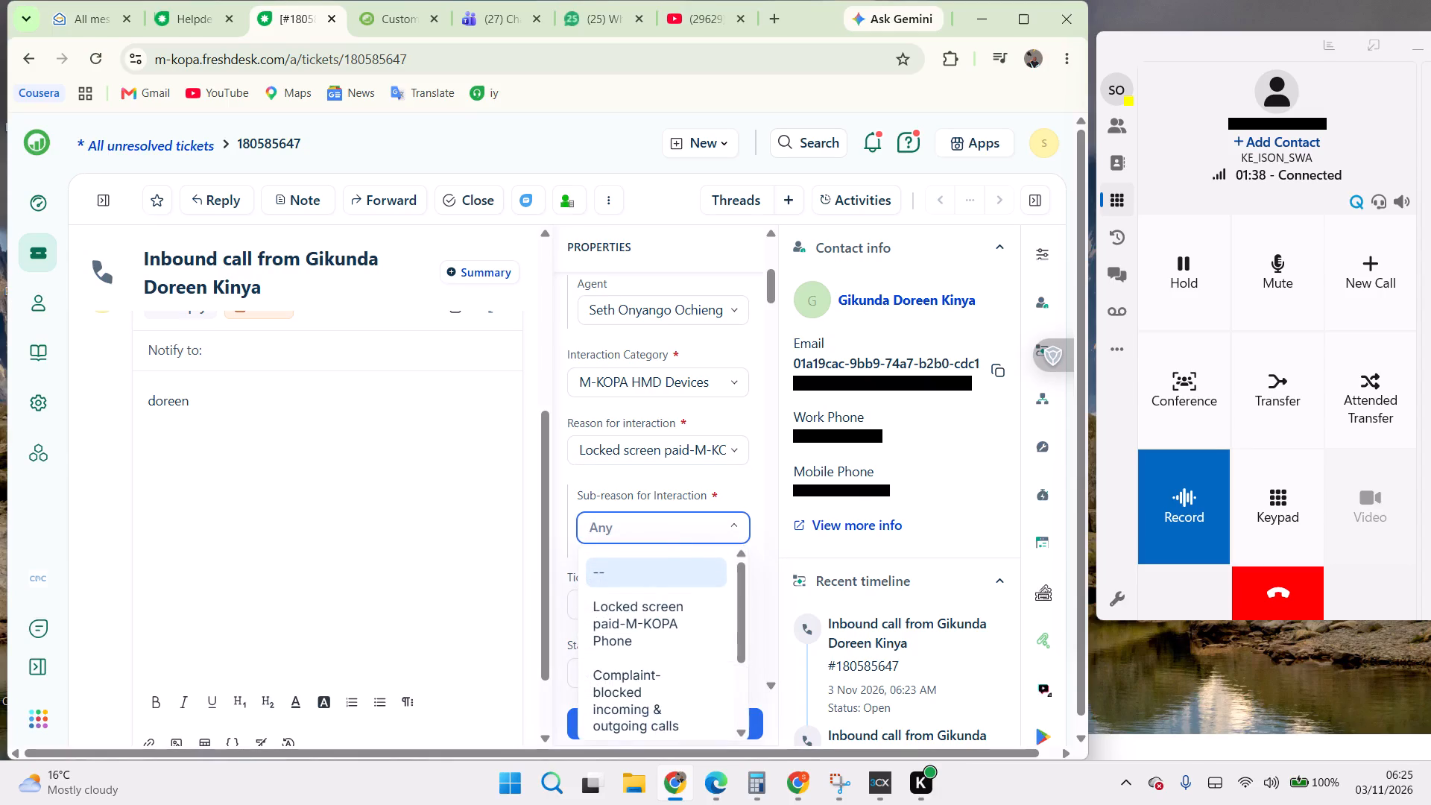
click(674, 536)
click(654, 527)
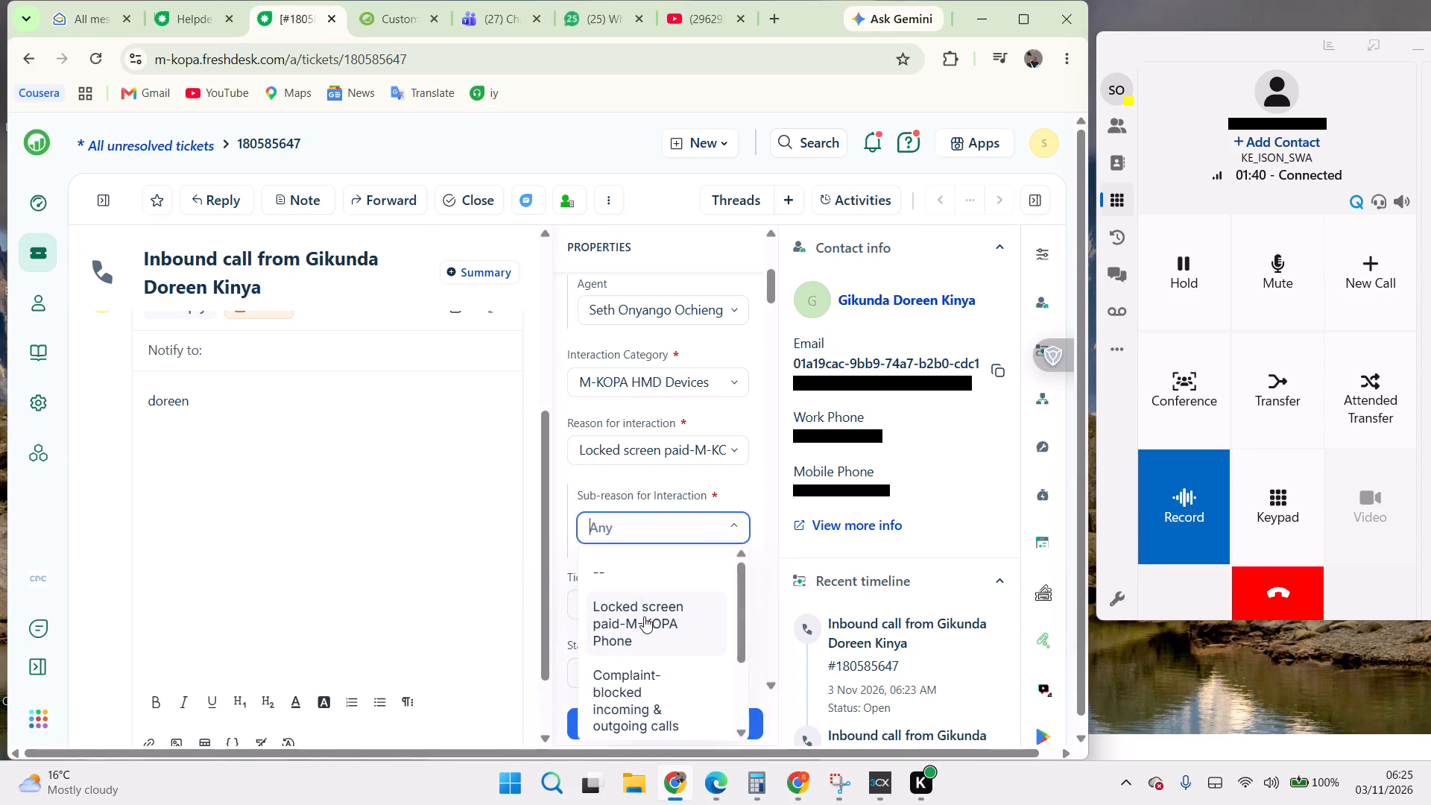
click(644, 616)
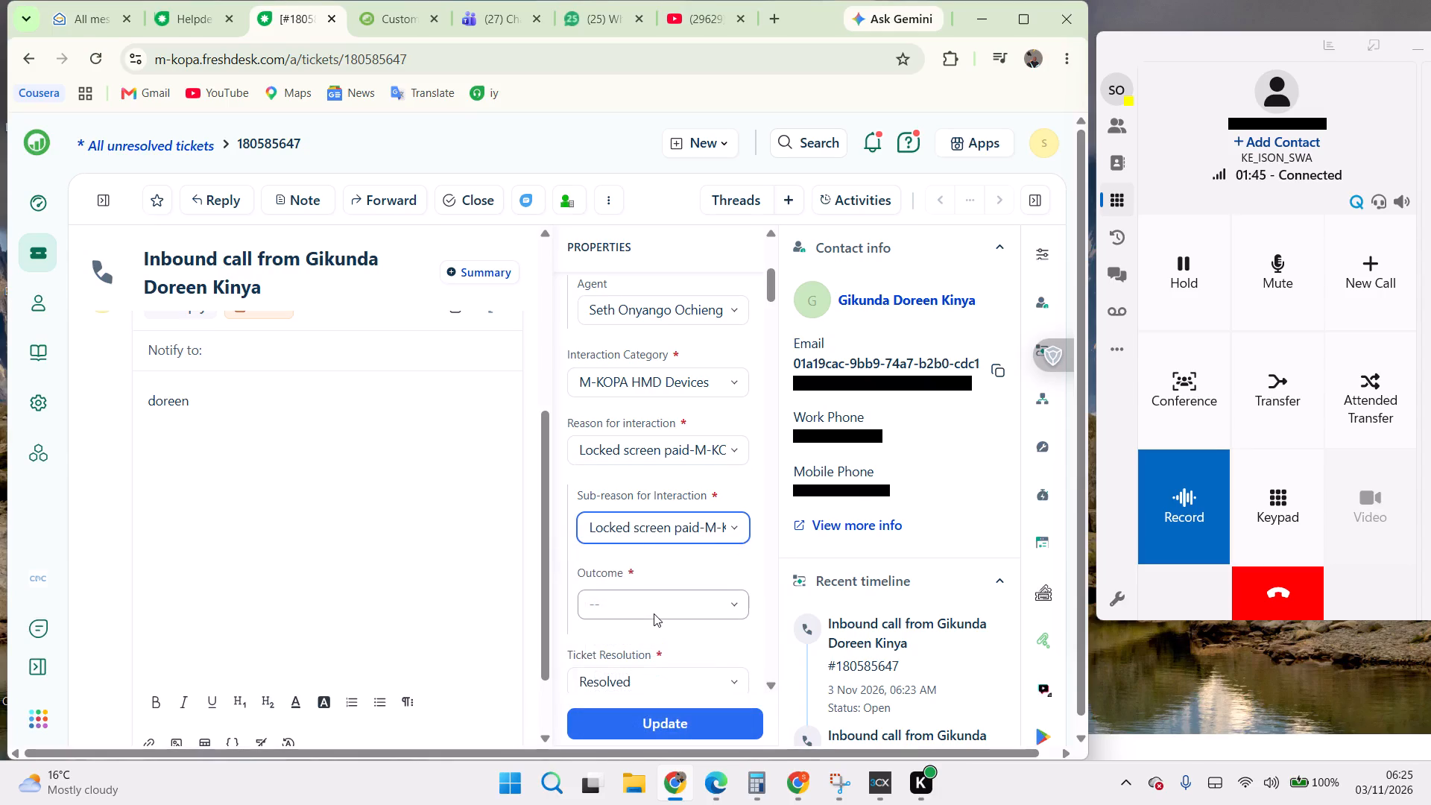
Review the caller's account and device state in the CRM dashboard, and look through the ticket's Outcome options.
click(372, 16)
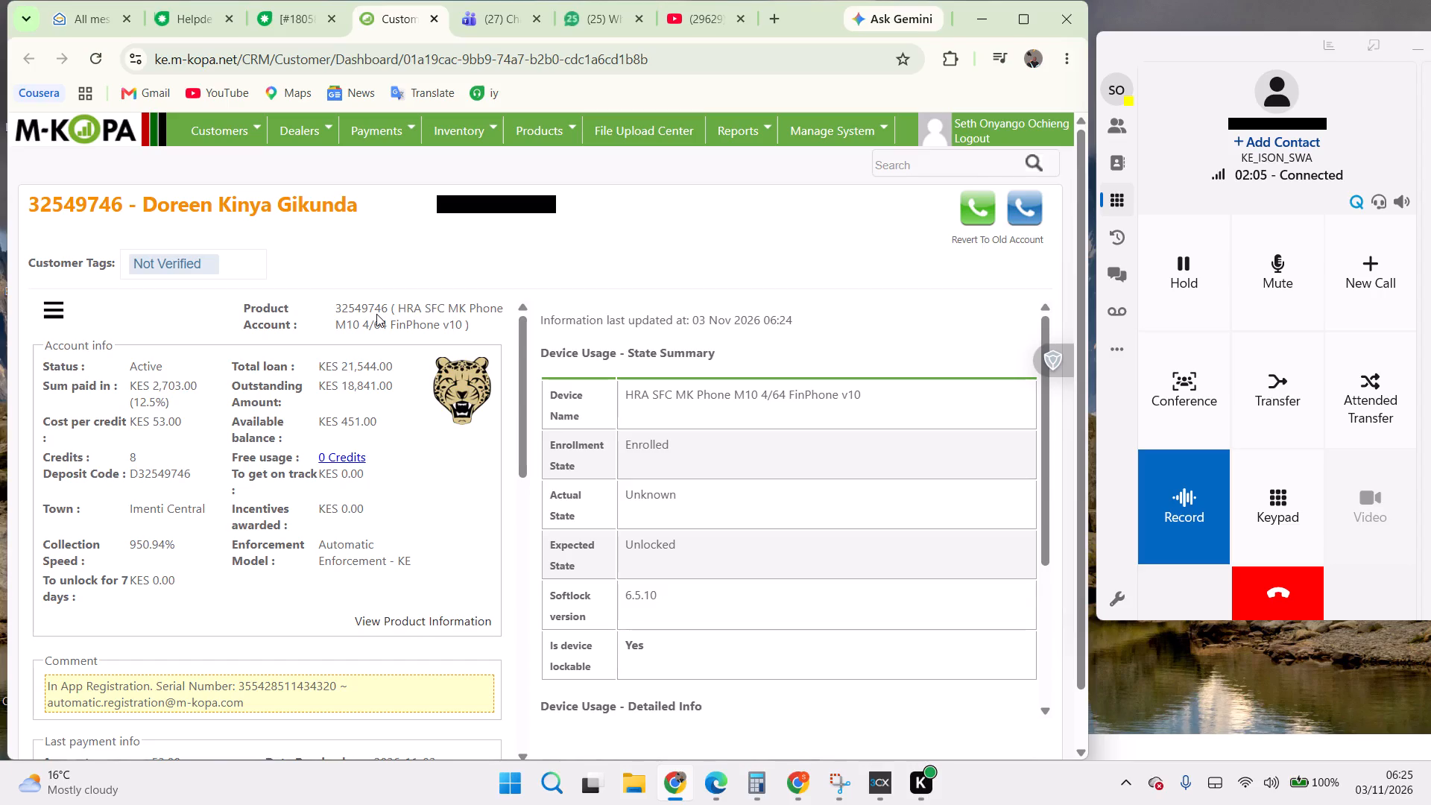
click(278, 17)
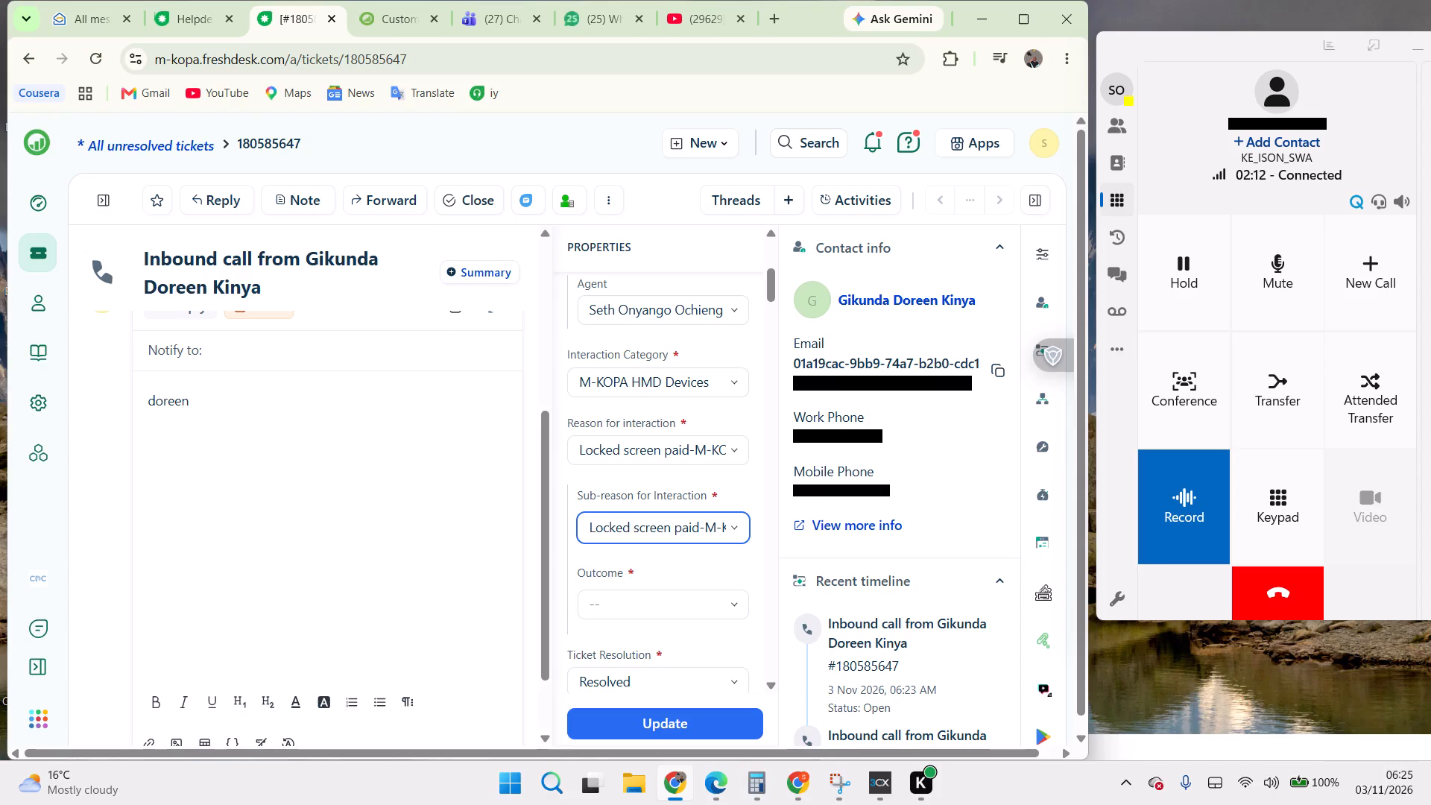
click(604, 599)
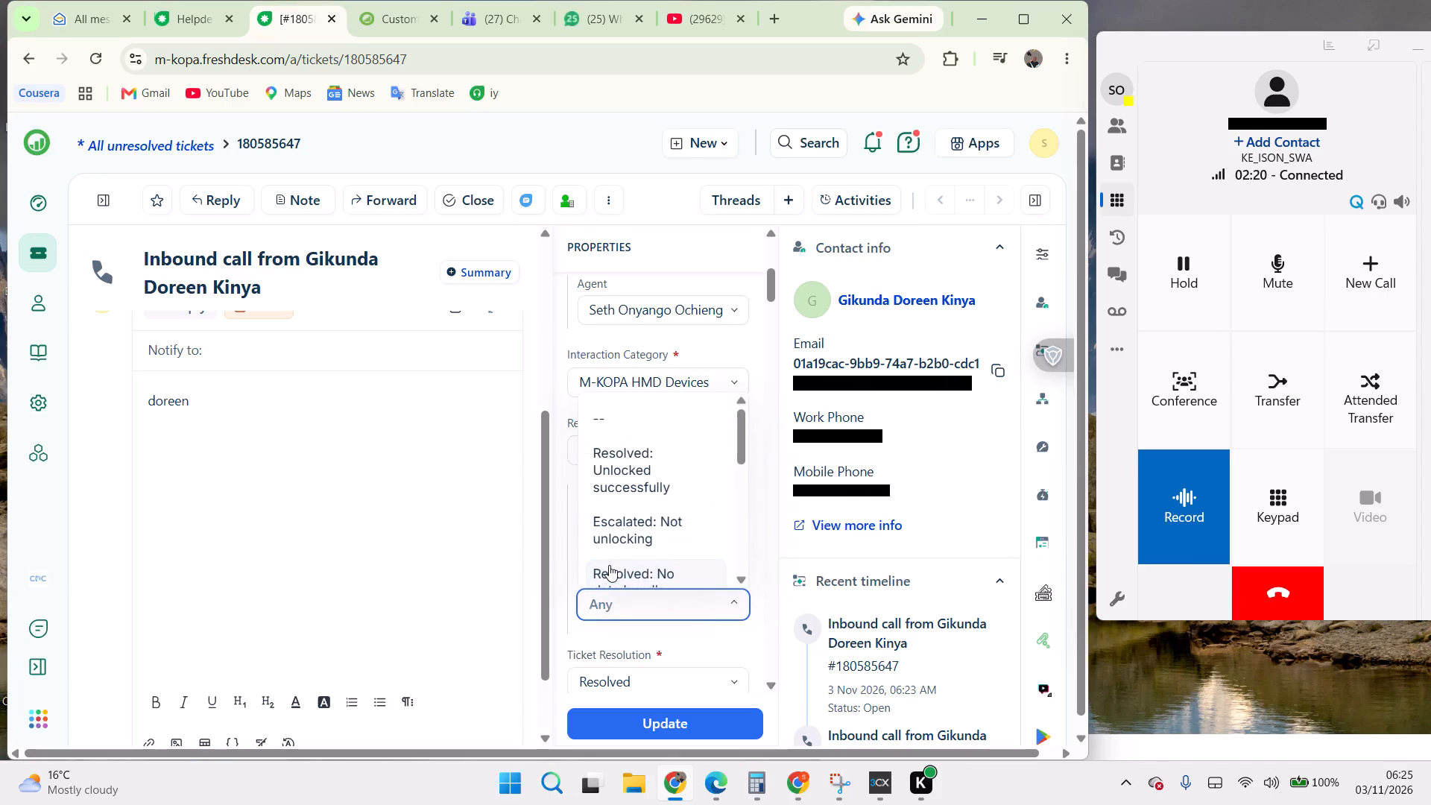
click(482, 594)
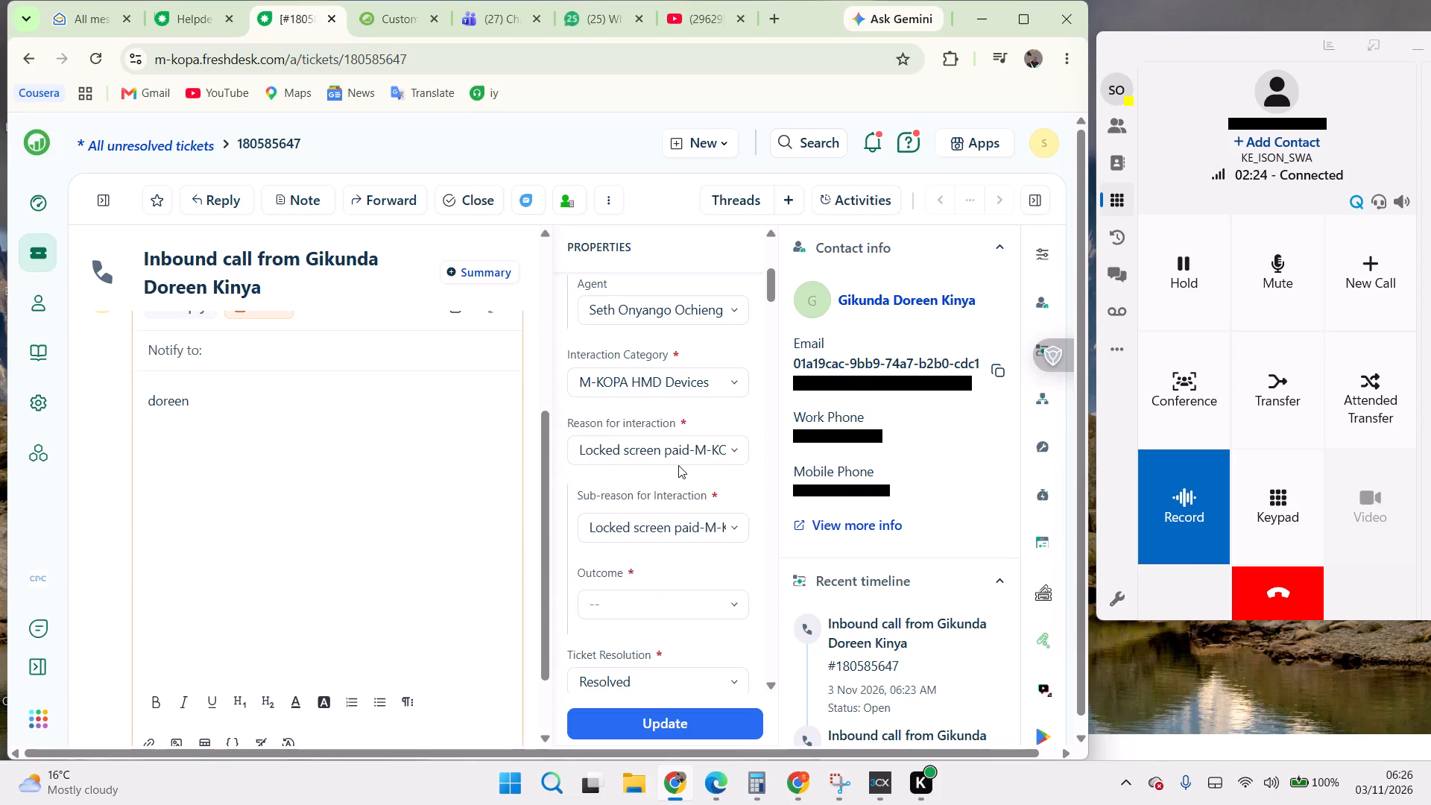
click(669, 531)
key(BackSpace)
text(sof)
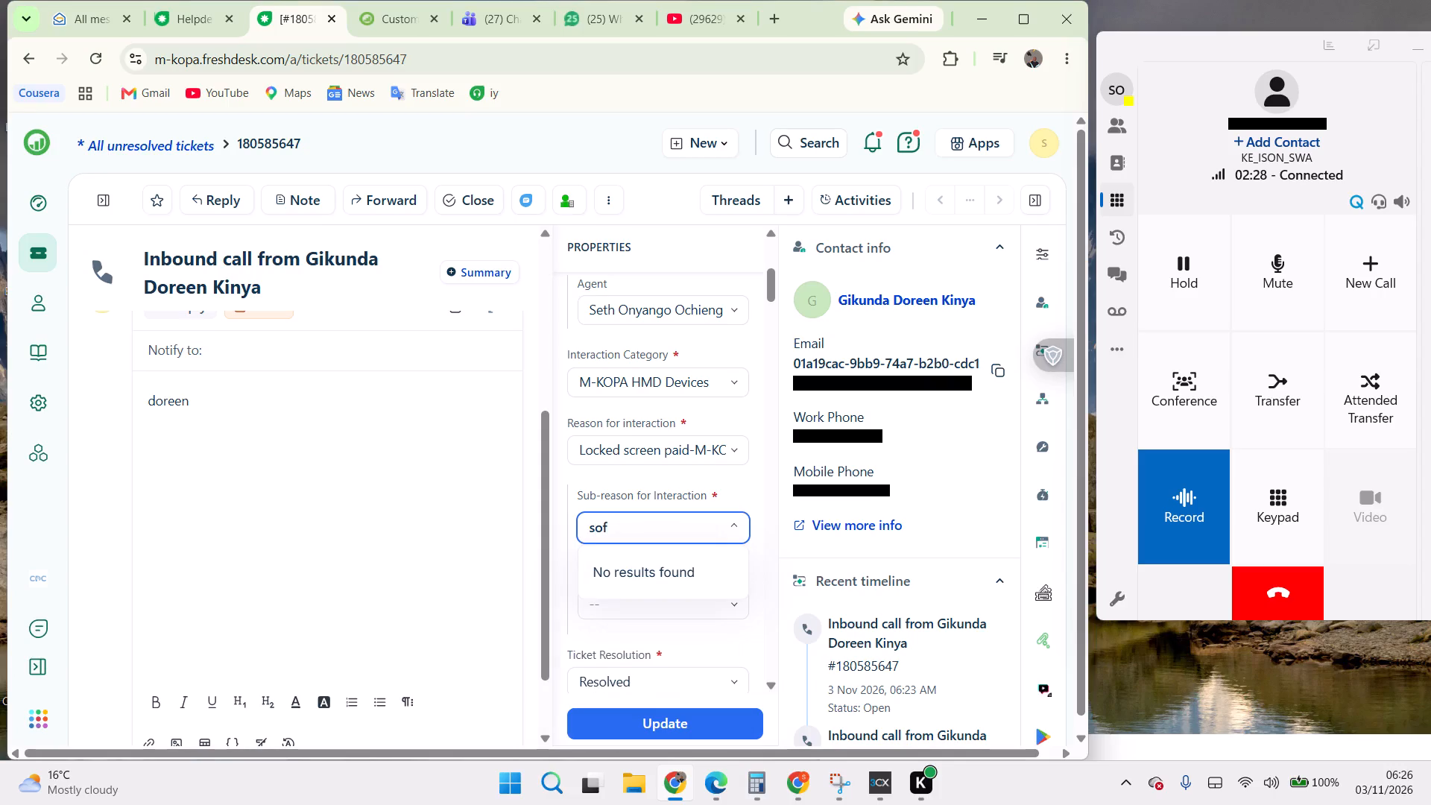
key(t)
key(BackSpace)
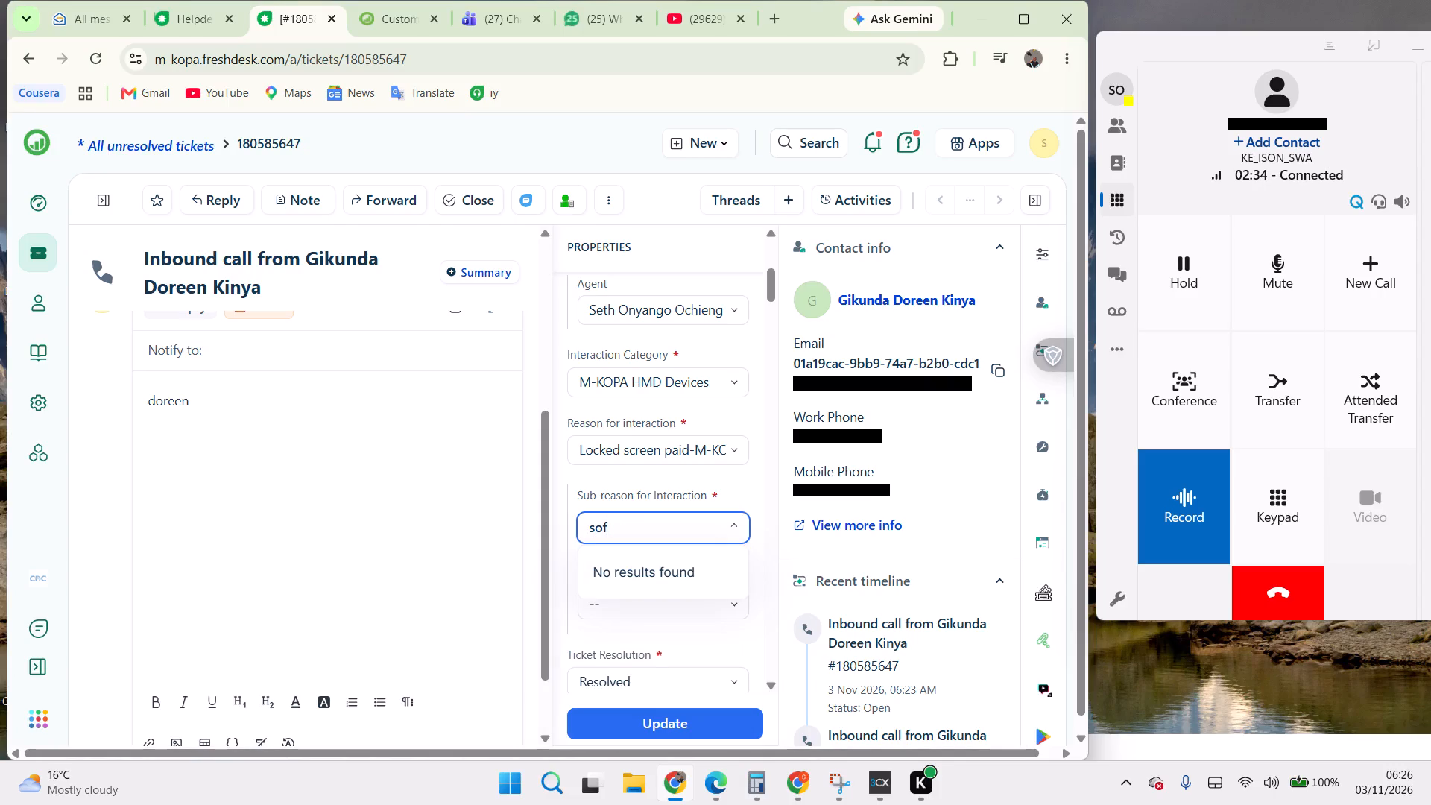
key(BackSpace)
Set the ticket's reason to Software issue, sub-reason to Frozen screen/keypad not displaying, and outcome to Resolved: Advised to visit service center.
click(663, 441)
key(BackSpace)
text(softwa)
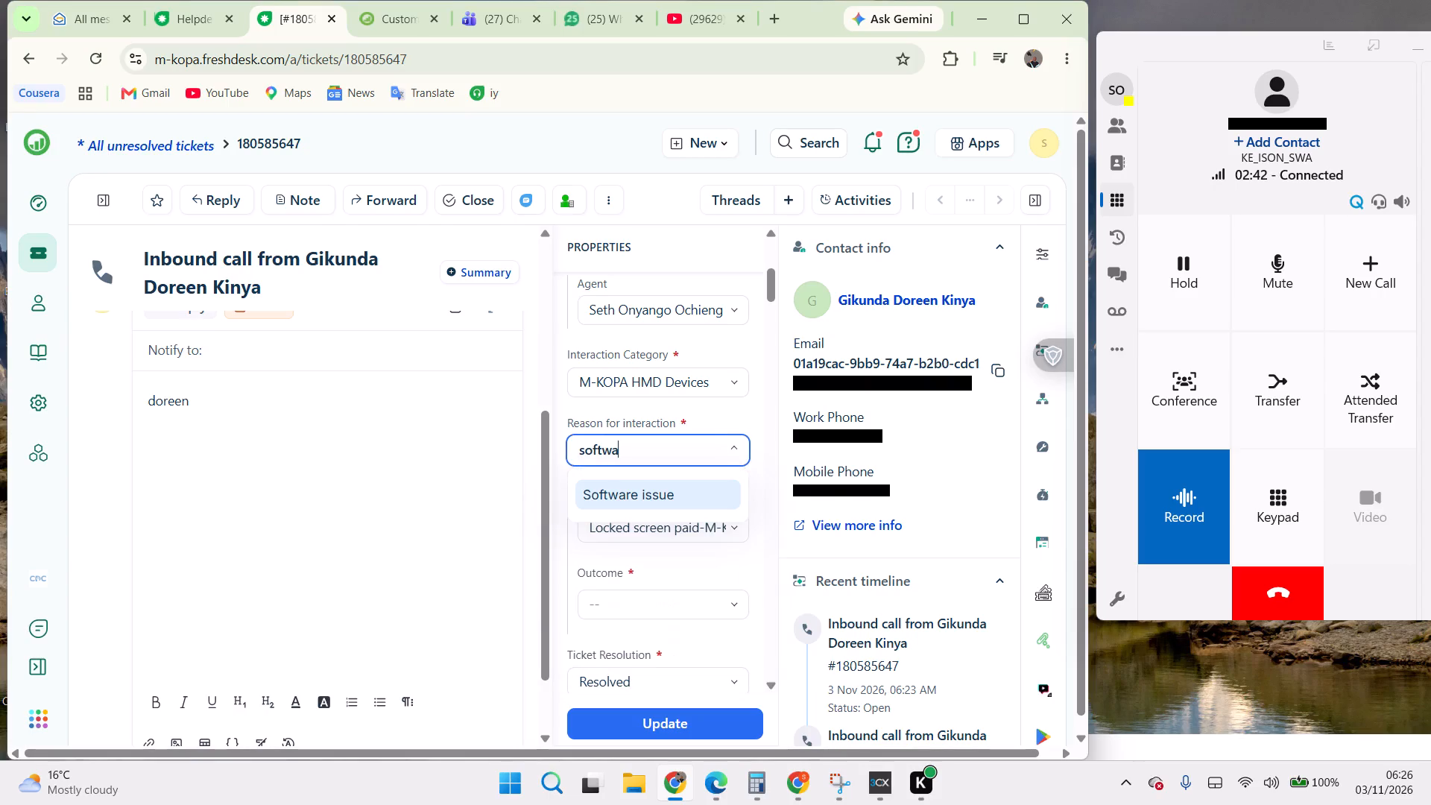
click(642, 499)
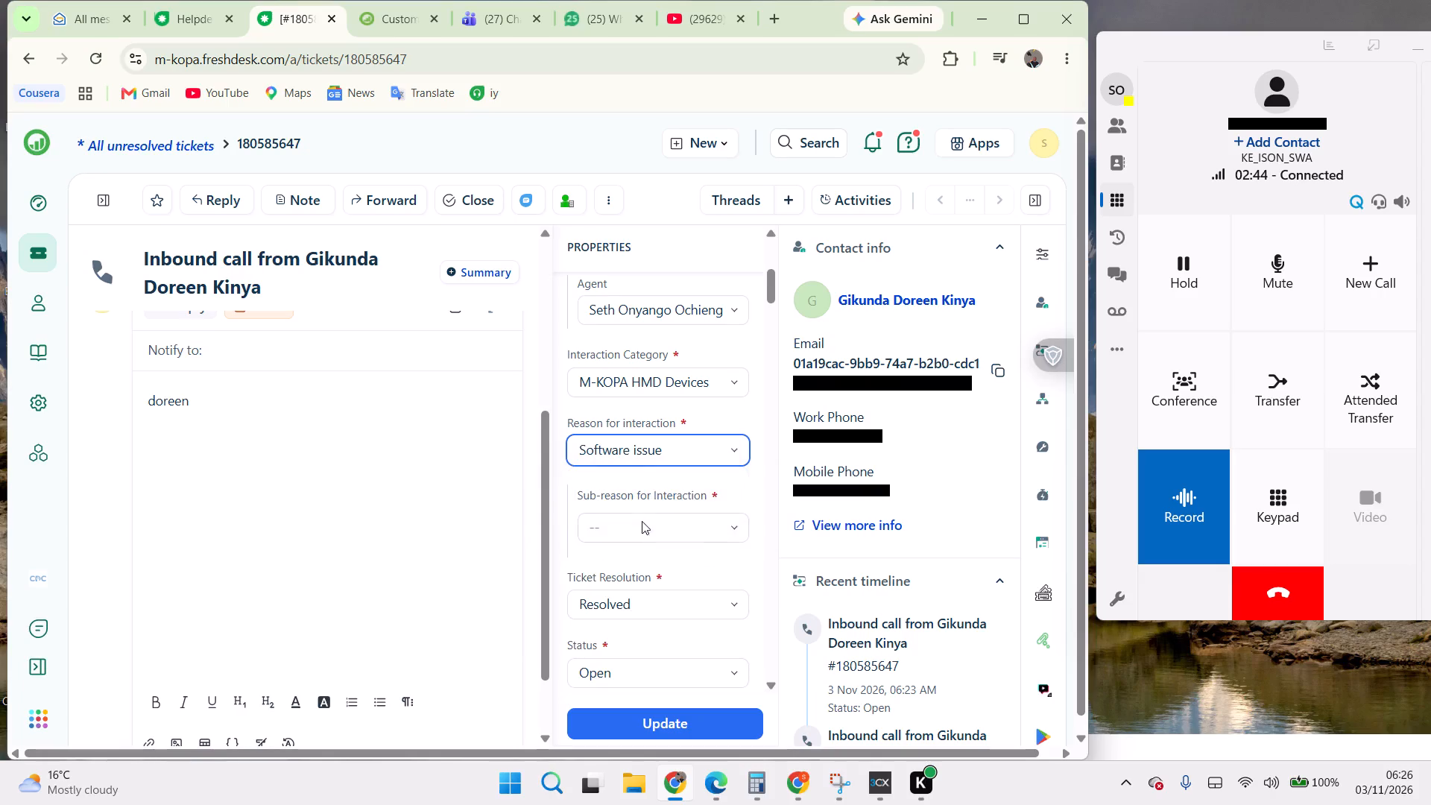
click(642, 536)
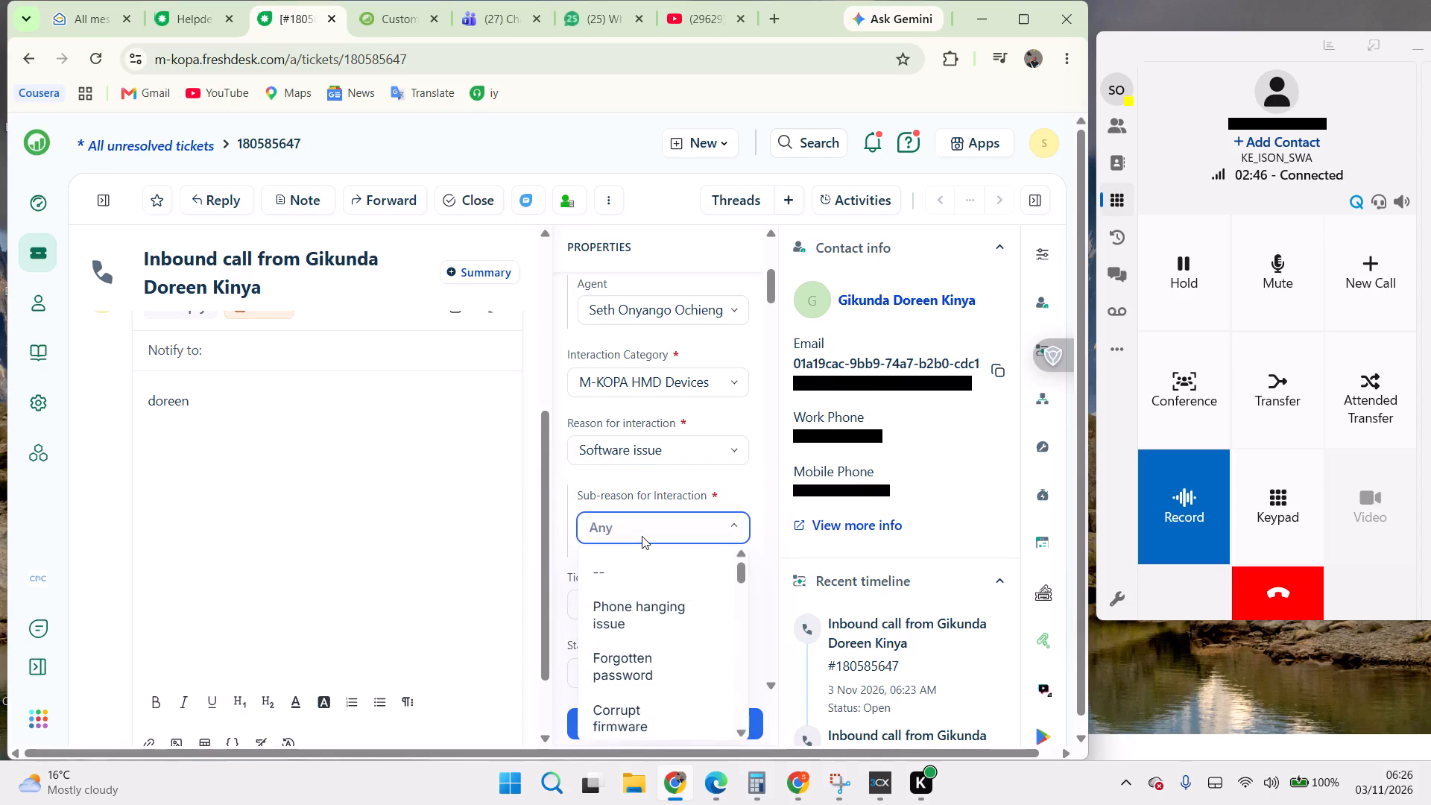
text(ke)
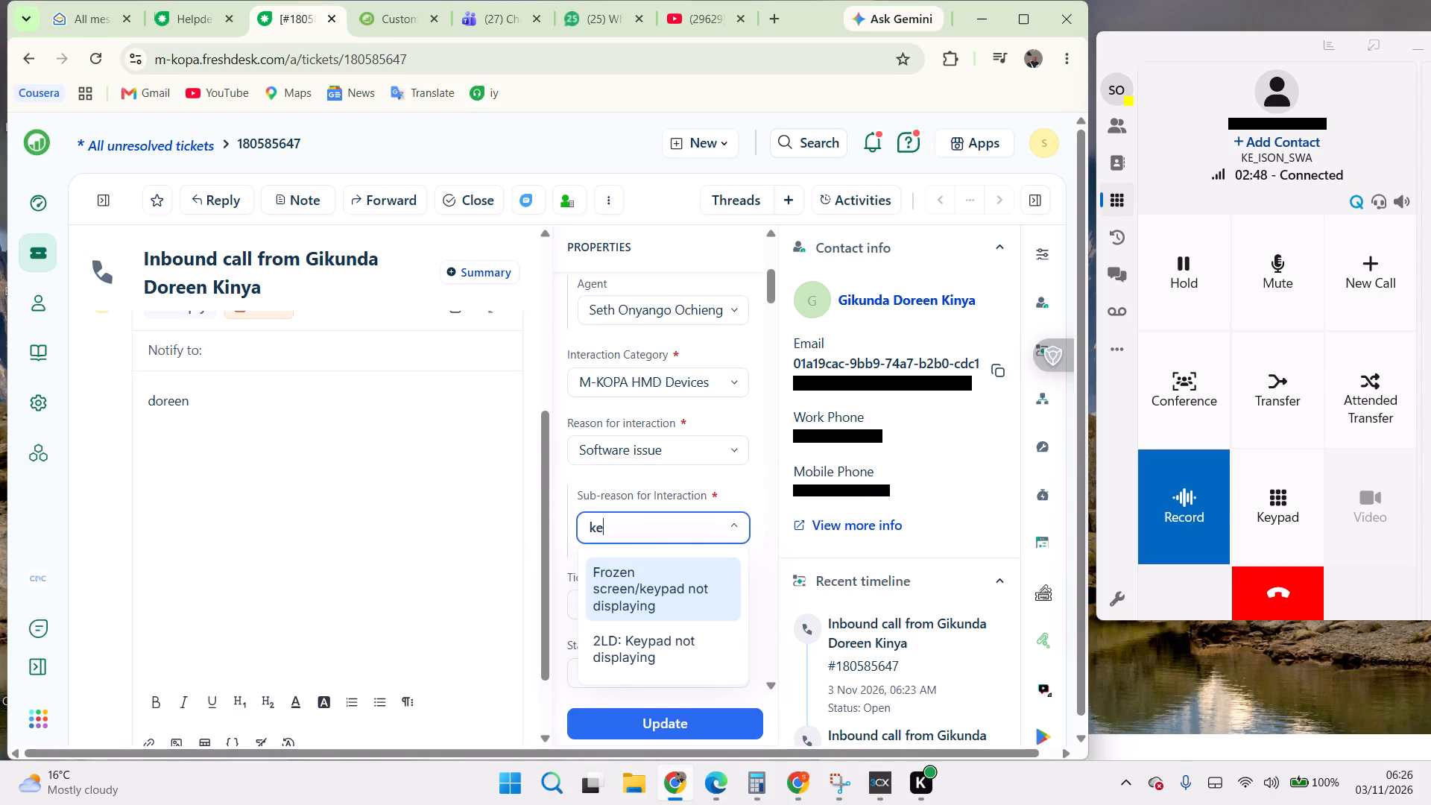
click(636, 597)
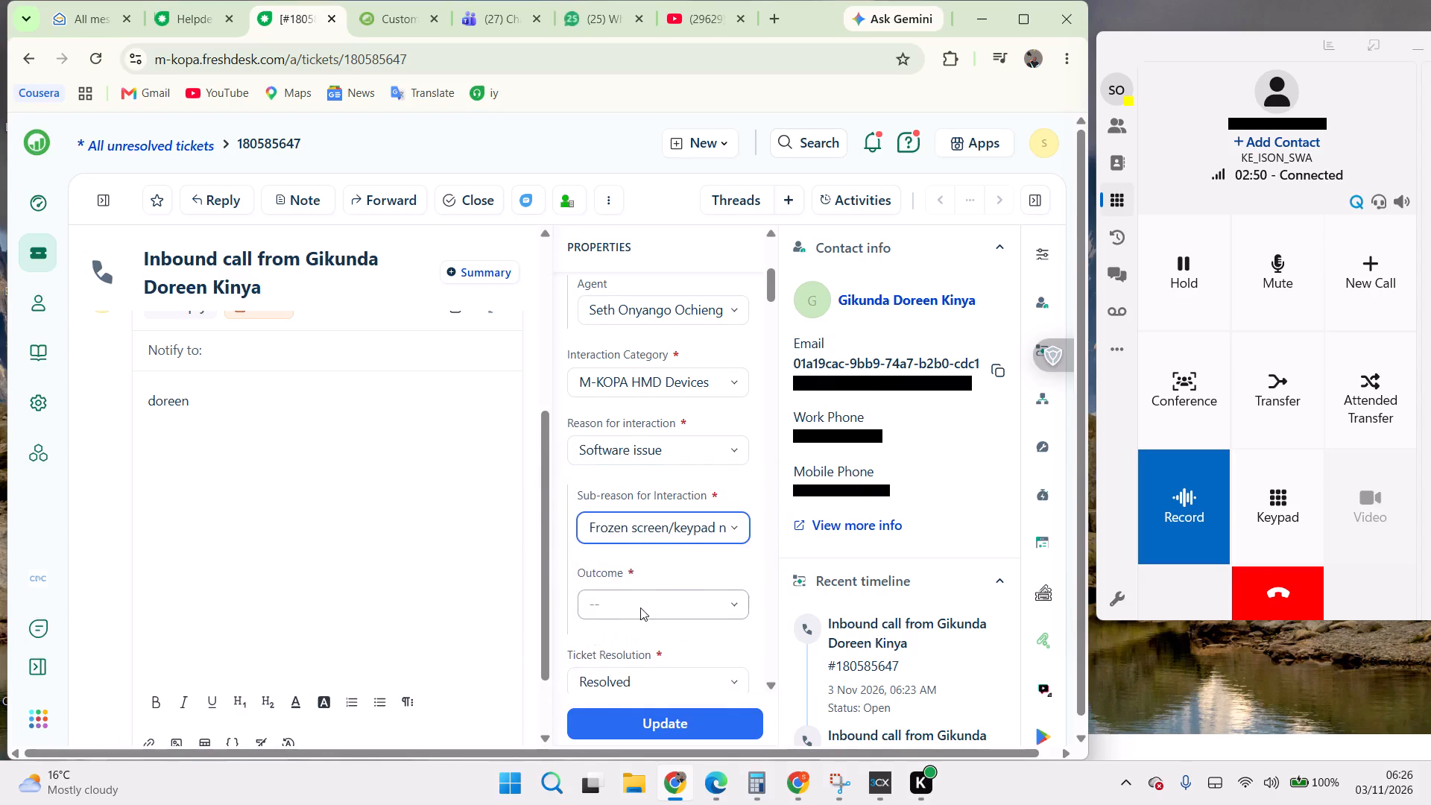
click(640, 607)
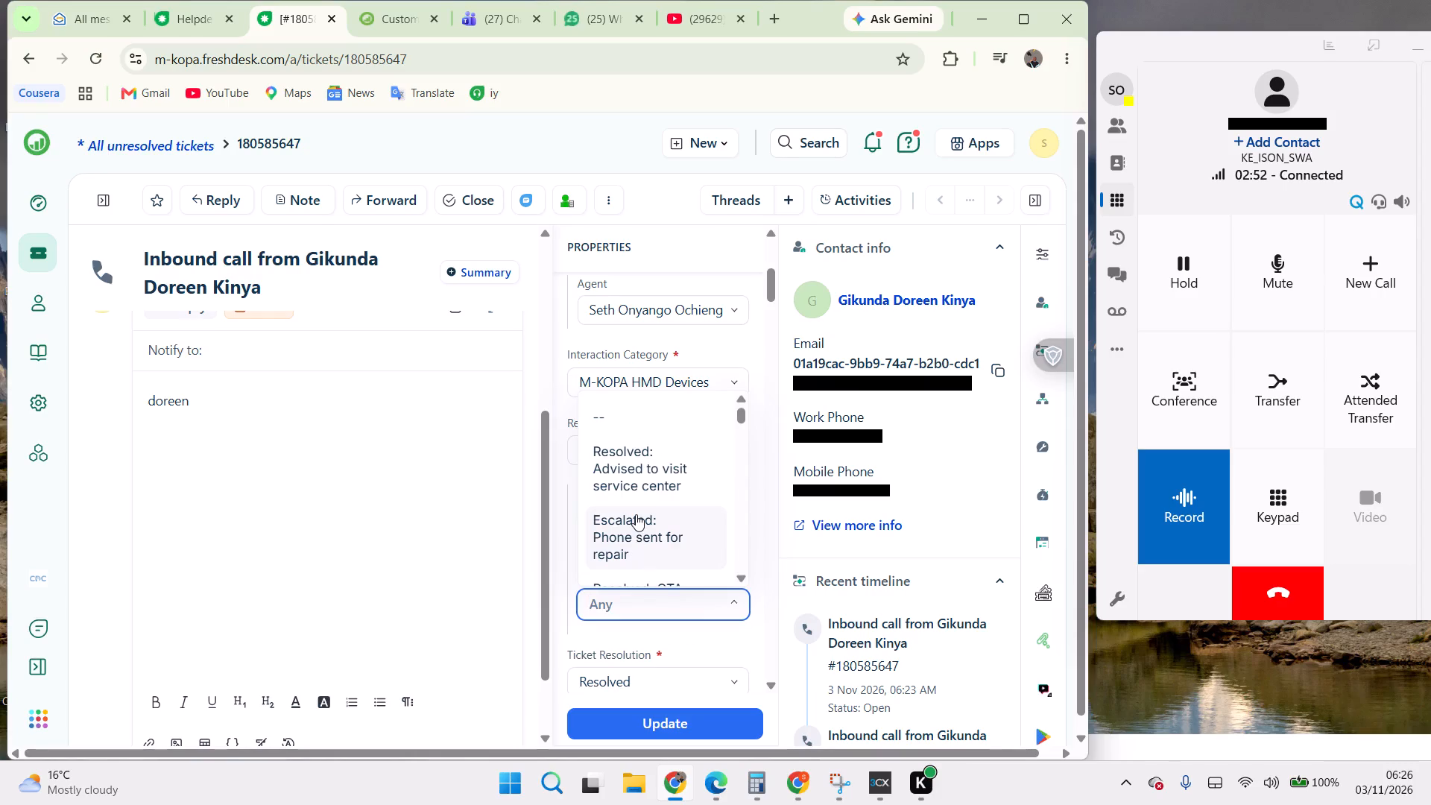
click(665, 482)
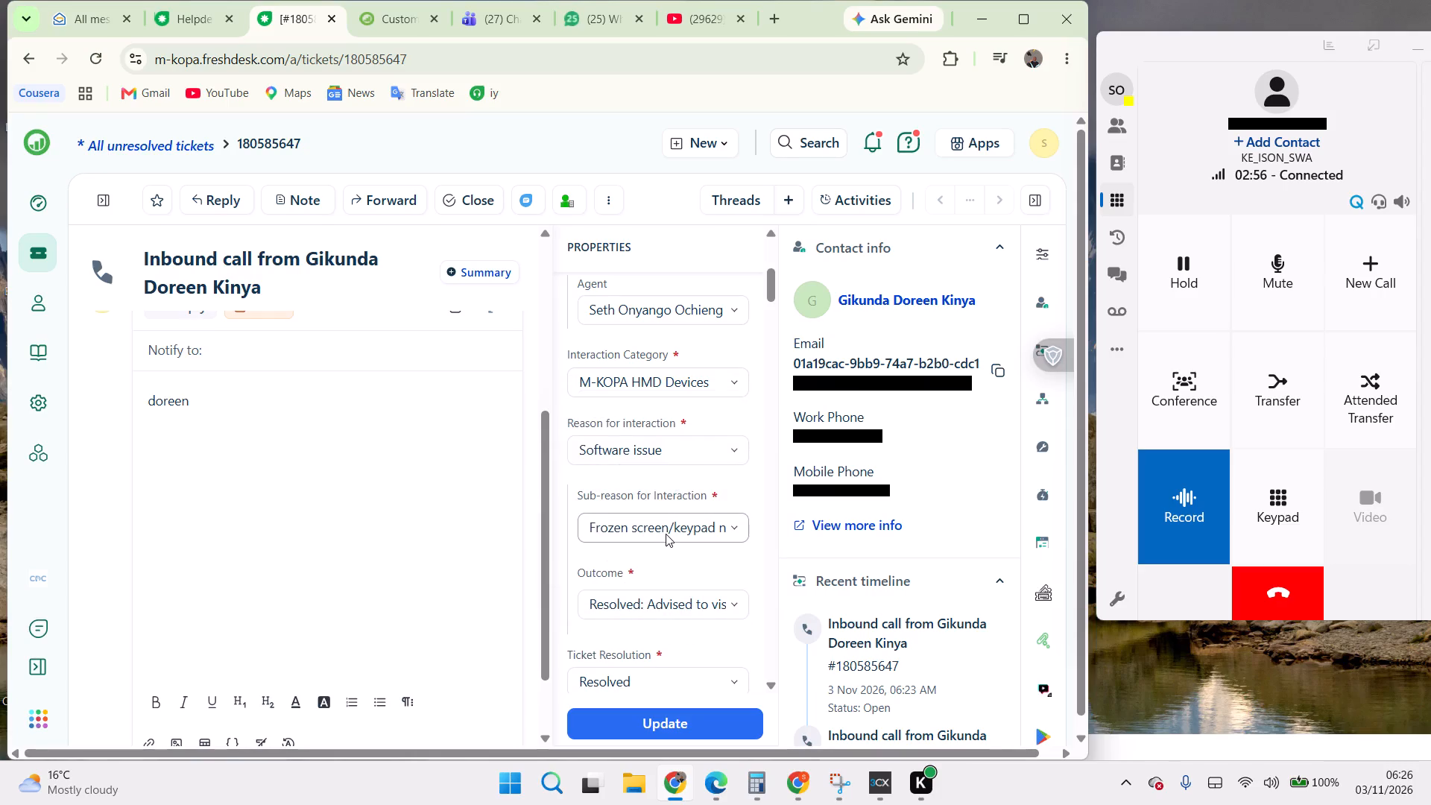
Copy the sub-reason text "Frozen screen/keypad not displaying" into the ticket's private note as its second line.
click(376, 12)
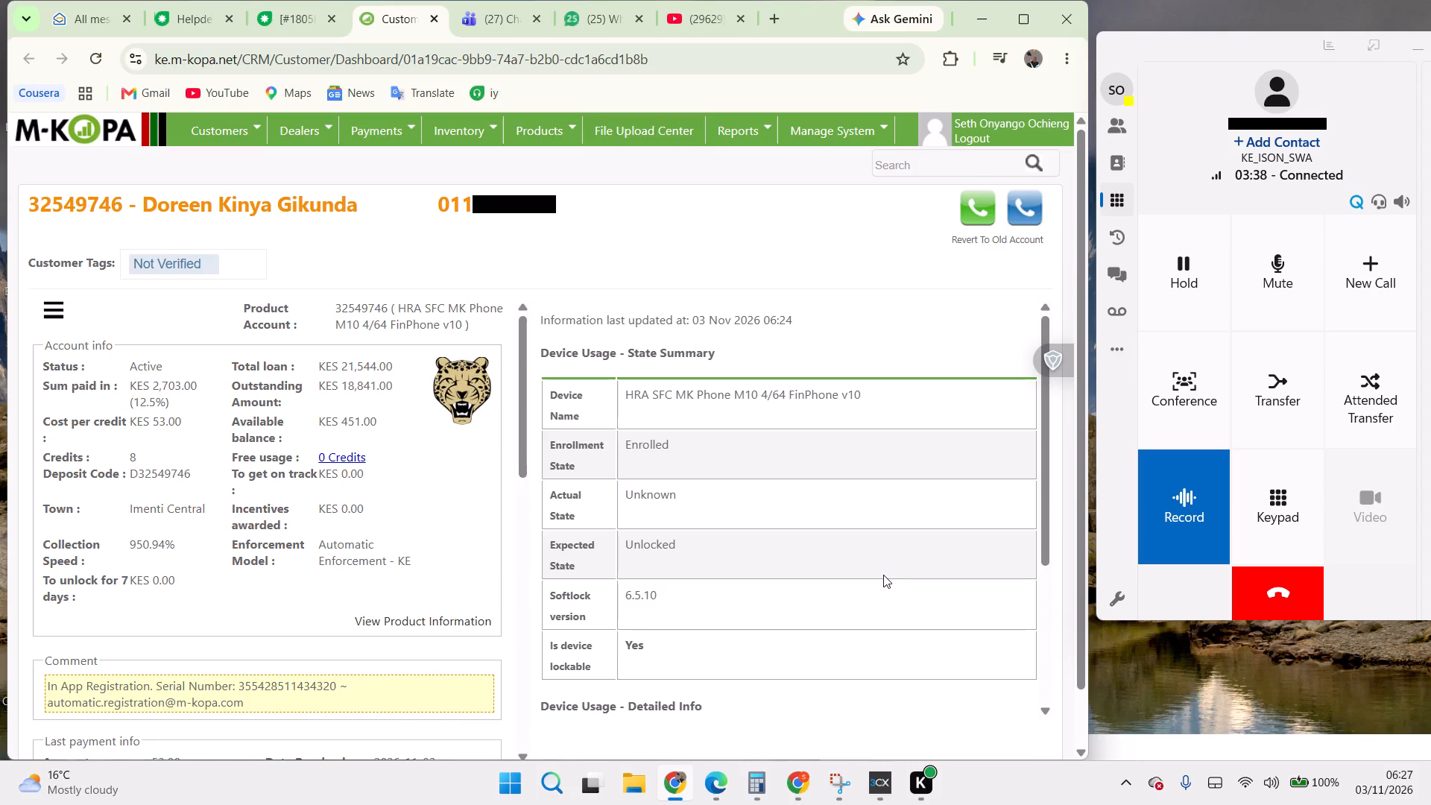
click(279, 21)
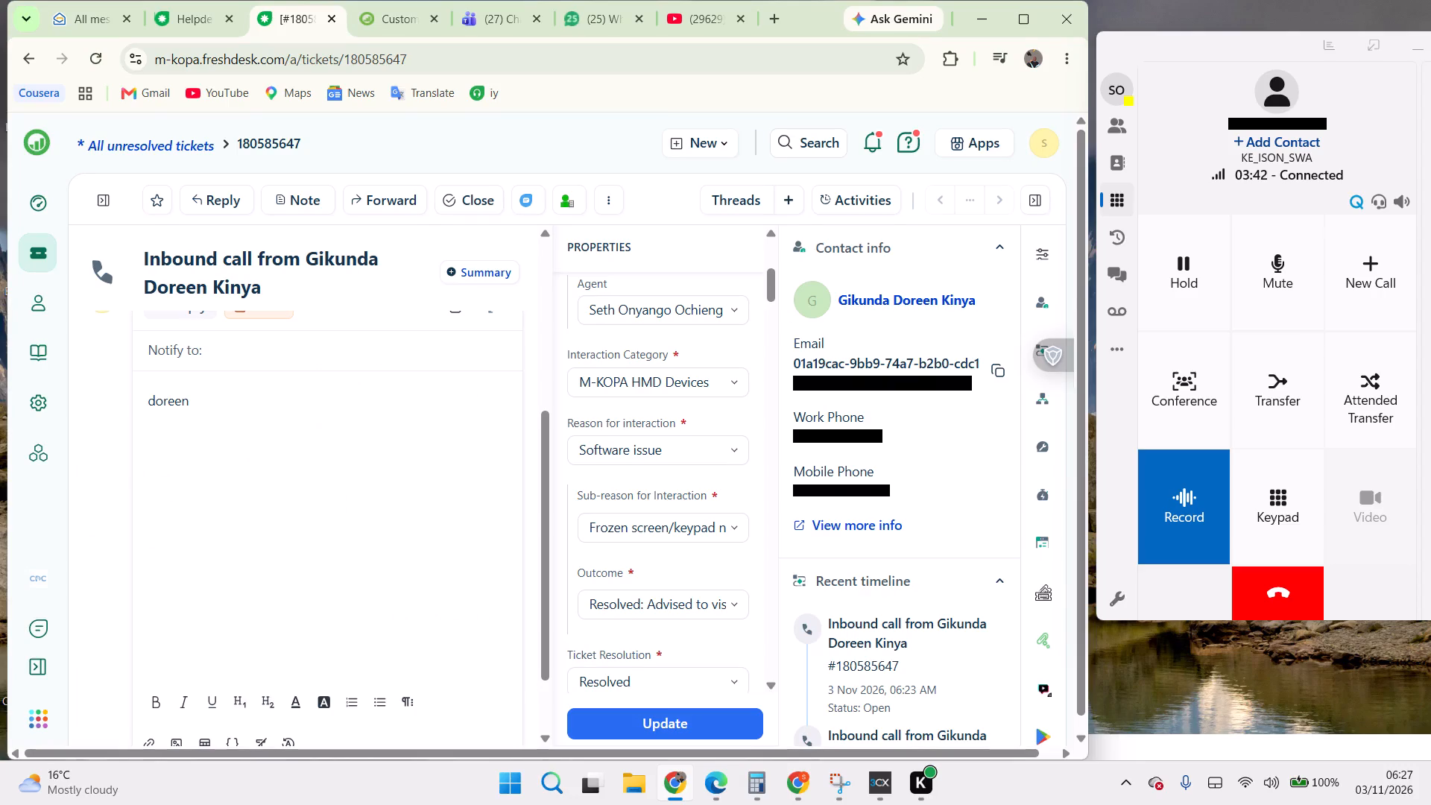
scroll(505, 480, up, 2)
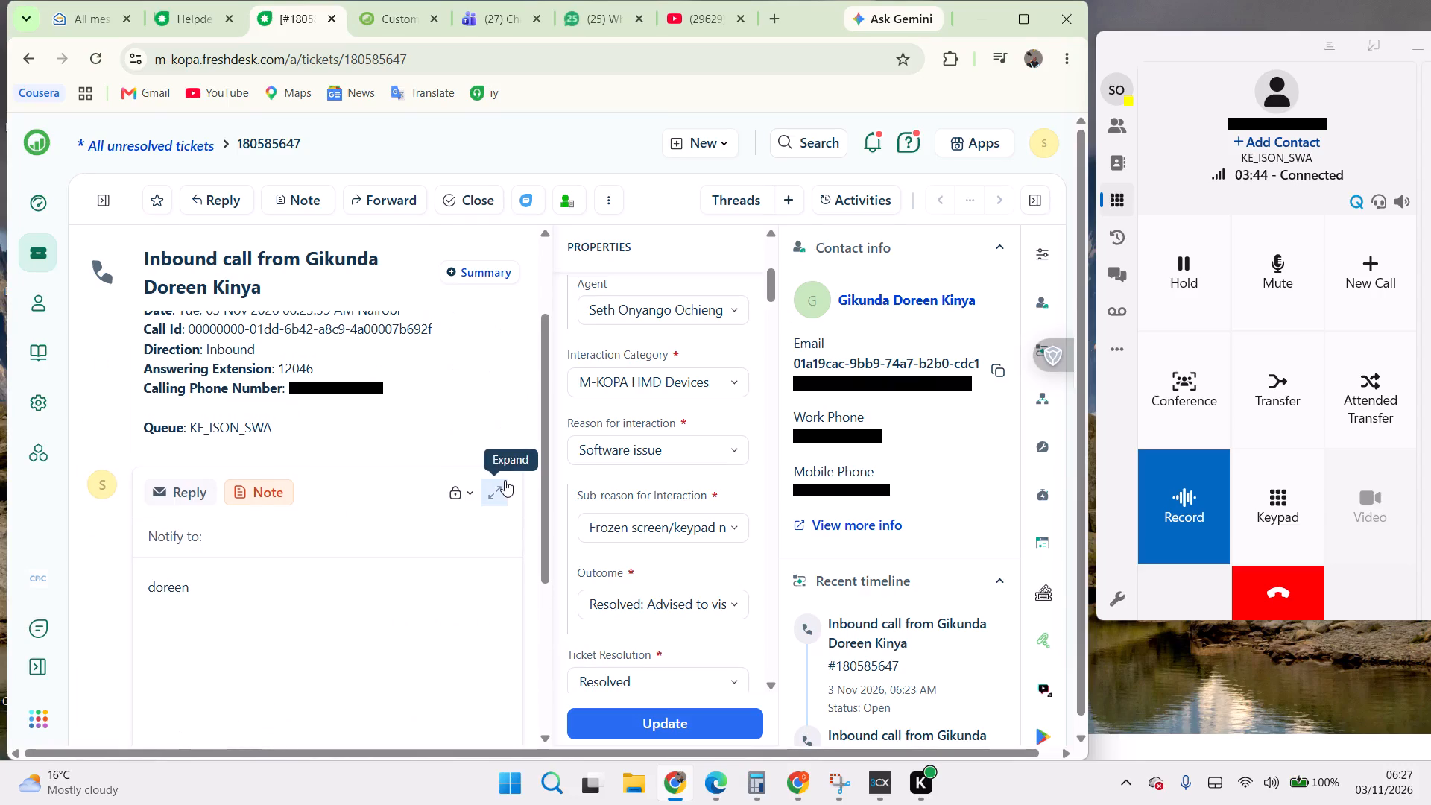
scroll(505, 480, down, 1)
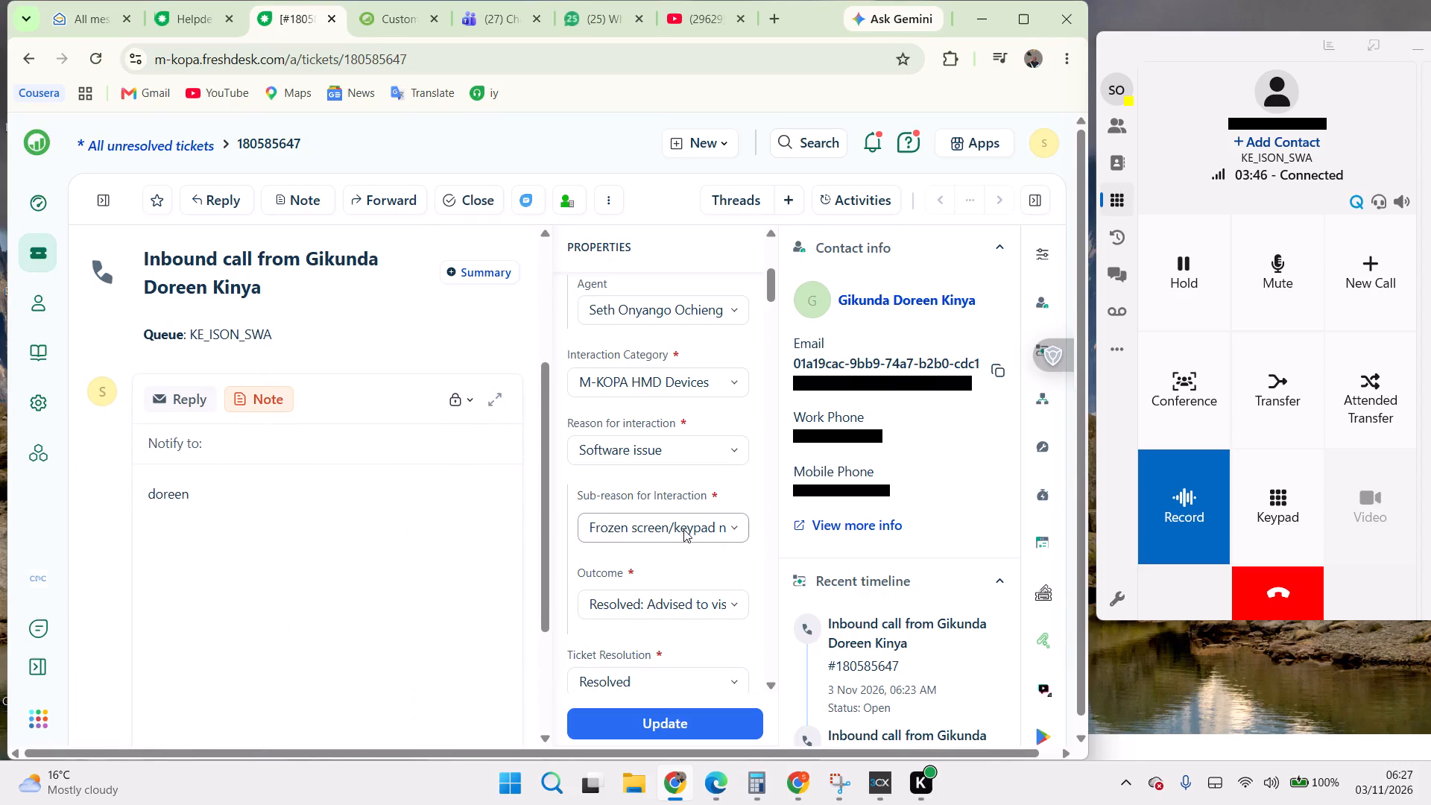
click(680, 525)
right_click(680, 525)
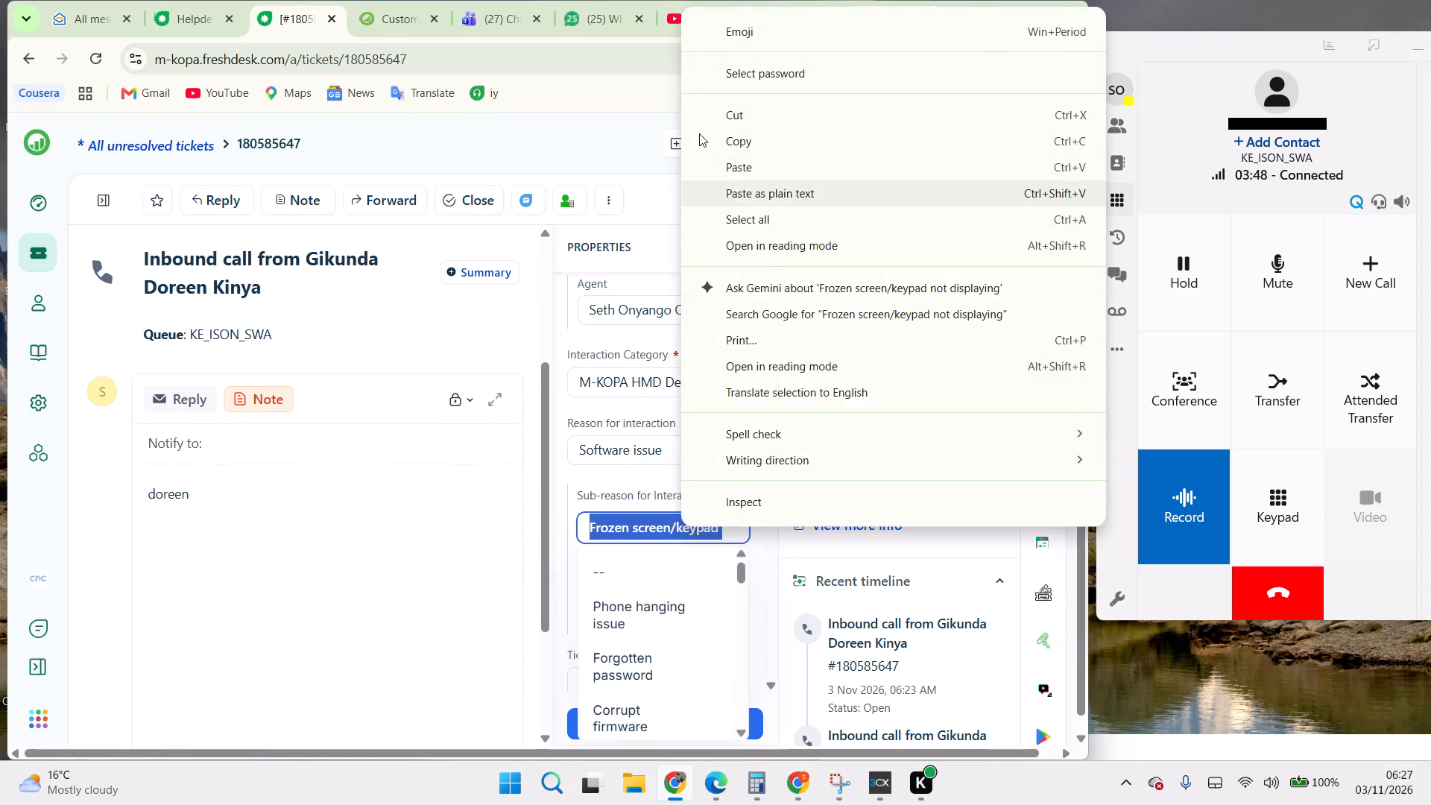
click(733, 140)
click(396, 11)
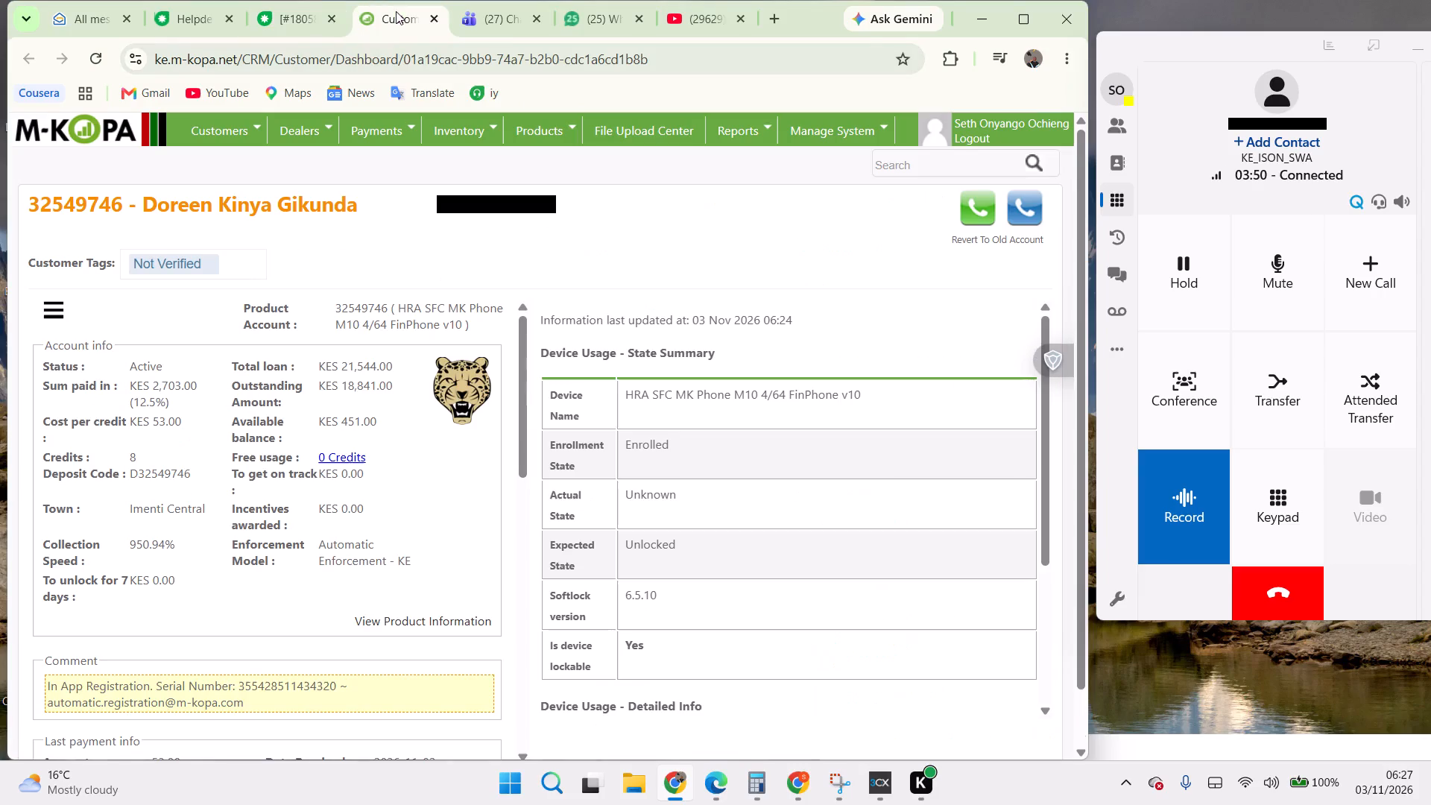
click(290, 25)
click(303, 537)
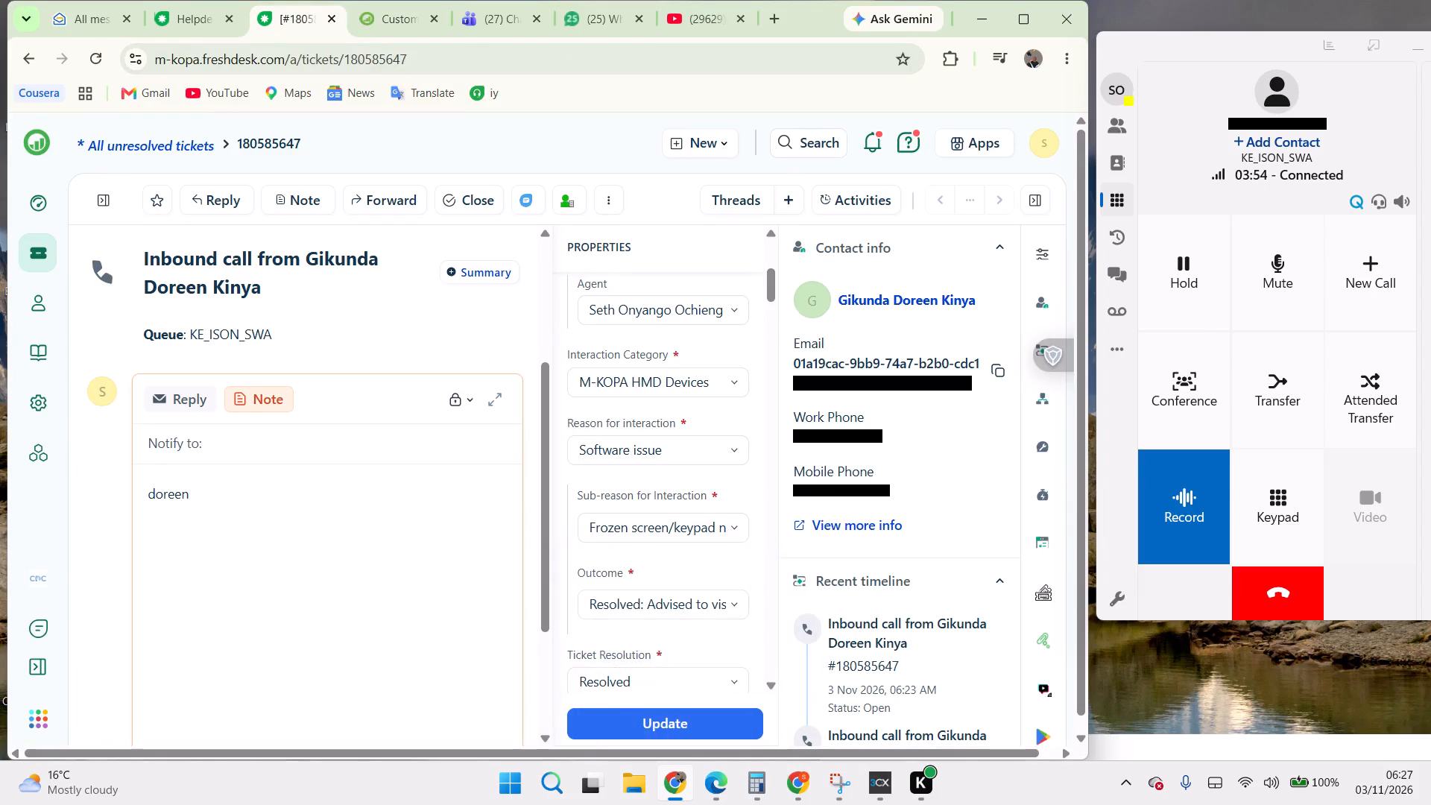
key(ctrl+v)
key(Return)
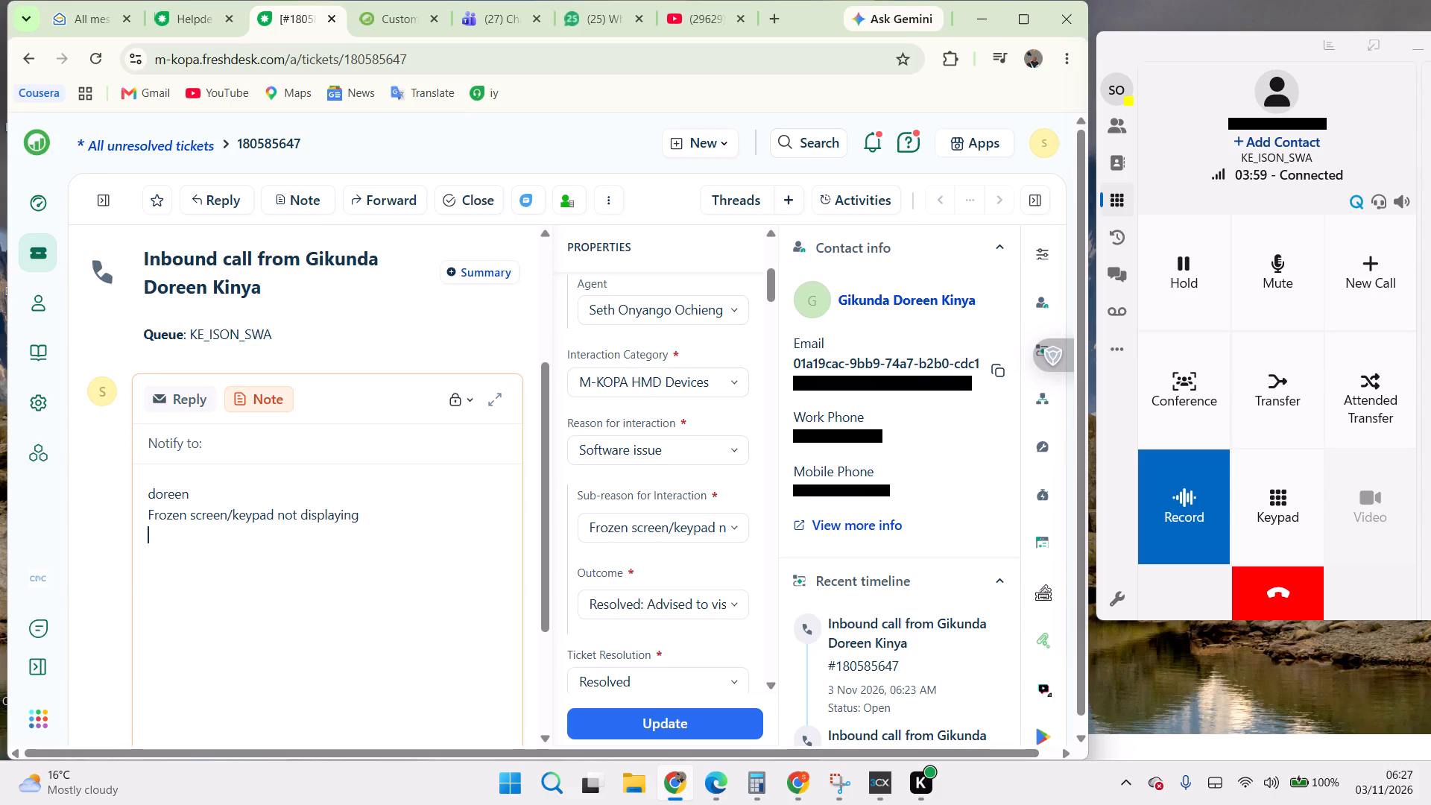
Add the line "advised to do system update" to the private note.
text(advised)
key(space)
text(to do)
key(space)
text(system)
key(space)
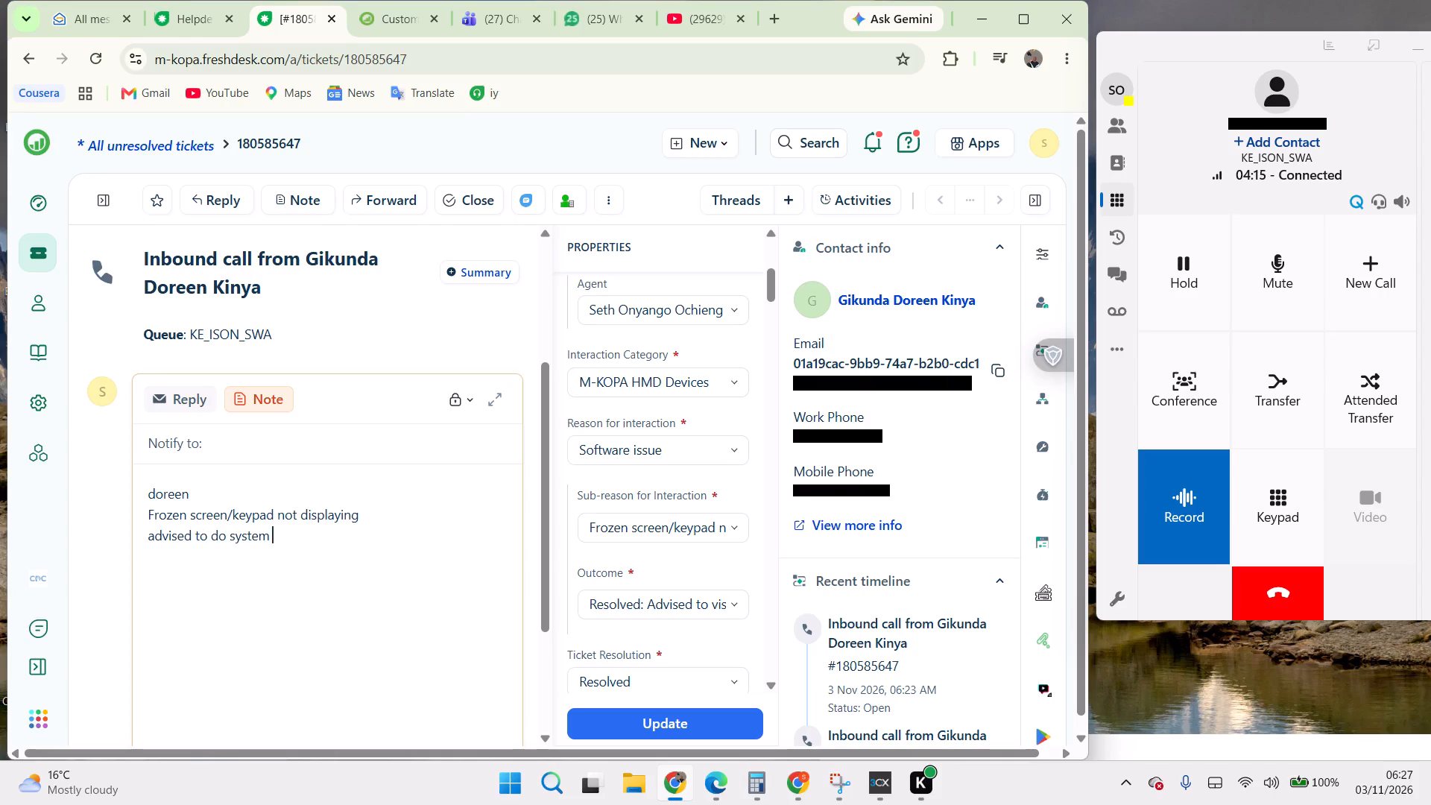
key(u)
text(pdate)
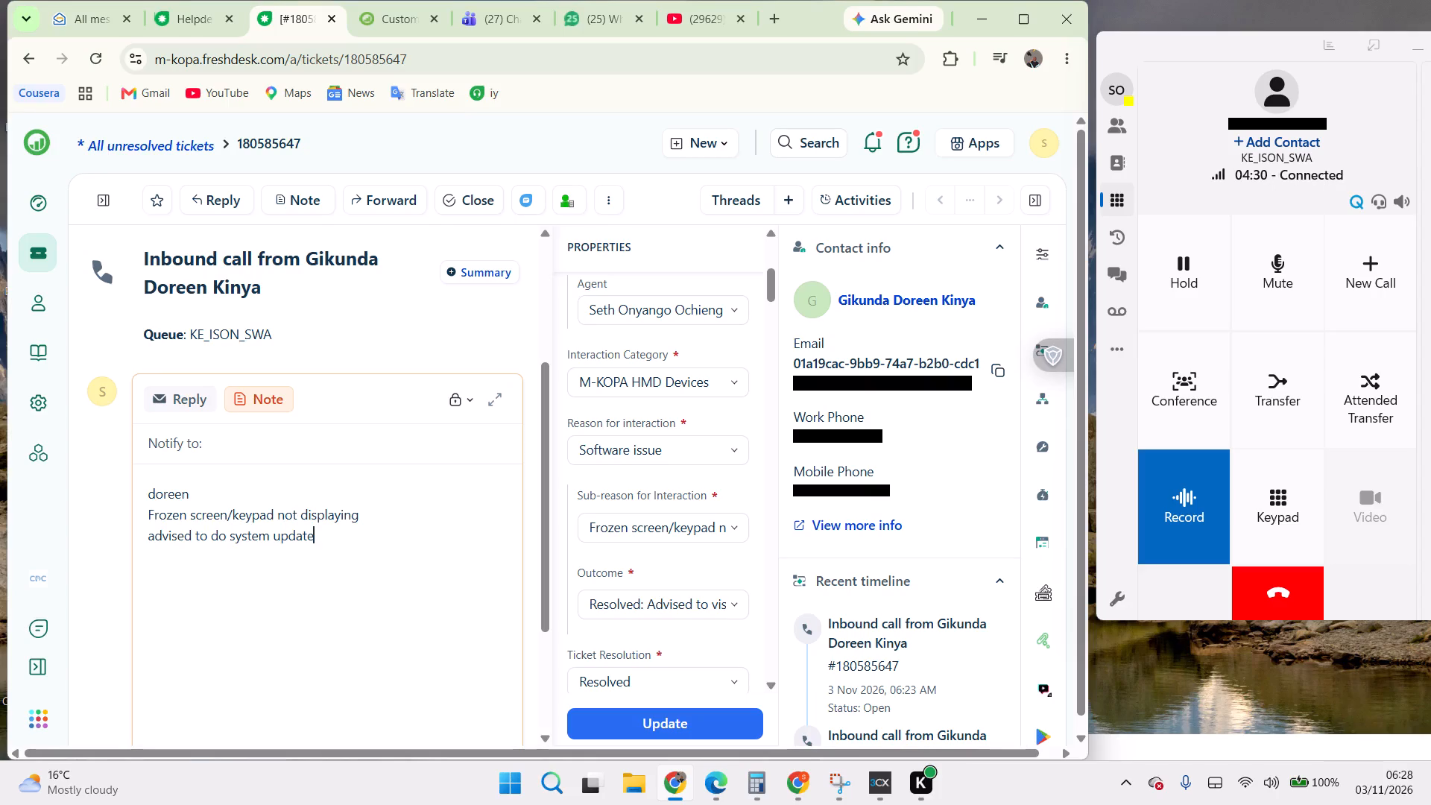
key(Return)
Write the text "phone unable to give her" on the private note's fourth line.
text(phone unable)
key(space)
key(BackSpace)
key(BackSpace)
key(BackSpace)
key(BackSpace)
key(BackSpace)
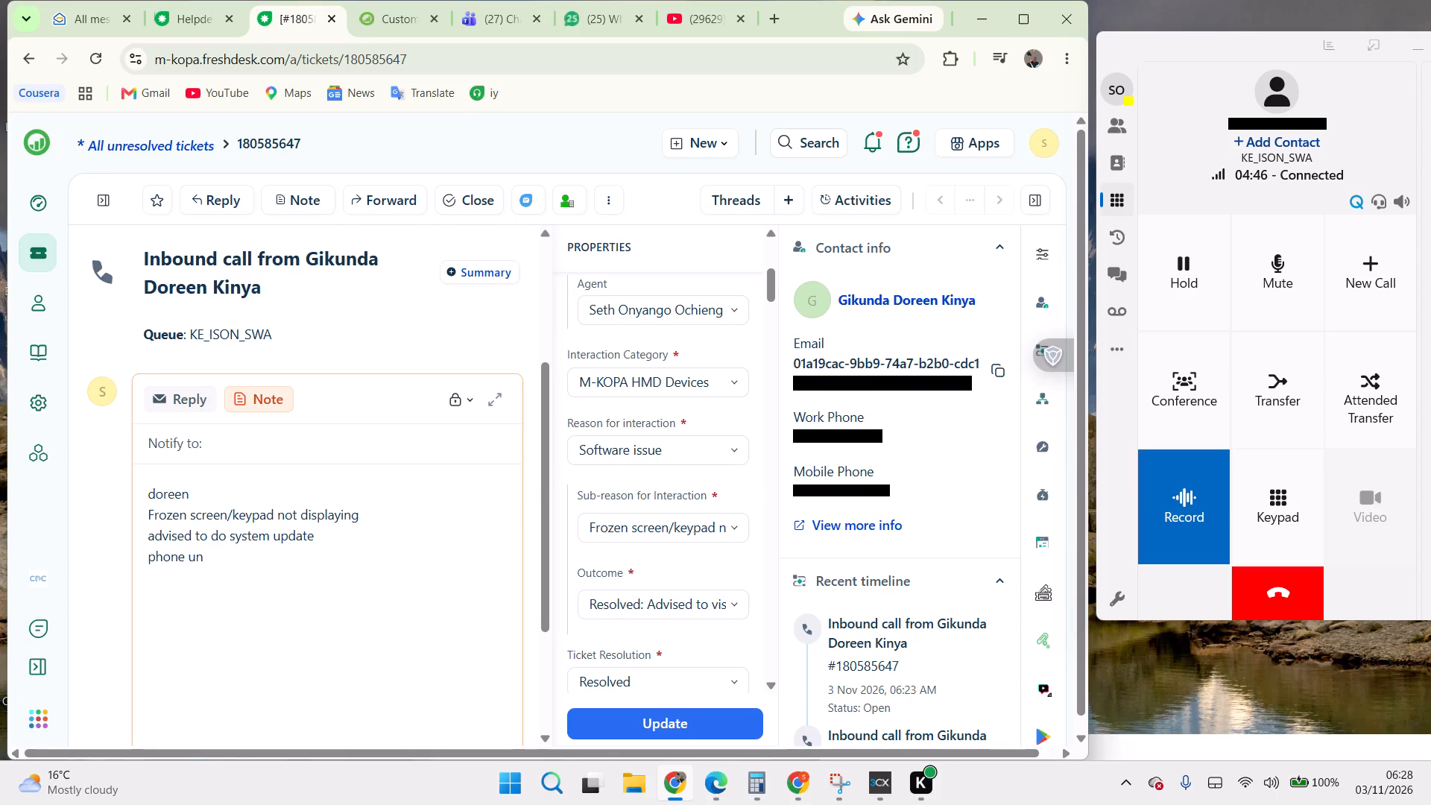
text(able to give her)
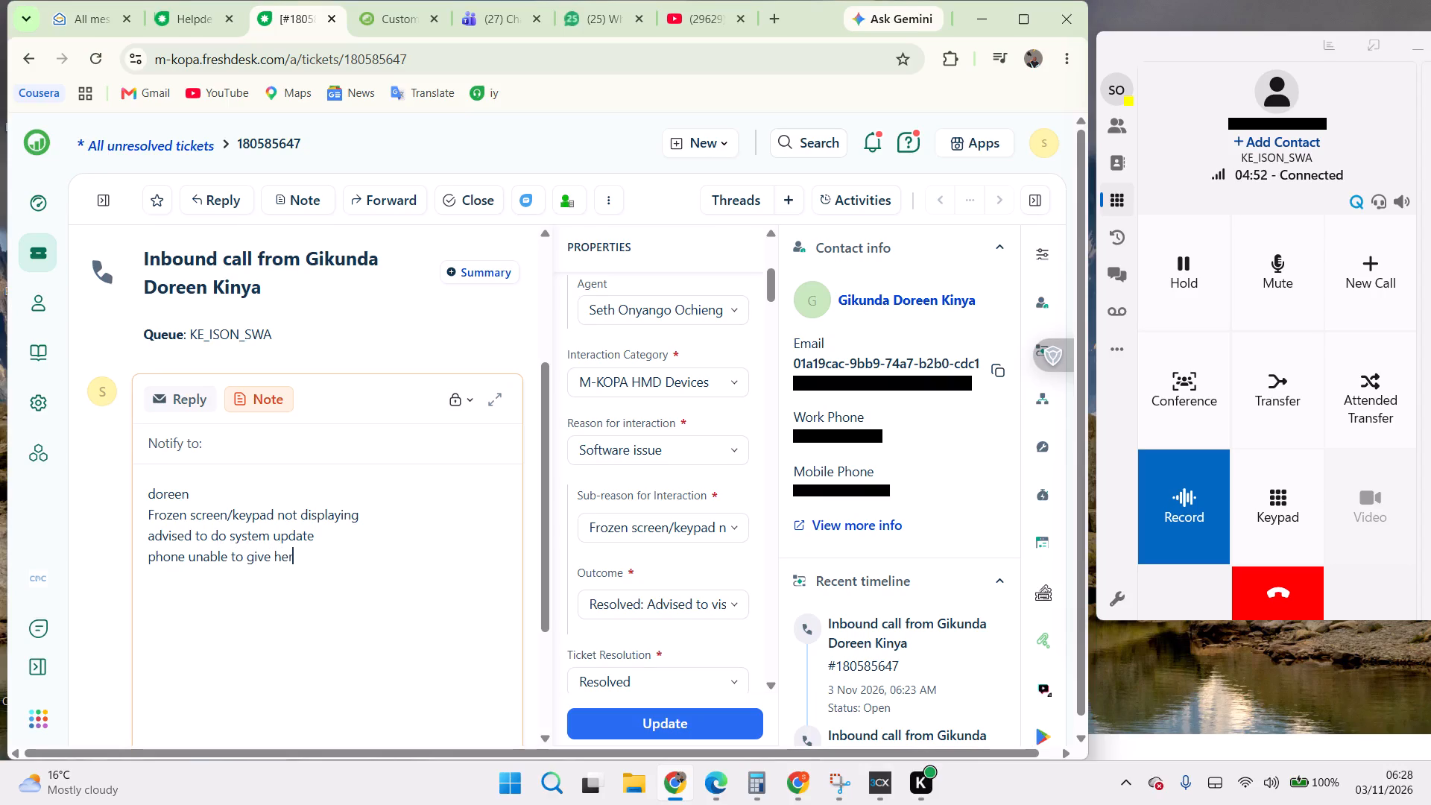
key(space)
Check the caller's product and primary loan information in the CRM customer dashboard, and close the loan details.
click(378, 12)
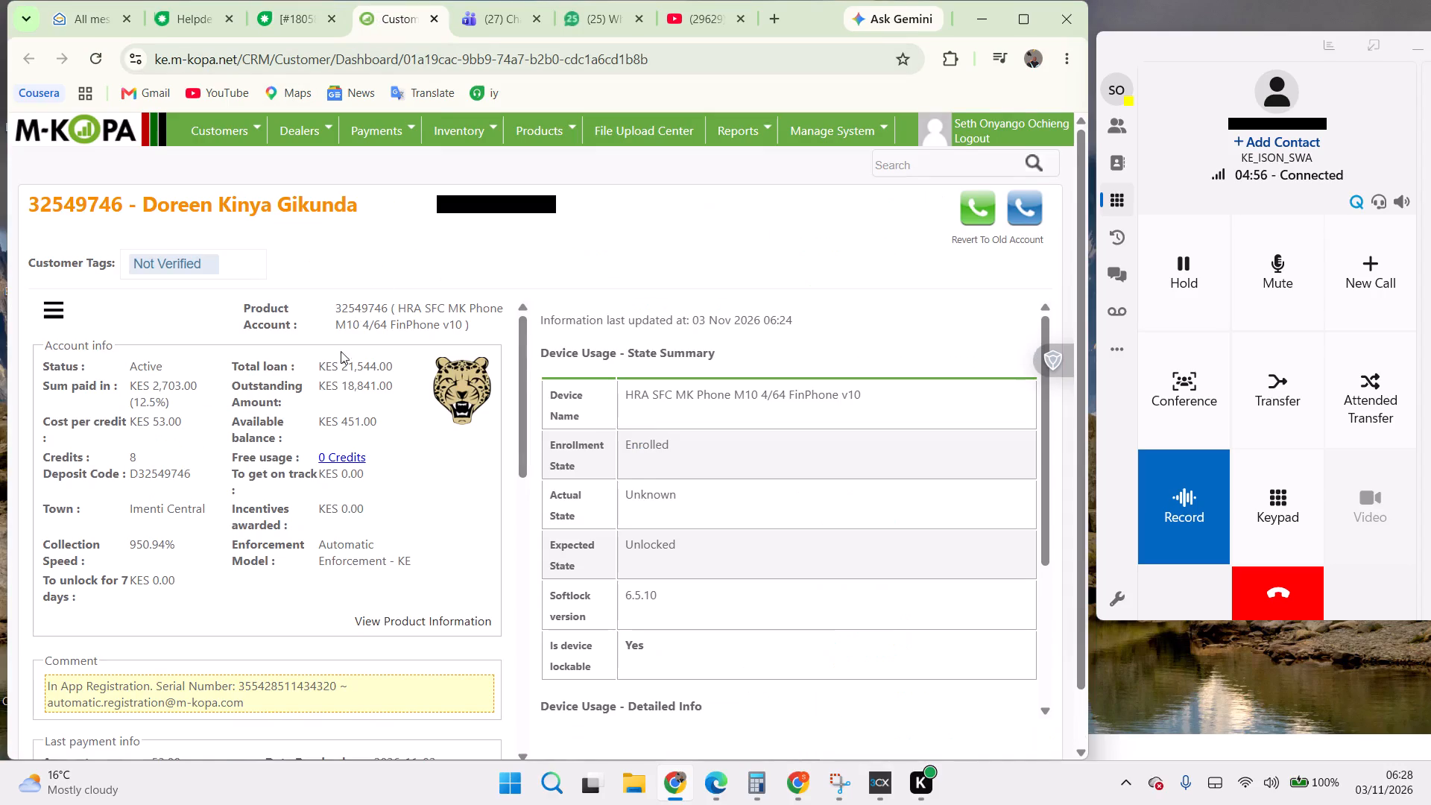
click(411, 623)
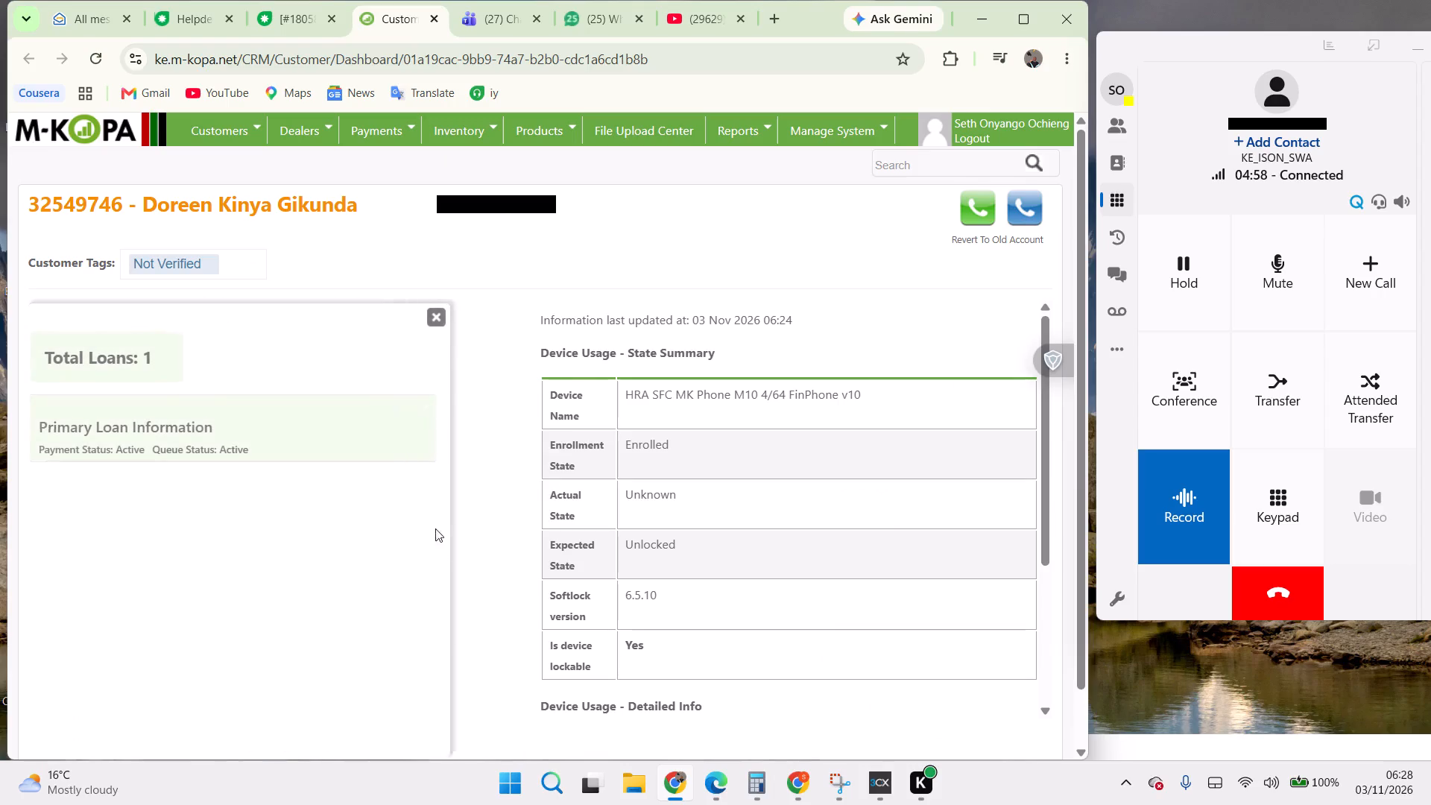
click(496, 405)
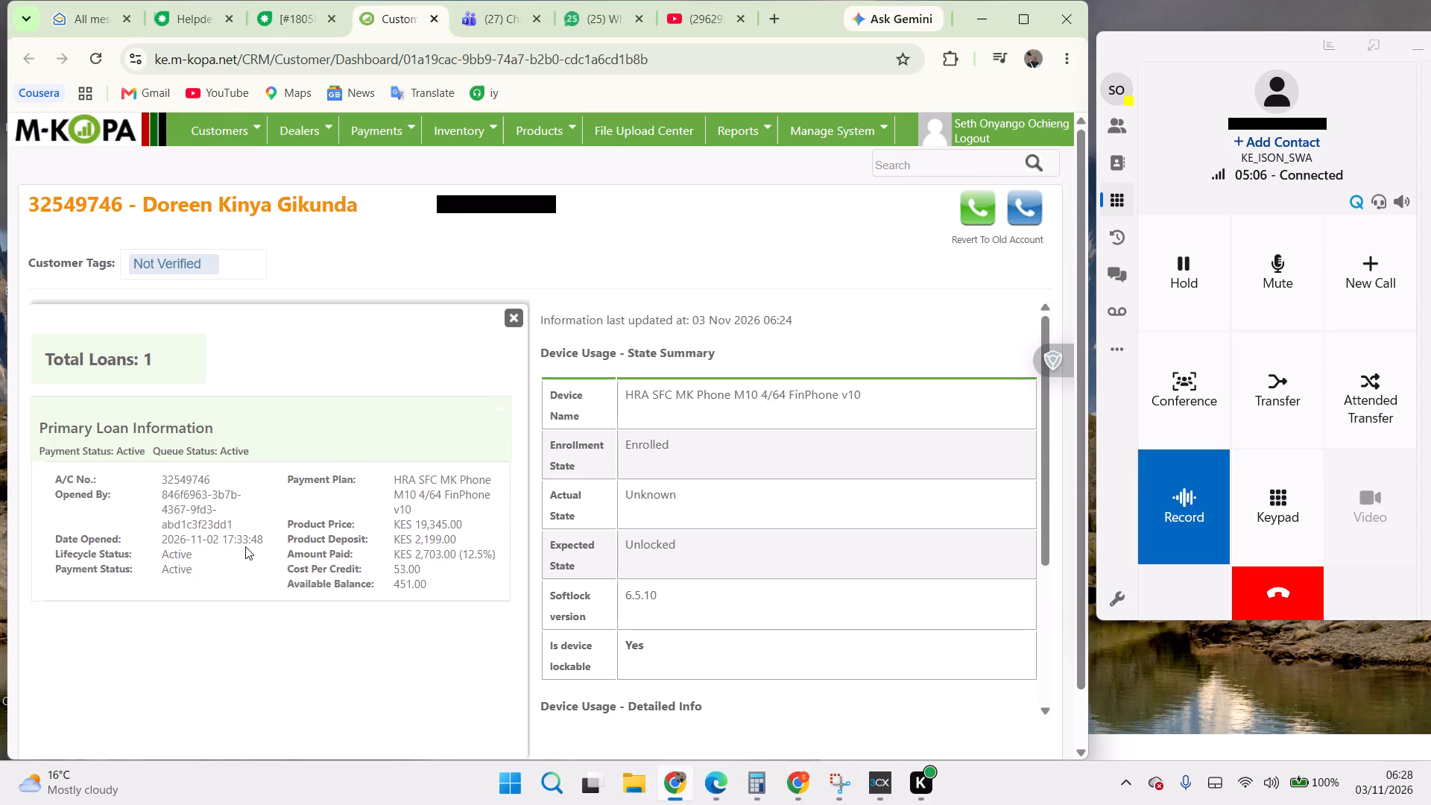
click(516, 321)
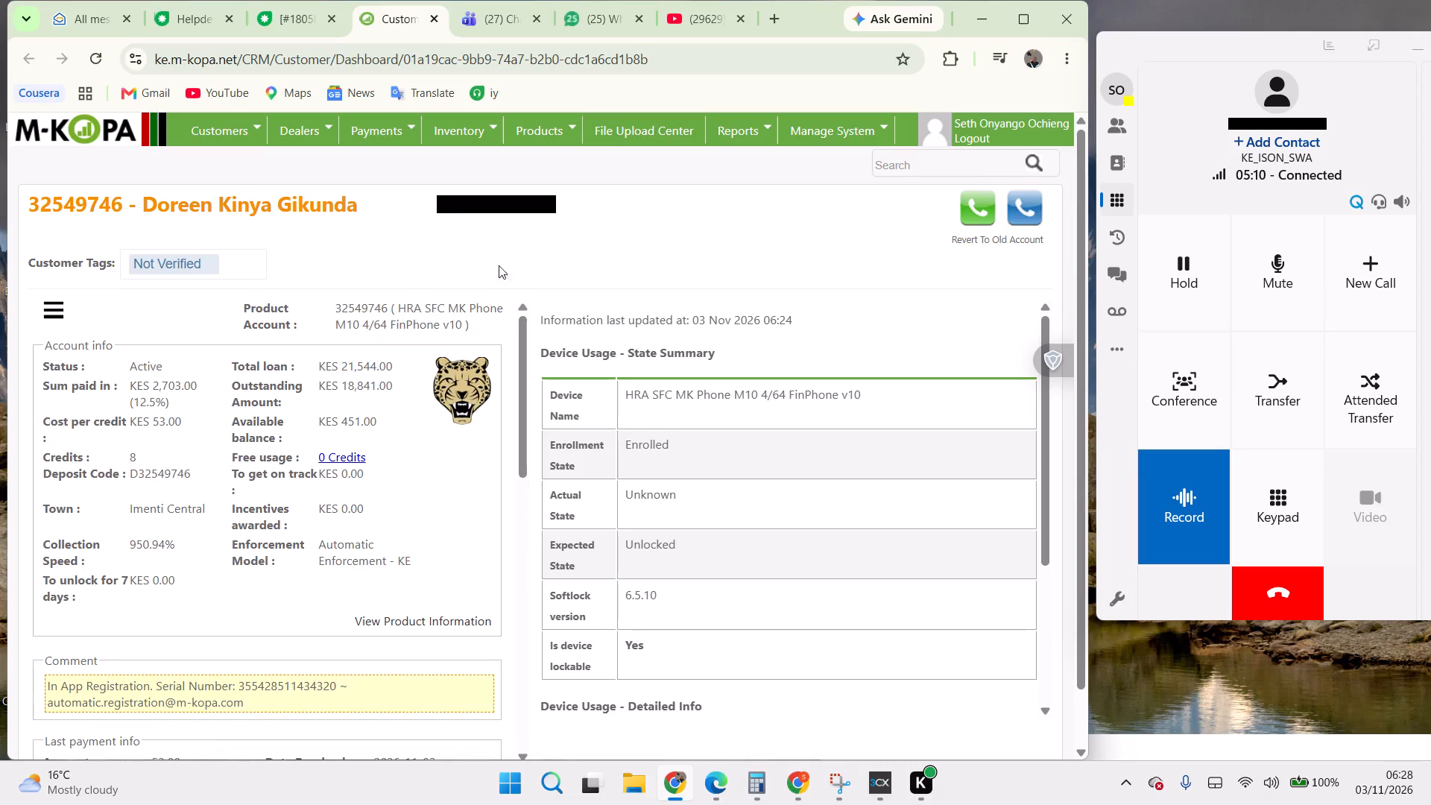
Open the service center list, location and contacts article in the Kenya knowledge base's KE-Directory folder and examine its service centers.
click(174, 21)
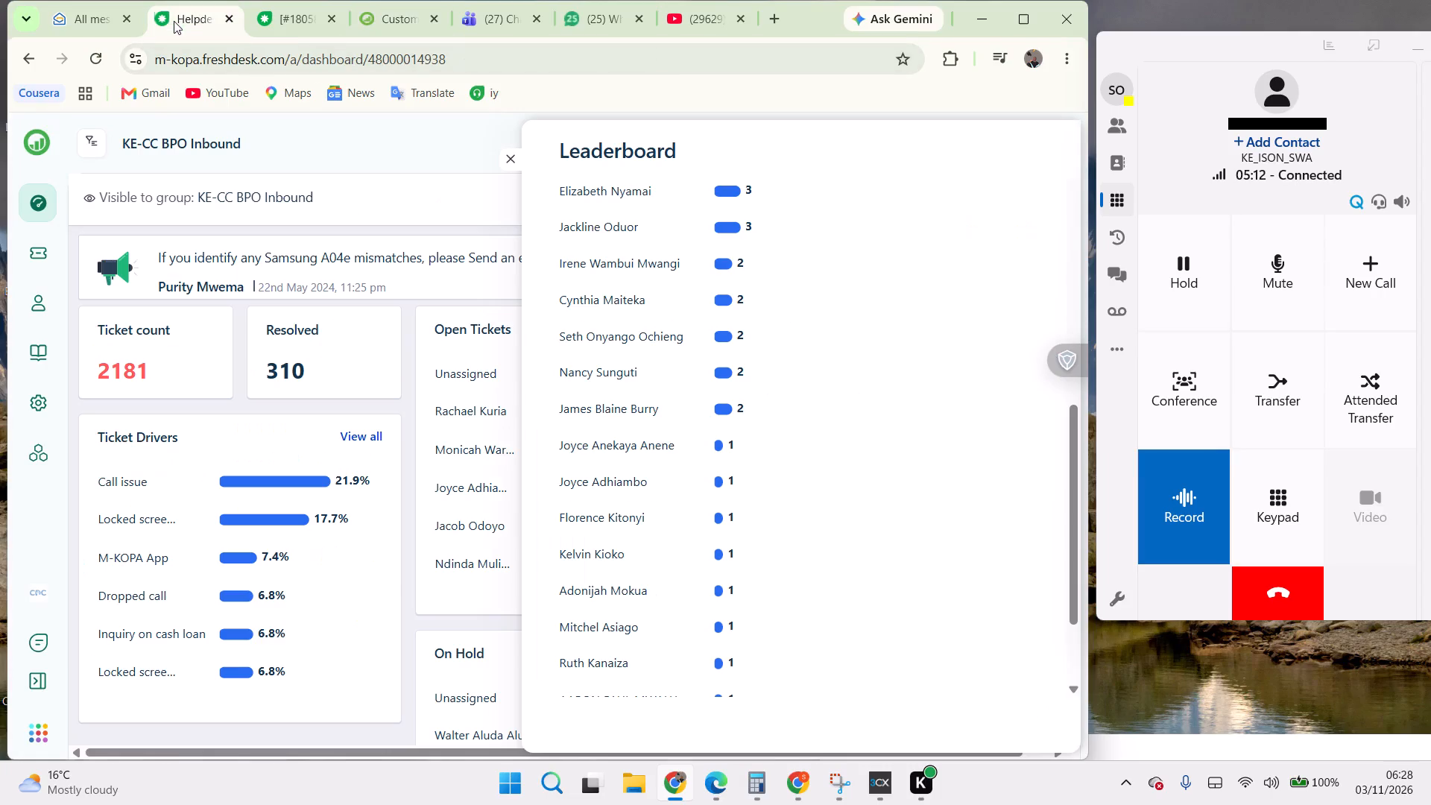
click(515, 162)
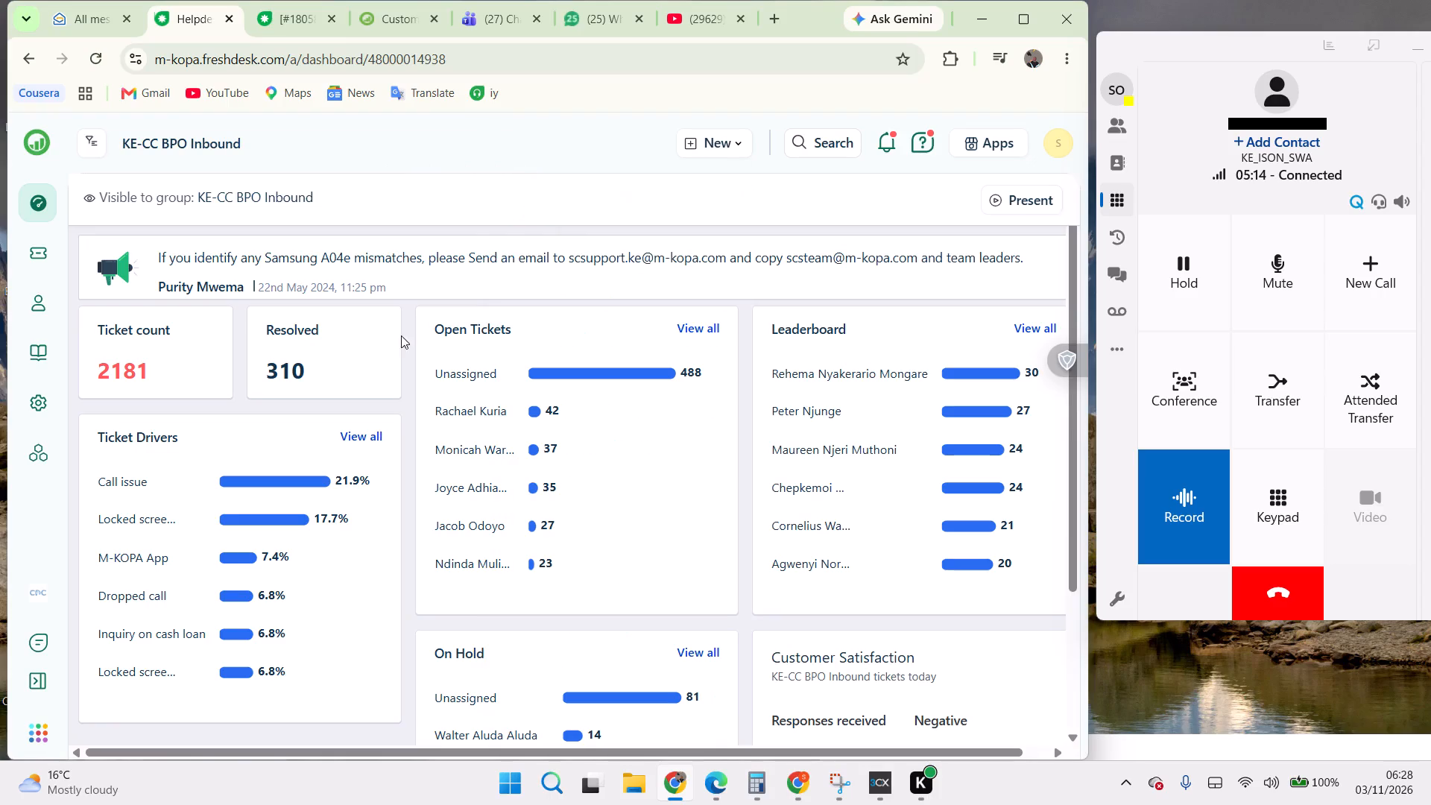
click(33, 353)
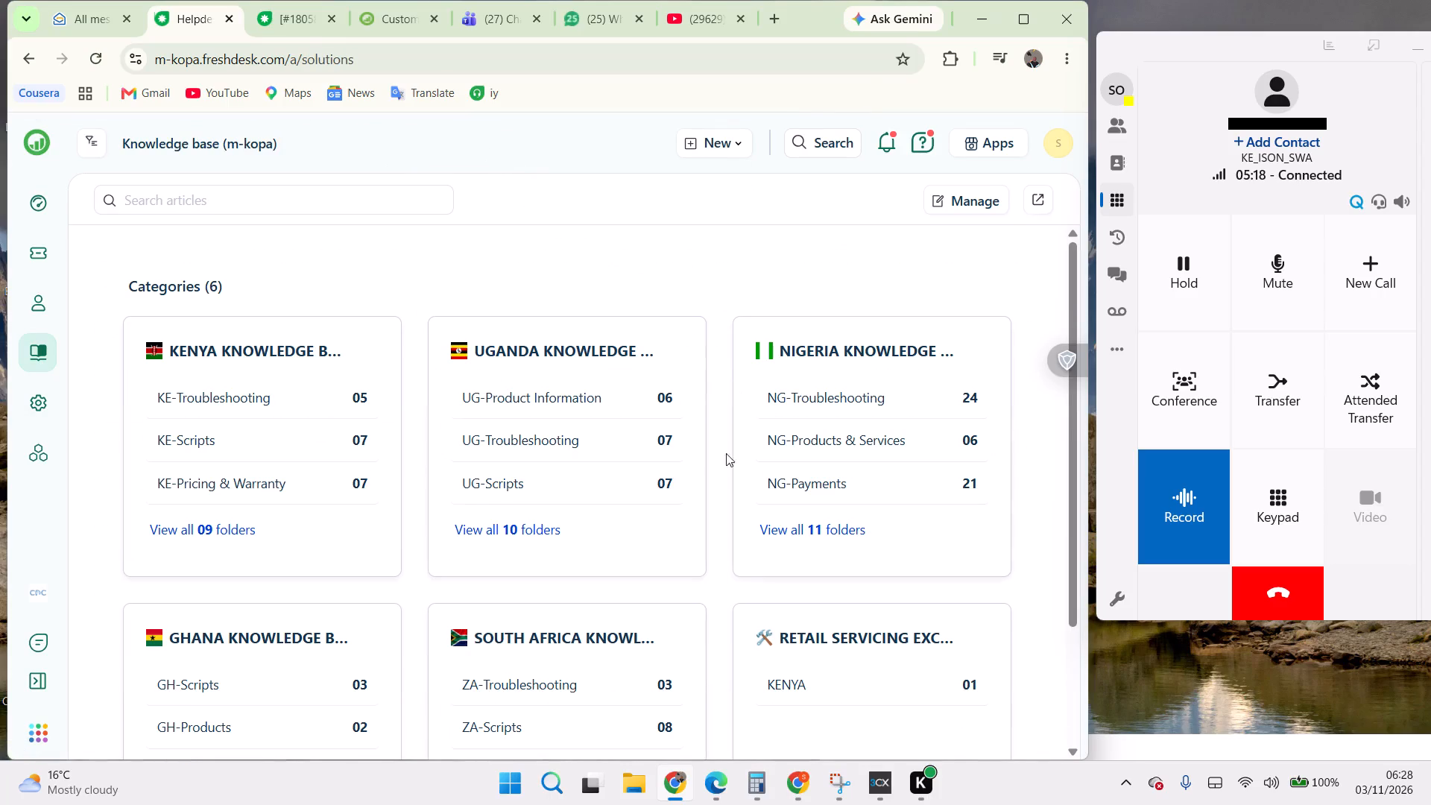
click(245, 531)
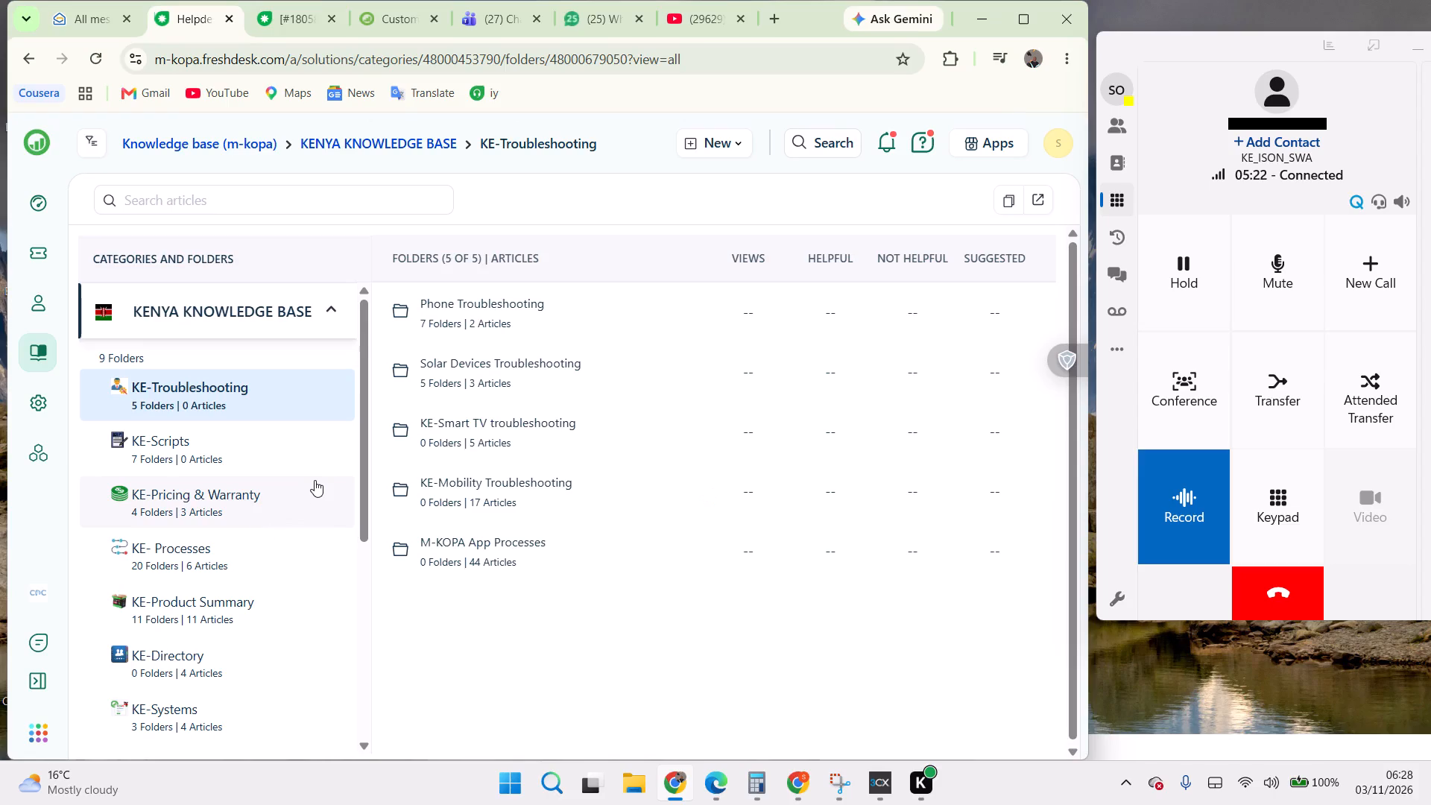
click(176, 651)
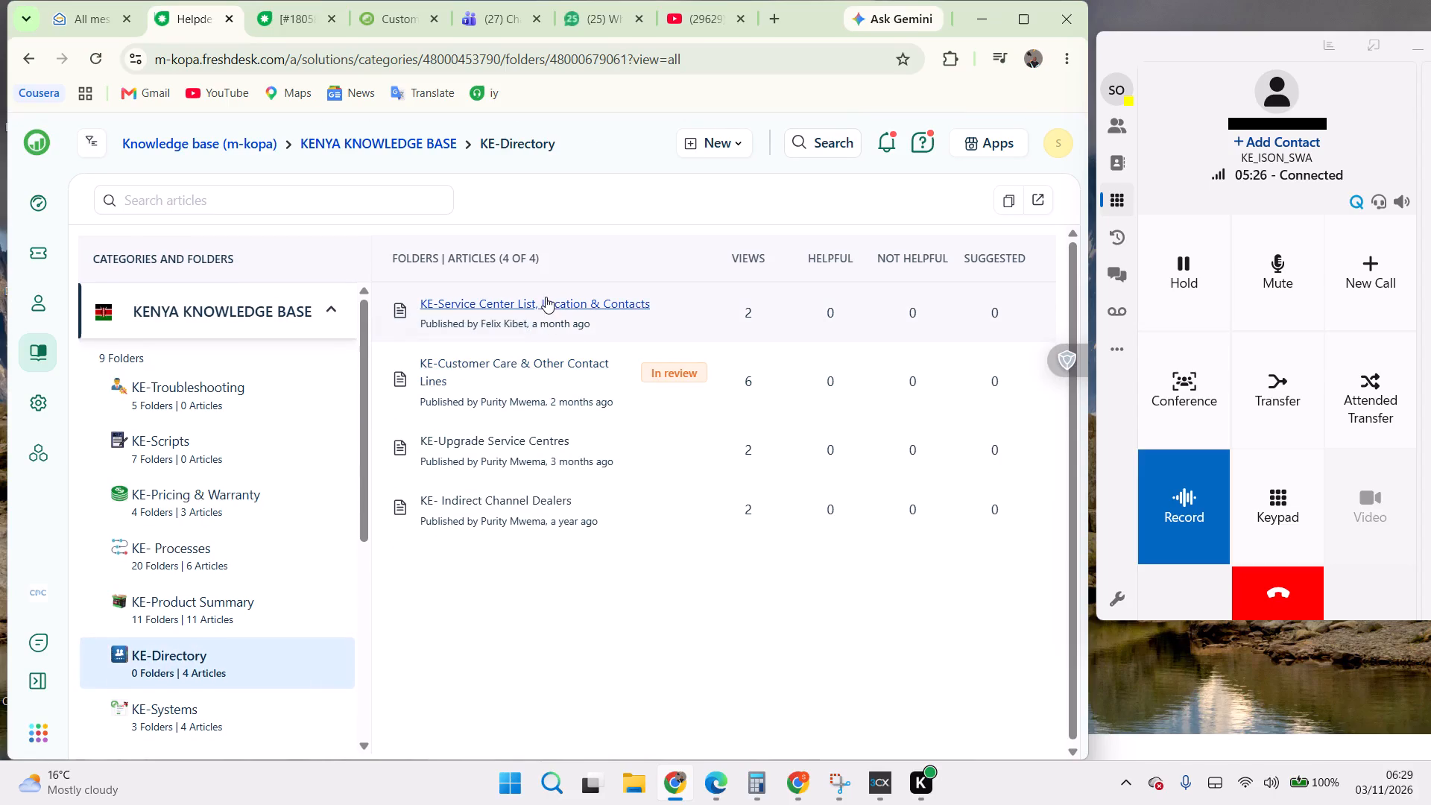
click(546, 297)
scroll(257, 602, down, 2)
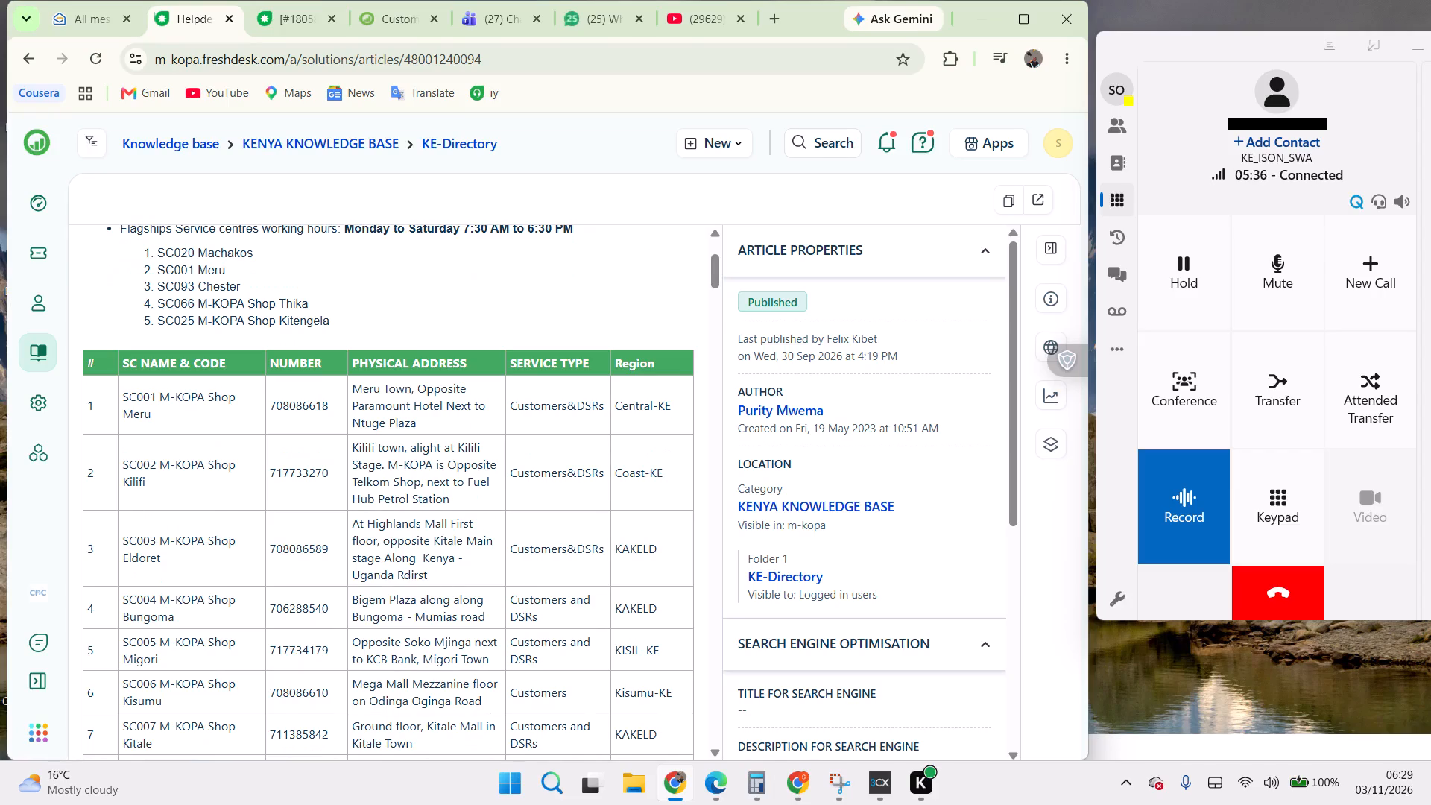
scroll(402, 424, up, 1)
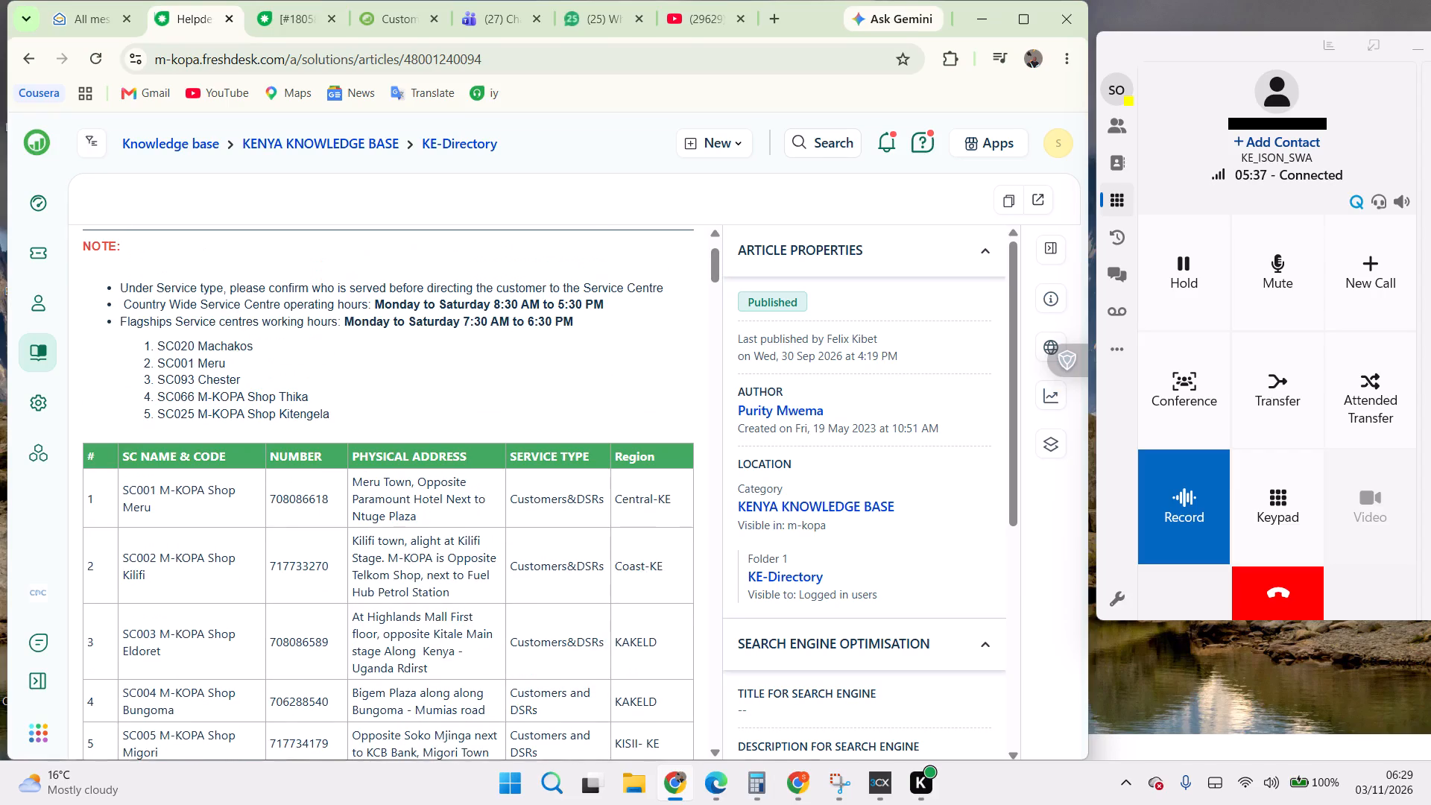
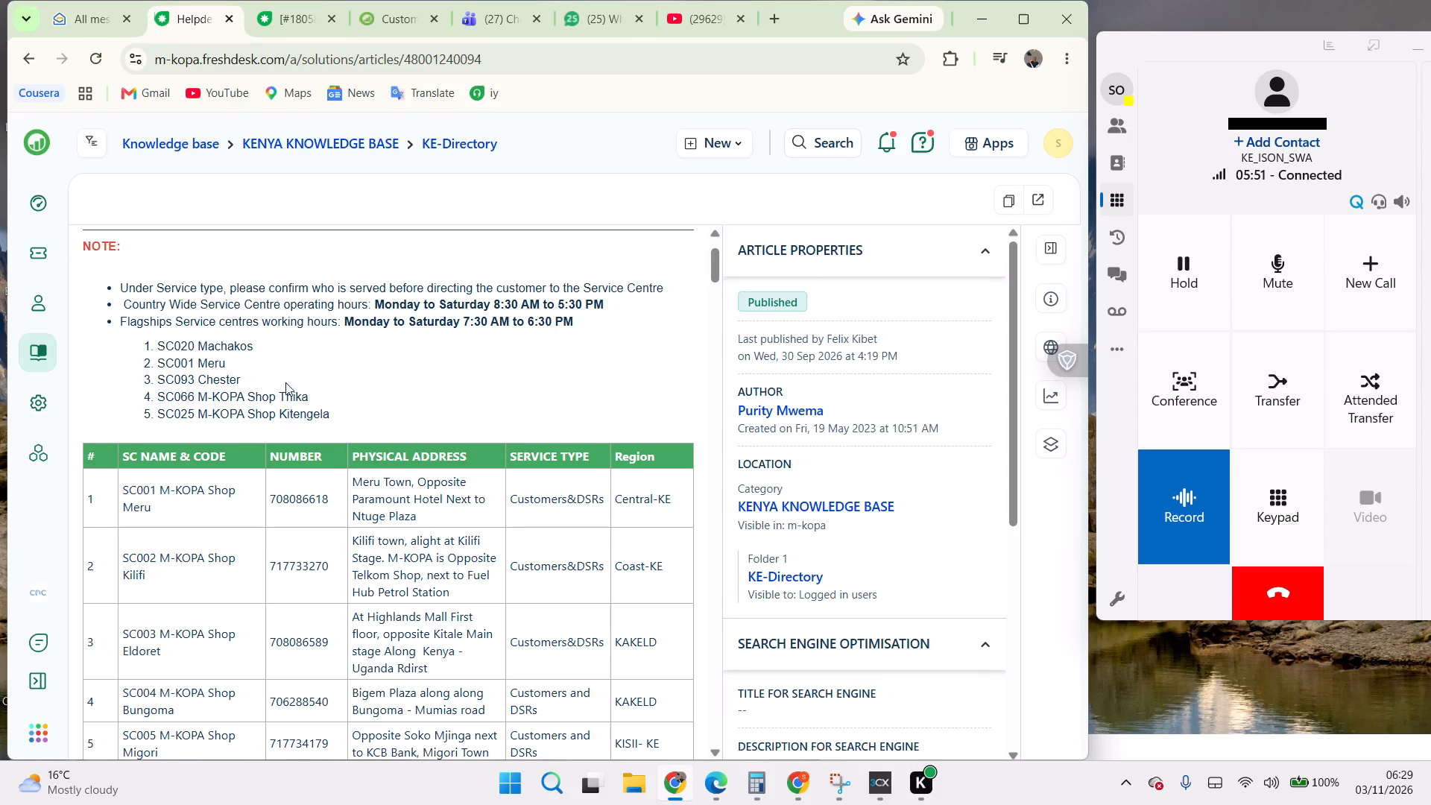
click(291, 31)
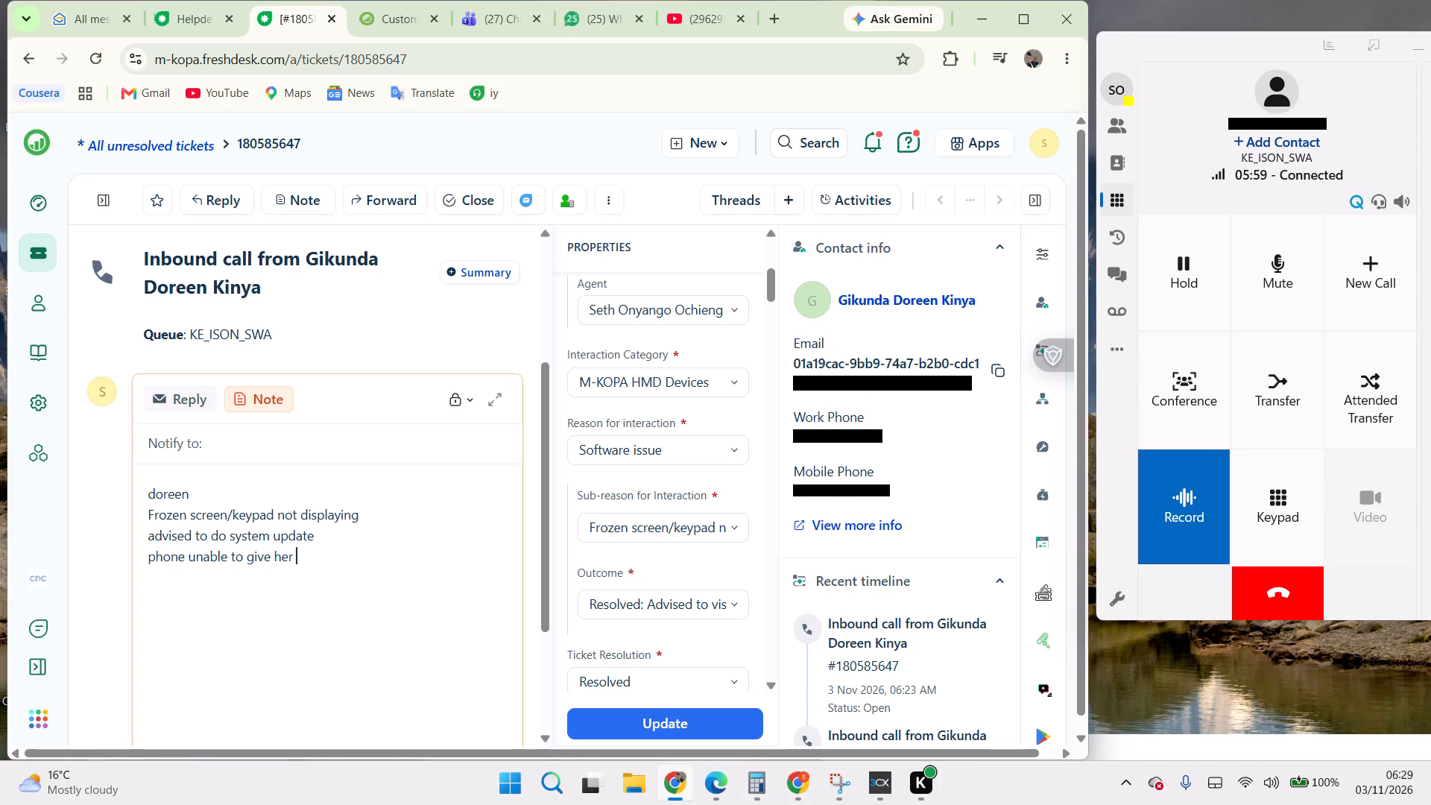
text(chance)
key(space)
text(to do)
key(space)
text(system up)
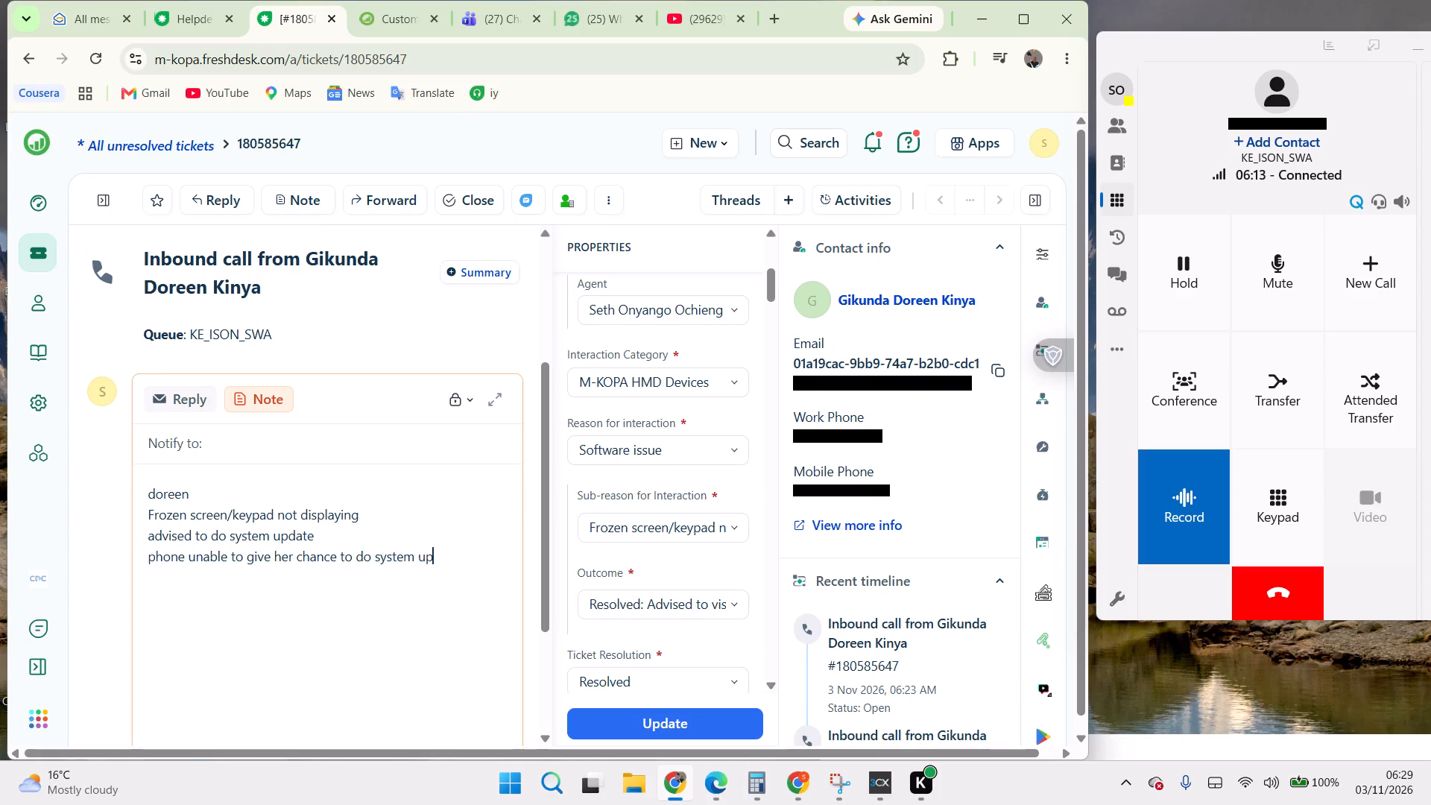
text(date)
key(space)
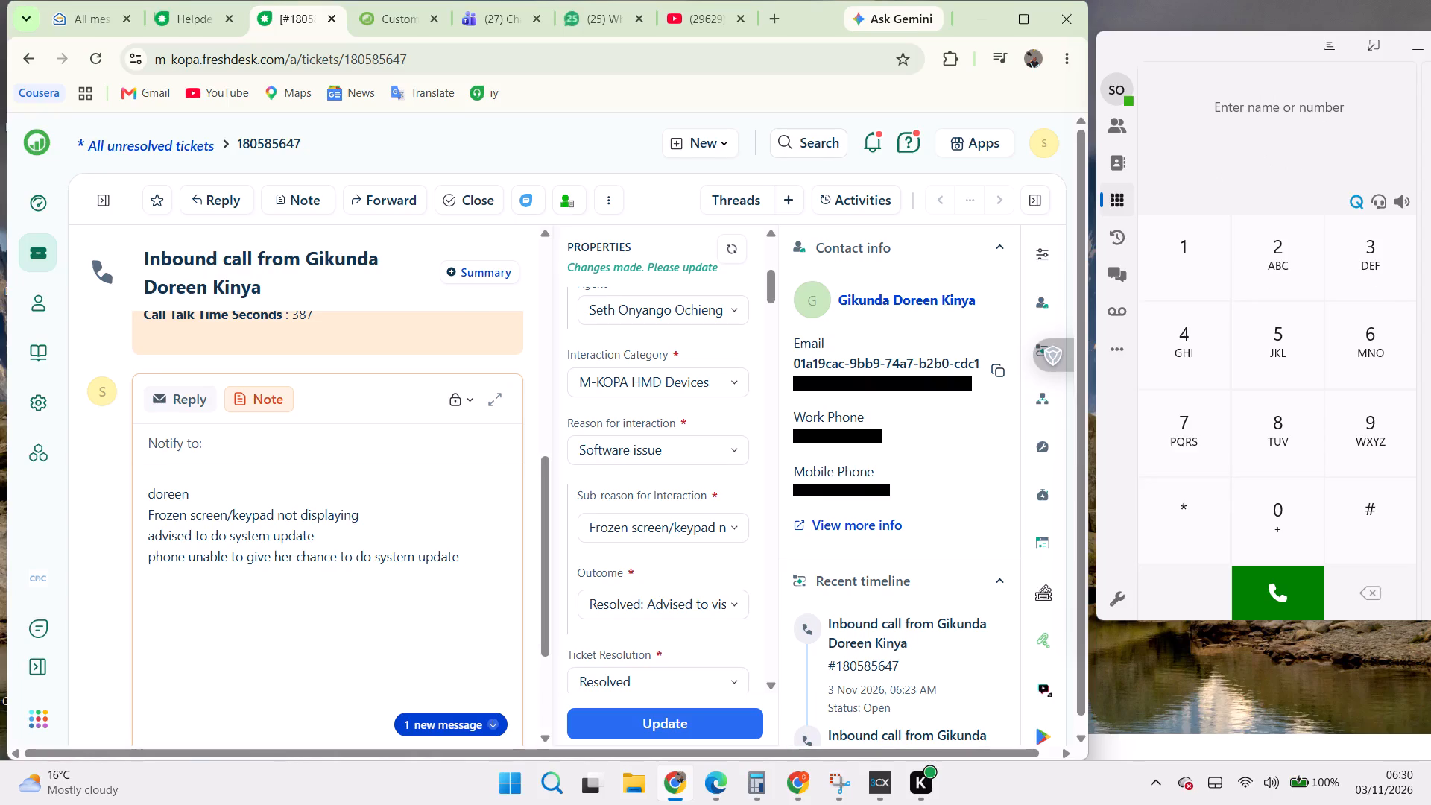
text(;since it shuts down in 2 minut)
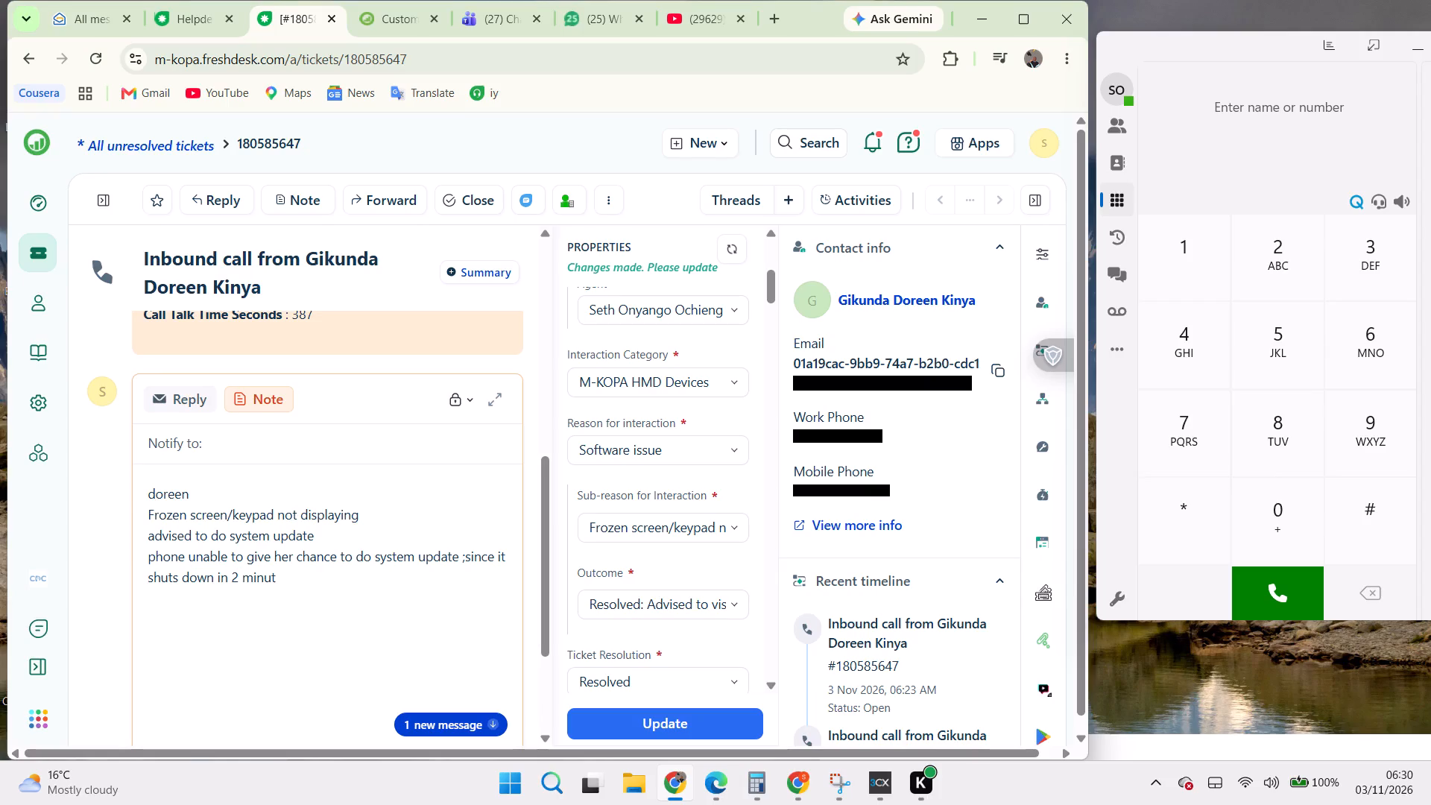
text(es)
key(space)
text(time)
Set the ticket's status to Resolved and save the properties.
scroll(433, 607, down, 6)
scroll(430, 605, up, 1)
scroll(430, 605, down, 1)
scroll(675, 607, down, 5)
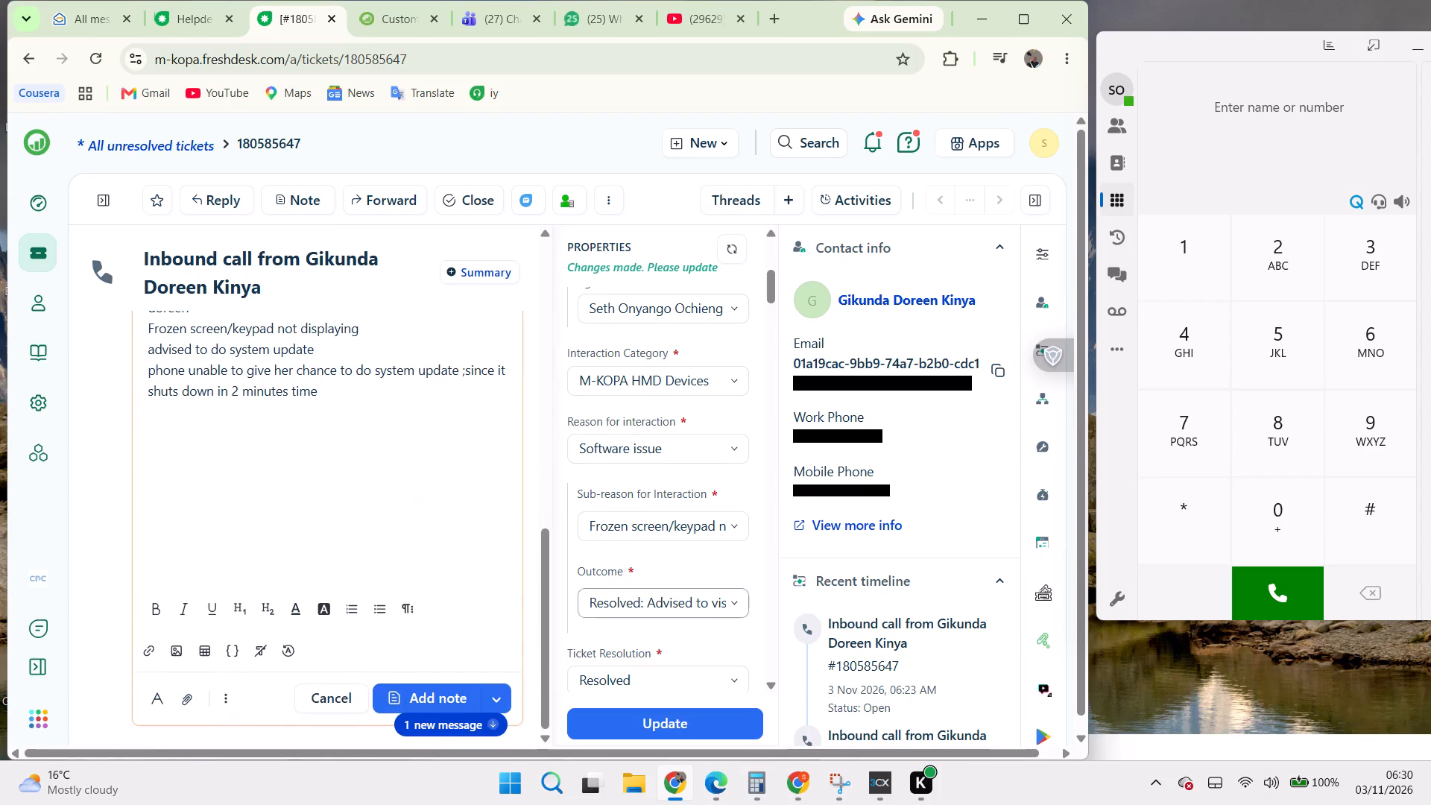
scroll(663, 523, up, 2)
click(673, 475)
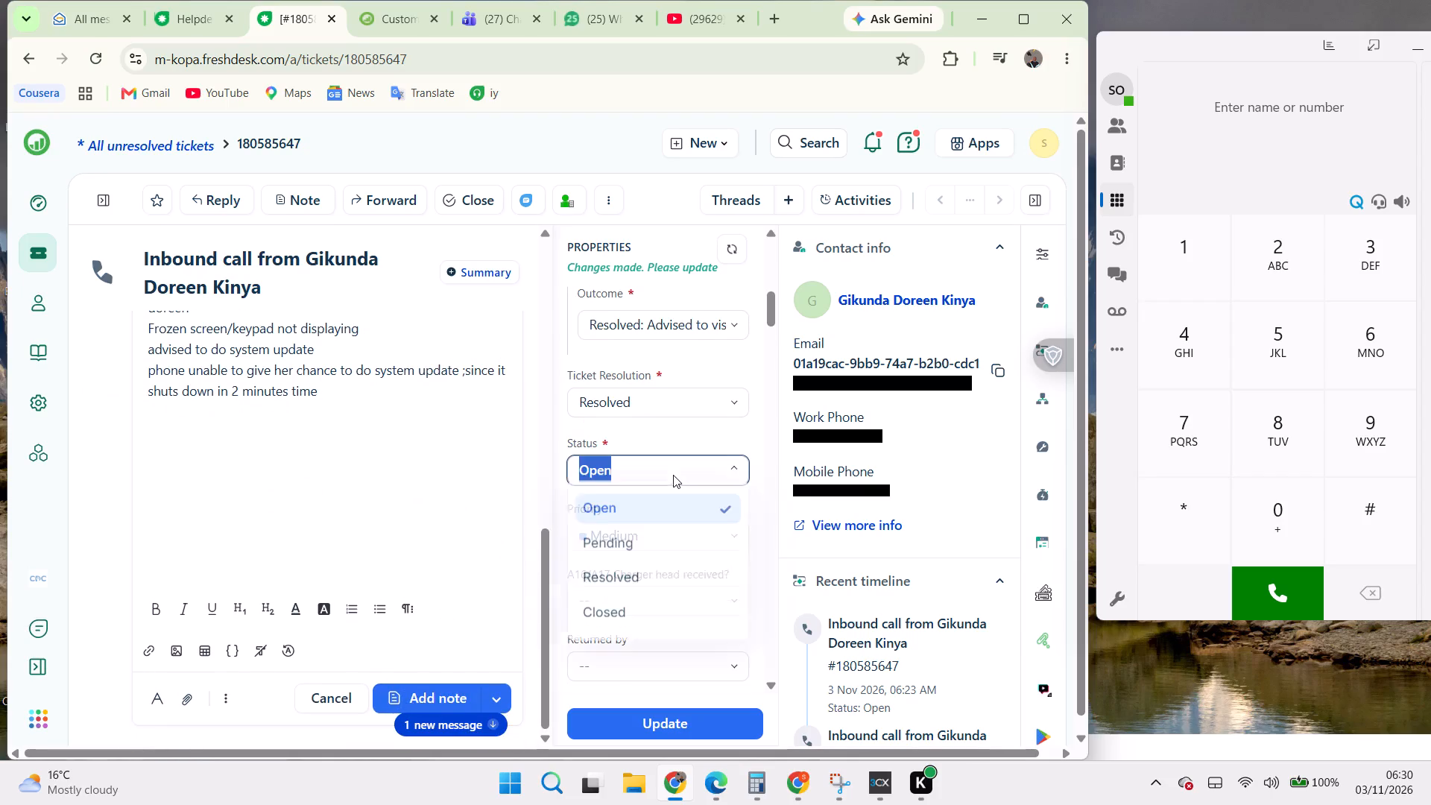
click(650, 586)
click(652, 729)
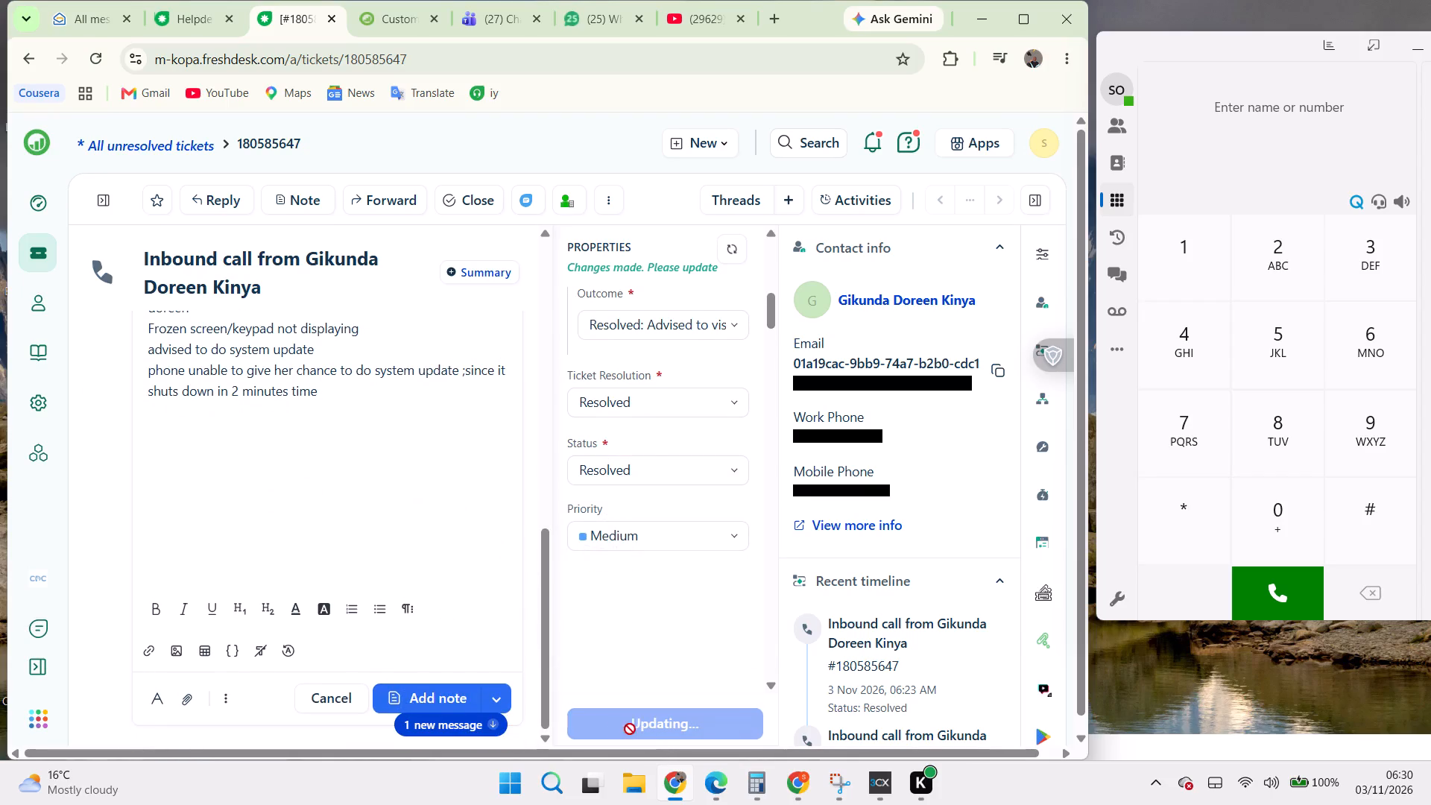
Add the finished private note to the ticket.
click(455, 695)
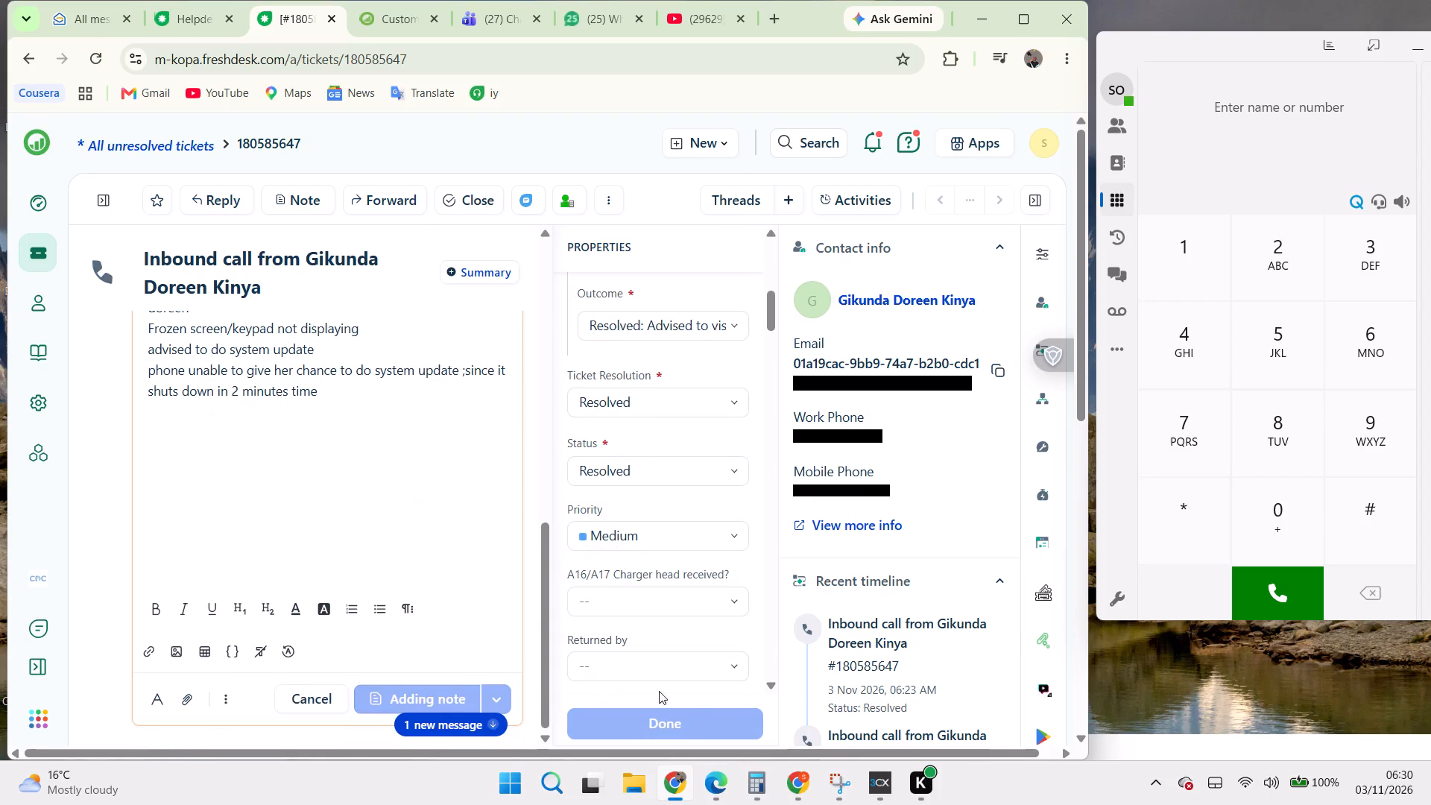
Review the call end details and the newly added private note in the ticket's conversation.
scroll(311, 504, up, 1)
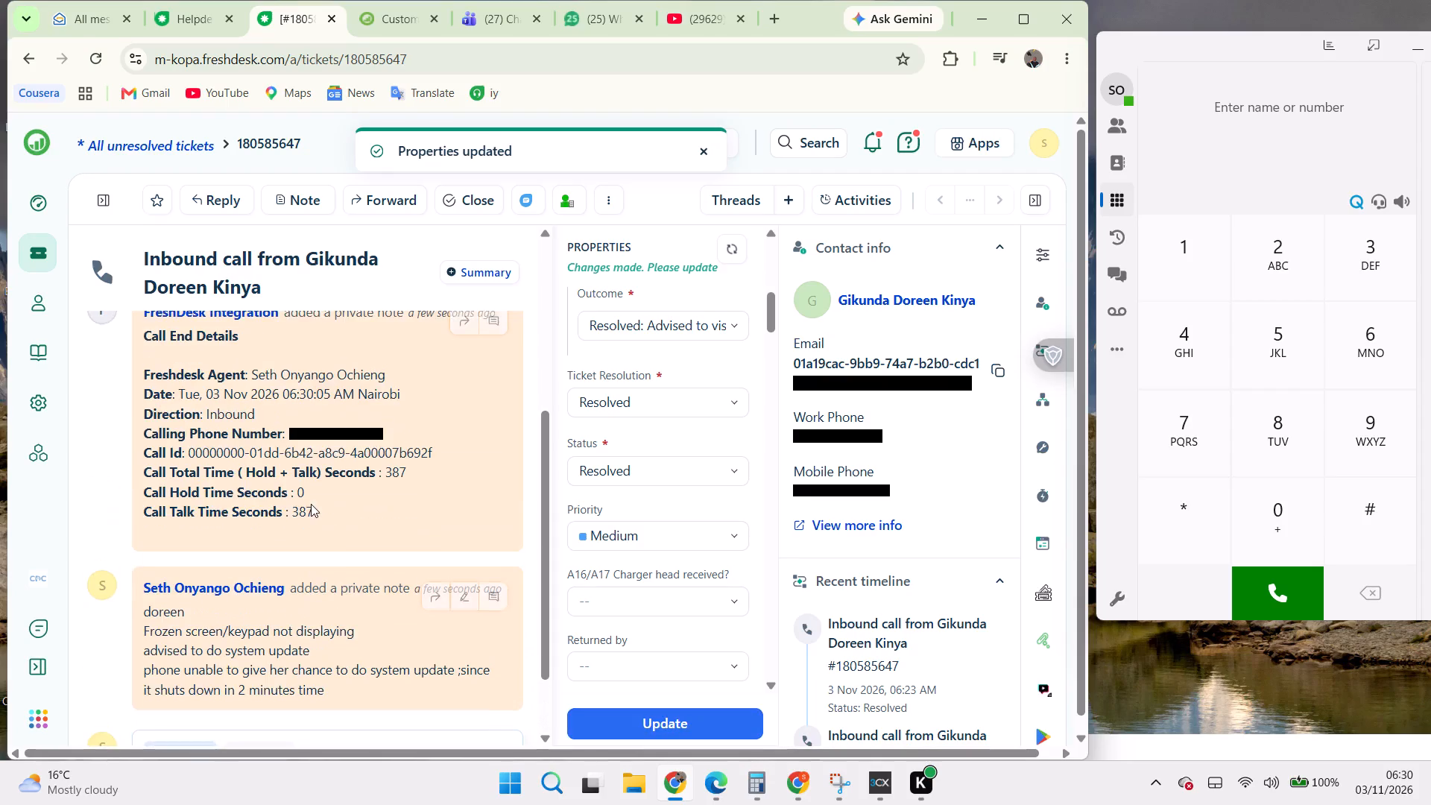
scroll(311, 504, up, 3)
scroll(311, 504, down, 2)
scroll(311, 504, up, 1)
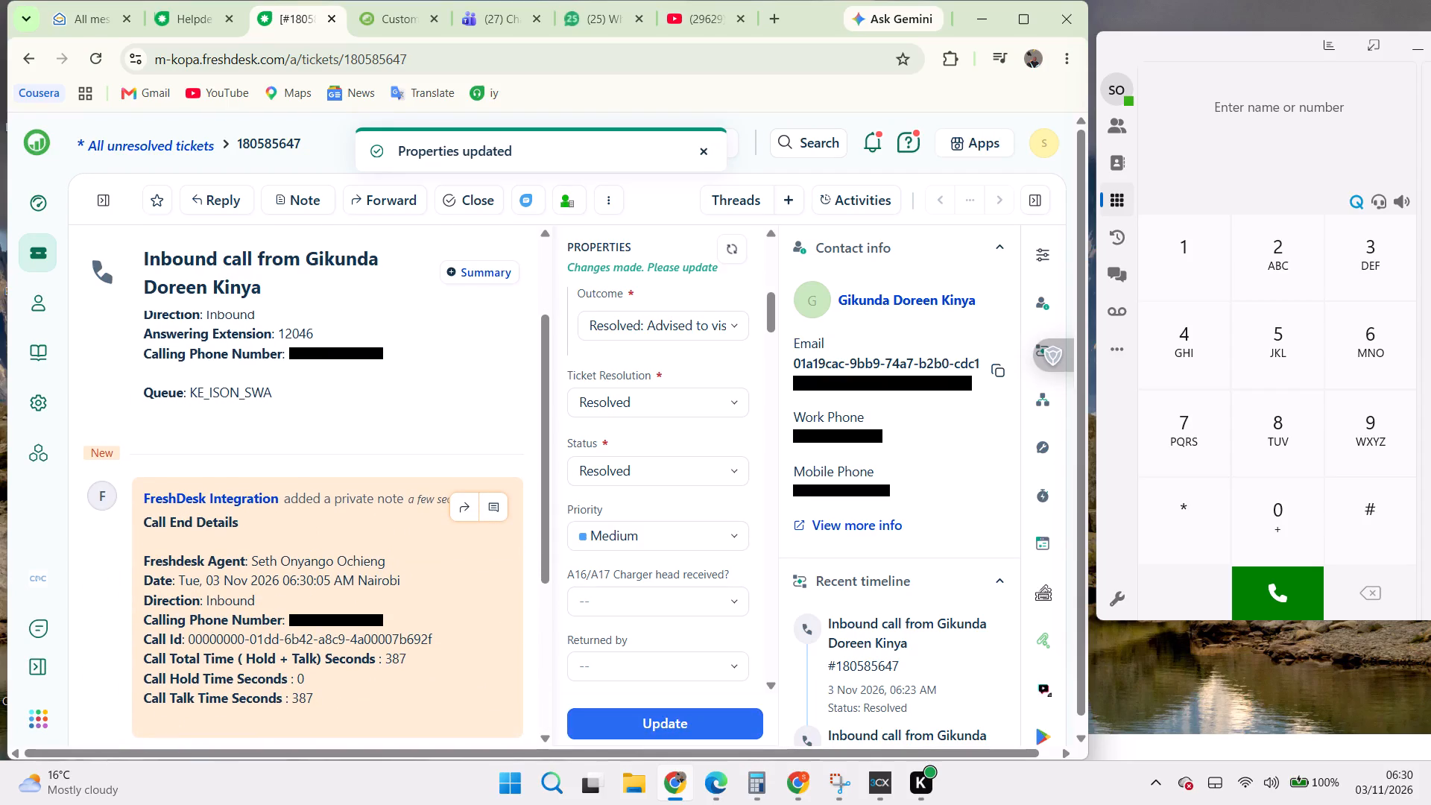
scroll(311, 504, down, 3)
scroll(311, 504, up, 1)
scroll(311, 504, down, 2)
scroll(311, 504, up, 2)
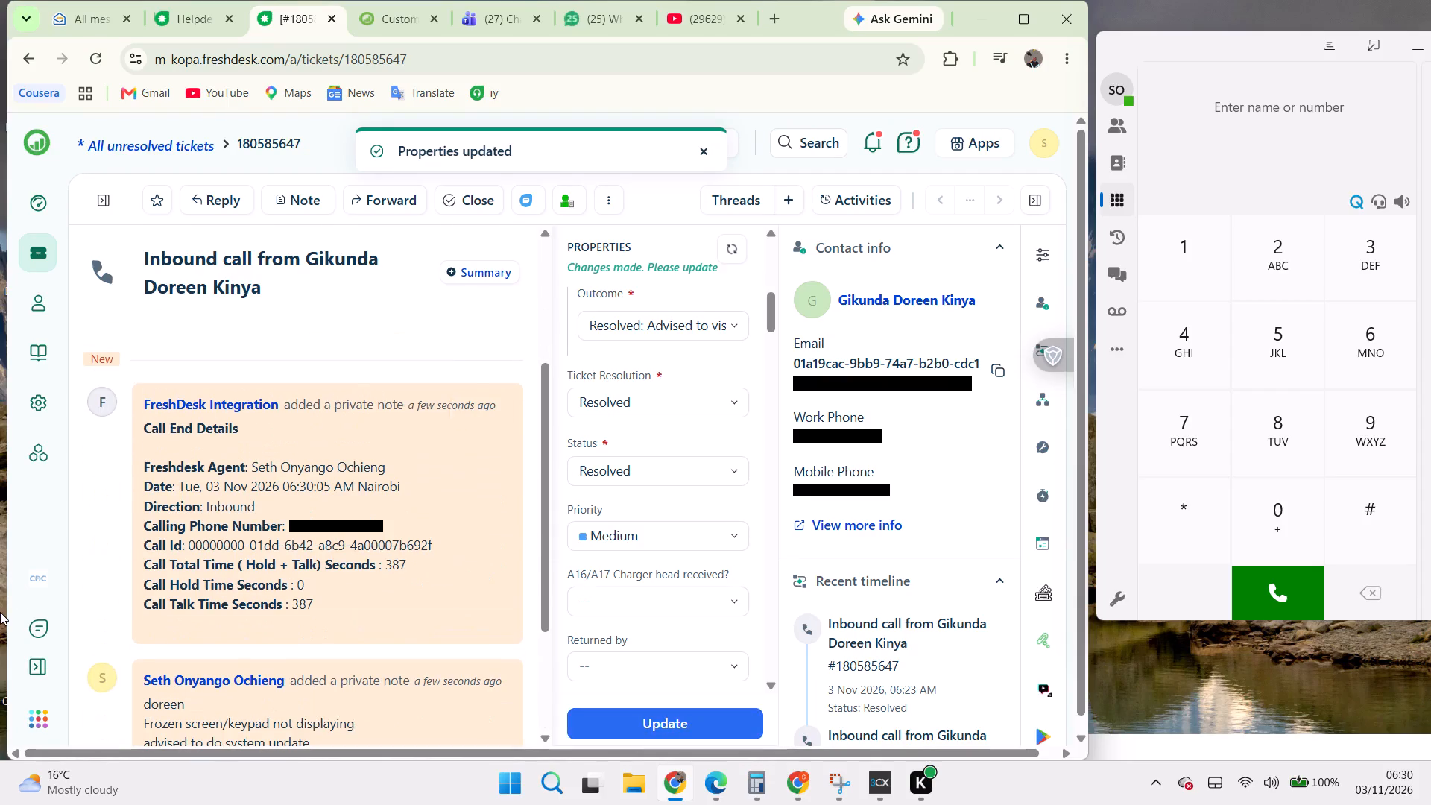
click(34, 574)
click(34, 574)
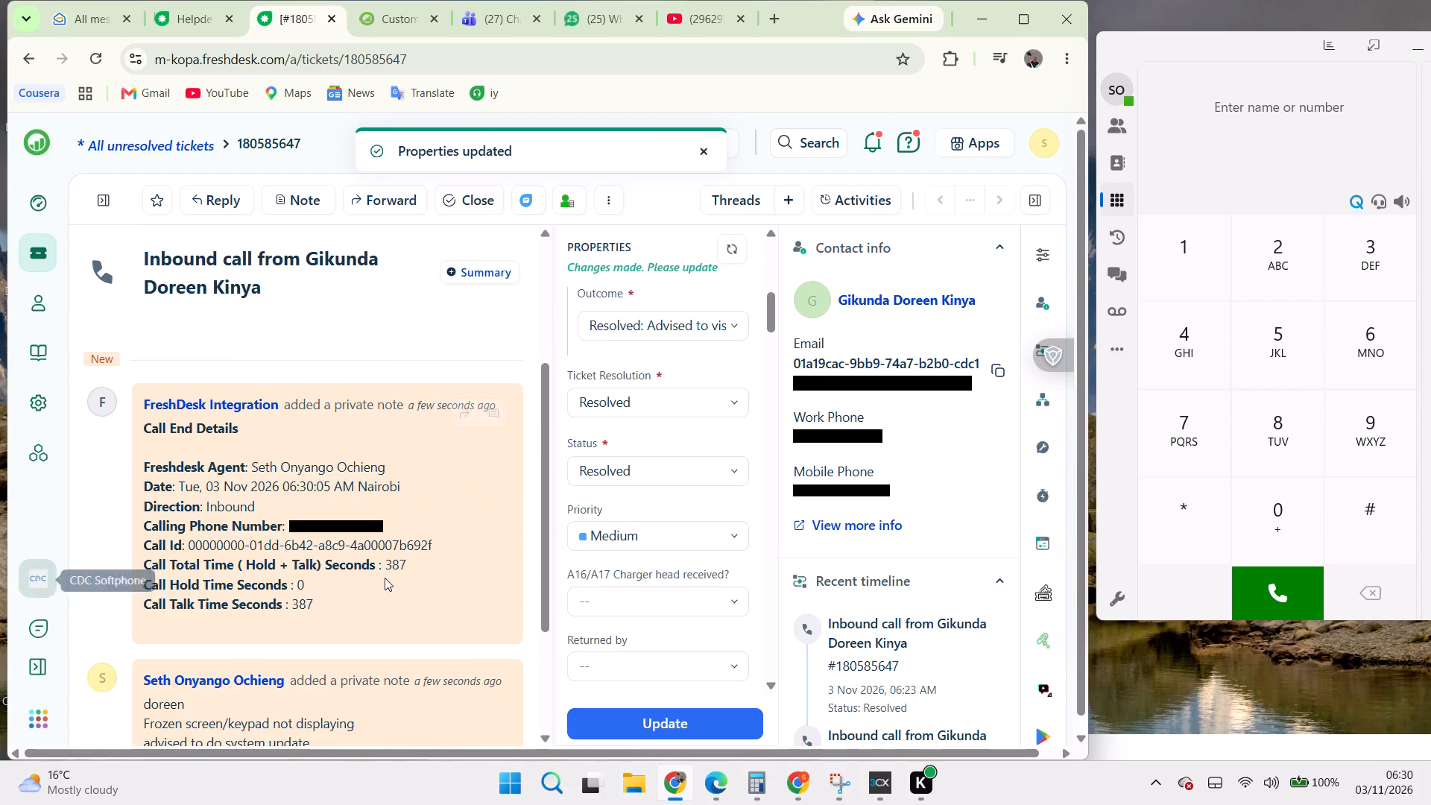
scroll(443, 538, down, 1)
scroll(443, 538, up, 2)
scroll(443, 538, down, 3)
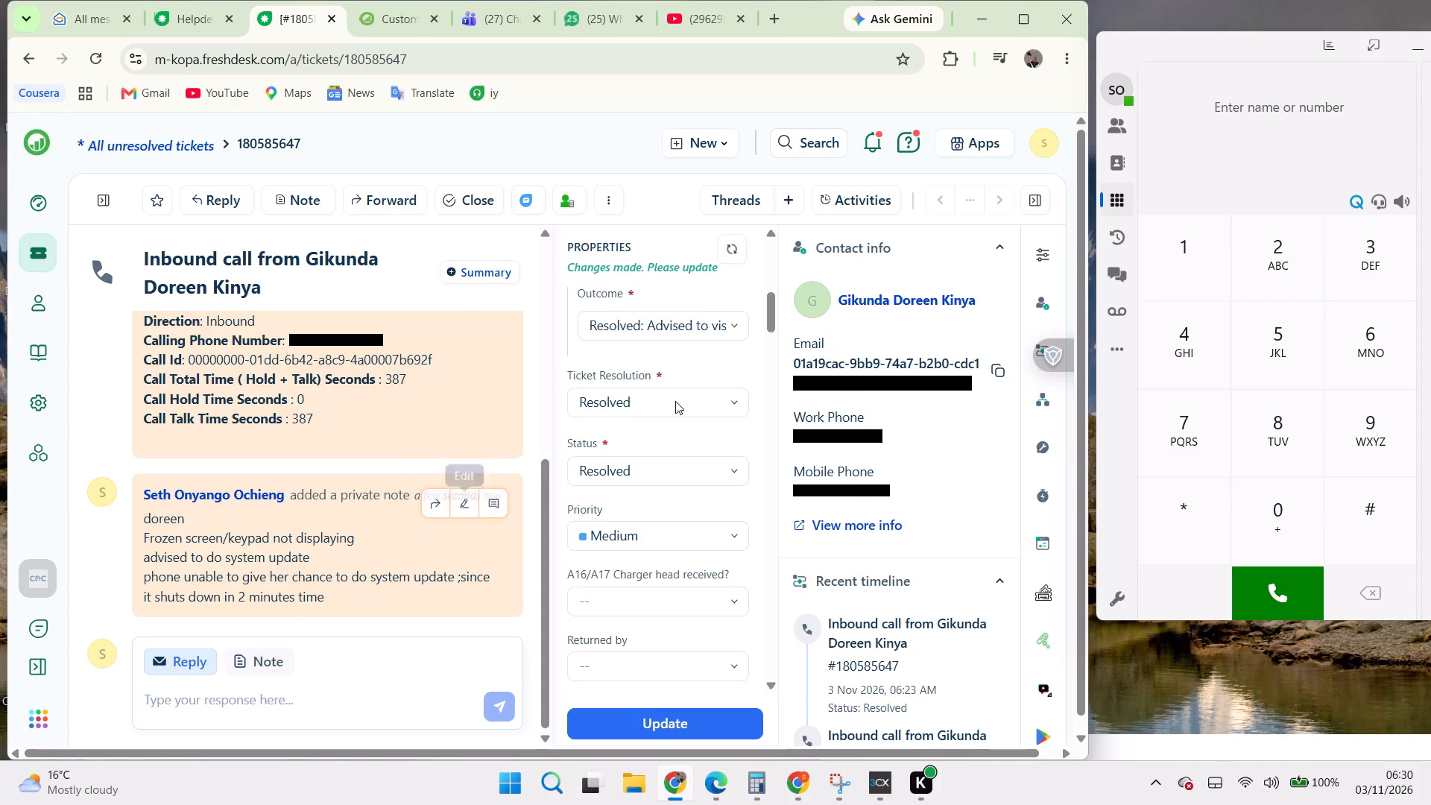
Change the sub-reason for interaction to "Phone auto-restarting issue", searching the options for "auto".
scroll(706, 329, up, 1)
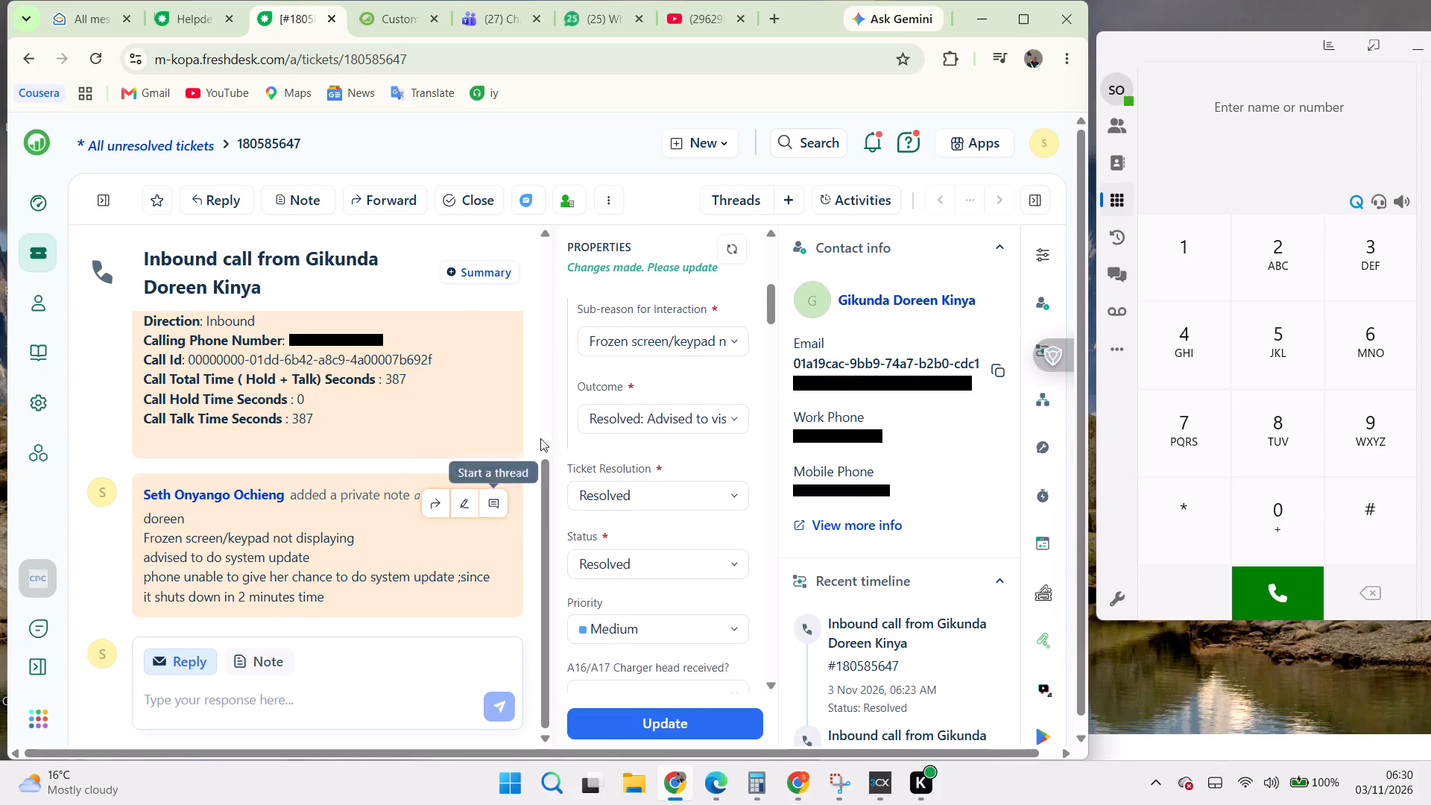
click(644, 331)
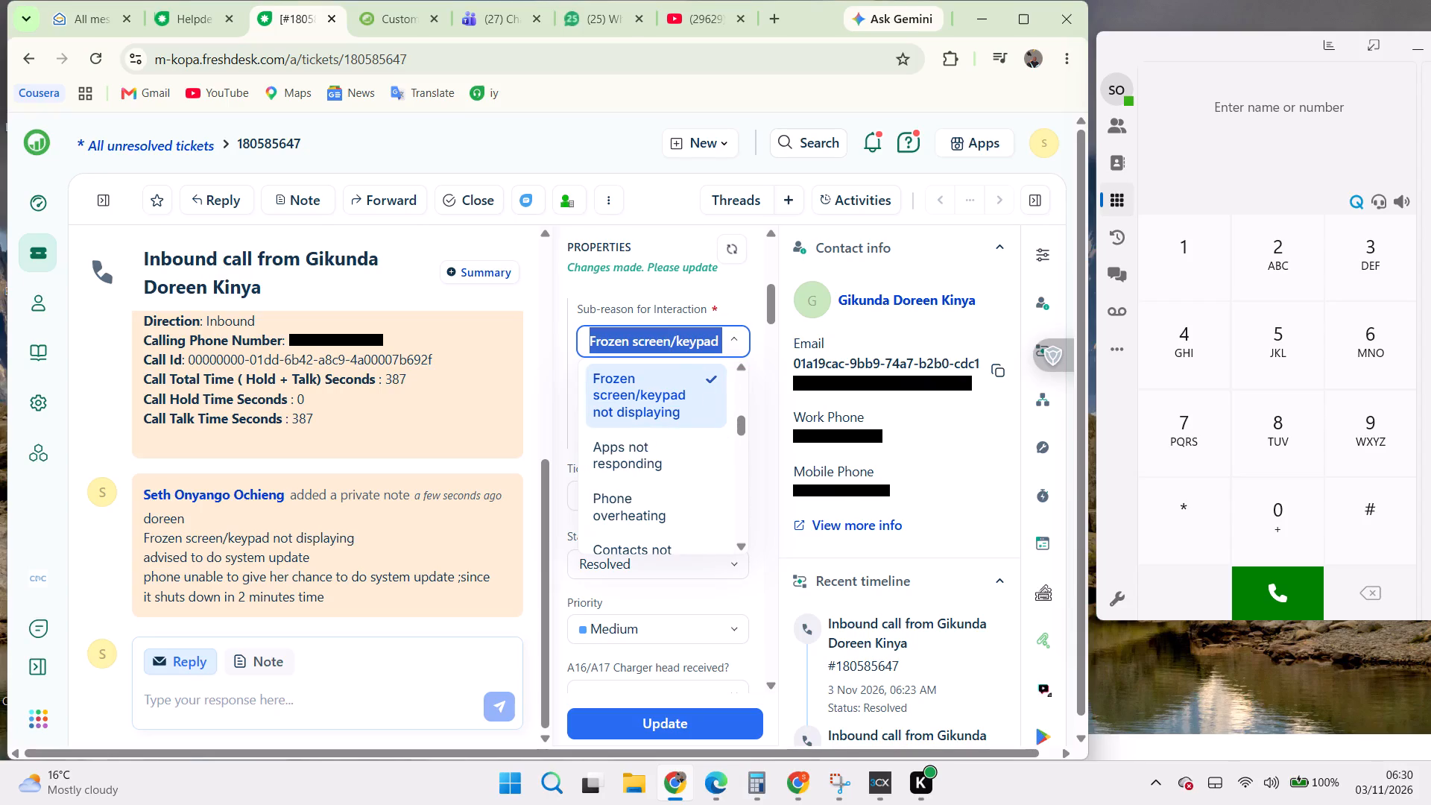
scroll(561, 391, up, 2)
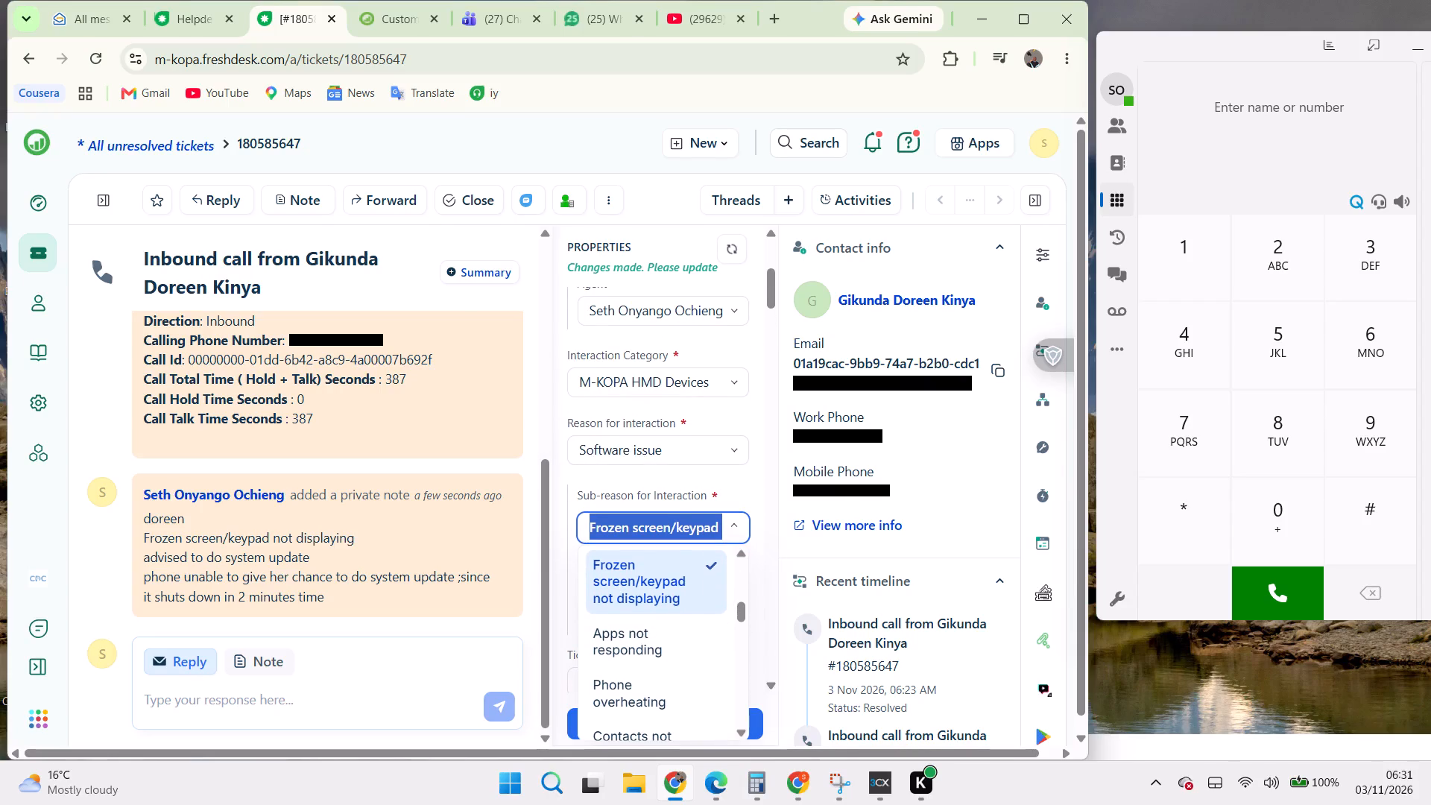
key(BackSpace)
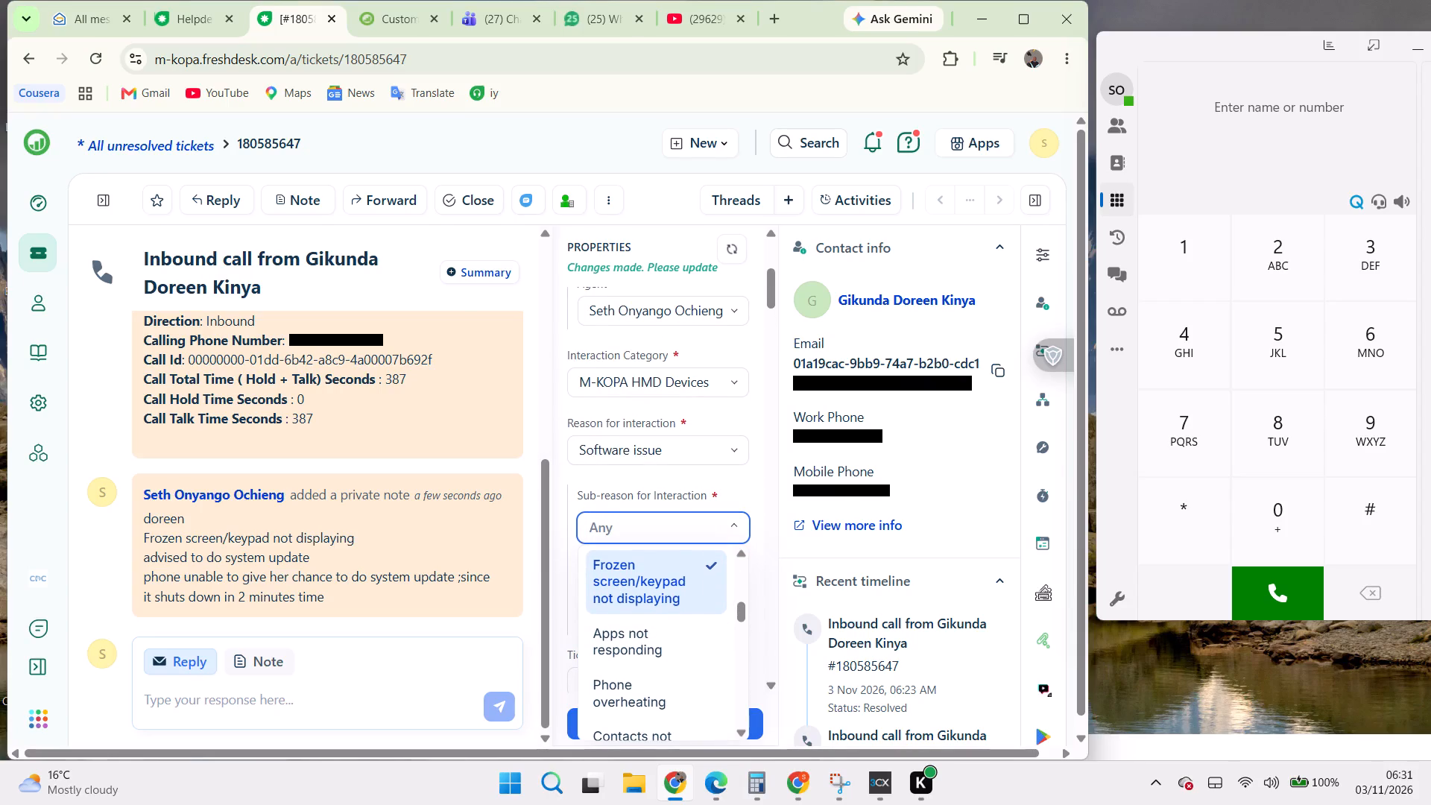
text(sh)
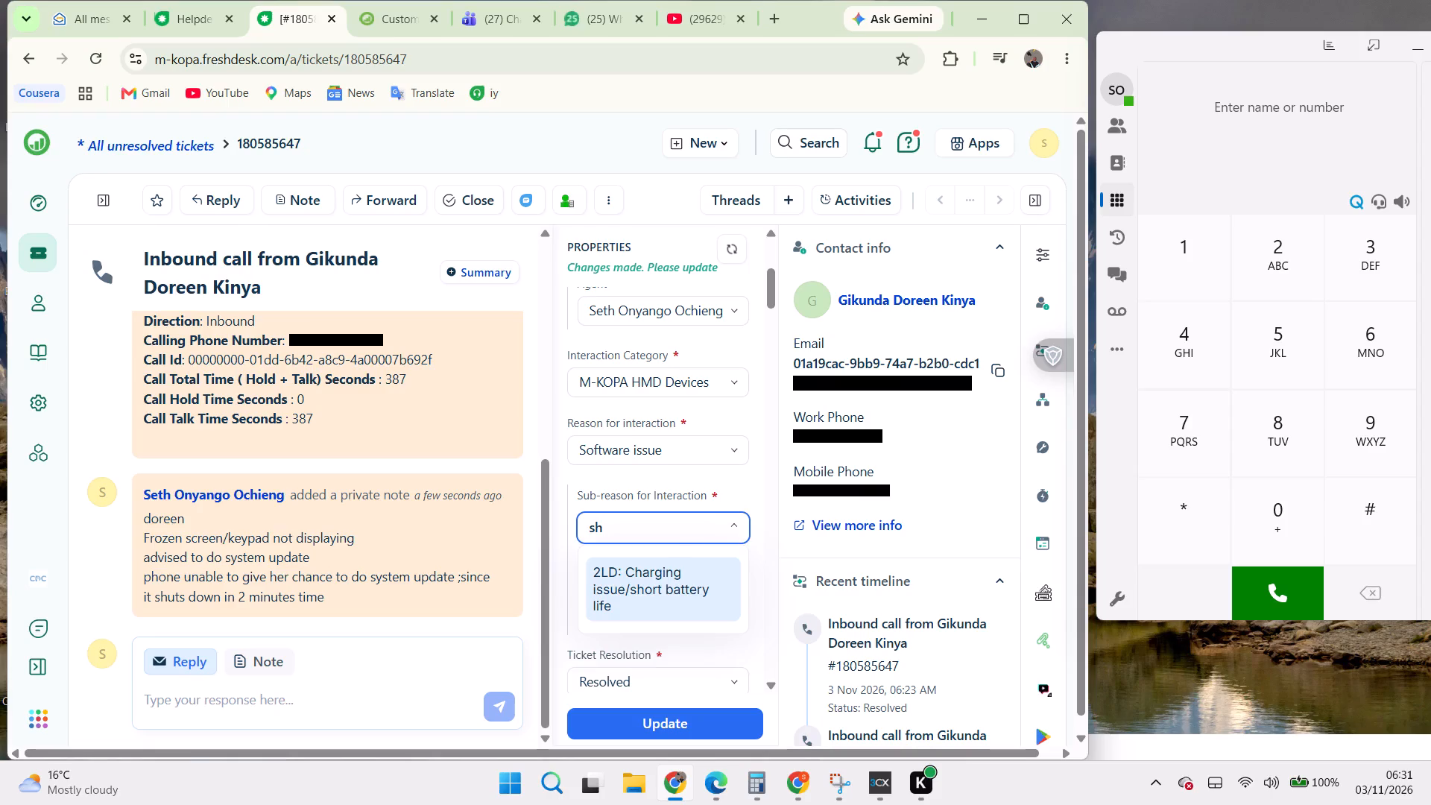
key(BackSpace)
key(BackSpace)
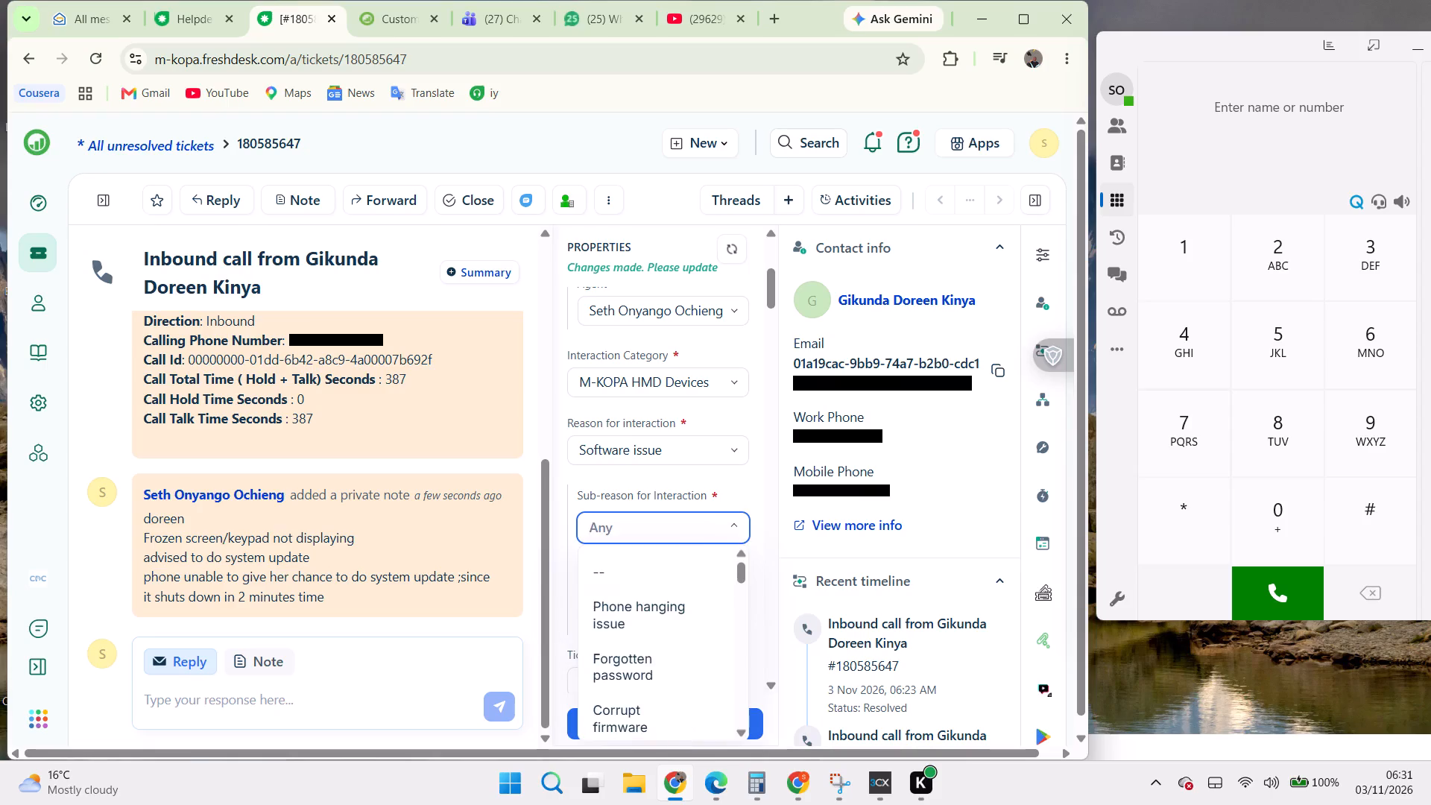
text(auto)
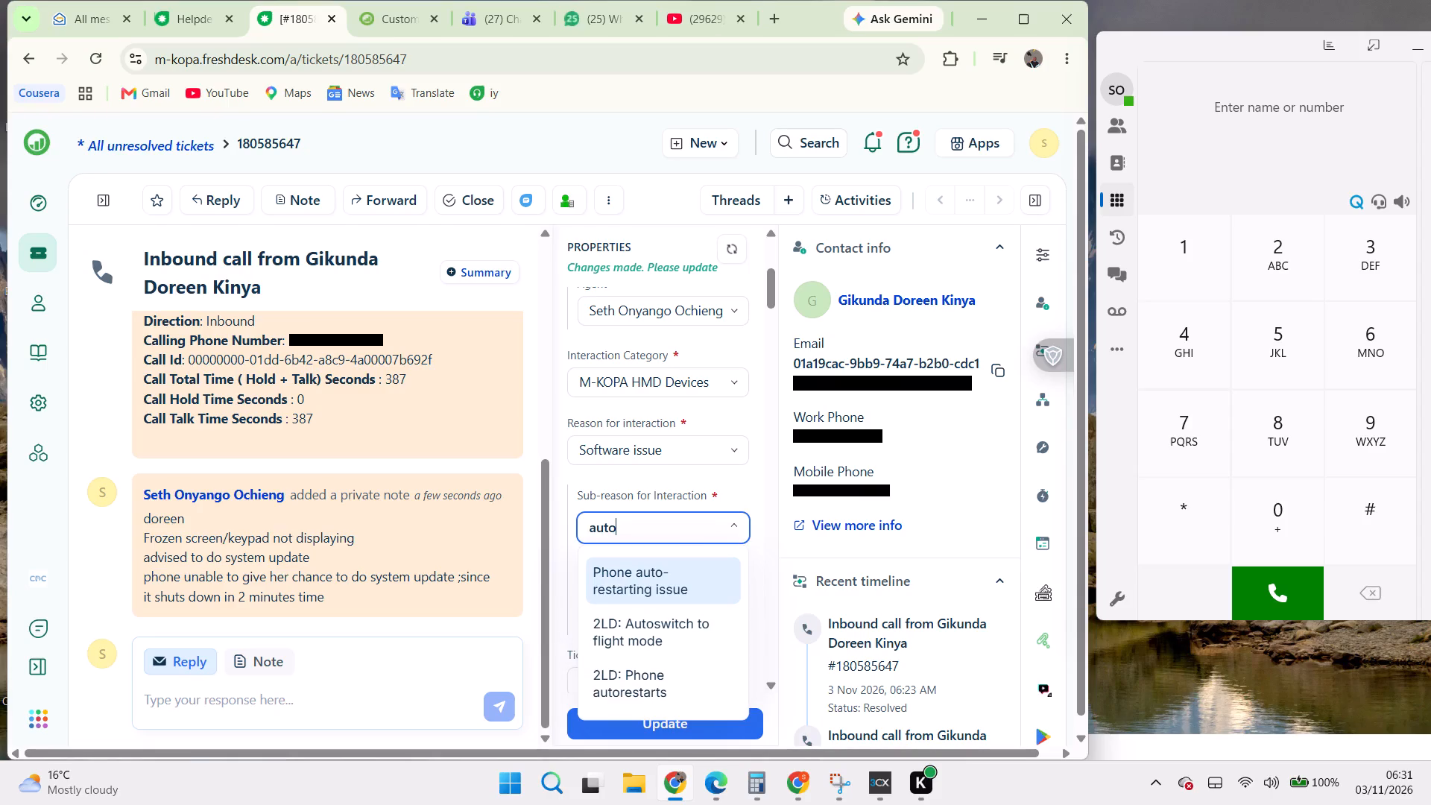
click(654, 584)
Set the outcome to the "Resolved: Advised to vis…" option and save the ticket's properties.
click(686, 605)
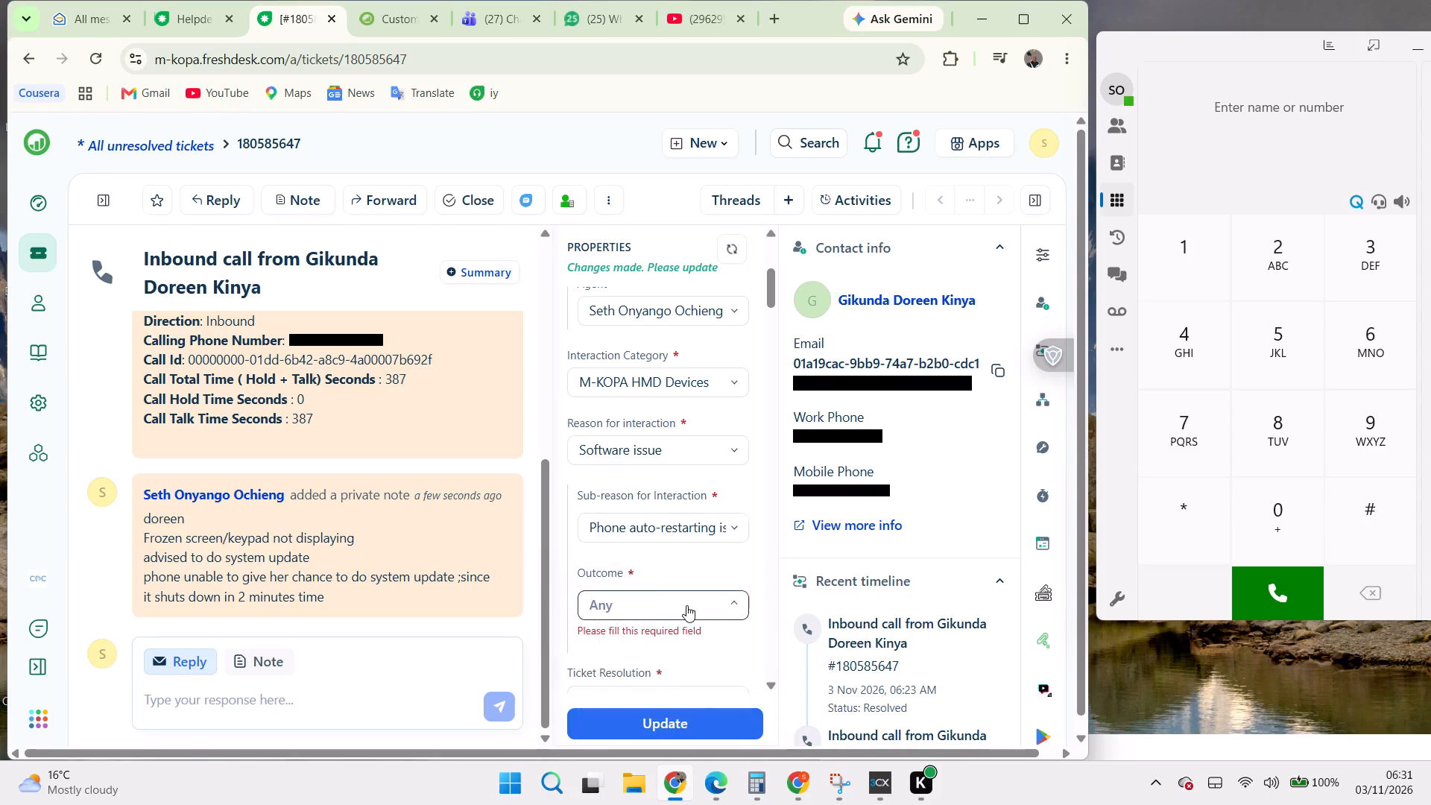
click(651, 468)
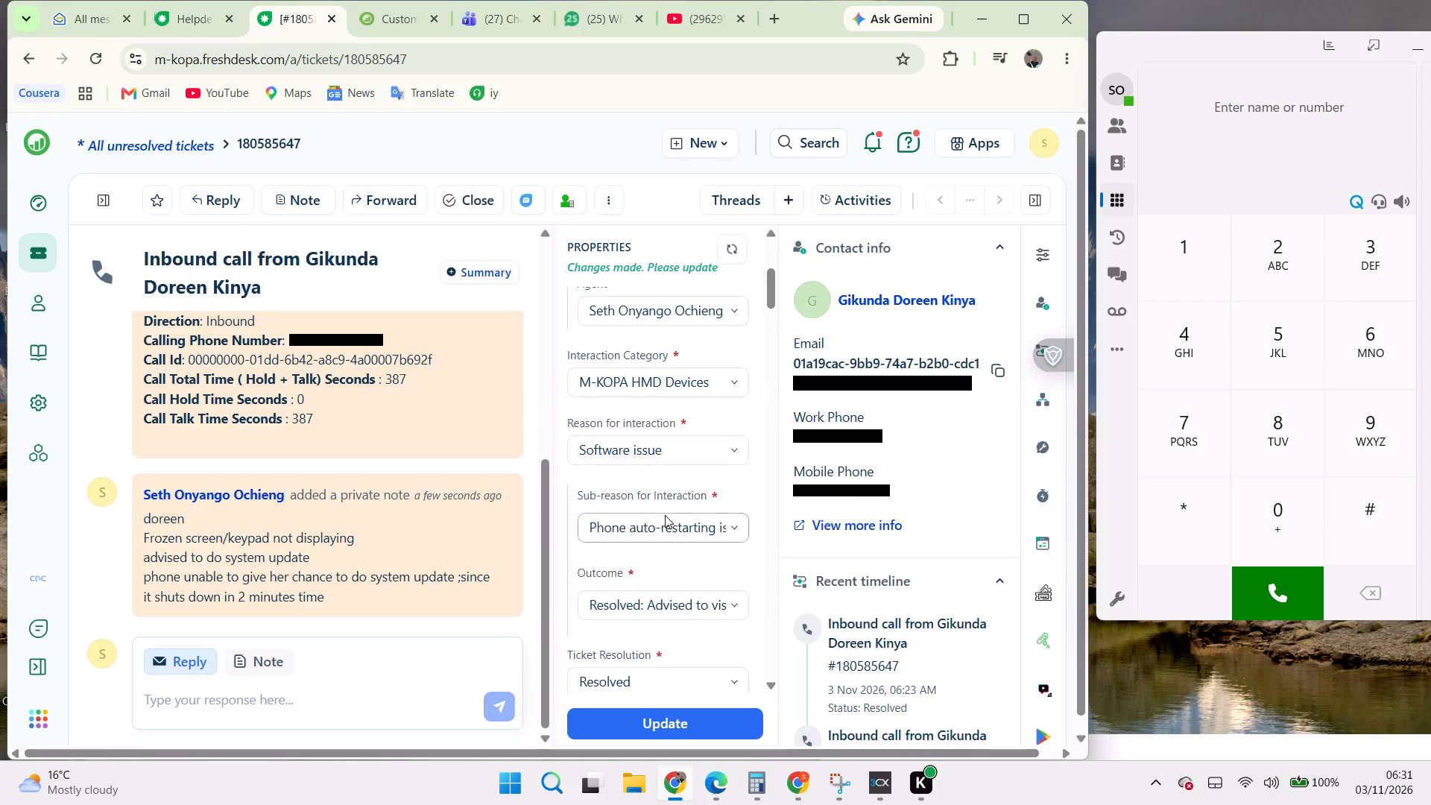
scroll(683, 584, down, 1)
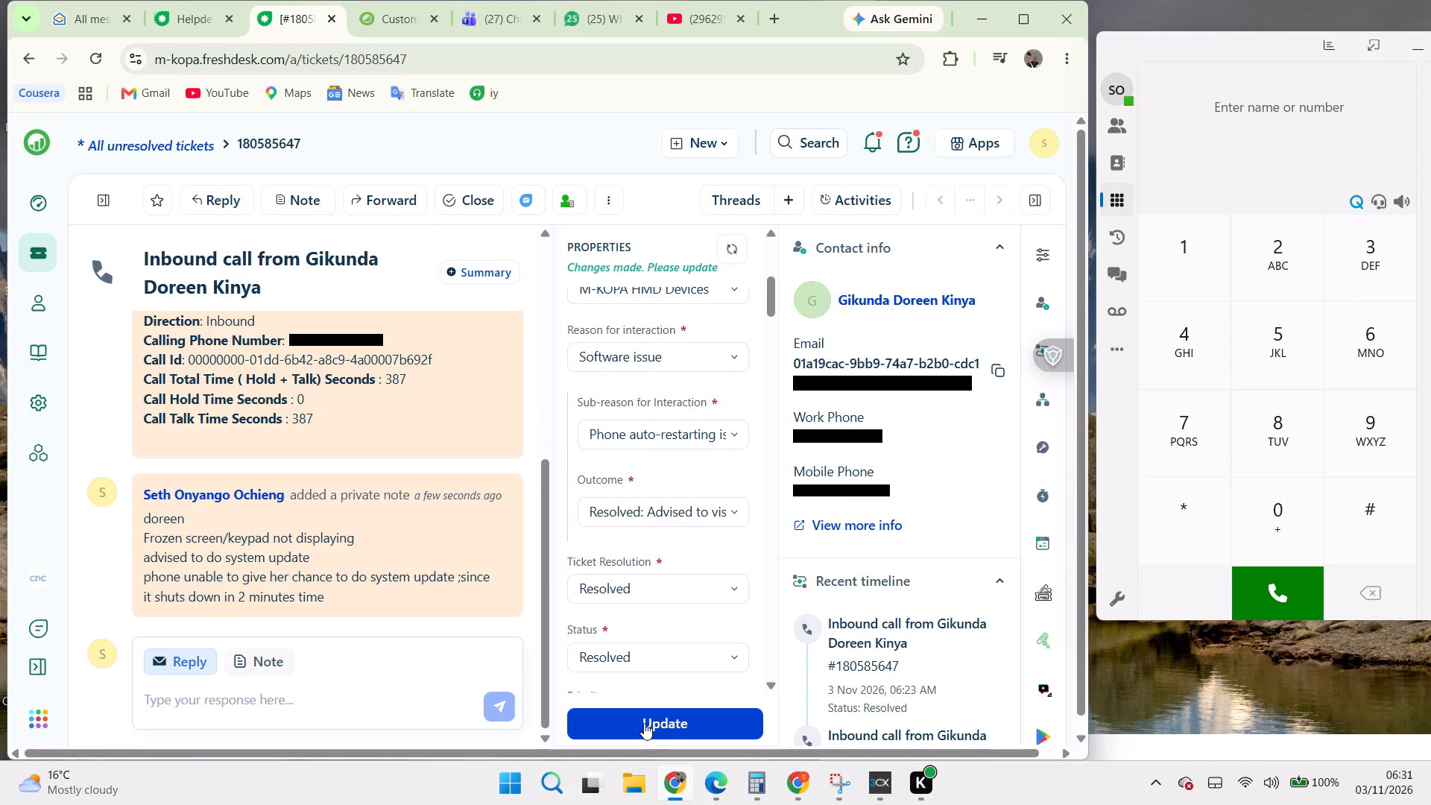
click(644, 723)
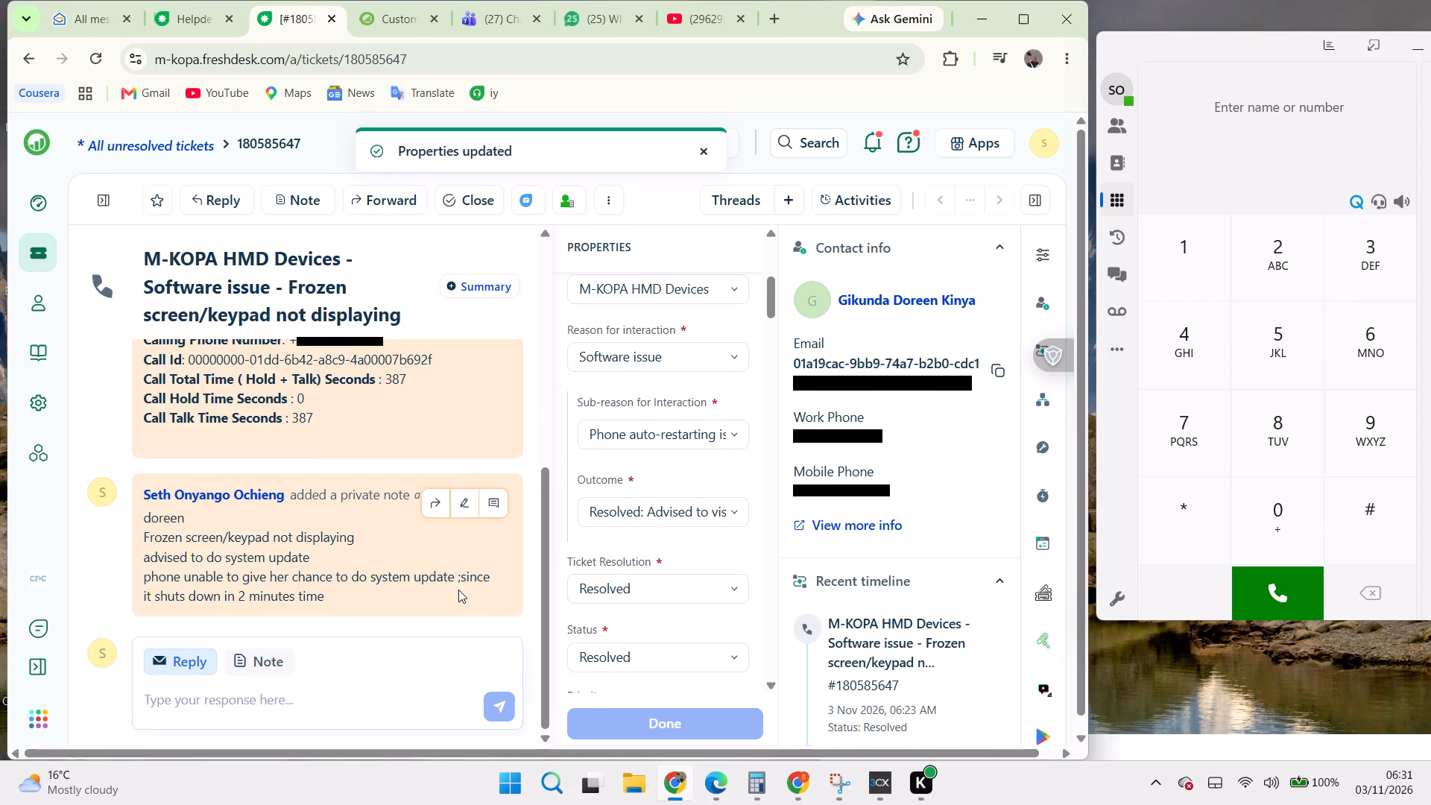
Edit the private note: append "/do forcestart" to the system update line, add the line "failed" below it, and save.
click(465, 502)
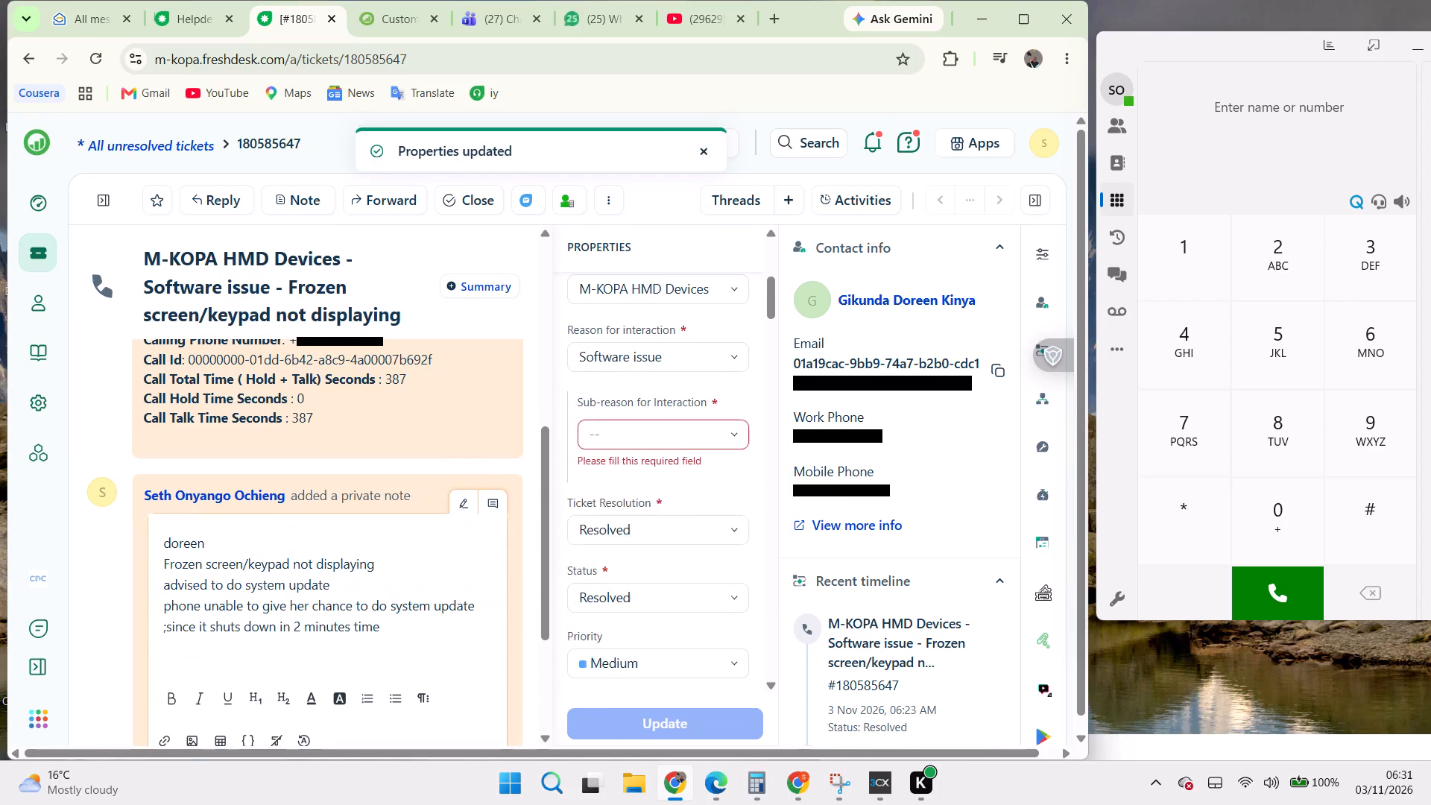
click(329, 586)
key(slash)
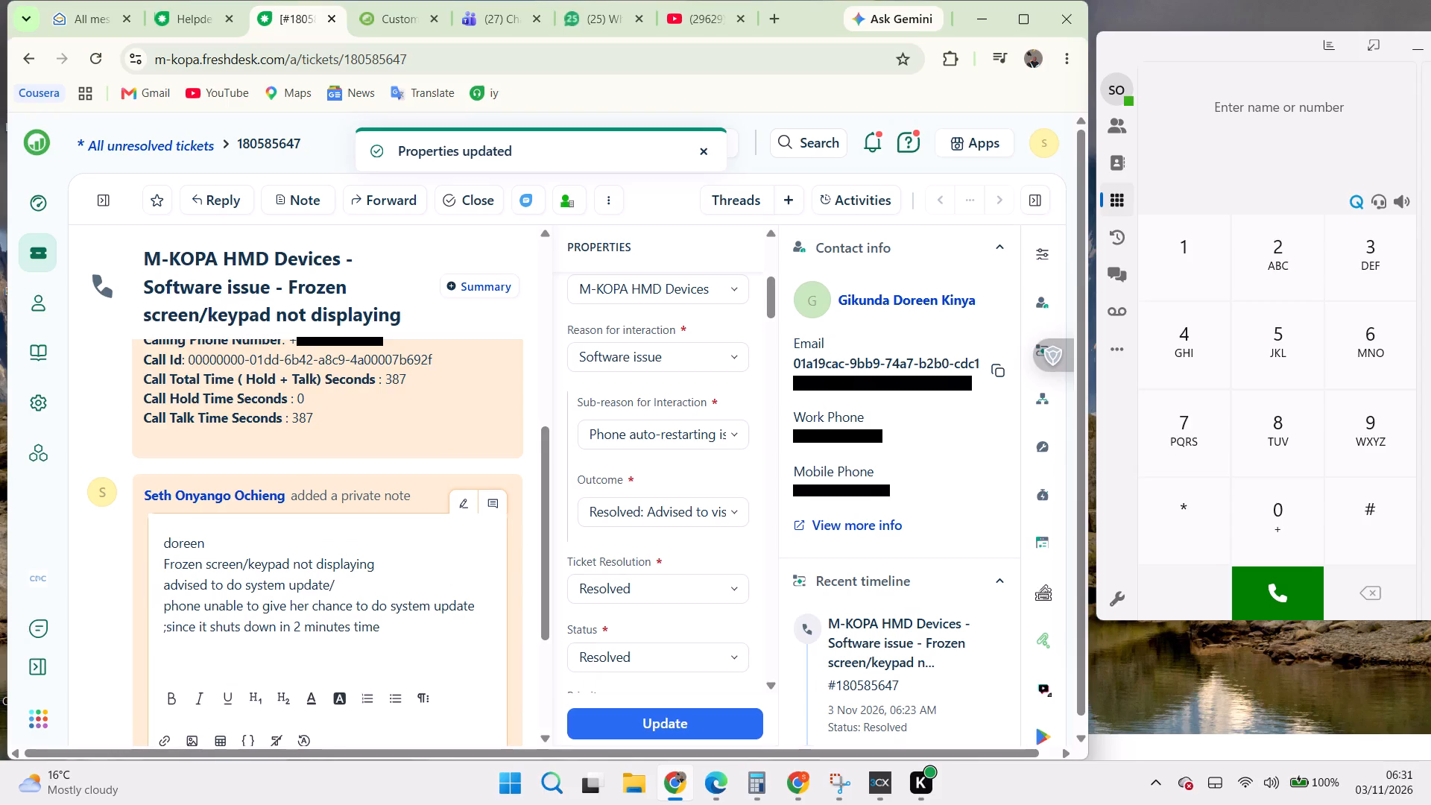
text(do forcestart)
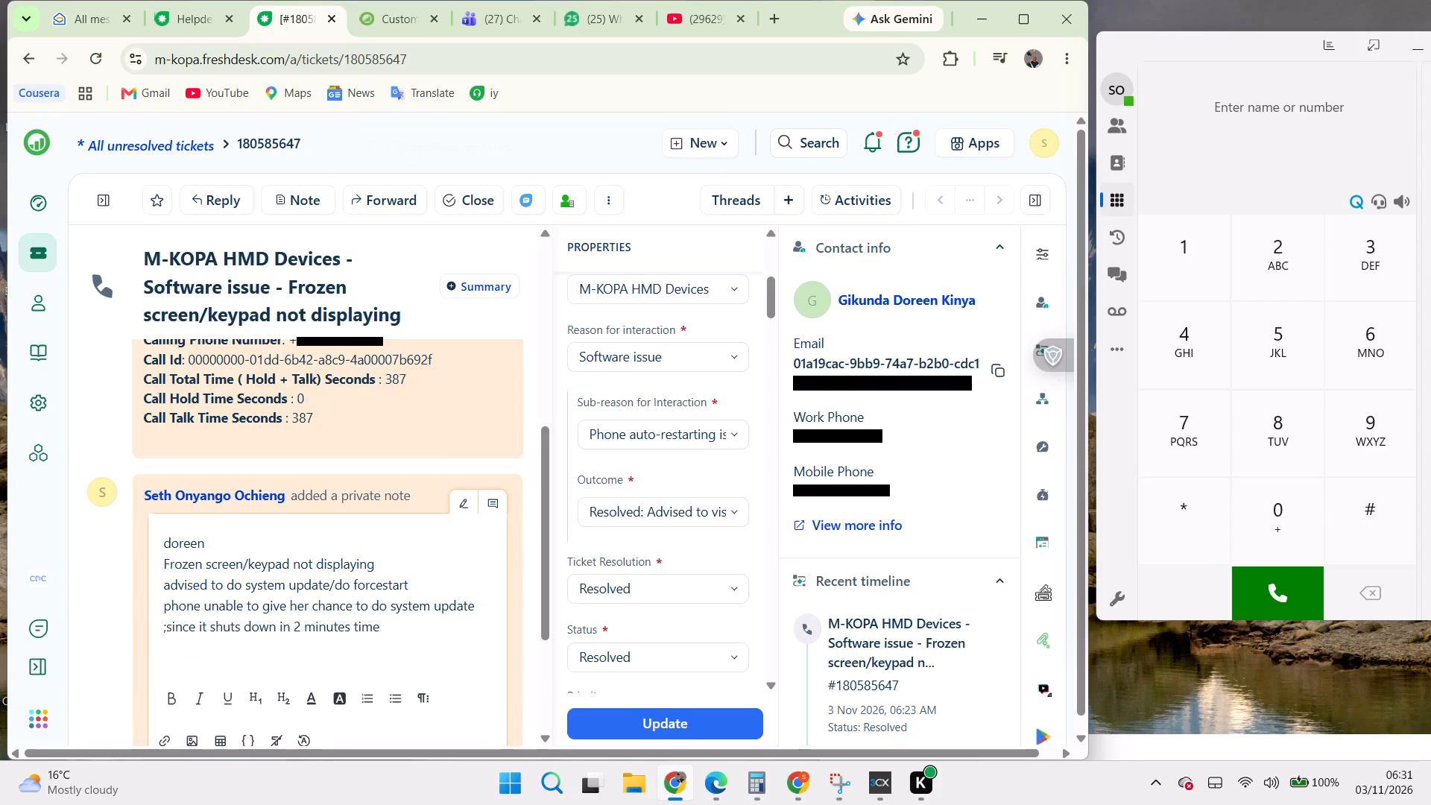
key(Return)
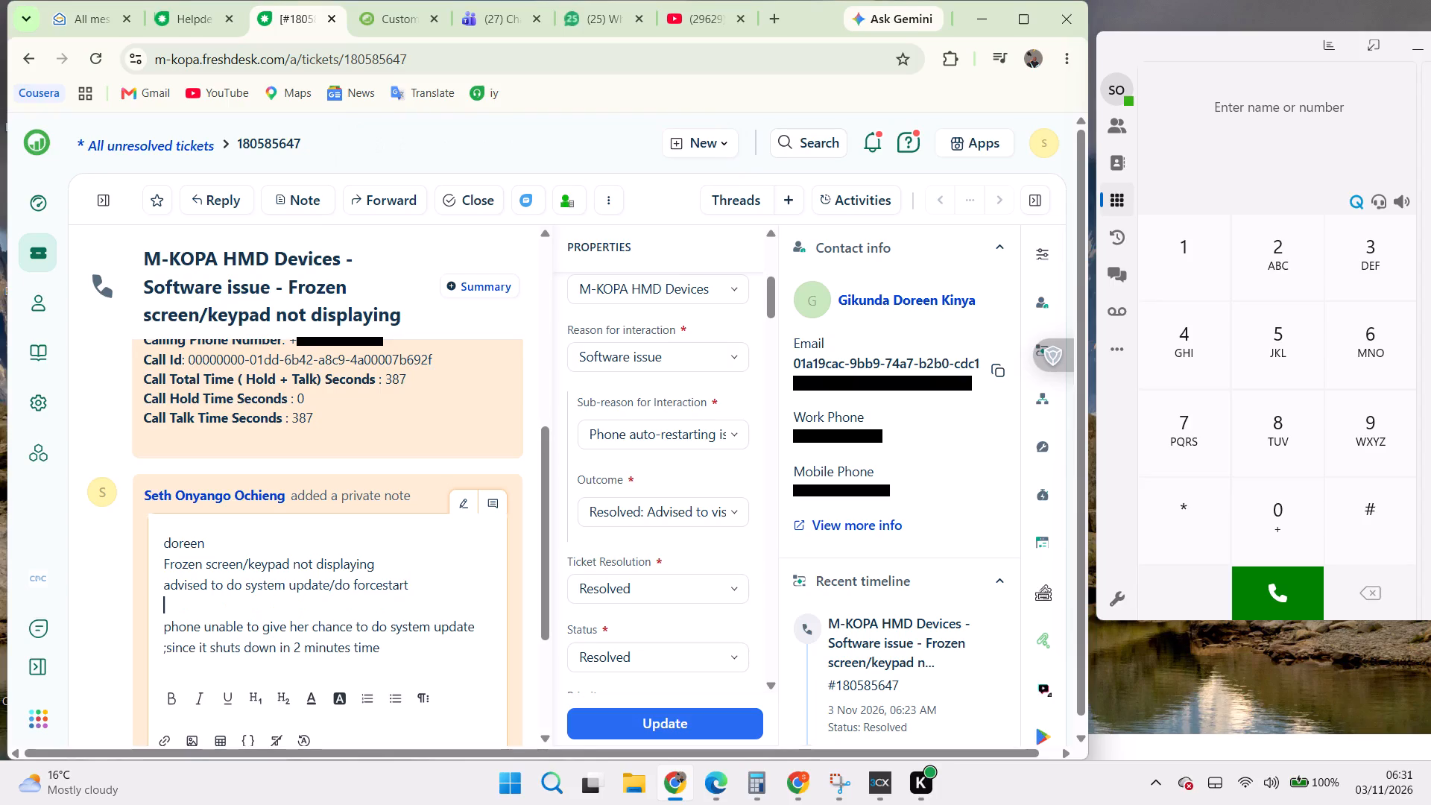
text(failed)
scroll(338, 572, down, 4)
click(471, 563)
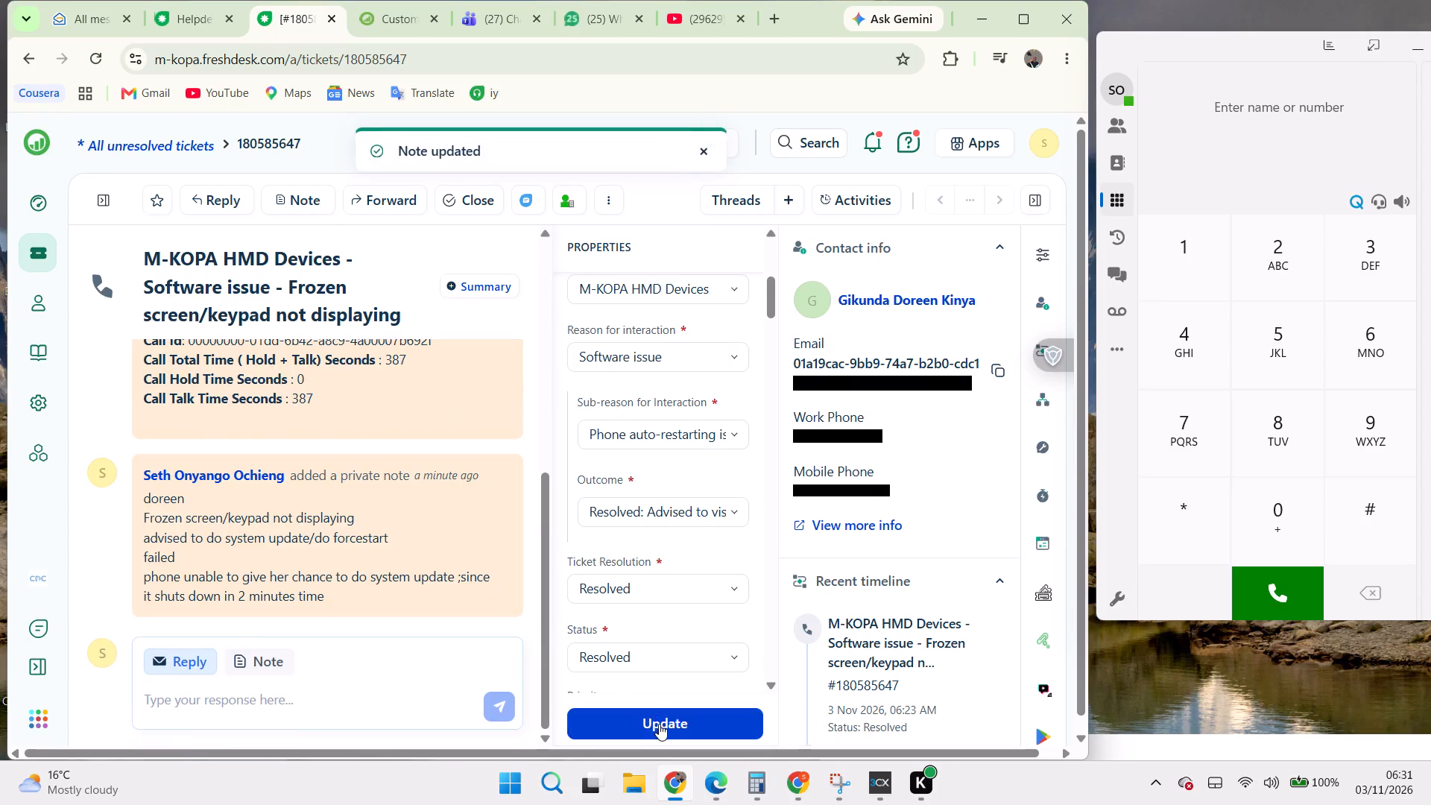
Save the ticket's properties again.
click(659, 724)
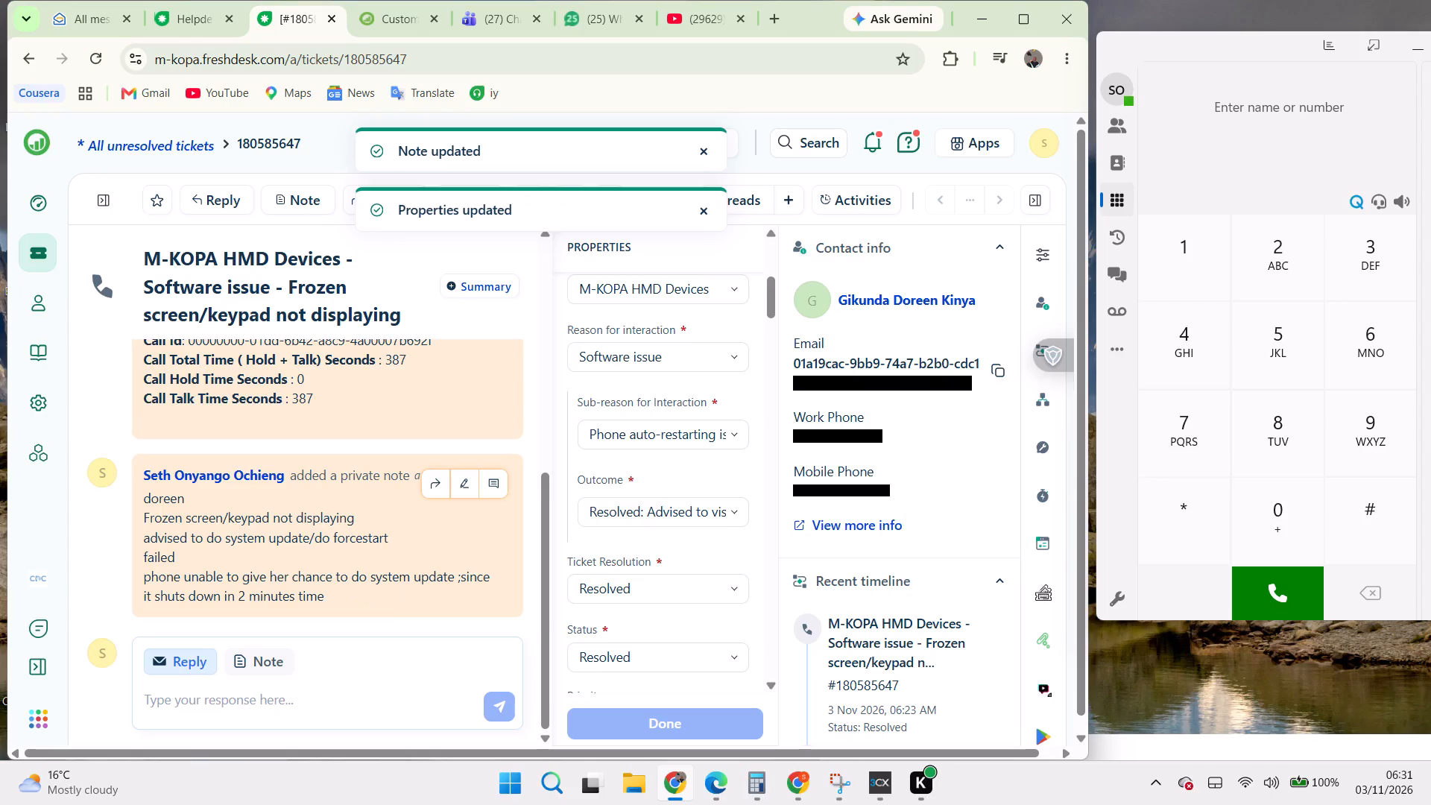
scroll(404, 581, up, 2)
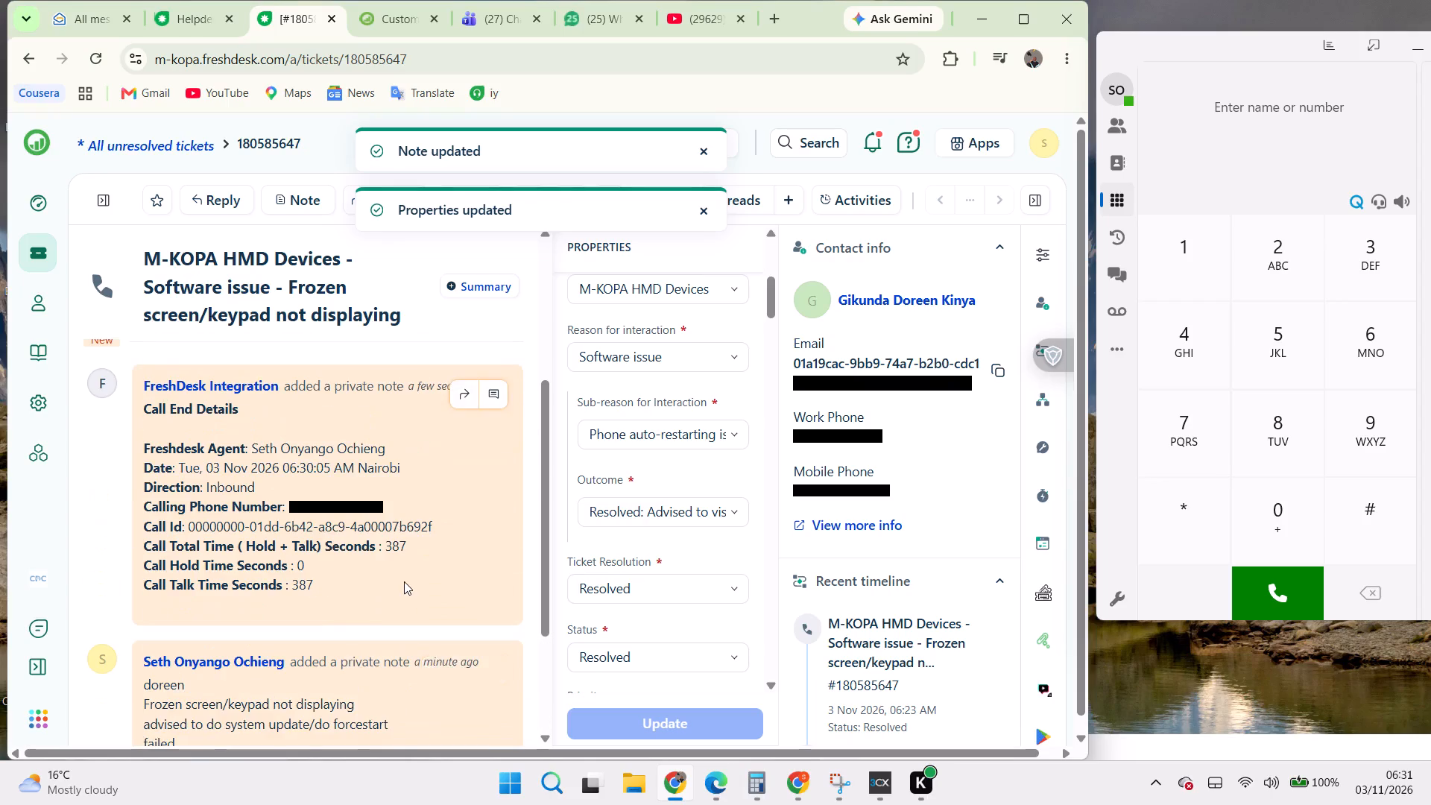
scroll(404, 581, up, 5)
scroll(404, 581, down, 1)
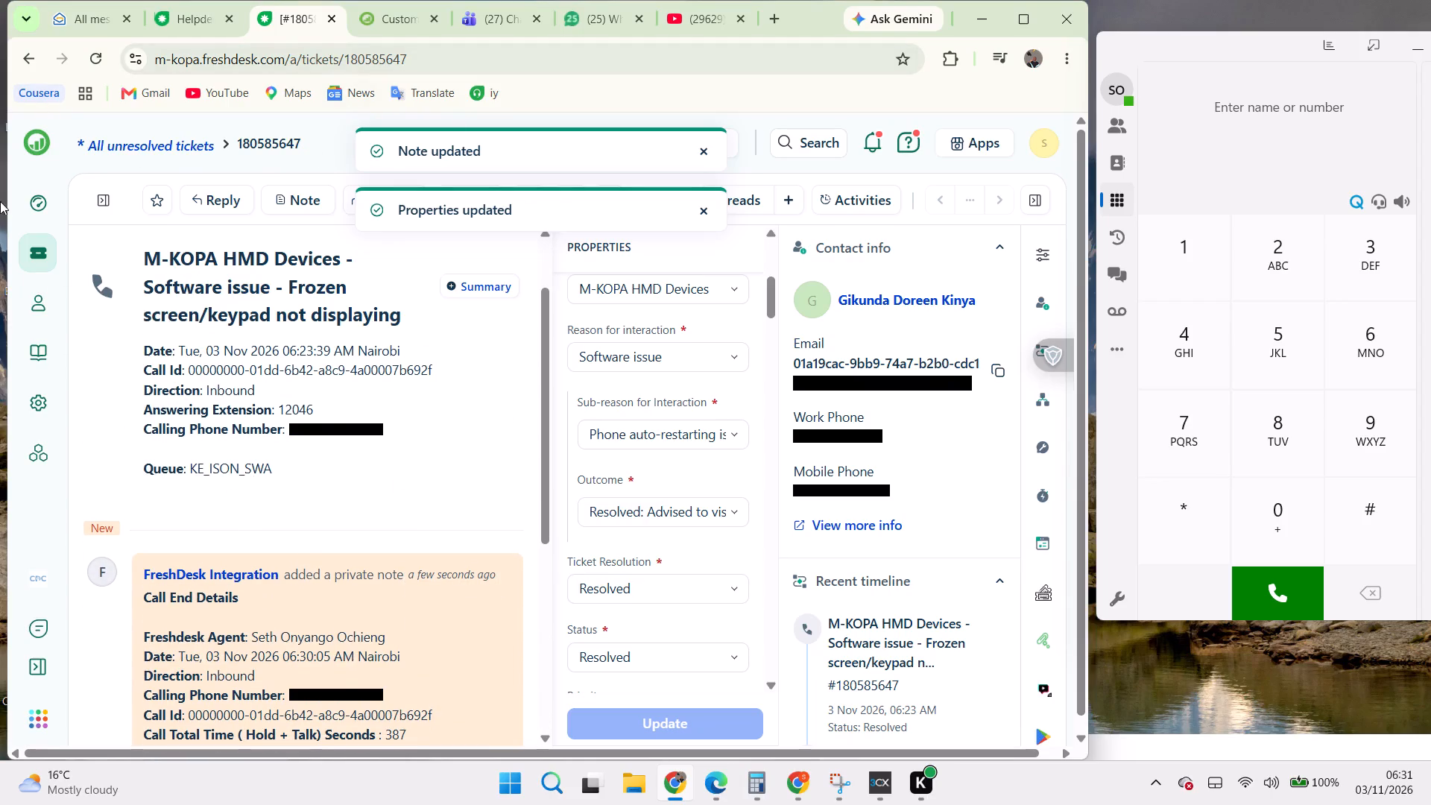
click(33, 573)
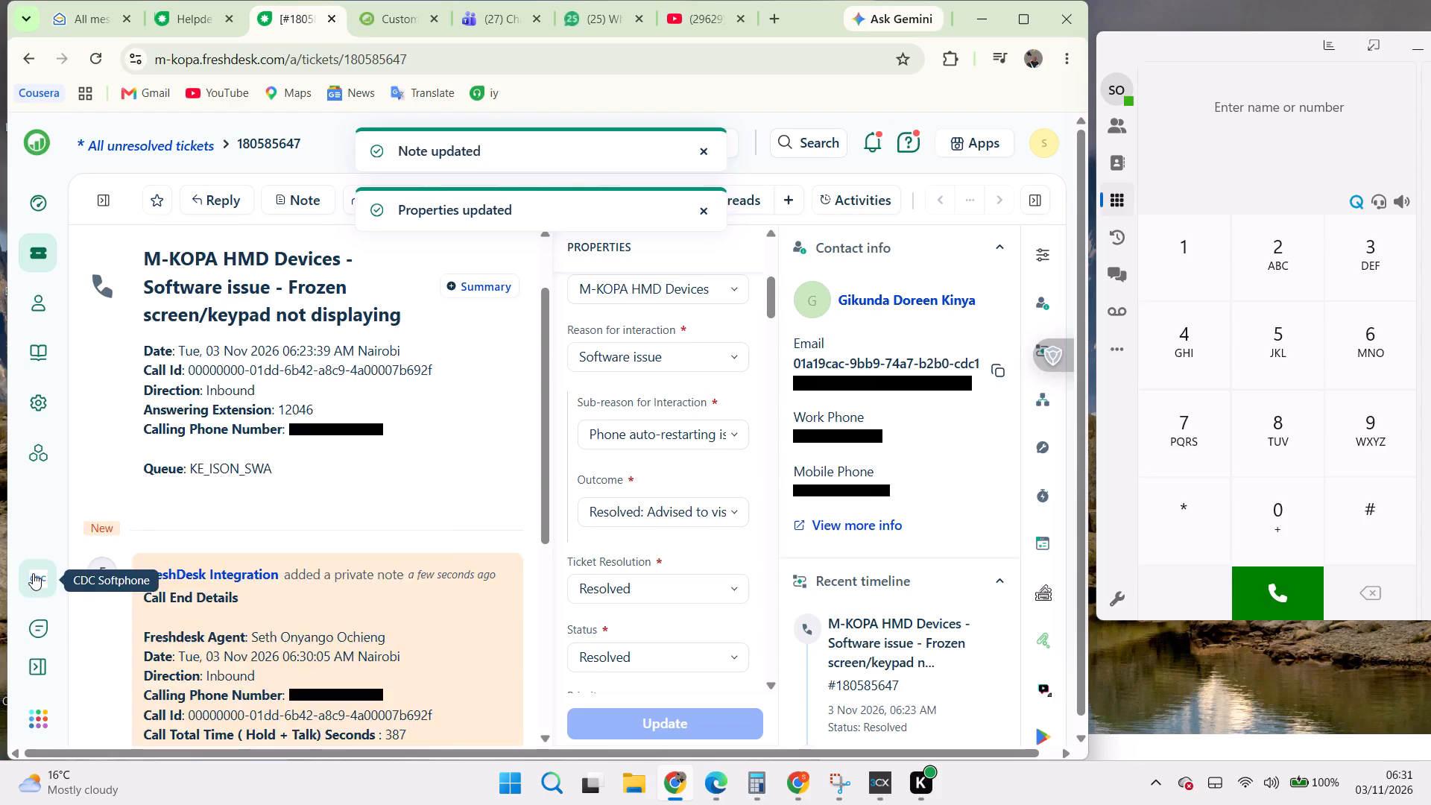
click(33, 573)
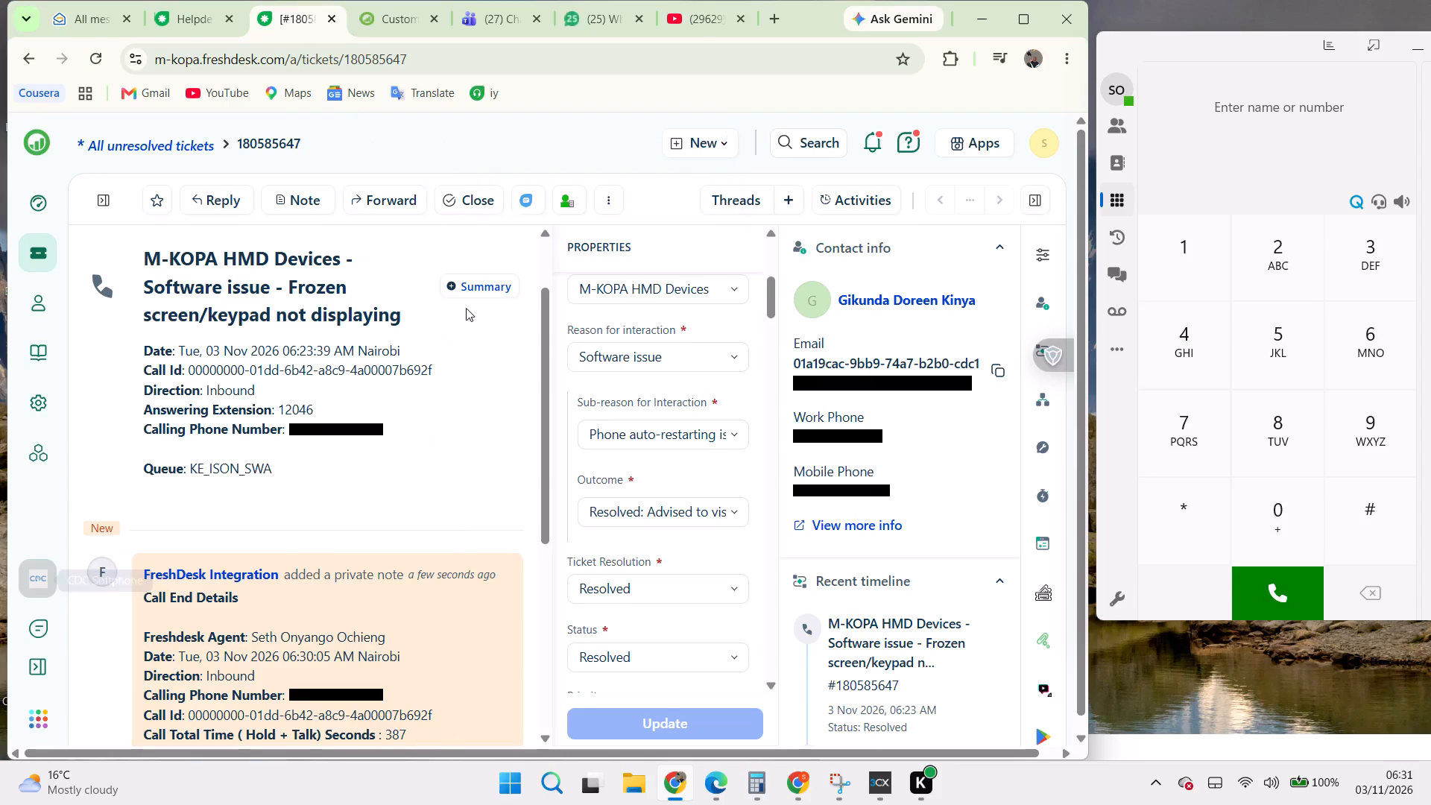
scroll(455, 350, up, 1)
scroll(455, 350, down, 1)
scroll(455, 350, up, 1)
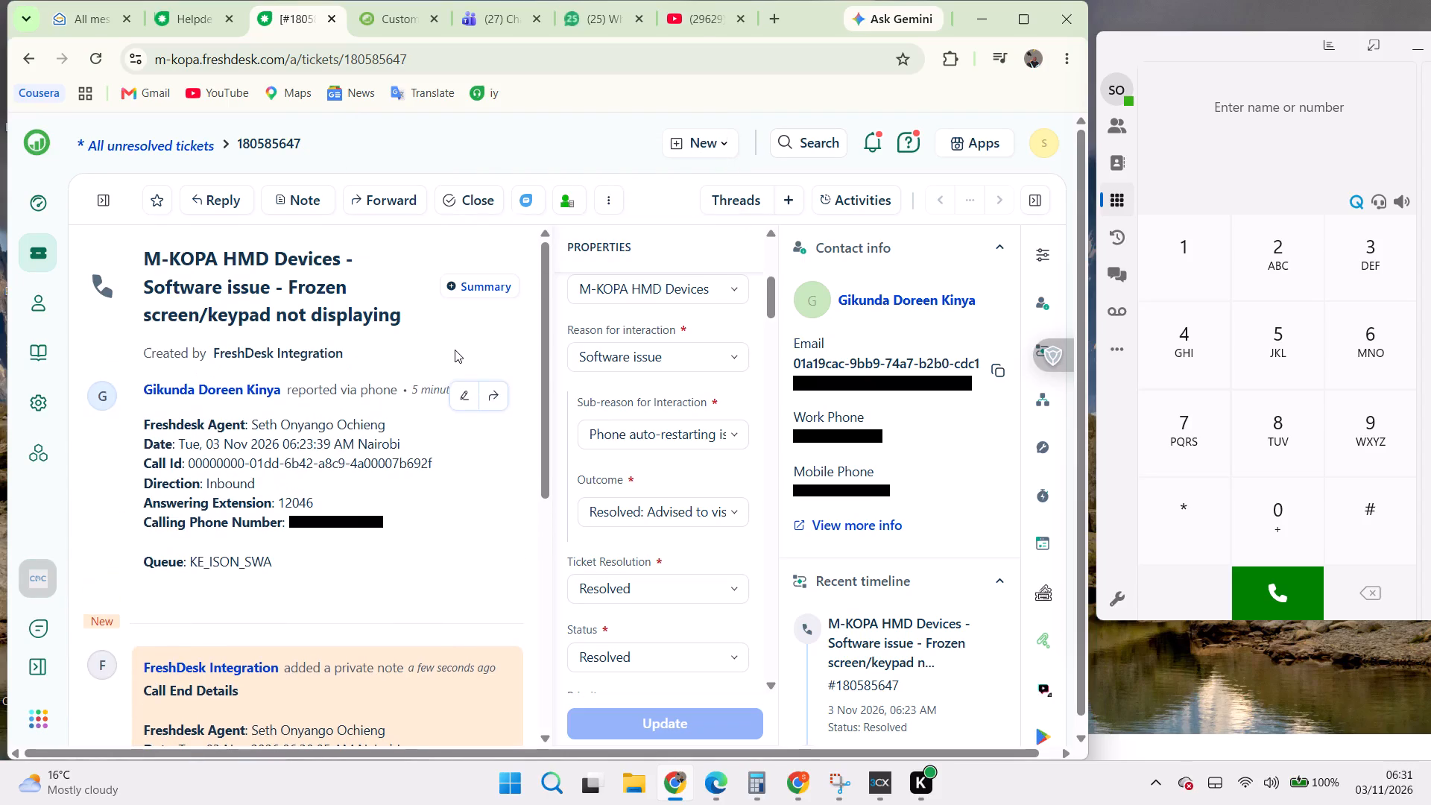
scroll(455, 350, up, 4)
Return to the dashboard and open the CDC Softphone for the next inbound call.
click(34, 196)
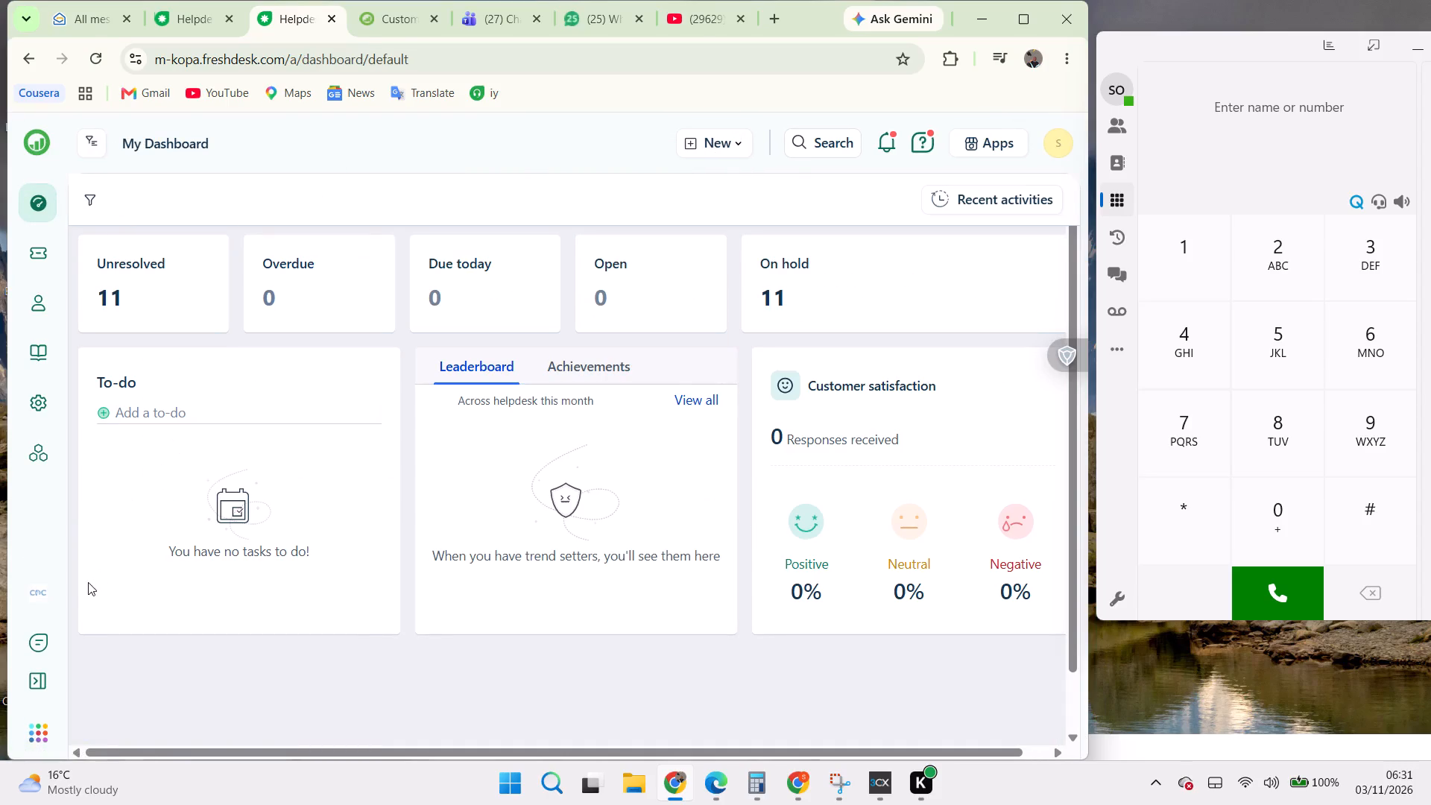
click(42, 591)
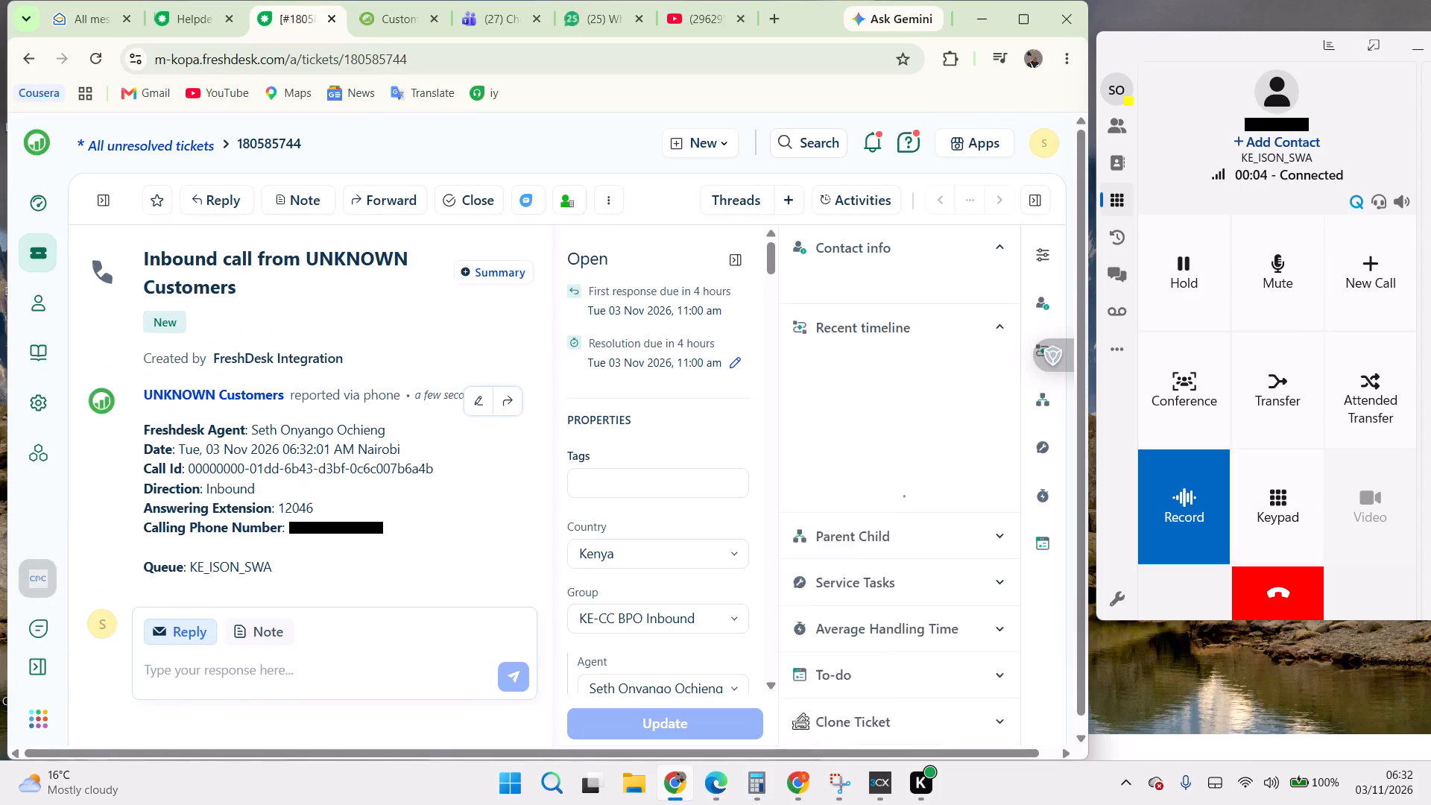
click(266, 637)
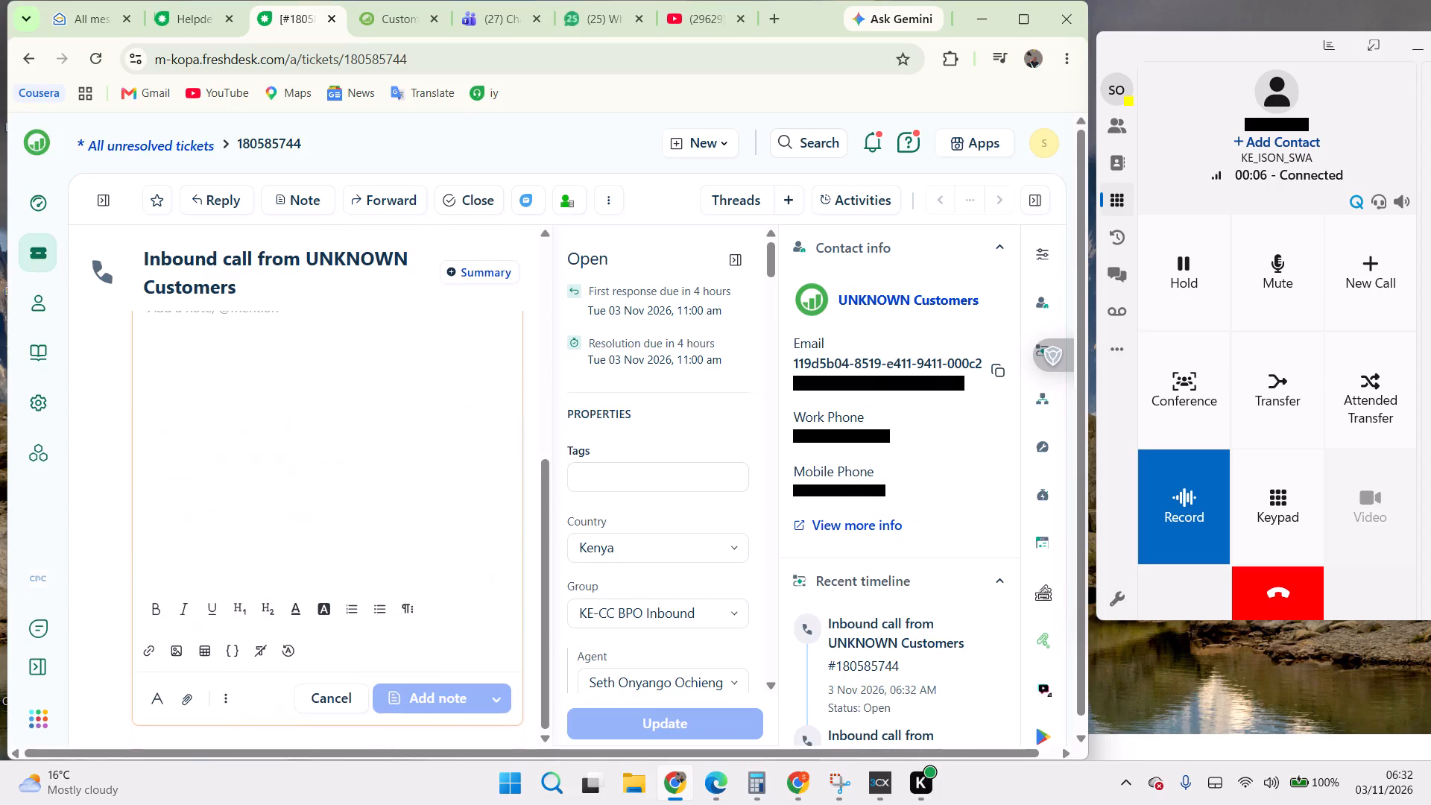
scroll(264, 512, up, 1)
text(silent call)
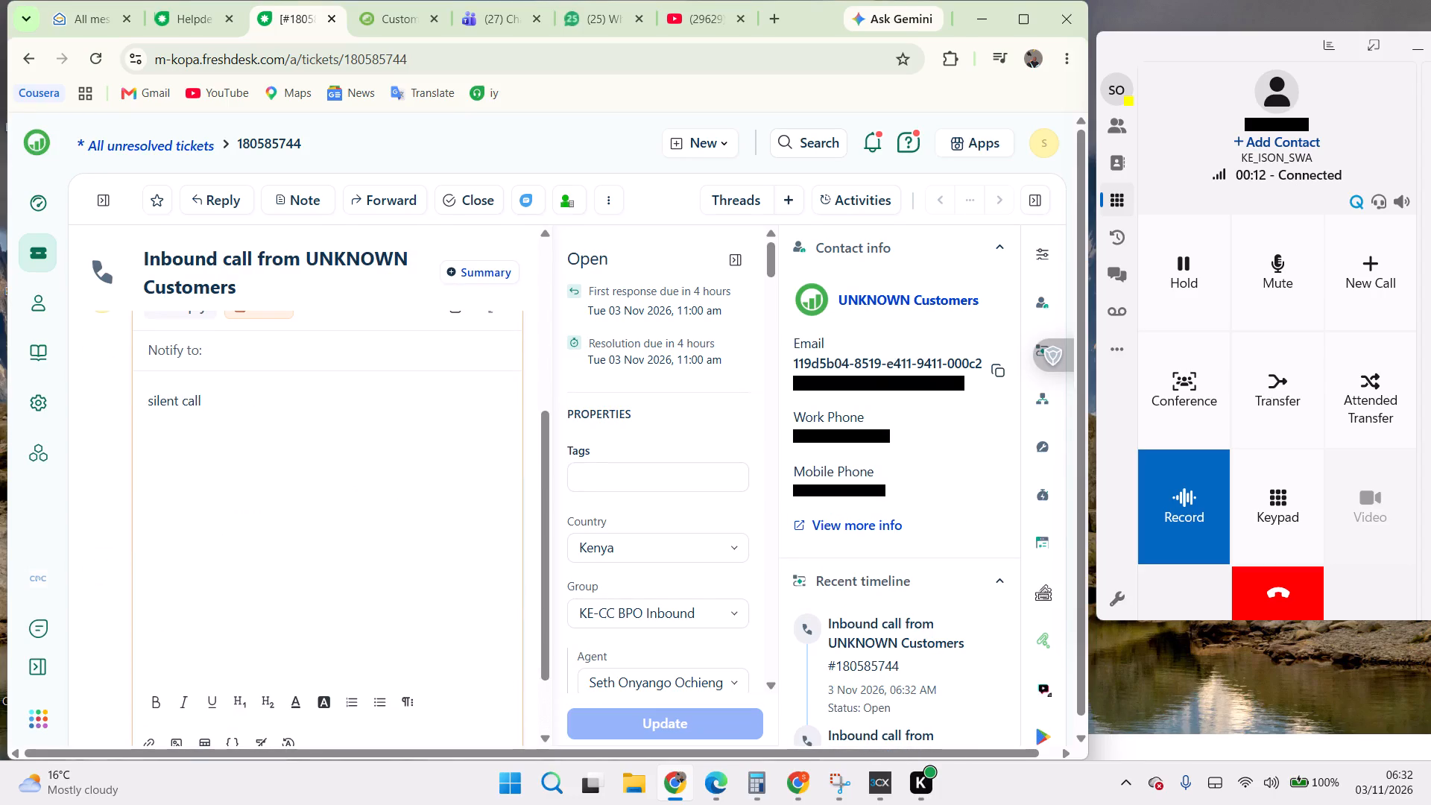
Set the interaction category to General Inquiry, searching for "gen", and the reason for interaction to Call issue.
scroll(646, 496, down, 1)
scroll(646, 496, up, 1)
scroll(646, 496, down, 1)
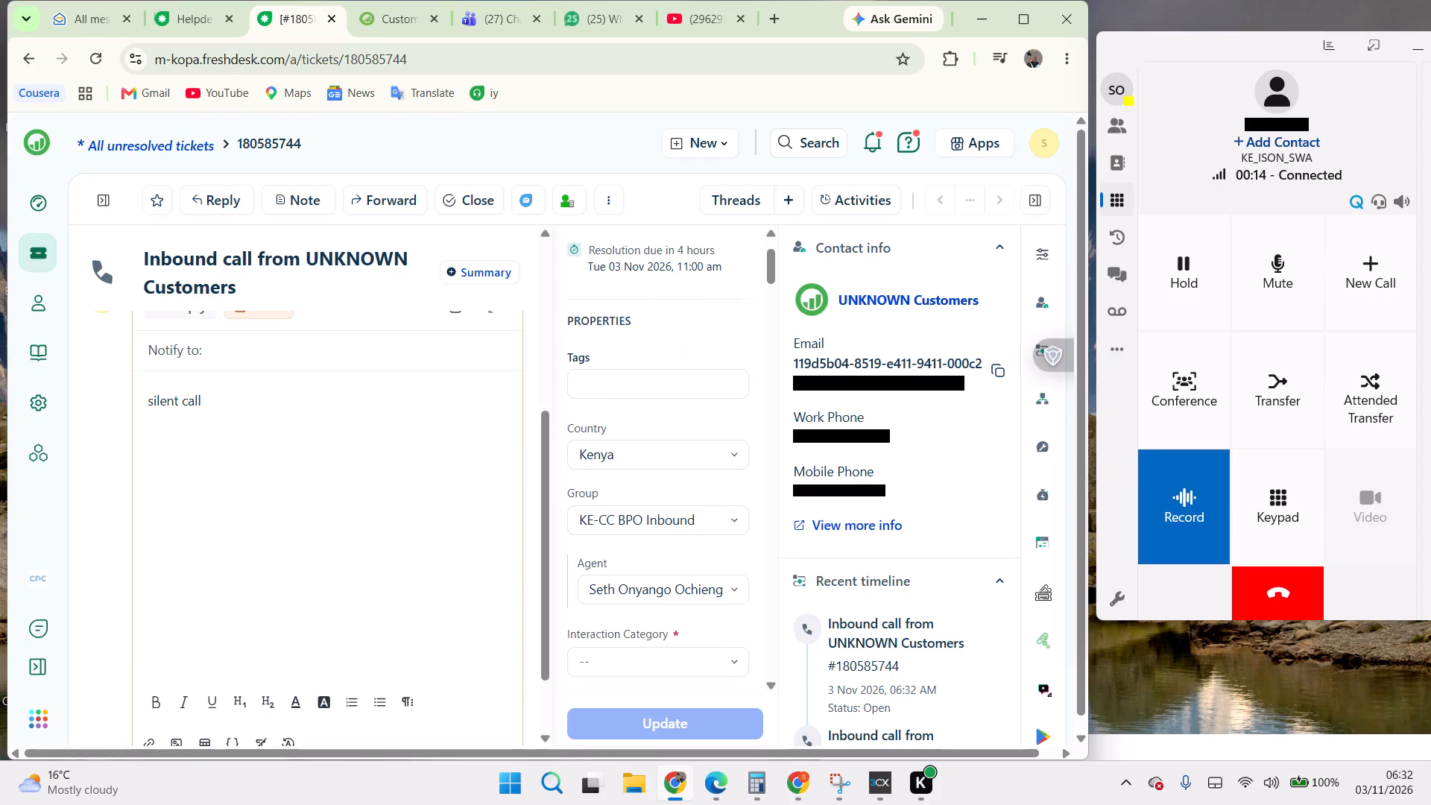
scroll(646, 496, up, 1)
scroll(646, 496, down, 1)
scroll(646, 496, up, 1)
scroll(646, 496, down, 3)
click(639, 474)
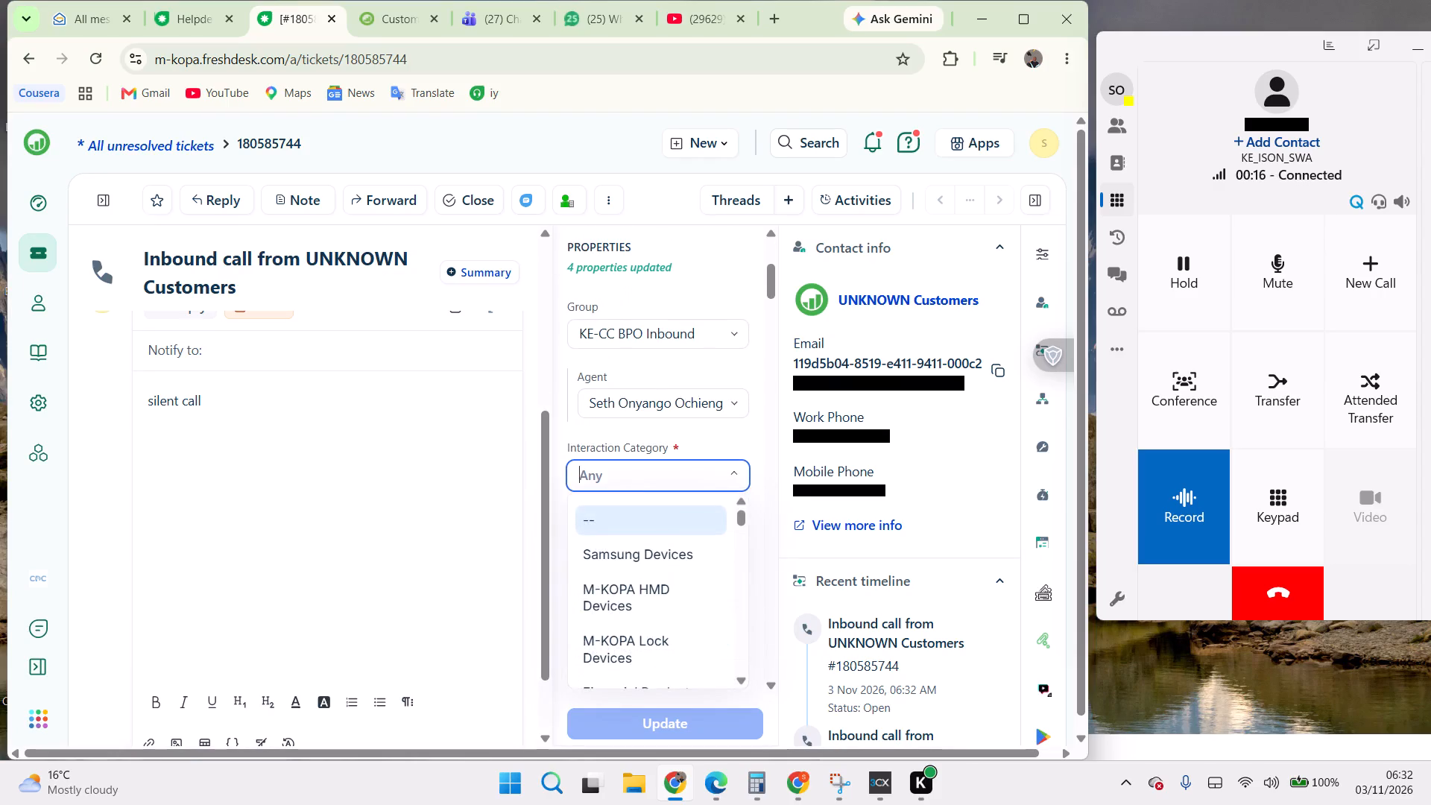
key(f)
key(BackSpace)
text(gen)
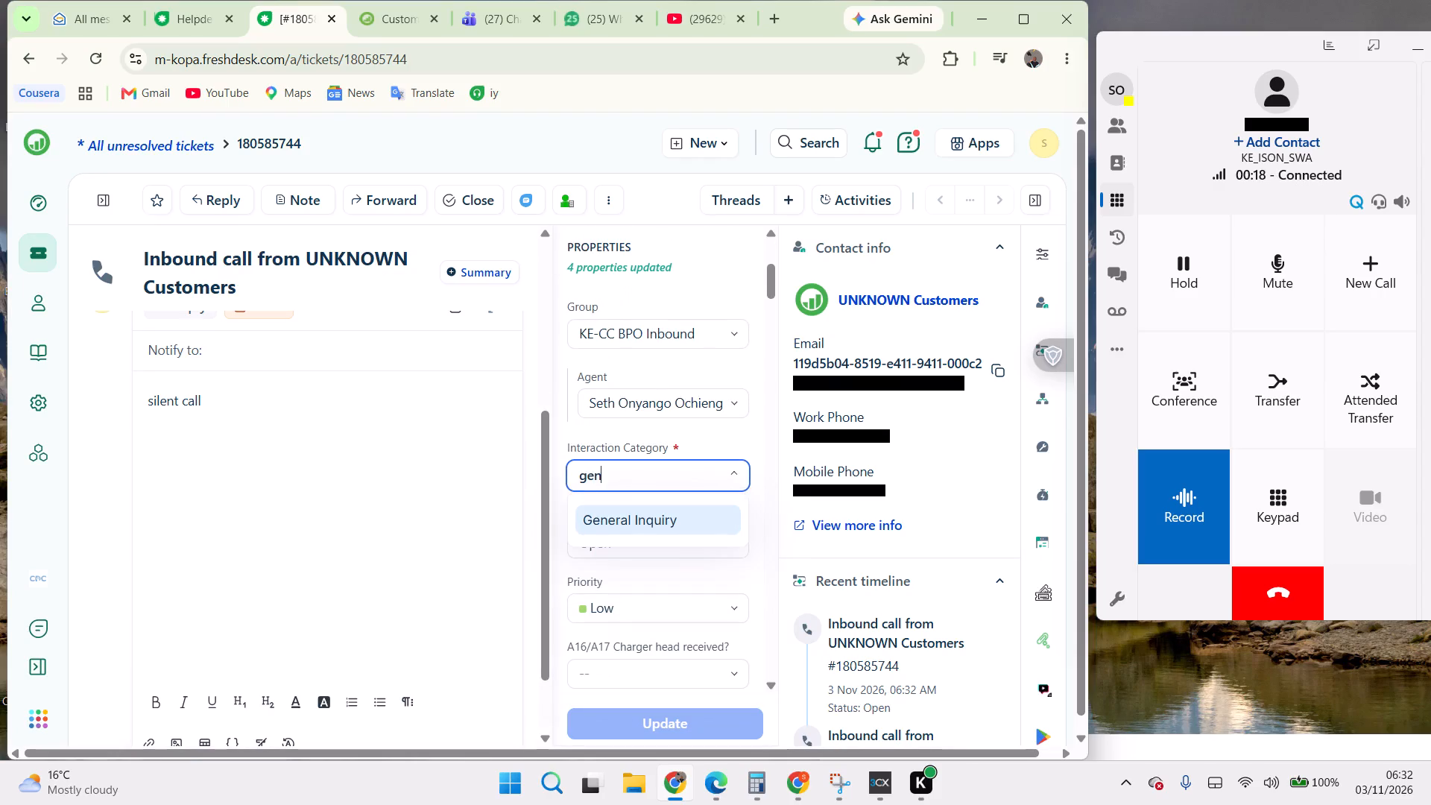
click(632, 516)
click(638, 547)
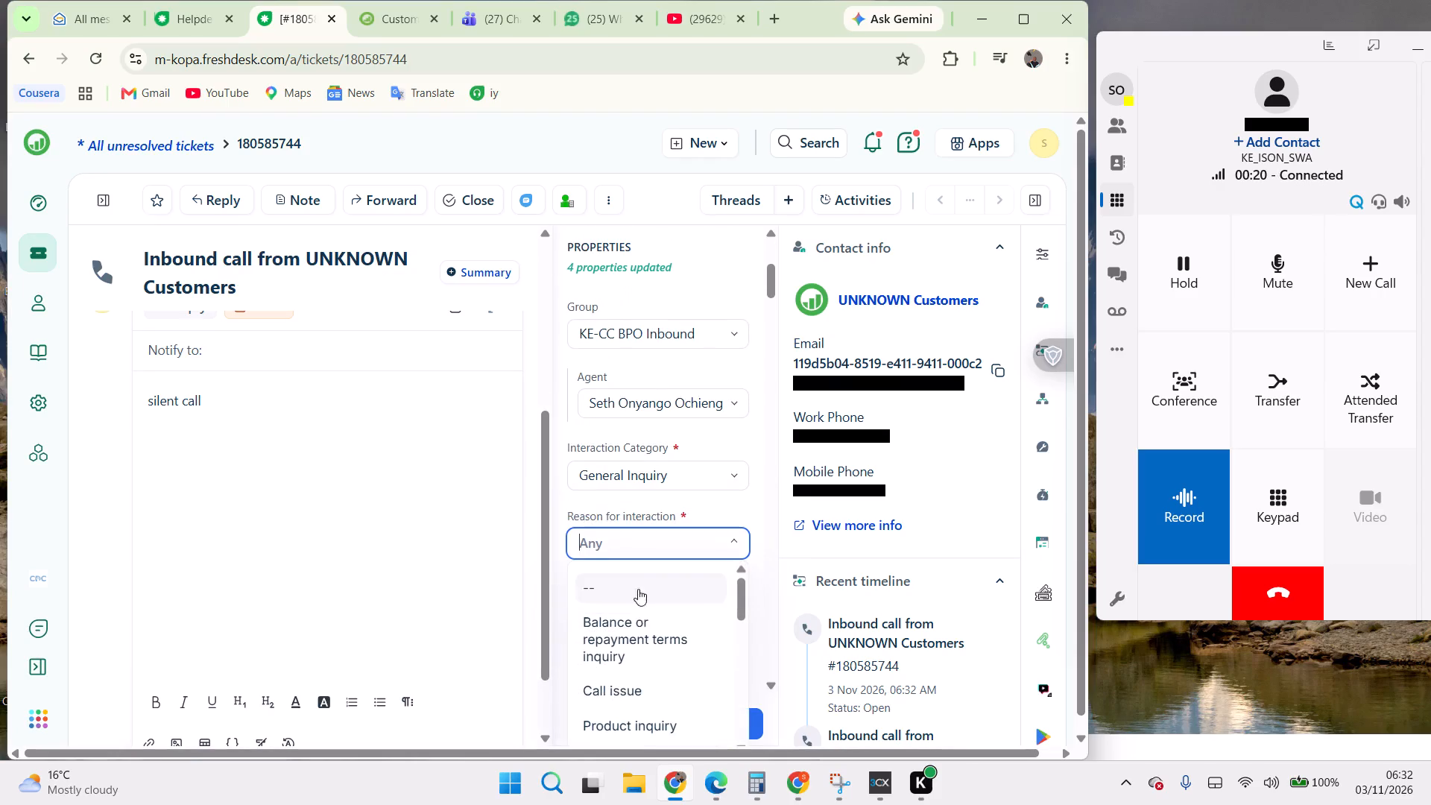
click(630, 687)
Set the sub-reason for interaction to Silent call and the outcome to "Background noise, no speech".
scroll(645, 571, up, 1)
scroll(645, 571, down, 1)
scroll(645, 571, up, 1)
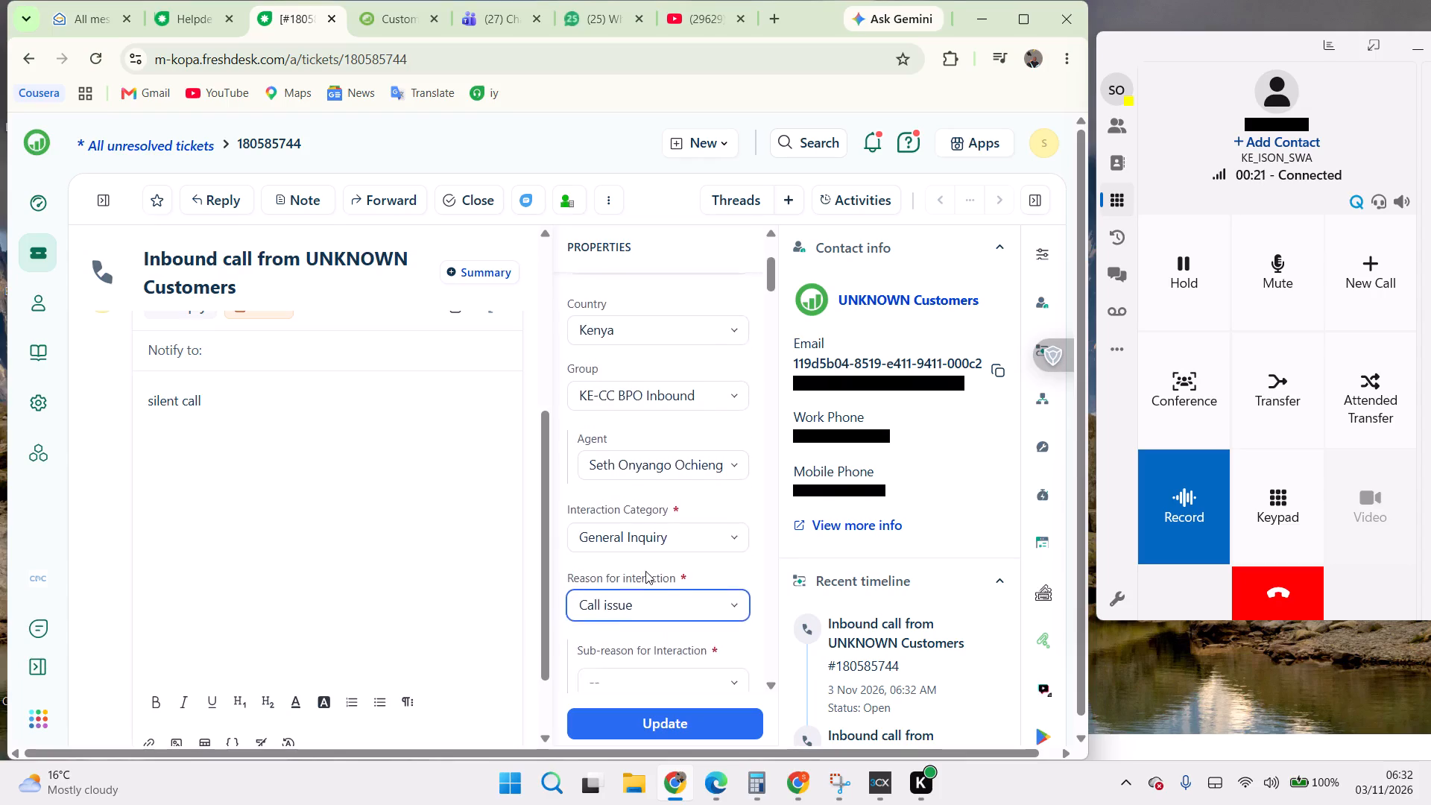
scroll(645, 571, down, 3)
click(648, 435)
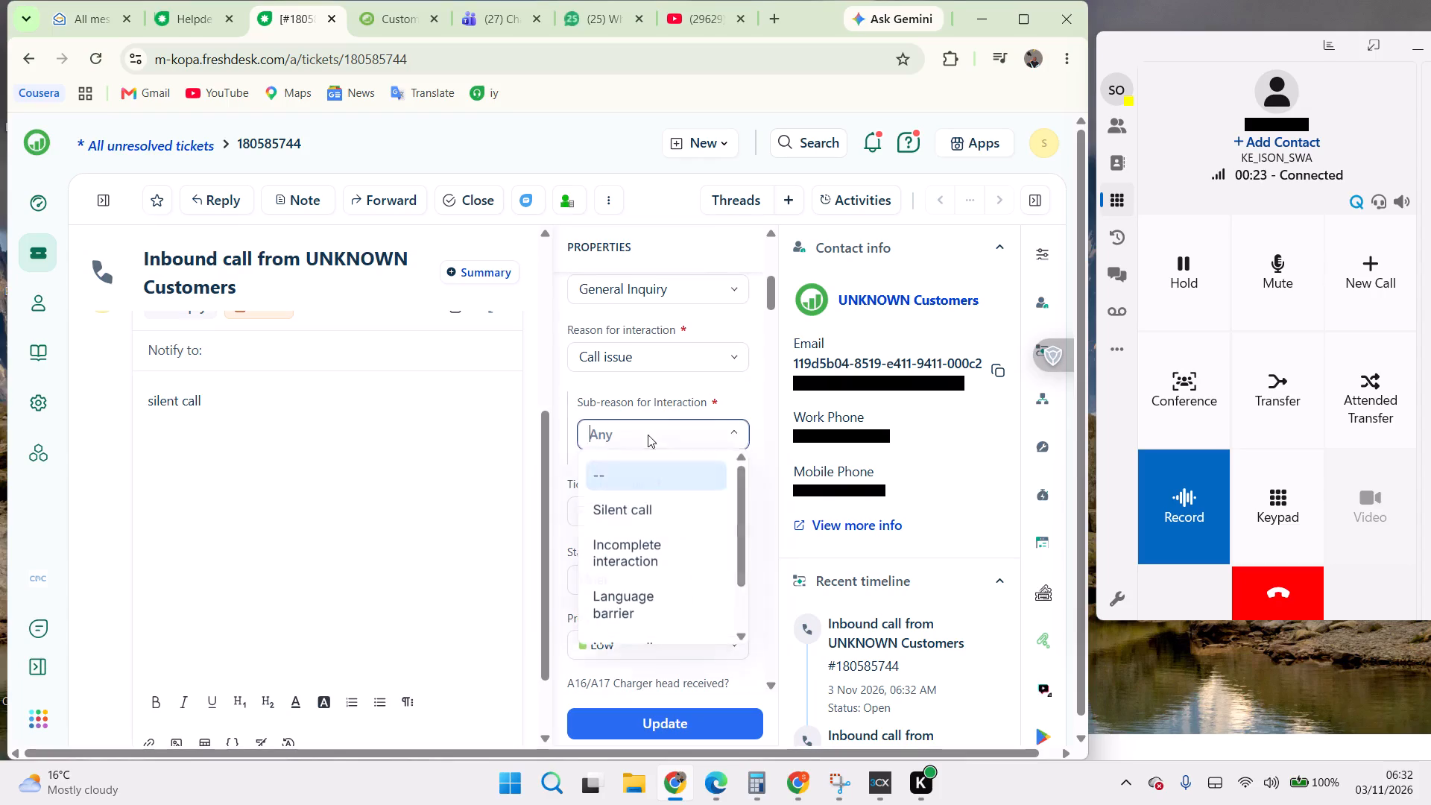
click(657, 519)
click(671, 511)
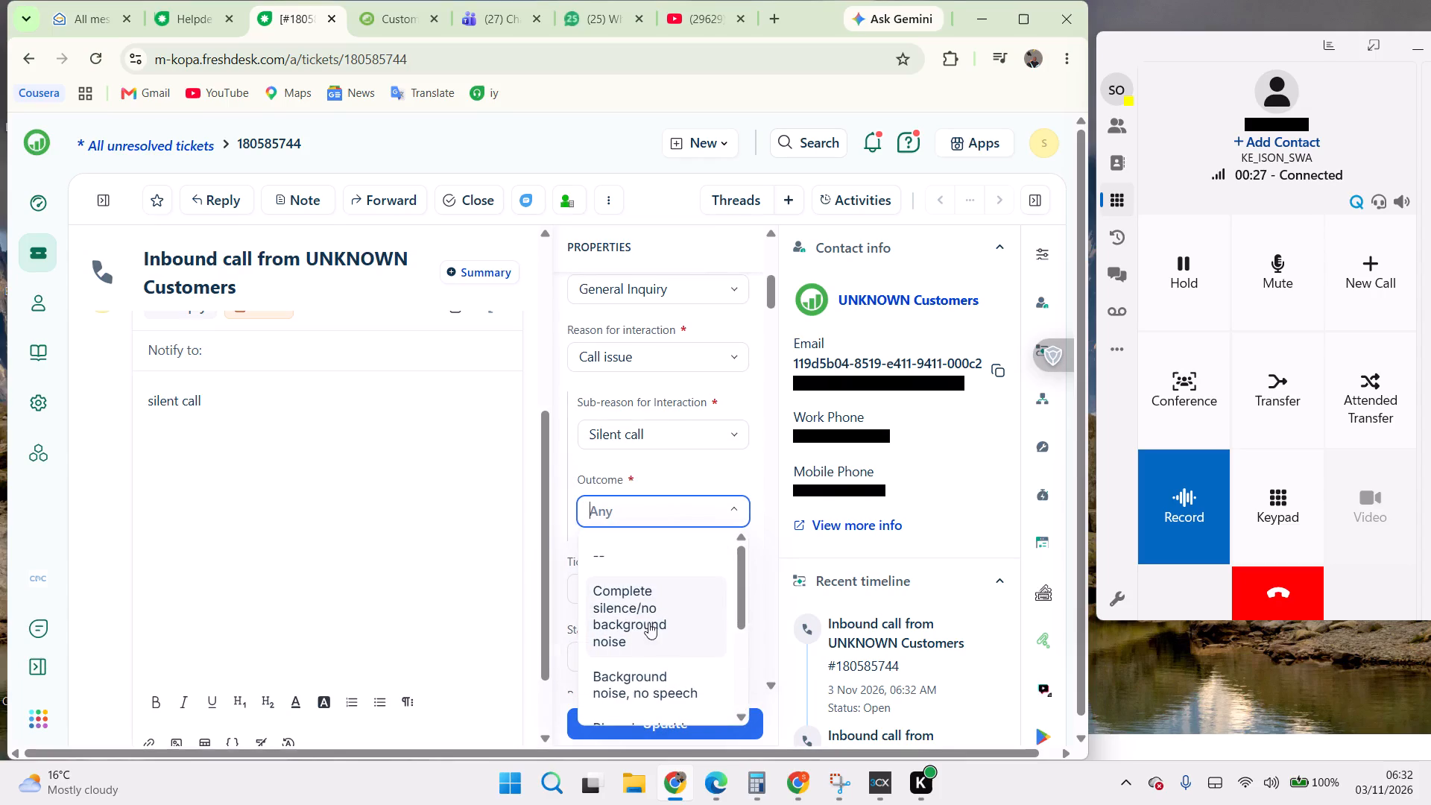
click(641, 669)
Set the ticket's status to Resolved.
click(636, 651)
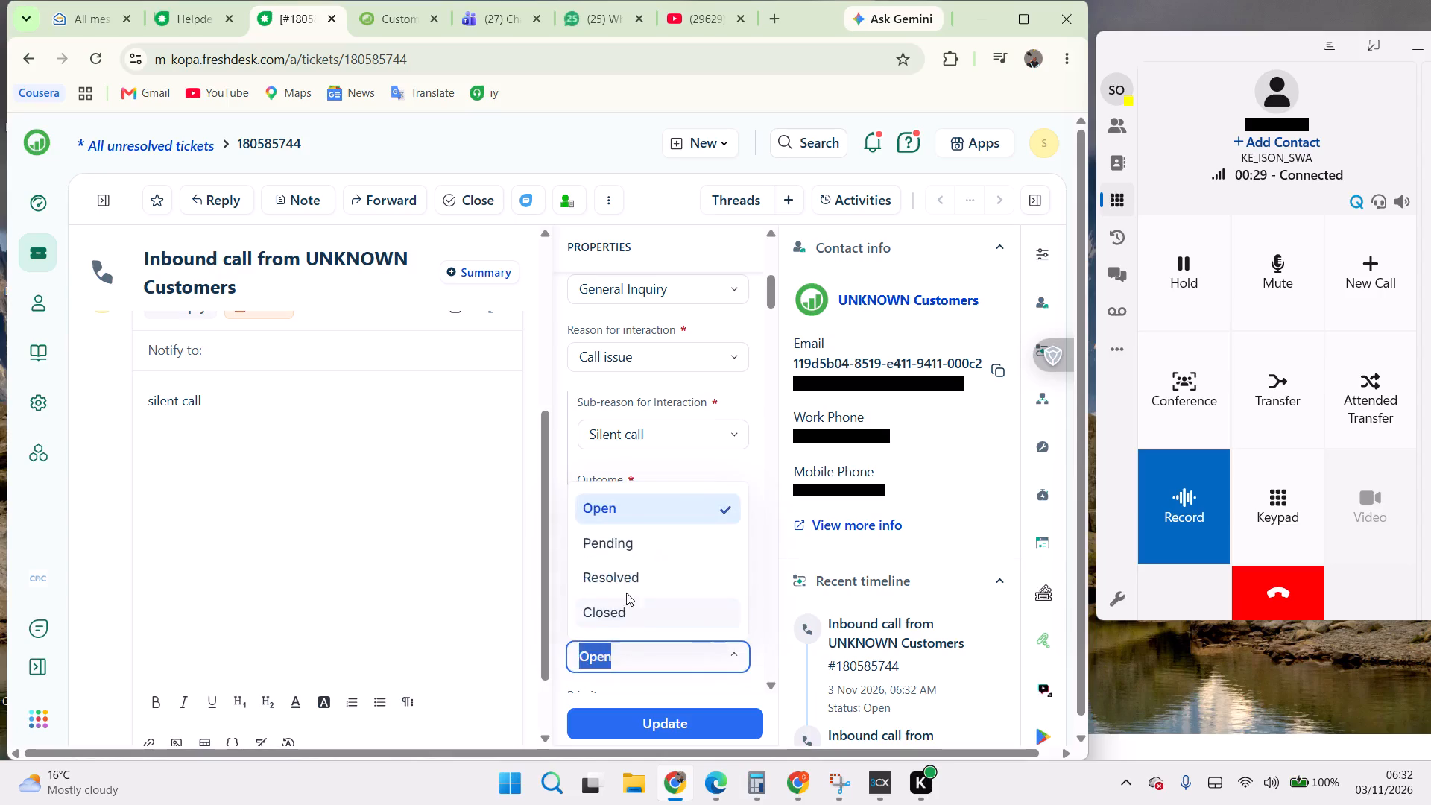
click(626, 579)
Add the drafted private note to the ticket and save the ticket's properties.
scroll(347, 613, down, 1)
click(425, 714)
click(444, 704)
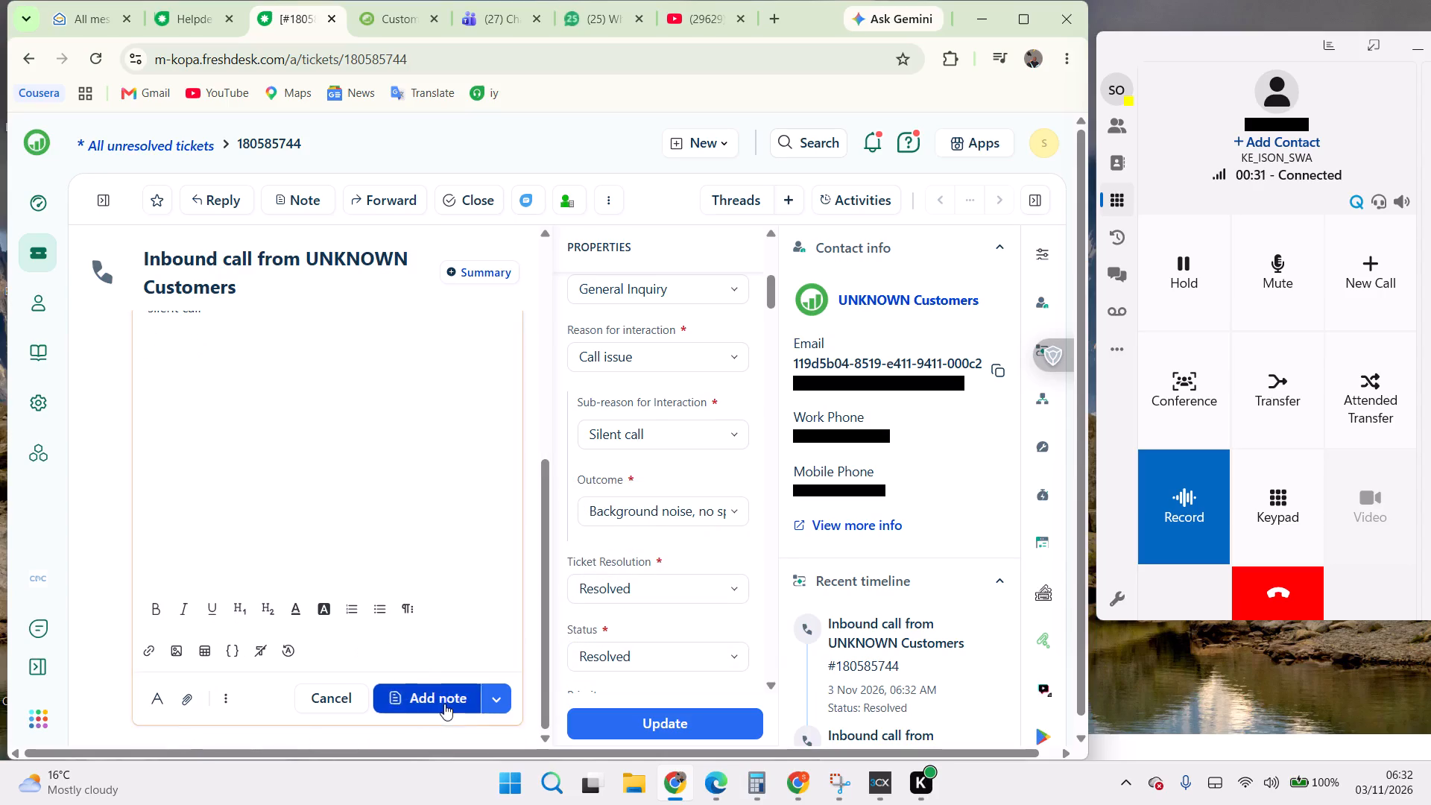
click(619, 729)
Switch to the 3CX softphone and end the silent call.
click(1248, 583)
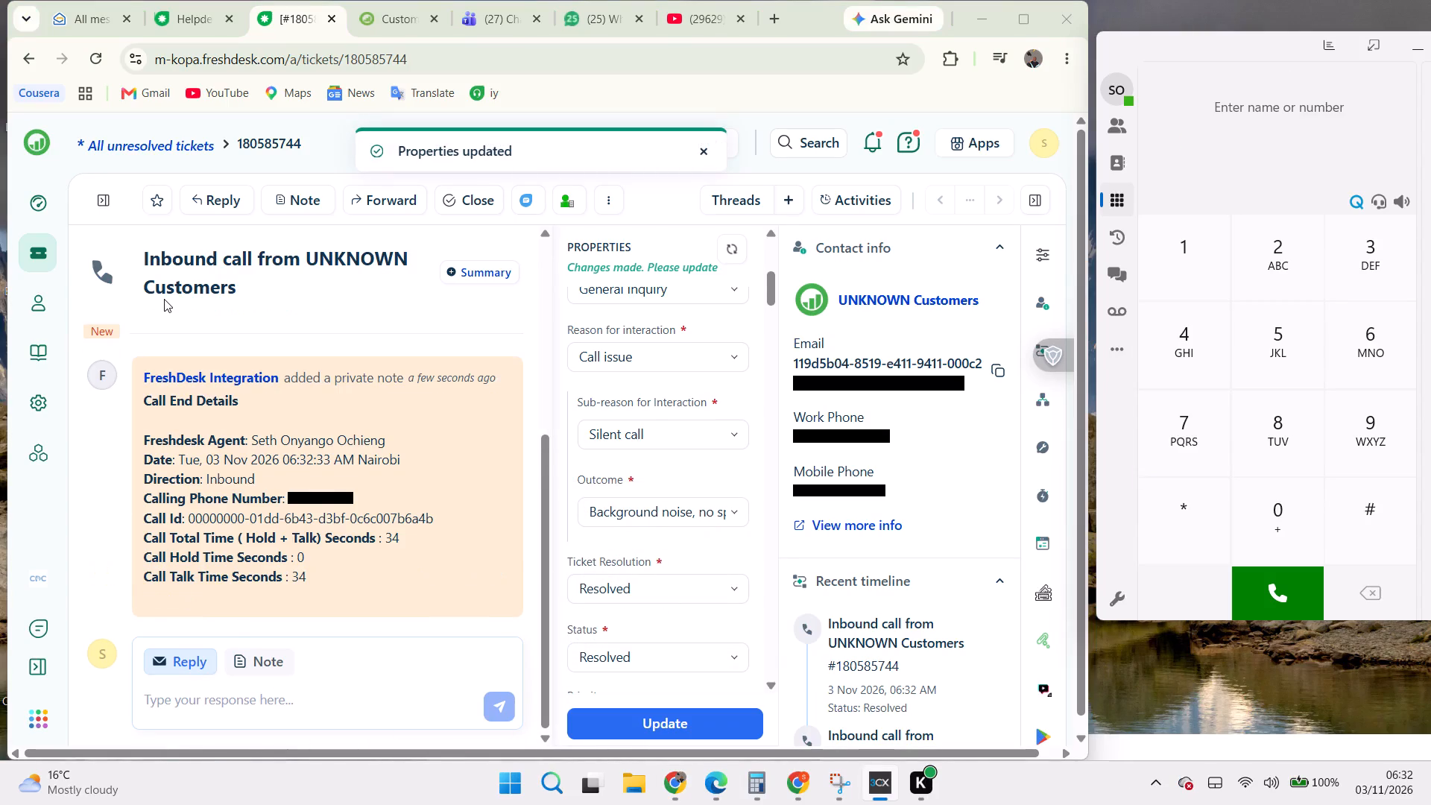
Save the silent call ticket's properties again in Freshdesk.
scroll(164, 299, up, 1)
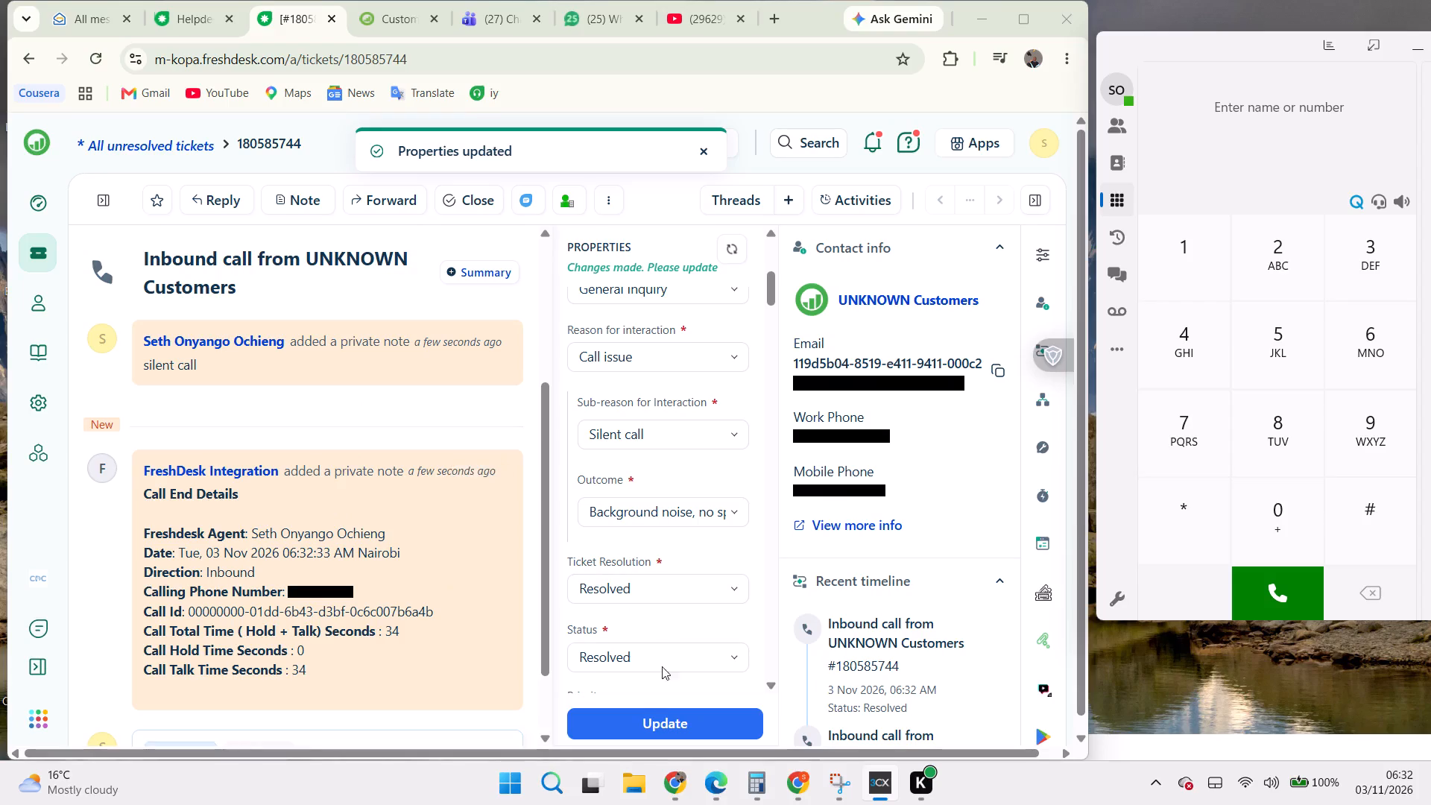
click(649, 717)
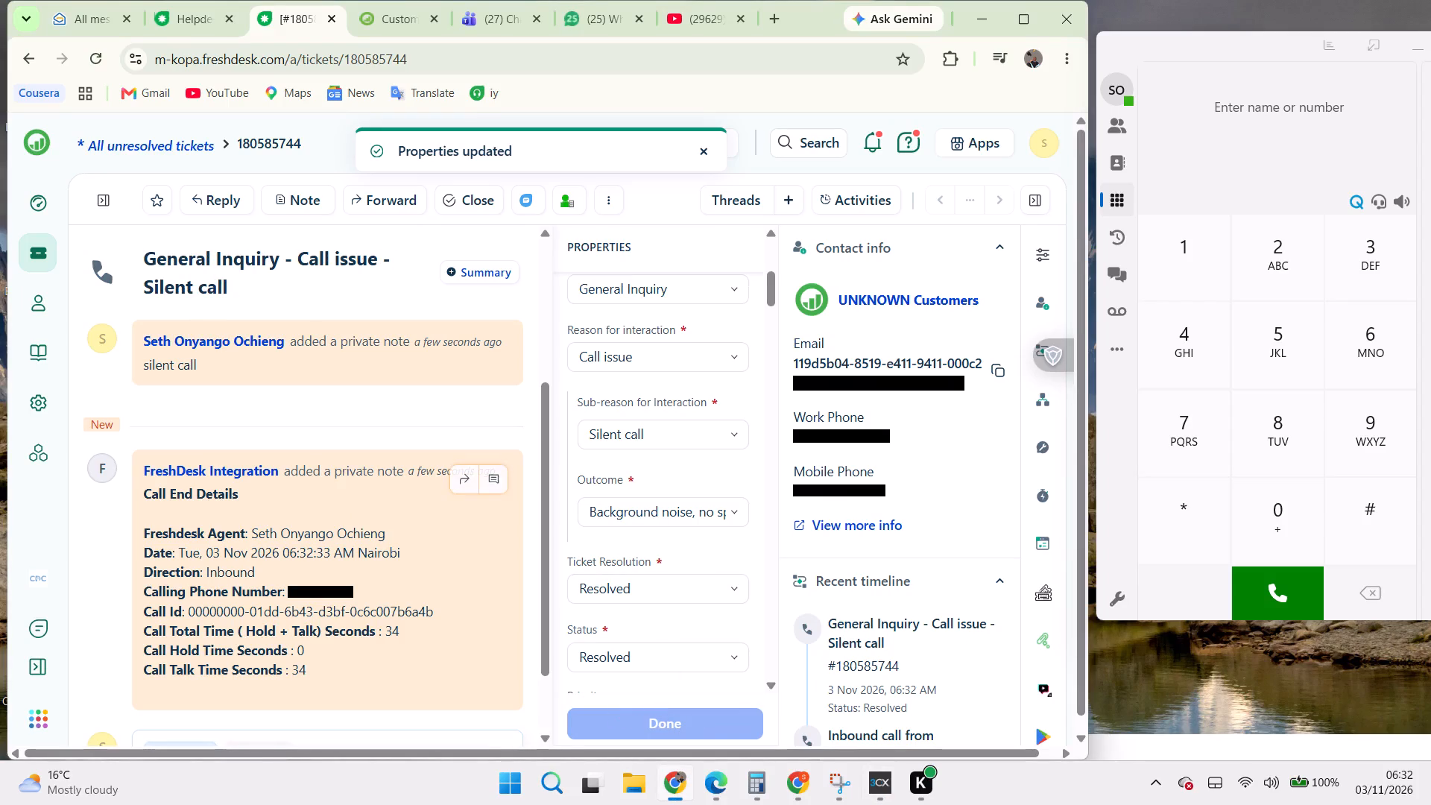
Check the CDC Softphone and return to the dashboard ready for the next call.
click(40, 582)
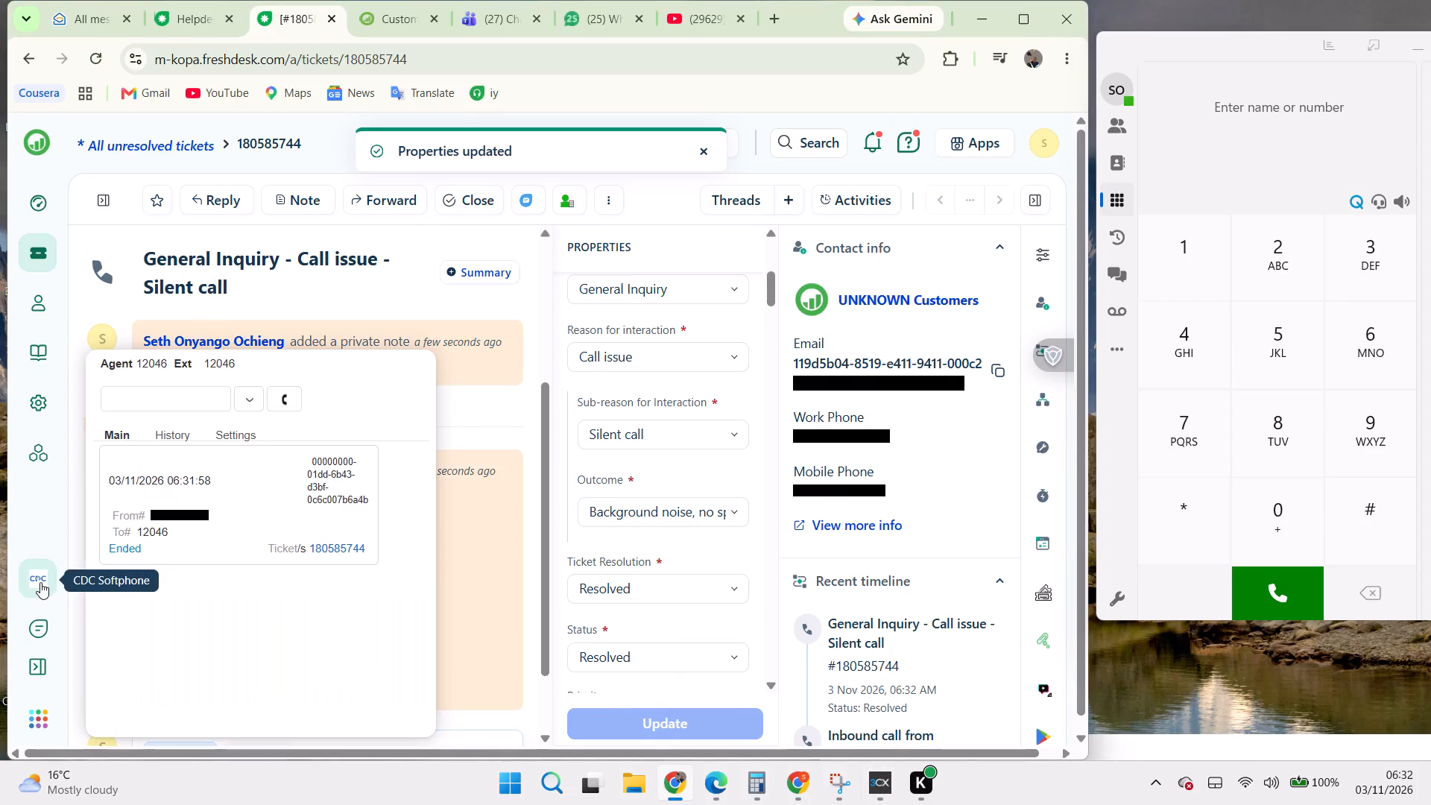
click(40, 582)
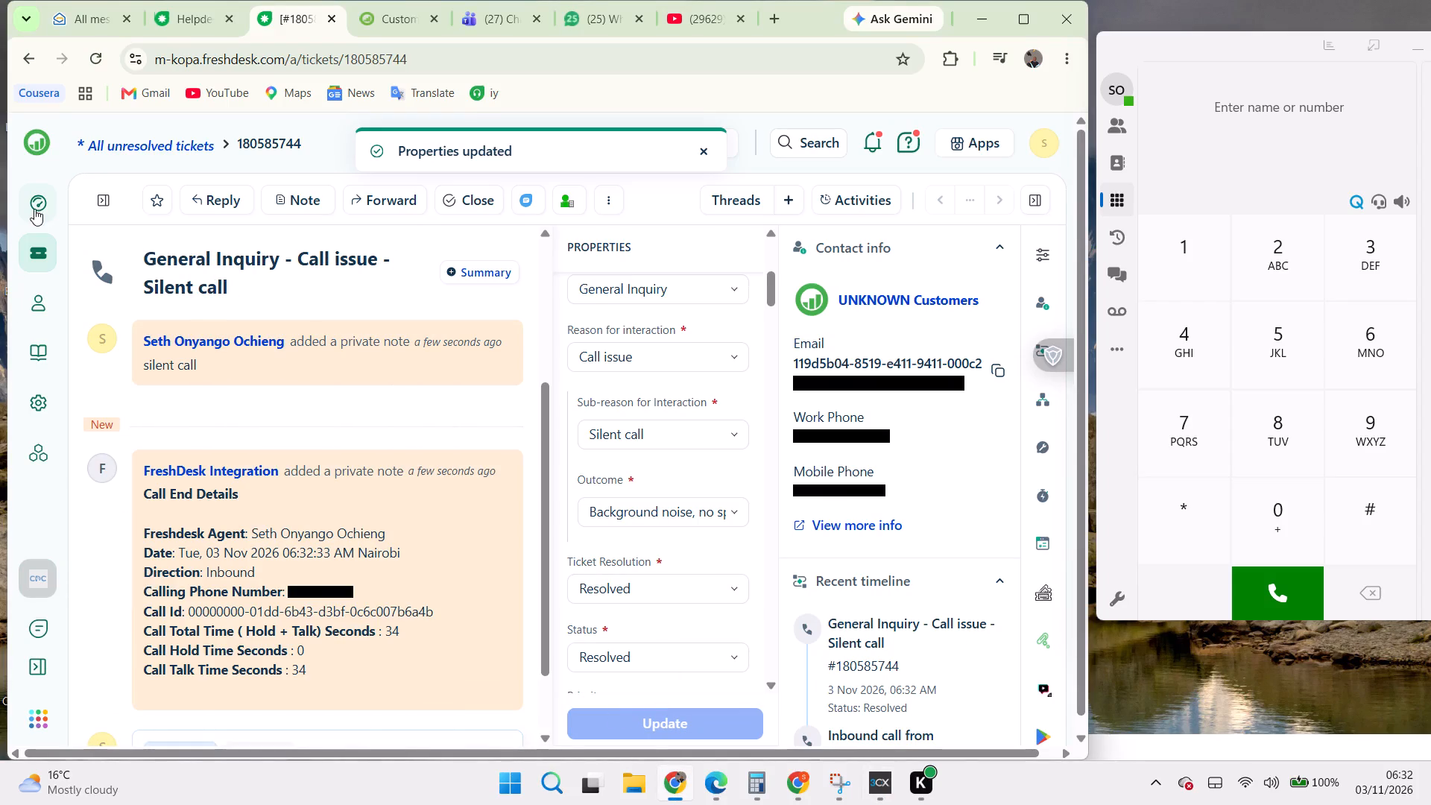
click(38, 197)
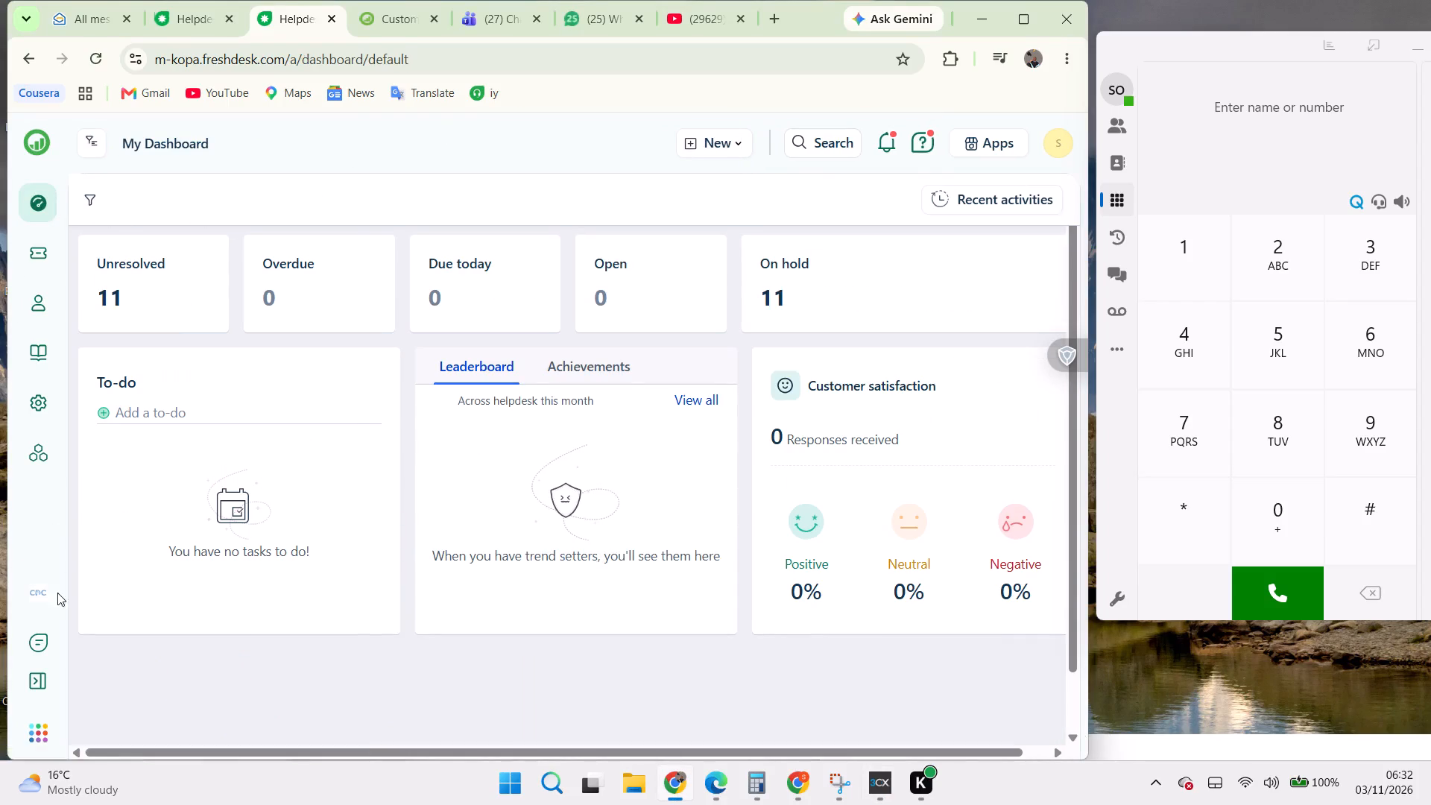
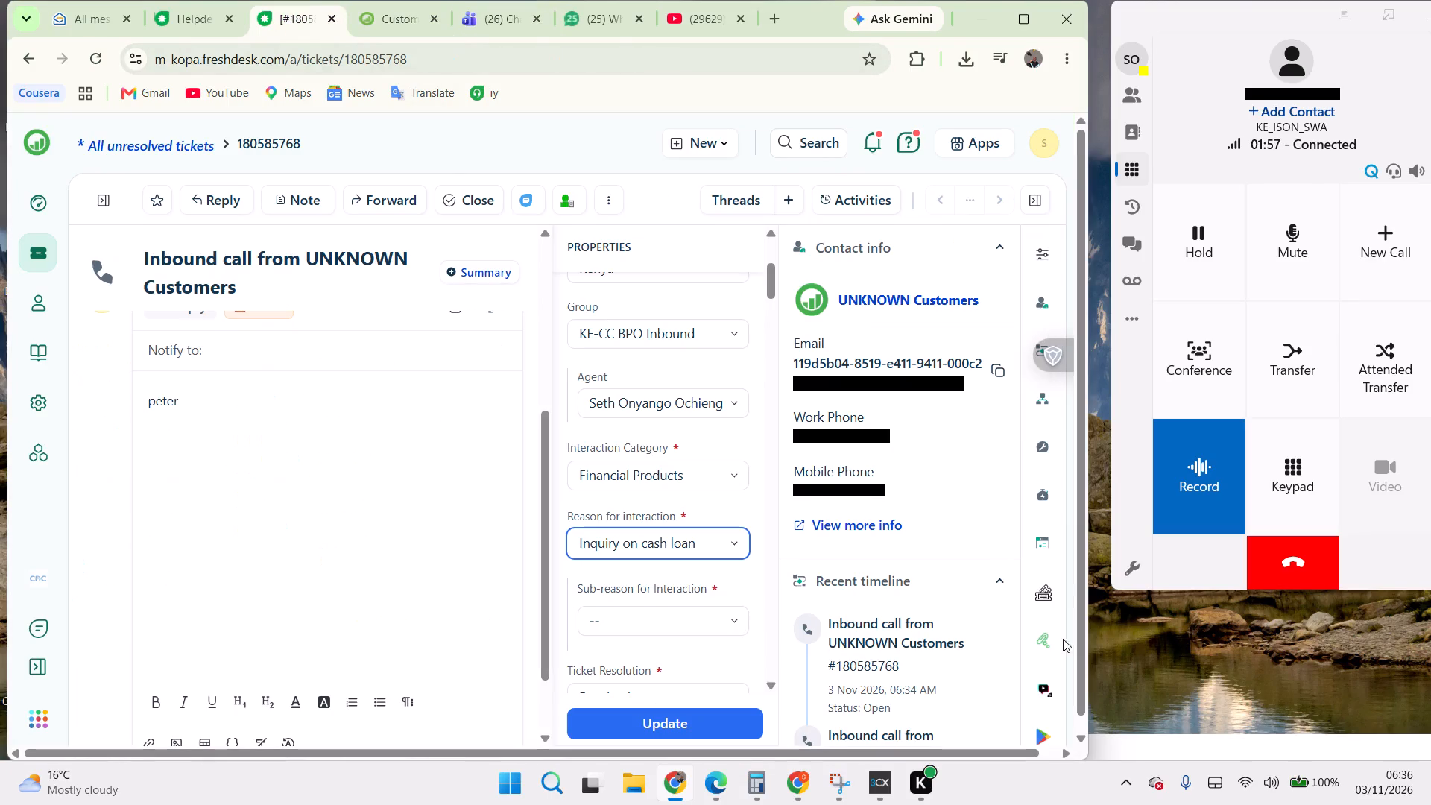
Search for the caller's account number in the ticket's Account Info and assign the ticket to the matching customer.
scroll(941, 606, down, 3)
scroll(941, 606, up, 1)
scroll(941, 606, down, 1)
scroll(941, 606, up, 3)
scroll(941, 606, down, 2)
scroll(941, 606, up, 1)
scroll(941, 606, down, 9)
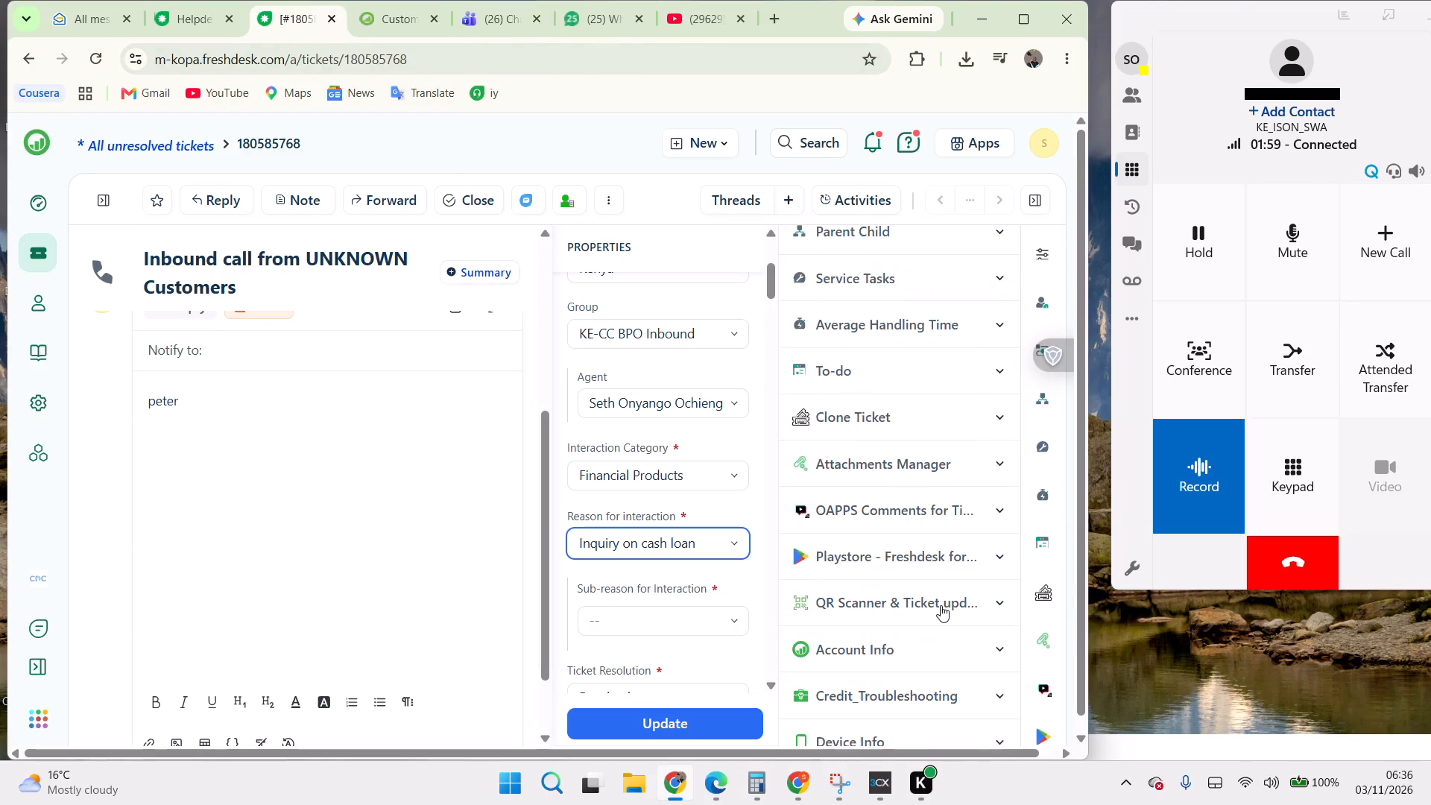
scroll(941, 605, down, 3)
click(992, 512)
click(864, 618)
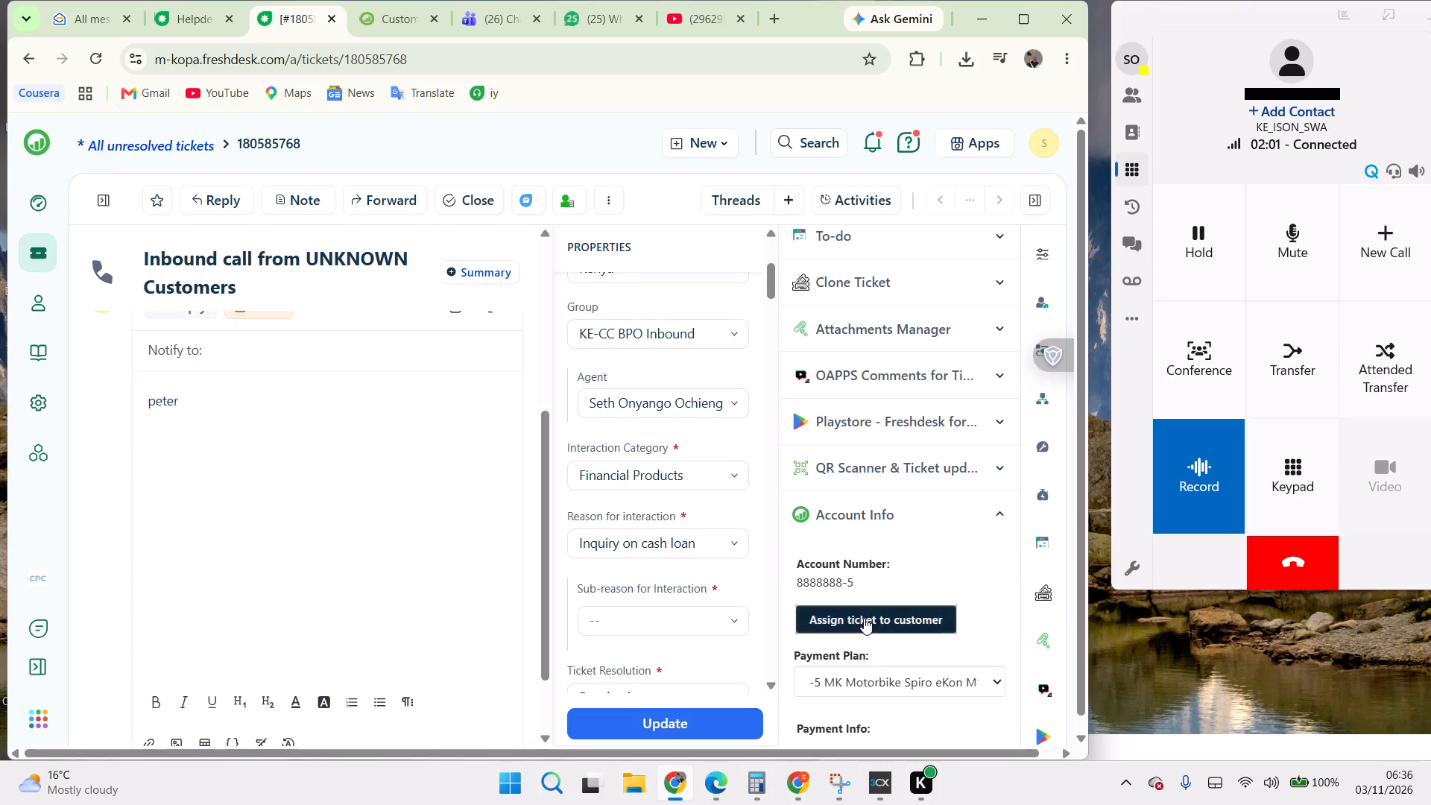
click(588, 207)
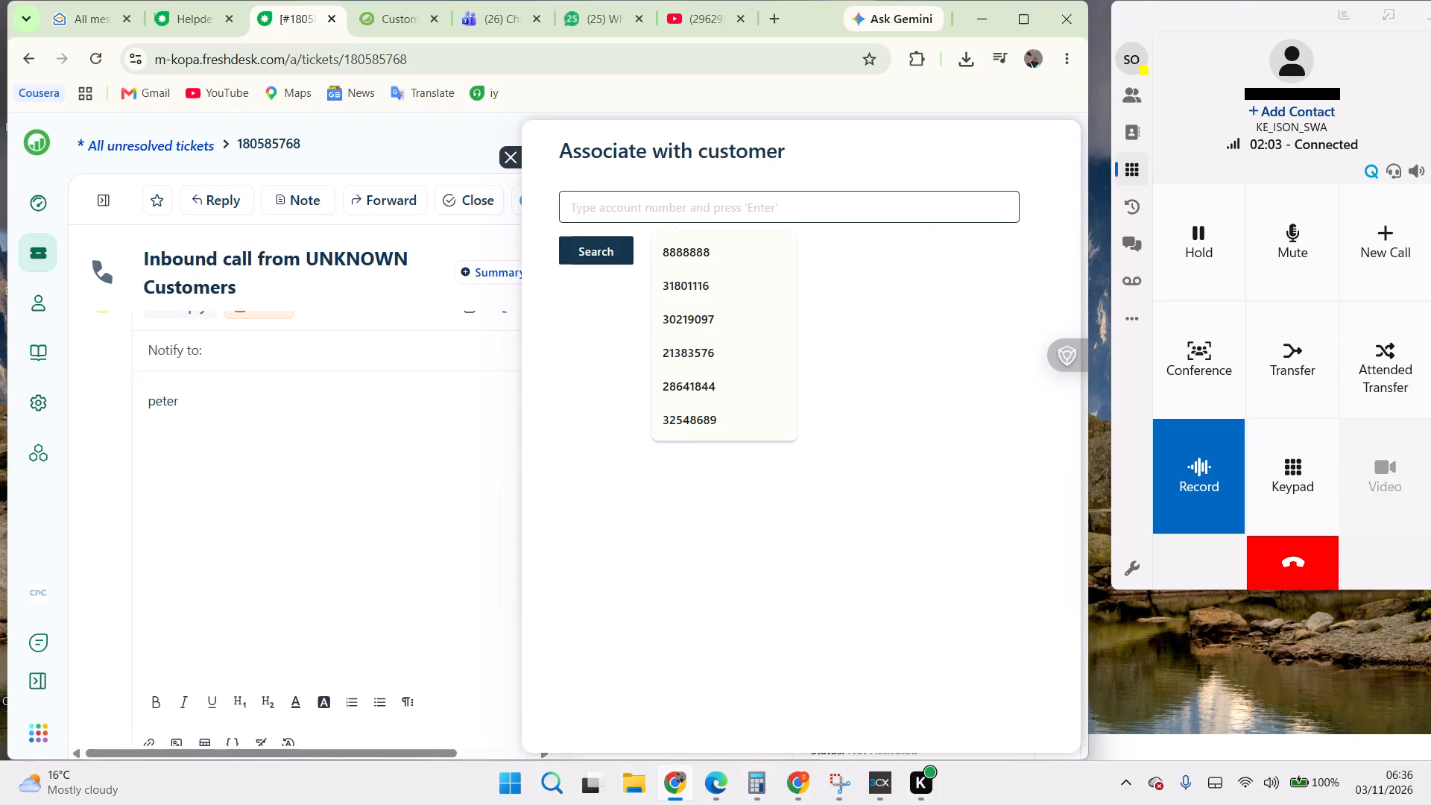
key(ctrl+v)
key(BackSpace)
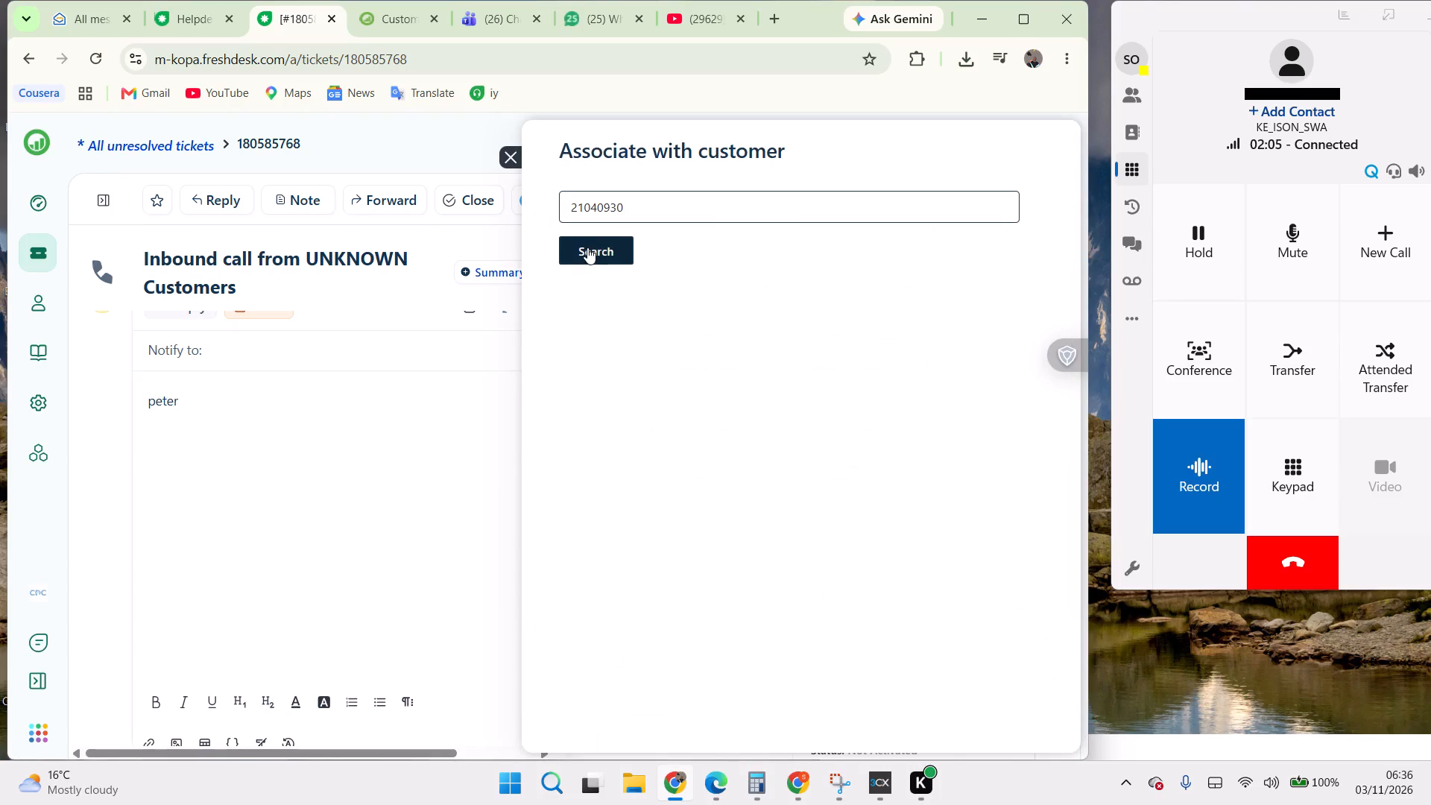
click(586, 252)
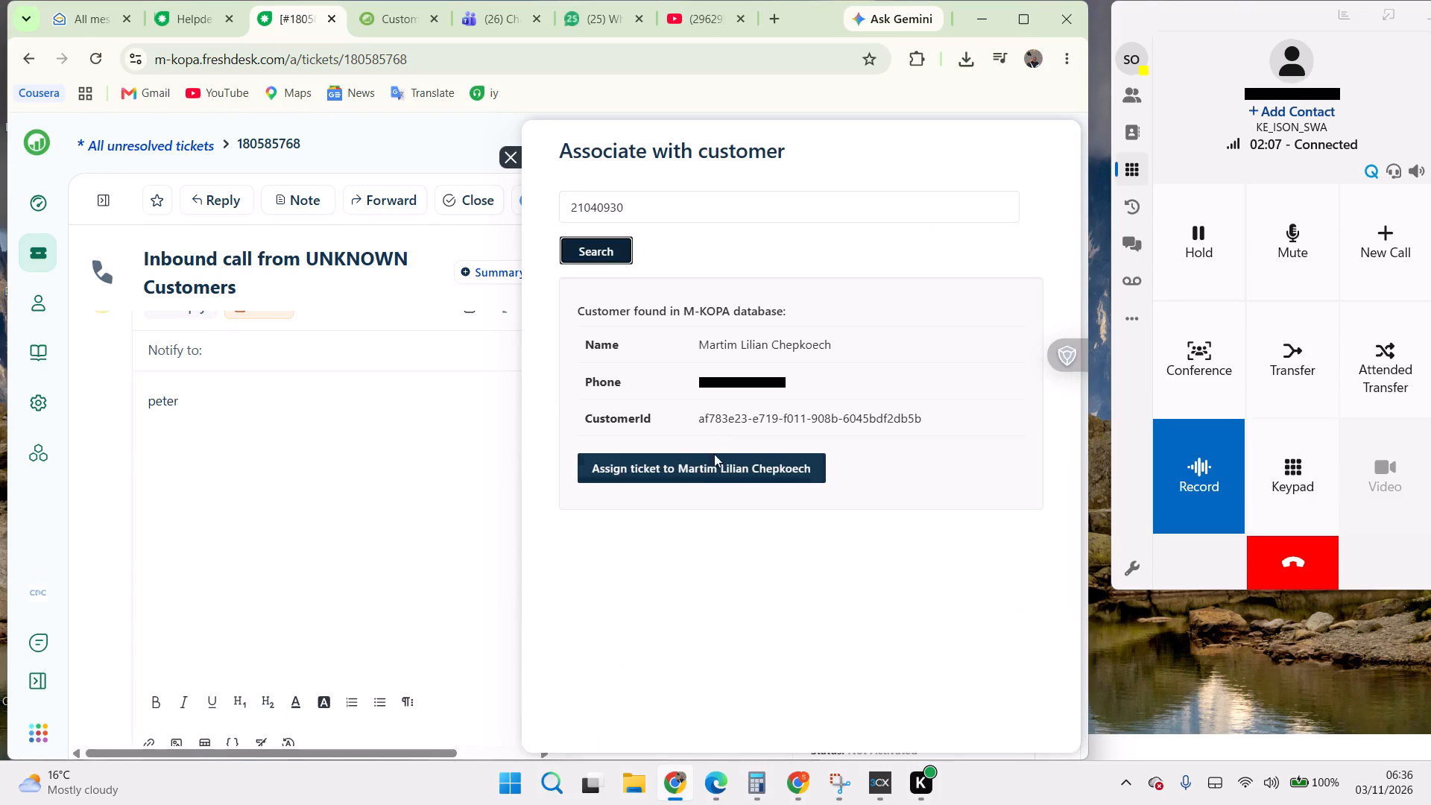
click(702, 463)
click(387, 20)
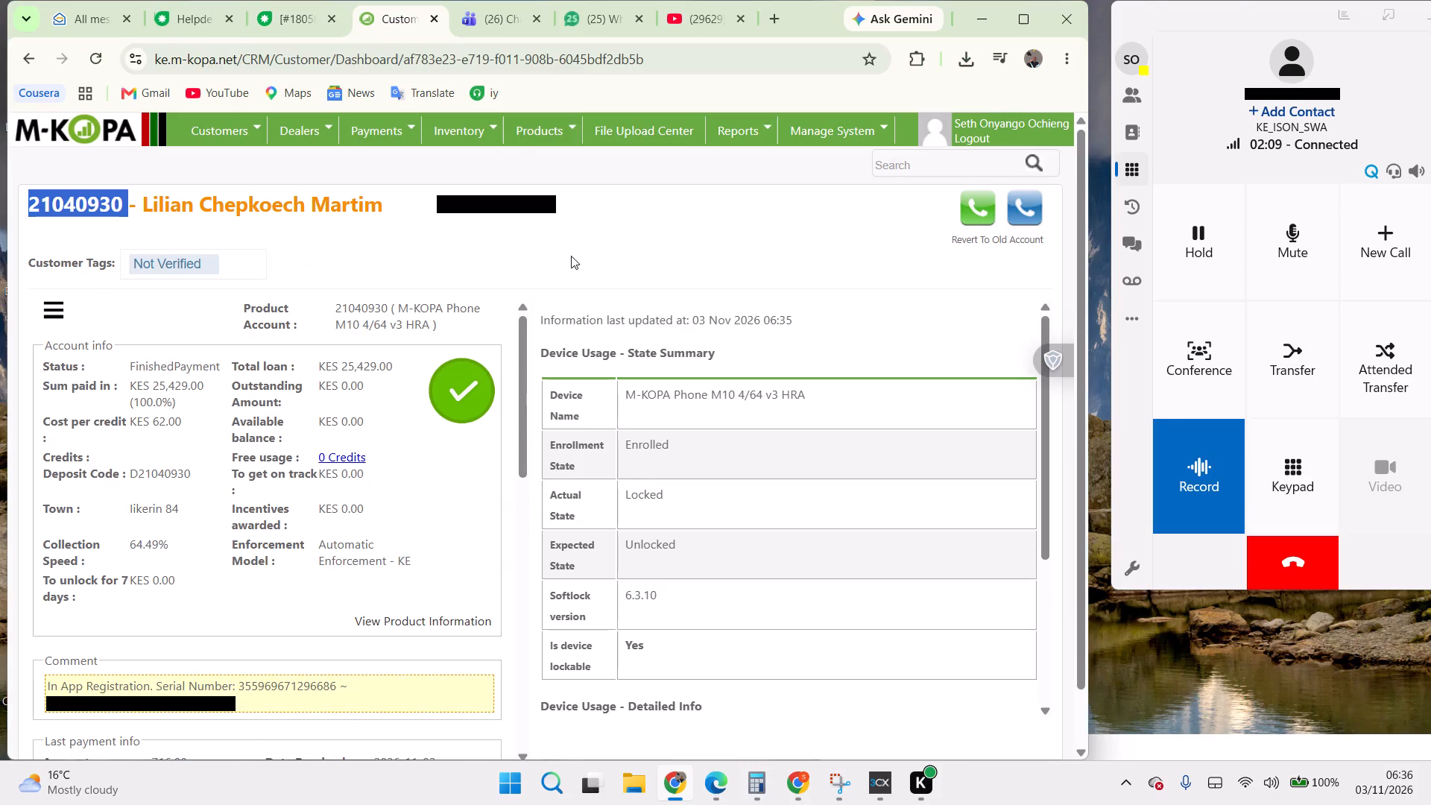
click(279, 20)
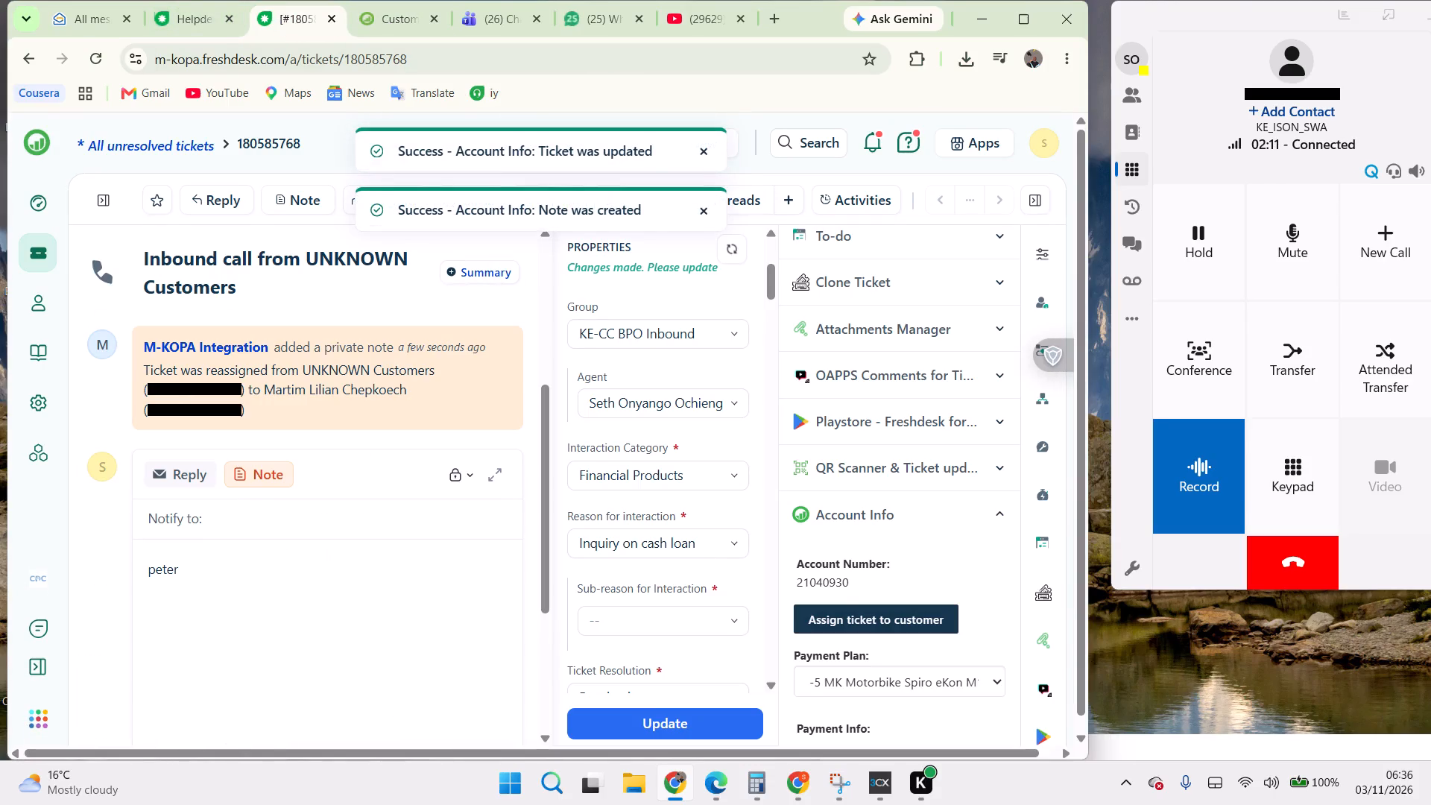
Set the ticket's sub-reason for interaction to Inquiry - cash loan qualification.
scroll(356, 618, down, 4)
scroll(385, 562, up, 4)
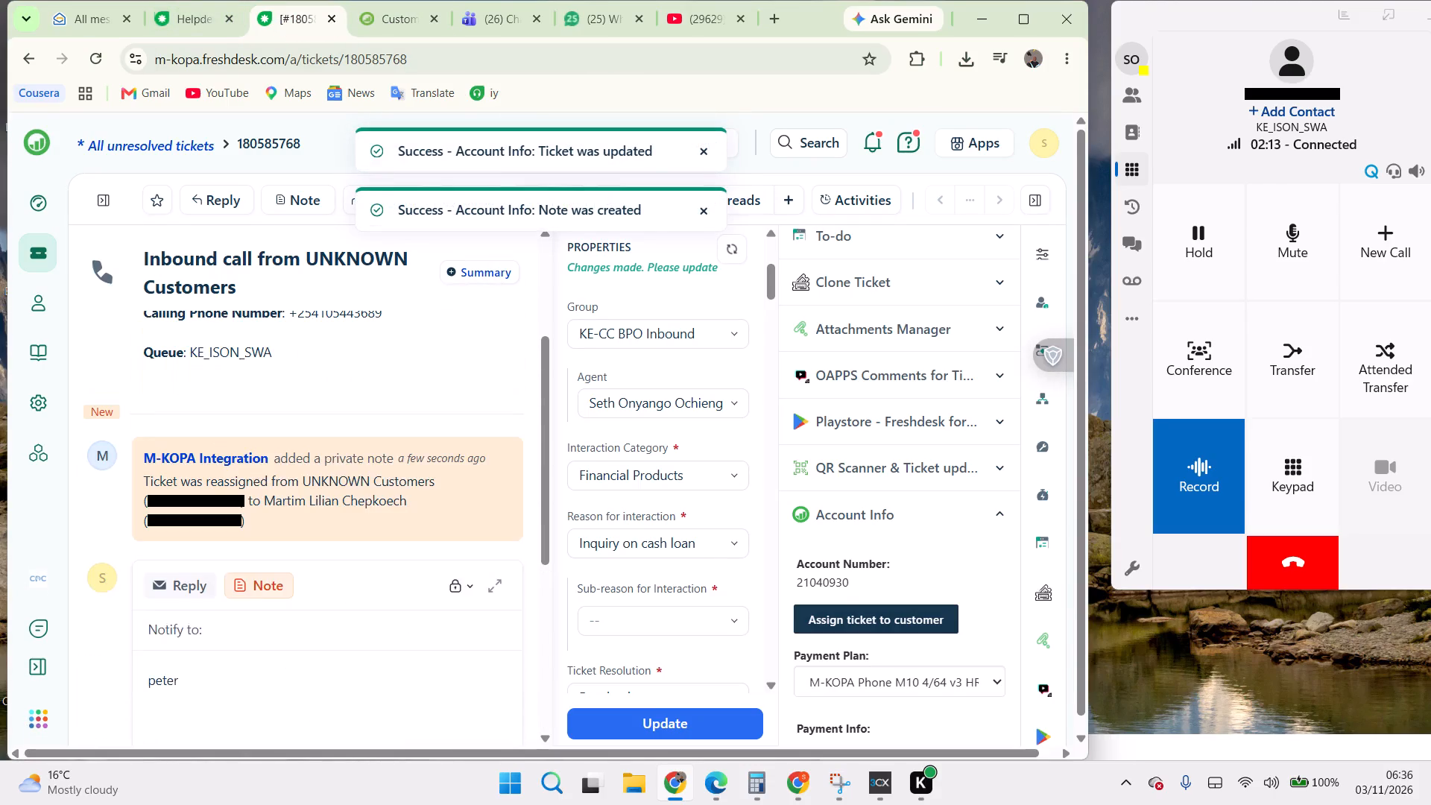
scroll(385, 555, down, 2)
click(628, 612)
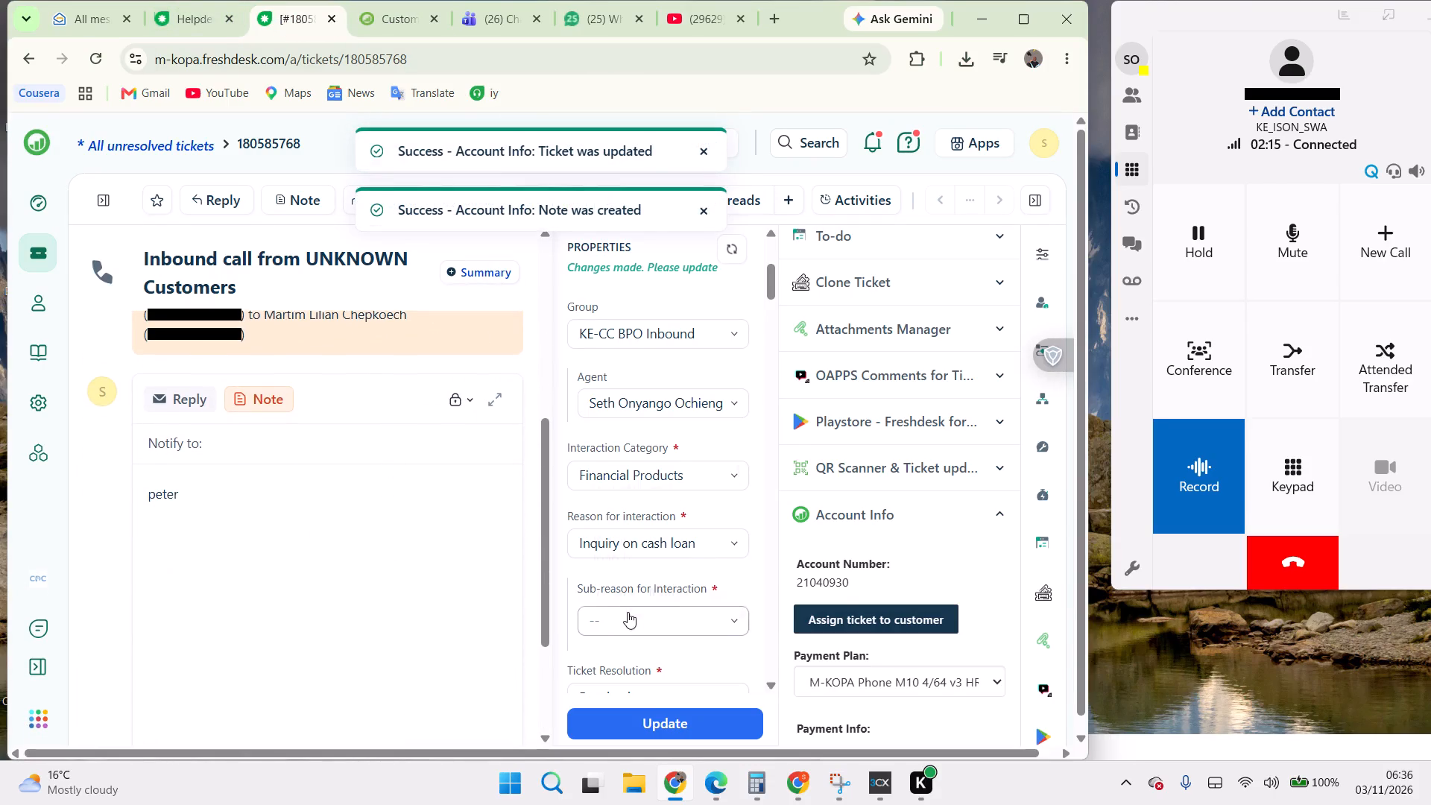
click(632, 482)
Check the customer's eligibility for cash loans and data bundles in the M-KOPA customer system.
click(399, 3)
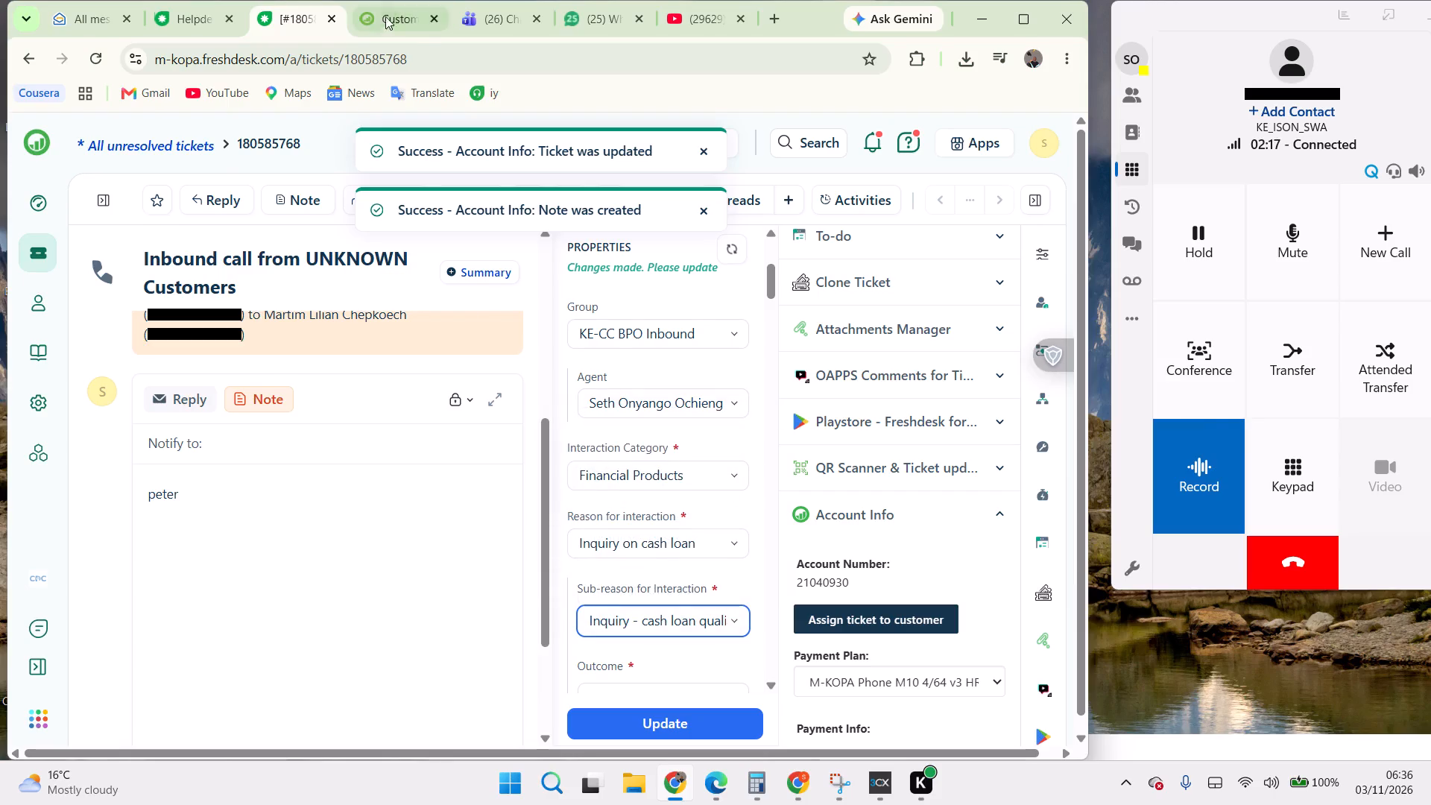
click(382, 22)
scroll(362, 402, down, 1)
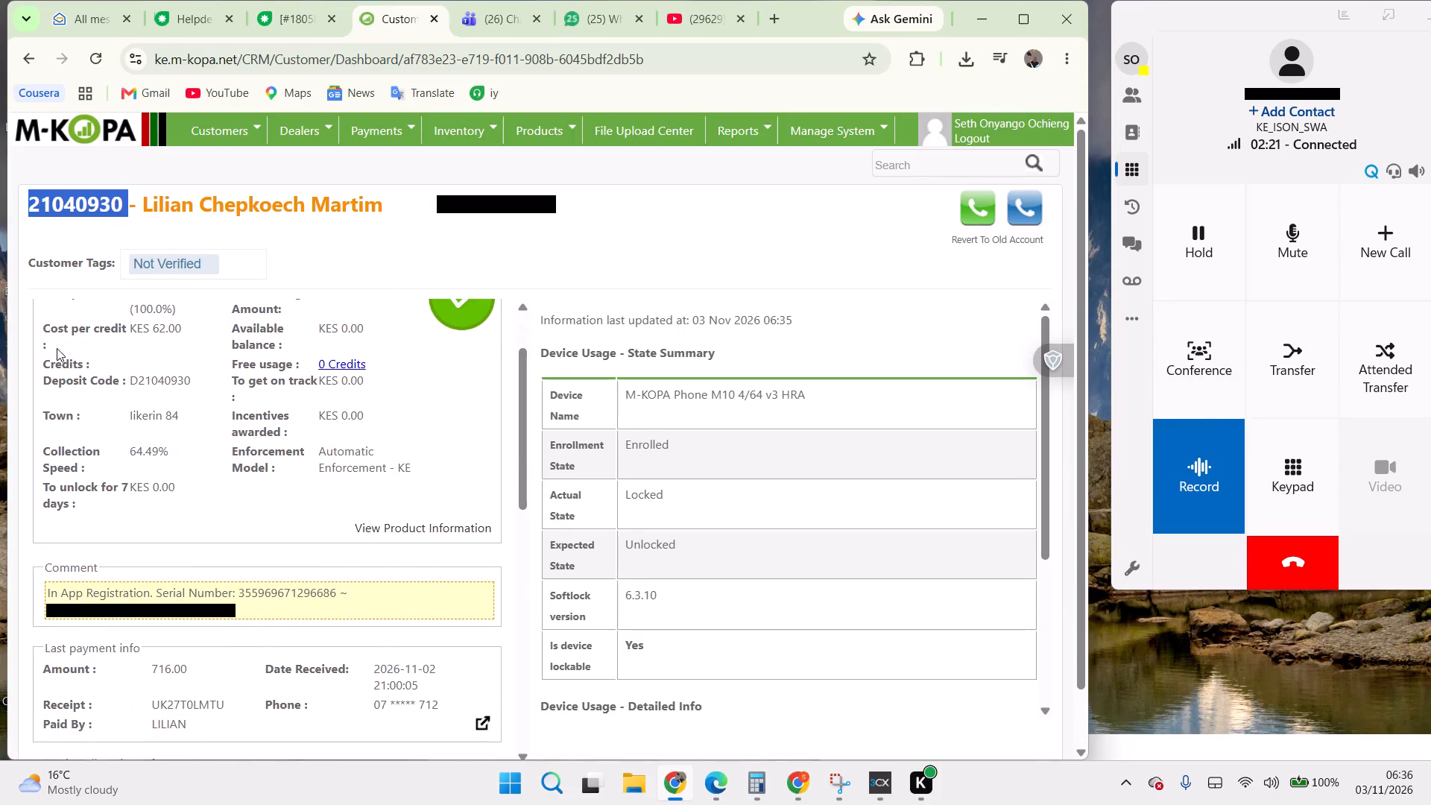
scroll(105, 376, up, 2)
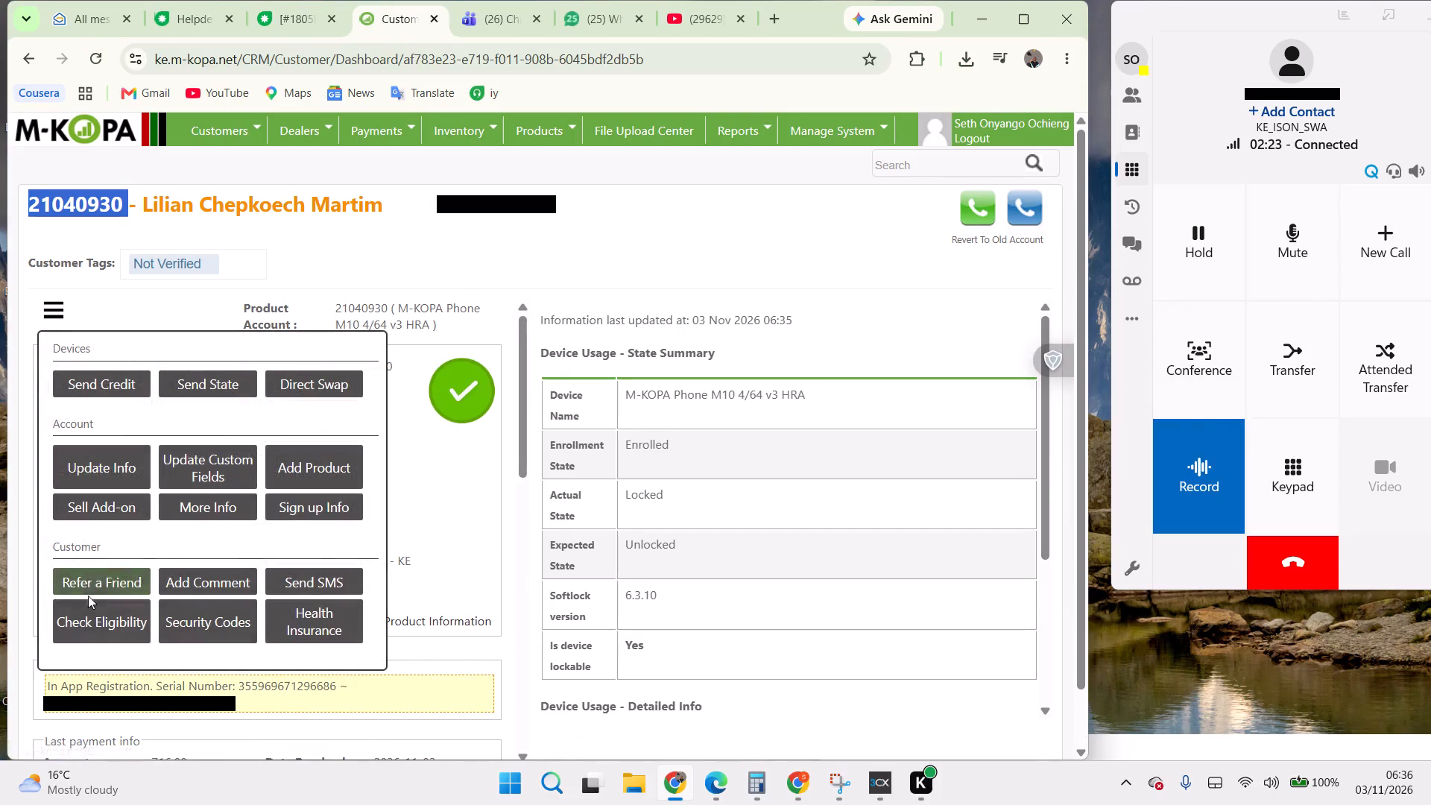
click(81, 622)
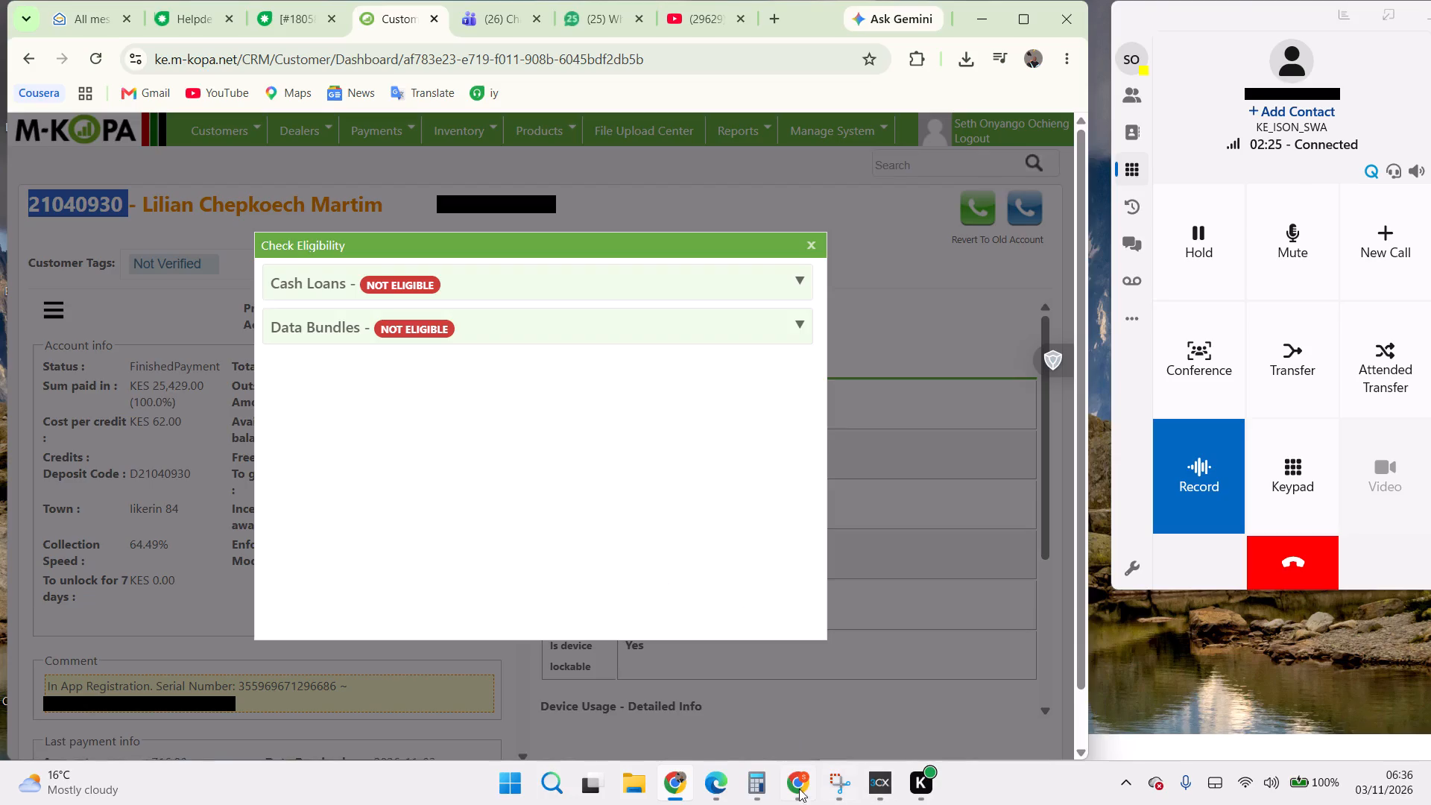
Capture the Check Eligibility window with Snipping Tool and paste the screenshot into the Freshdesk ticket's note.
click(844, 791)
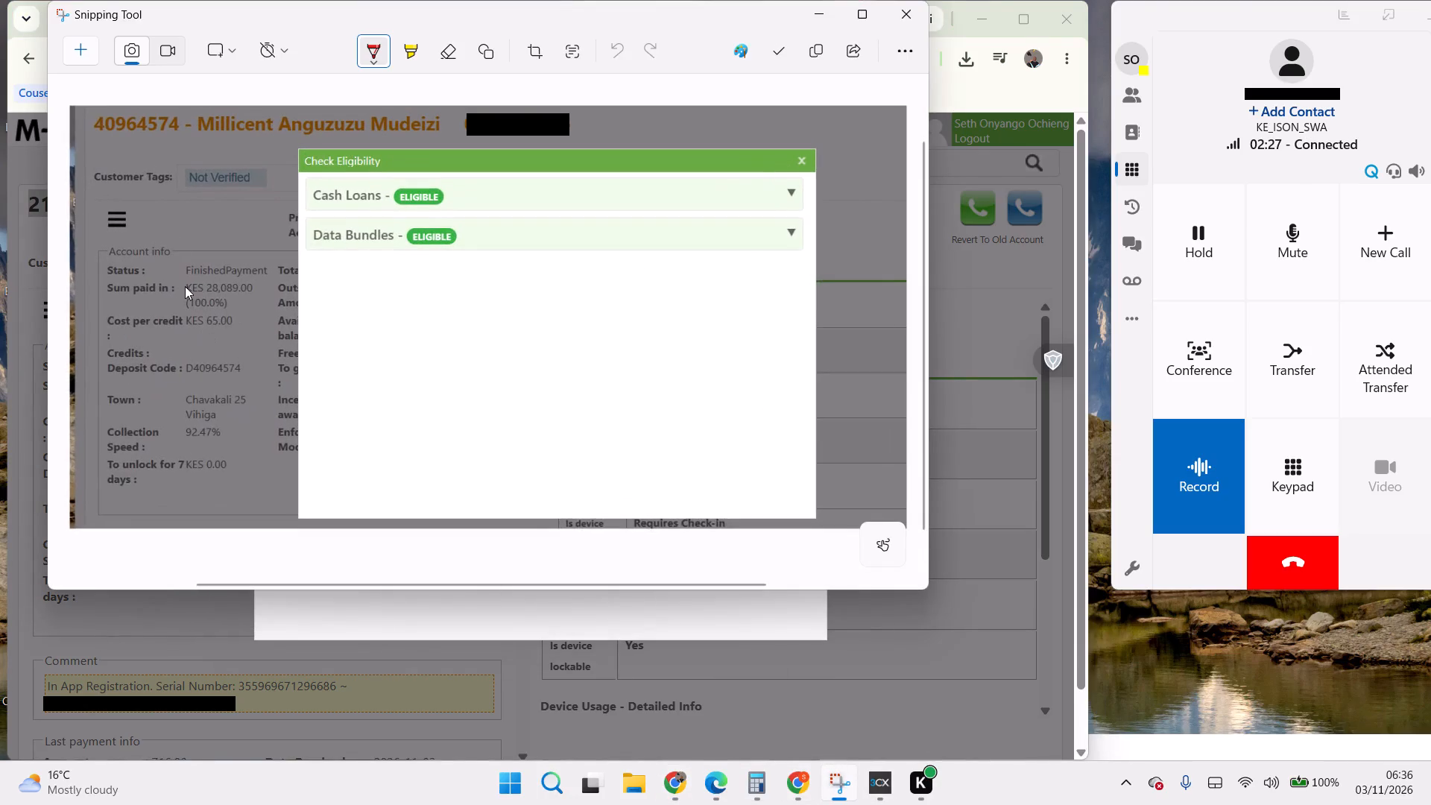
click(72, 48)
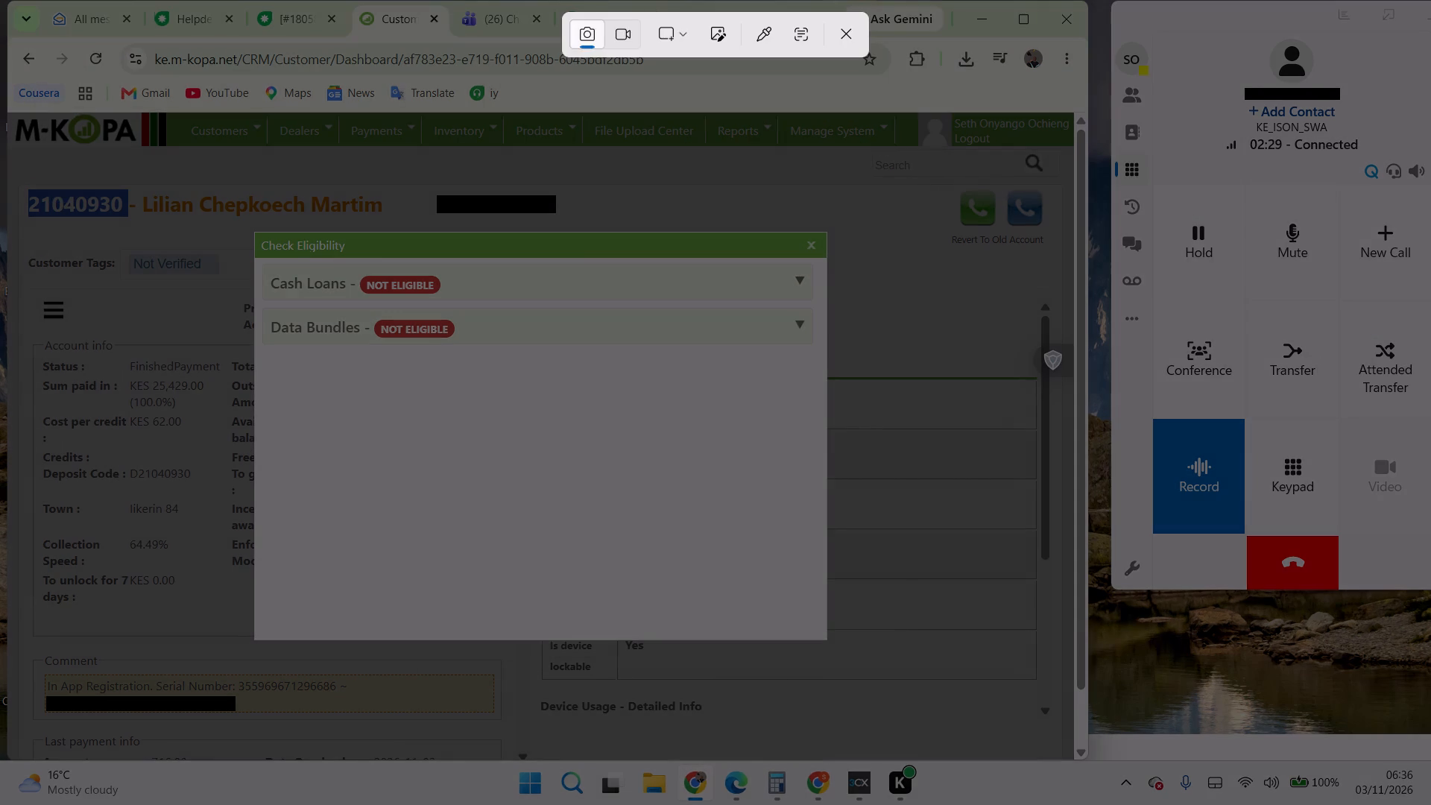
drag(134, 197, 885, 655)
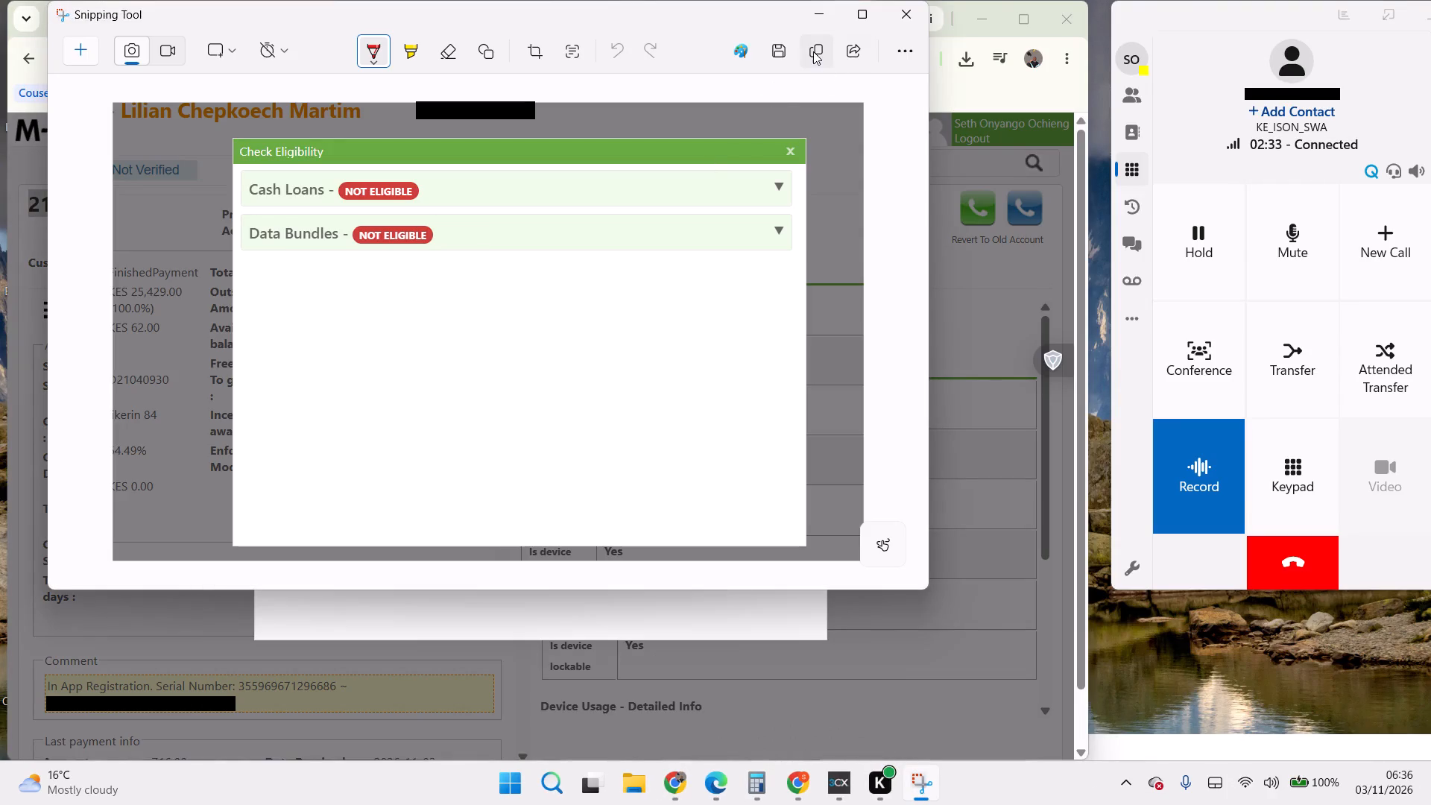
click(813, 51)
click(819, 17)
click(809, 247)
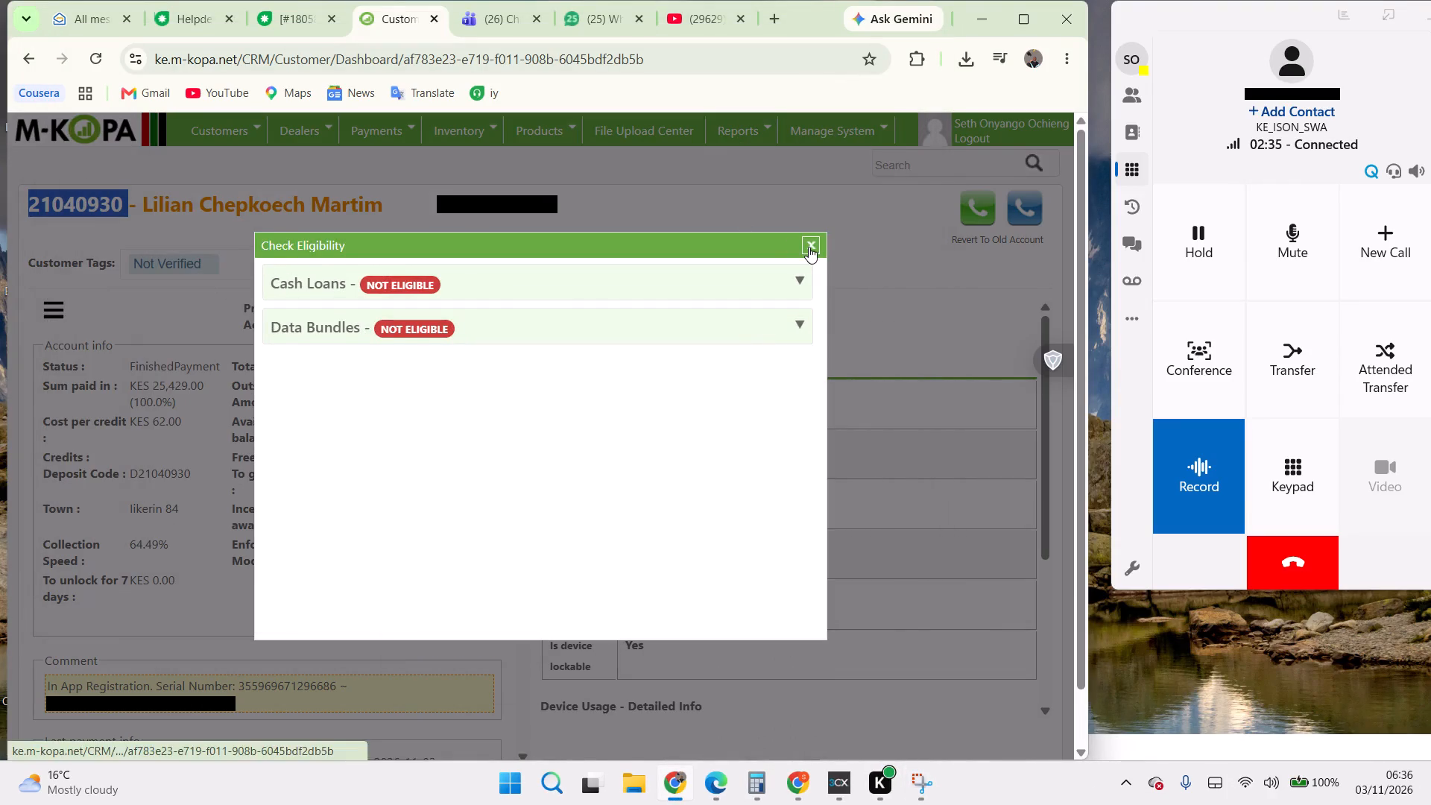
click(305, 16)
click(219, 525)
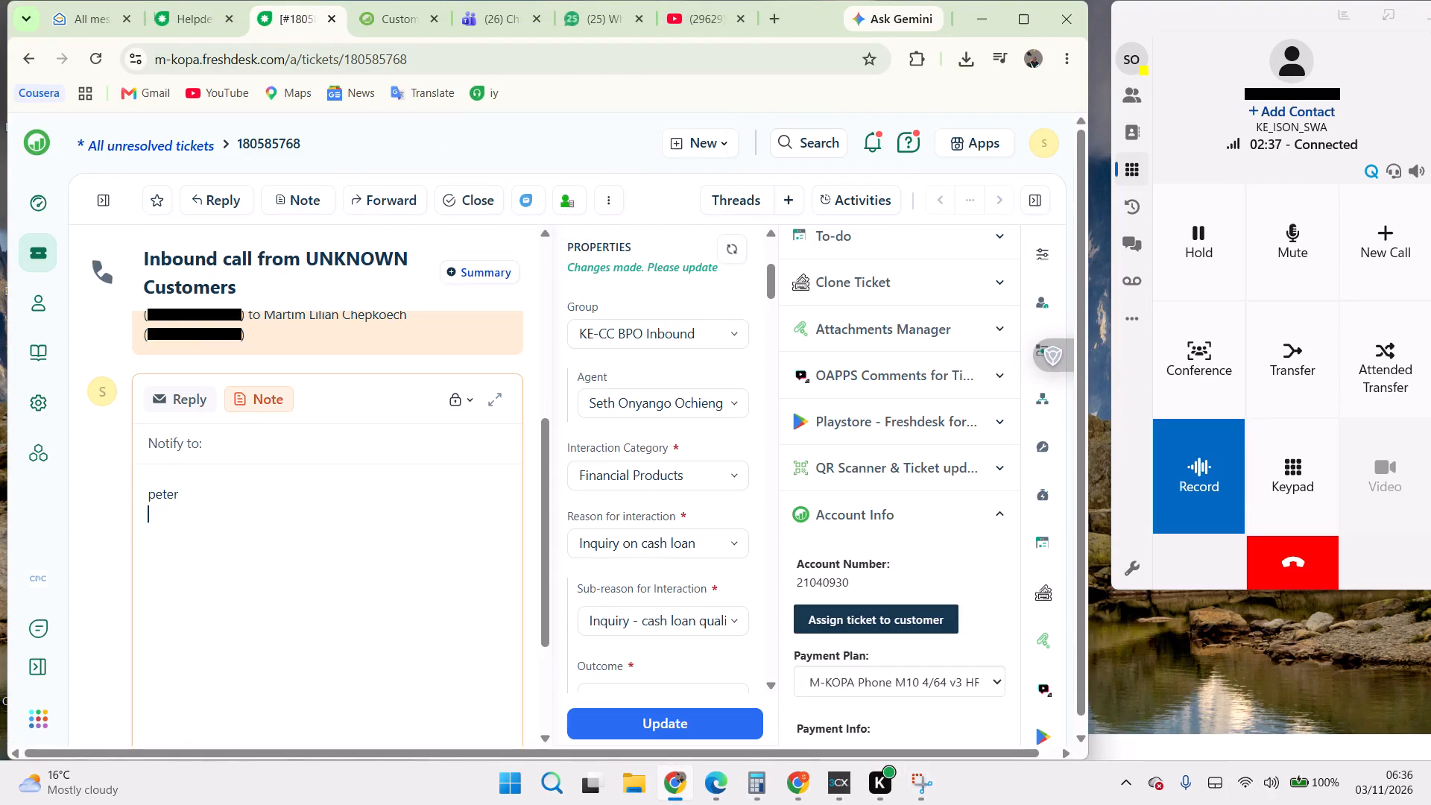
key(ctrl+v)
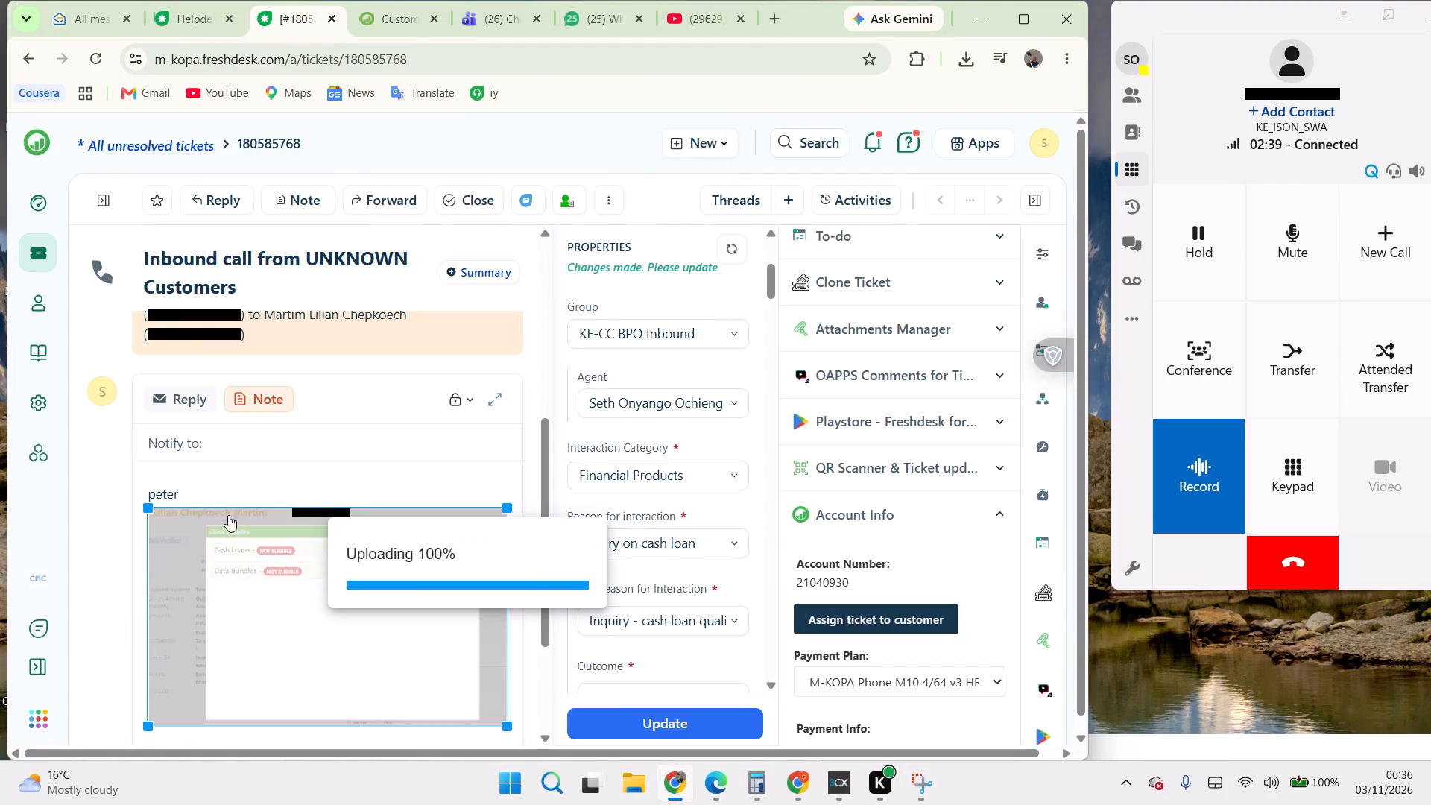
Copy the reason for interaction text, Inquiry on cash loan, from the ticket's properties.
scroll(697, 461, up, 1)
scroll(697, 461, down, 2)
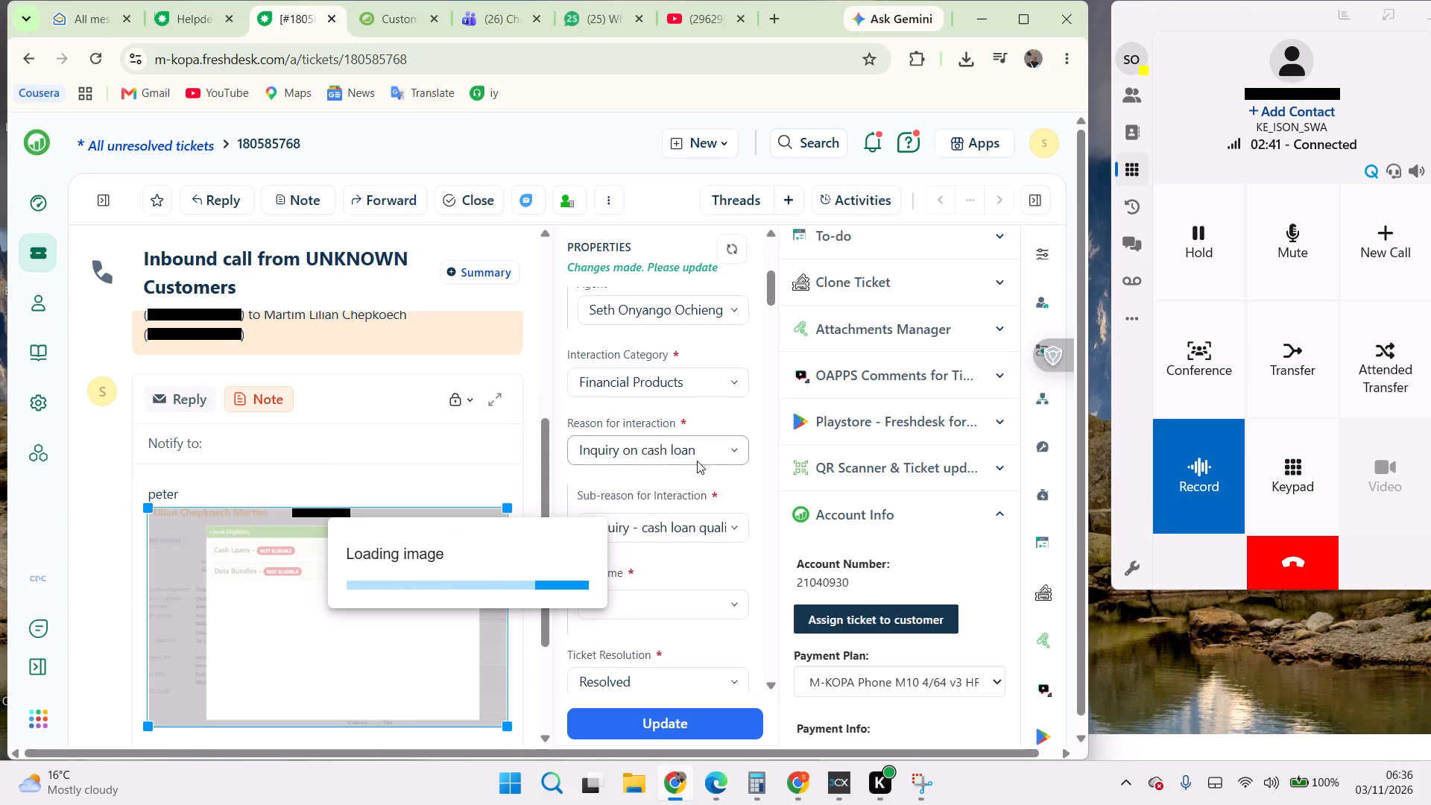
click(652, 443)
right_click(652, 443)
double_click(639, 445)
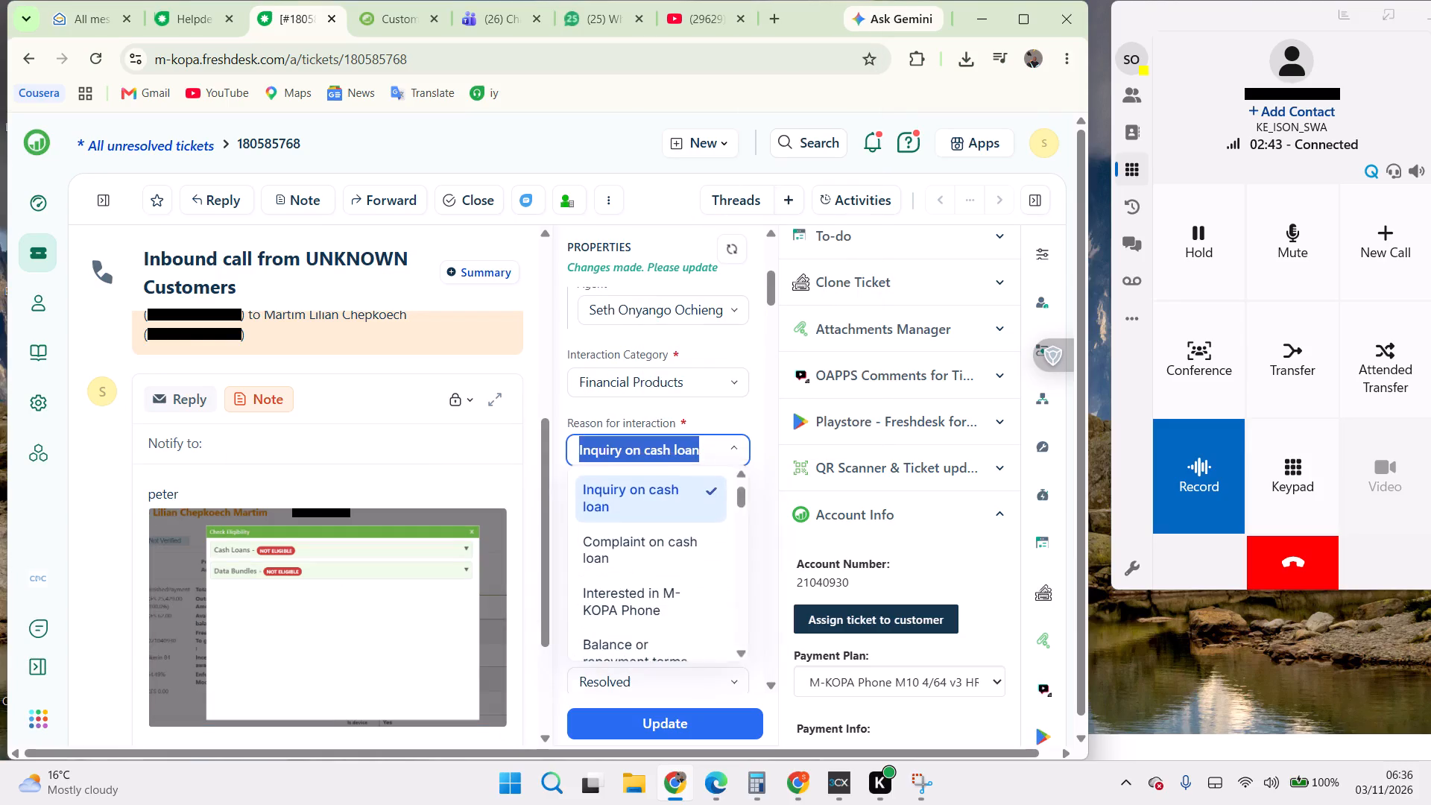
right_click(639, 445)
click(693, 373)
Open the customer's Update Information form in the M-KOPA system to review the personal and contact details.
click(399, 22)
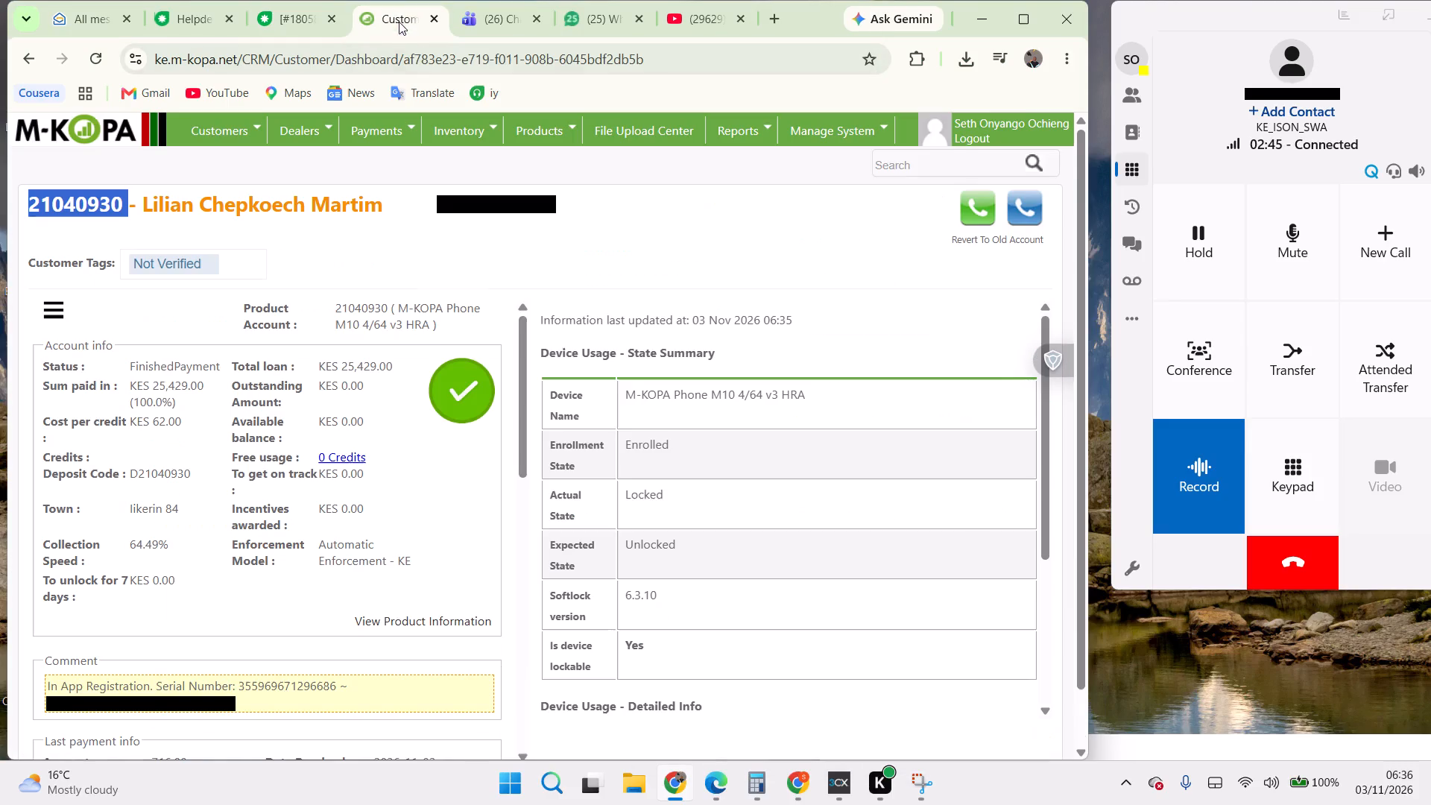
click(74, 463)
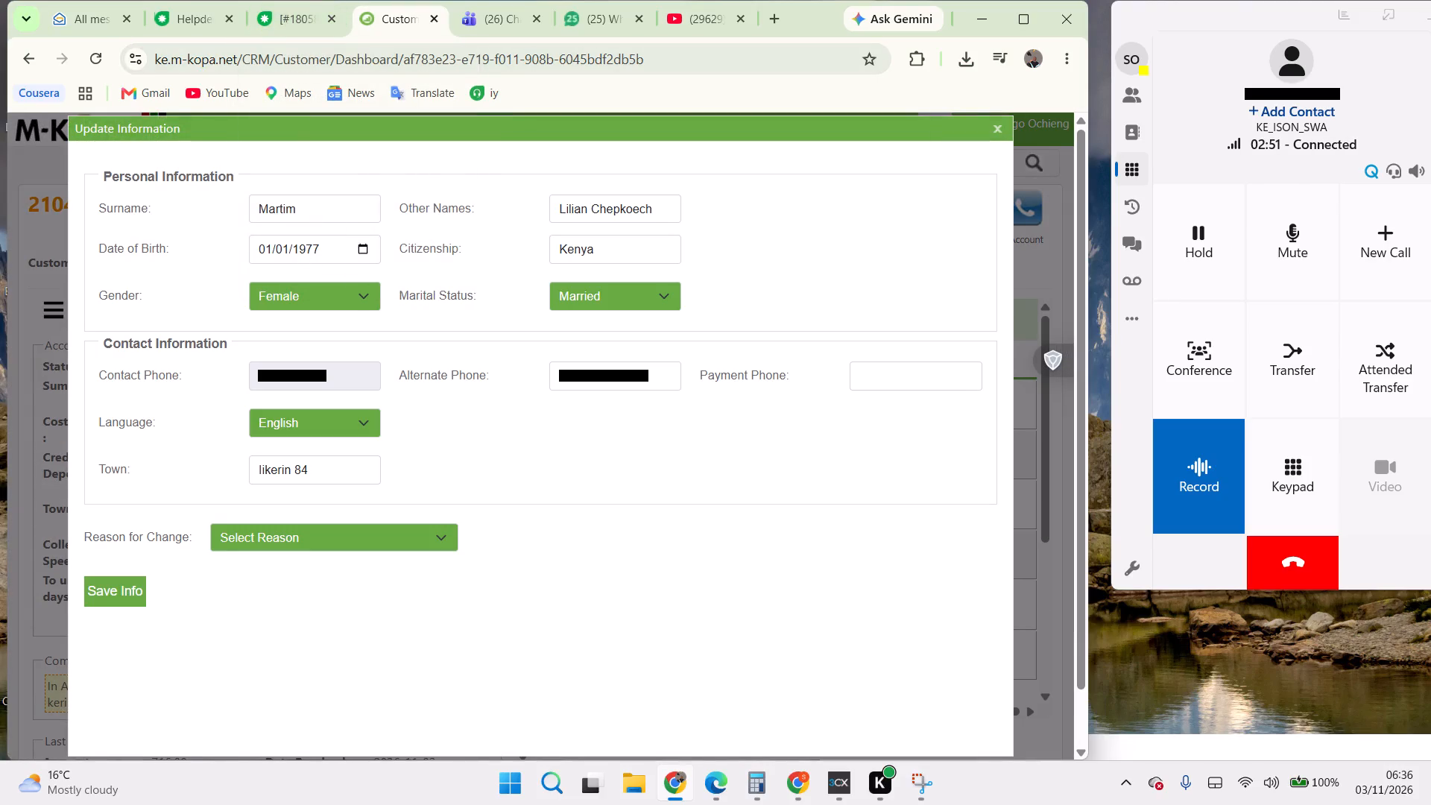
Add the lines "Inquiry on cash loan" and "kyc failed" below the caller's name in the ticket note.
click(303, 22)
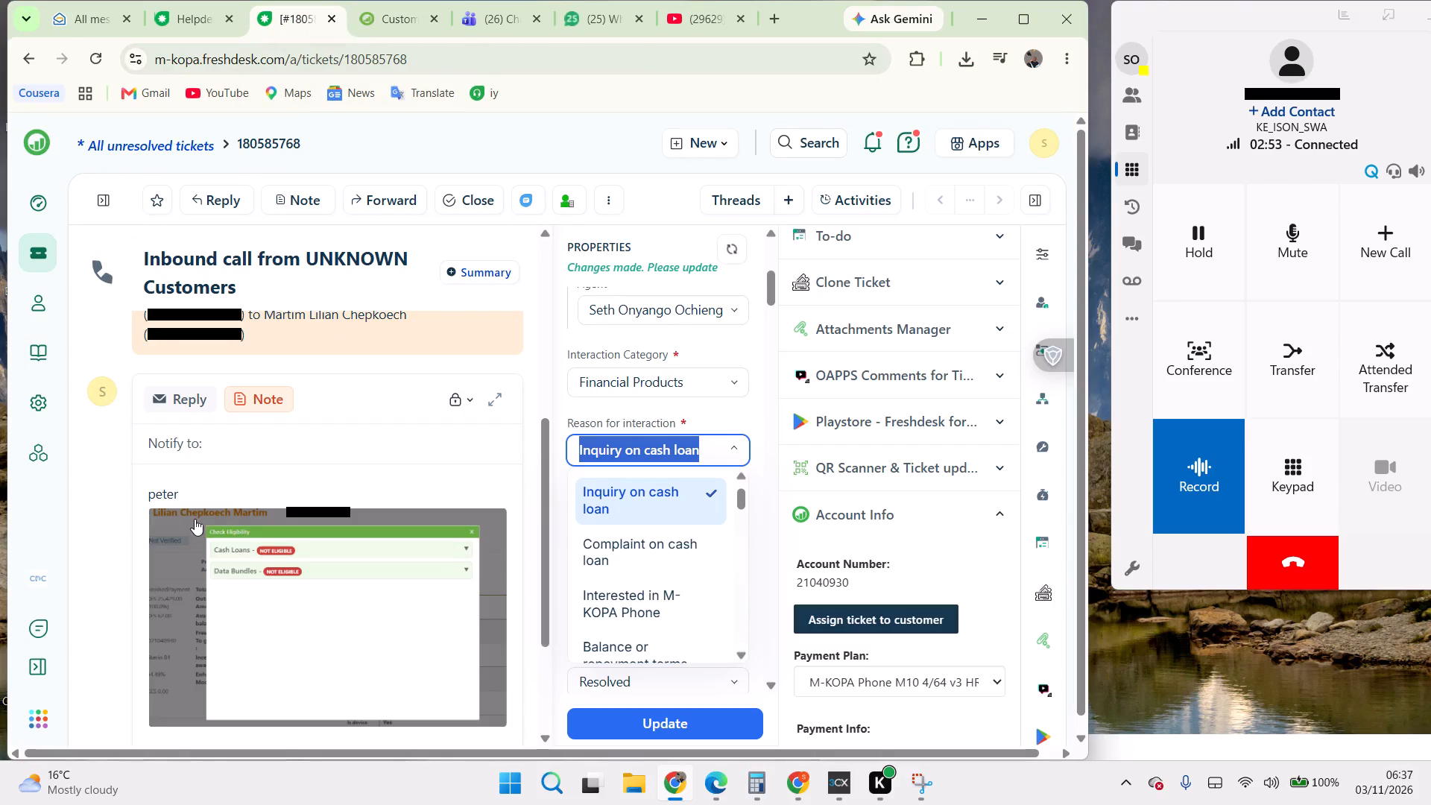
click(187, 494)
key(Return)
key(ctrl+v)
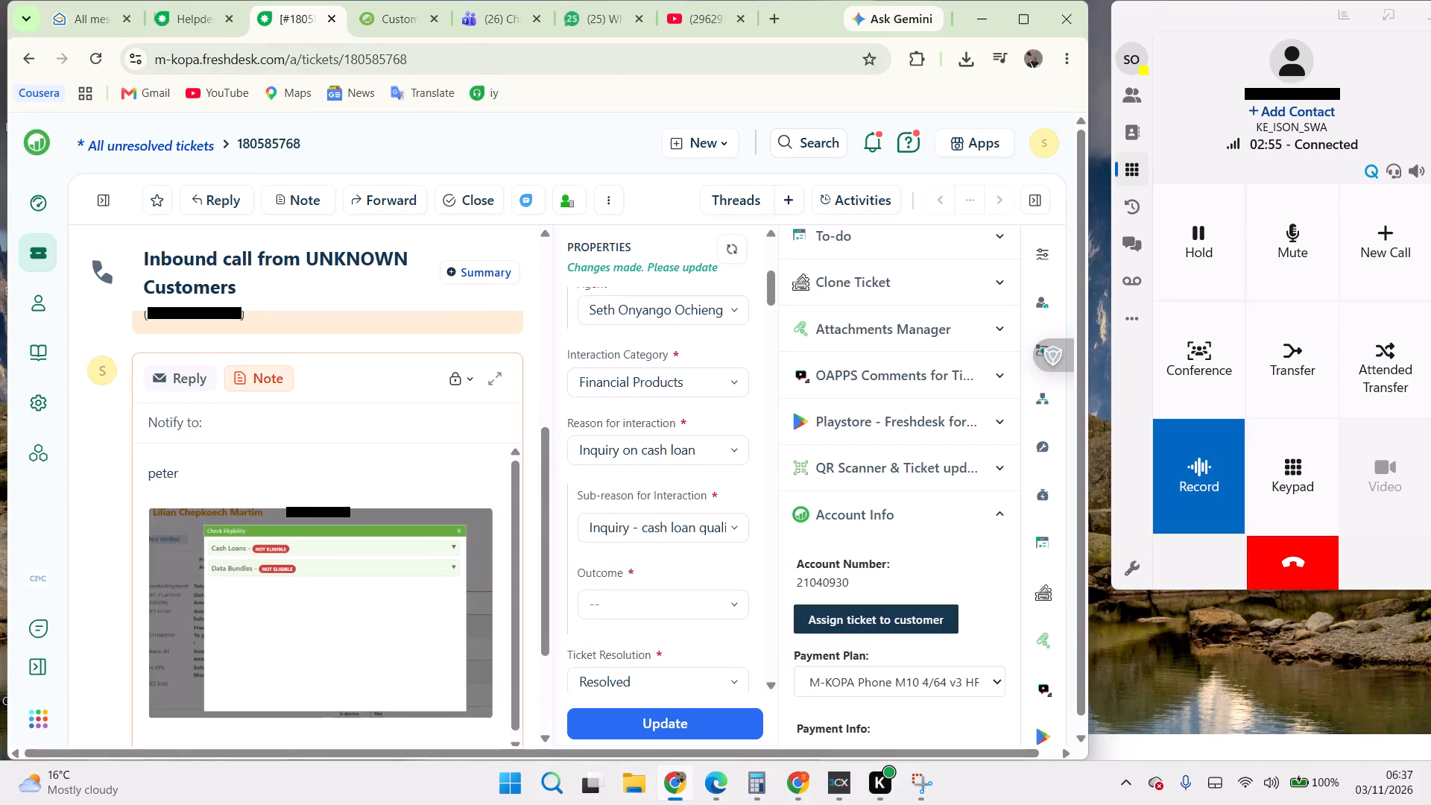
key(Return)
text(kyc failed)
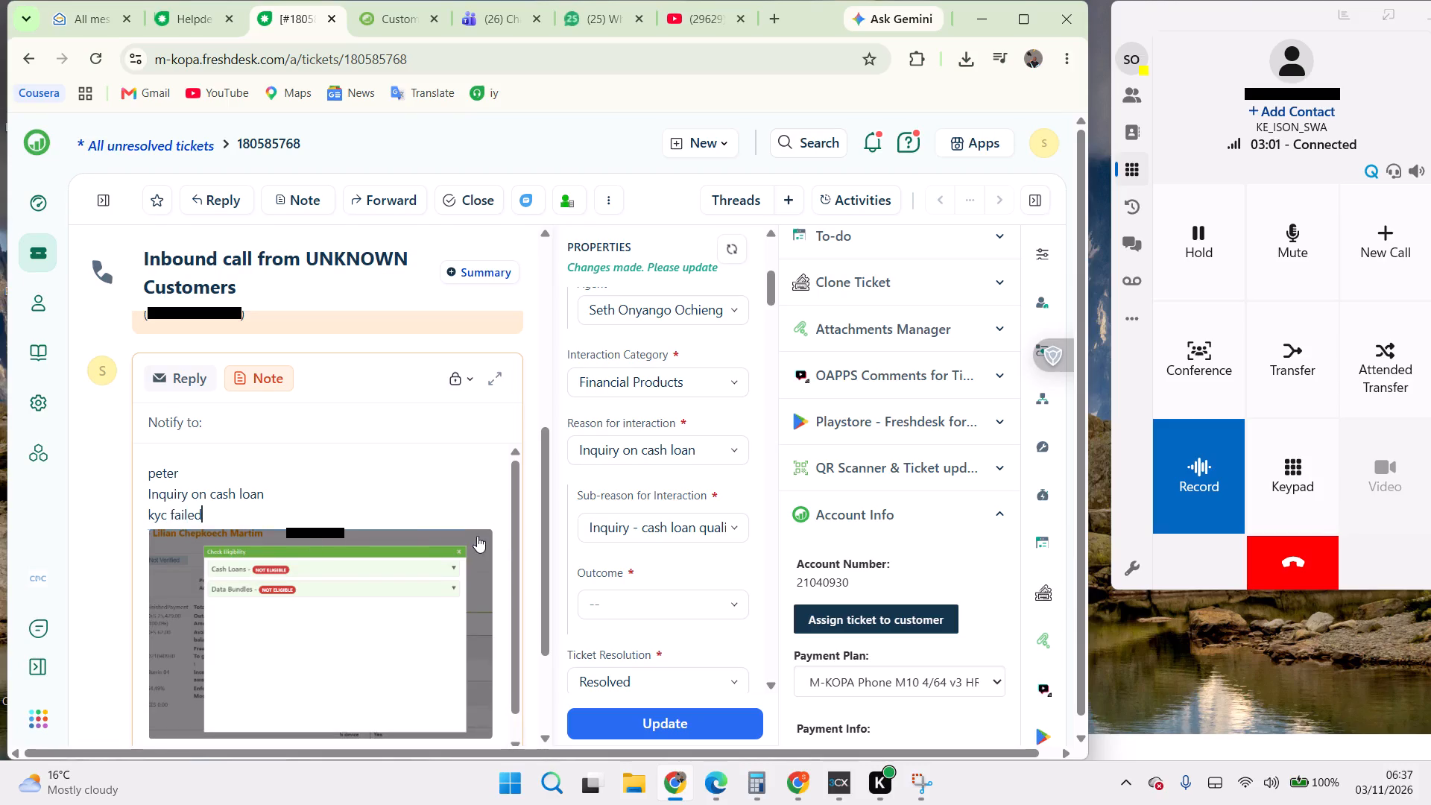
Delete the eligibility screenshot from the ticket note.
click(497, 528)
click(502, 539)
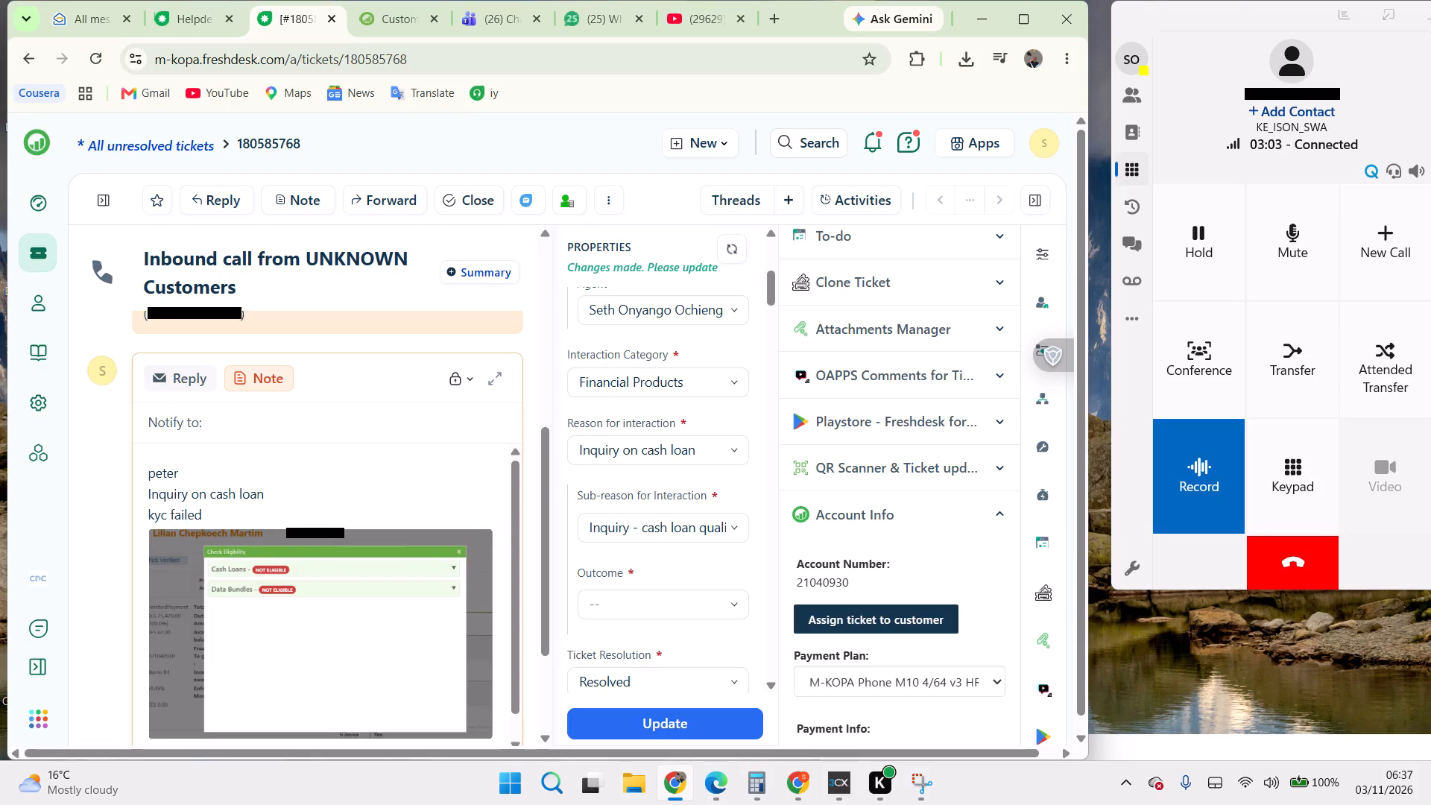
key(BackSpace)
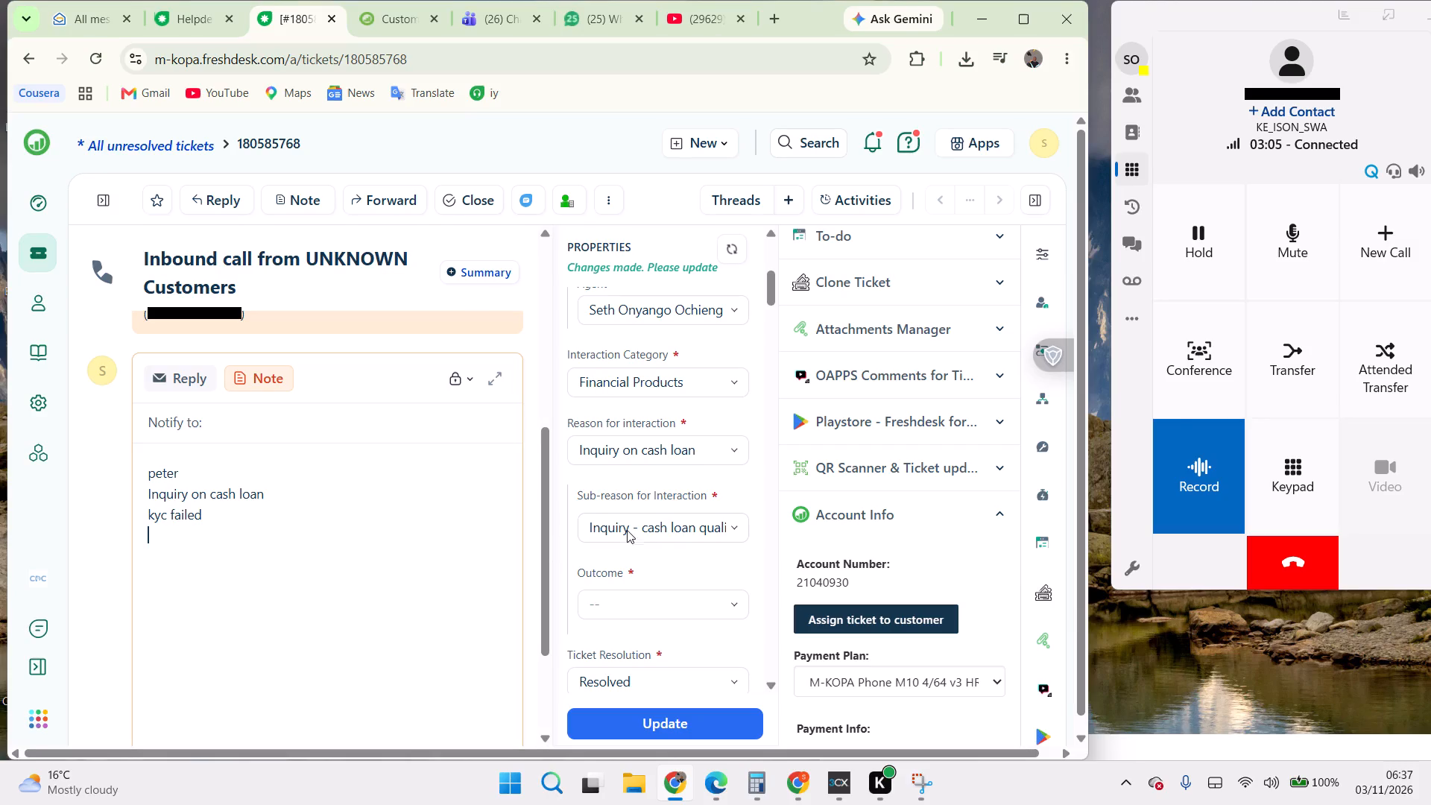
Set the ticket's sub-reason for interaction to KYC failed and choose the outcome beginning "Resolved: Does not know".
click(636, 528)
key(BackSpace)
key(k)
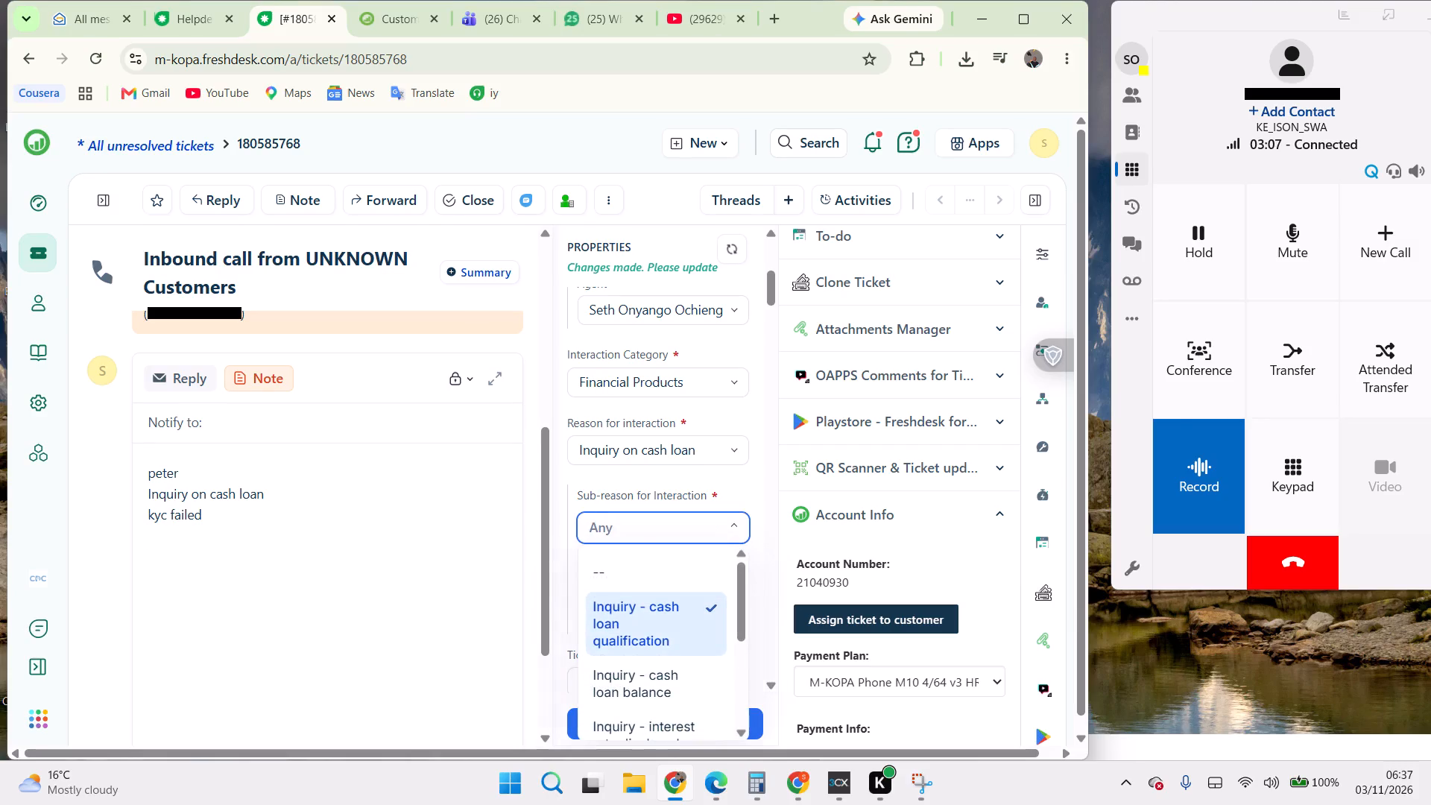
text(yc)
key(space)
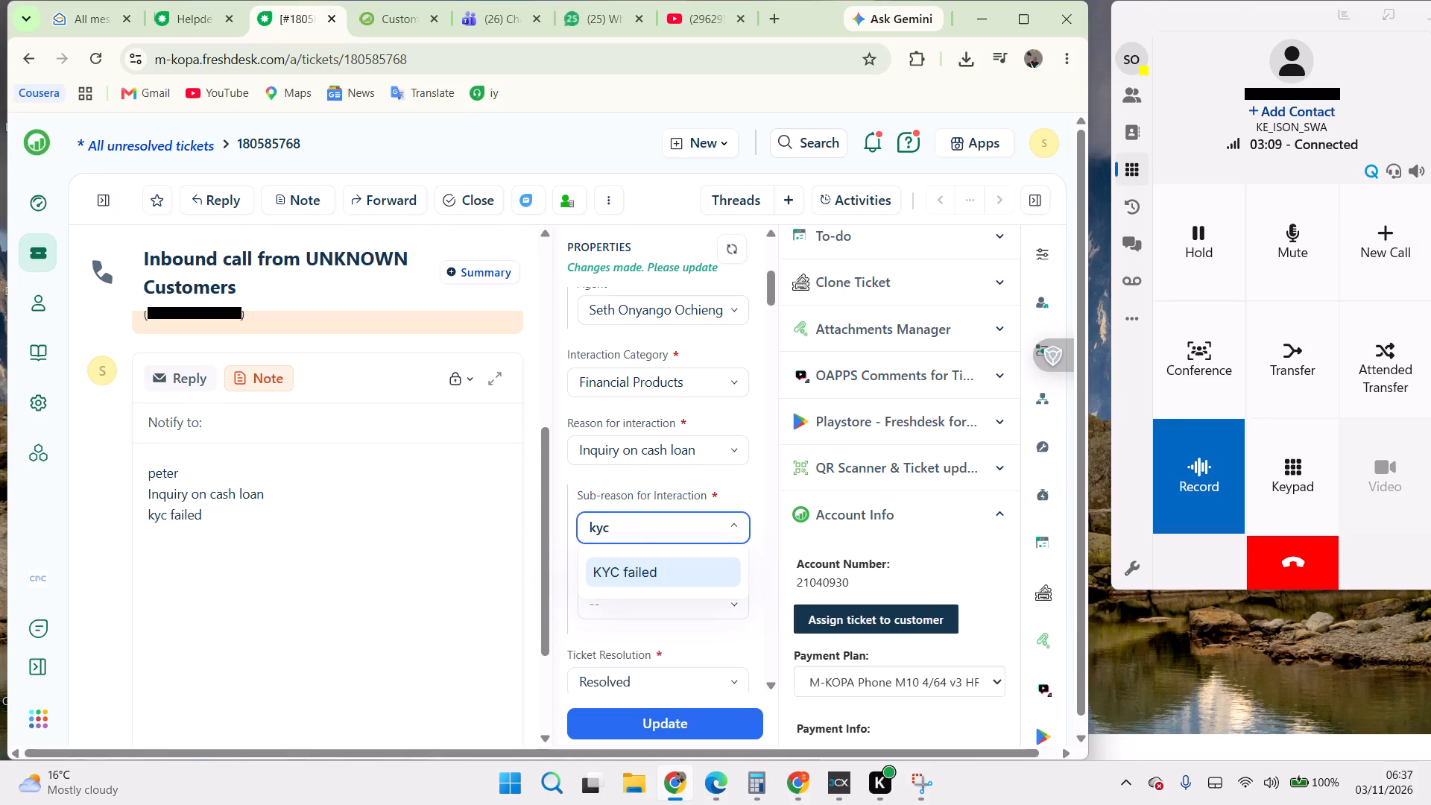
click(651, 572)
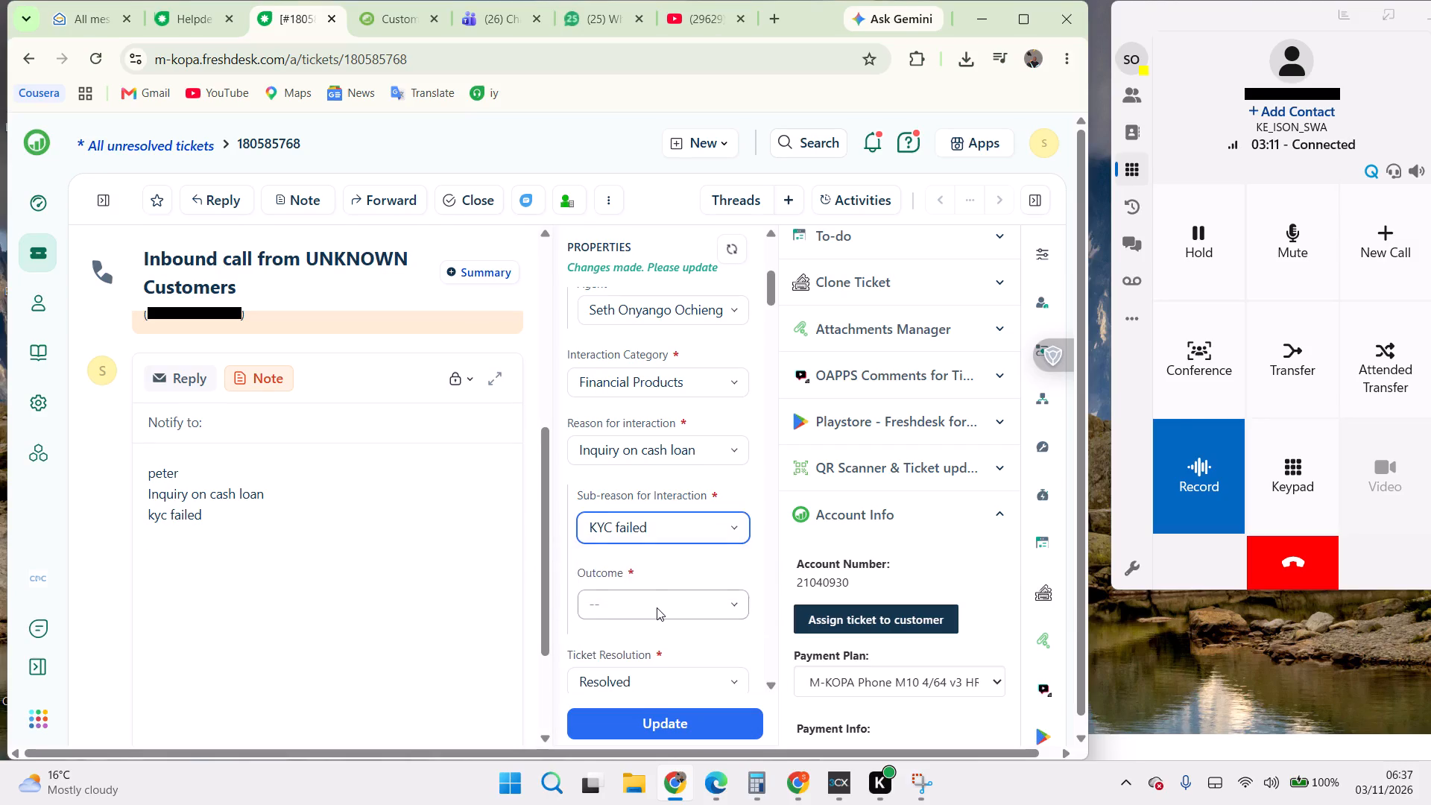
click(657, 609)
click(637, 543)
Set the ticket's status to Resolved.
scroll(643, 558, down, 1)
scroll(643, 558, up, 2)
scroll(643, 558, down, 1)
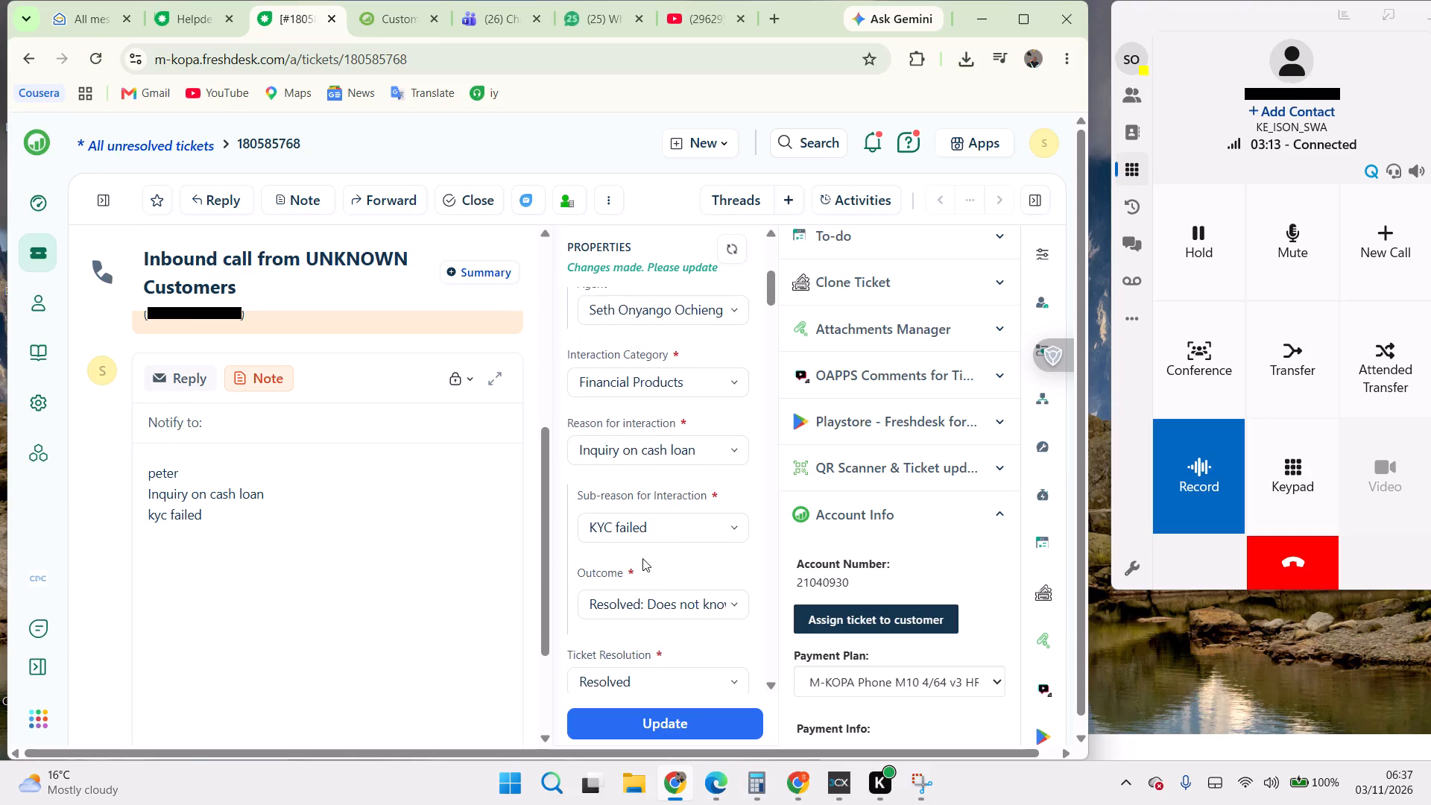
scroll(640, 568, down, 1)
click(661, 657)
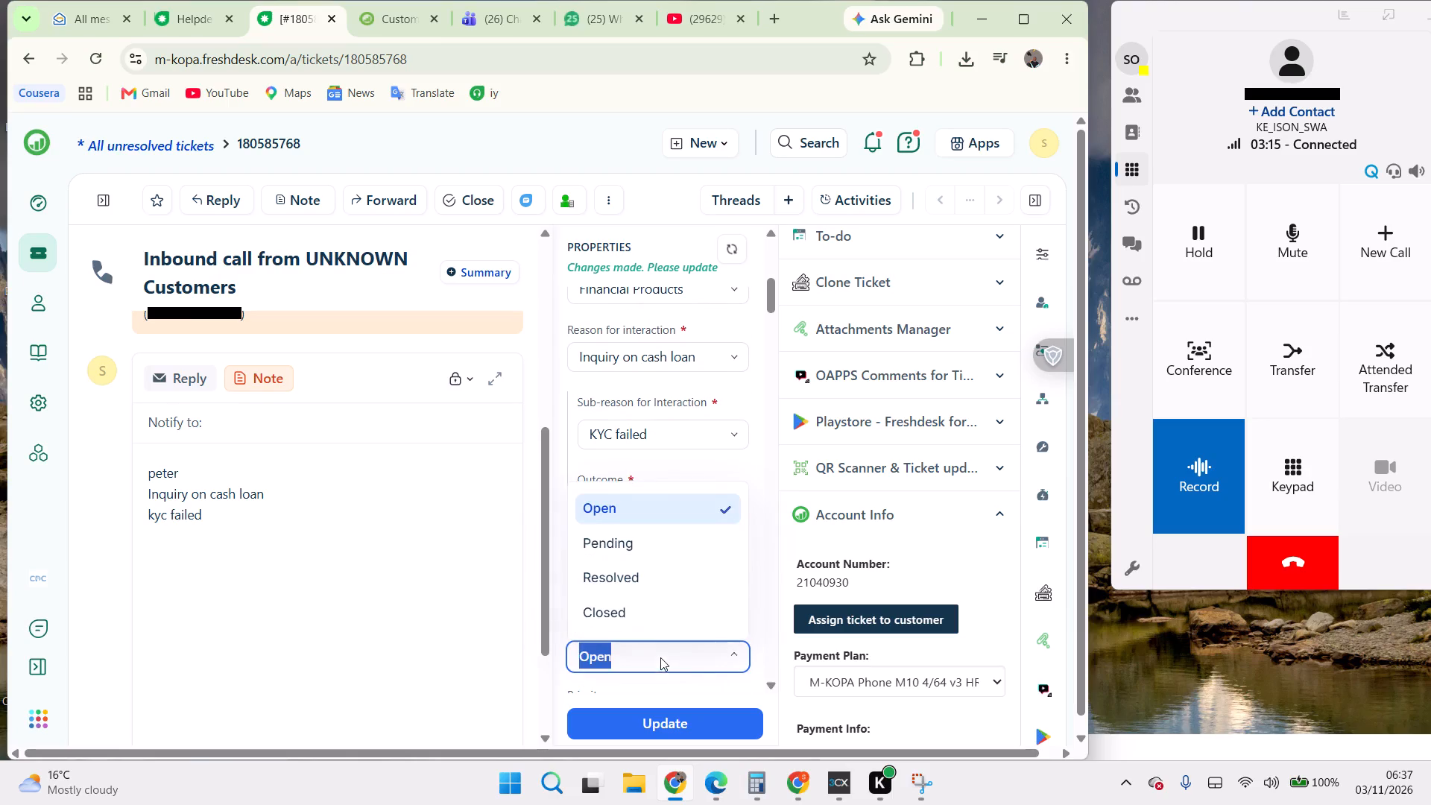
click(625, 578)
scroll(458, 612, down, 1)
scroll(458, 612, up, 1)
scroll(458, 612, down, 2)
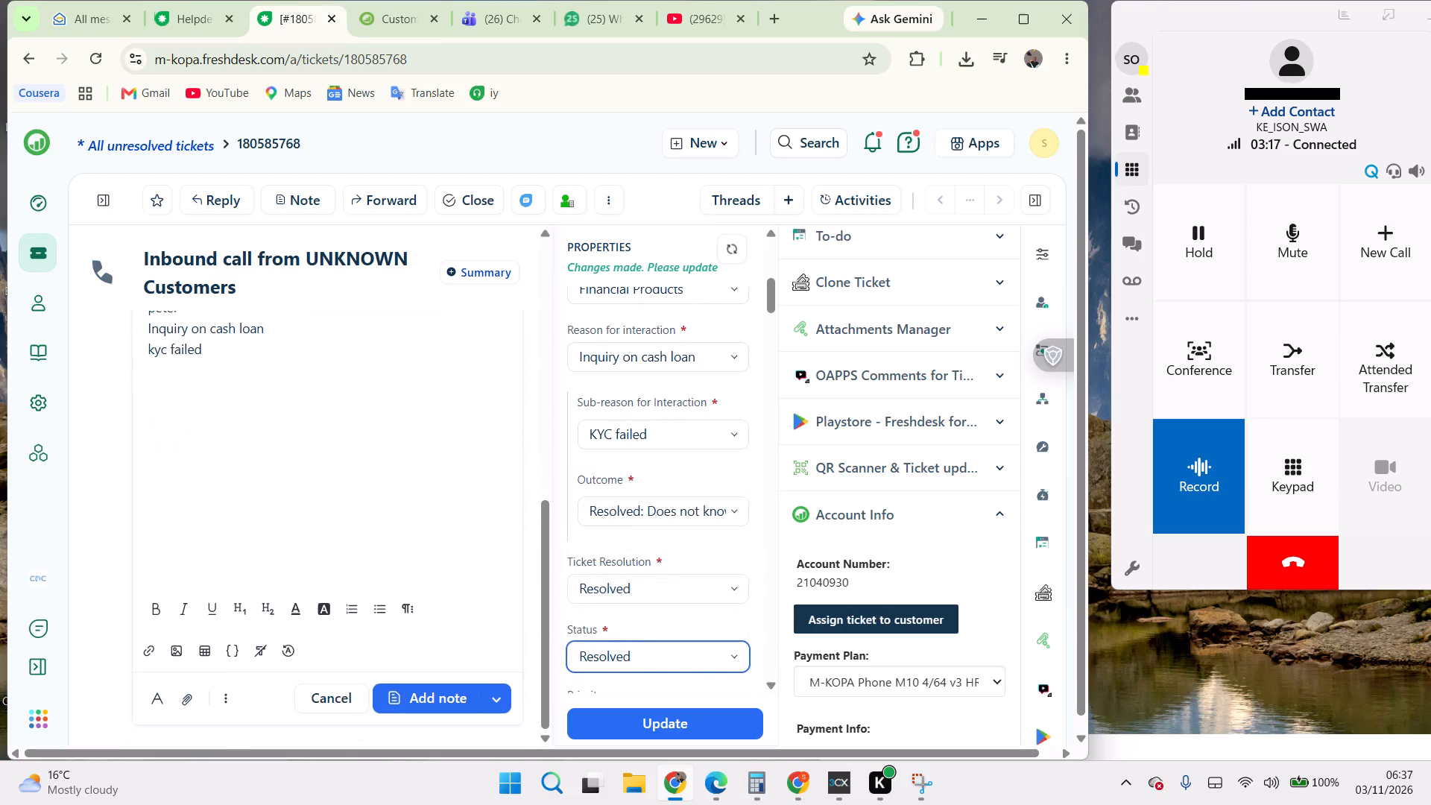
scroll(458, 612, up, 4)
scroll(458, 612, down, 4)
Post the private note on the cash loan ticket and save the ticket's changed properties.
click(441, 701)
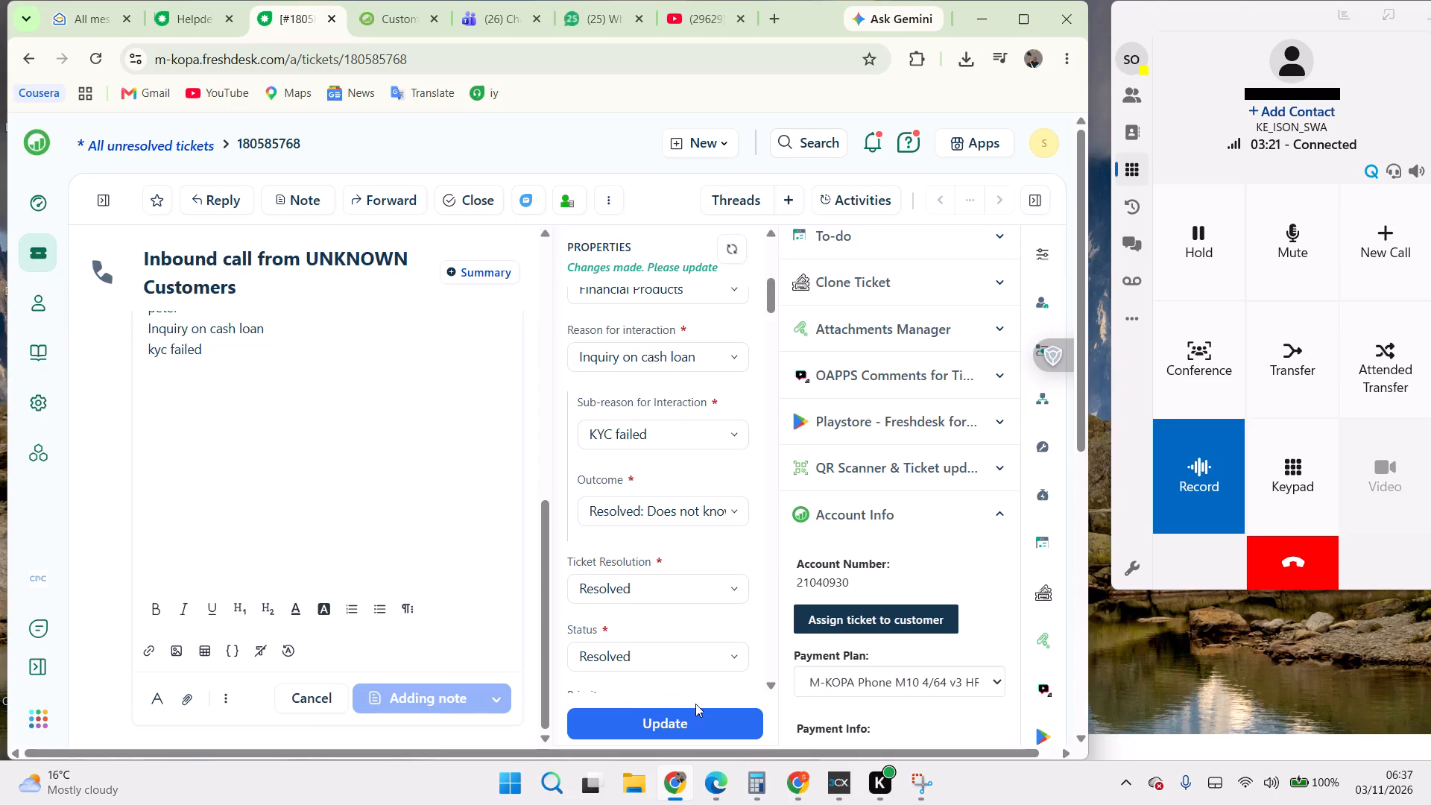
click(669, 722)
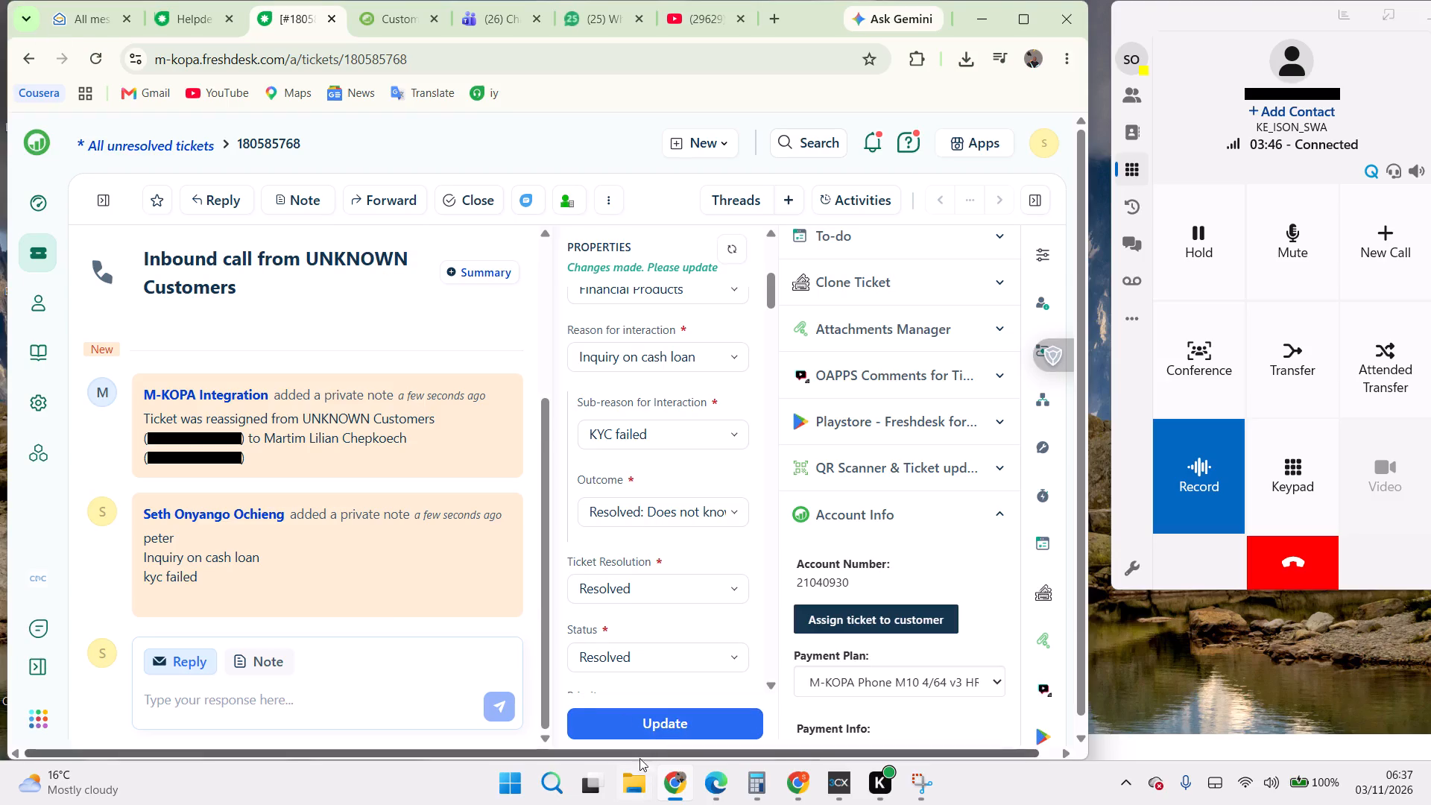
click(643, 723)
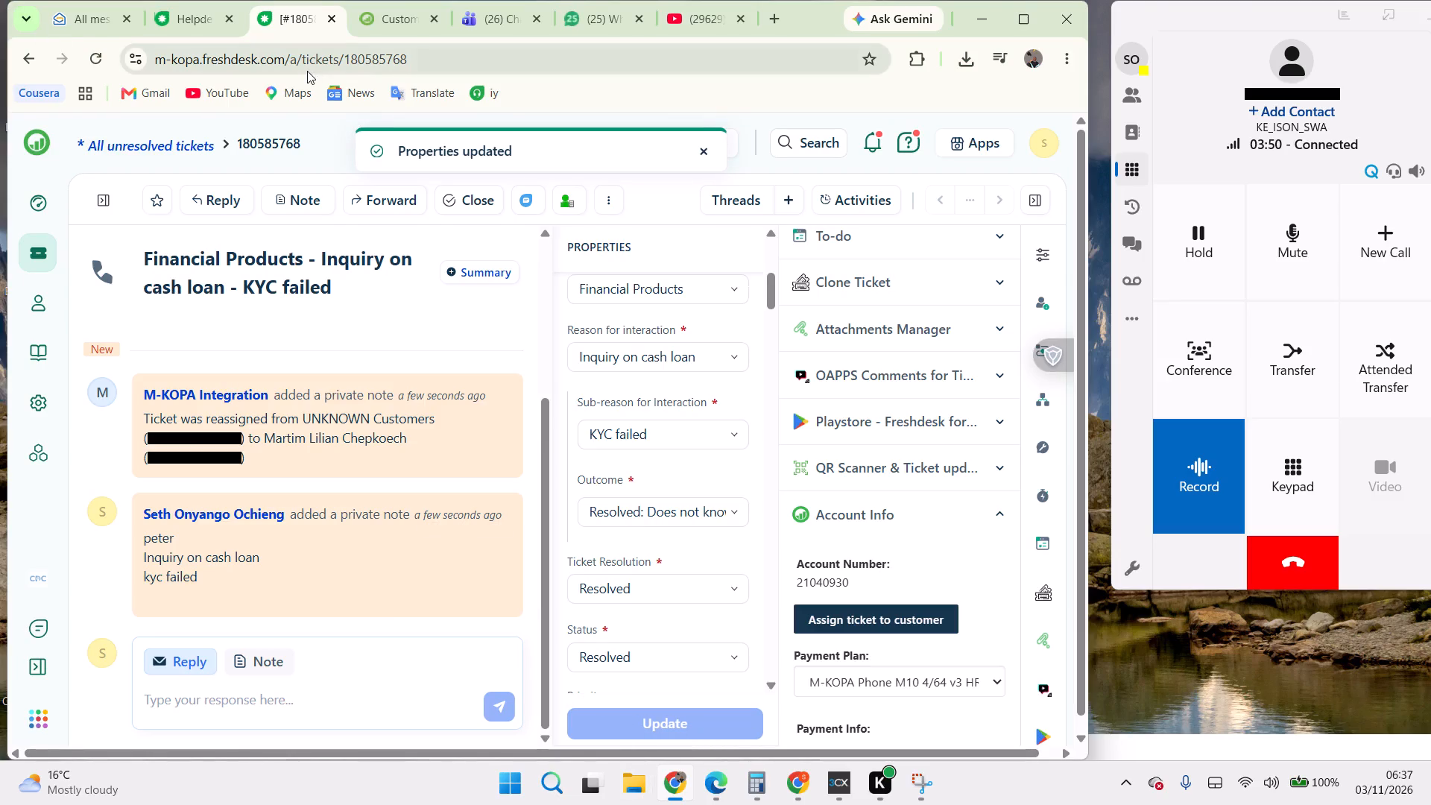
Consult the service centre list in the KE-Directory knowledge base article.
click(189, 24)
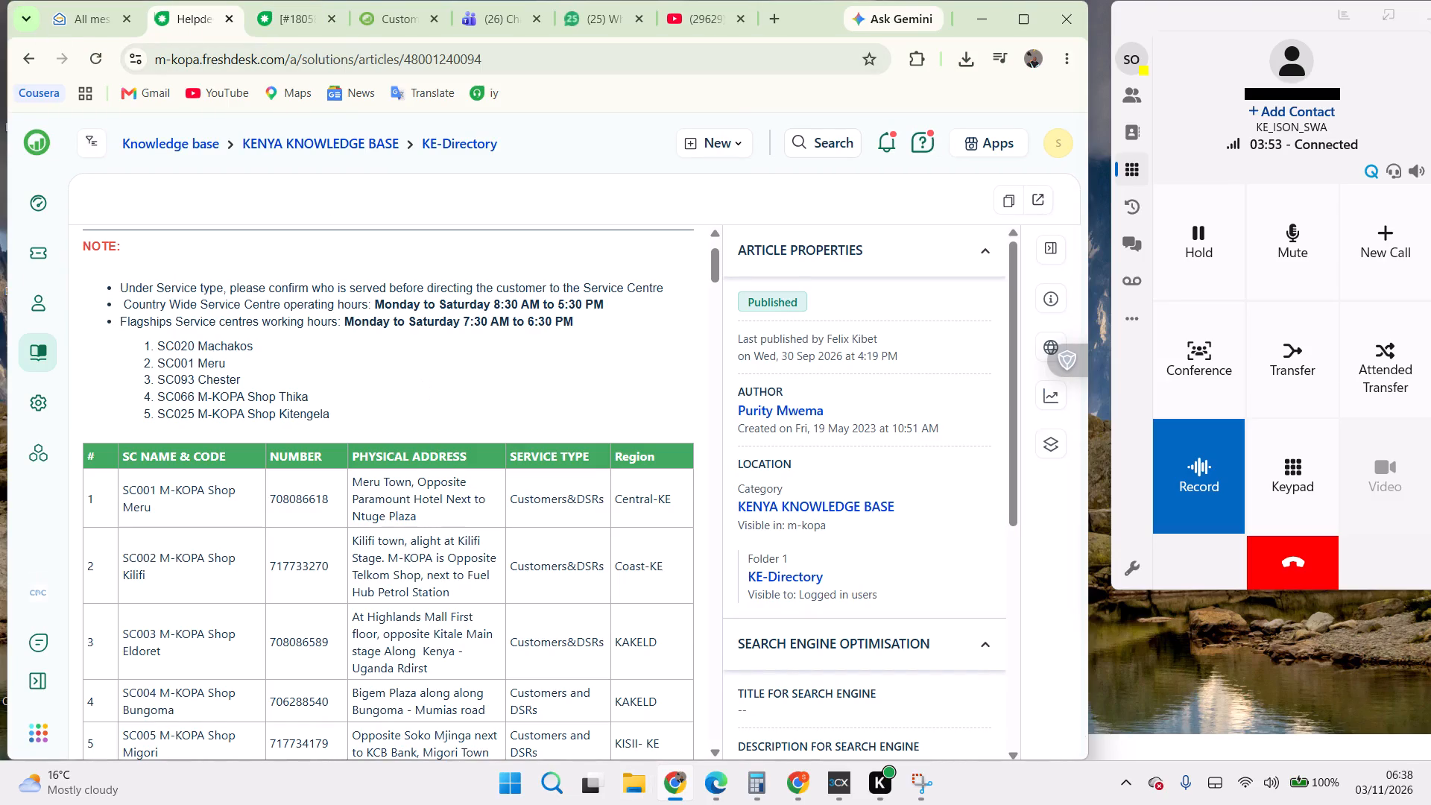
scroll(365, 462, down, 1)
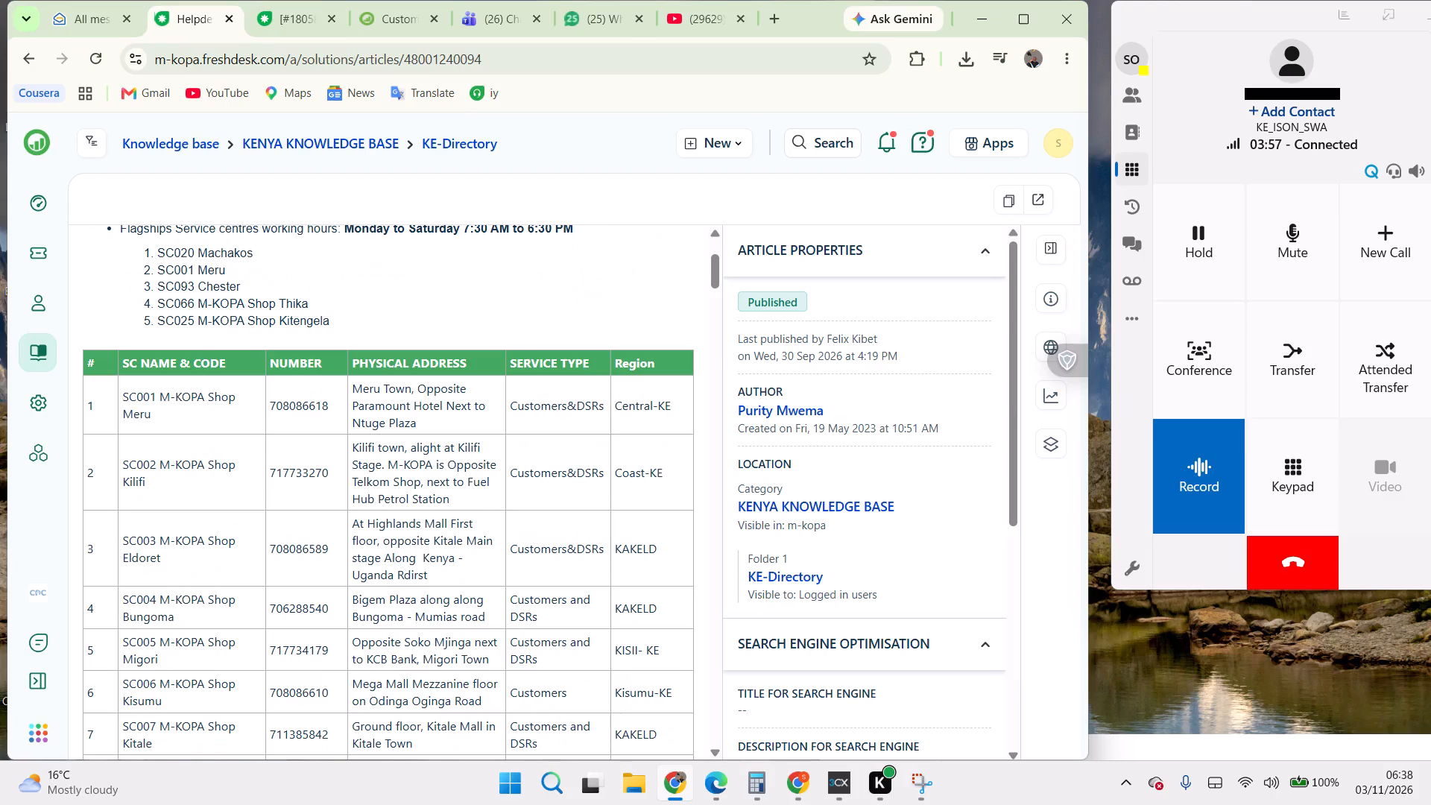
Close the customer's Update Information form in the CRM without saving, going back to the account dashboard.
click(279, 26)
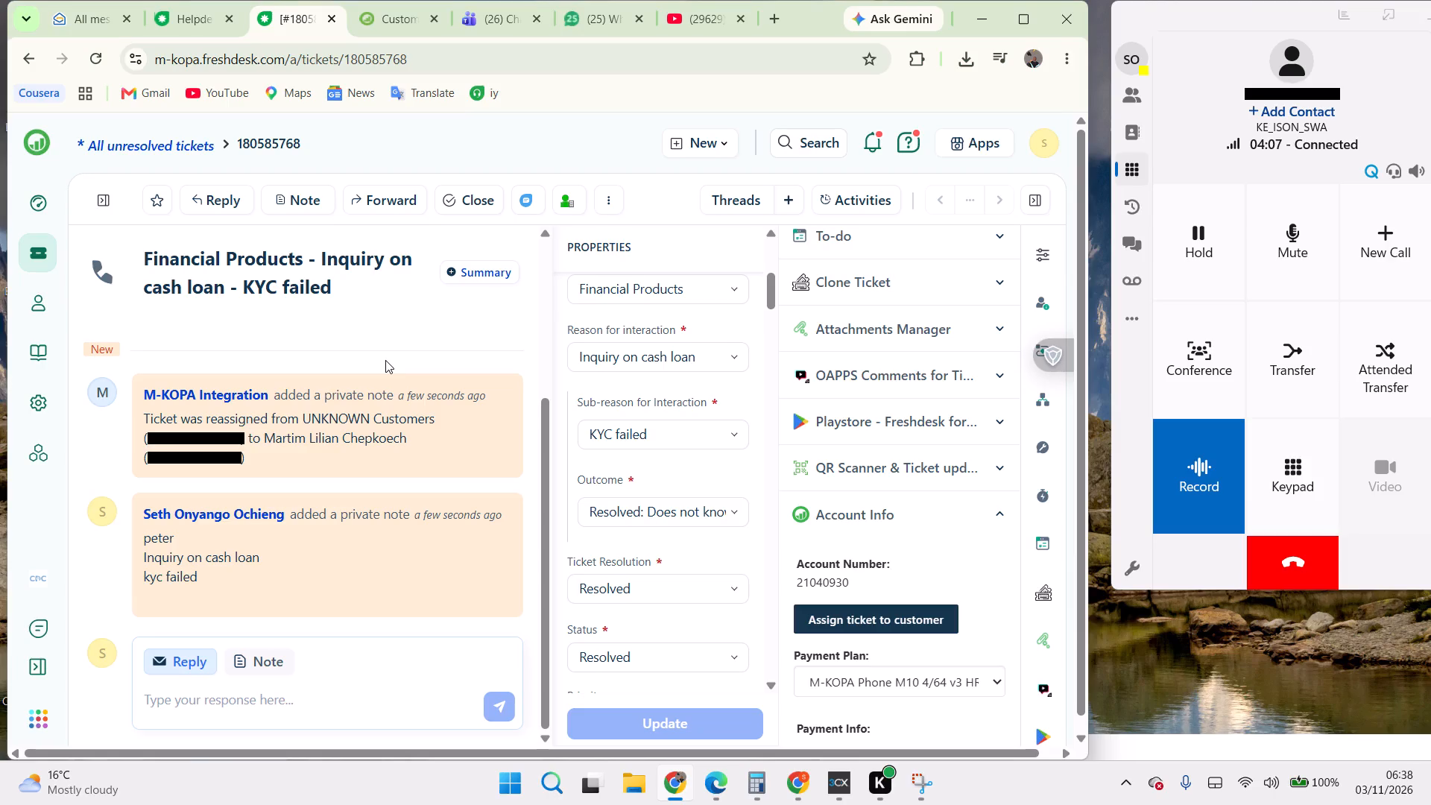
click(385, 21)
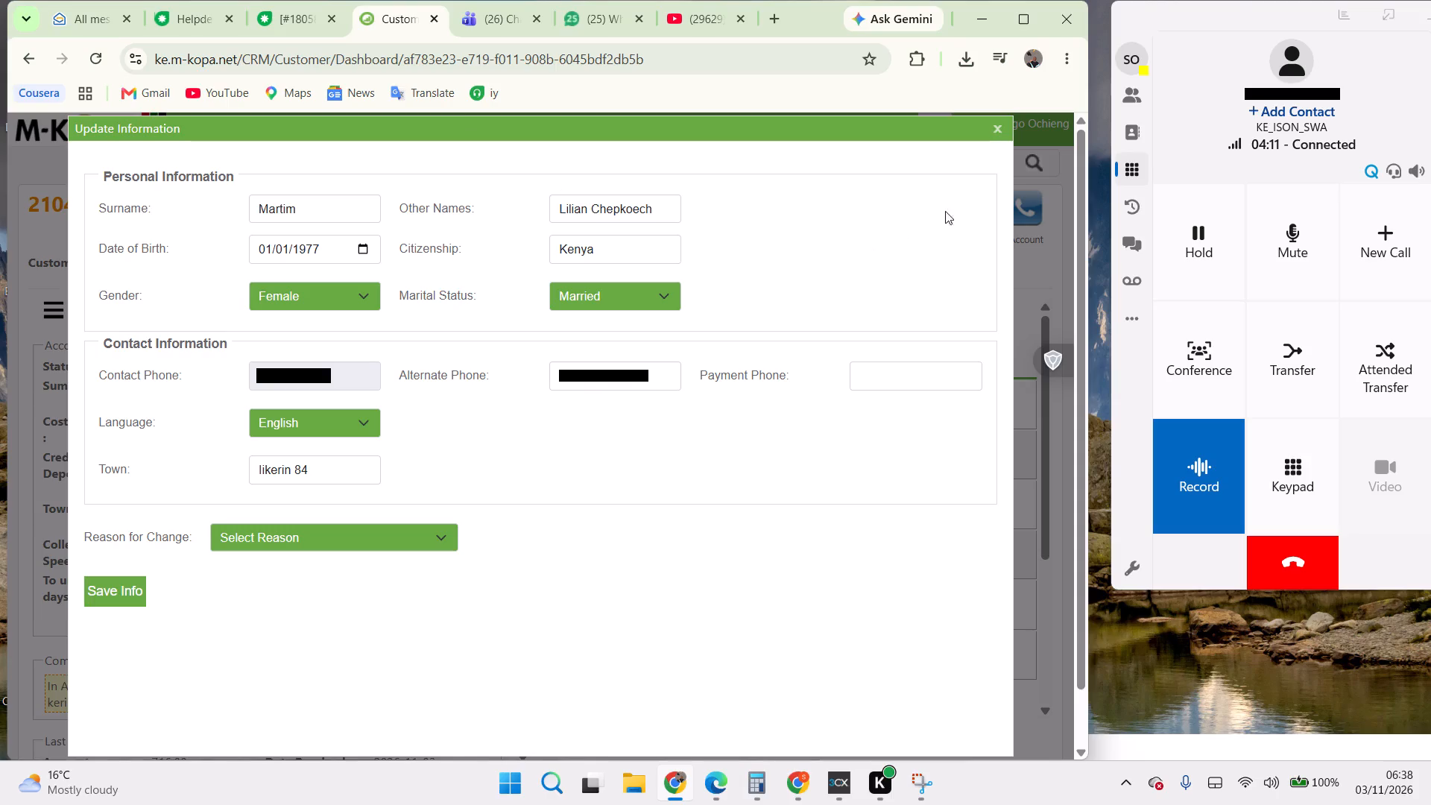
click(989, 126)
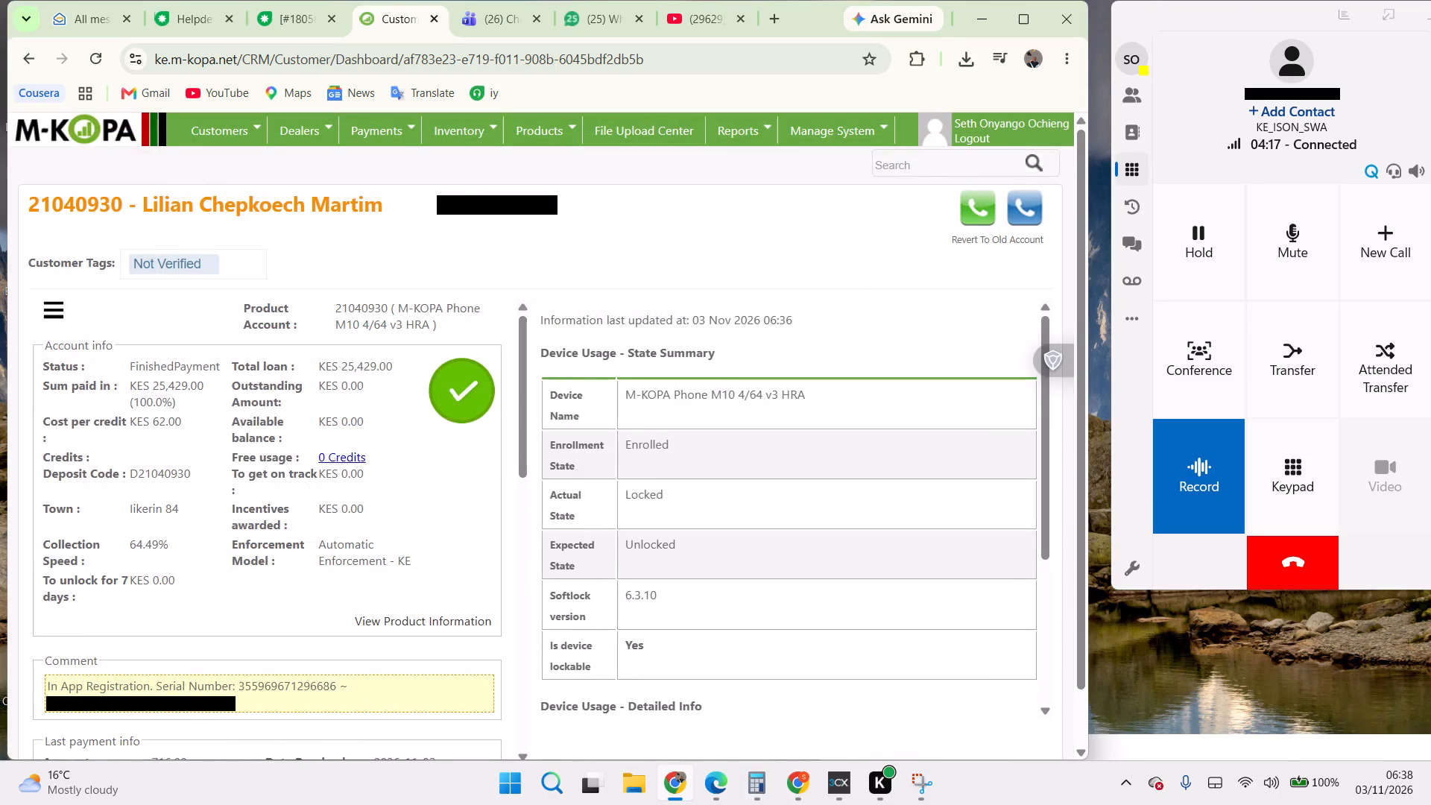
Return to the cash loan inquiry ticket and save its properties again.
click(291, 21)
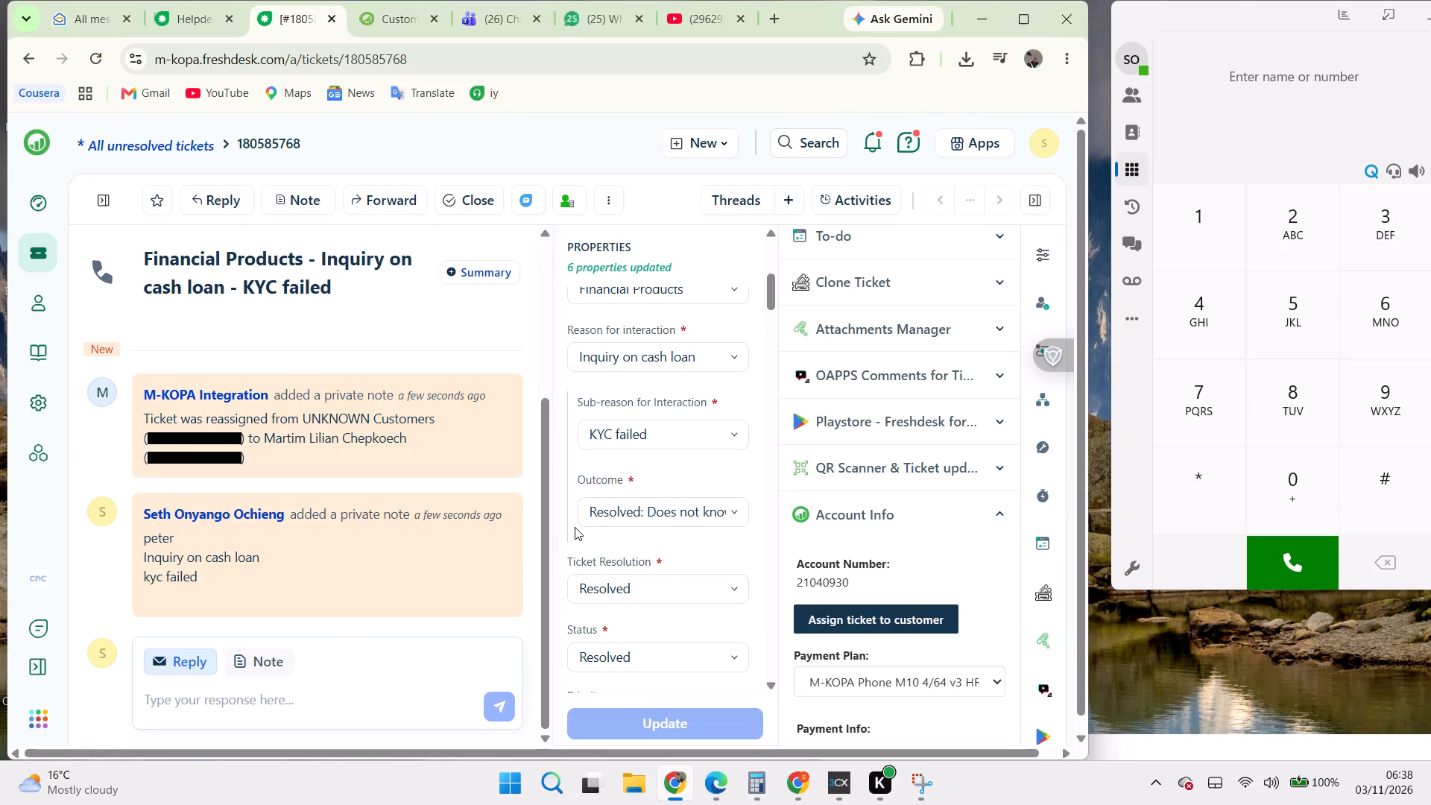
click(606, 721)
Open the CDC Softphone in Freshdesk.
click(32, 575)
click(32, 575)
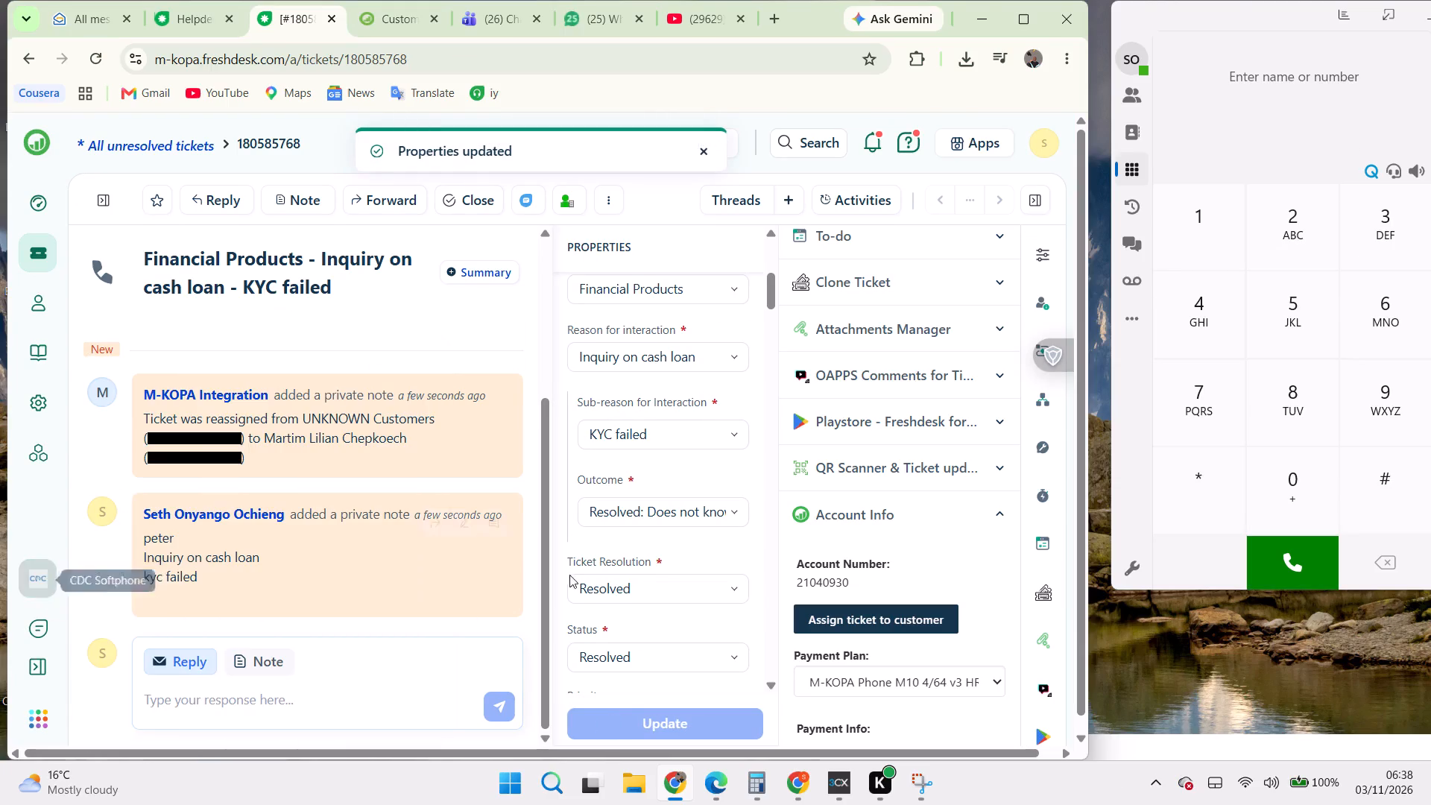
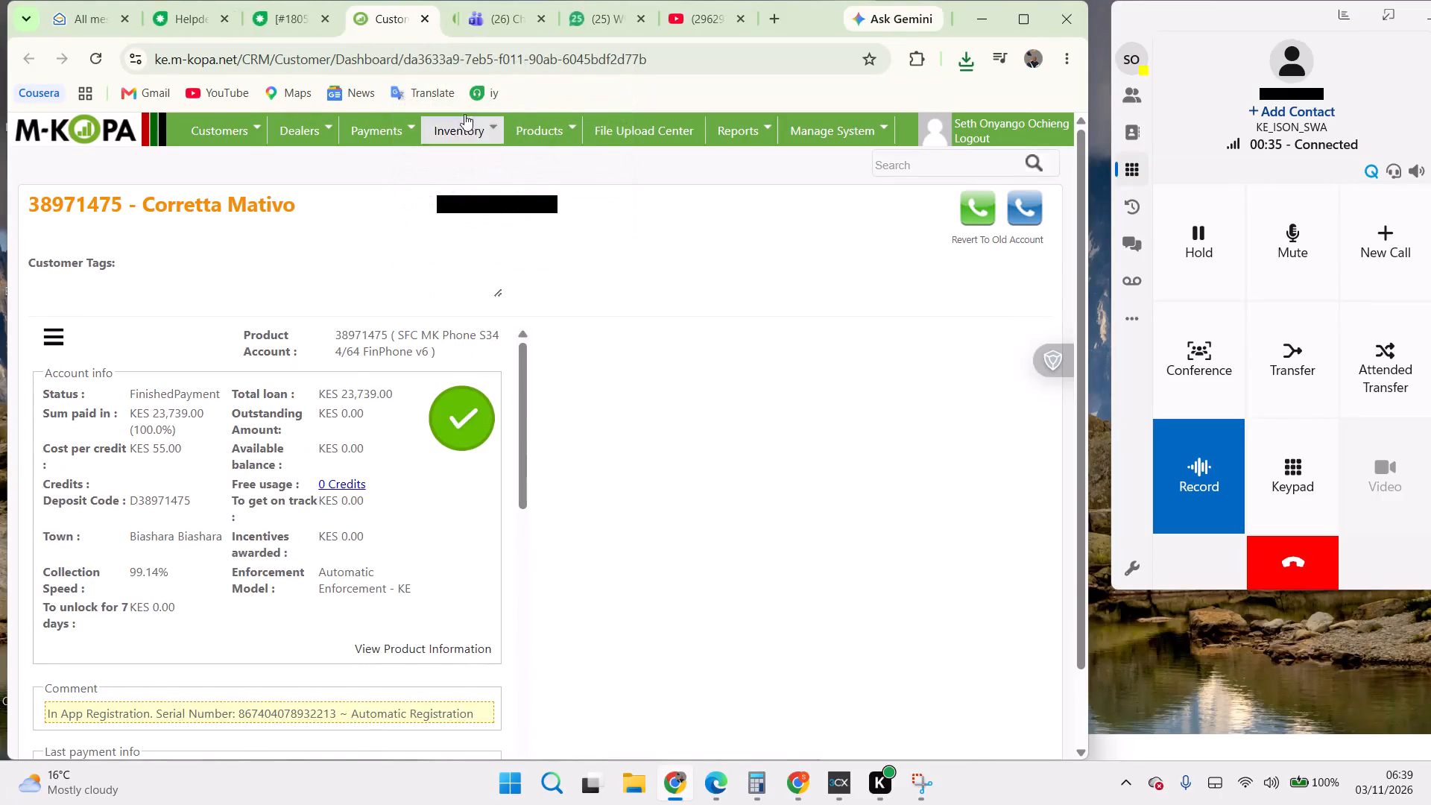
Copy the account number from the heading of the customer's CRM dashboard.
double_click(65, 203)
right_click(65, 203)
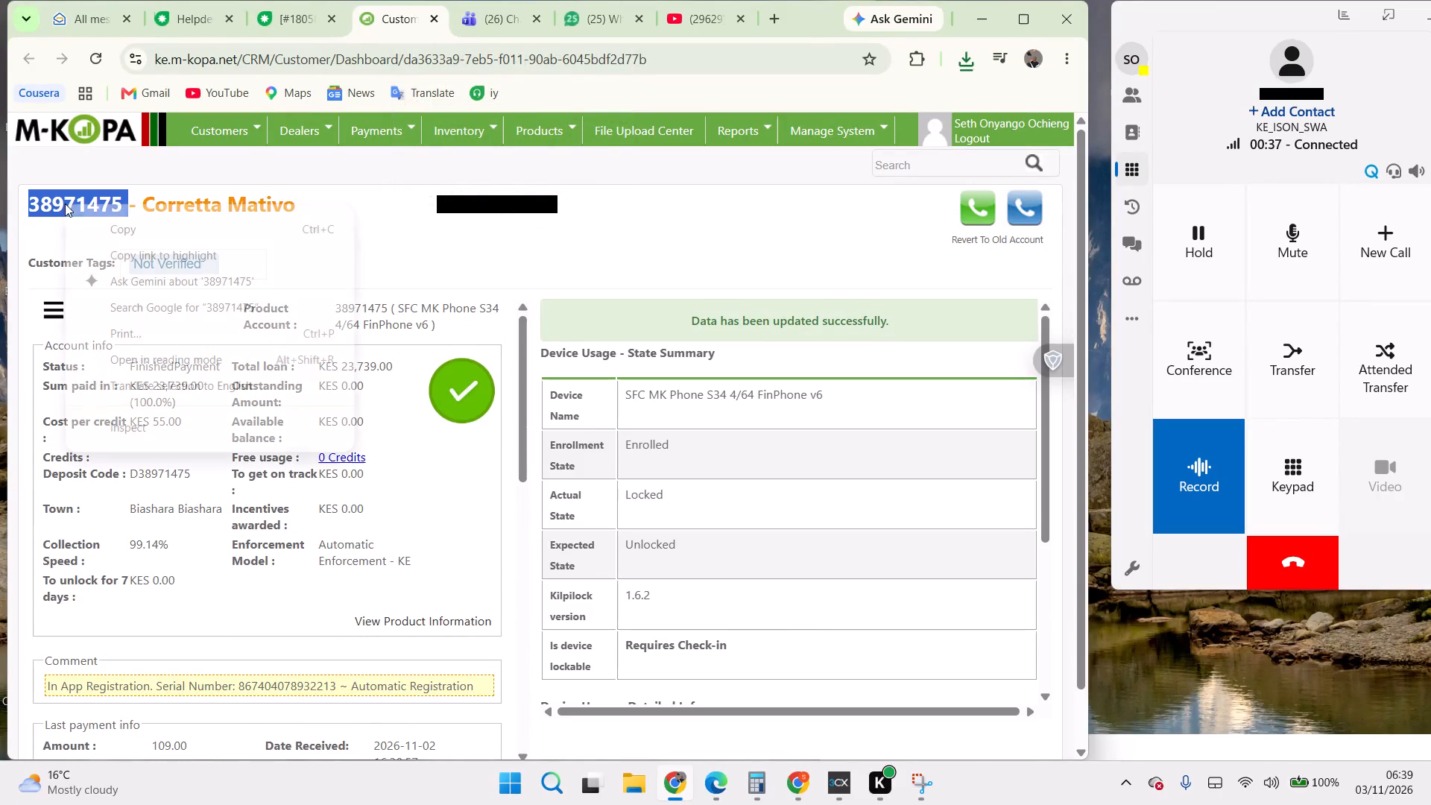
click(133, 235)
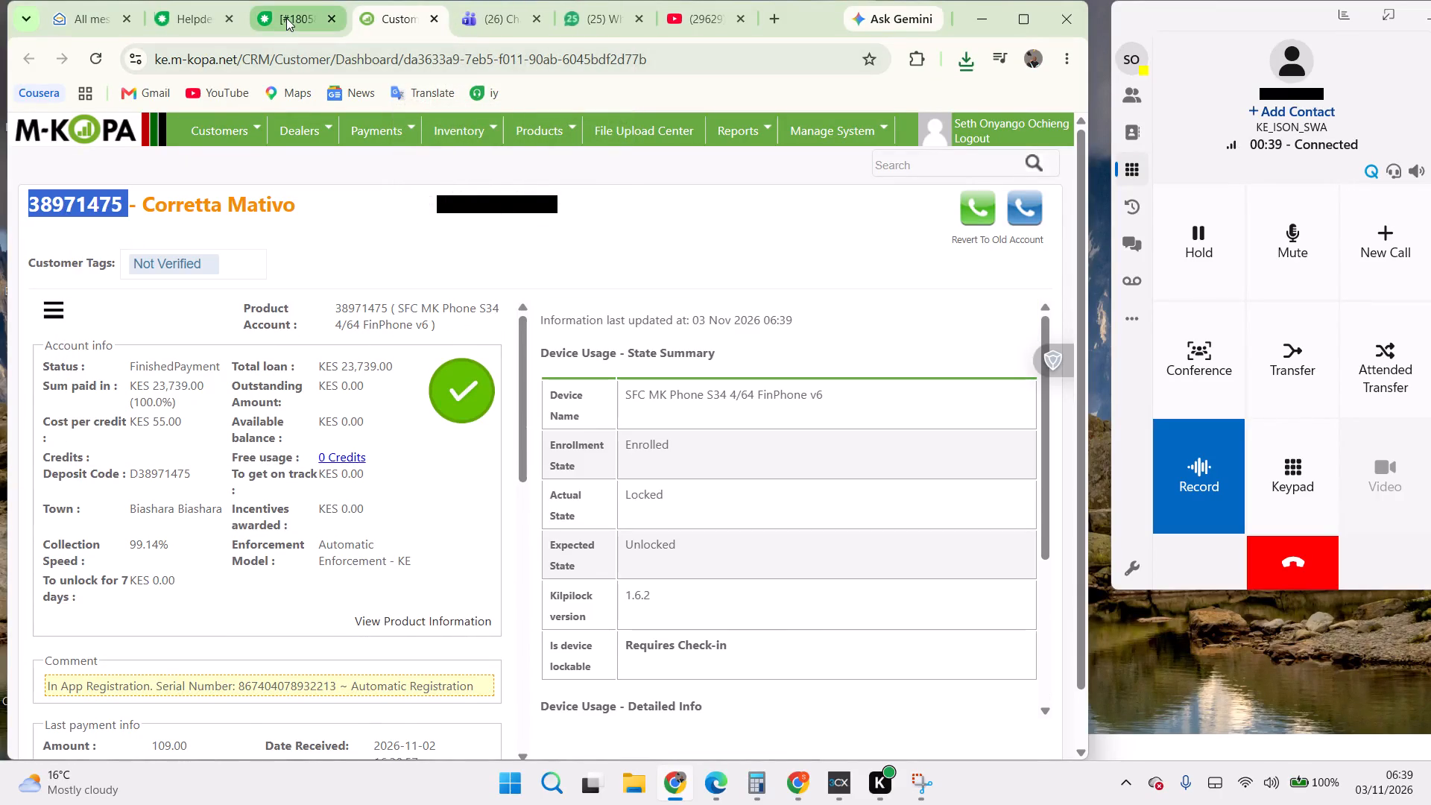
Start a note on the inbound call ticket in Freshdesk with the caller's first name on its first line.
click(286, 18)
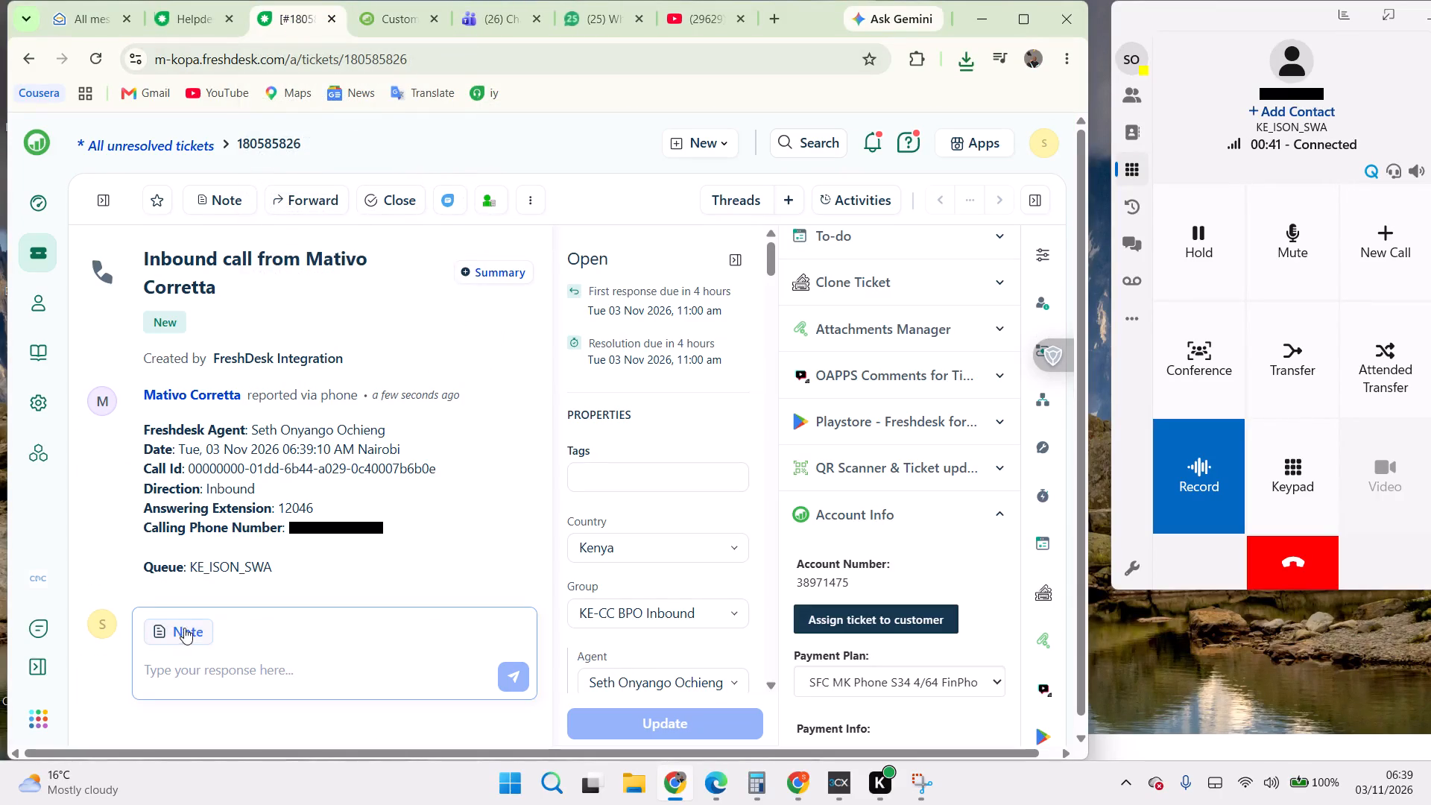
scroll(193, 581, down, 1)
scroll(193, 581, up, 1)
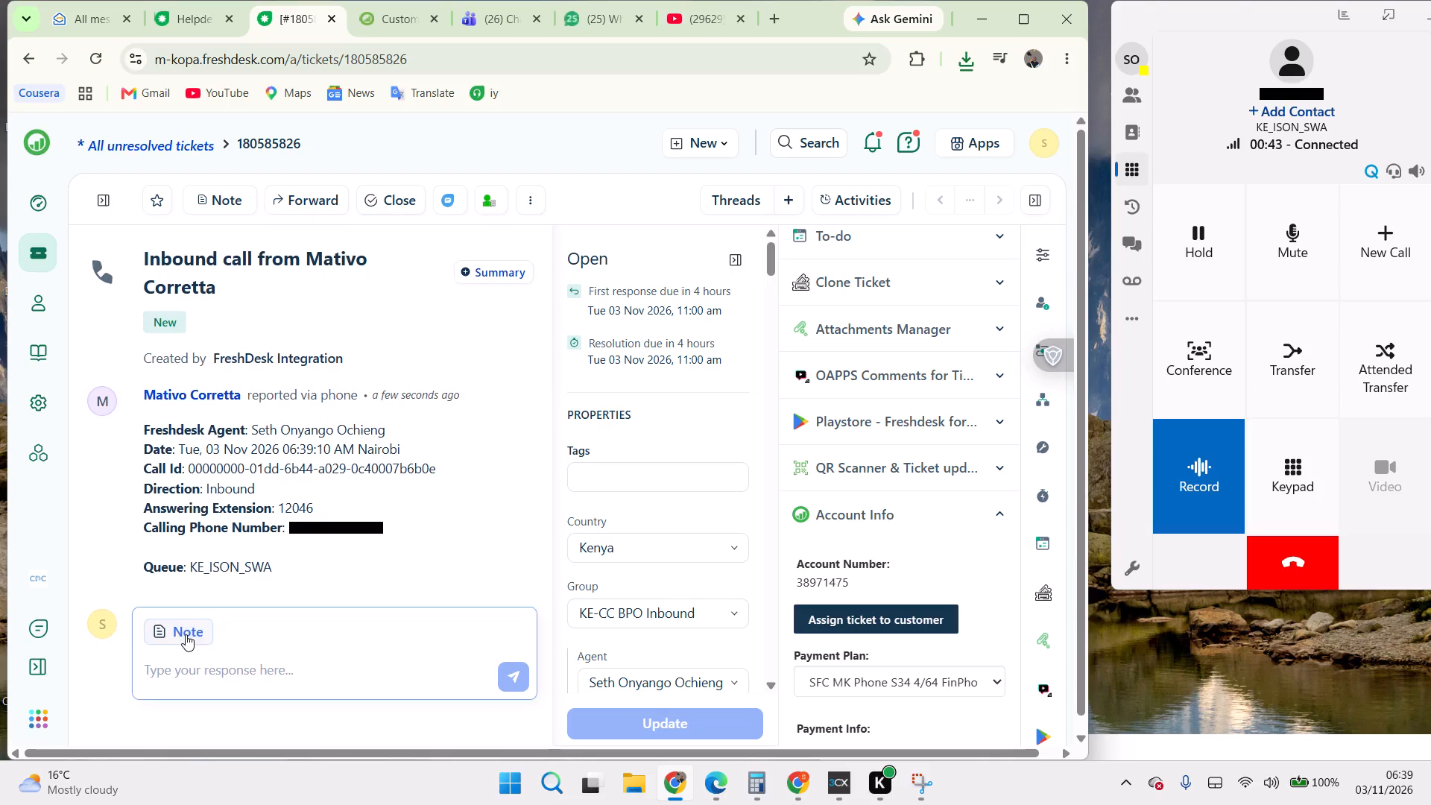
click(186, 634)
scroll(257, 514, up, 1)
text(corretta)
key(Return)
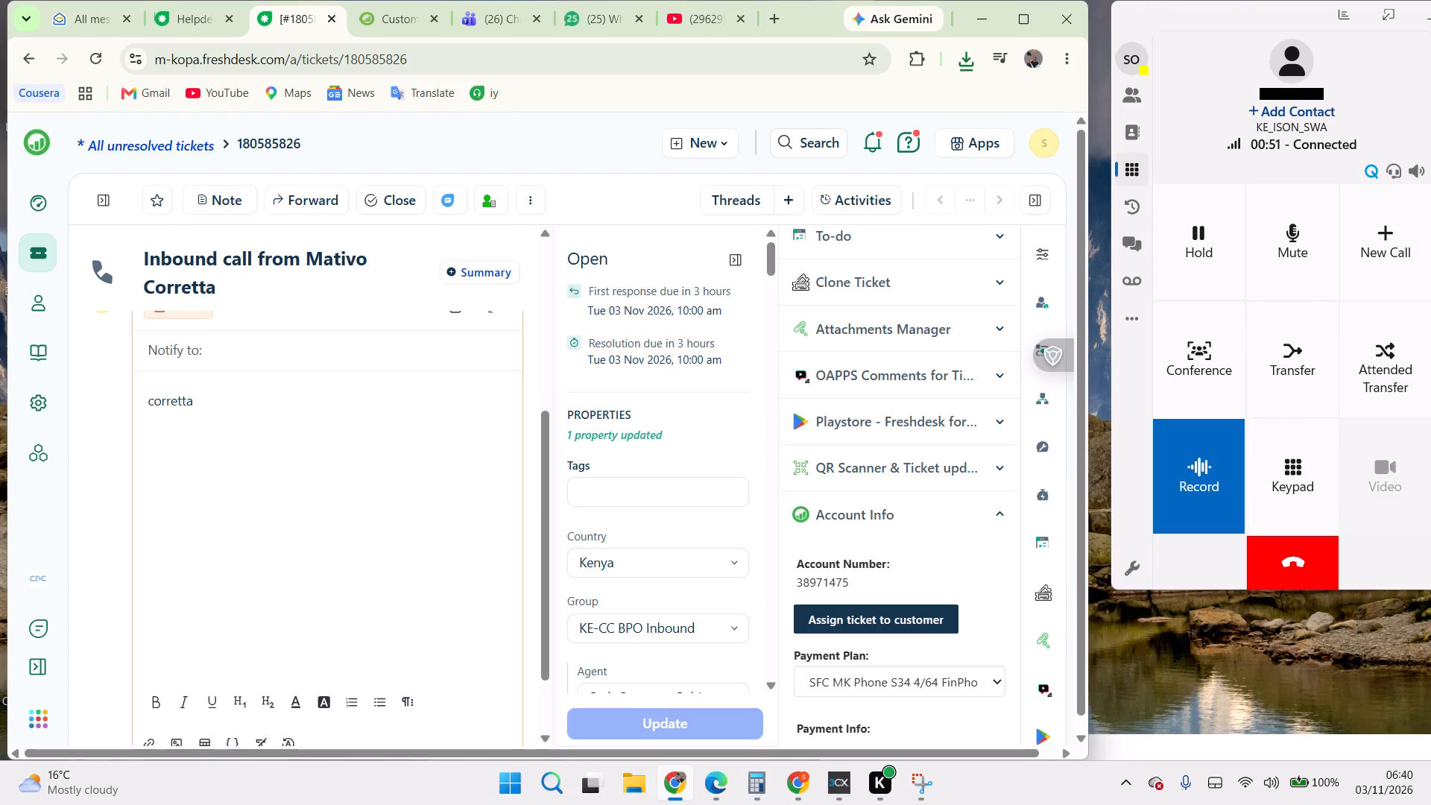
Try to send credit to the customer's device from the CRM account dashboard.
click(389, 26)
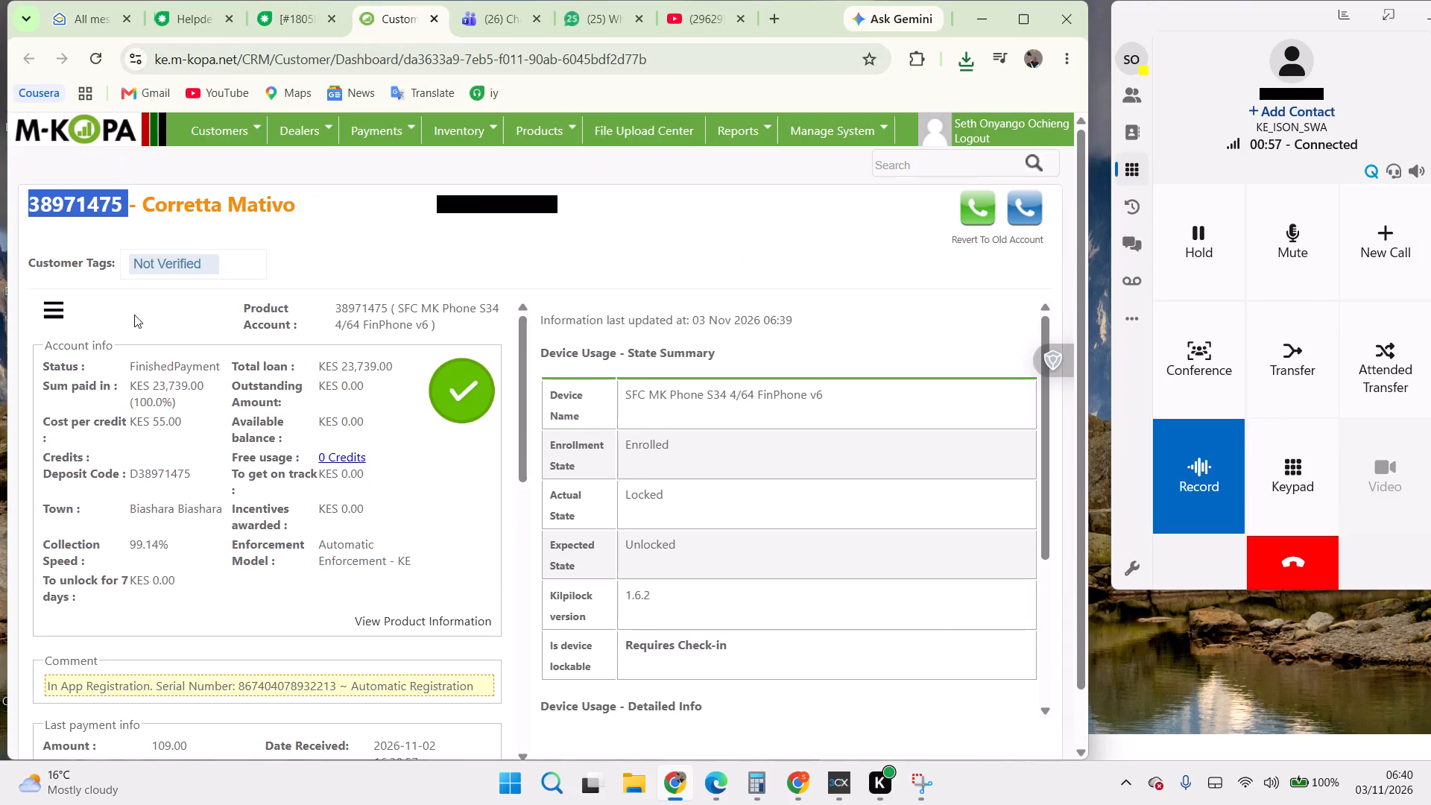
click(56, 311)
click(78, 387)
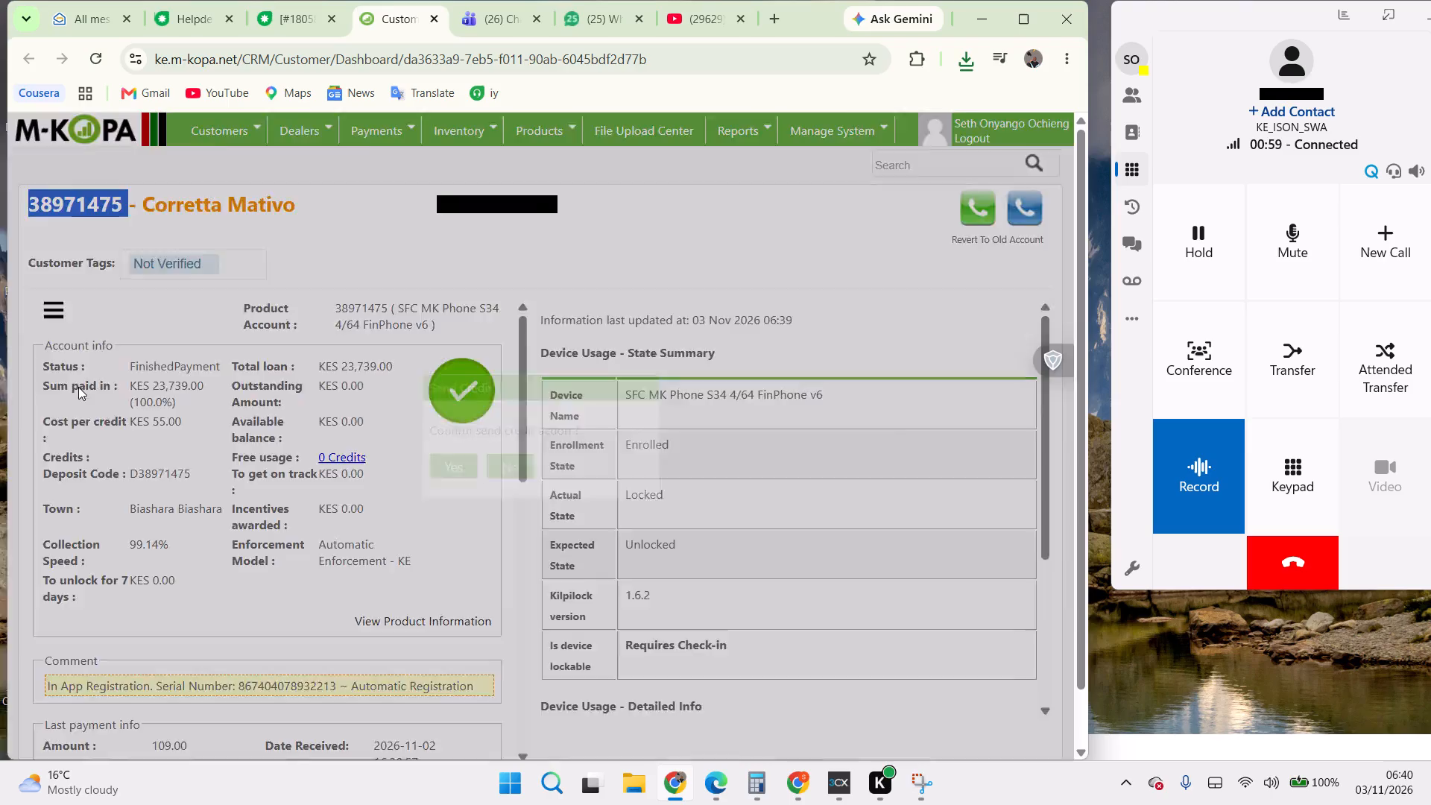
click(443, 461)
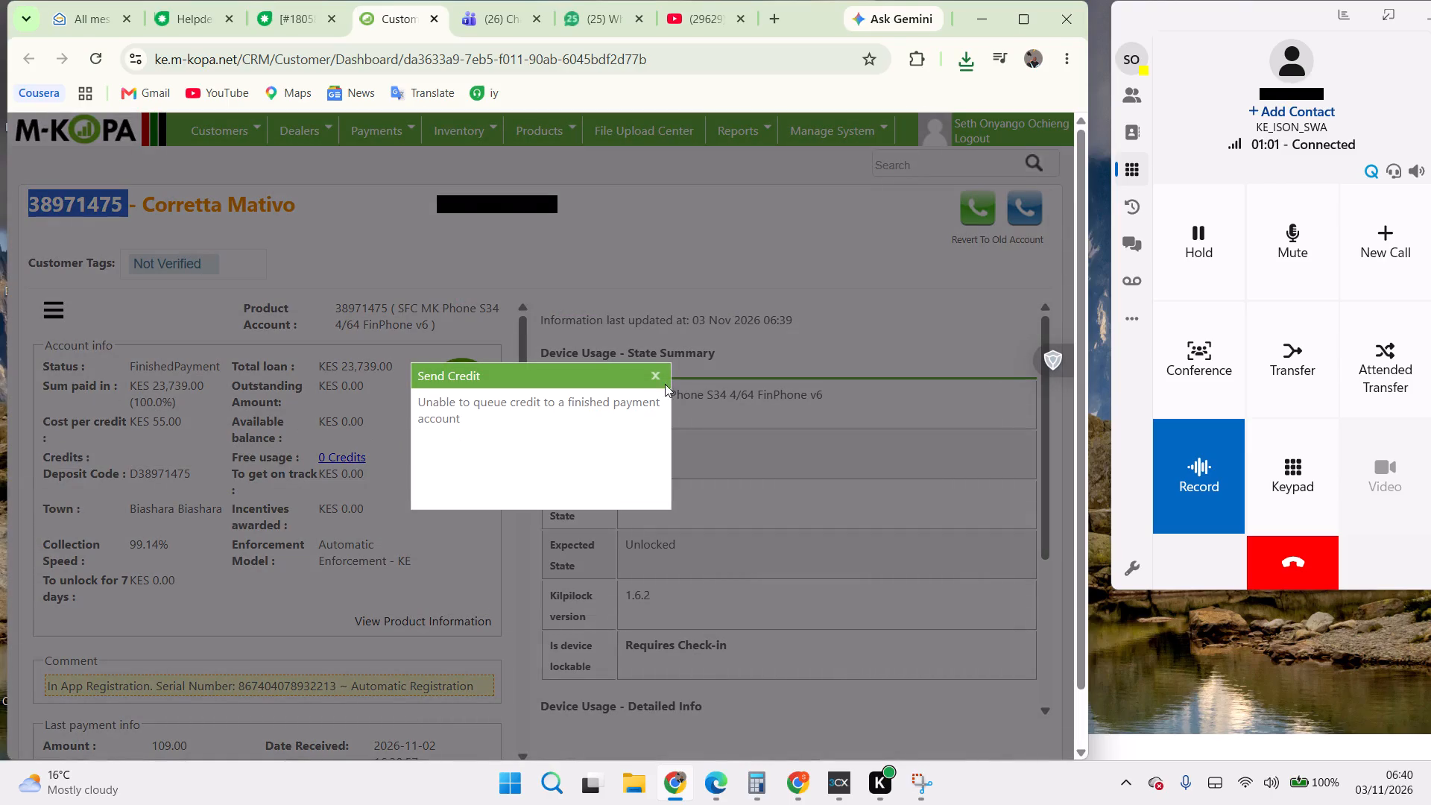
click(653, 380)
Send the state to the customer's device from the CRM account actions.
click(224, 386)
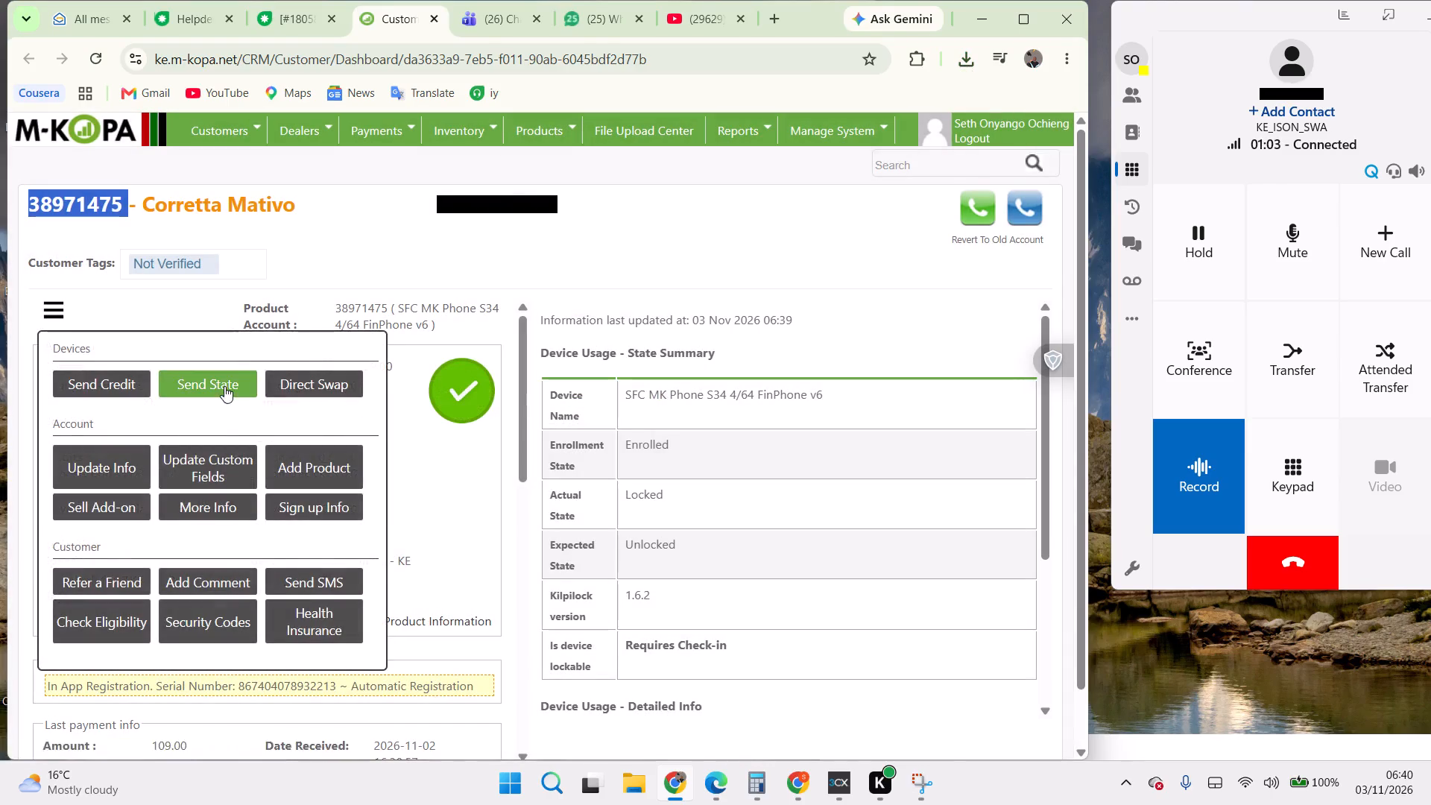
click(436, 455)
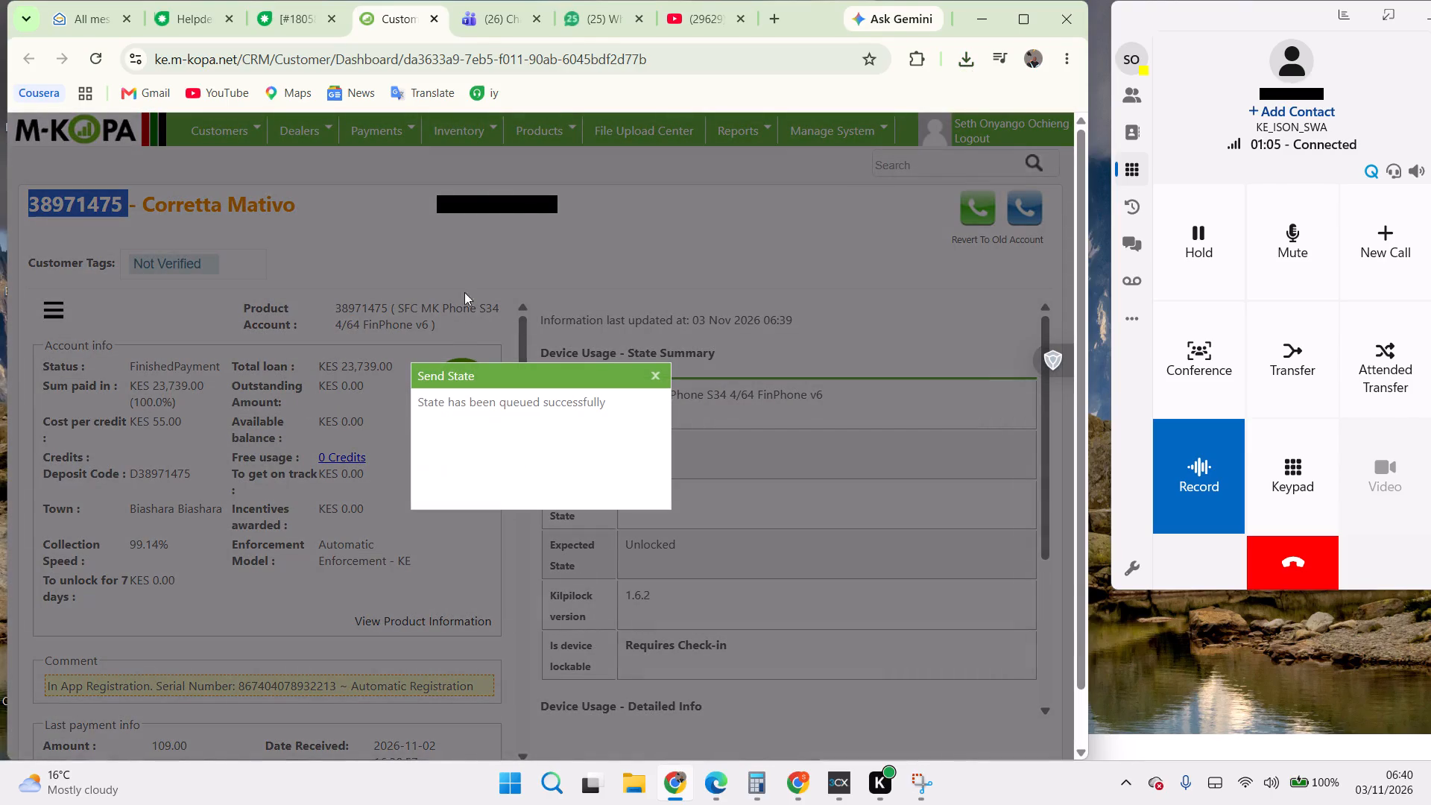
Return to the inbound call ticket and set its interaction category to M-KOPA Lock Devices.
click(291, 22)
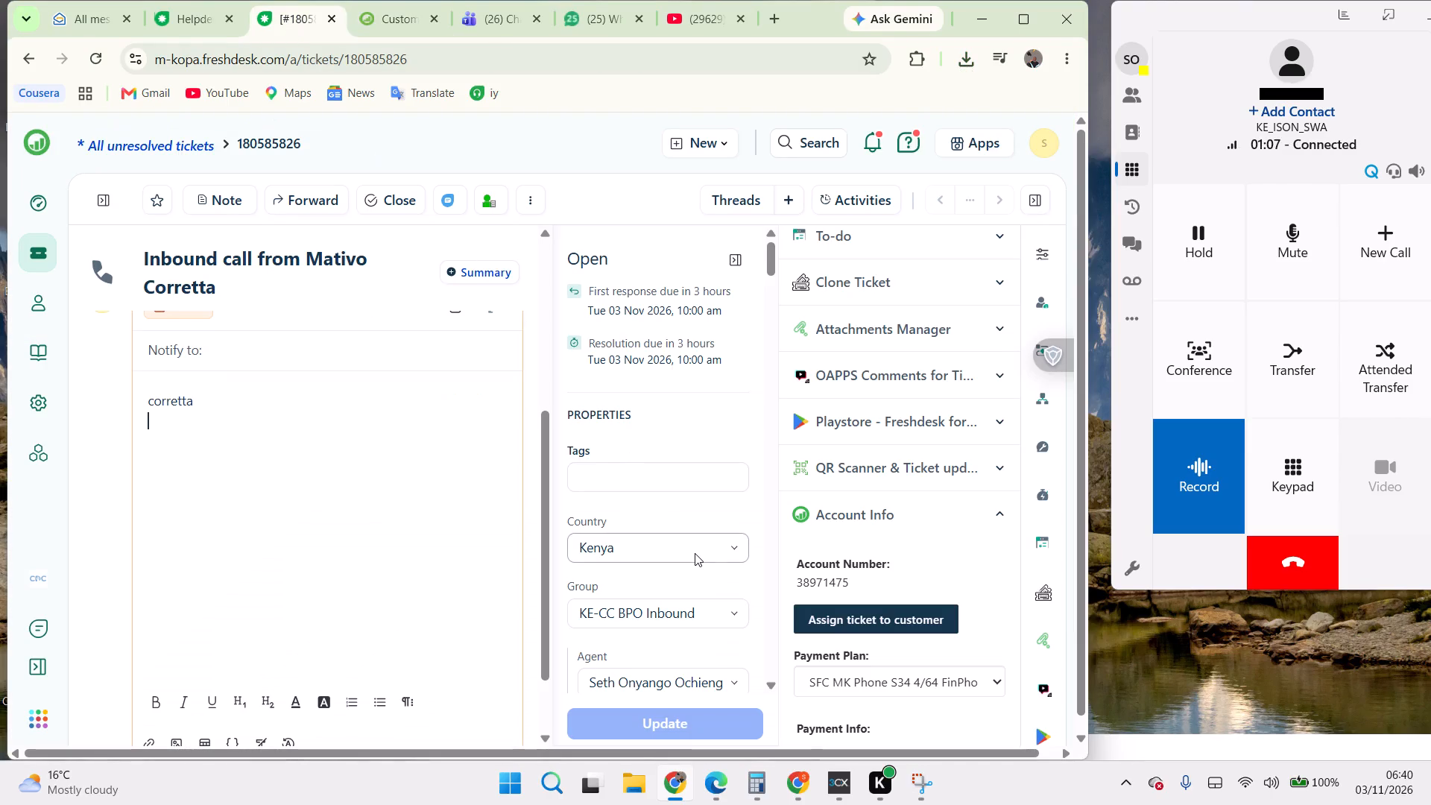
scroll(695, 553, down, 1)
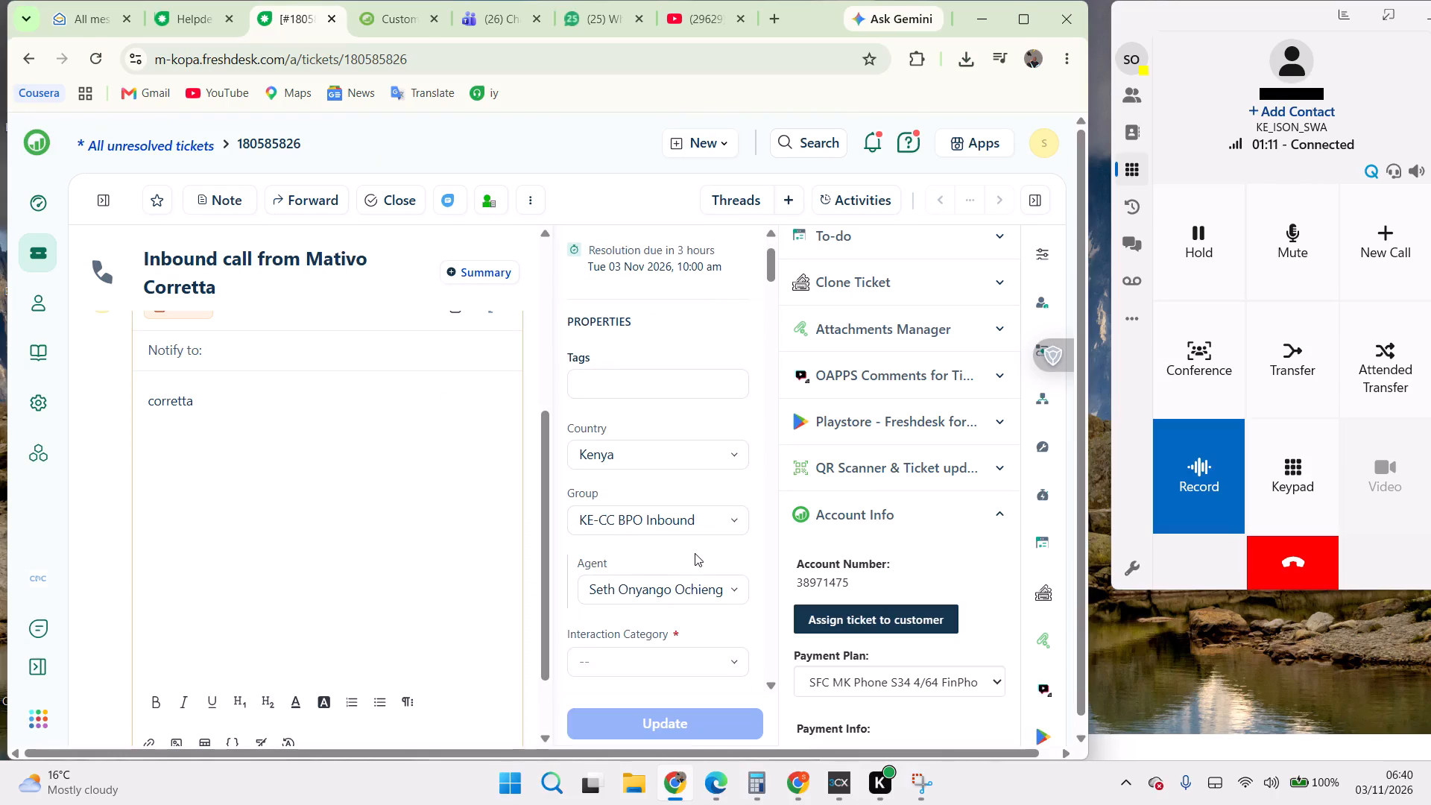
scroll(695, 553, down, 1)
click(689, 581)
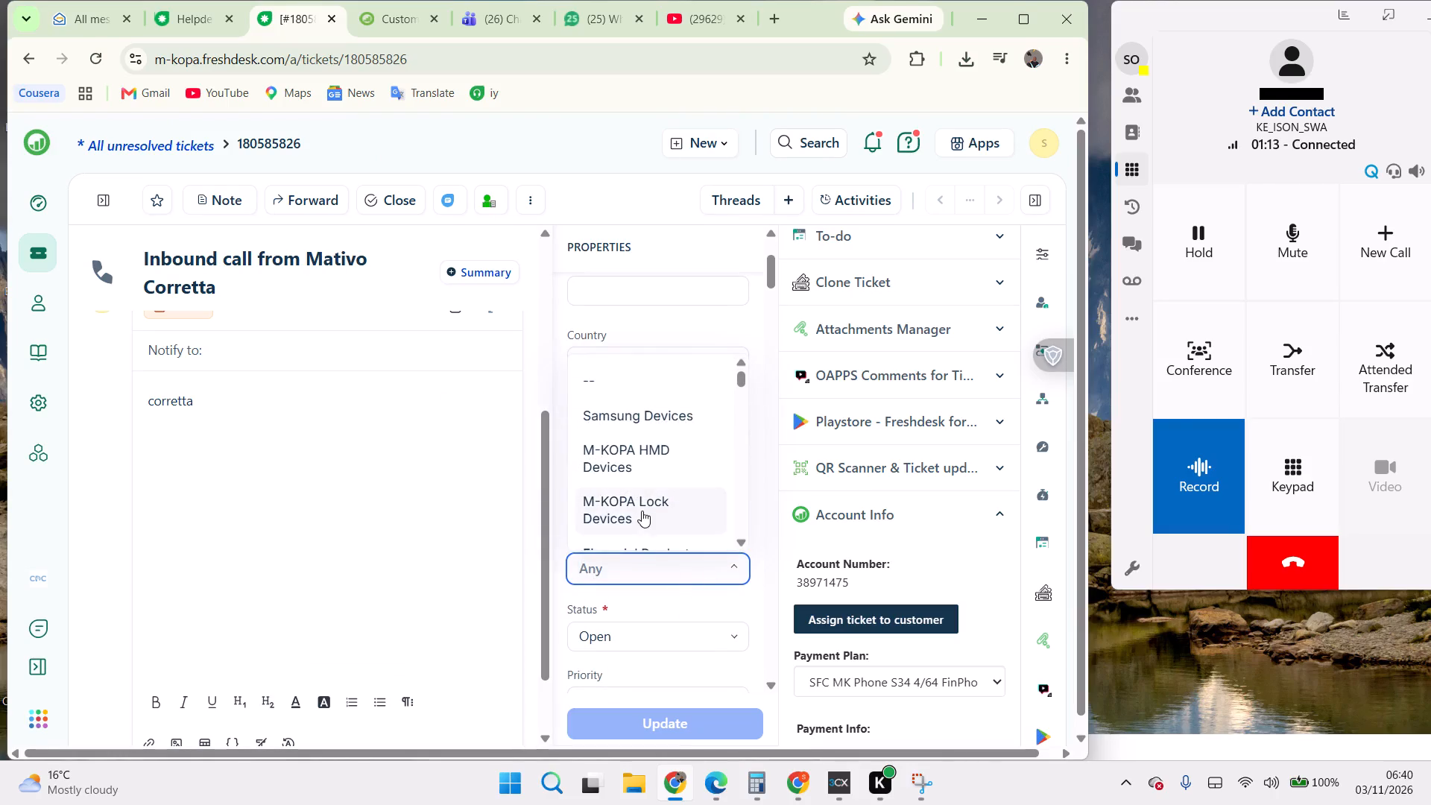
click(641, 505)
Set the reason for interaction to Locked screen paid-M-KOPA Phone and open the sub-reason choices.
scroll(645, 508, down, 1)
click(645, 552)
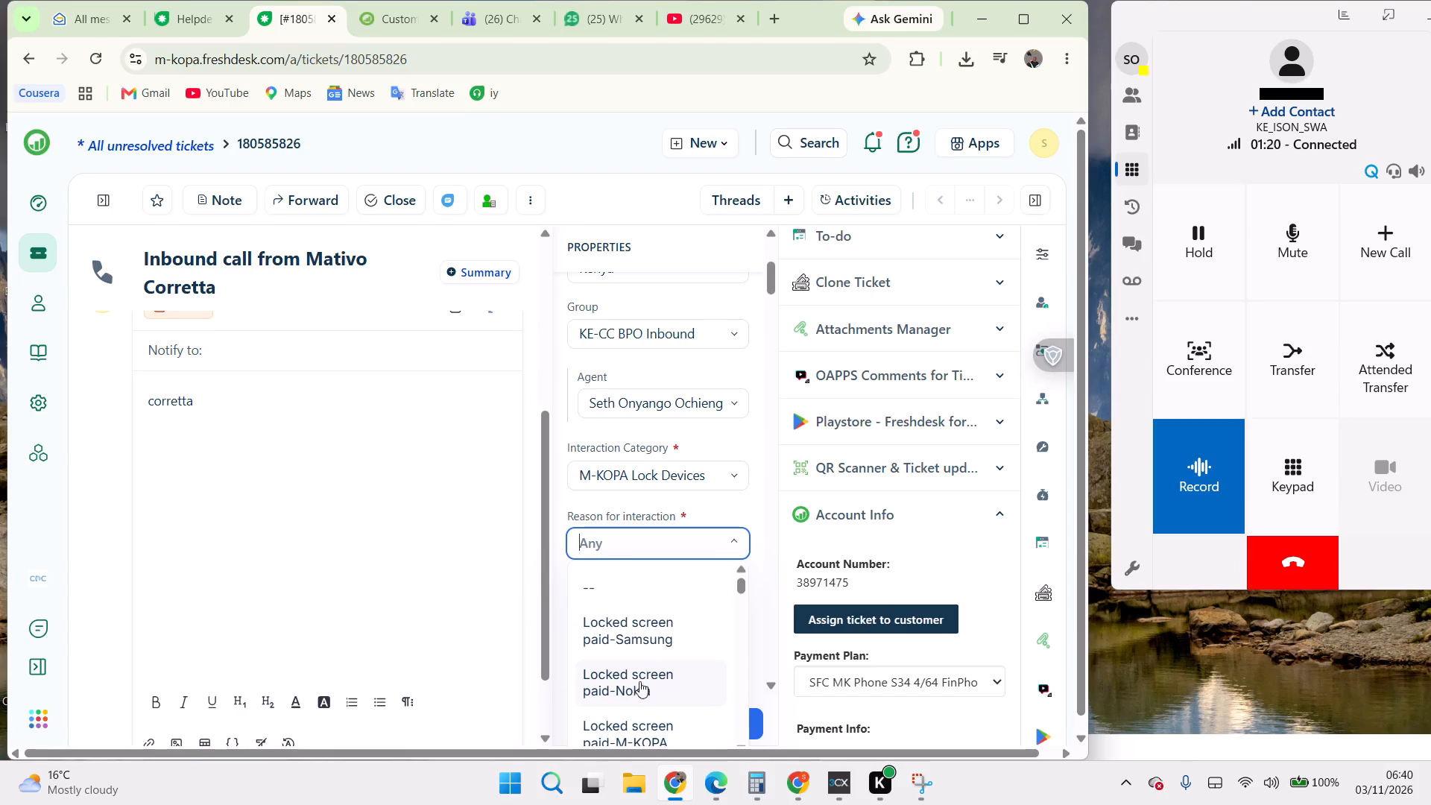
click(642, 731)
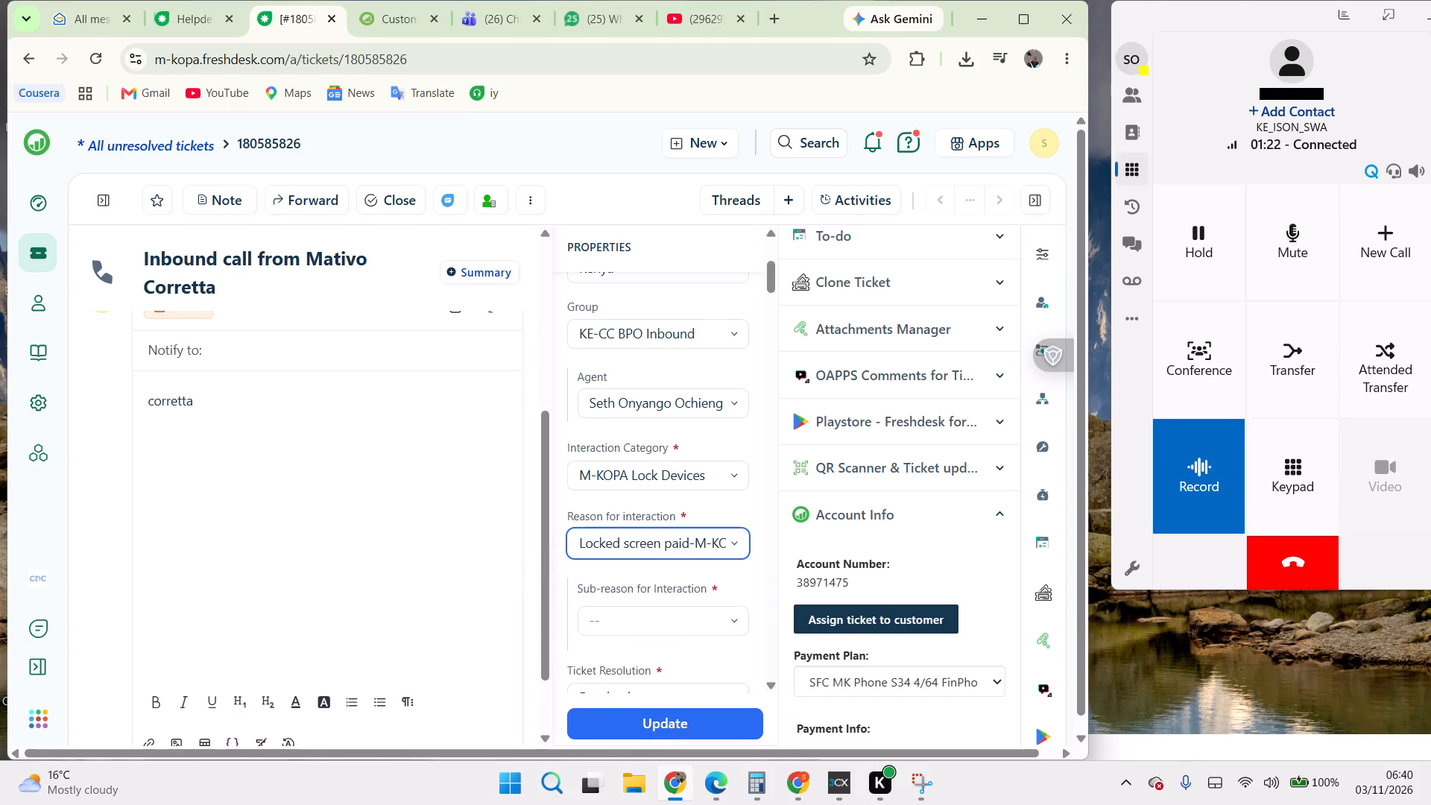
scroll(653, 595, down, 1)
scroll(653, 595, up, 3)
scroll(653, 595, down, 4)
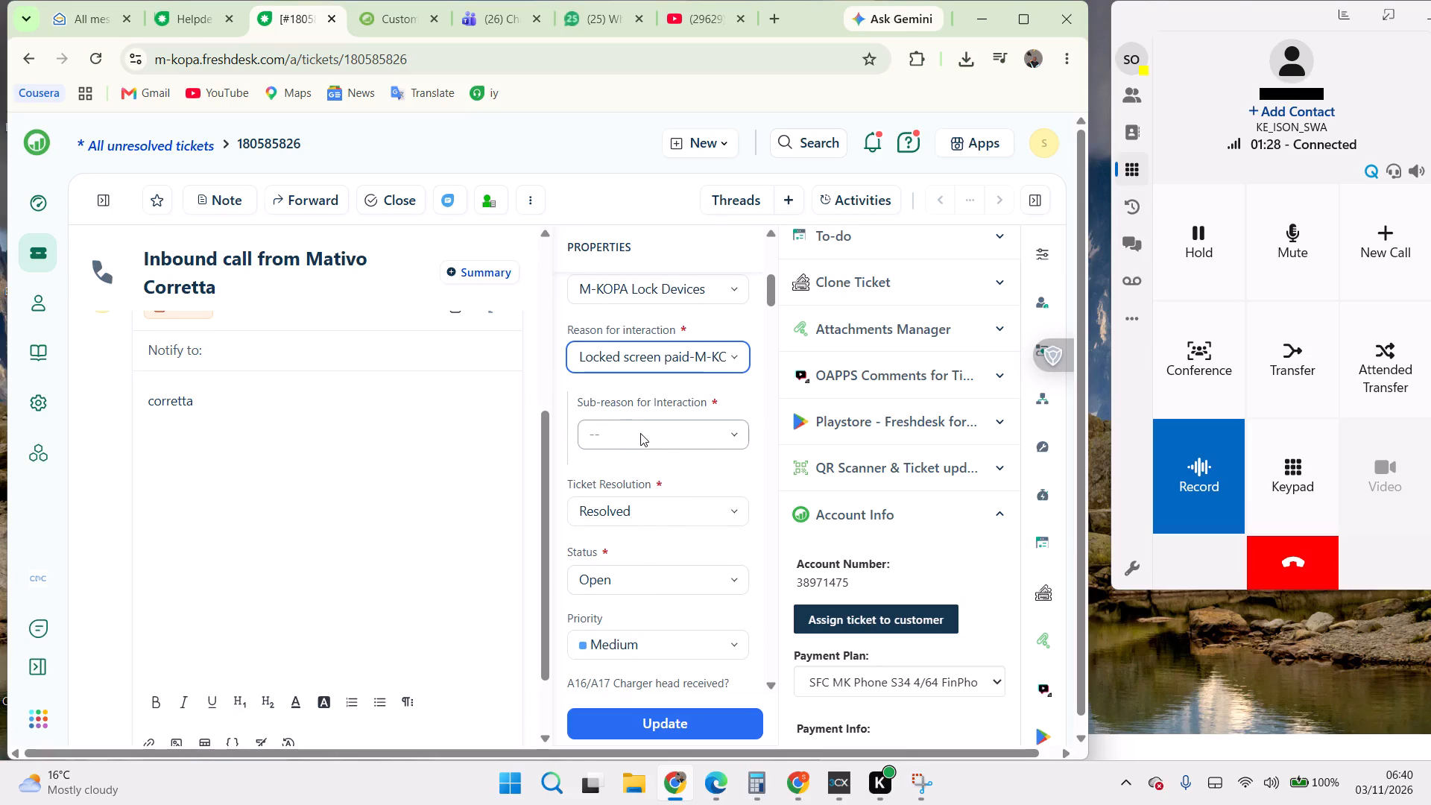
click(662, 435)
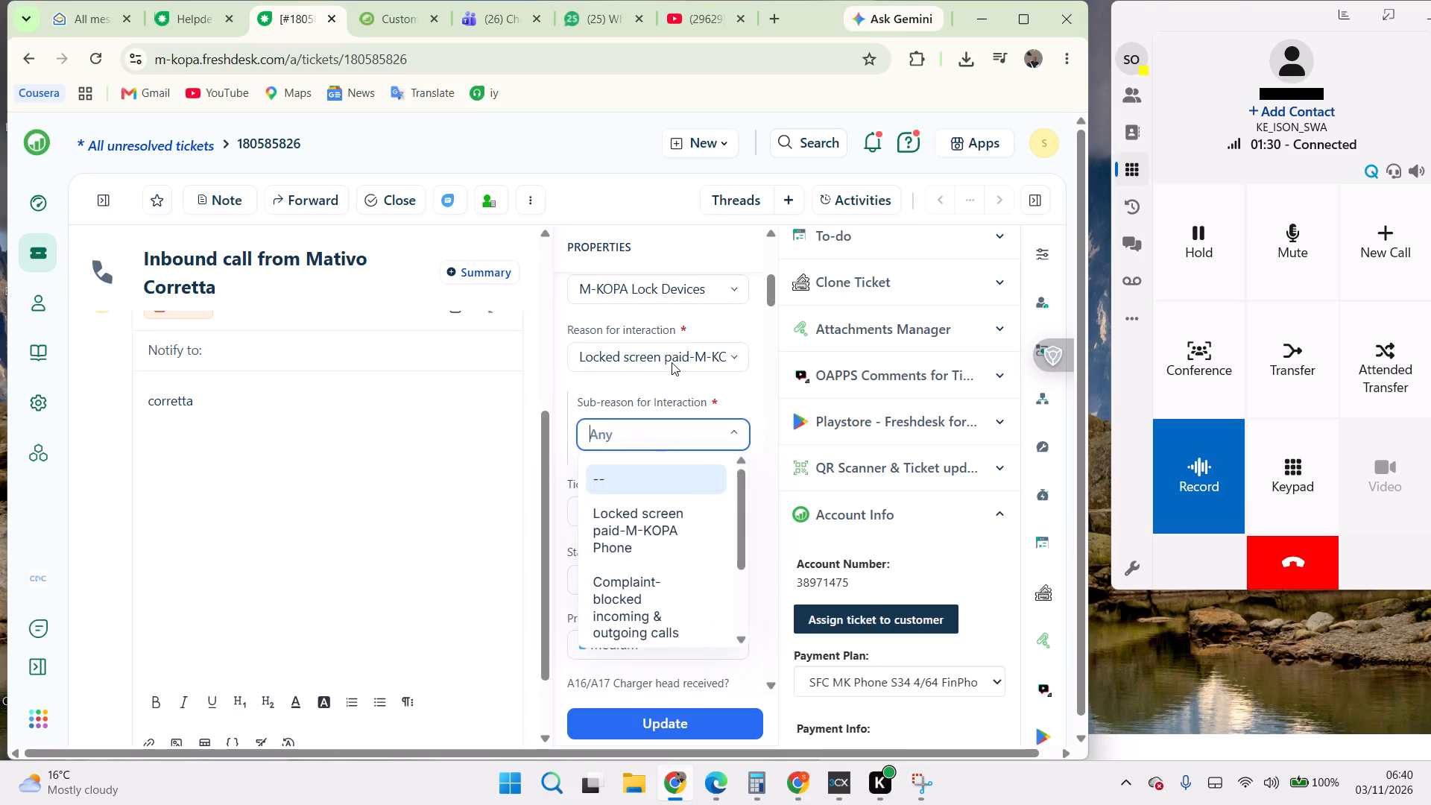
Set both the reason and the sub-reason for interaction to Locked screen-finished payment.
click(669, 355)
key(BackSpace)
text(fini)
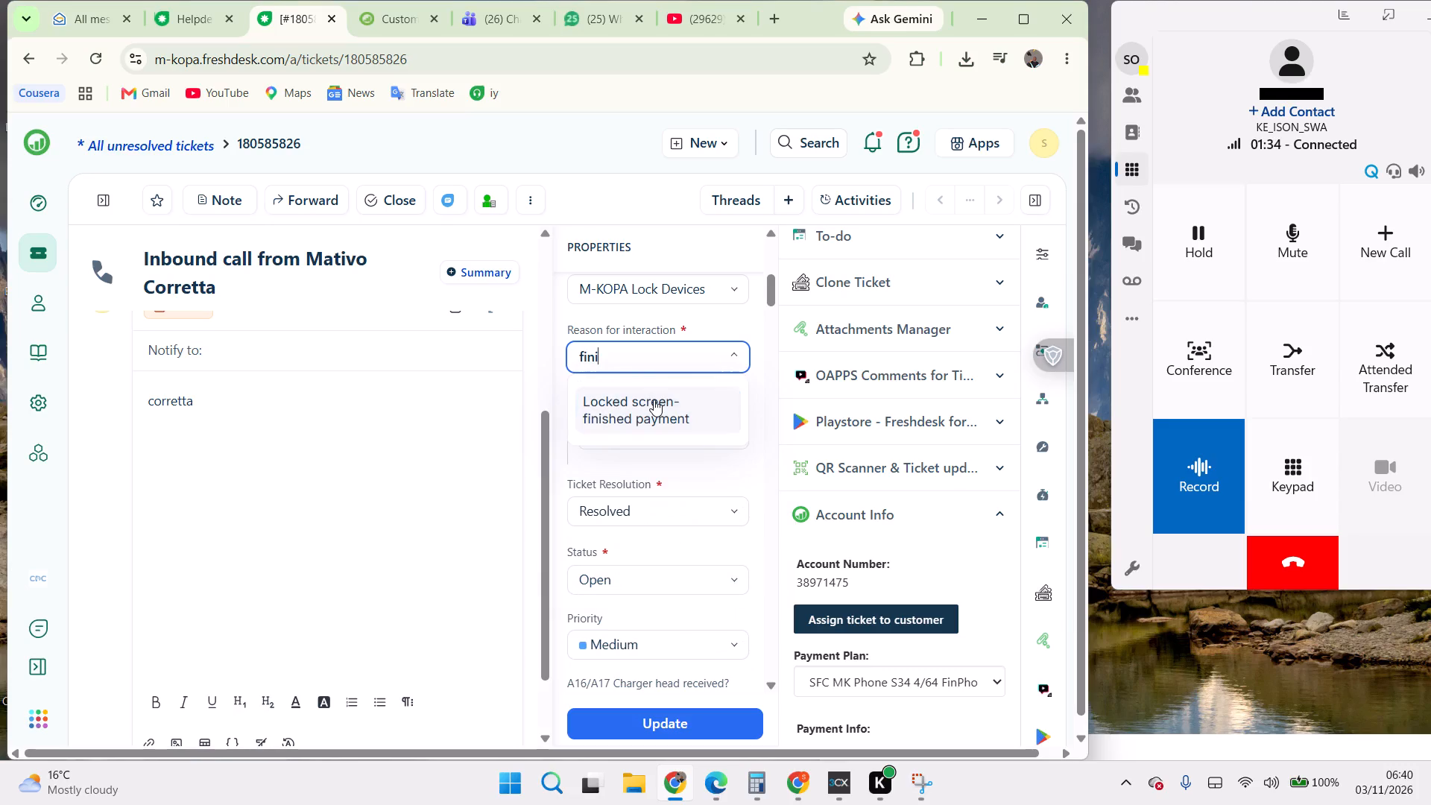
click(654, 400)
click(645, 436)
click(650, 516)
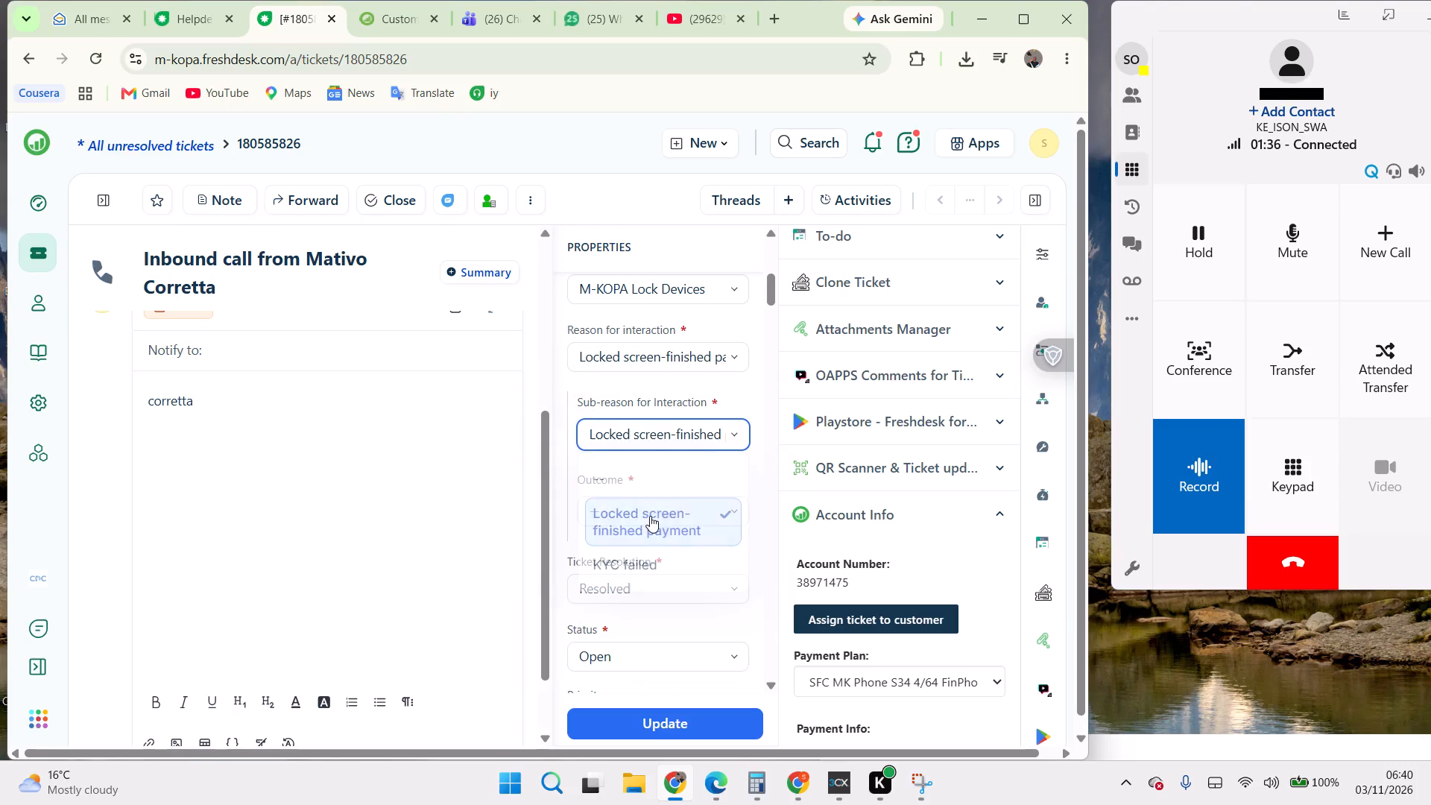
Set the ticket's outcome to Resolved: State 3 sent and its status to Resolved.
click(653, 511)
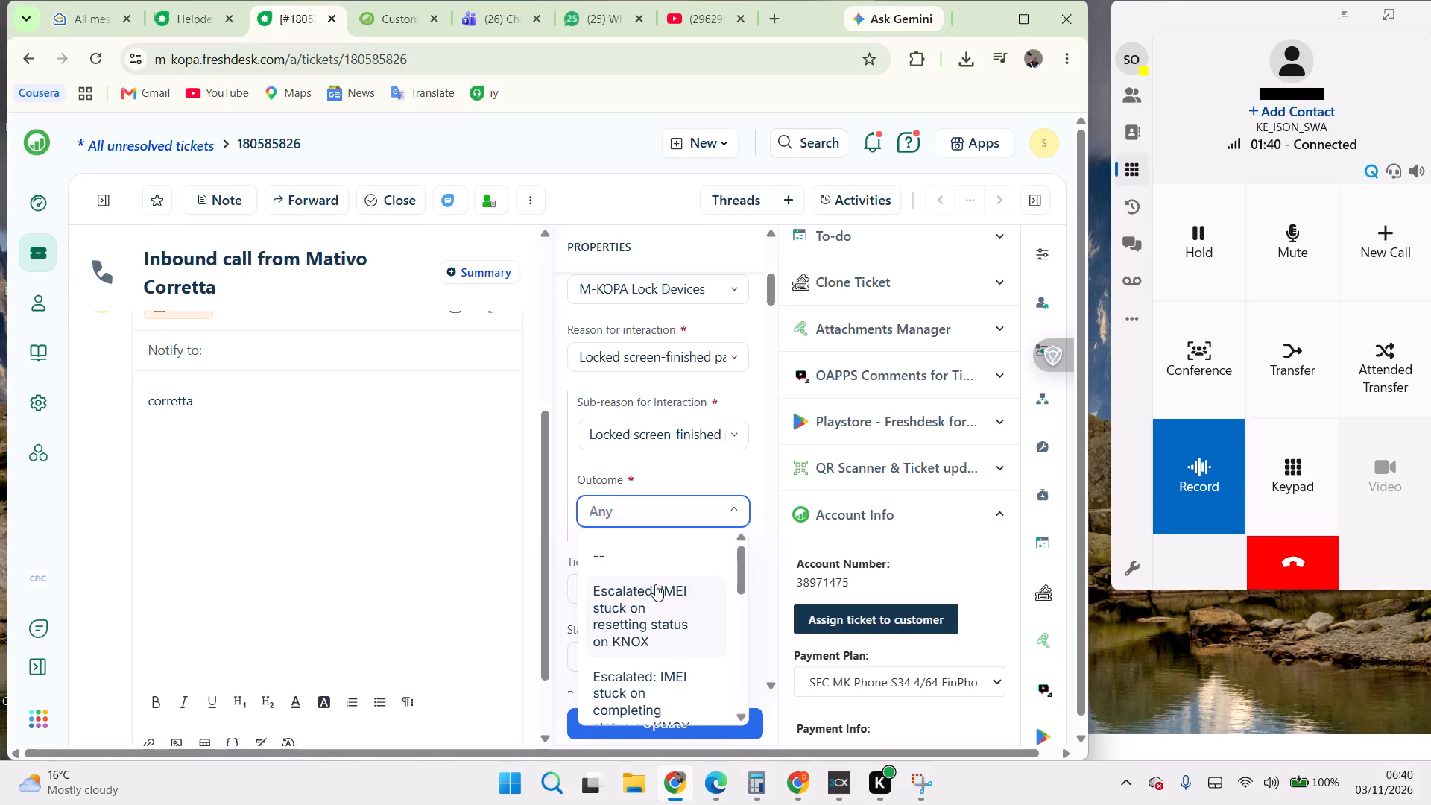
drag(738, 586, 739, 618)
click(678, 643)
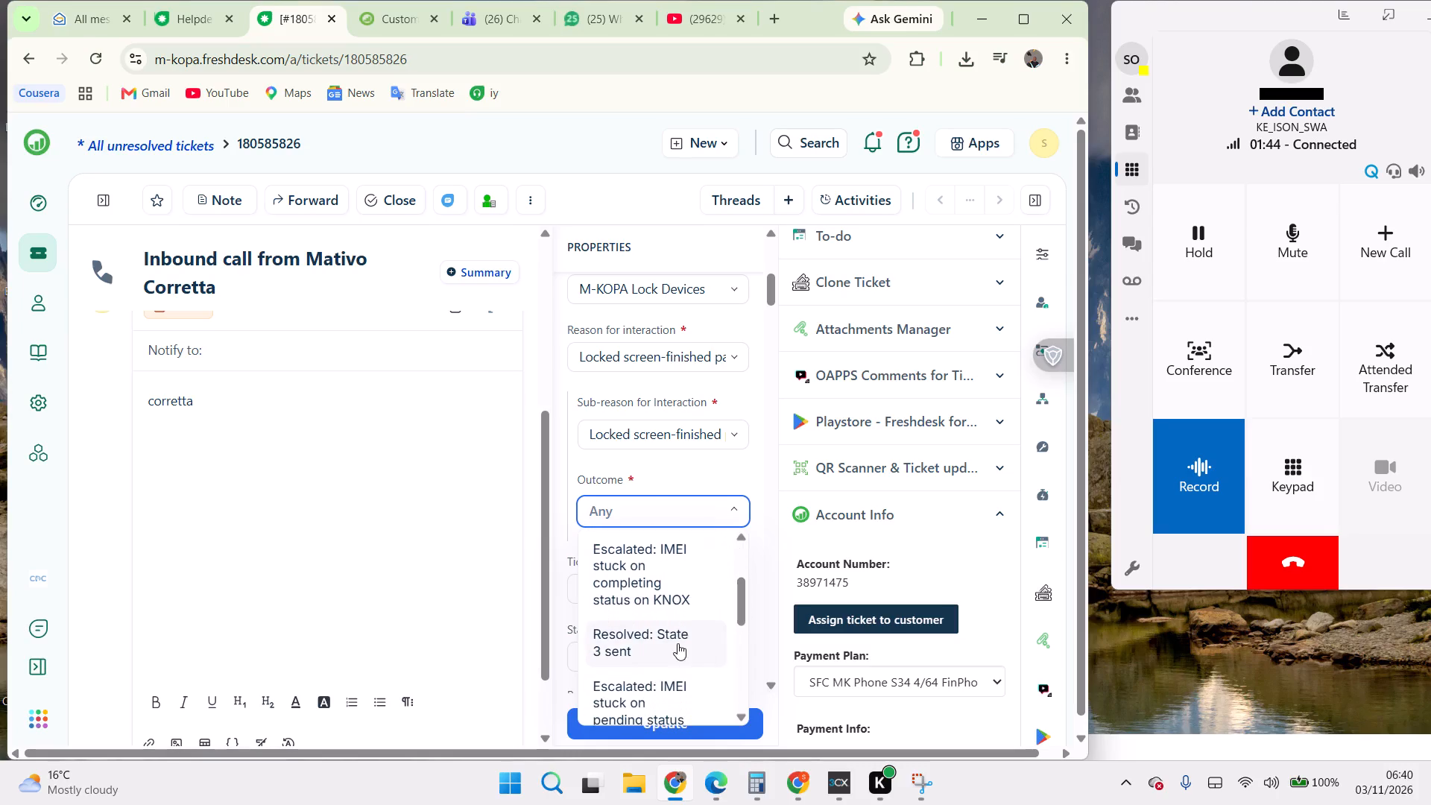
click(654, 650)
click(634, 576)
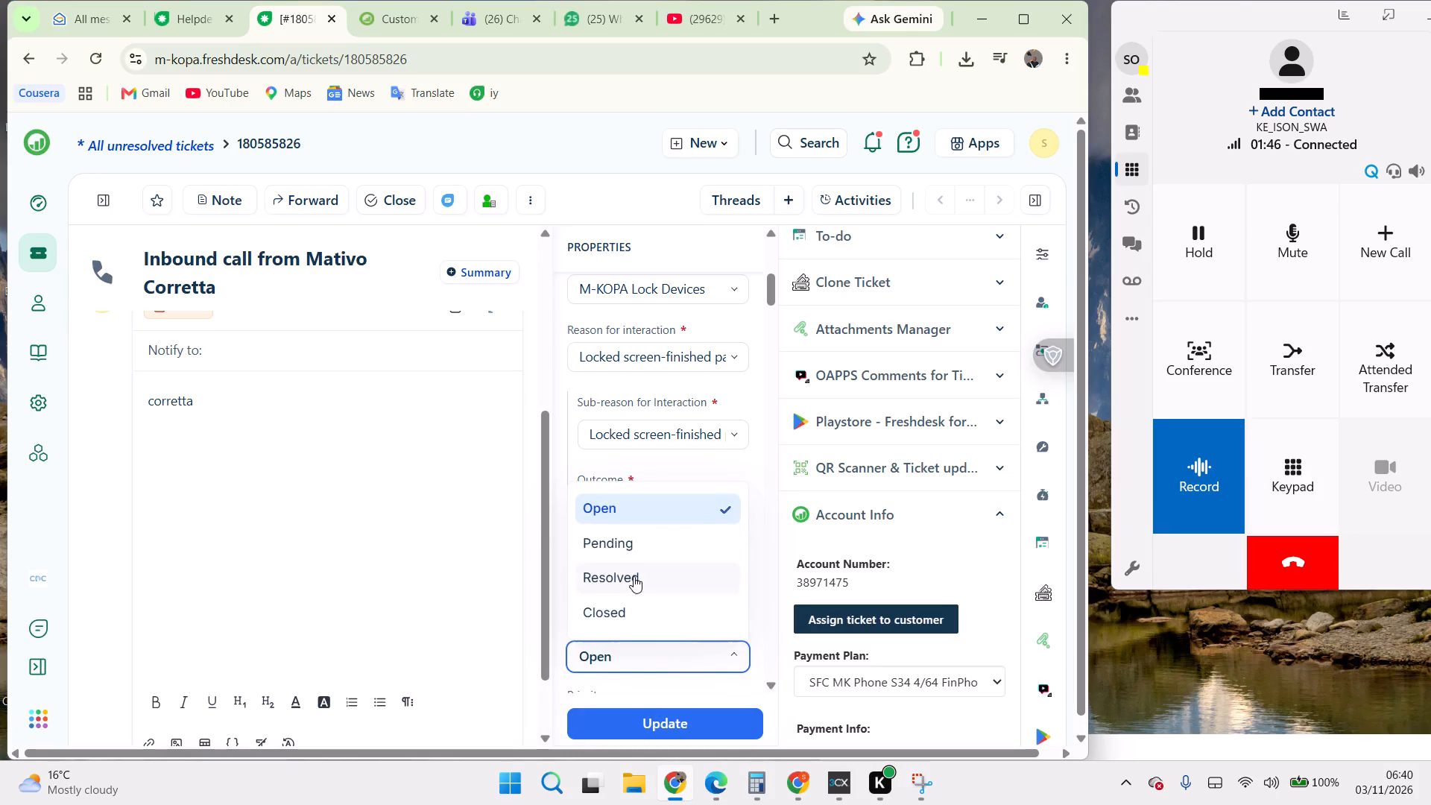
Copy the reason text "Locked screen-finished payment" into the note below the caller's name.
click(626, 352)
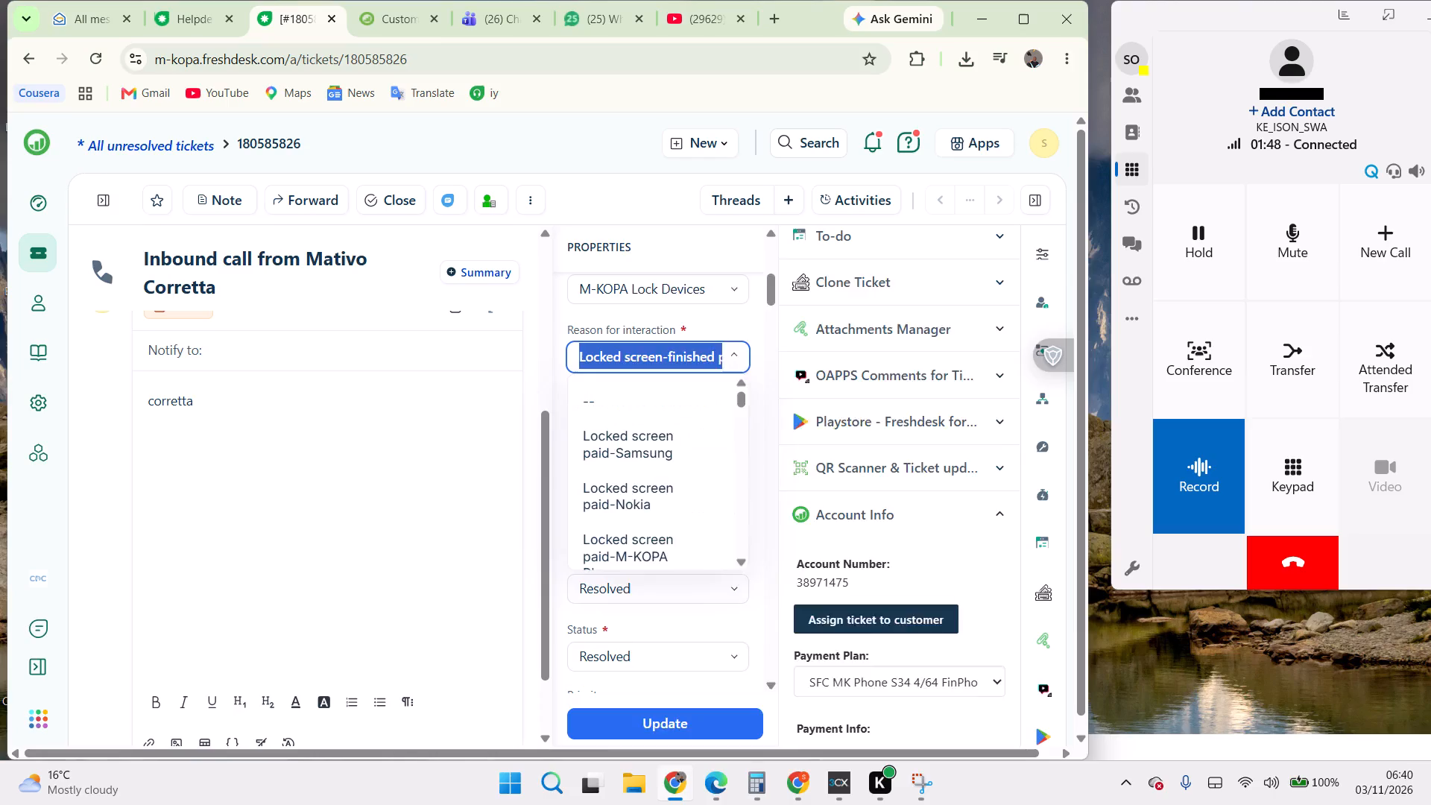
right_click(626, 352)
click(686, 380)
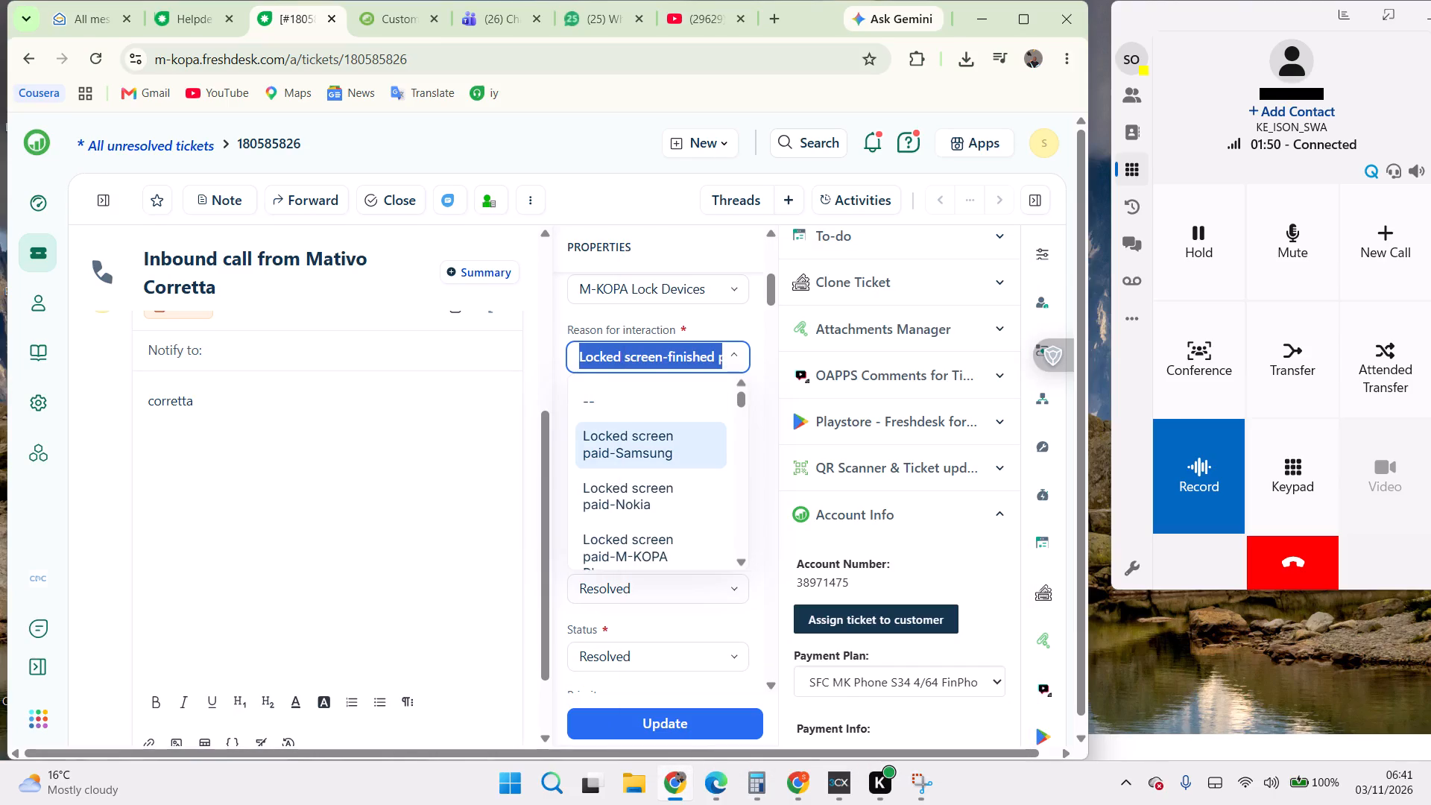
click(247, 461)
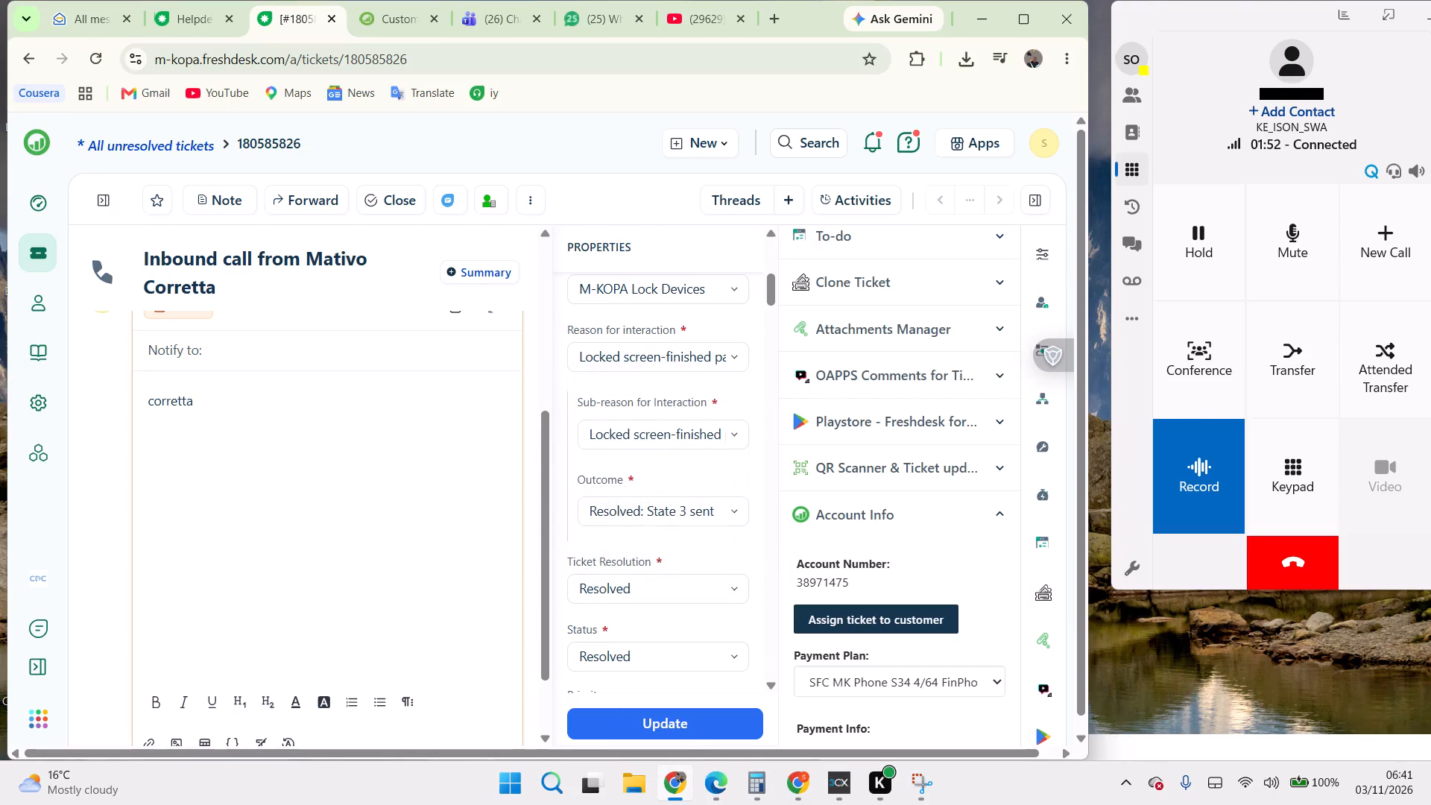
key(ctrl+v)
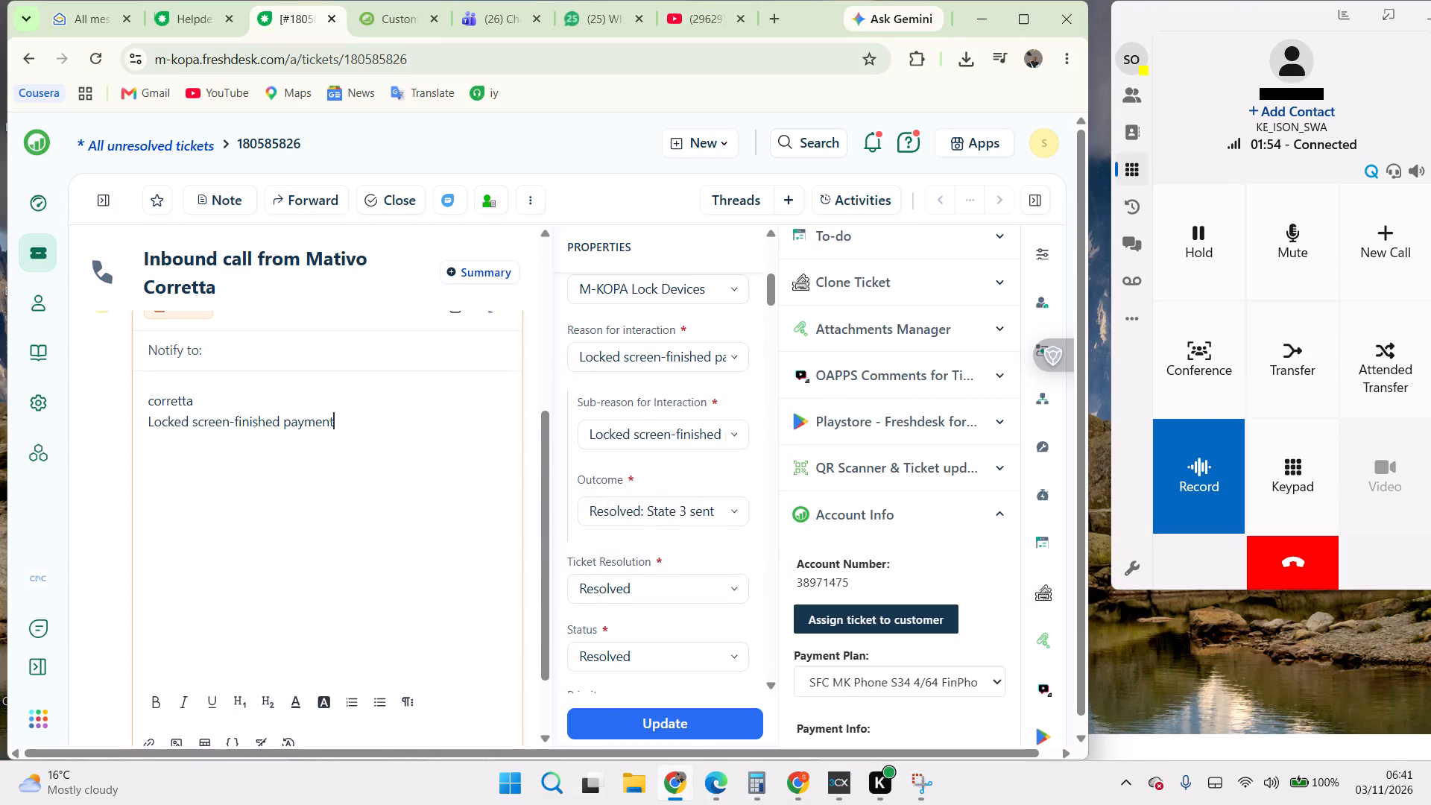
key(Return)
Copy the outcome text "Resolved: State 3 sent" into the note as the following line.
click(604, 511)
right_click(604, 511)
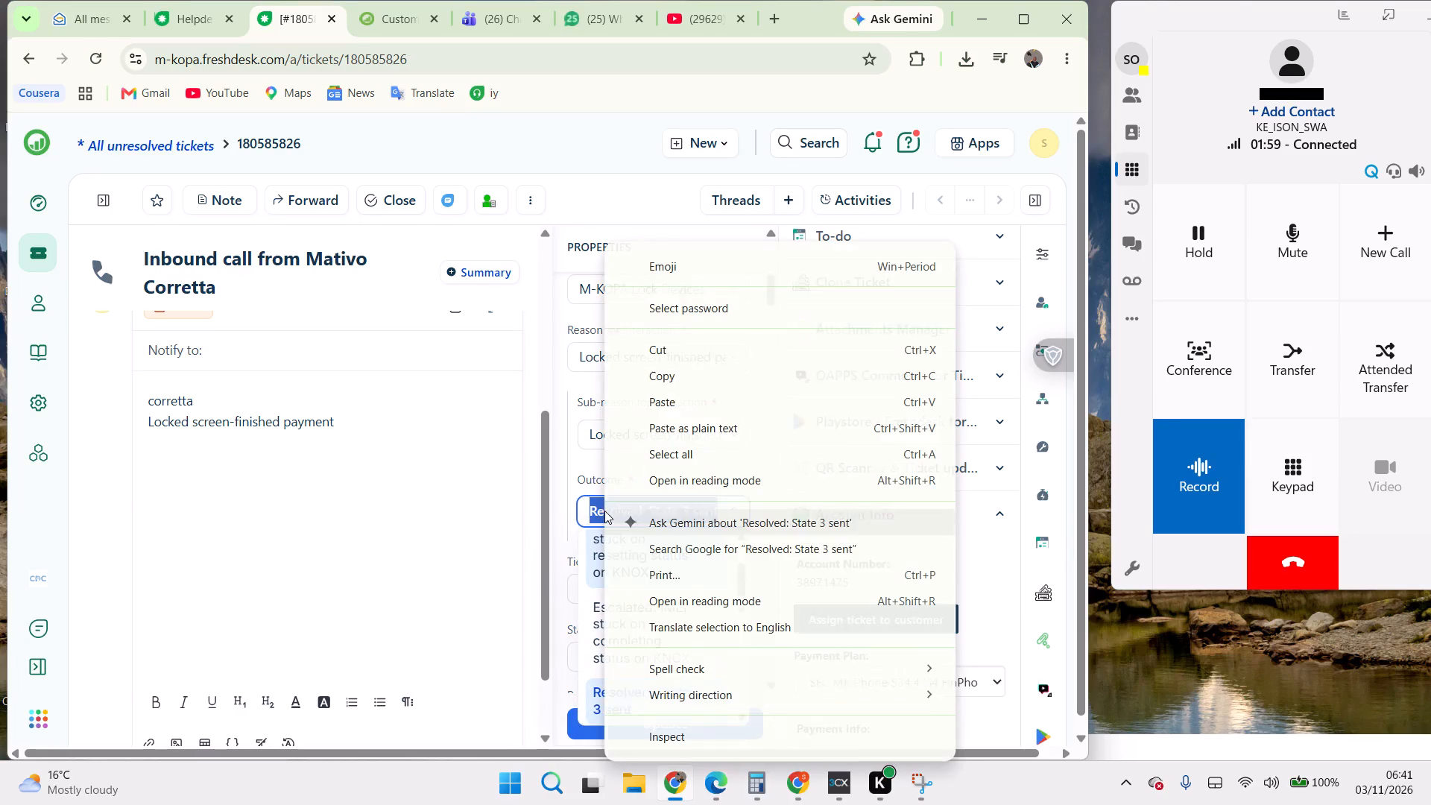
click(675, 372)
click(357, 456)
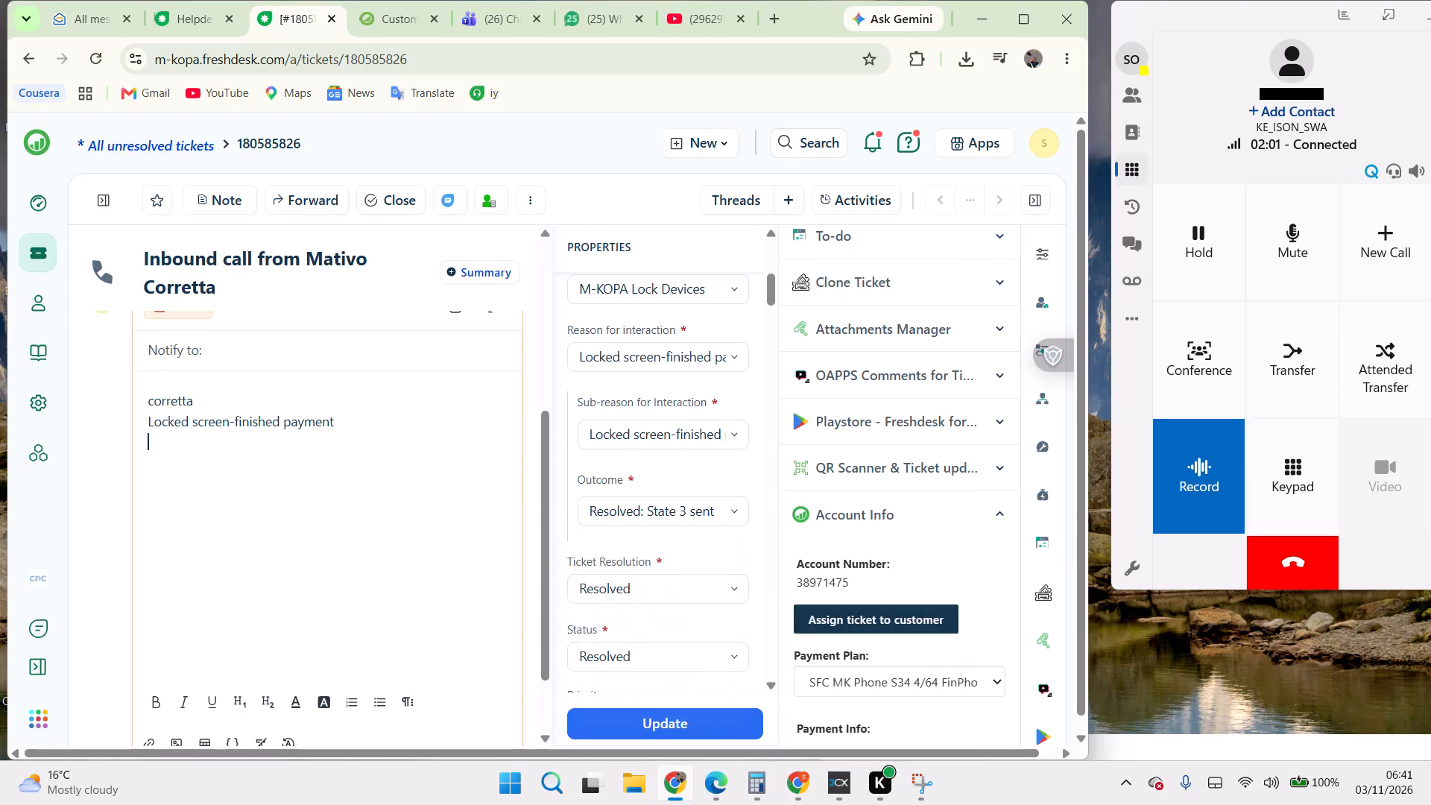
key(ctrl+v)
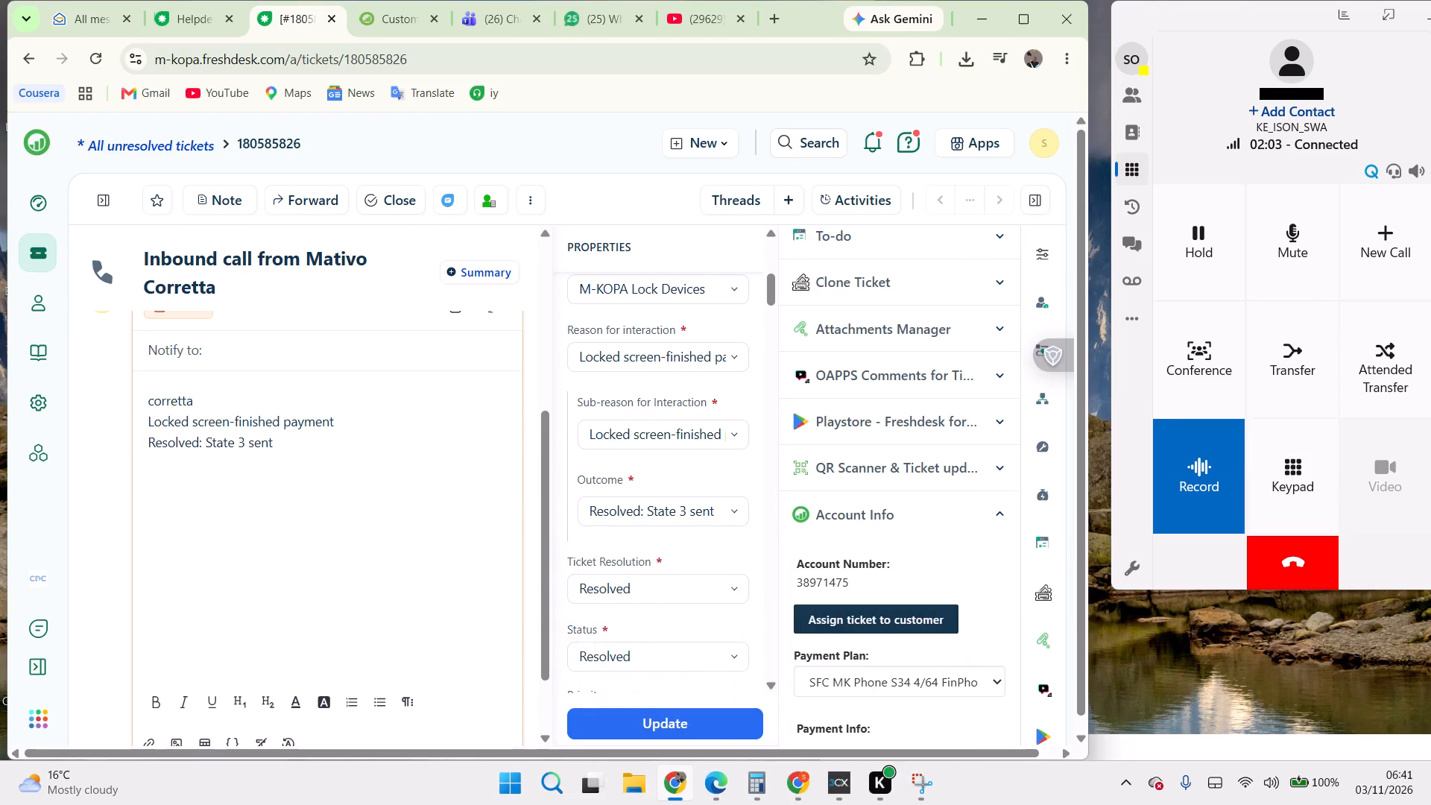
key(Return)
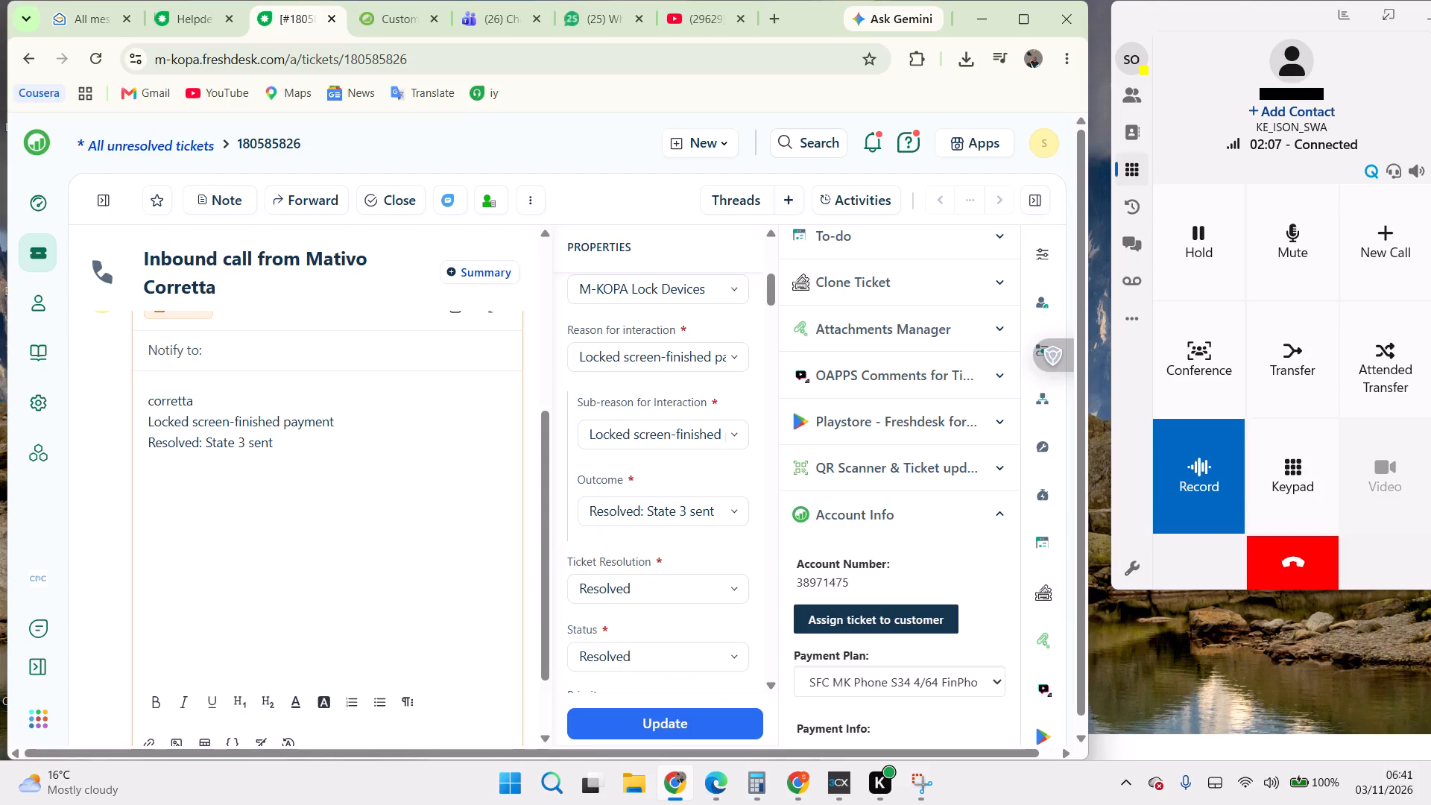
Add the lines "no data" and "diy given" to the end of the note.
text(no data)
key(space)
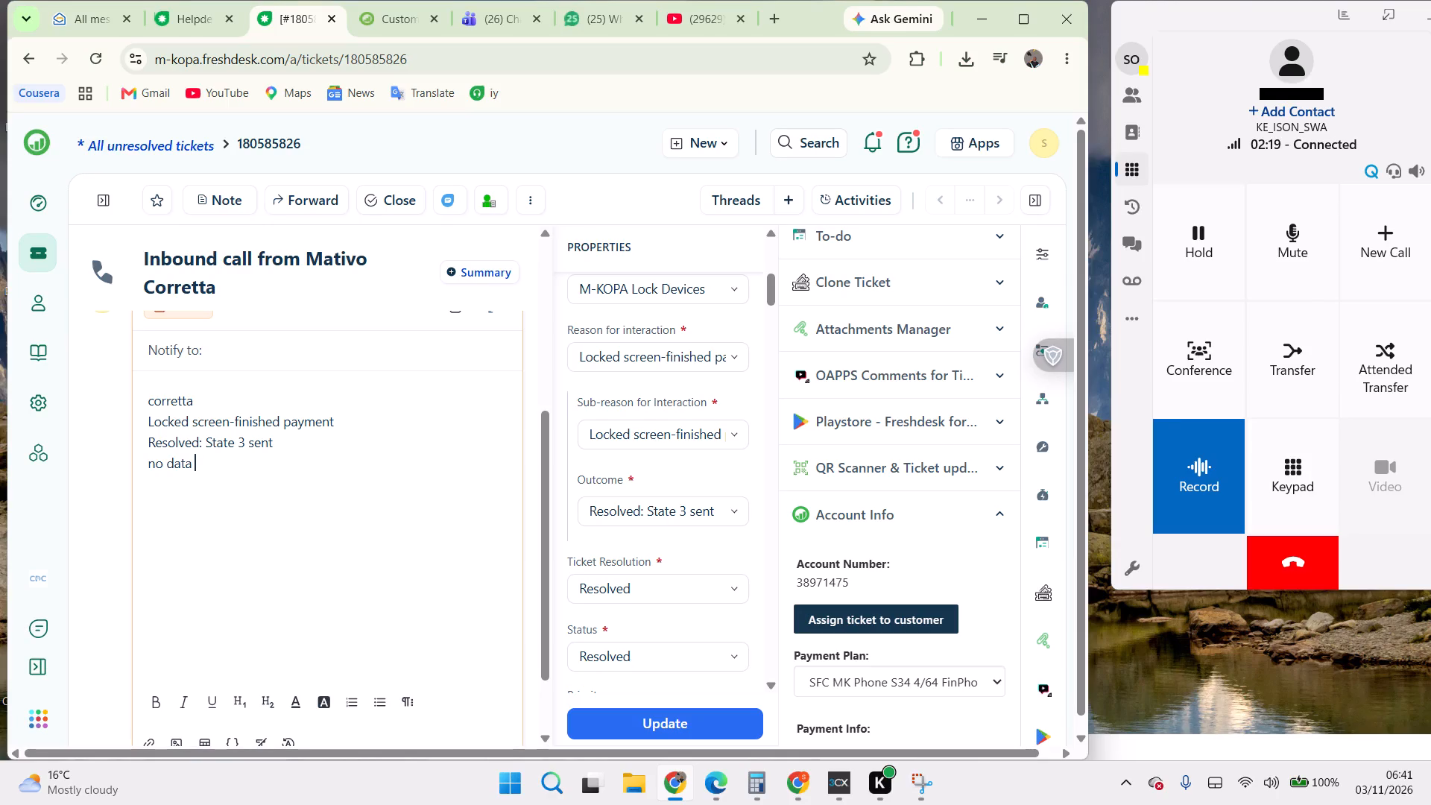
key(Return)
text(diy give)
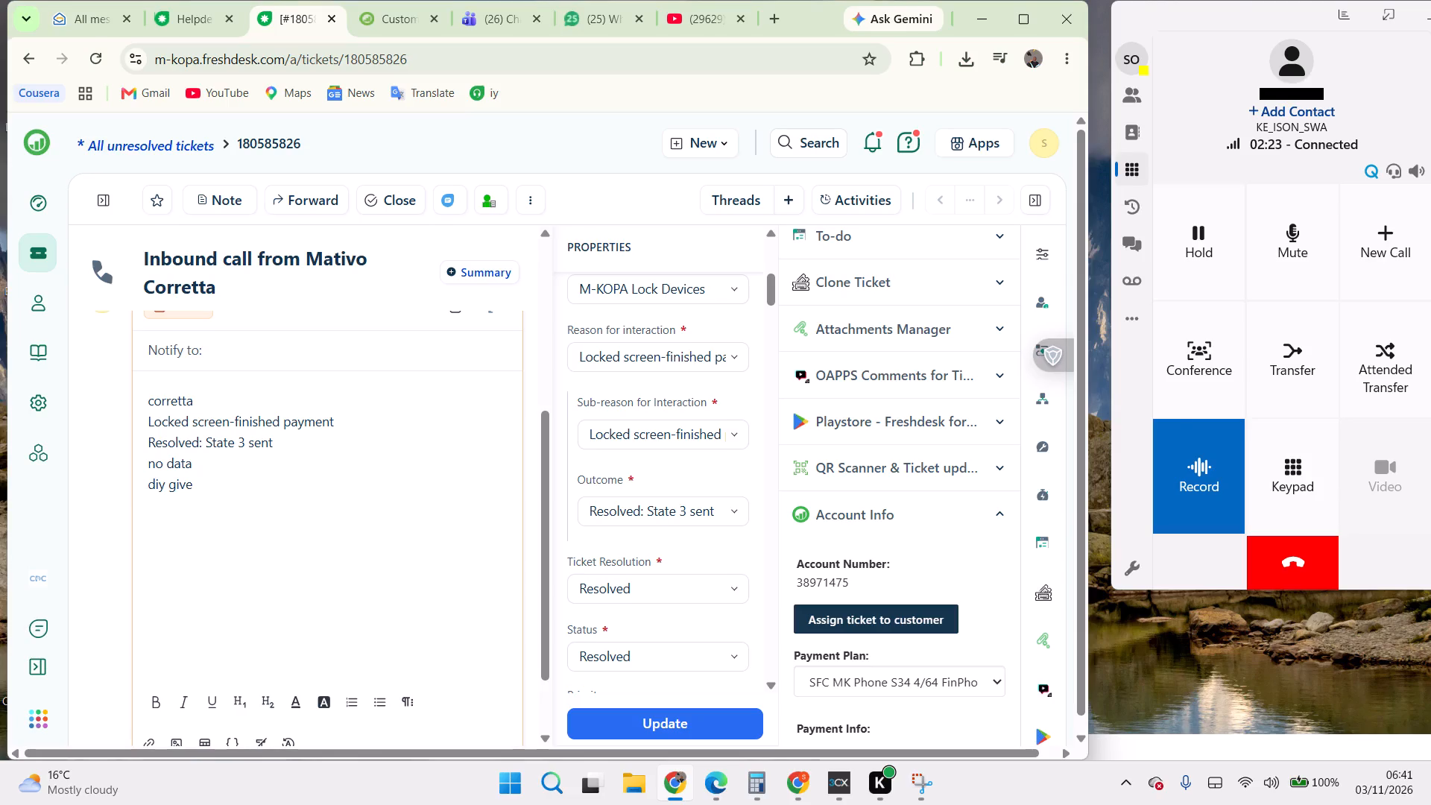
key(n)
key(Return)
Save the inbound call ticket's updated properties.
click(610, 720)
scroll(465, 642, down, 3)
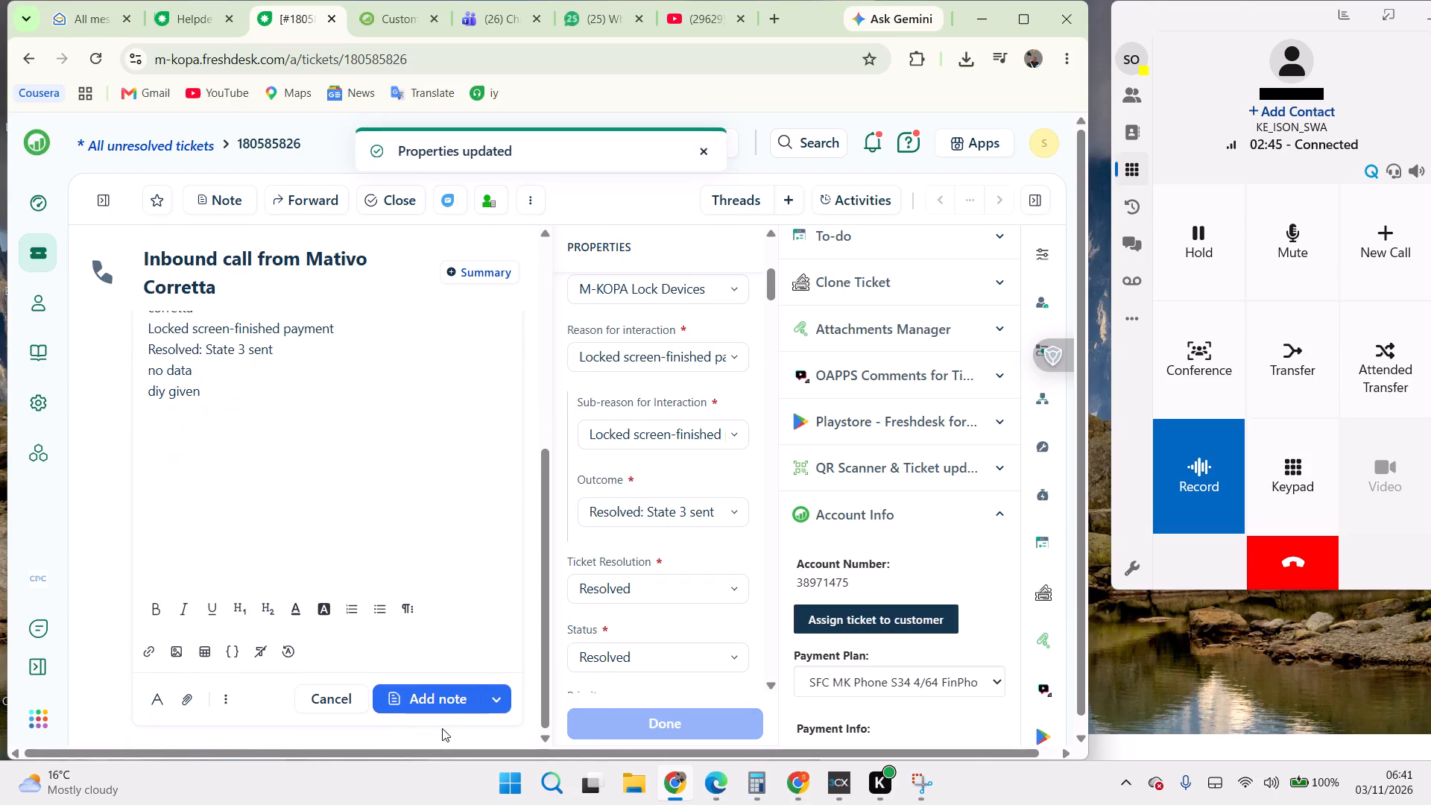
Add the finished call note to the inbound call ticket.
click(439, 702)
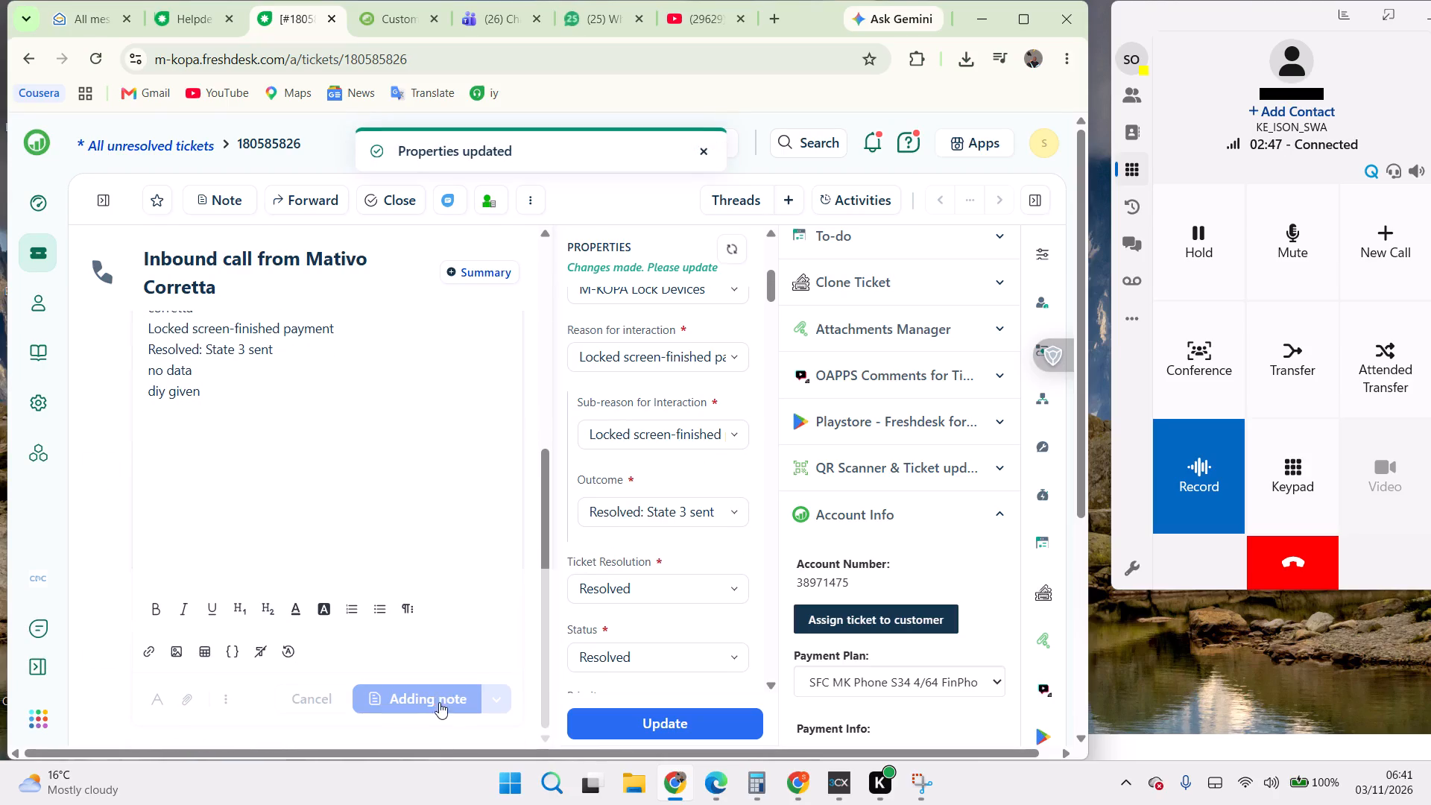
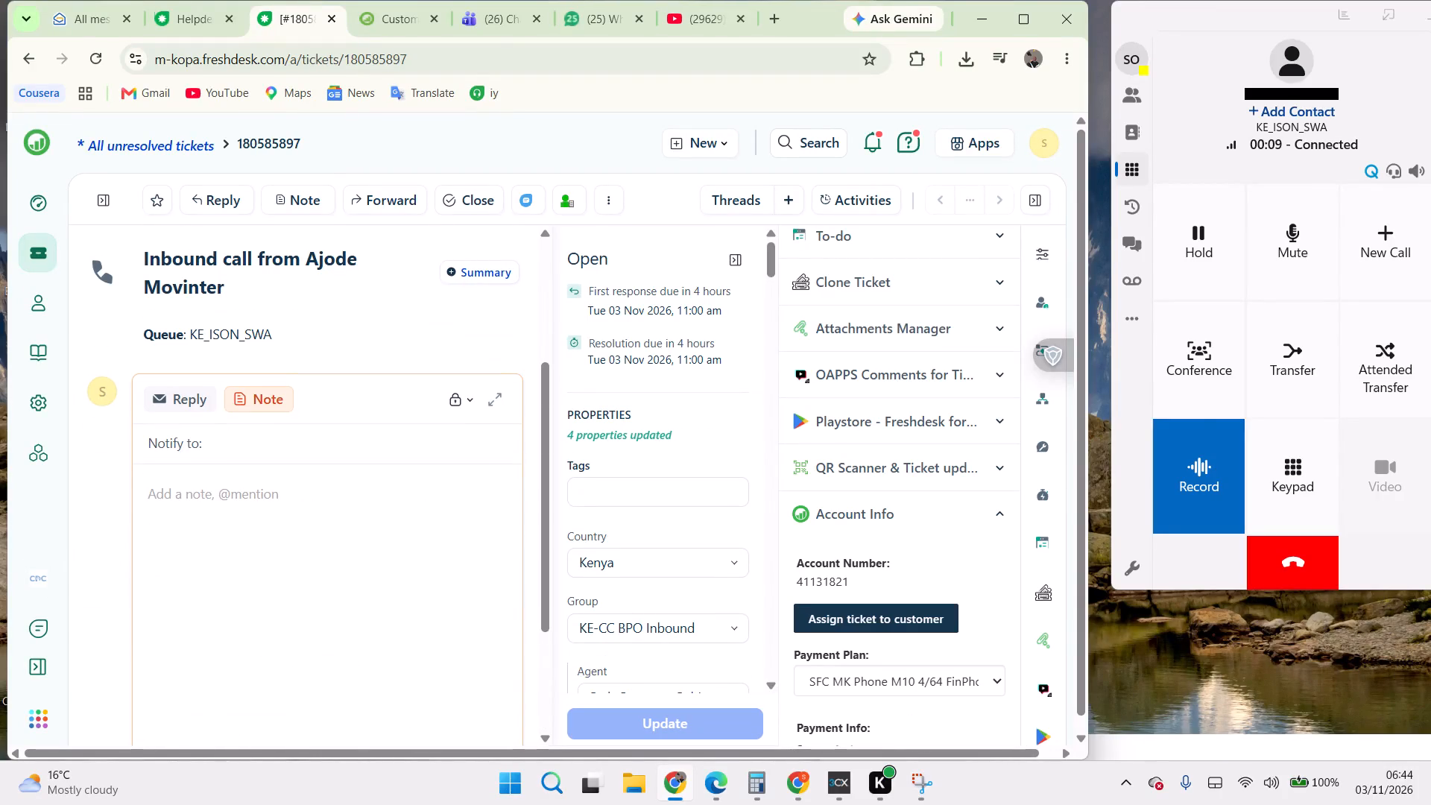
Write "silent call" in the inbound call ticket's private note.
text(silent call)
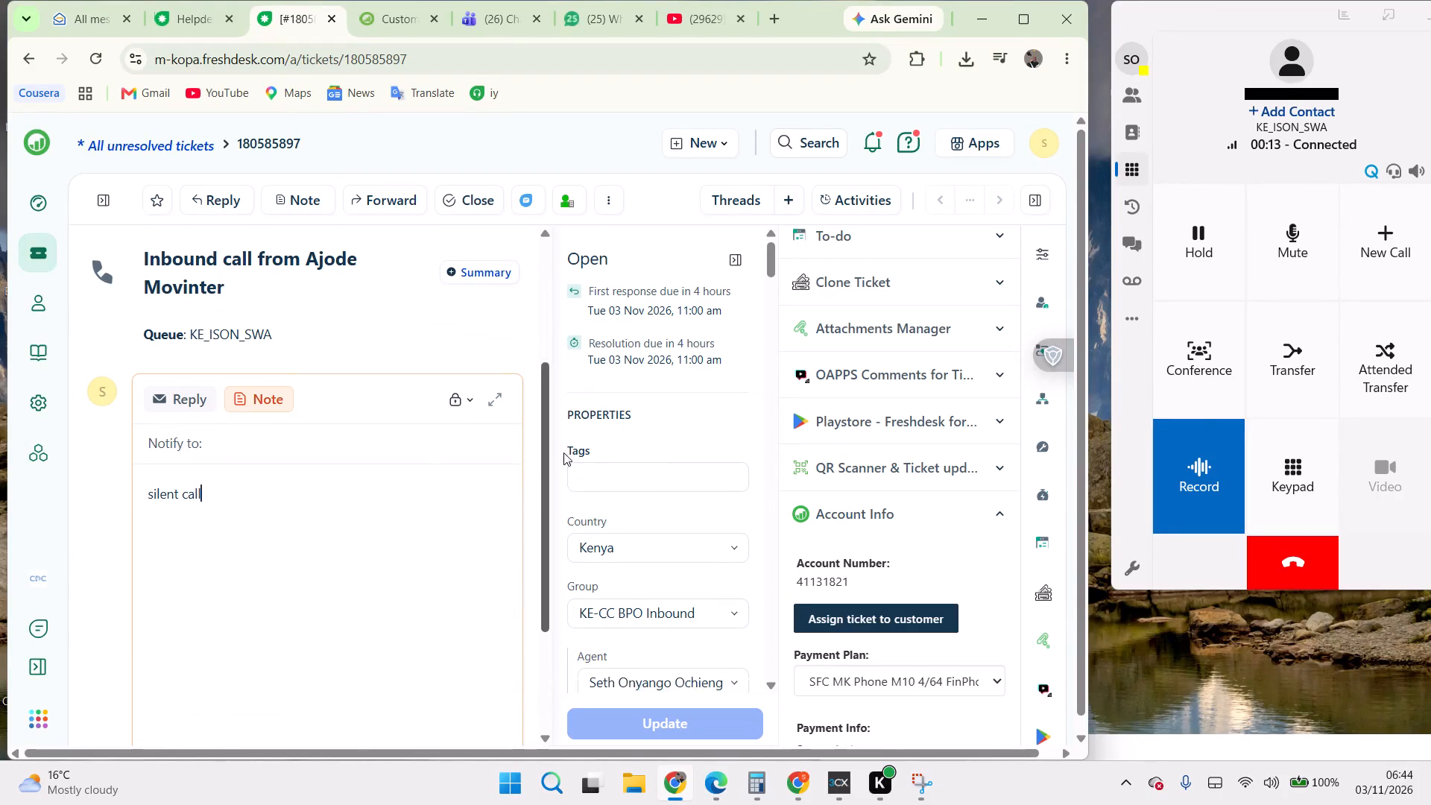
Classify the ticket as General Inquiry, Call issue, Silent call, with the outcome Complete silence/no background noise.
scroll(627, 501, down, 2)
scroll(627, 501, up, 1)
scroll(634, 529, down, 2)
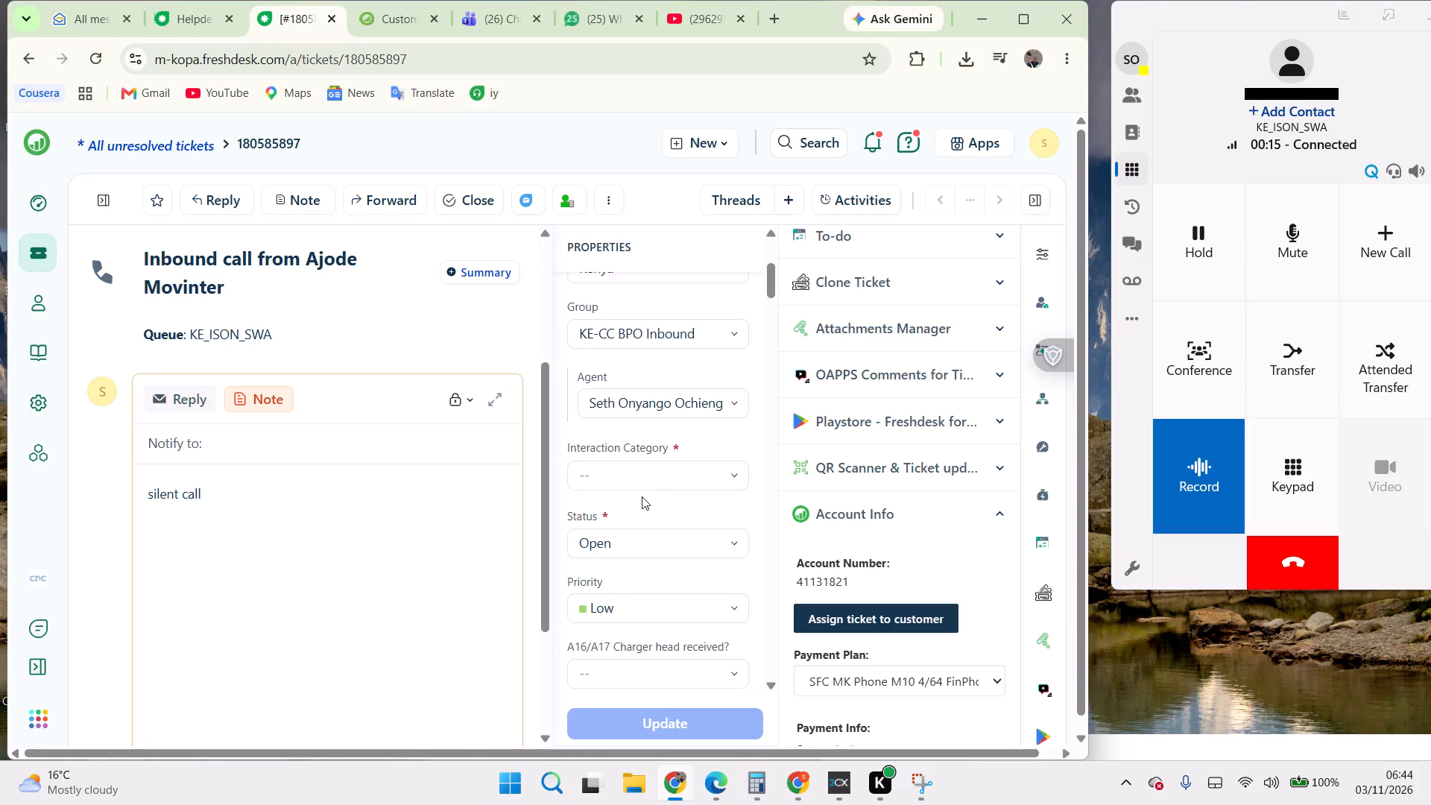
click(639, 487)
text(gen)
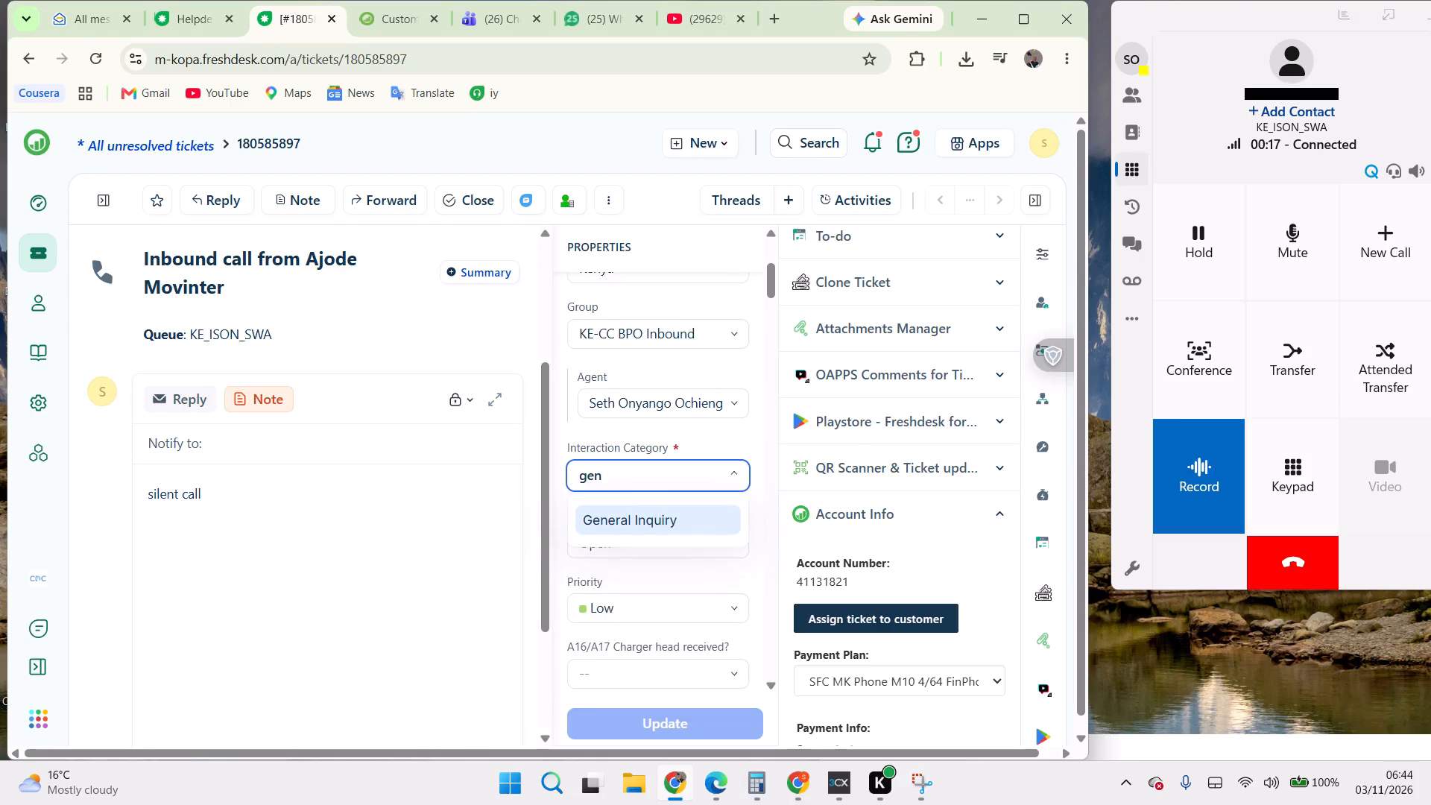
click(621, 521)
click(630, 534)
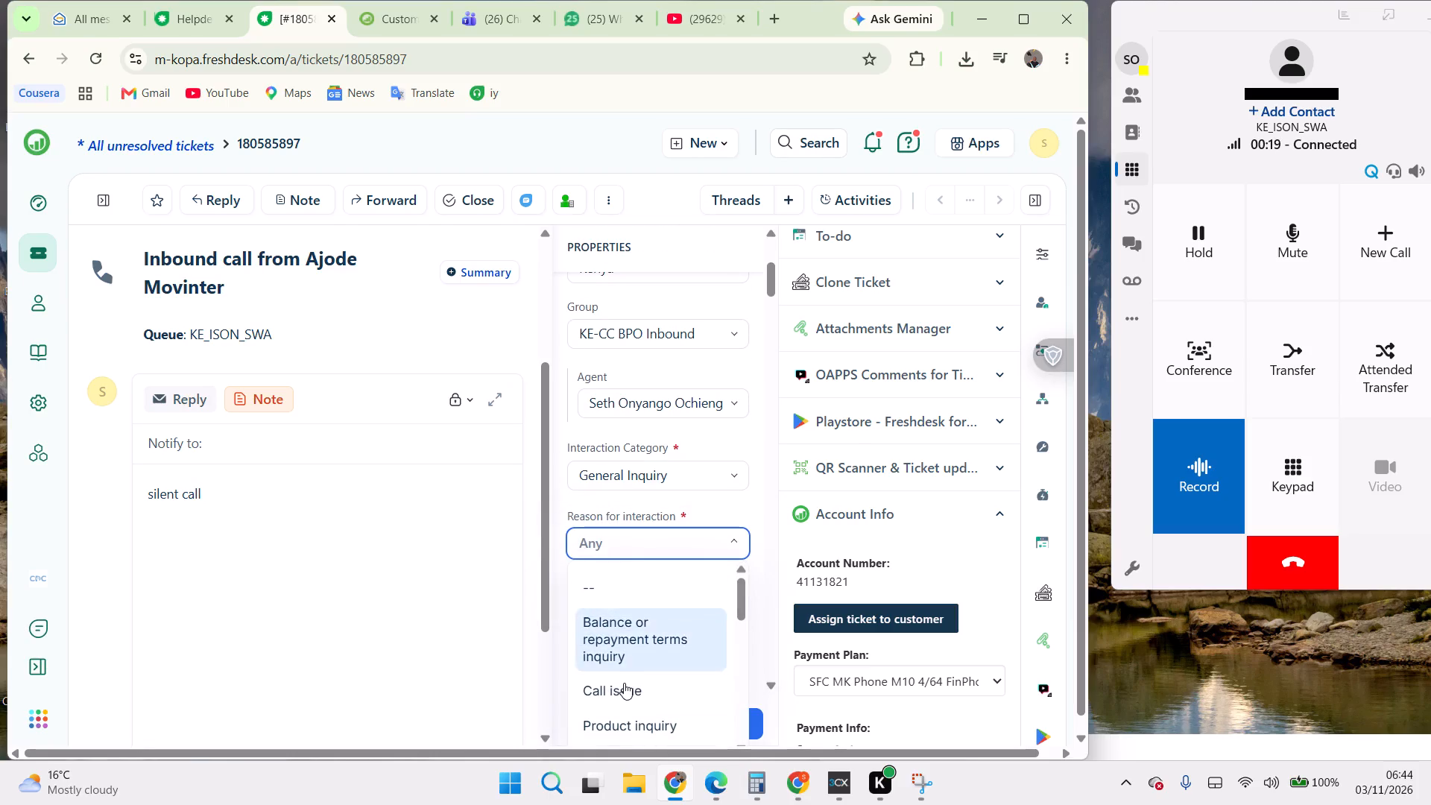
click(624, 683)
click(634, 607)
click(604, 463)
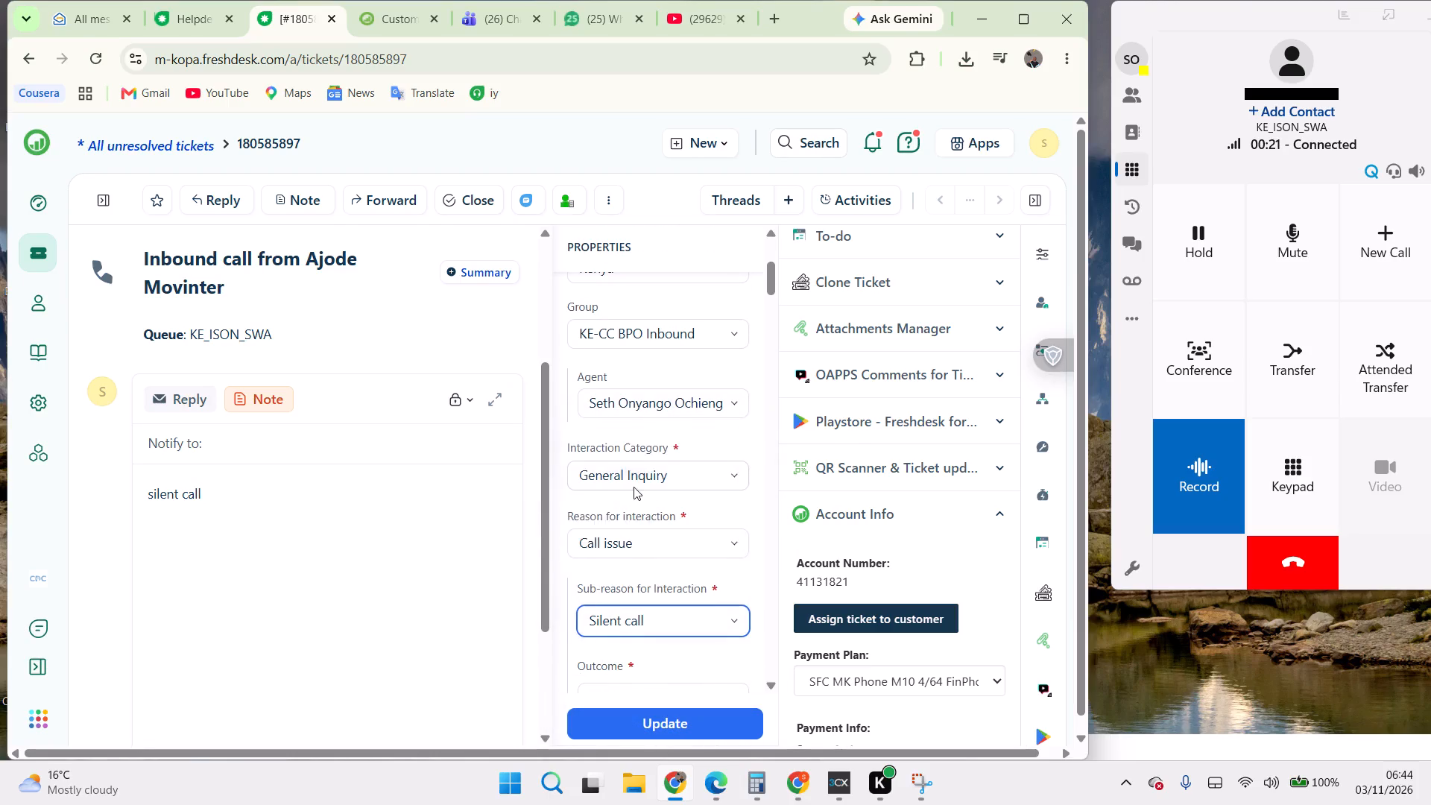
scroll(634, 487, down, 1)
click(666, 605)
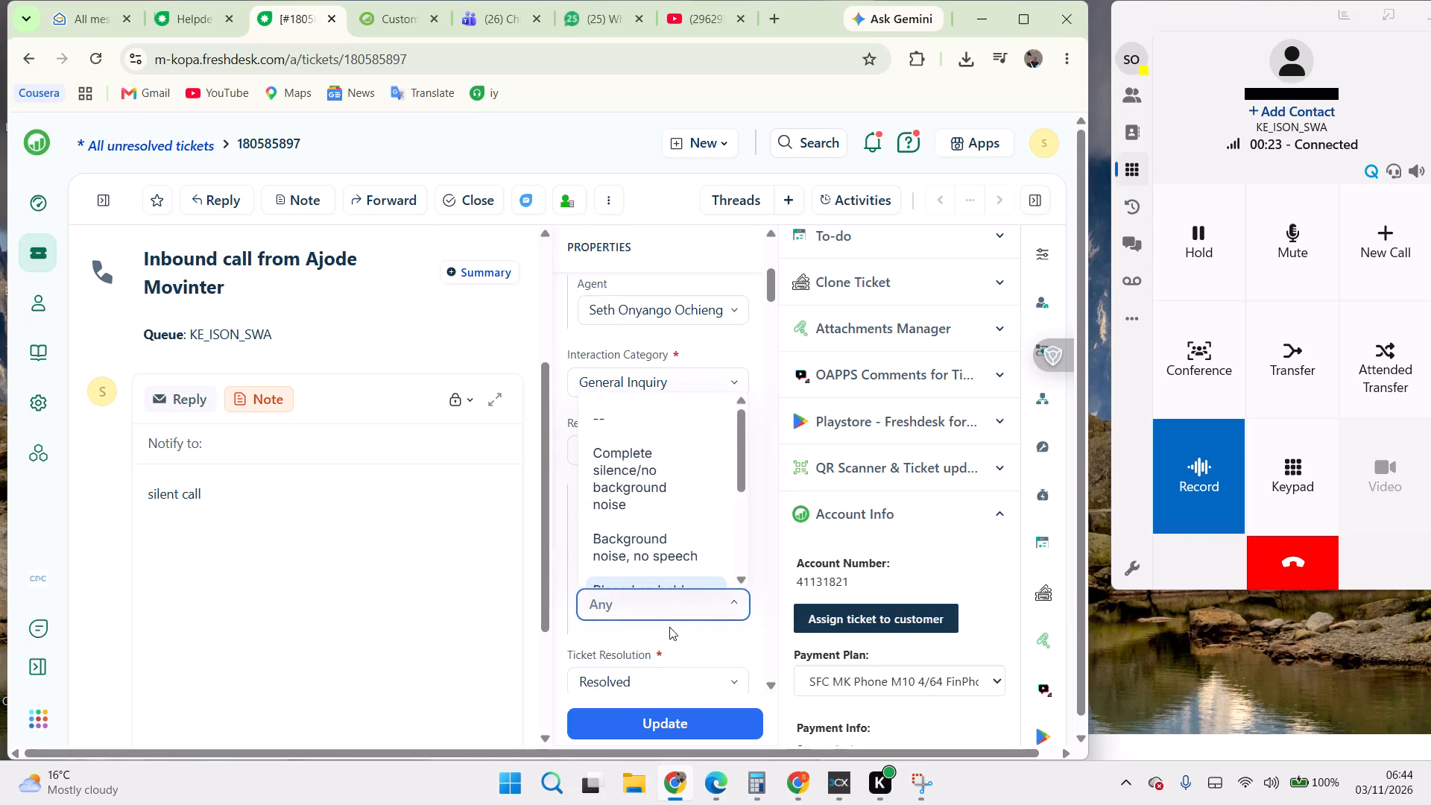
click(616, 483)
Set the ticket's status to Resolved.
scroll(447, 575, down, 2)
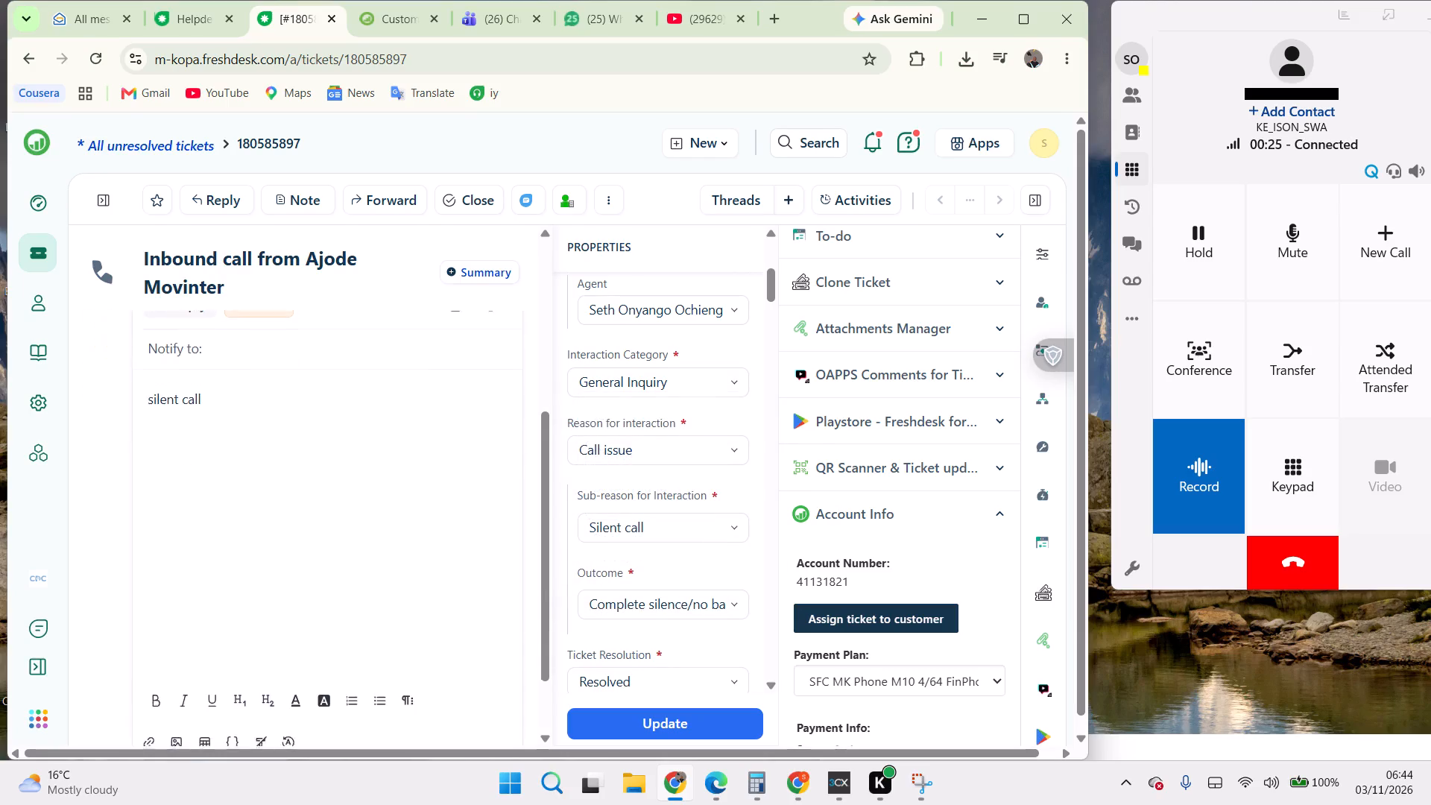
scroll(447, 575, up, 1)
scroll(593, 585, down, 3)
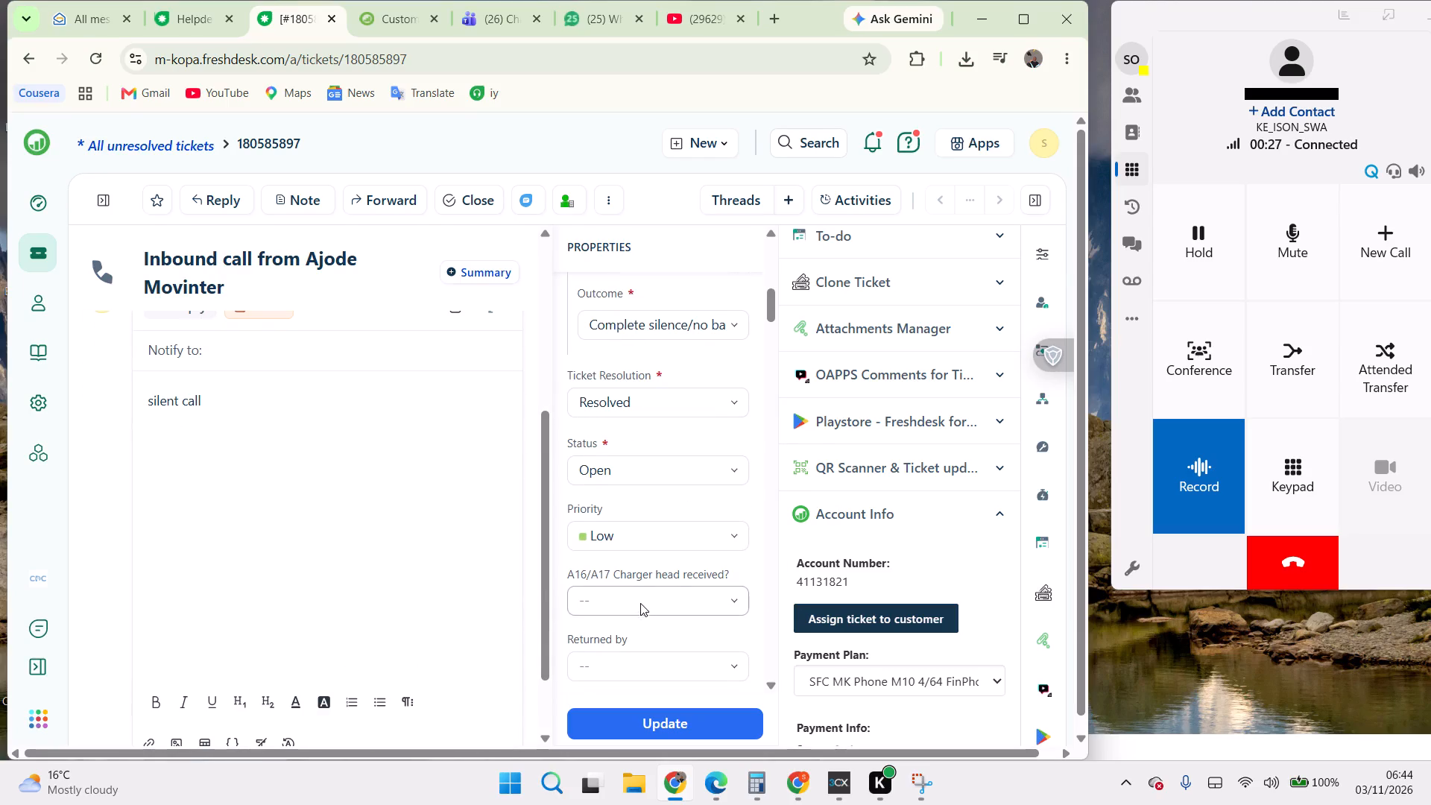
click(632, 482)
click(625, 583)
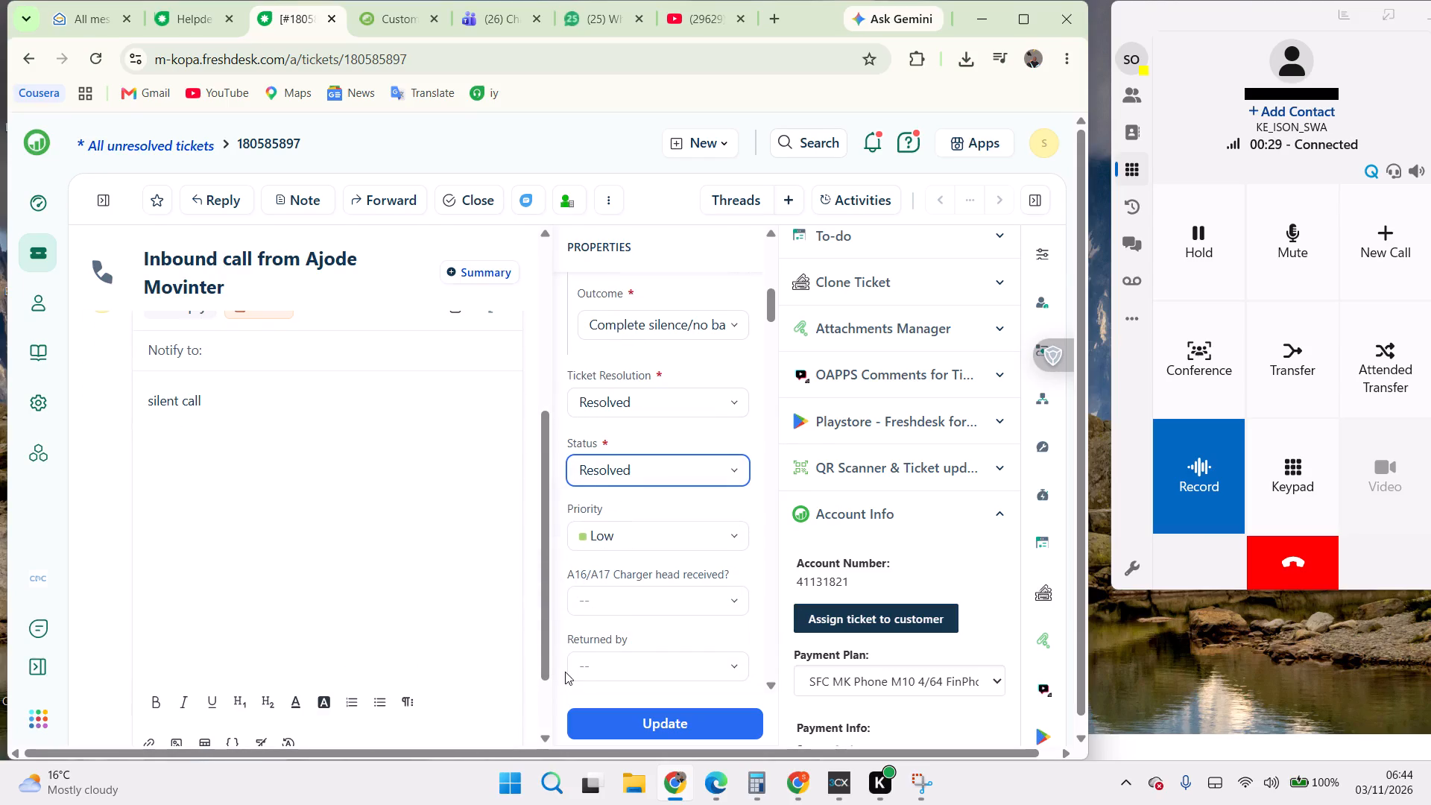
Switch to the 3CX softphone and end the connected call.
click(1281, 575)
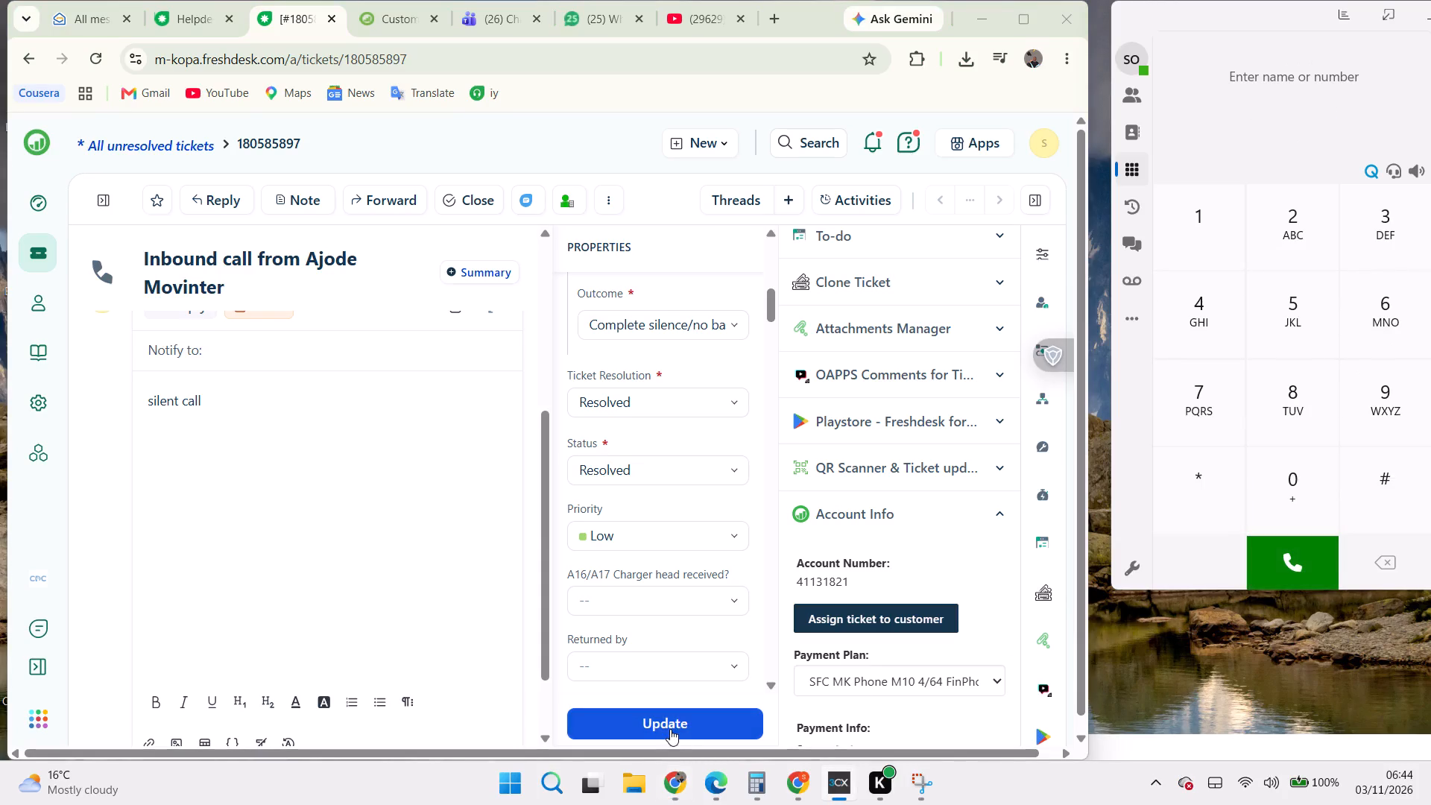
Back in the Freshdesk ticket, save the updated properties.
click(670, 729)
Add the drafted silent-call note to the ticket.
scroll(436, 657, down, 1)
scroll(445, 701, up, 2)
scroll(445, 701, down, 10)
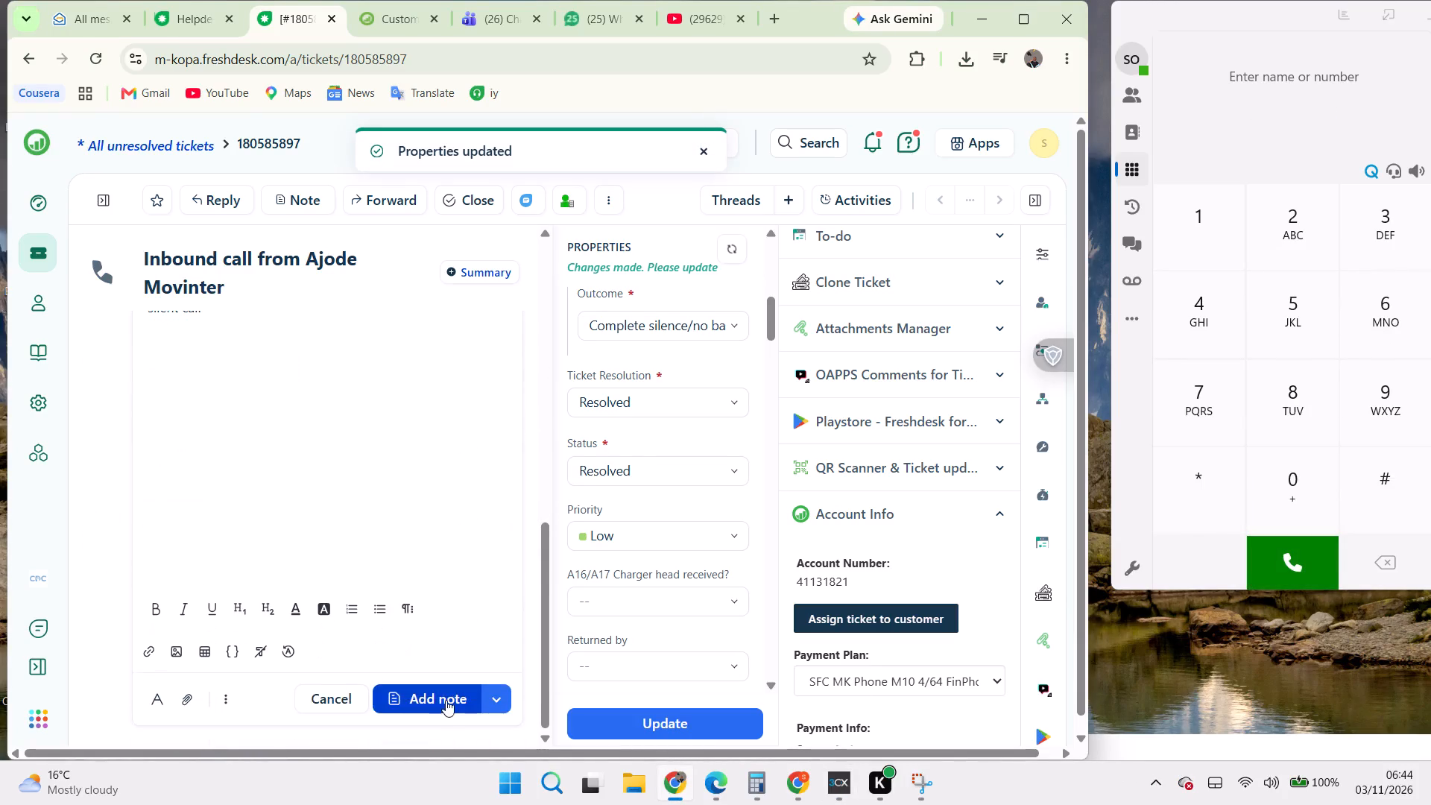
click(444, 700)
Save the ticket's pending property changes again.
click(655, 724)
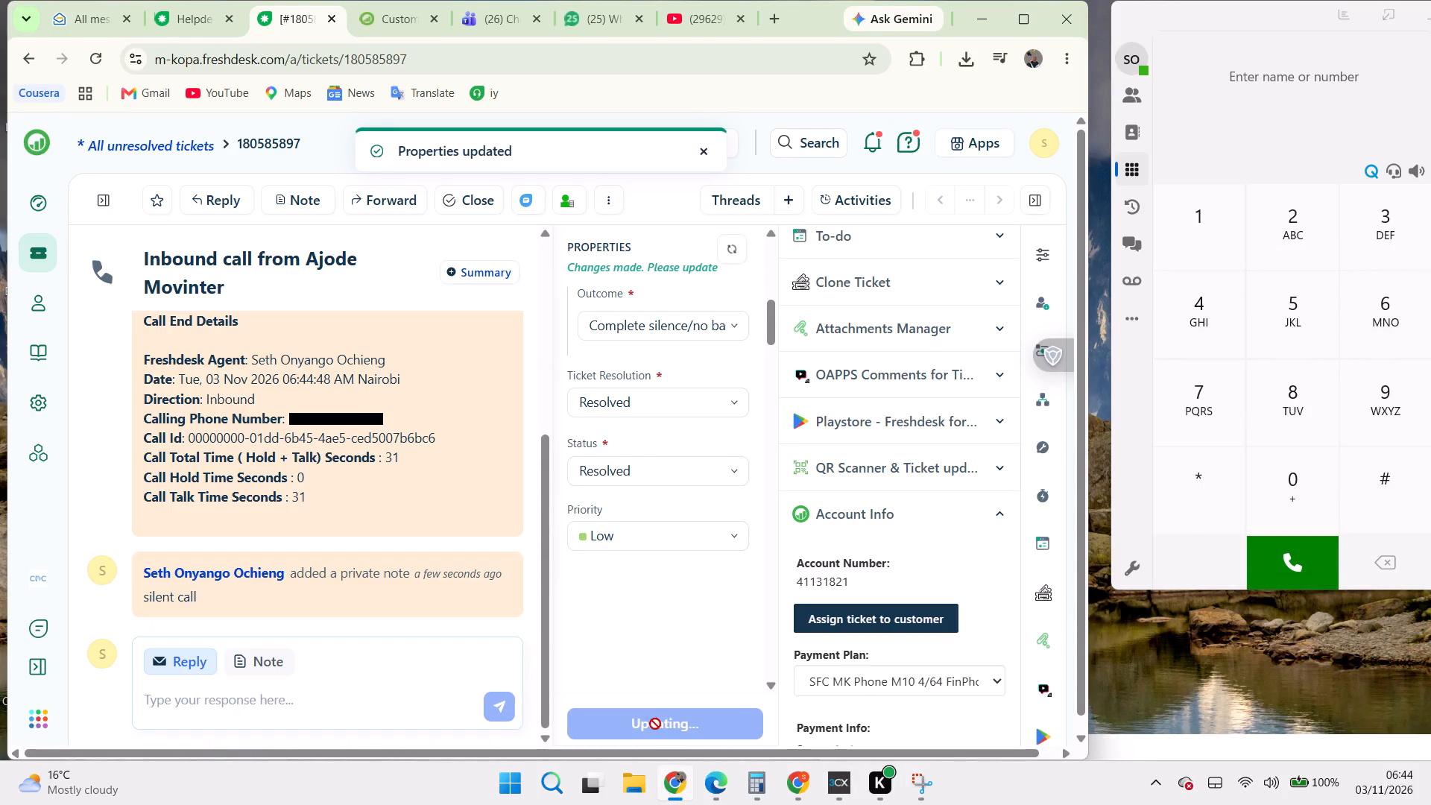
click(39, 572)
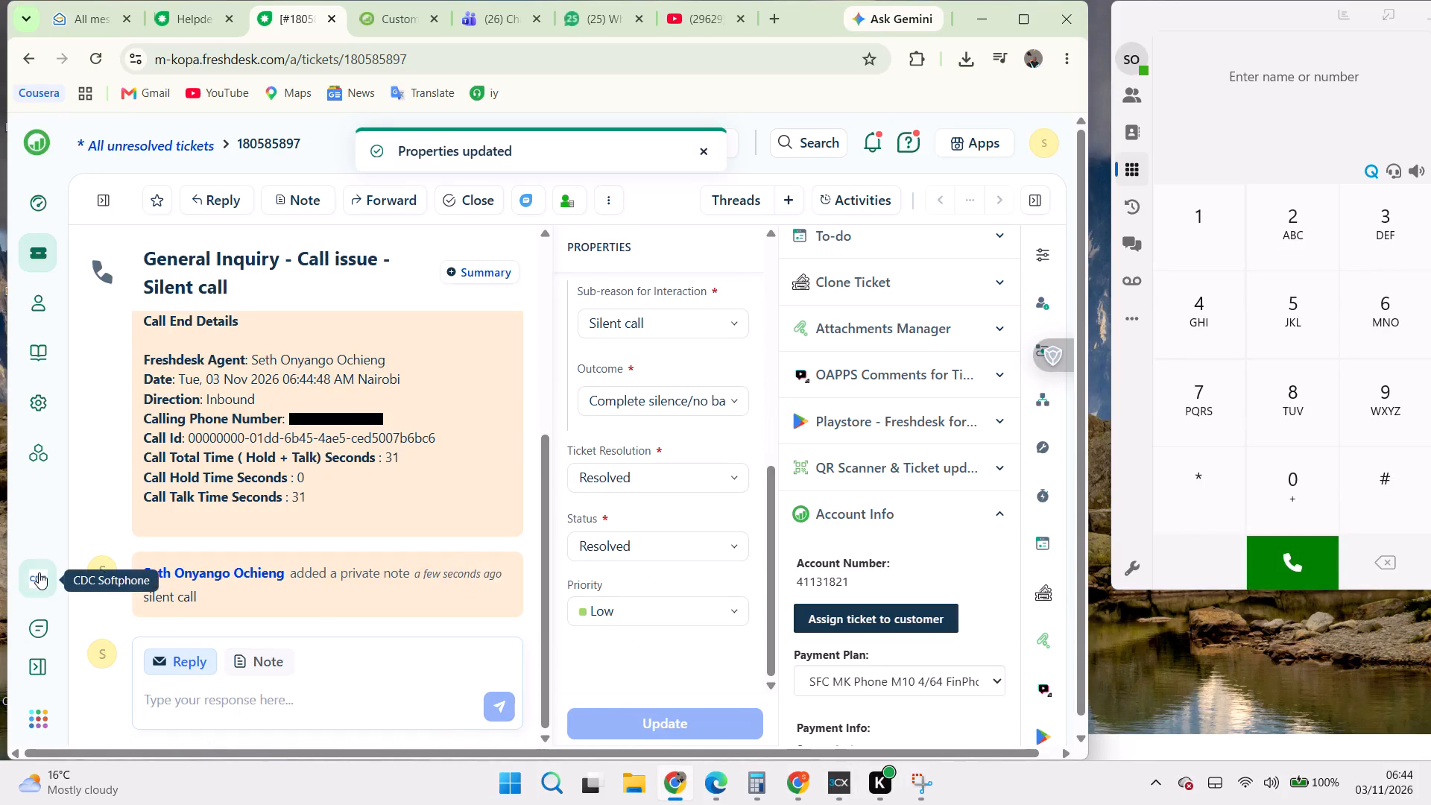
click(39, 572)
click(621, 717)
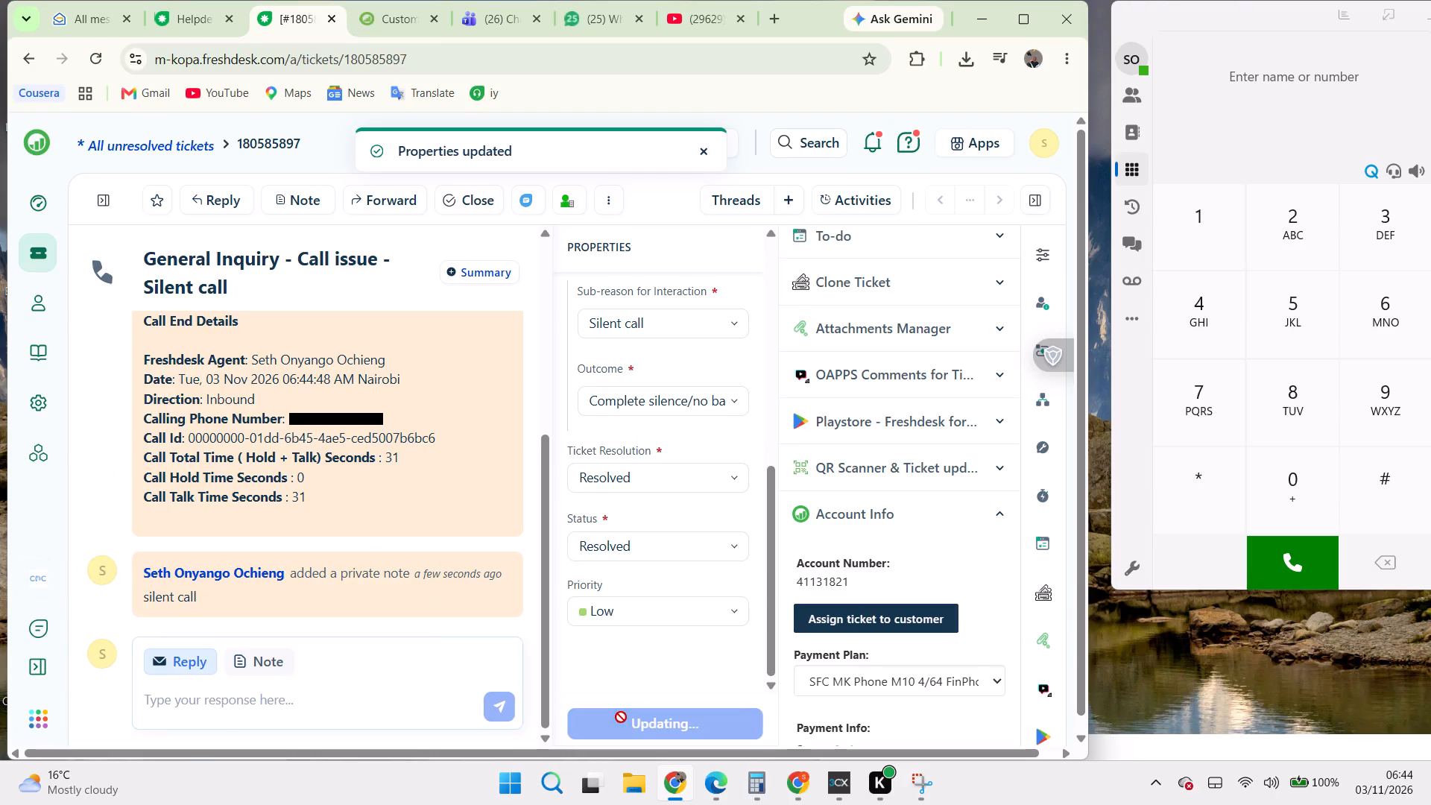
Leave the ticket and return to the helpdesk dashboard.
click(37, 205)
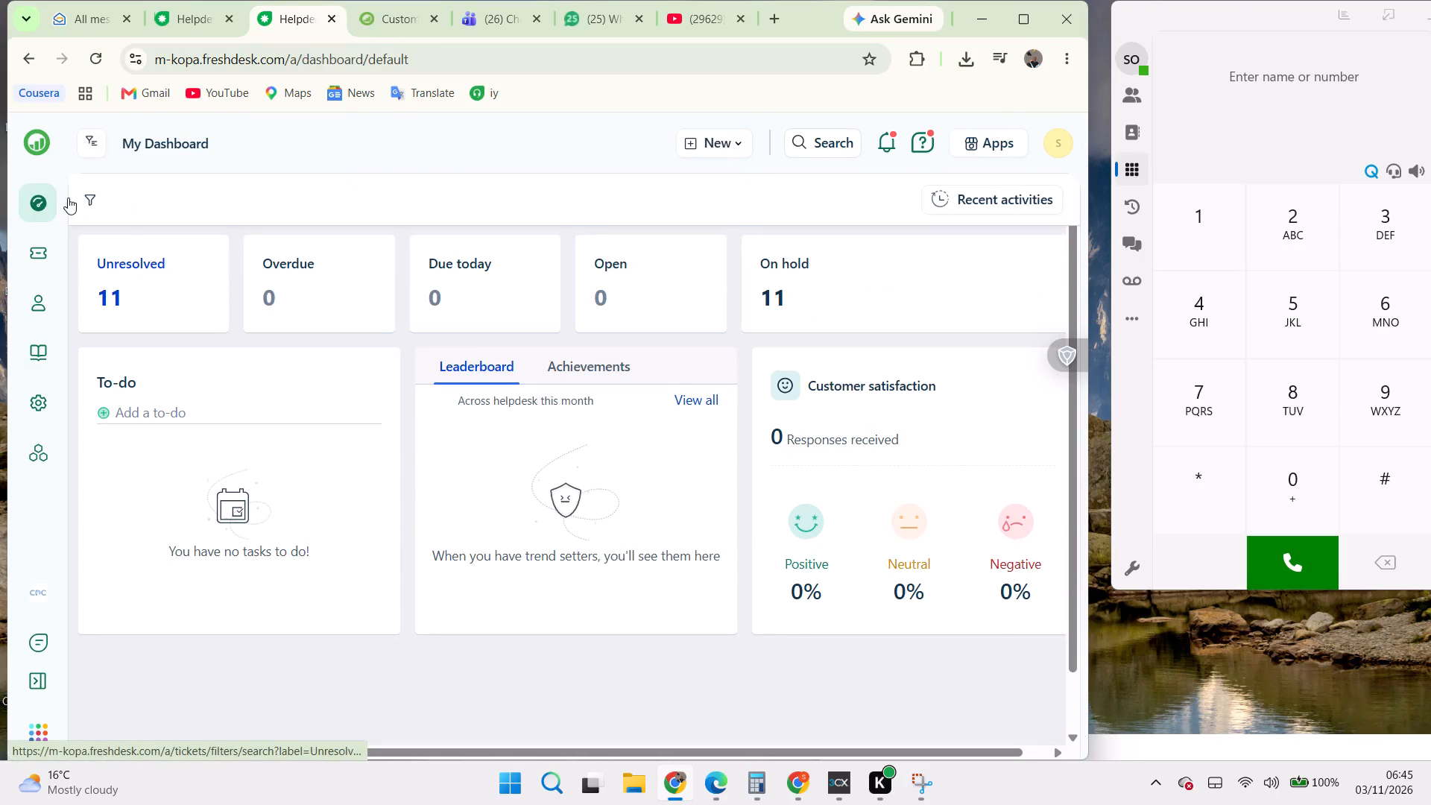
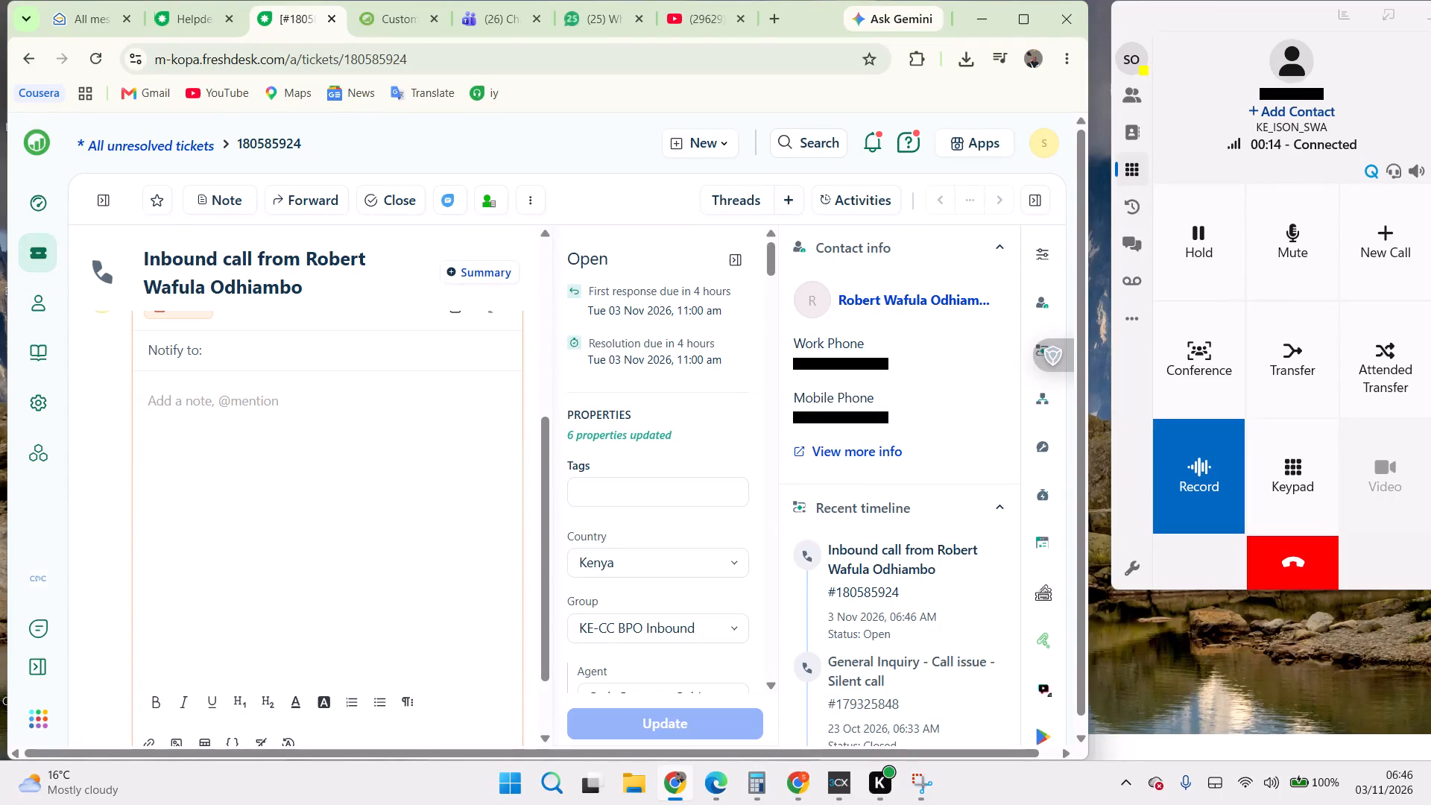
Start the inbound call ticket's note with the caller's first name on its own line.
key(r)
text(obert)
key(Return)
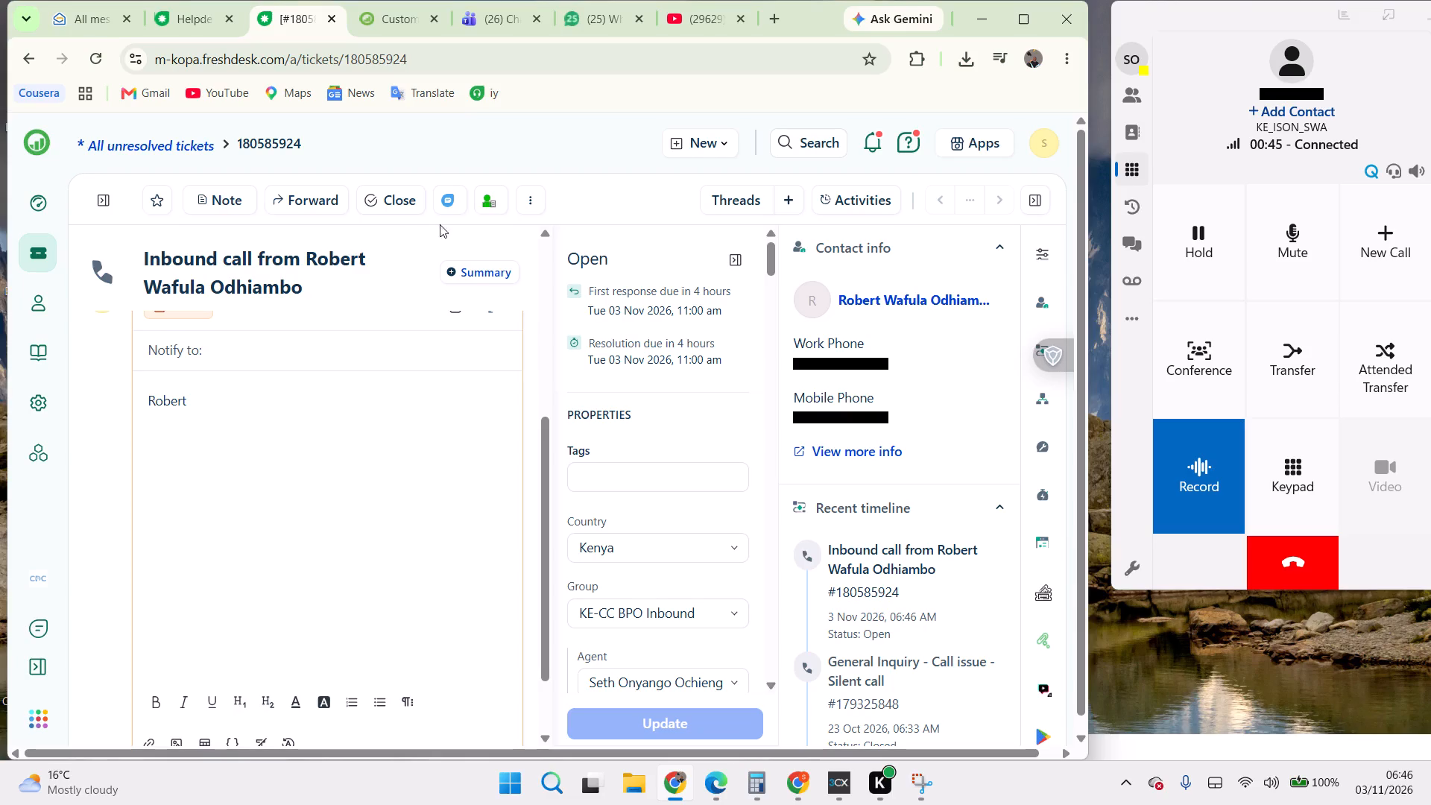
Open the caller's M-KOPA customer dashboard from the ticket and close the other customer dashboard tab.
click(486, 195)
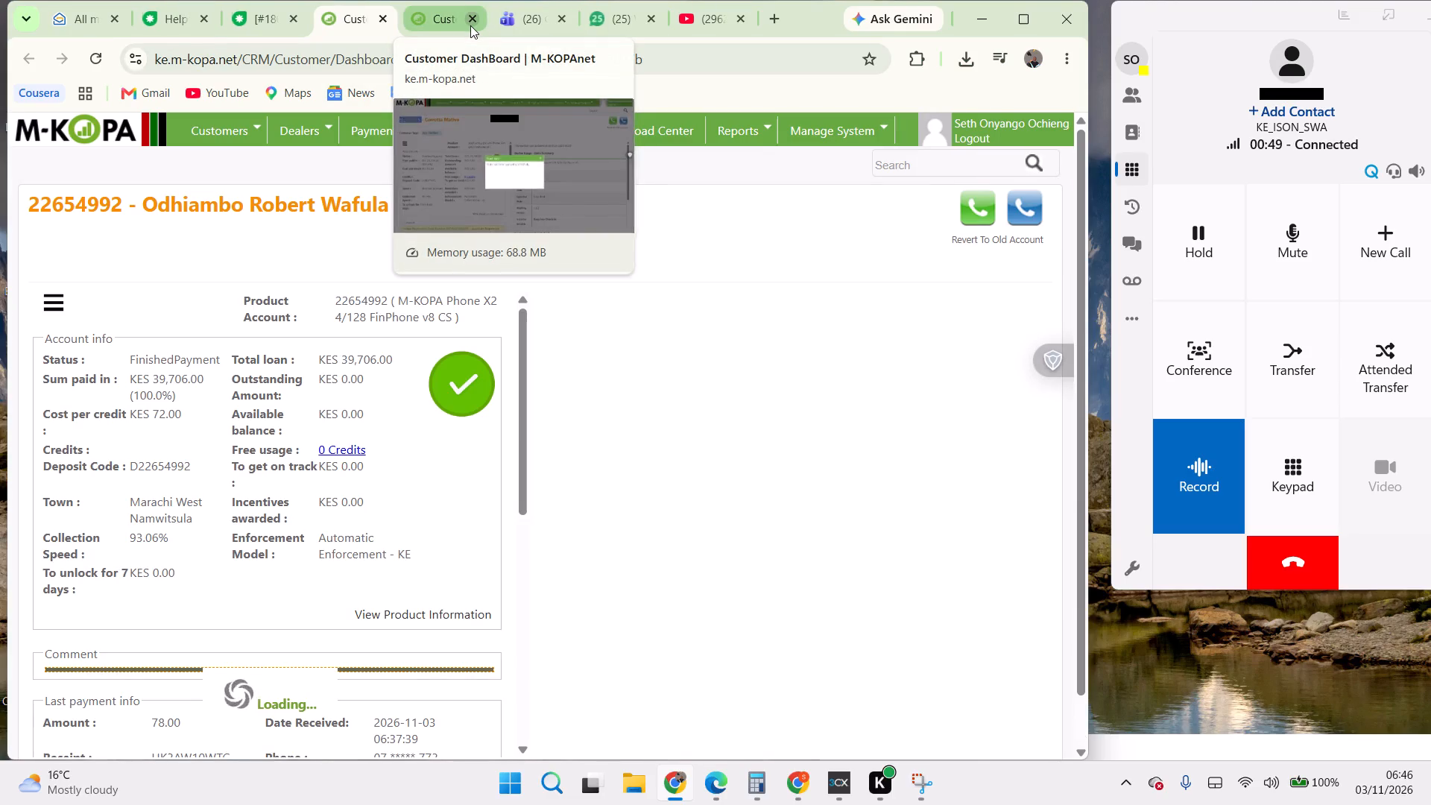
click(470, 25)
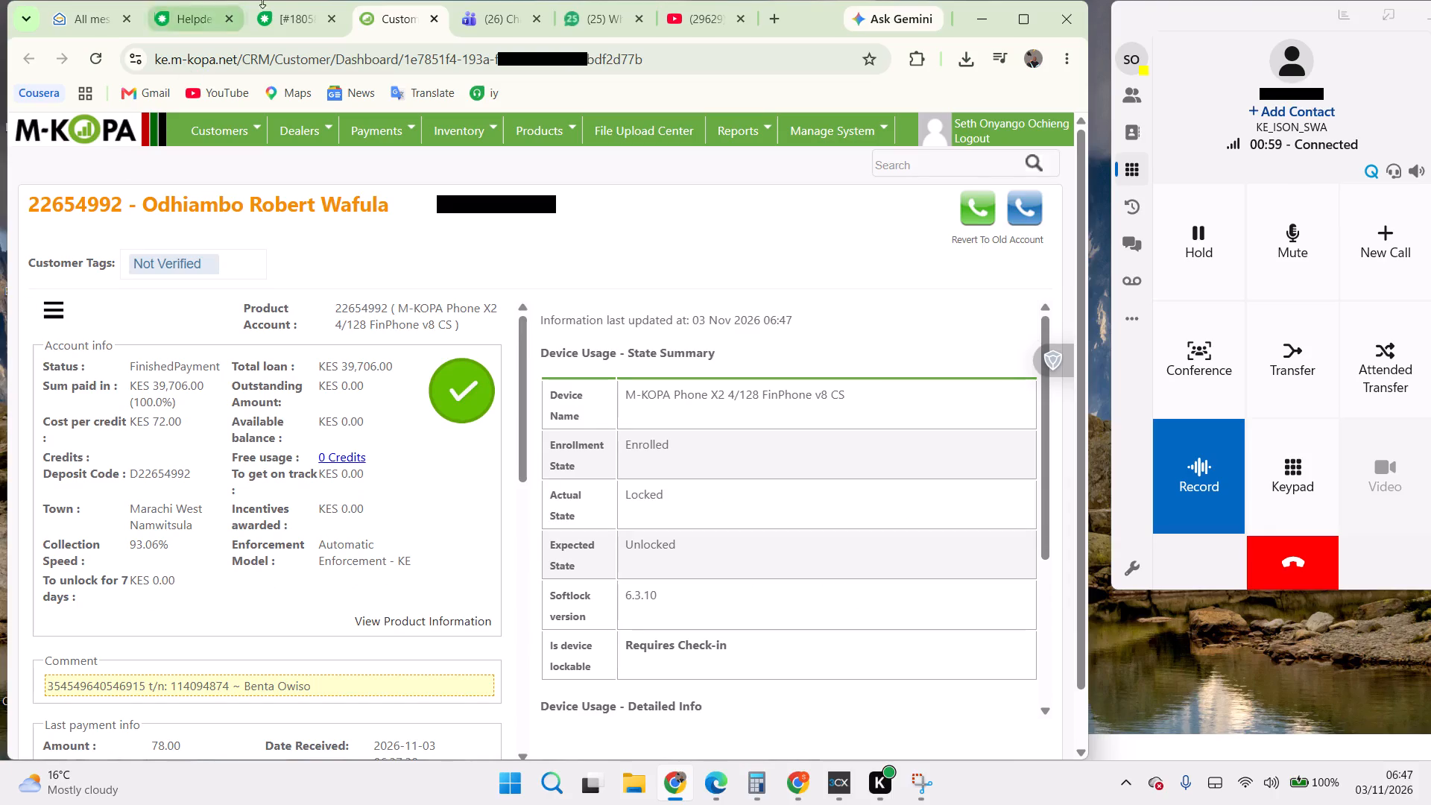
Return to the inbound call ticket and set its interaction category to M-KOPA HMD Devices.
click(300, 24)
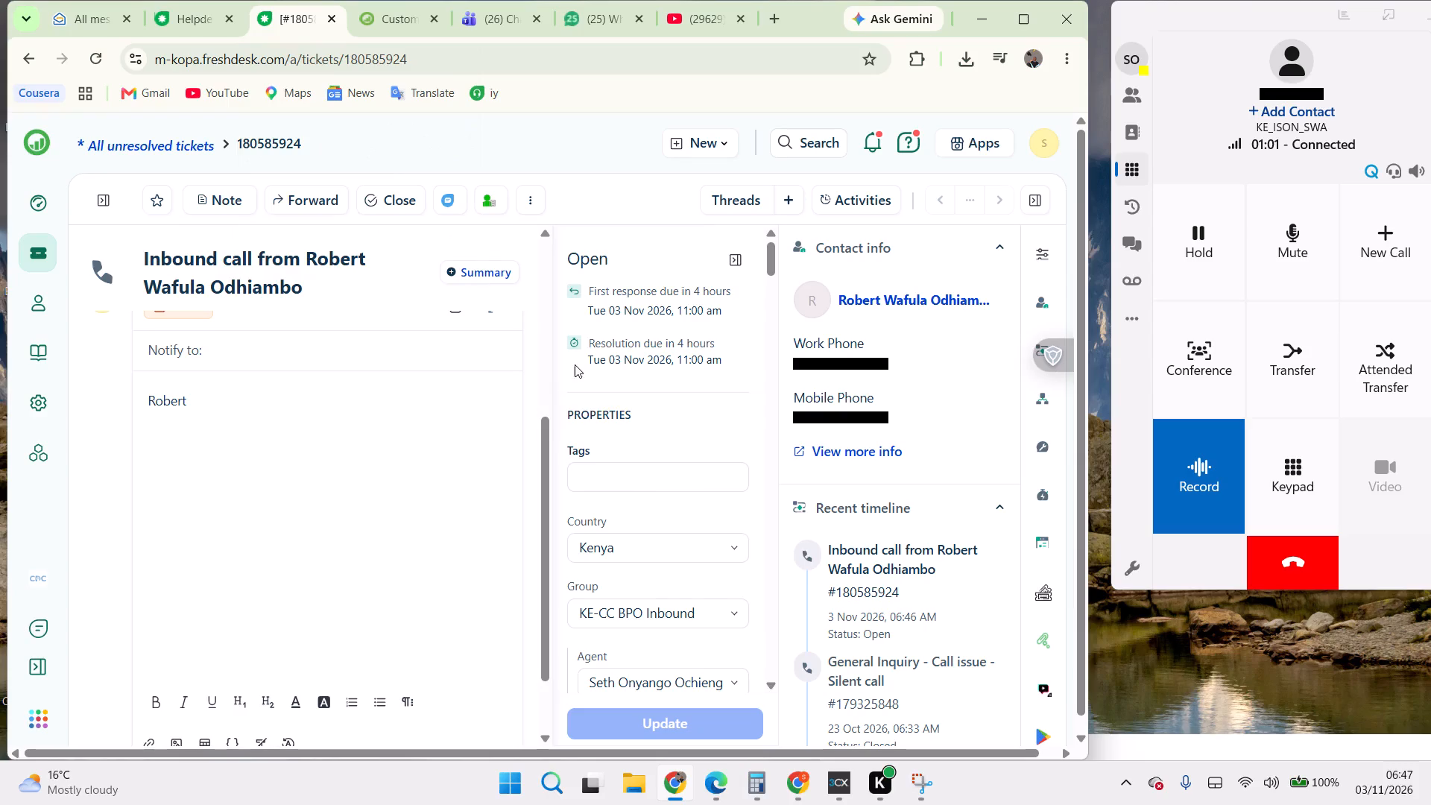
scroll(631, 496, down, 6)
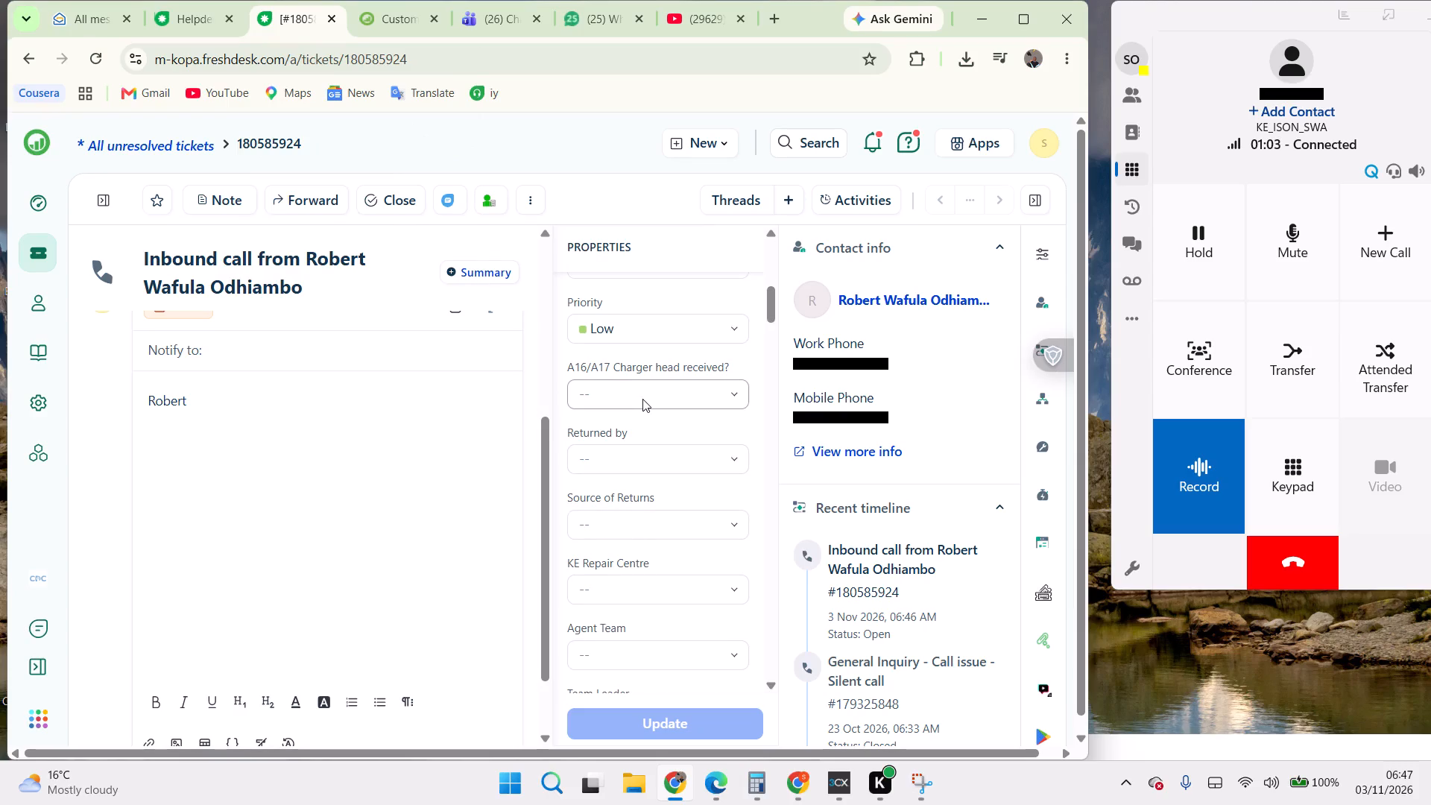
scroll(710, 371, up, 3)
scroll(710, 371, down, 1)
scroll(710, 371, up, 2)
scroll(710, 371, down, 1)
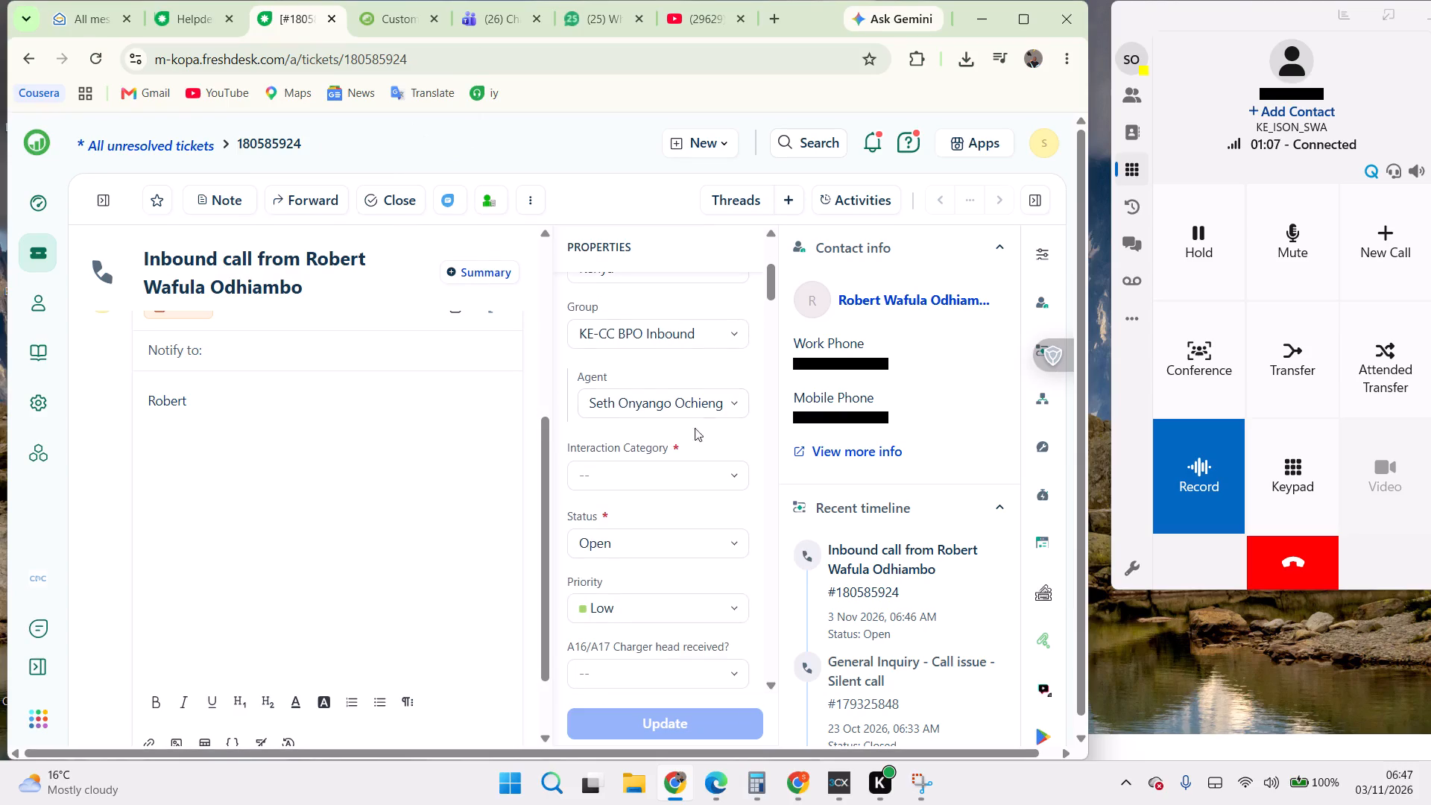
click(653, 481)
click(648, 587)
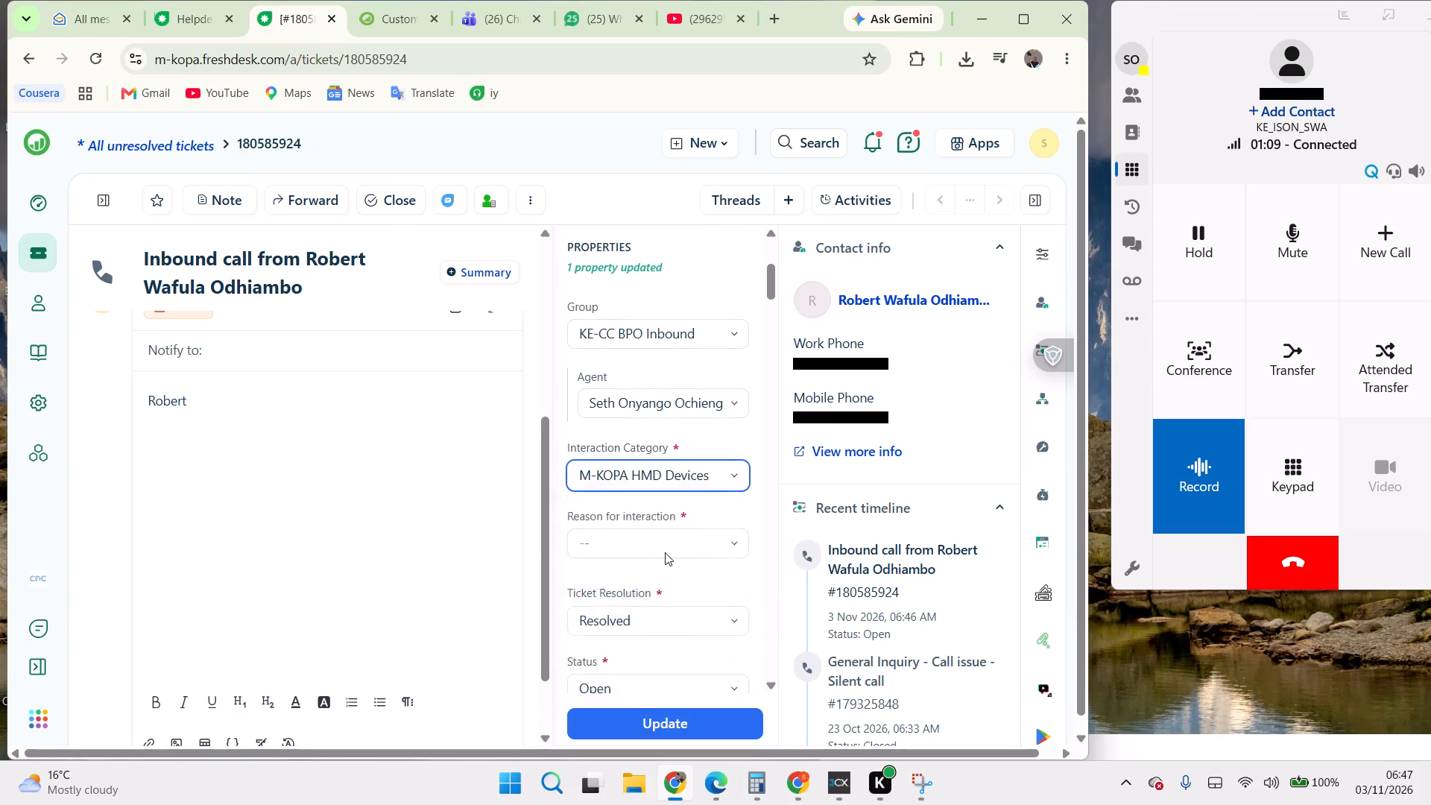
click(665, 552)
click(664, 485)
click(641, 592)
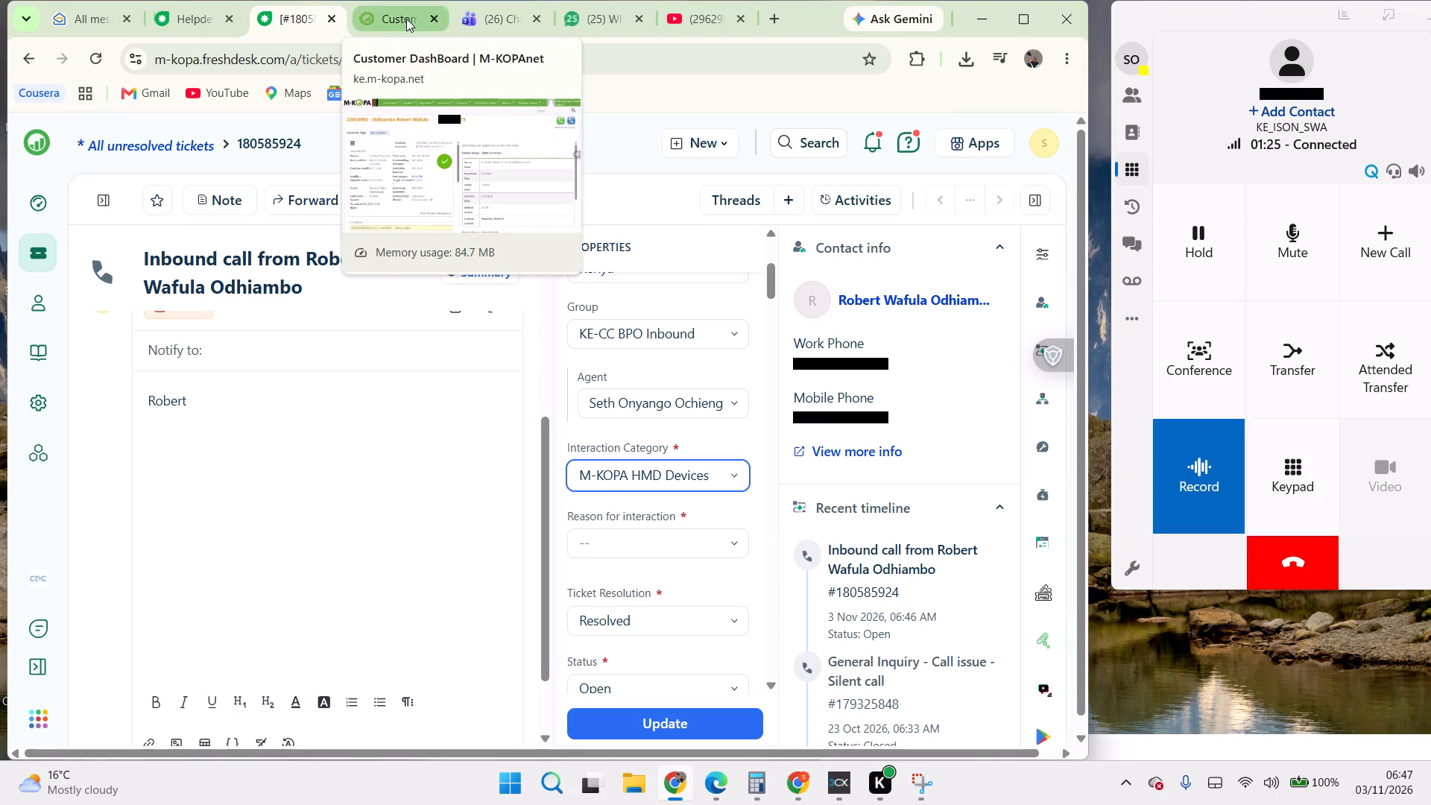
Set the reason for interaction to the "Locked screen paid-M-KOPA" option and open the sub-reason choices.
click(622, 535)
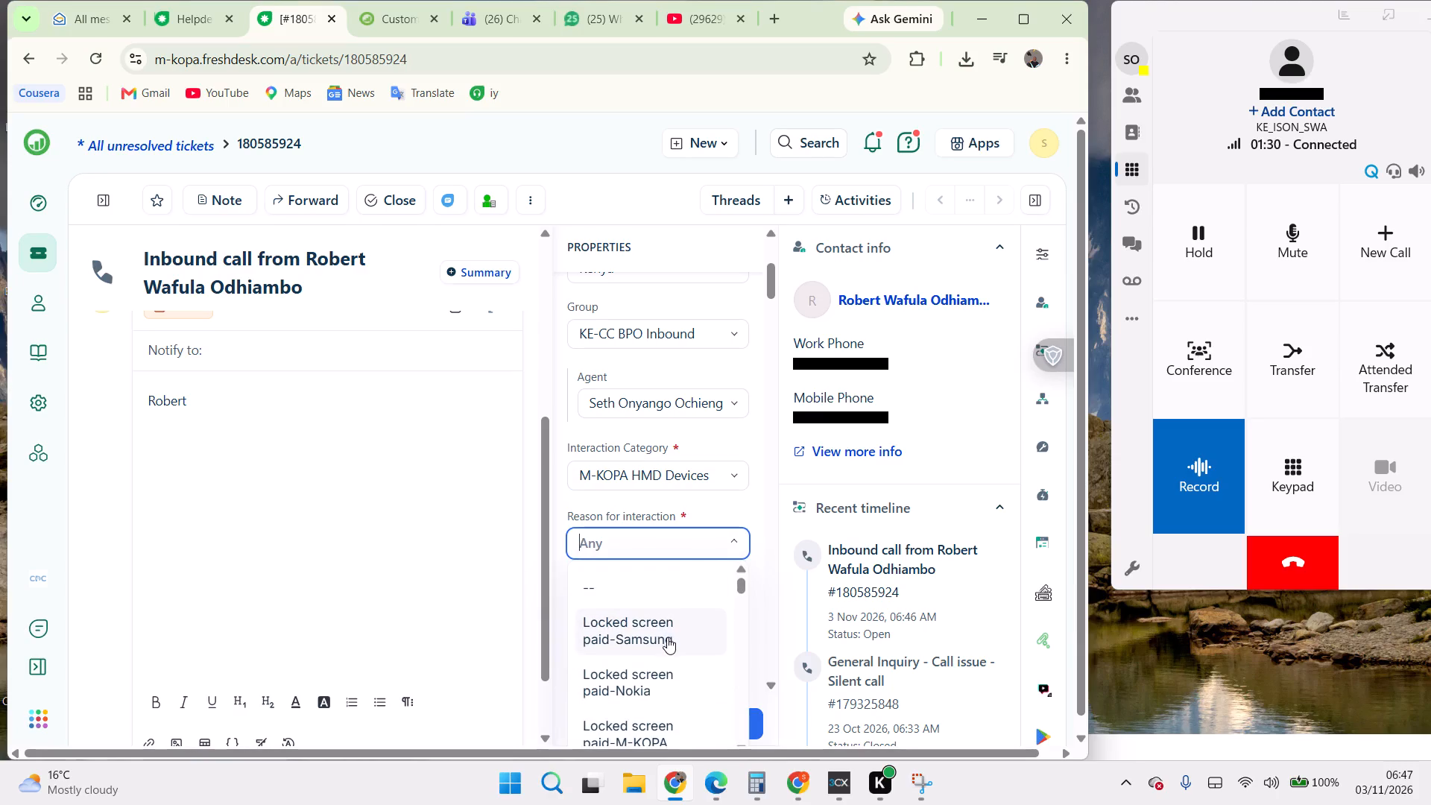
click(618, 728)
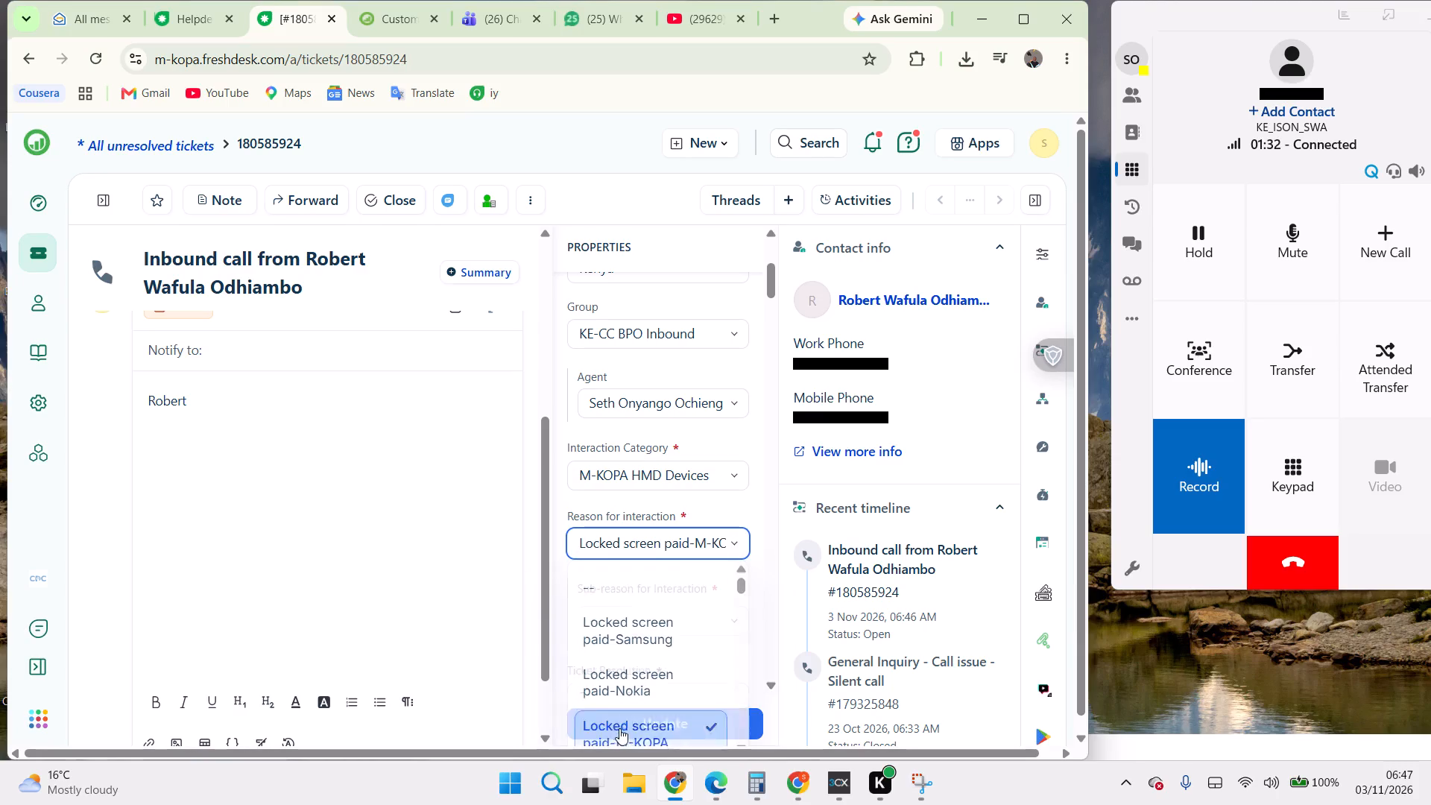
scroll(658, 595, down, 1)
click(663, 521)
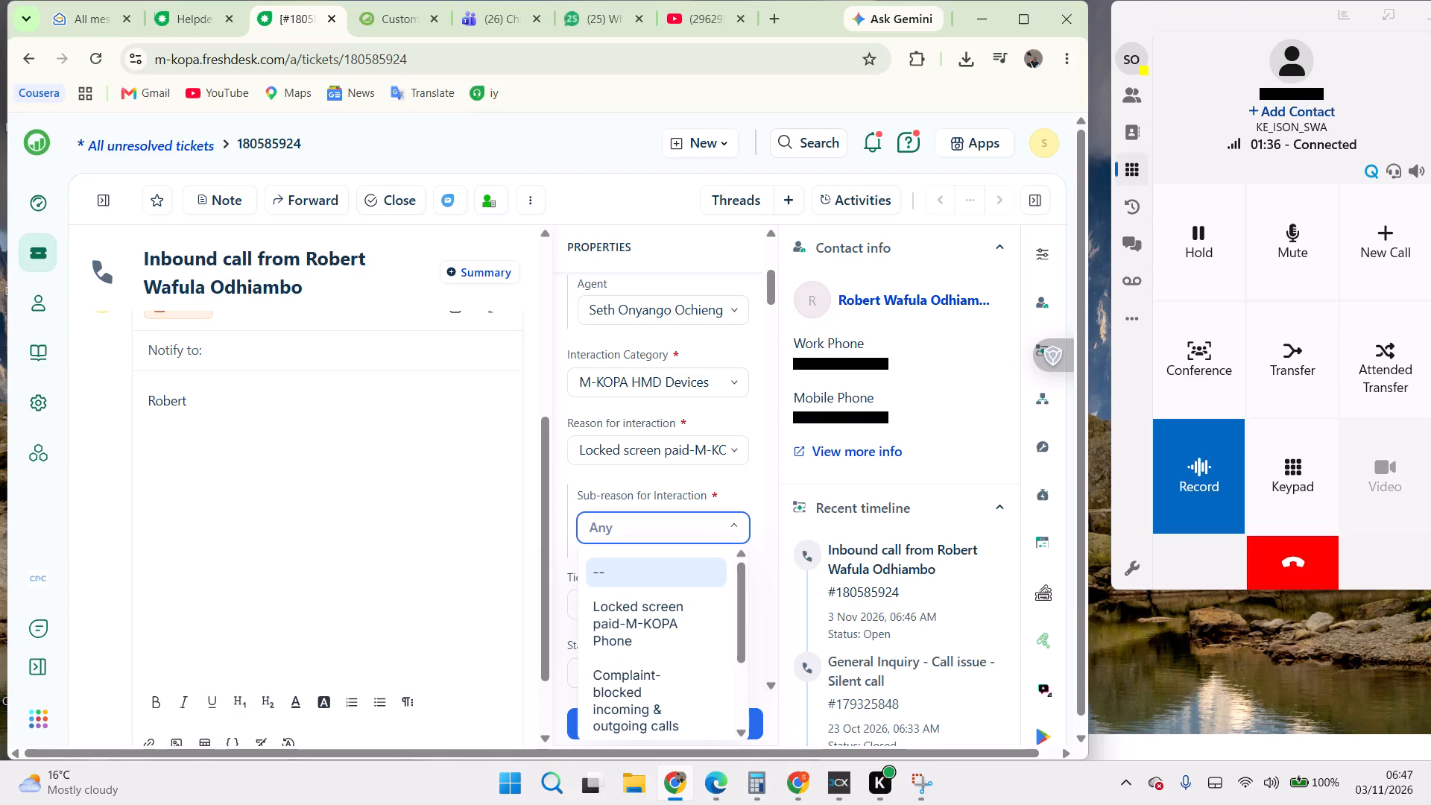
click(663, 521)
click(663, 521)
Set both the reason and the sub-reason for interaction to "Locked screen-finished payment".
click(643, 453)
key(BackSpace)
text(finished)
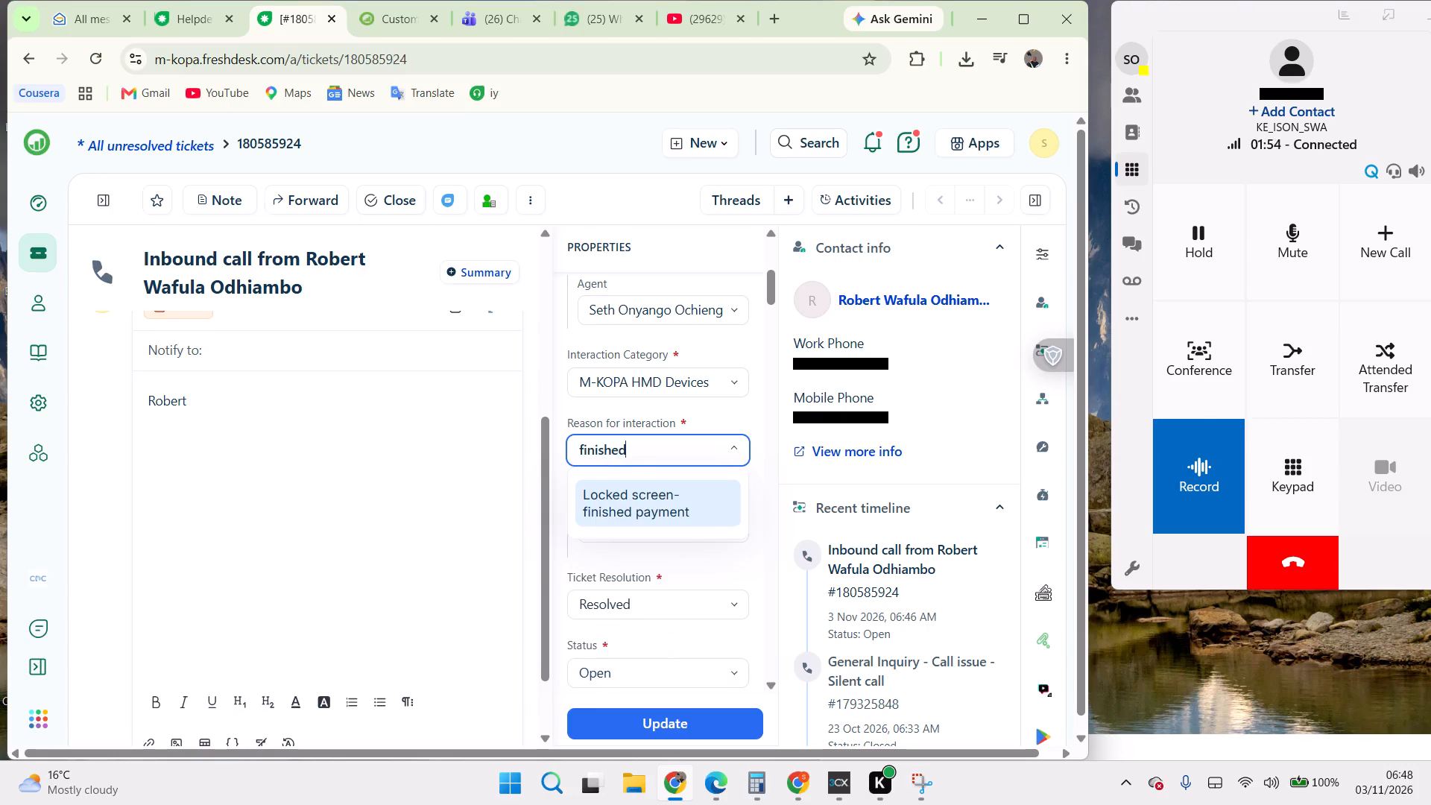
click(628, 490)
click(646, 535)
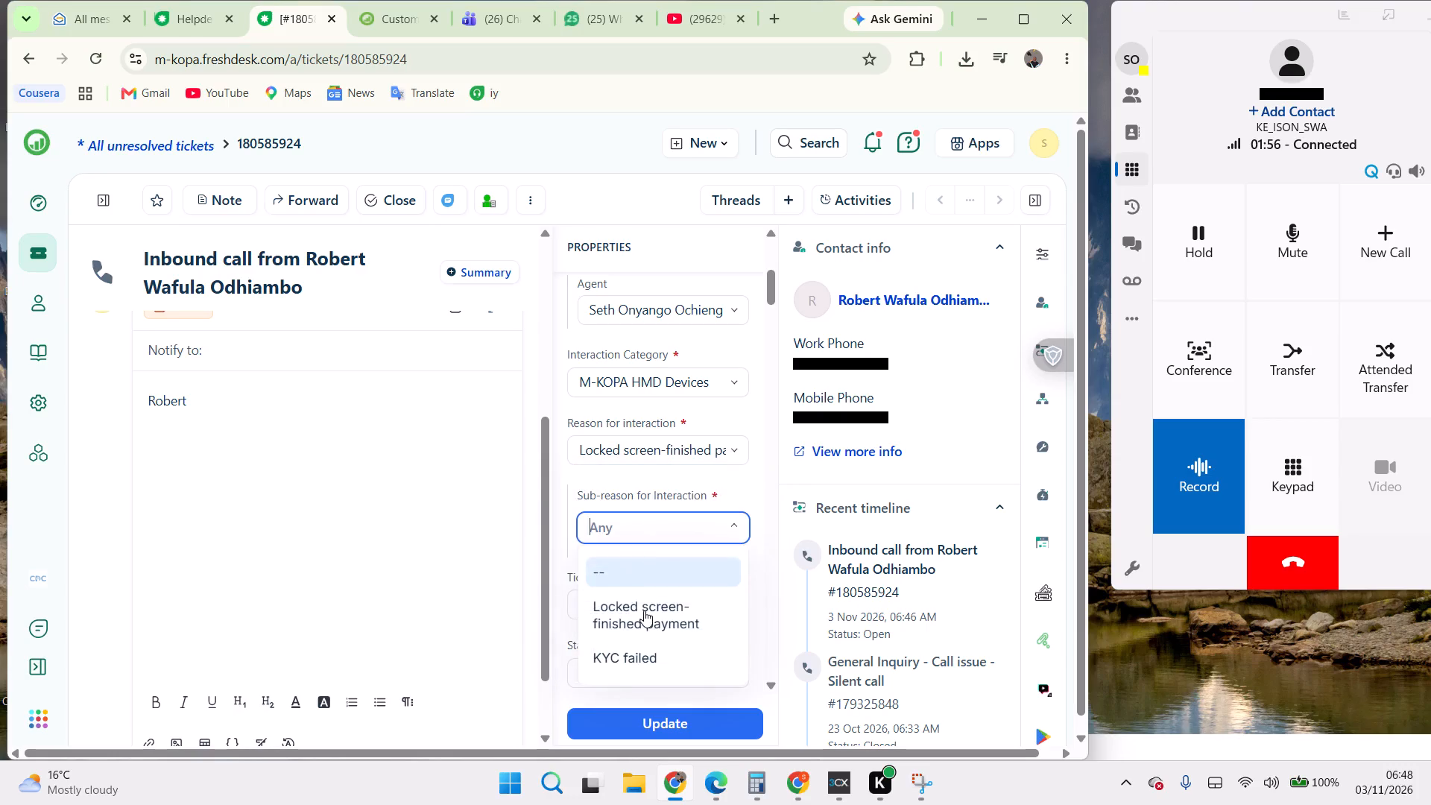
click(644, 610)
Set the ticket's outcome to "Resolved: State 3 sent" and its status to Resolved.
click(668, 612)
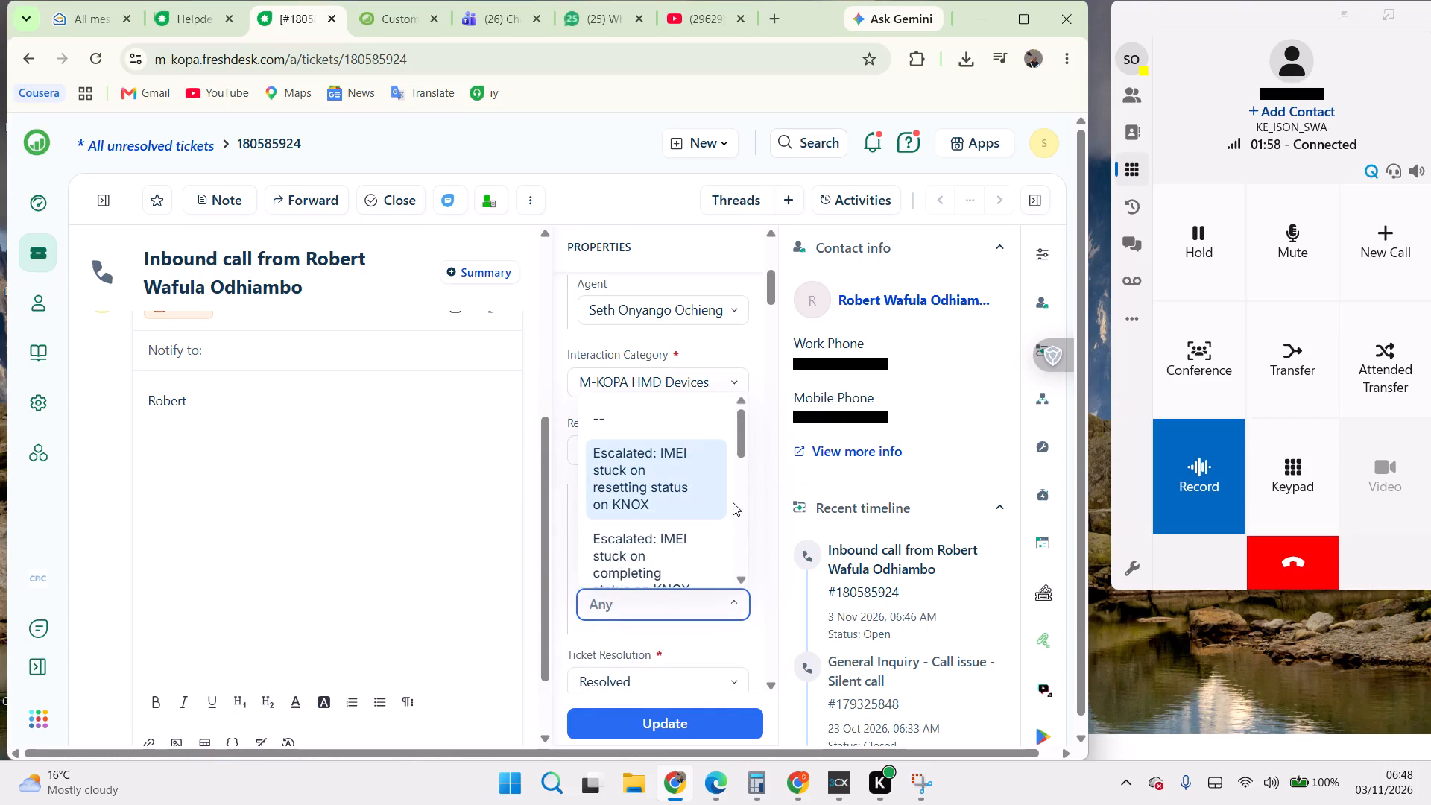
drag(737, 448, 737, 457)
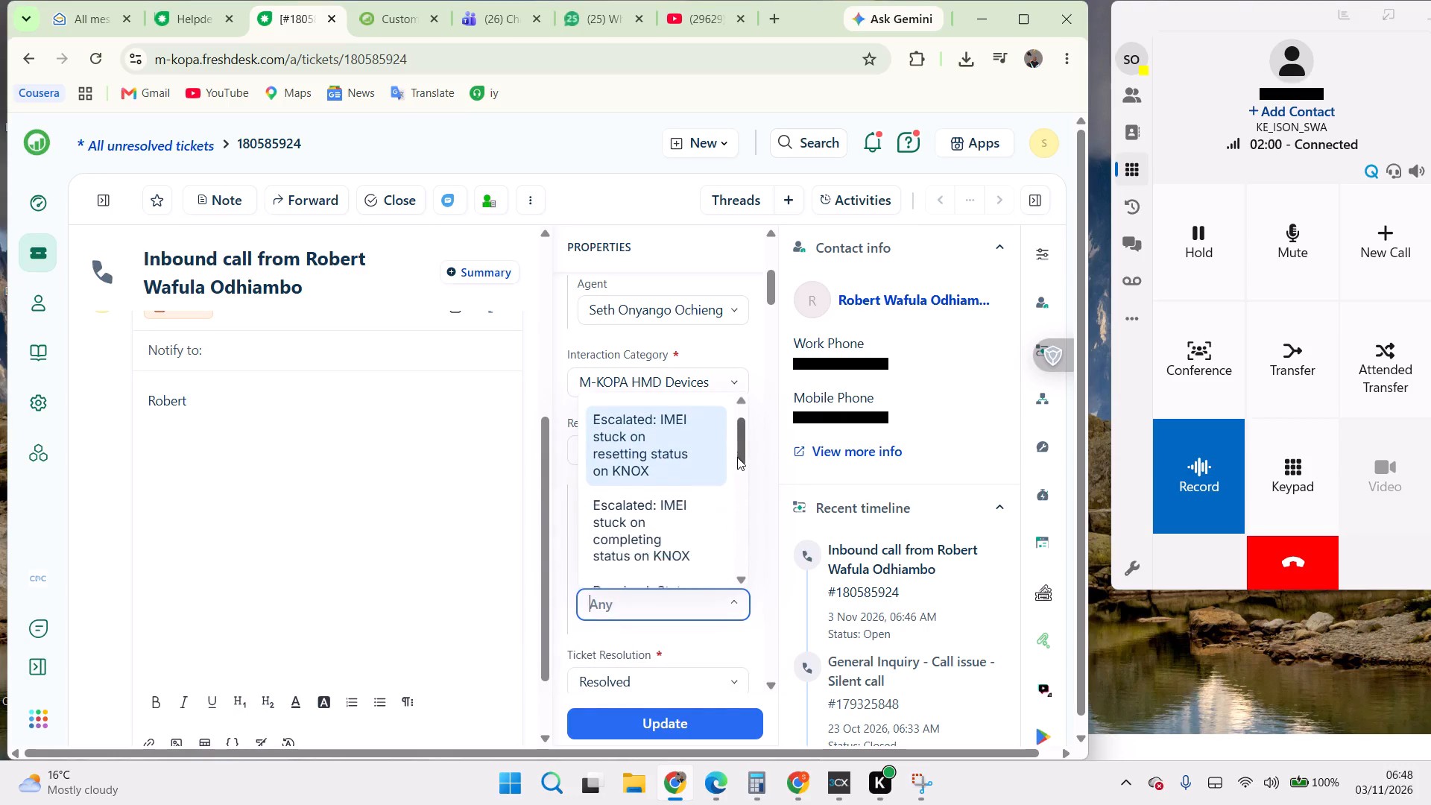
drag(737, 457, 735, 468)
click(670, 546)
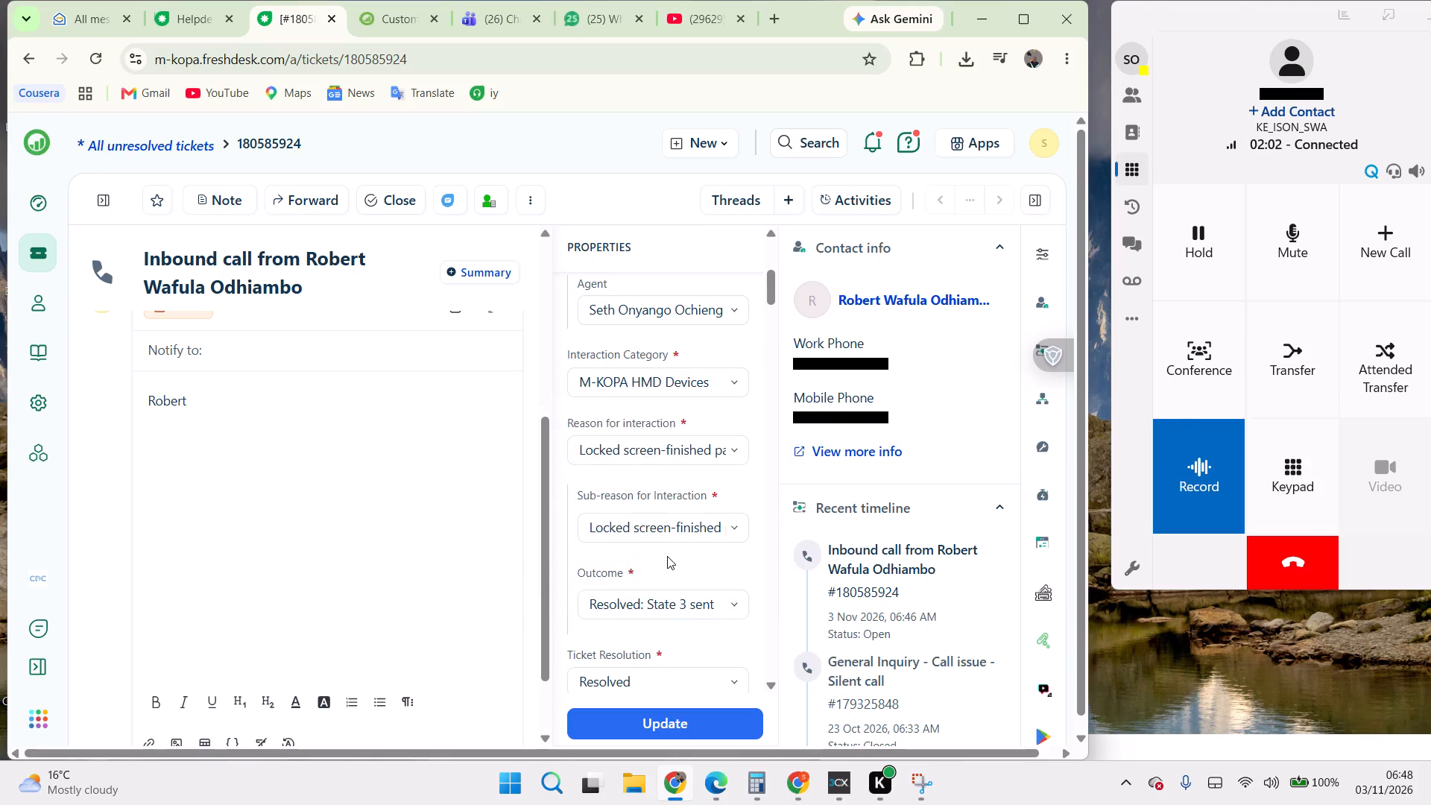
scroll(667, 552, down, 2)
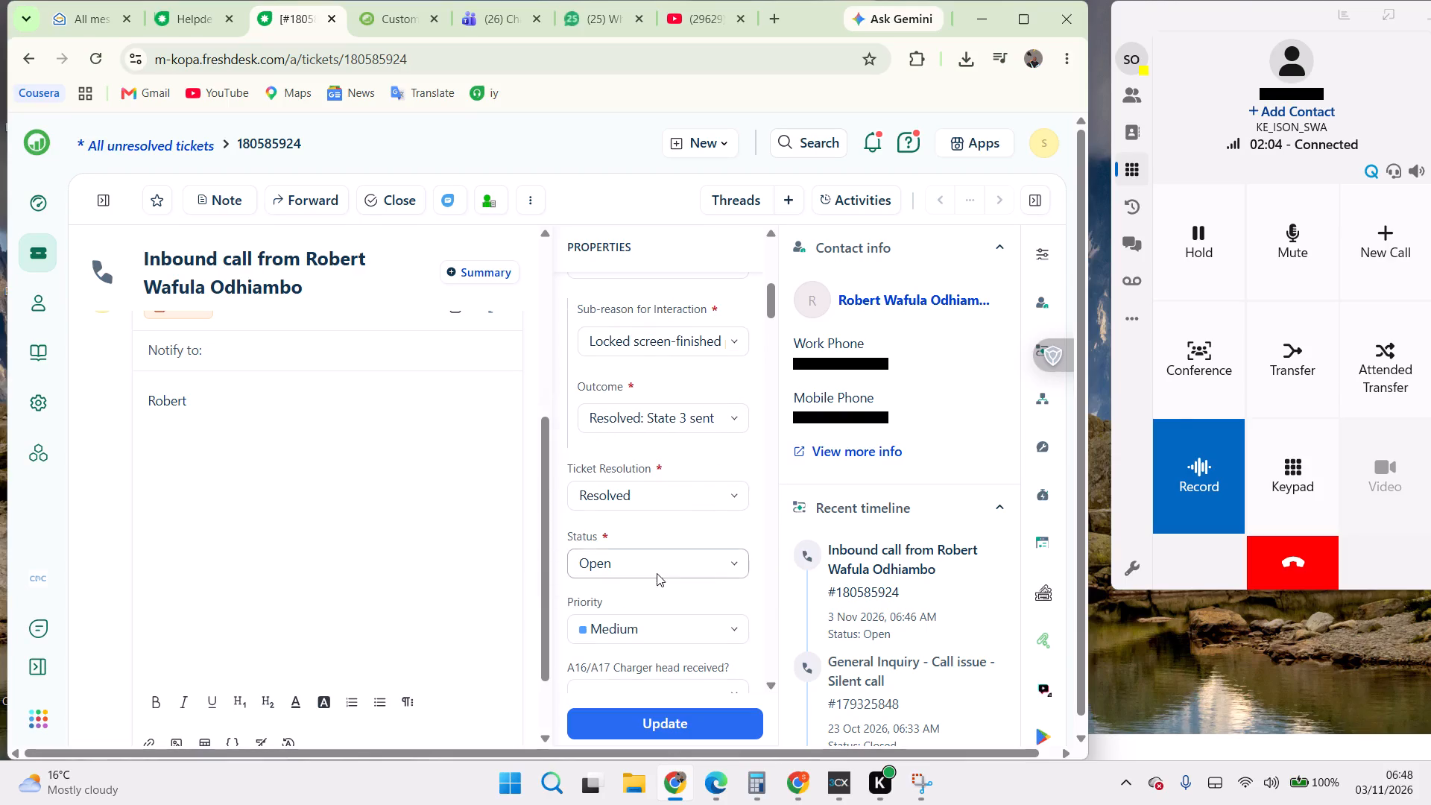
click(657, 569)
click(631, 674)
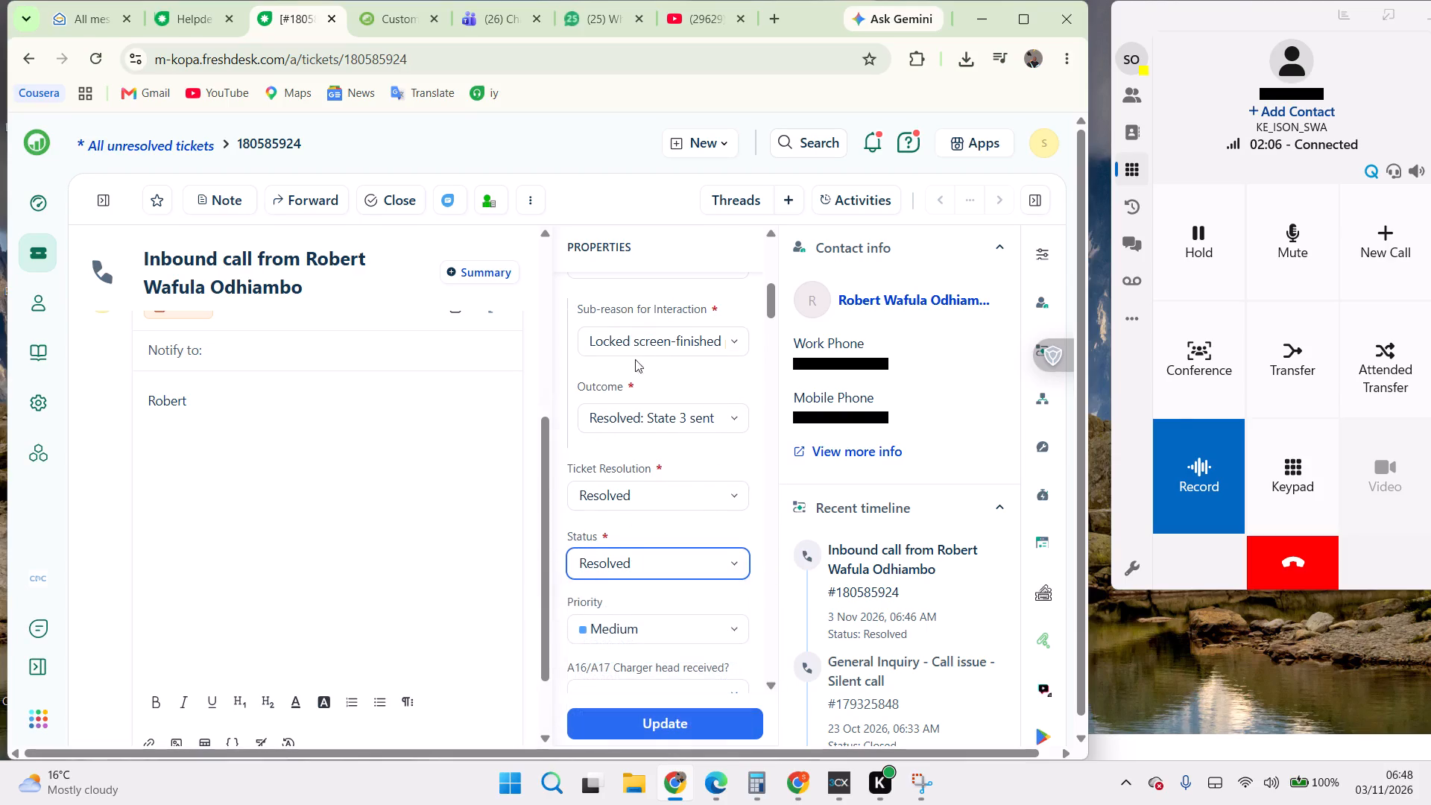
Copy the sub-reason text "Locked screen-finished payment" into the note below the caller's name.
click(641, 336)
right_click(641, 336)
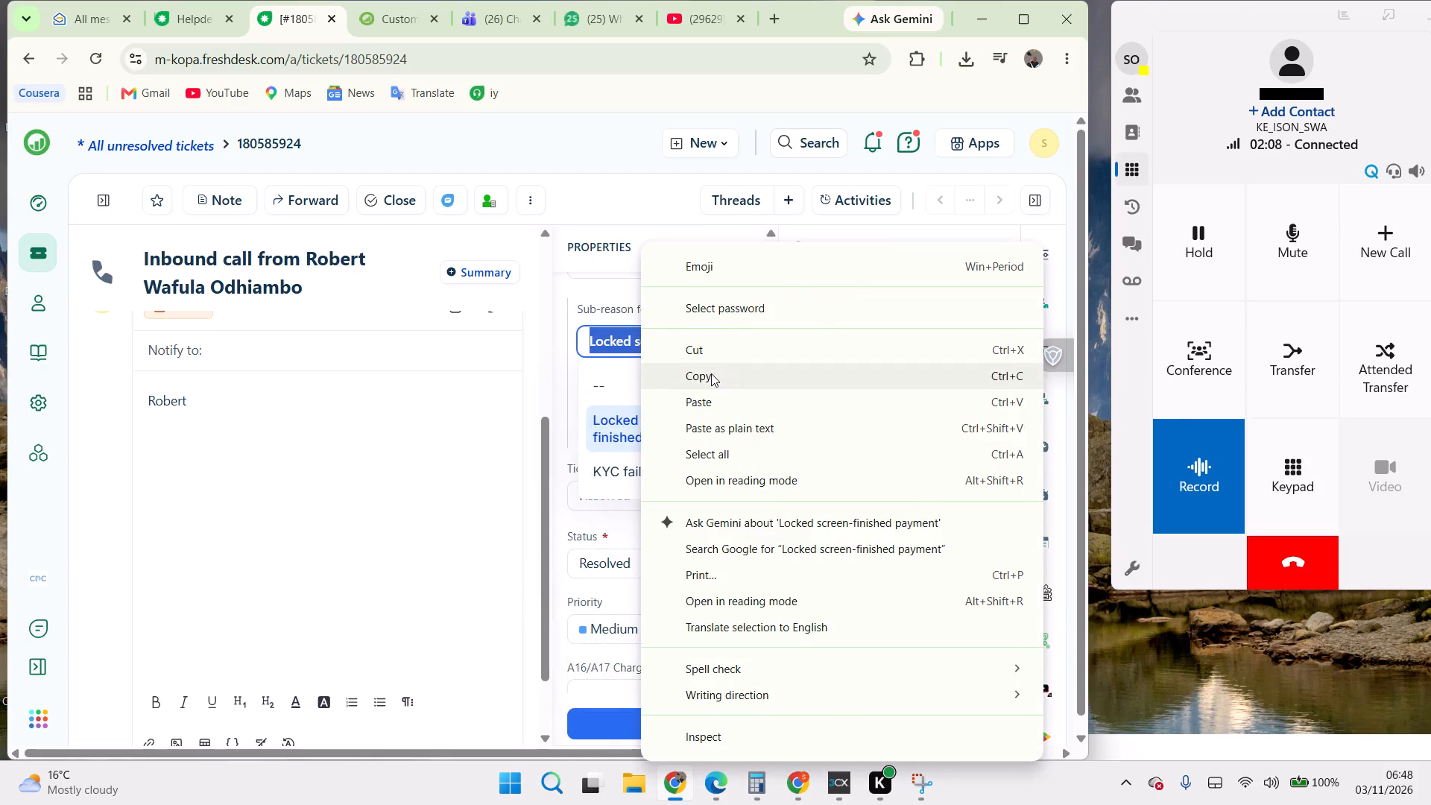
click(711, 373)
click(288, 433)
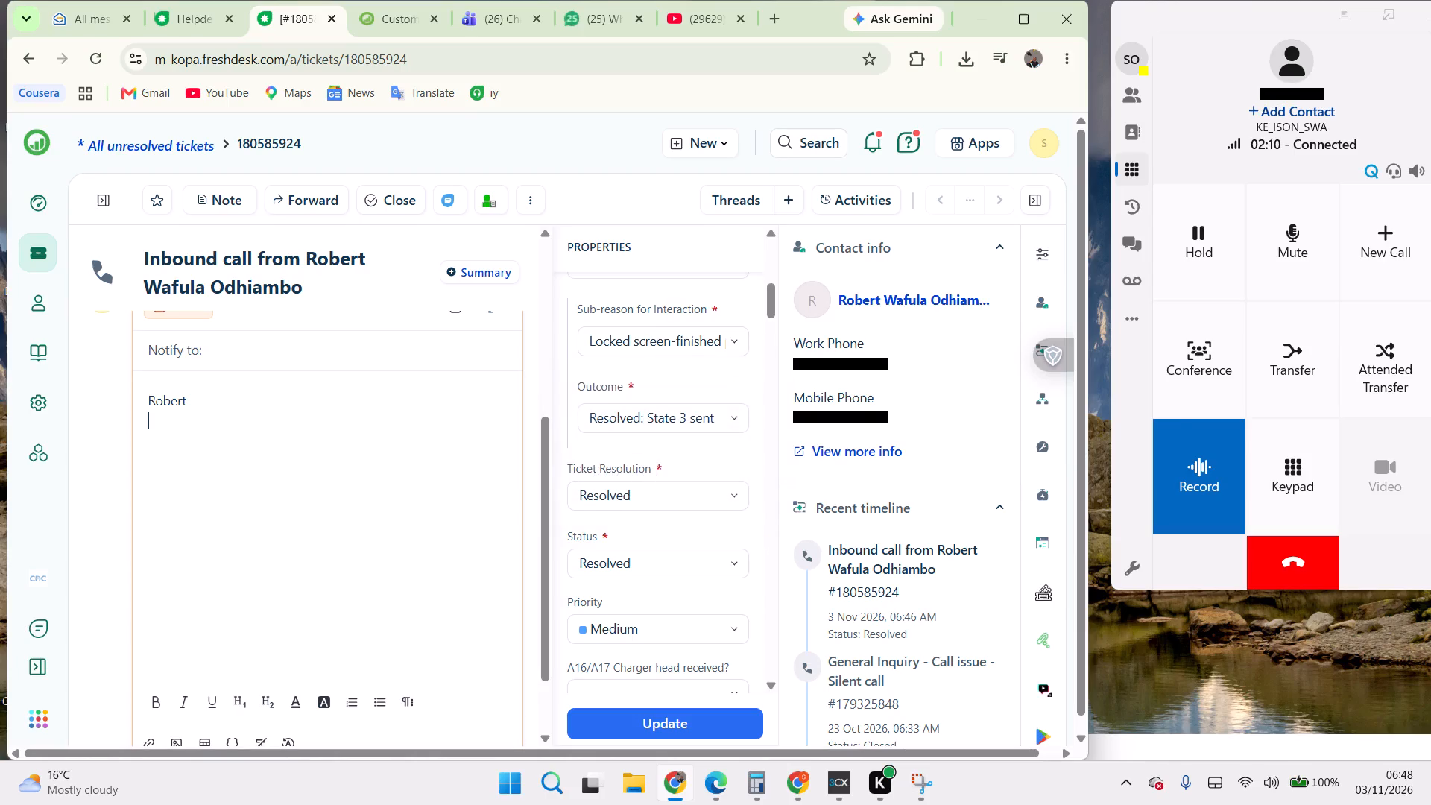
key(ctrl+v)
key(Return)
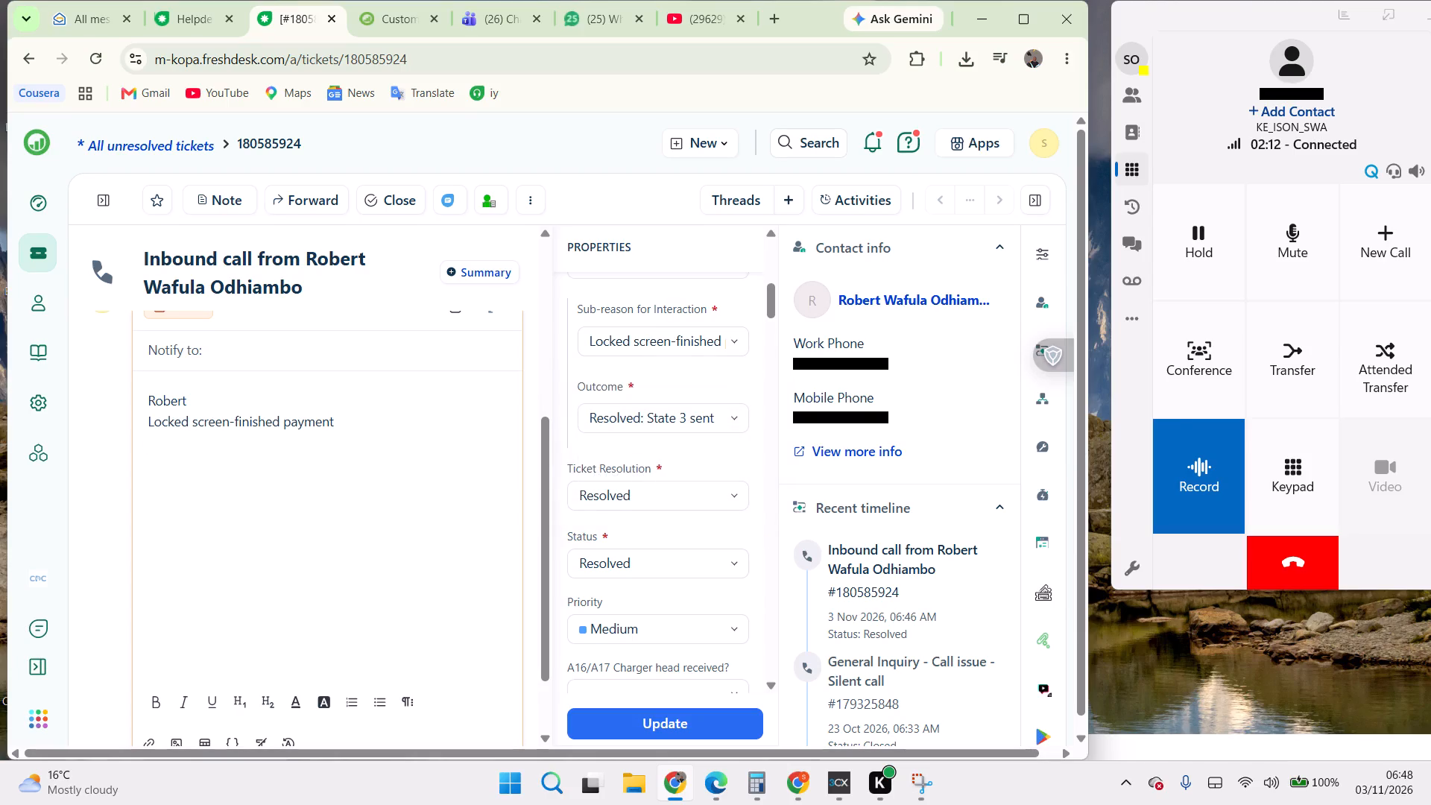
Copy the outcome text "Resolved: State 3 sent" into the note as the following line.
click(610, 415)
right_click(610, 415)
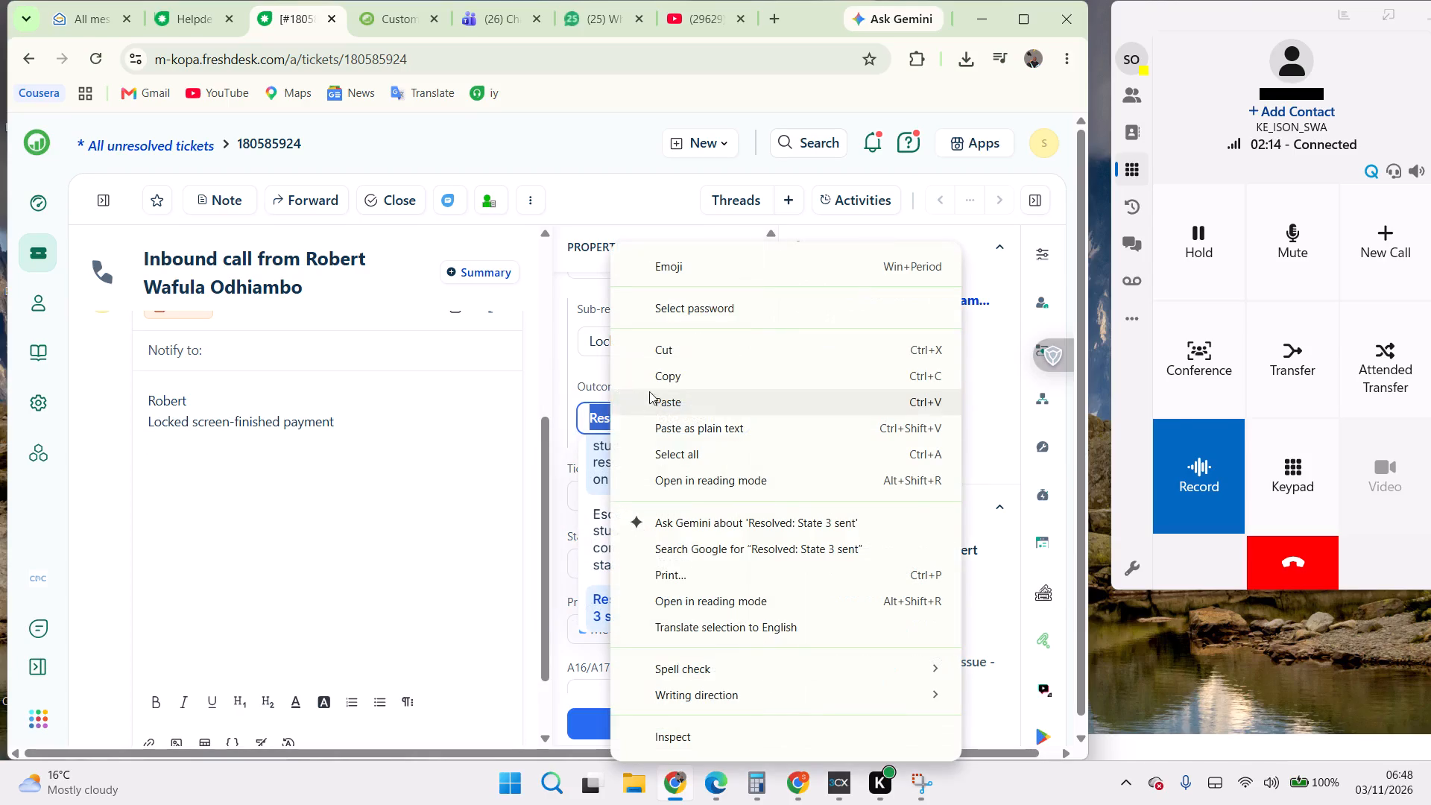
click(667, 379)
click(327, 449)
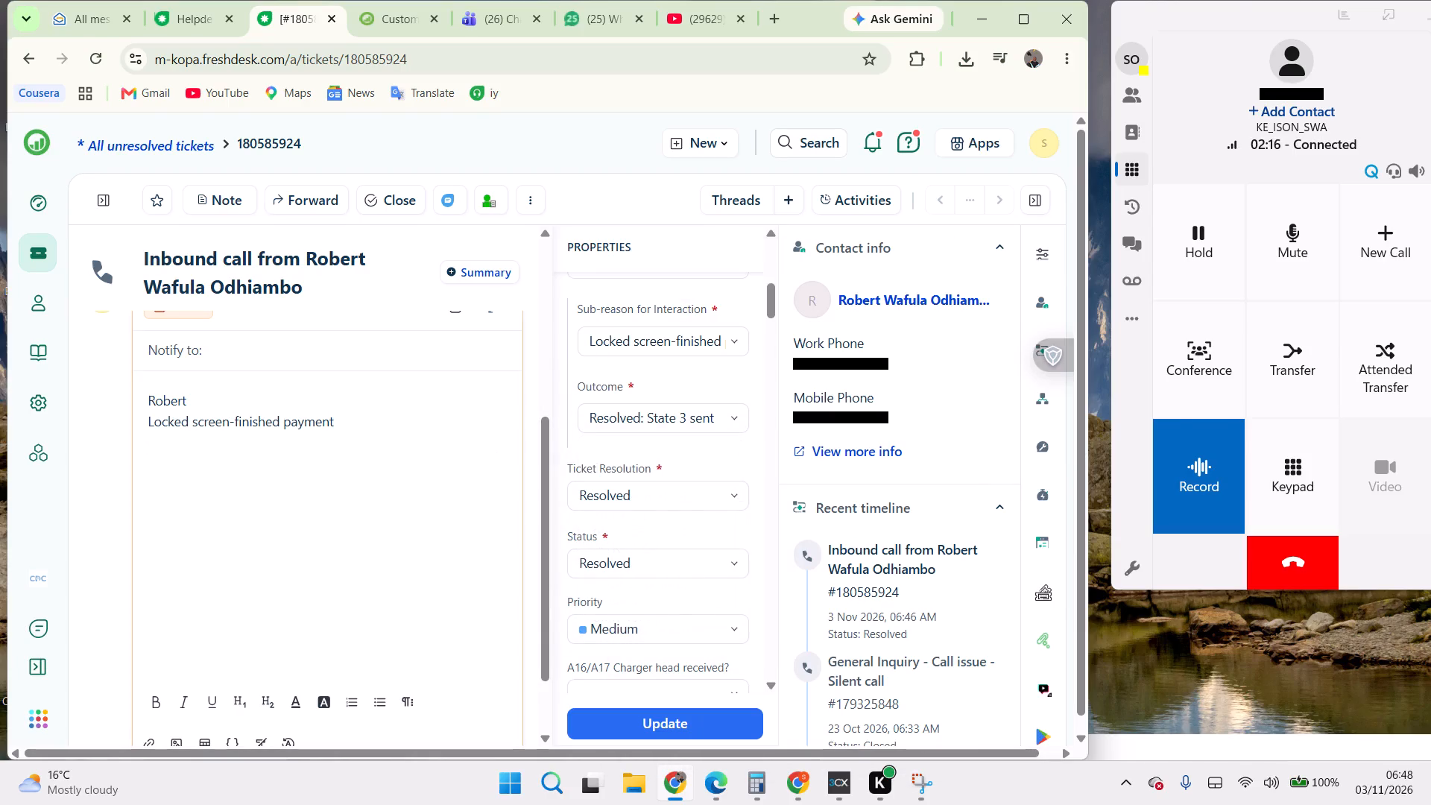
key(ctrl+v)
key(Return)
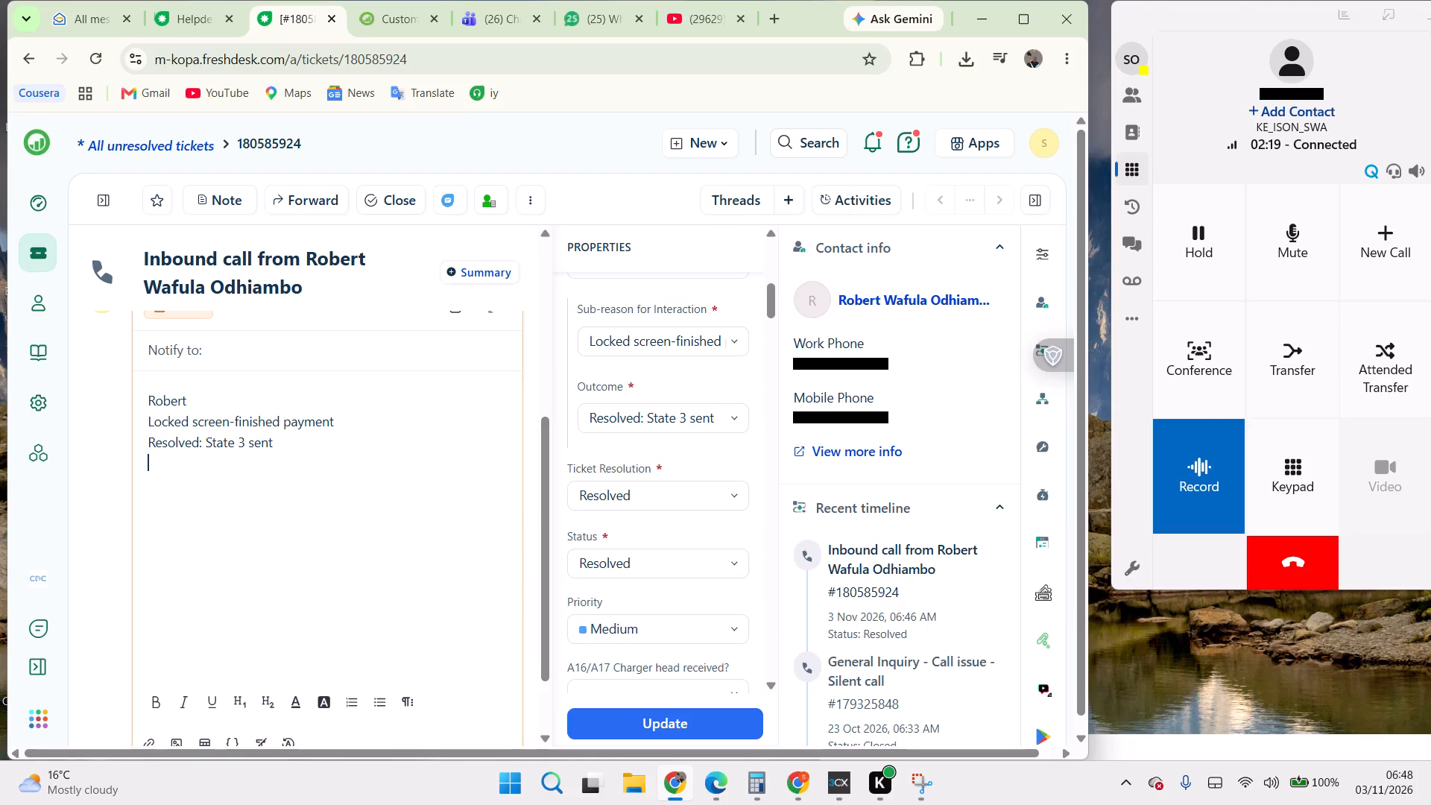
Add the lines "no data" and "diy given" to the end of the note.
text(no data)
key(space)
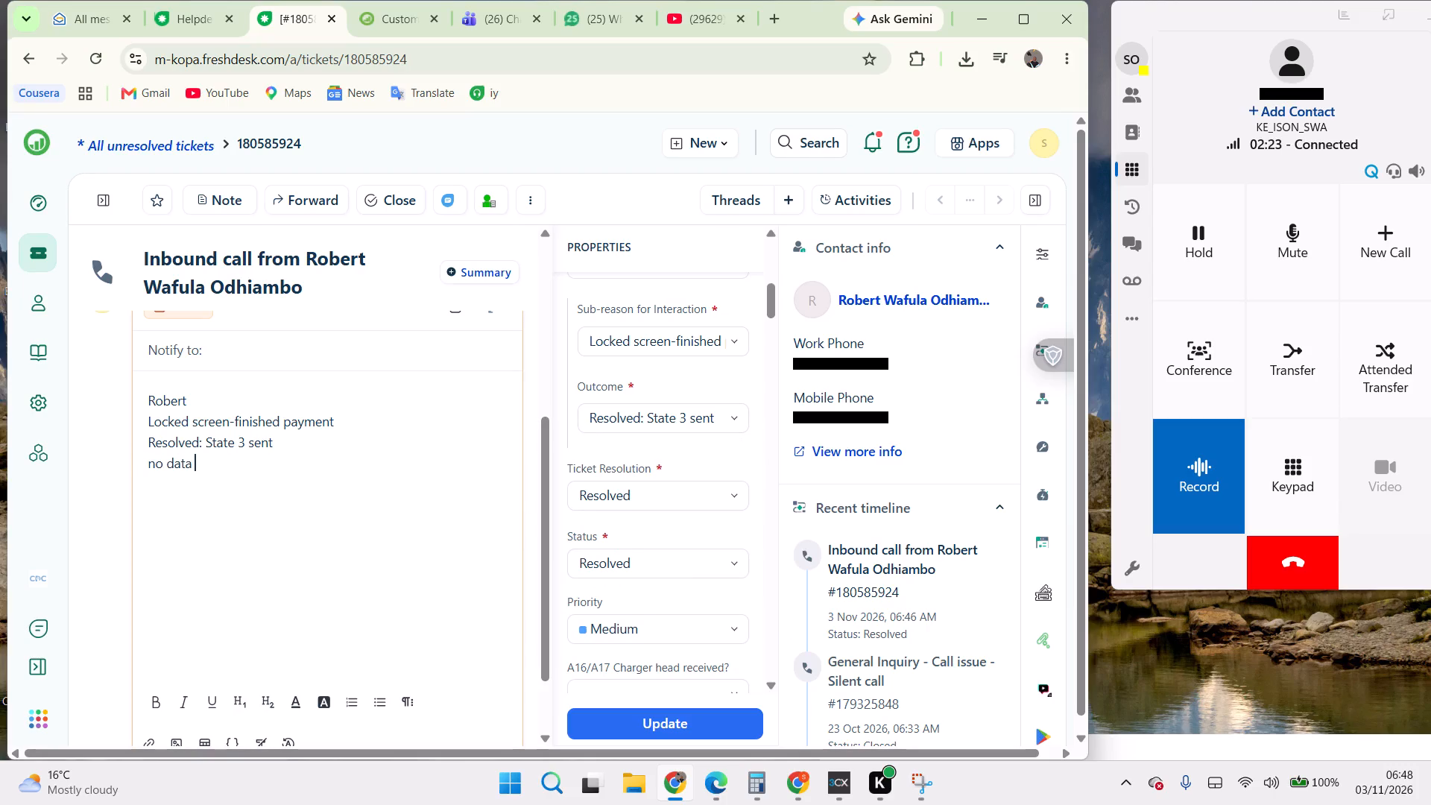
key(Return)
text(diy given)
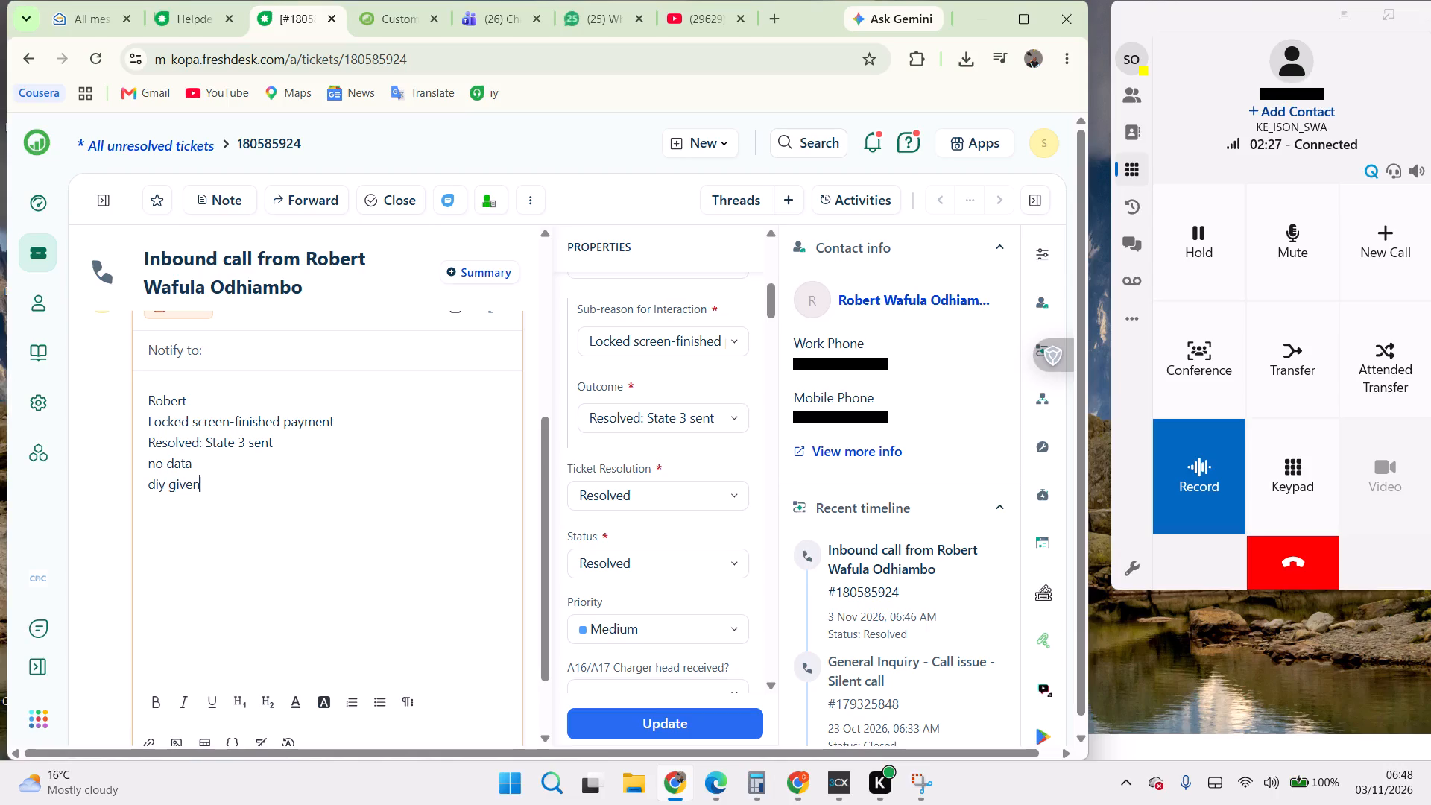
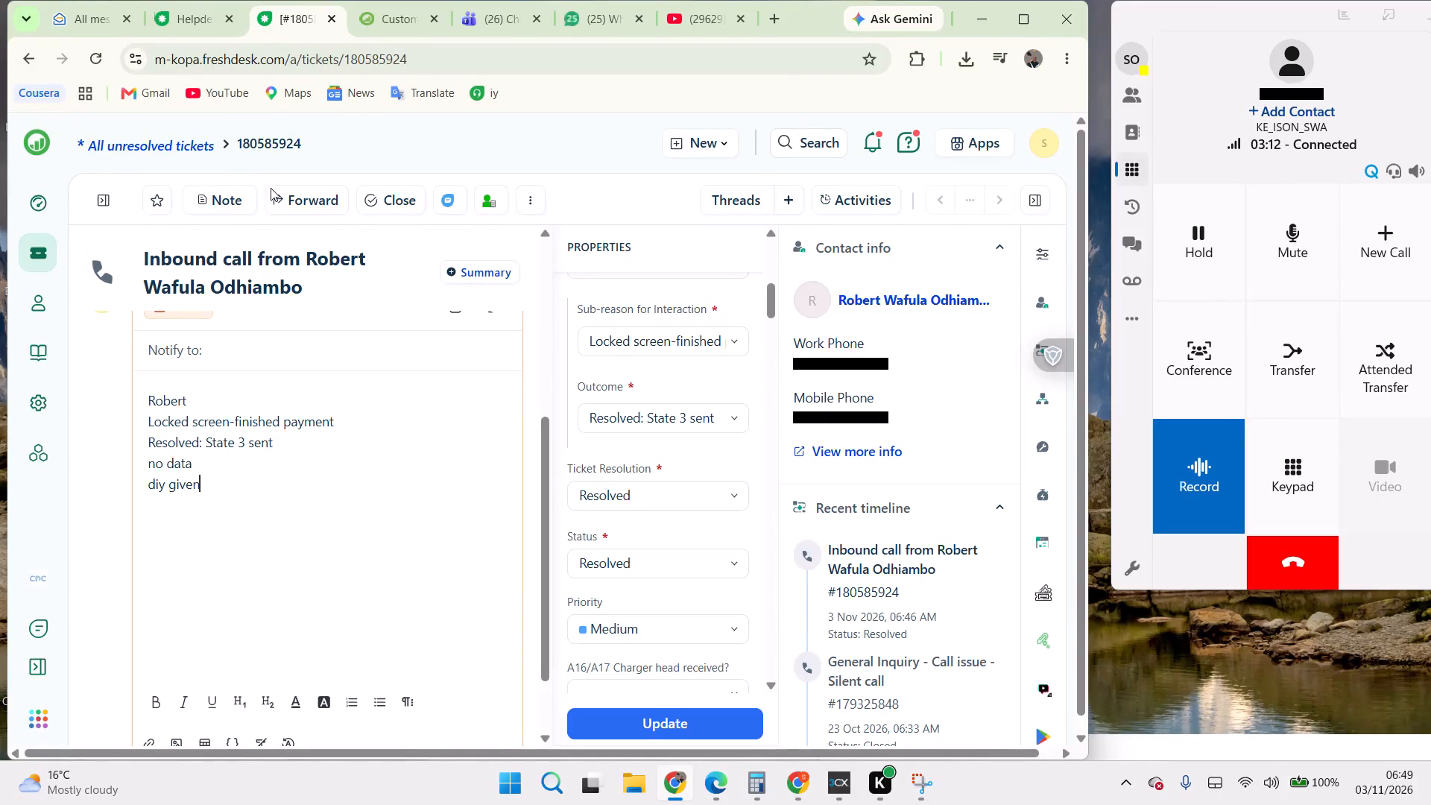
Update the inbound call ticket to save its changed properties.
click(634, 726)
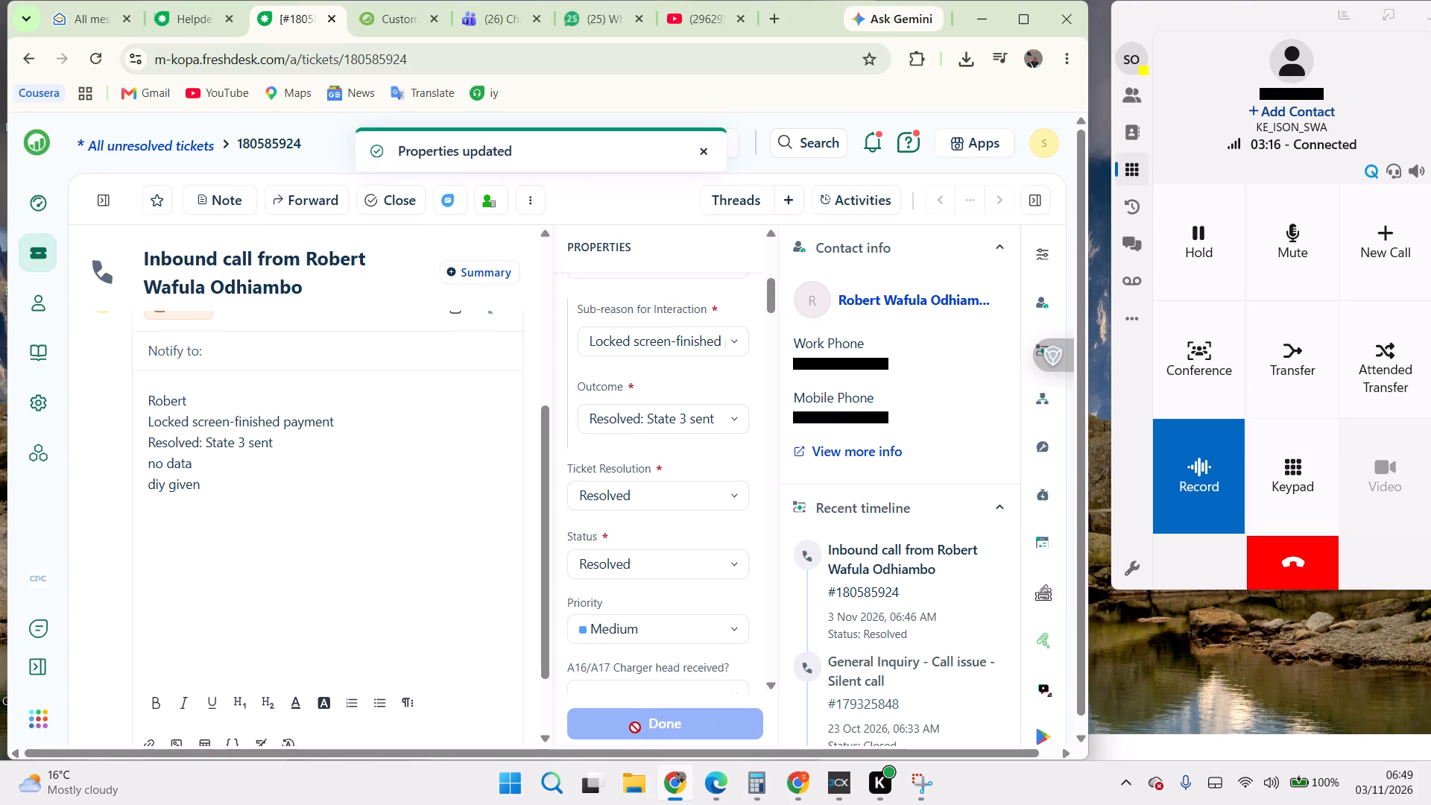
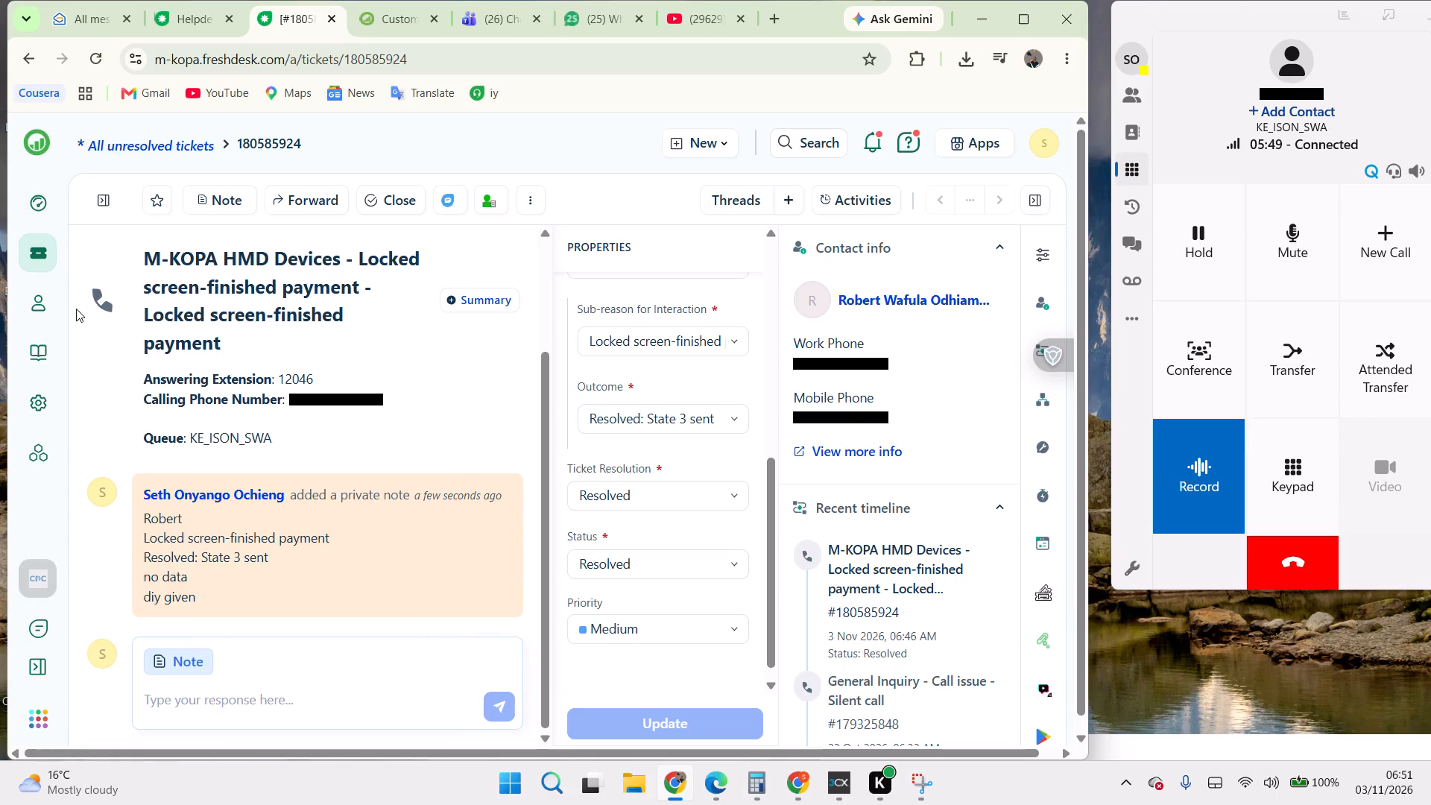
Review the caller's M-KOPA customer dashboard for the account status and device lock state.
click(376, 16)
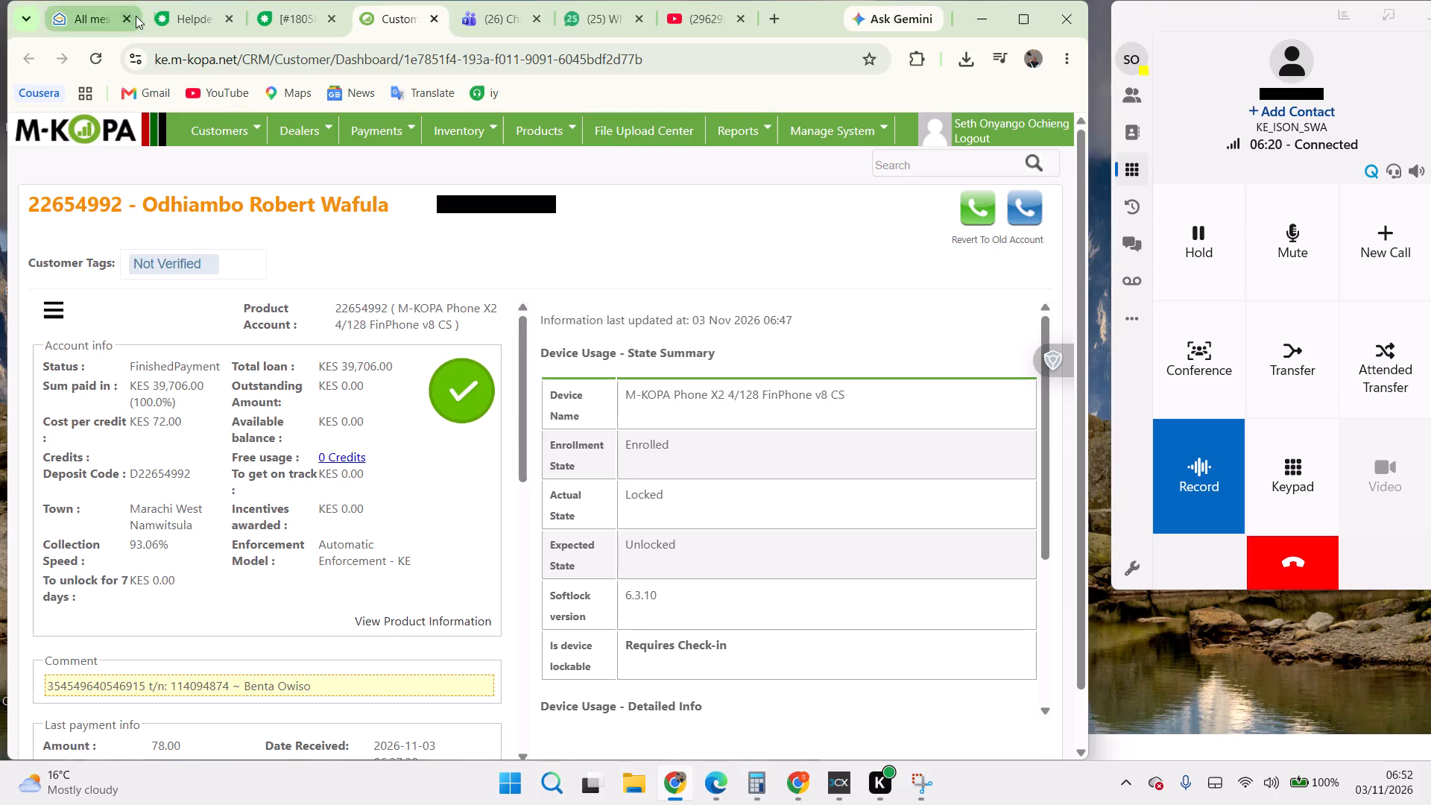
Return to the locked screen-finished payment ticket and open the CDC Softphone to view the ongoing call.
click(169, 7)
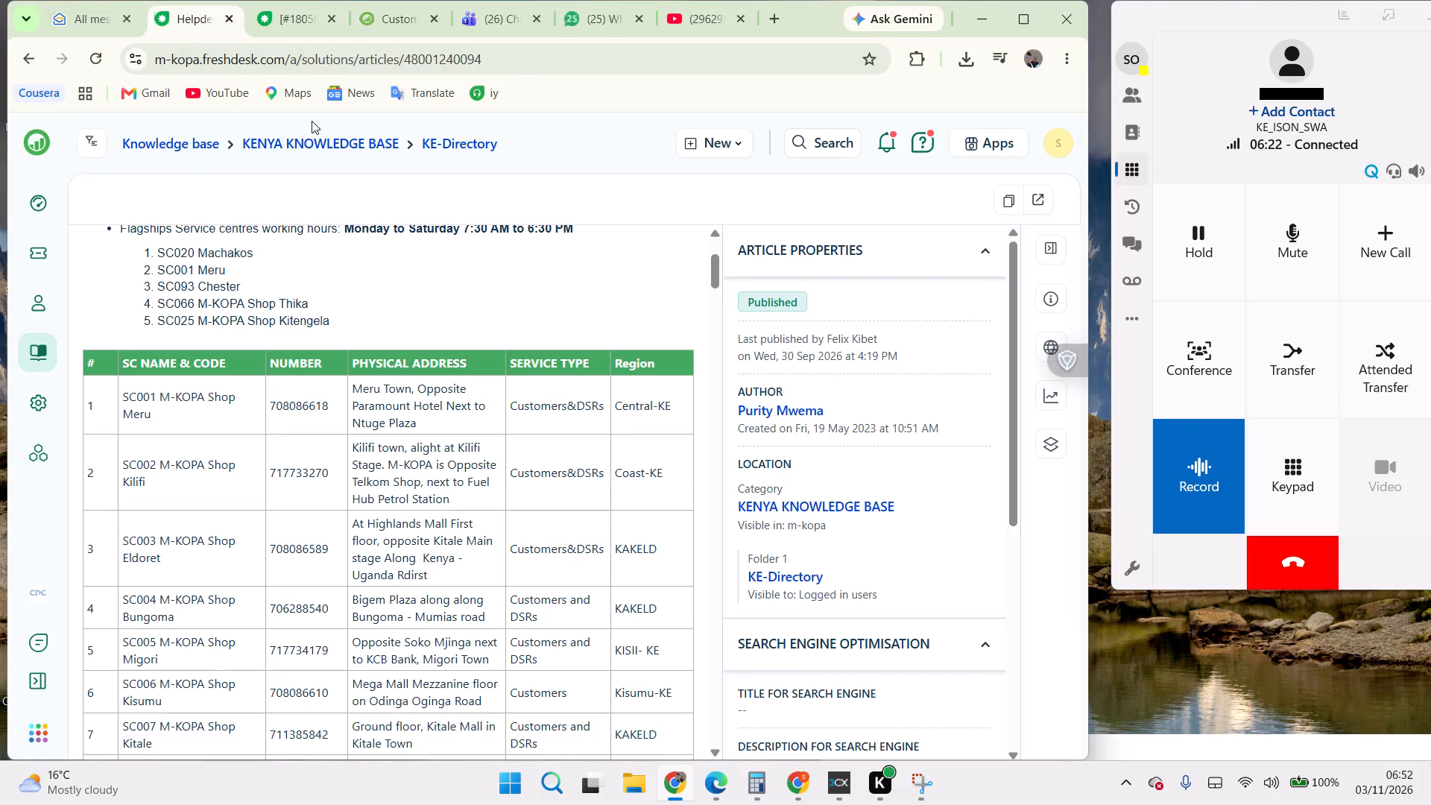
click(276, 12)
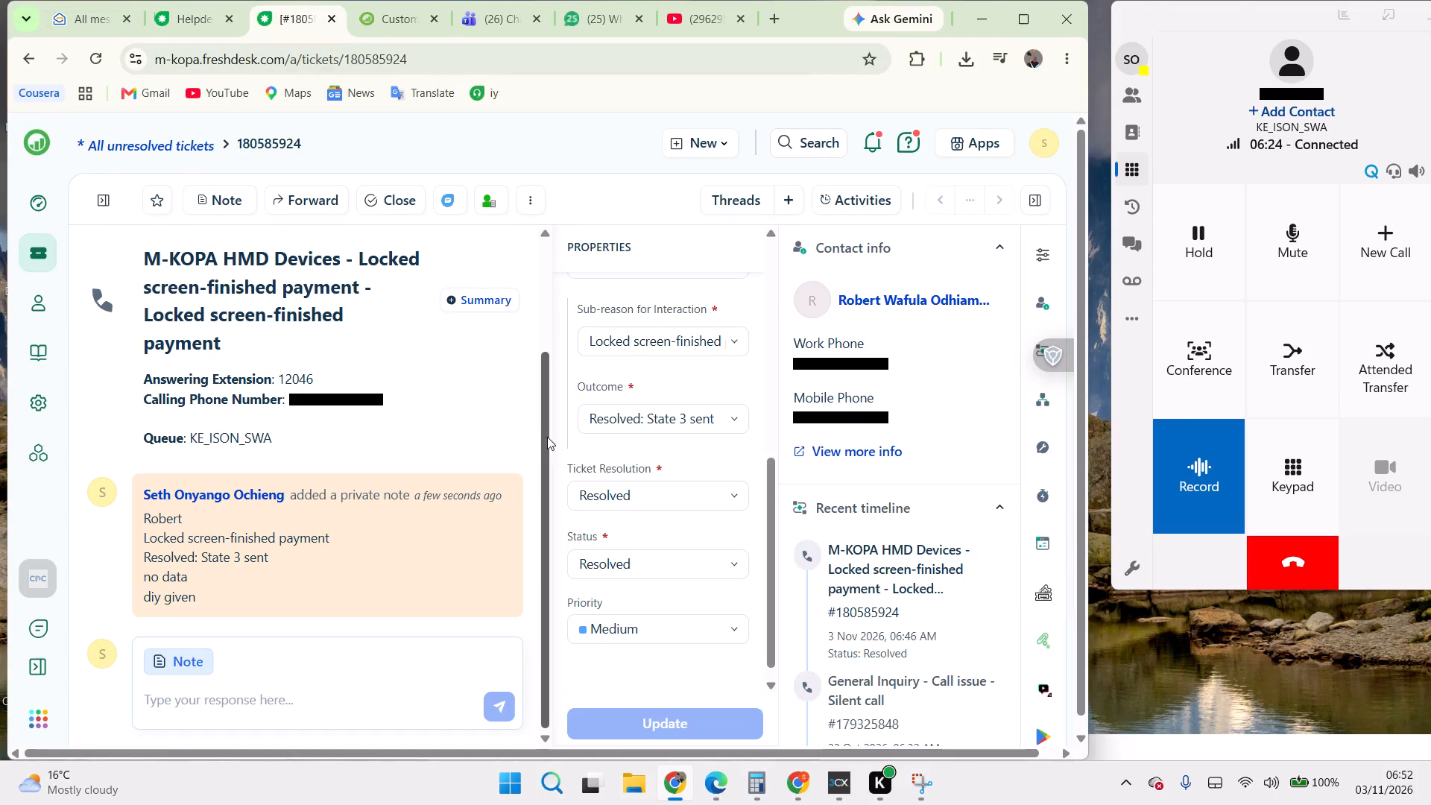
click(36, 572)
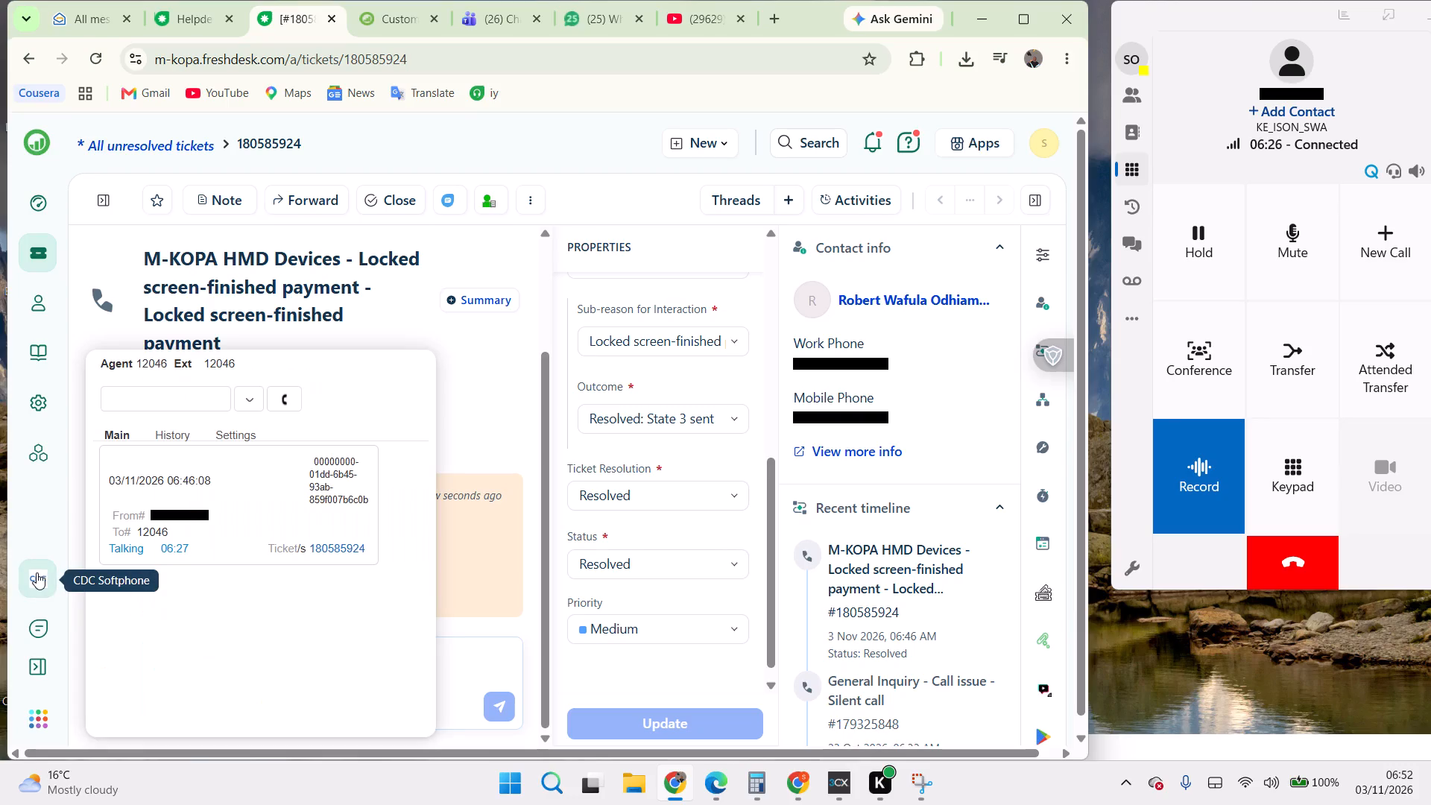
Close the CDC Softphone pop-up to return to the full view of the locked screen-finished payment ticket.
click(37, 572)
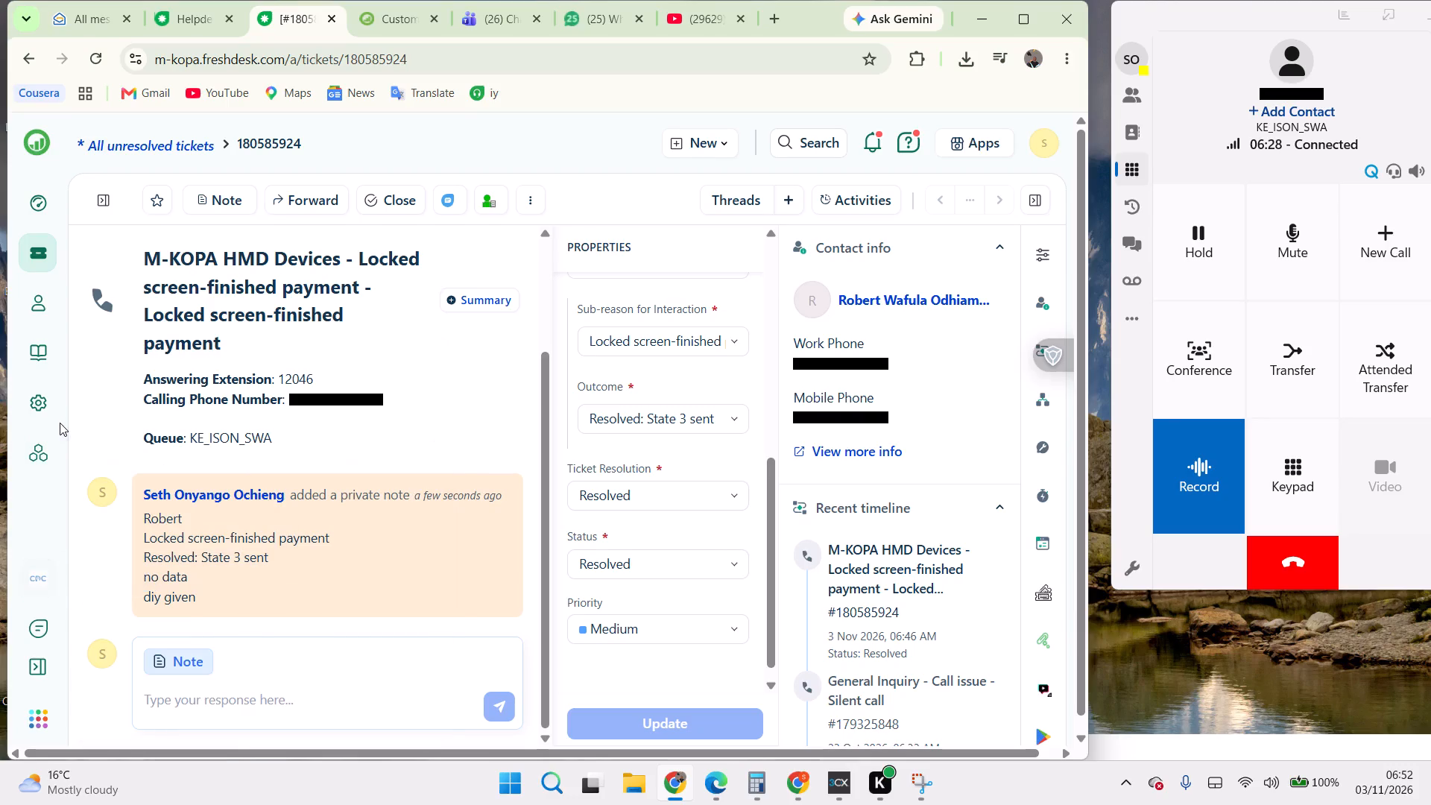
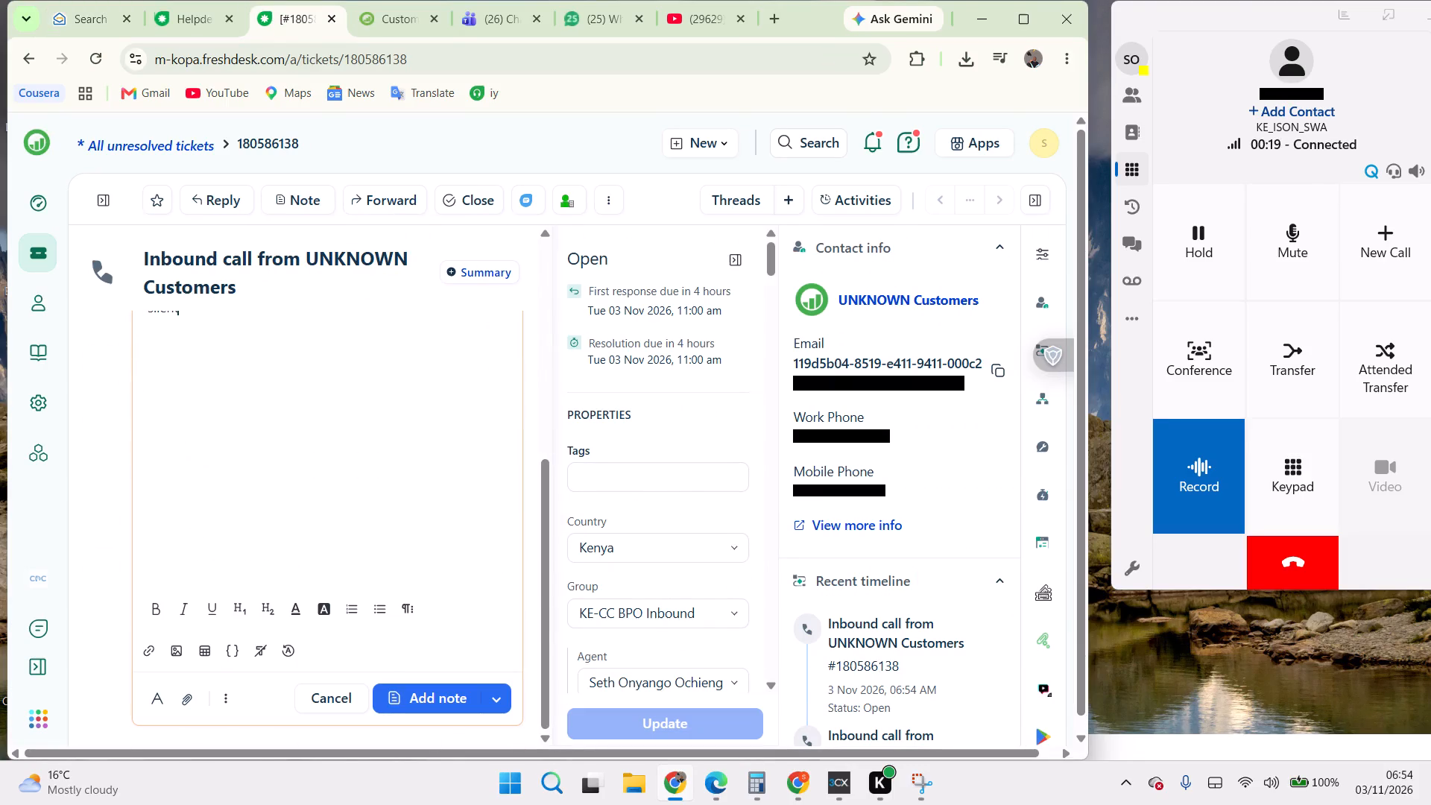
Categorise the inbound call ticket as General Inquiry, Call issue, Silent call, with the outcome Complete silence/no background noise.
scroll(672, 493, down, 1)
scroll(672, 493, up, 1)
scroll(672, 493, down, 2)
scroll(672, 493, up, 1)
scroll(652, 540, down, 1)
scroll(652, 540, up, 3)
scroll(652, 540, down, 2)
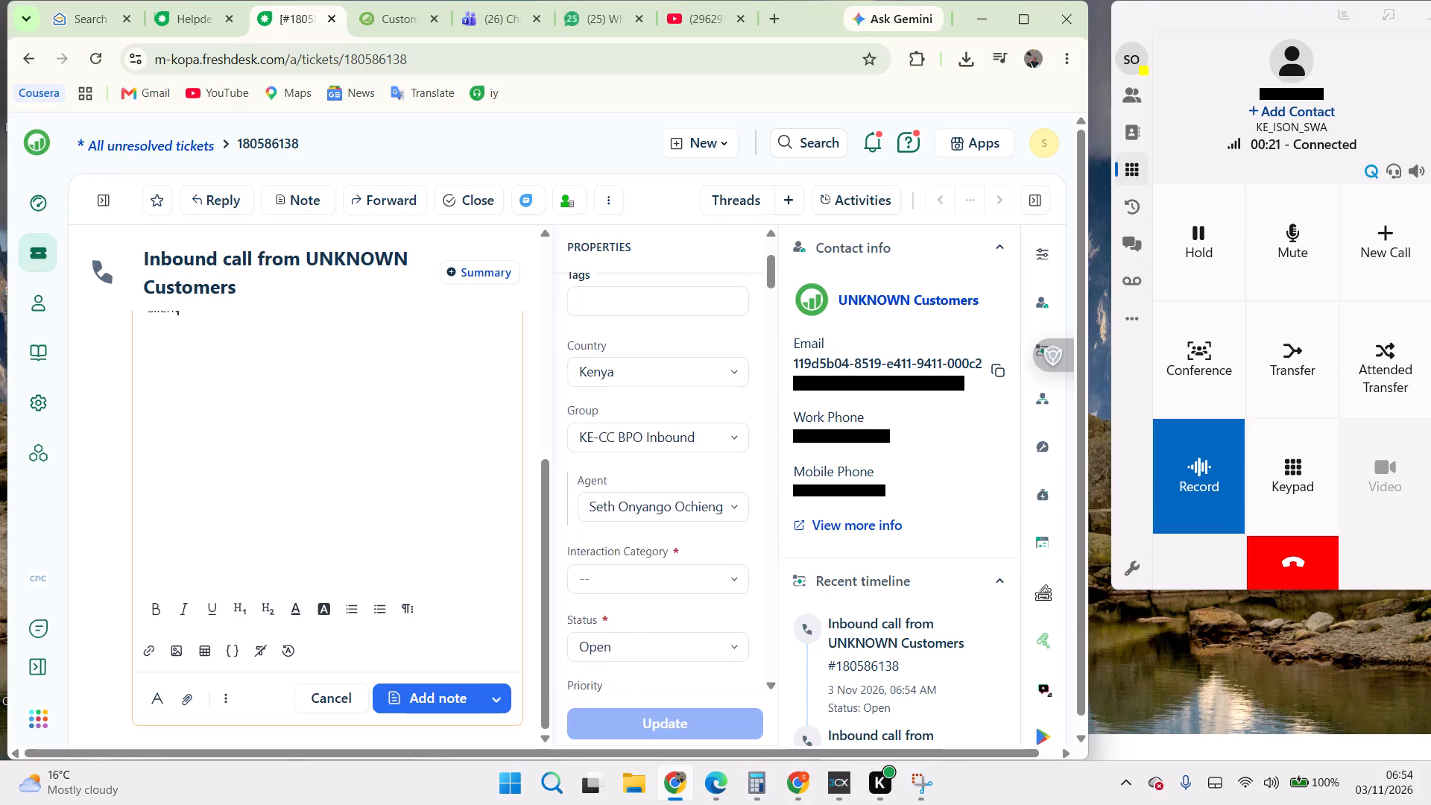
scroll(652, 543, down, 3)
scroll(651, 534, up, 1)
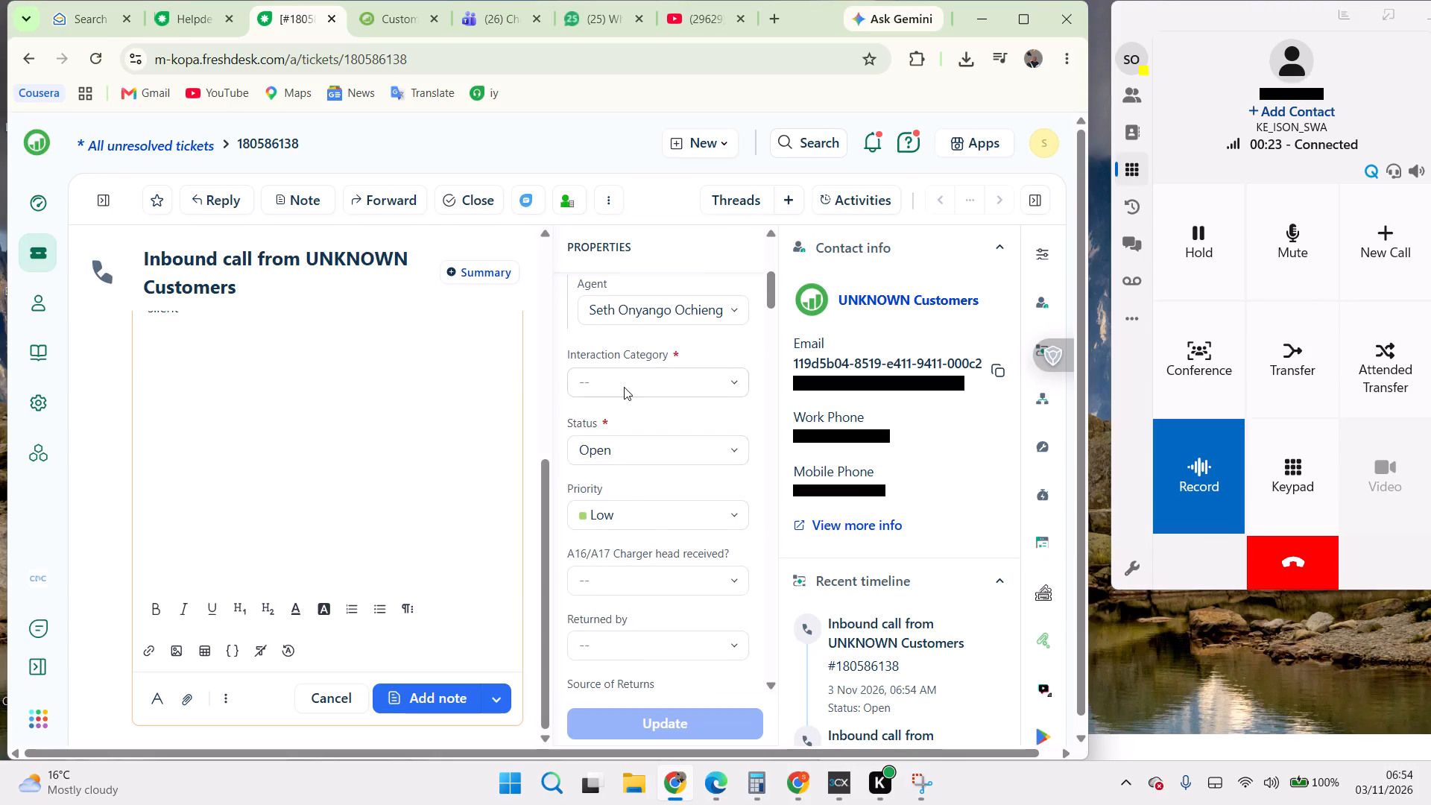
click(624, 387)
text(gen)
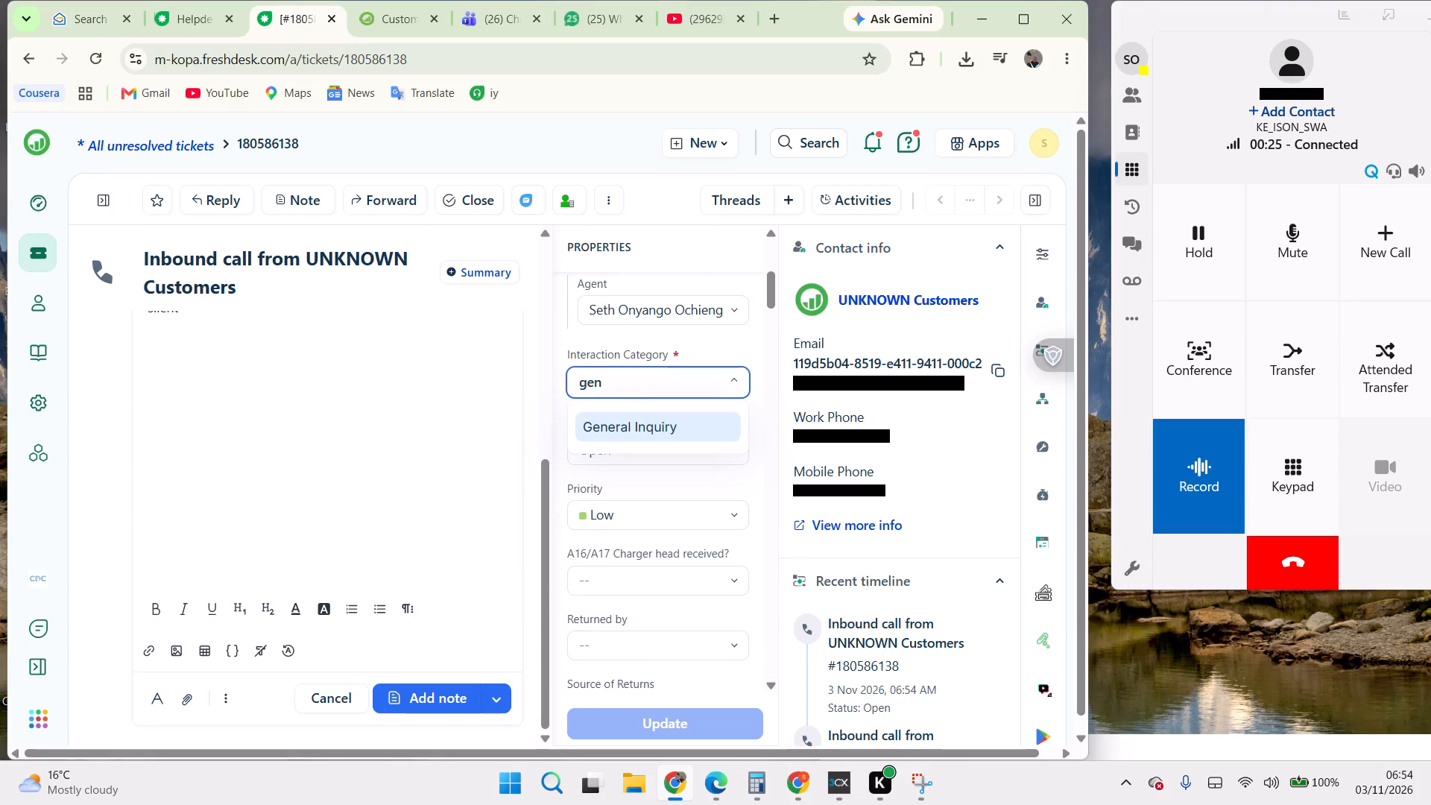
click(594, 426)
click(612, 443)
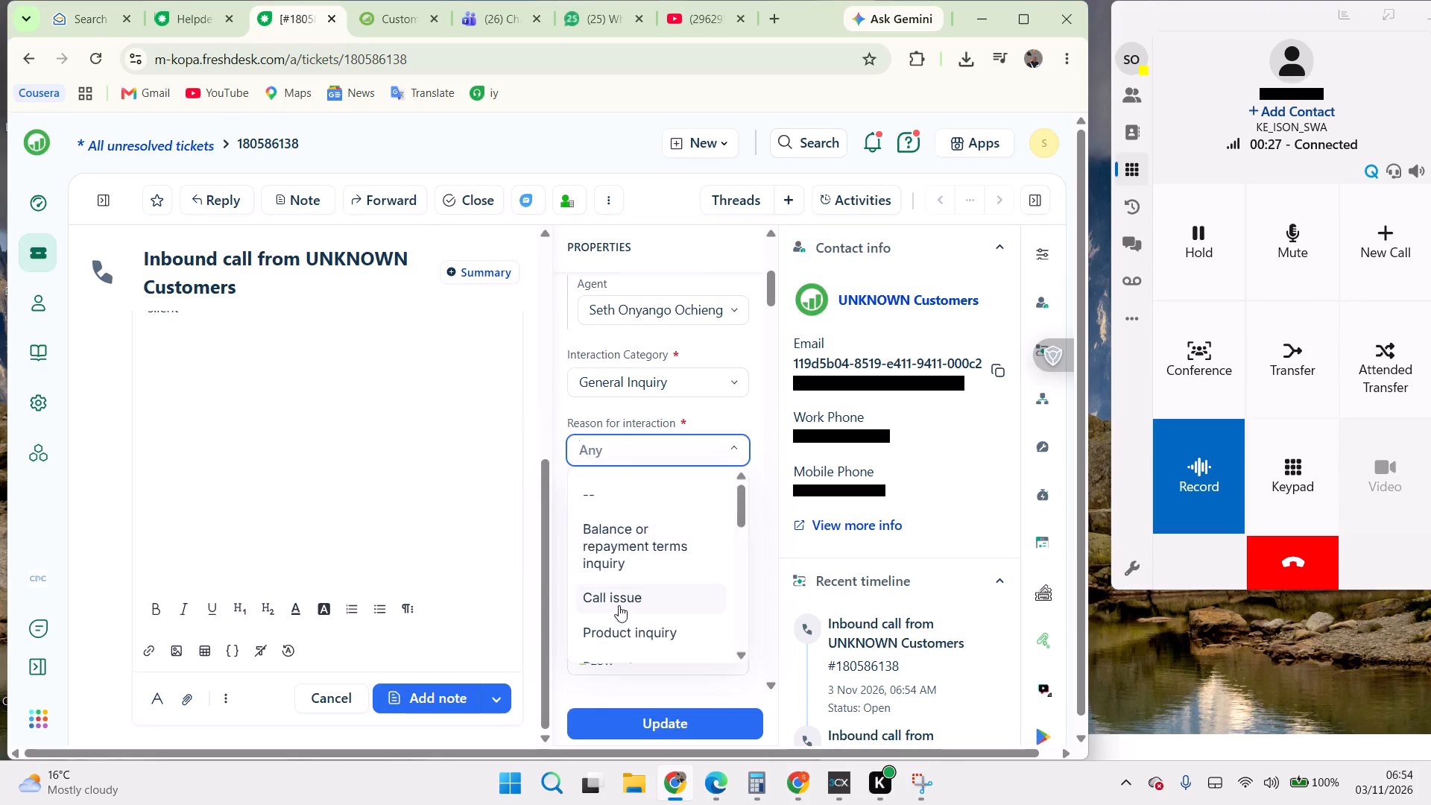
click(619, 596)
click(661, 527)
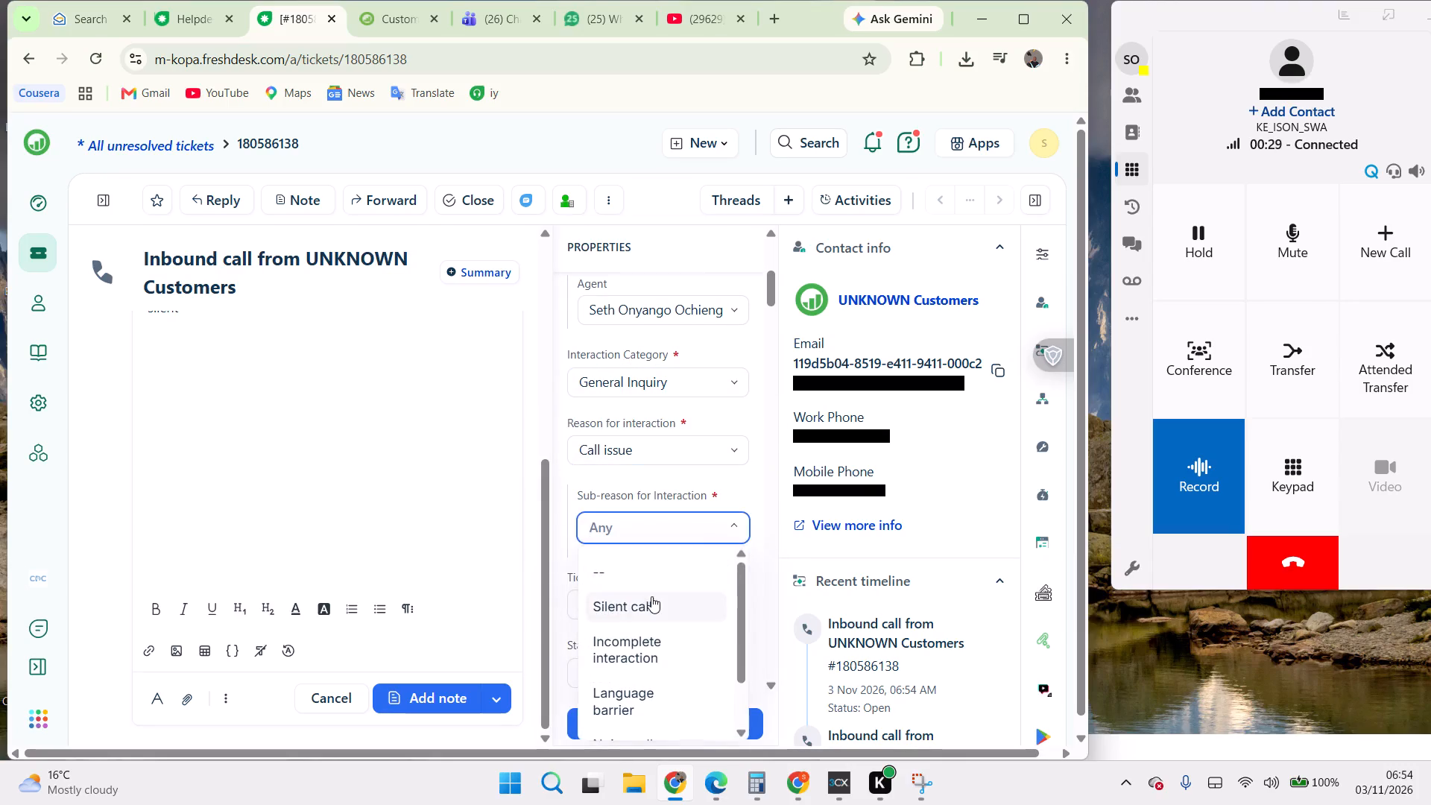
click(651, 596)
click(662, 593)
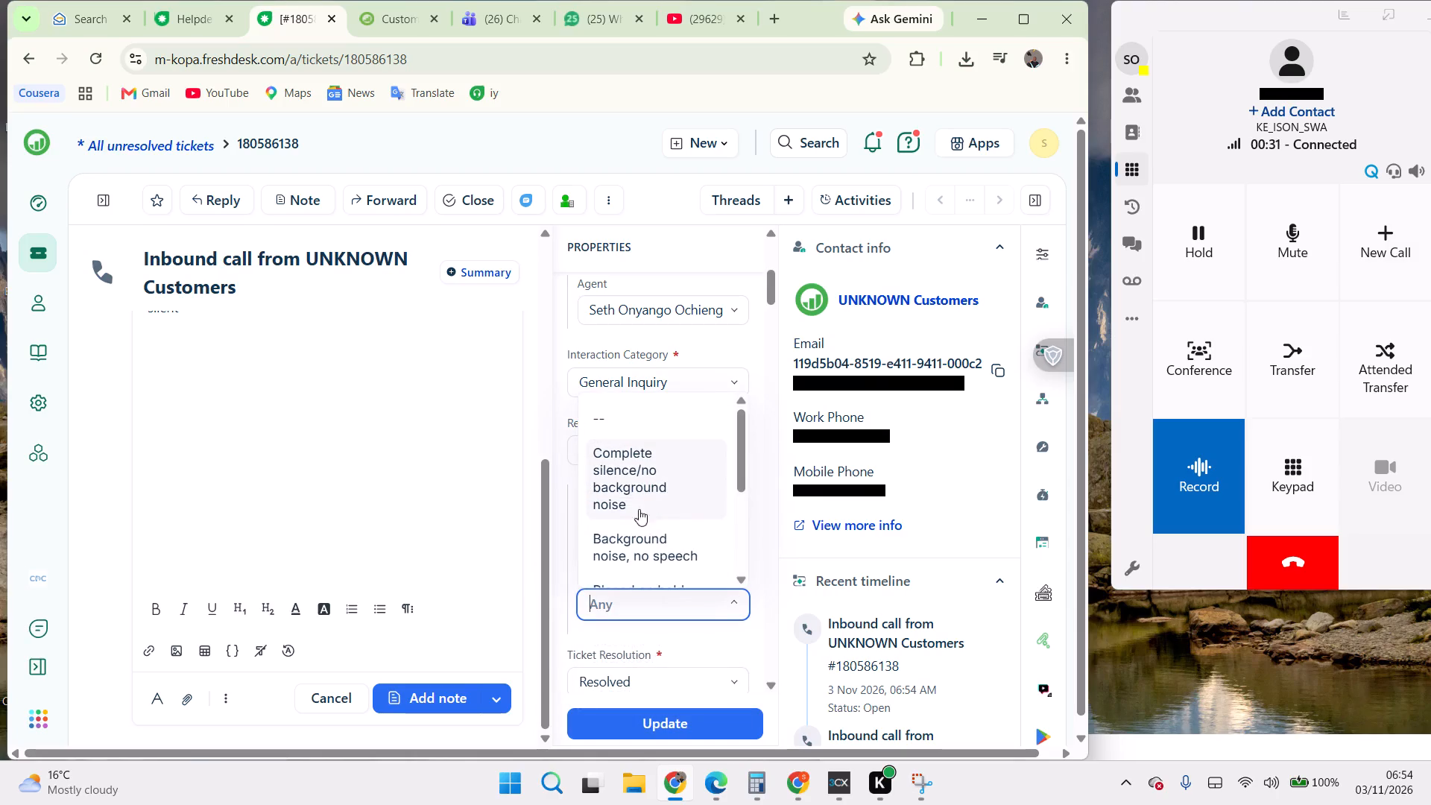
click(628, 465)
End the connected silent call in the 3CX softphone.
click(1266, 556)
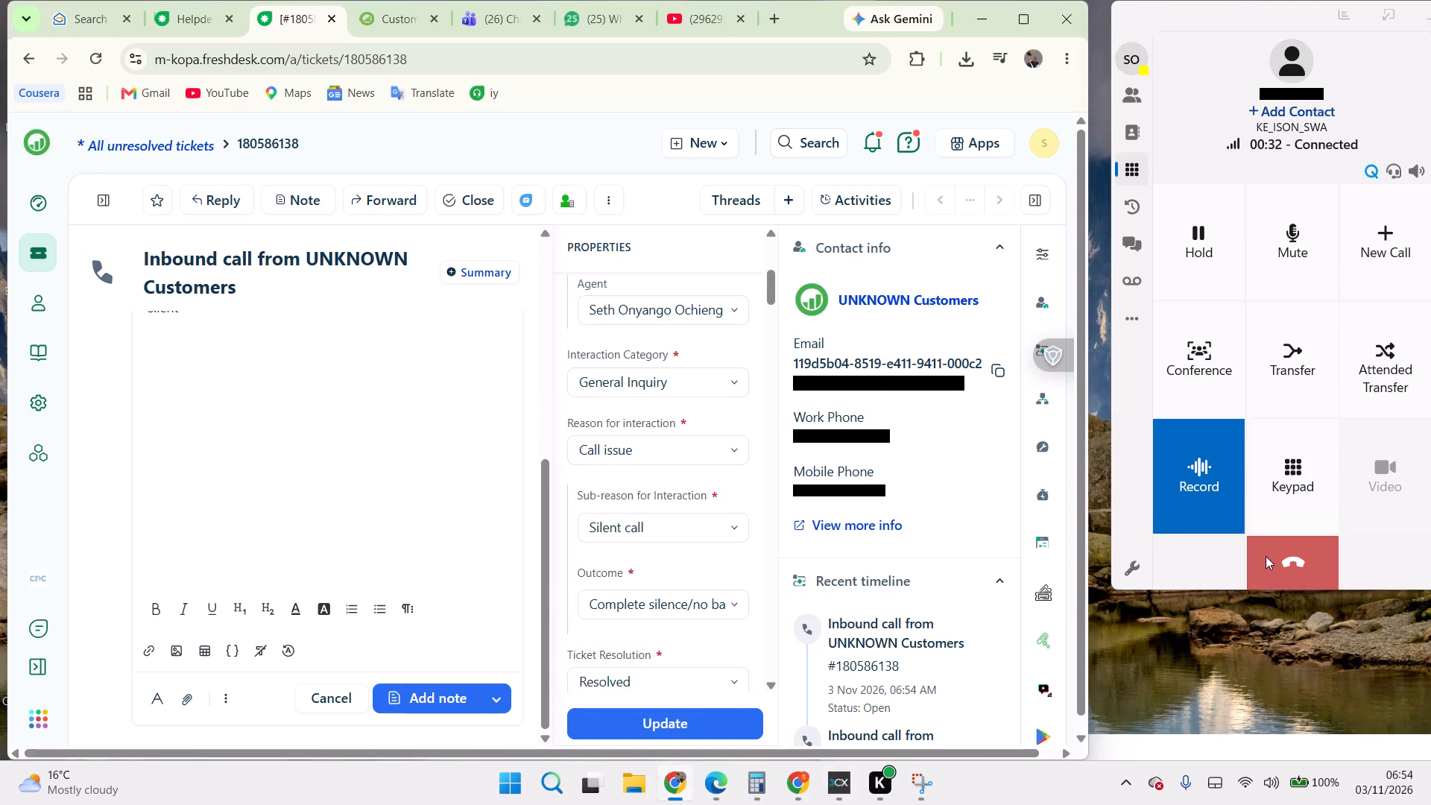
Set the silent-call ticket's status to Resolved, saving its properties and the drafted private note.
scroll(648, 626, down, 2)
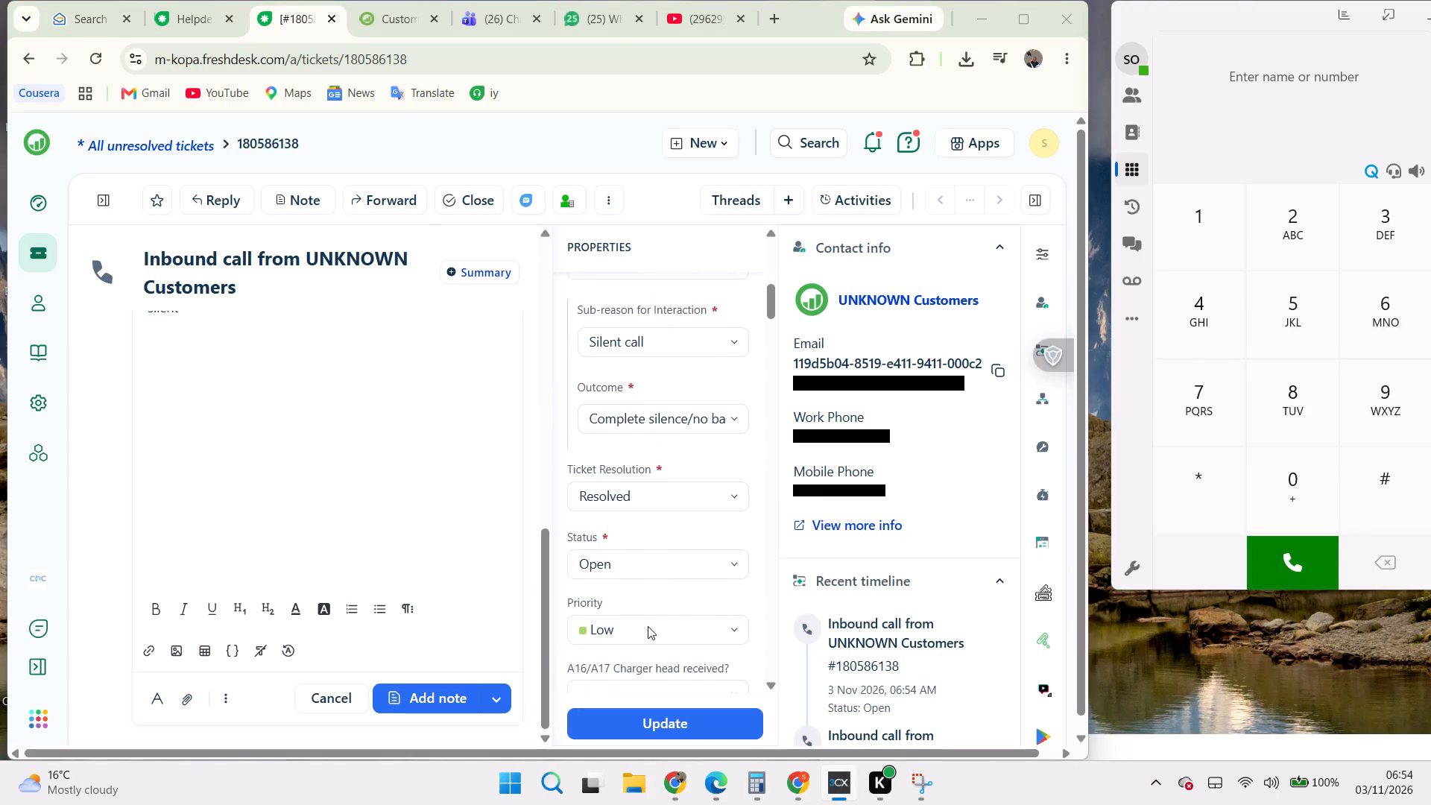
click(646, 559)
click(631, 673)
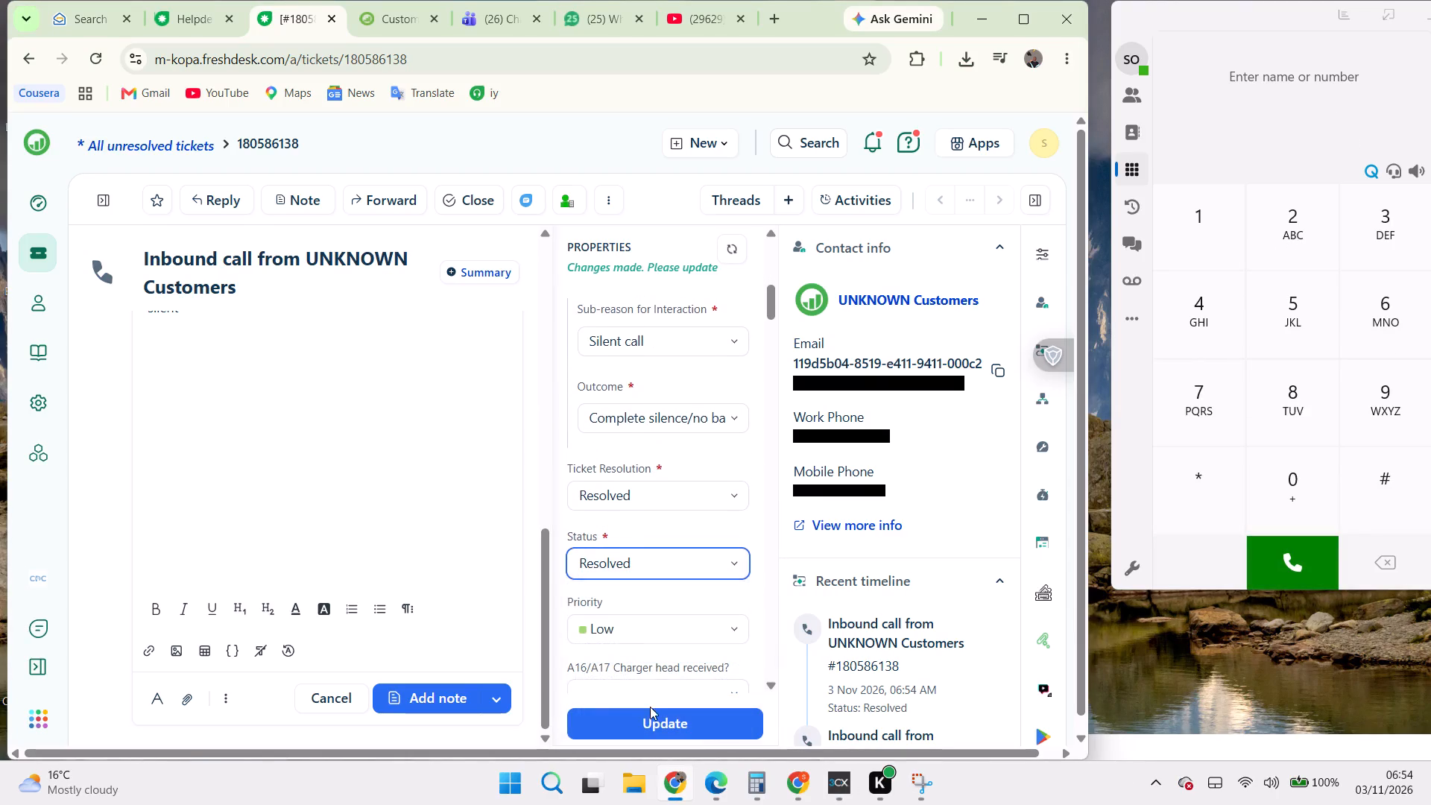
click(650, 707)
click(652, 719)
click(419, 698)
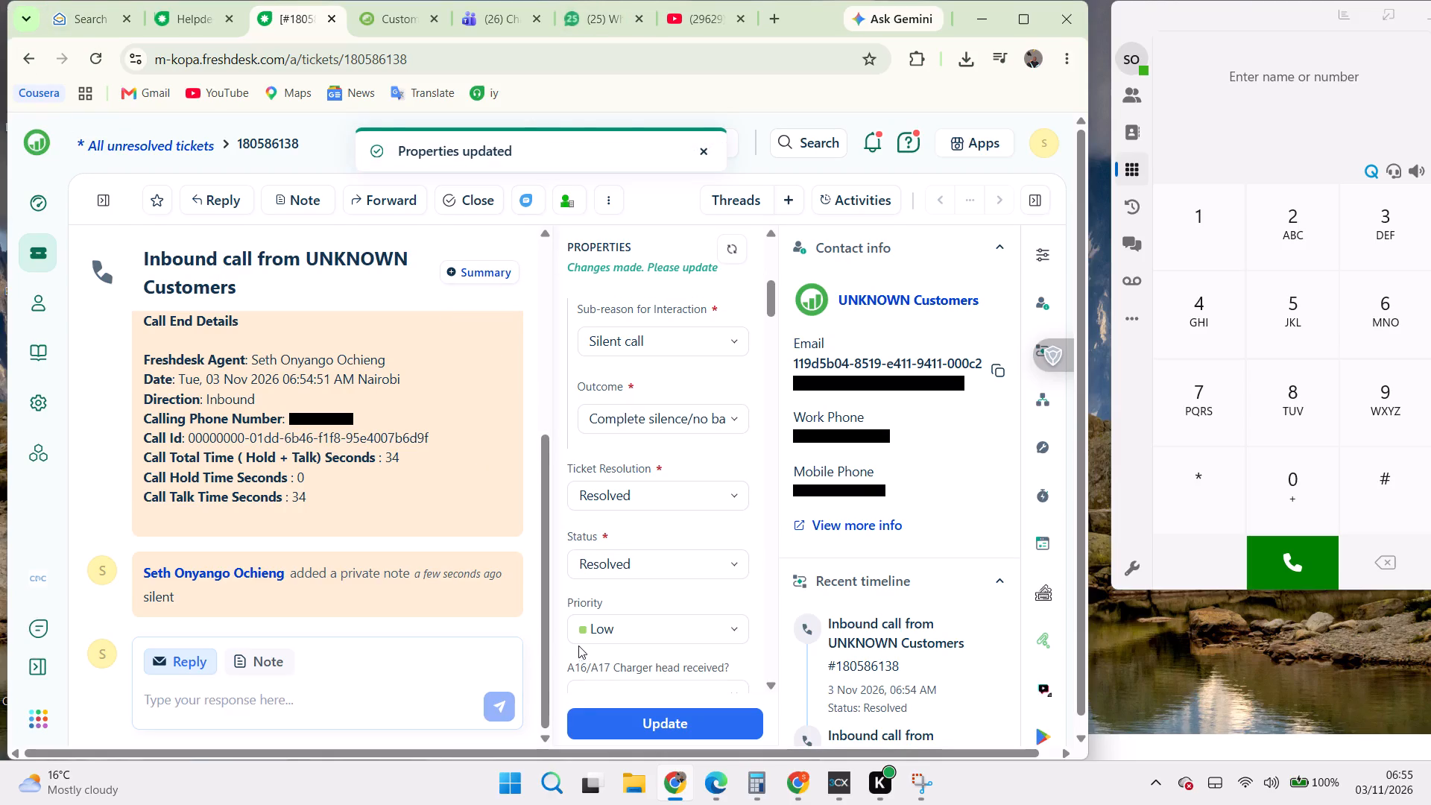
click(587, 716)
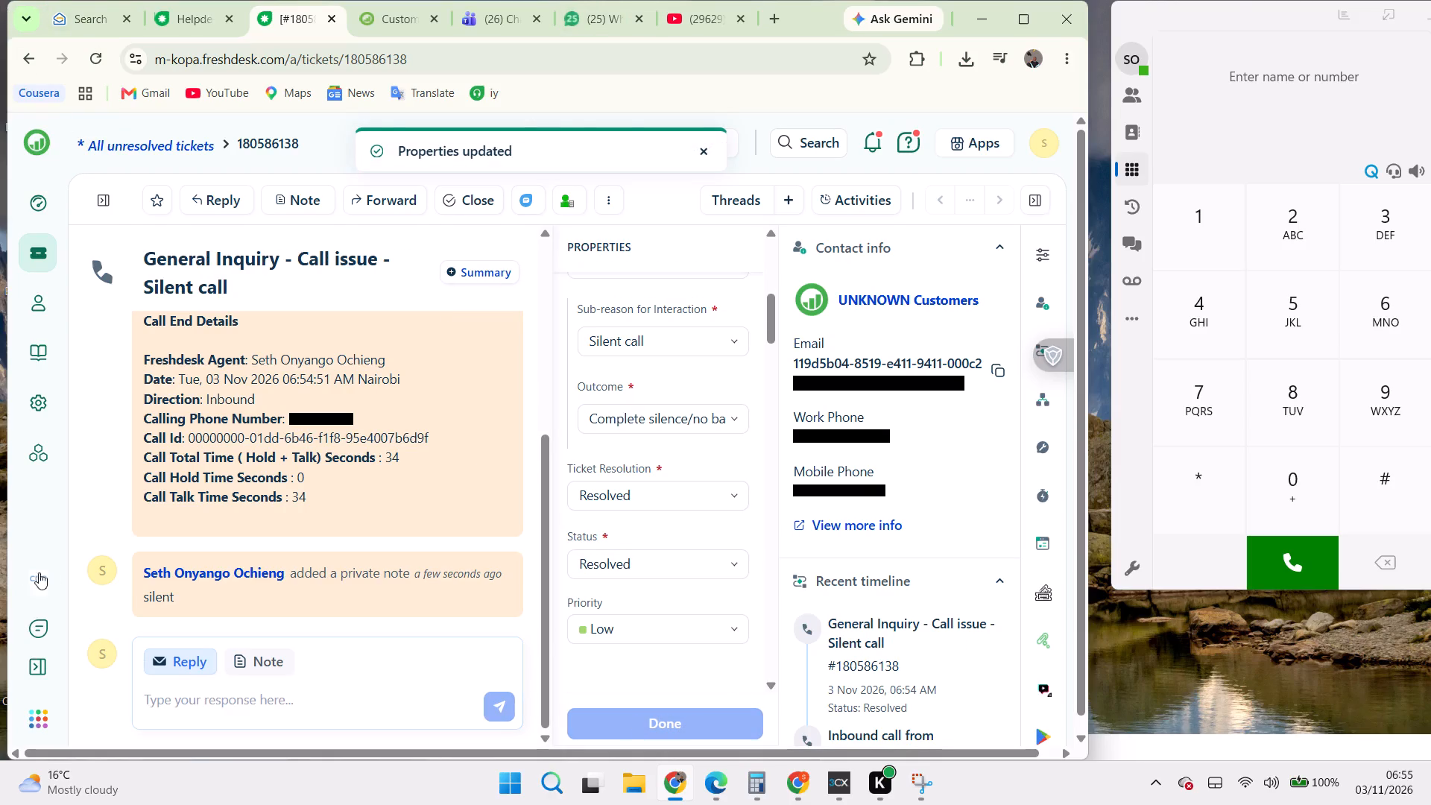
Check the CDC Softphone and return to the Freshdesk dashboard.
click(29, 581)
click(29, 581)
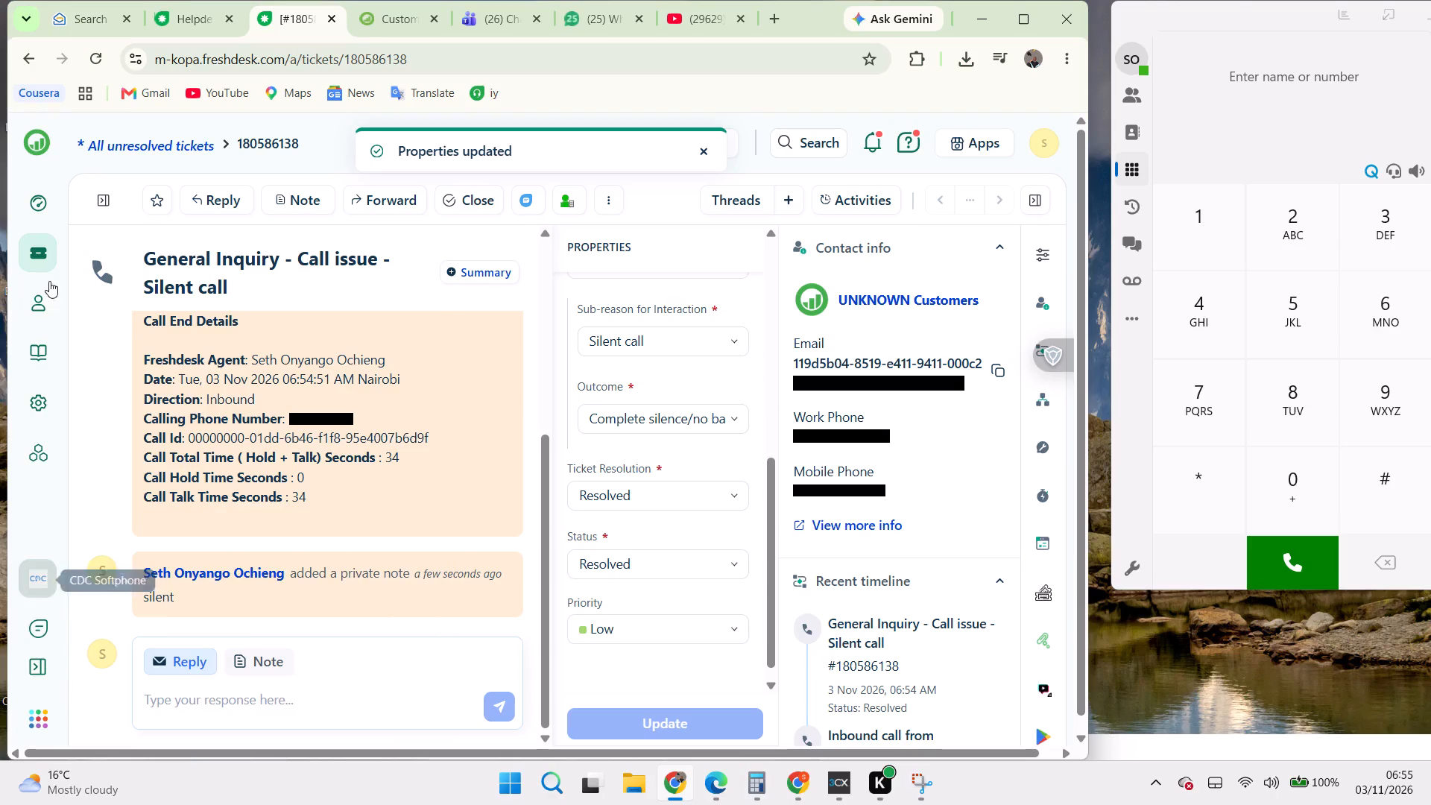
click(48, 206)
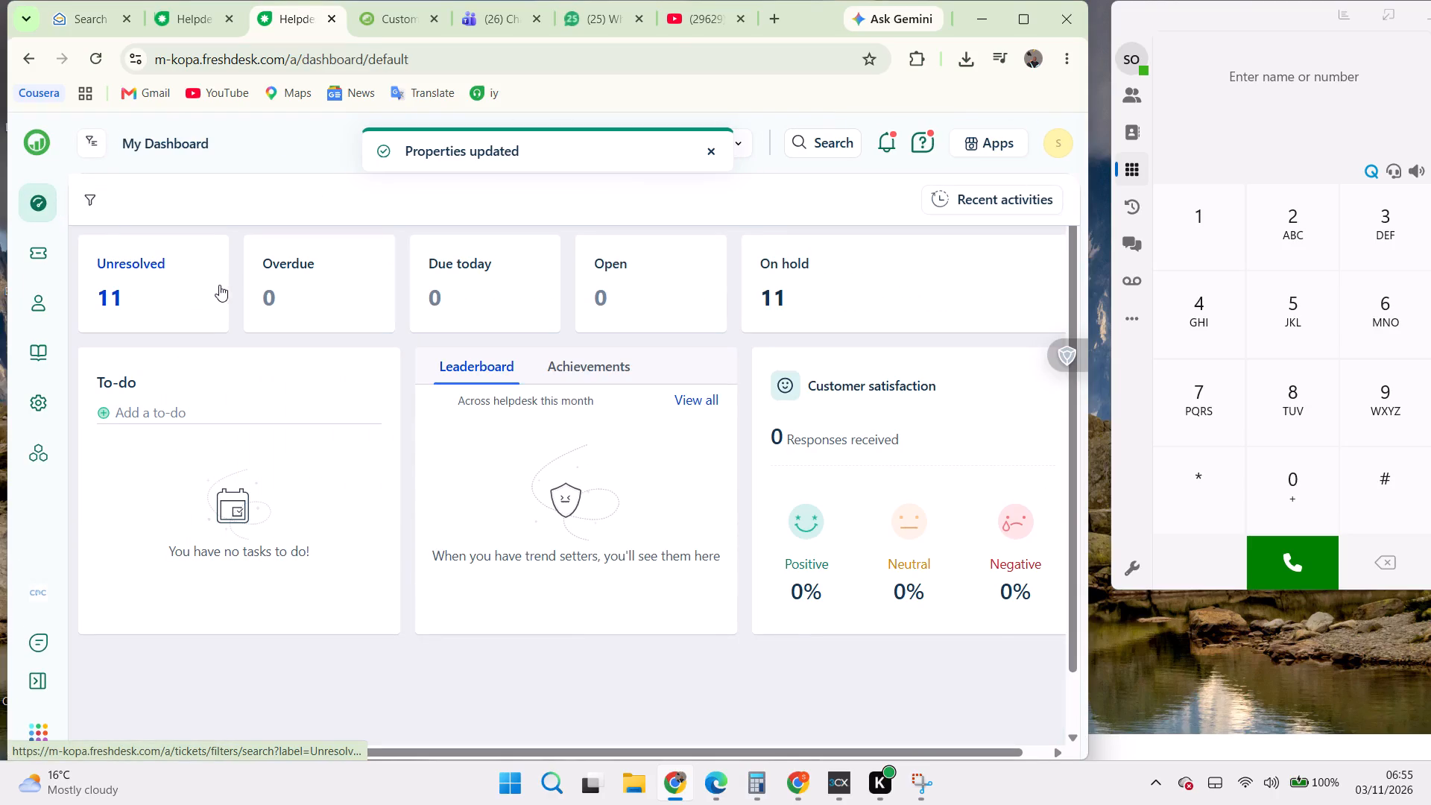
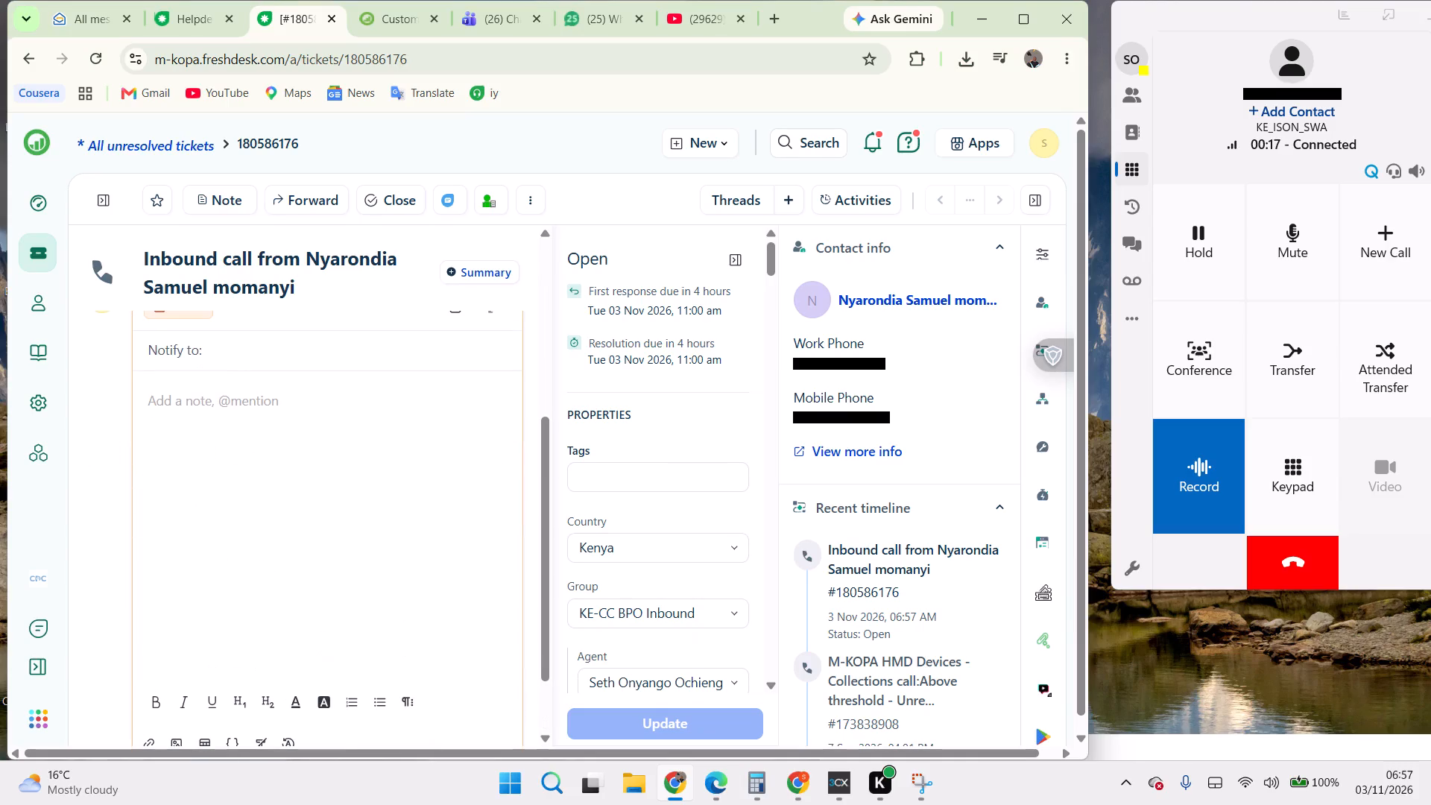
Start the inbound call ticket's private note with the caller's first name.
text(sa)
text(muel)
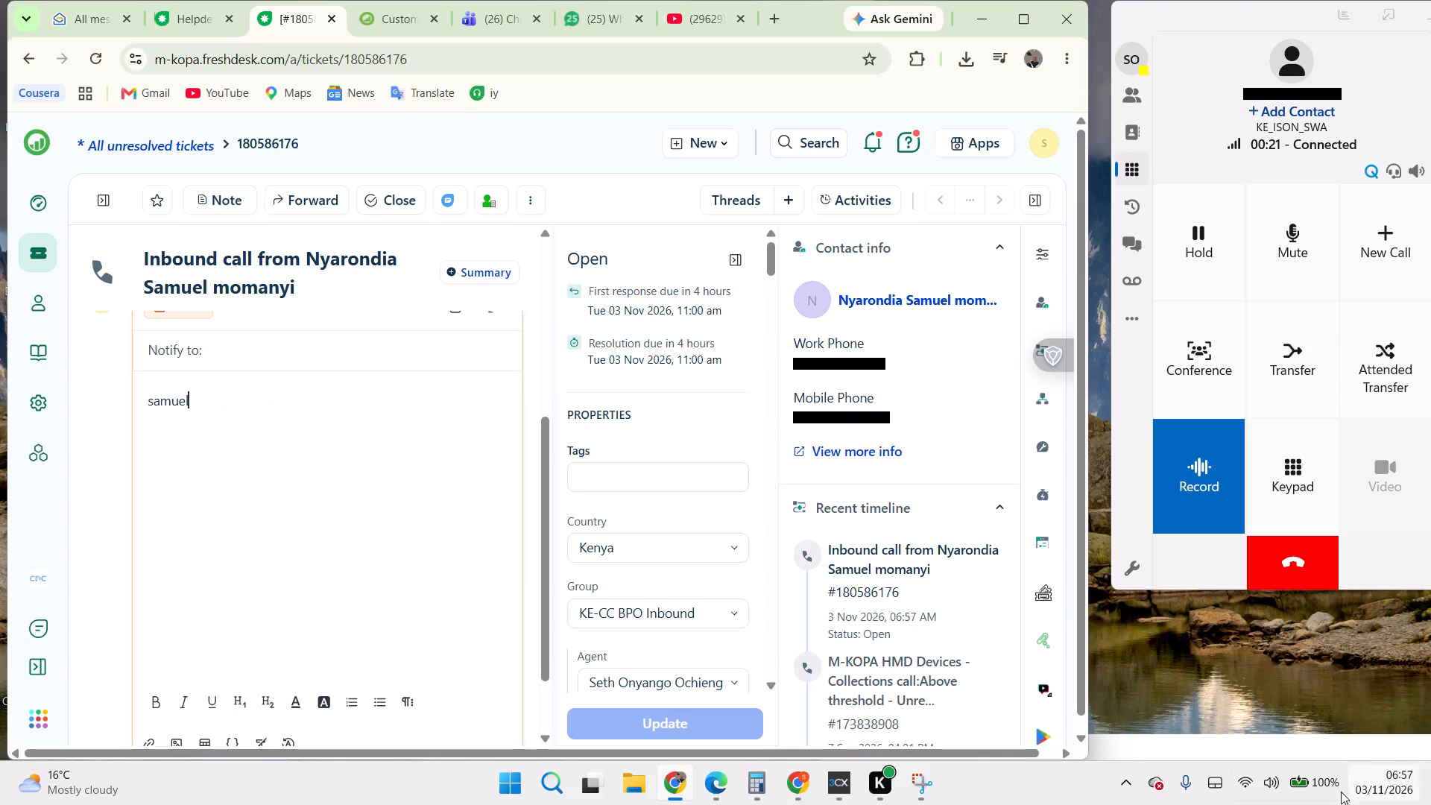
Turn off the computer's Bluetooth in the Windows quick settings.
click(1302, 786)
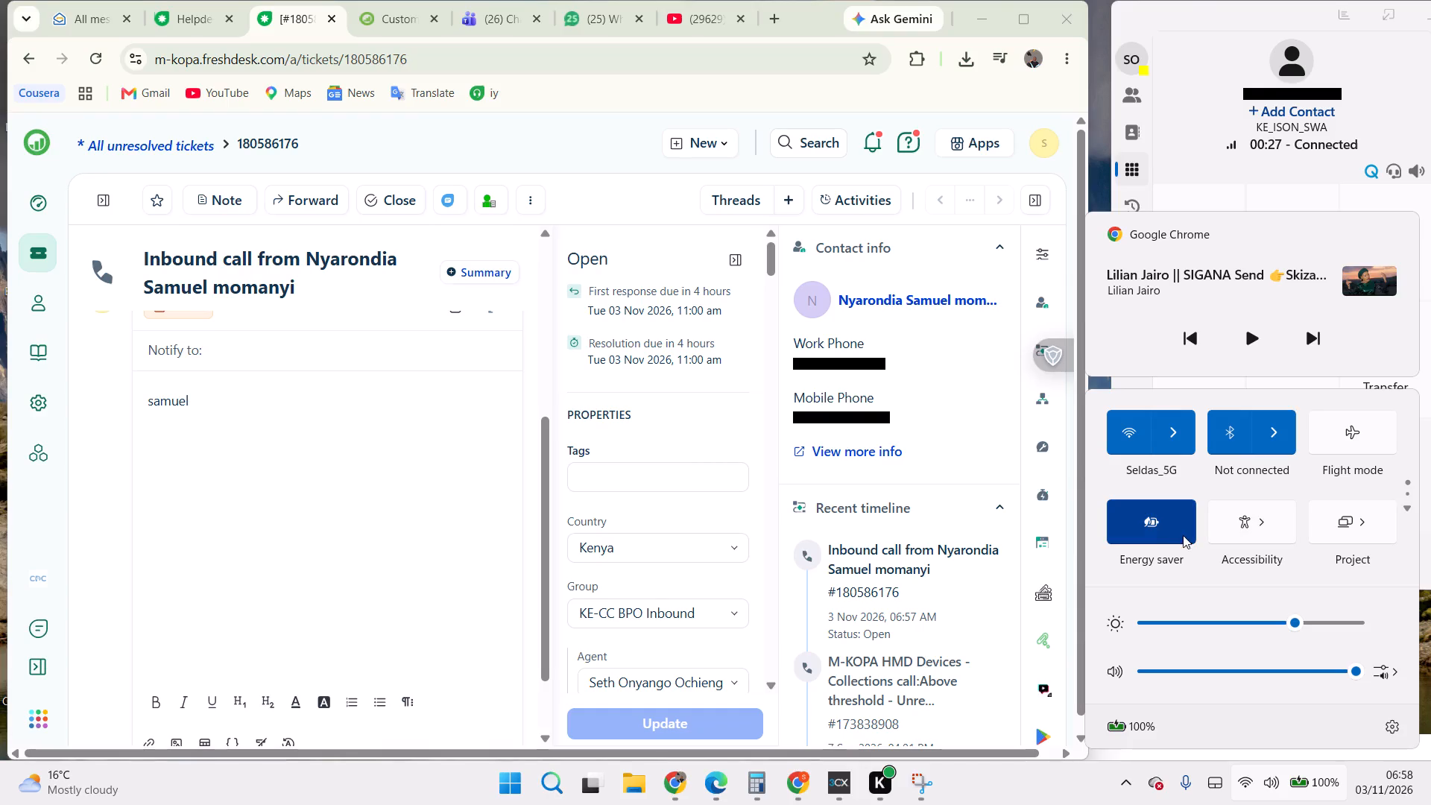
click(1265, 435)
click(1394, 398)
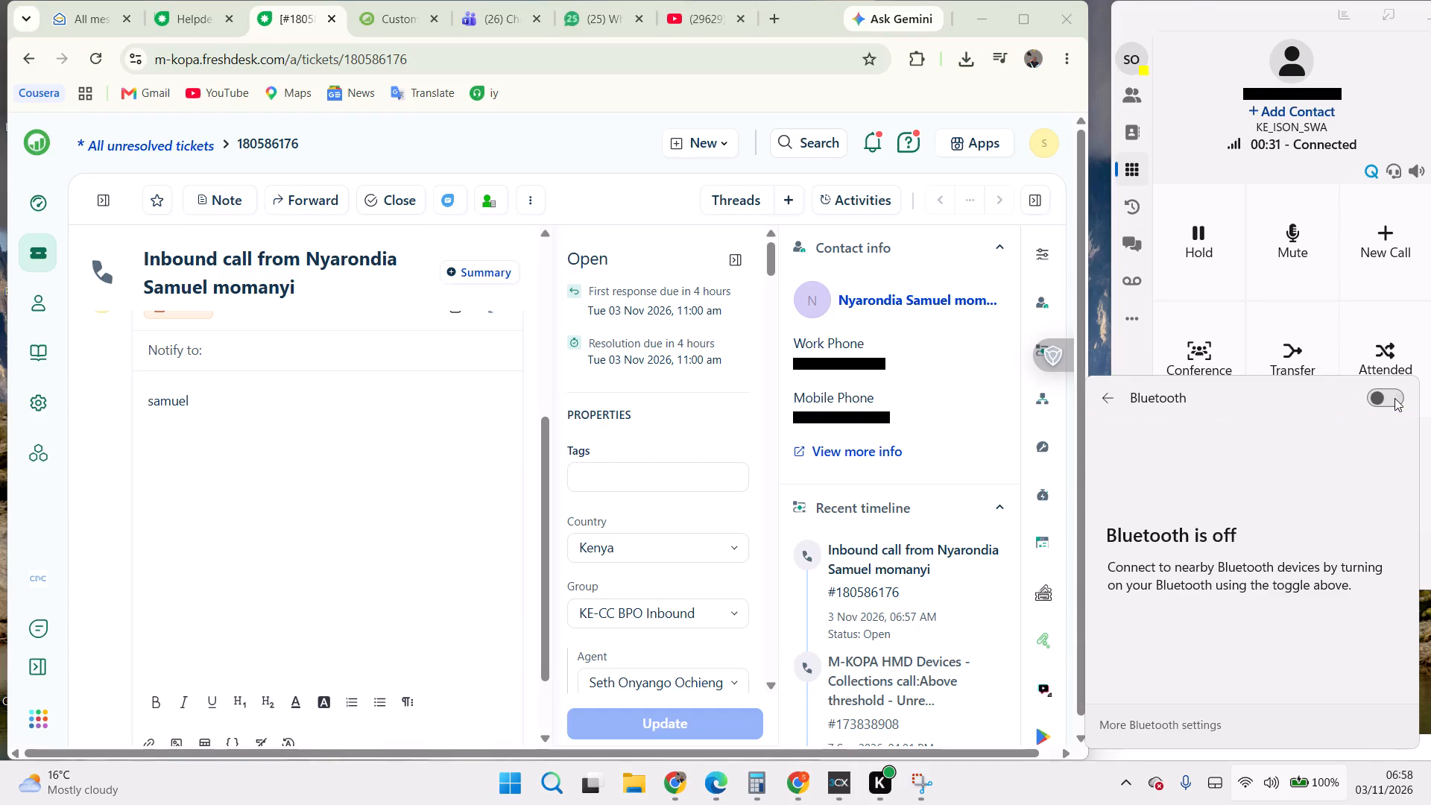
click(1109, 398)
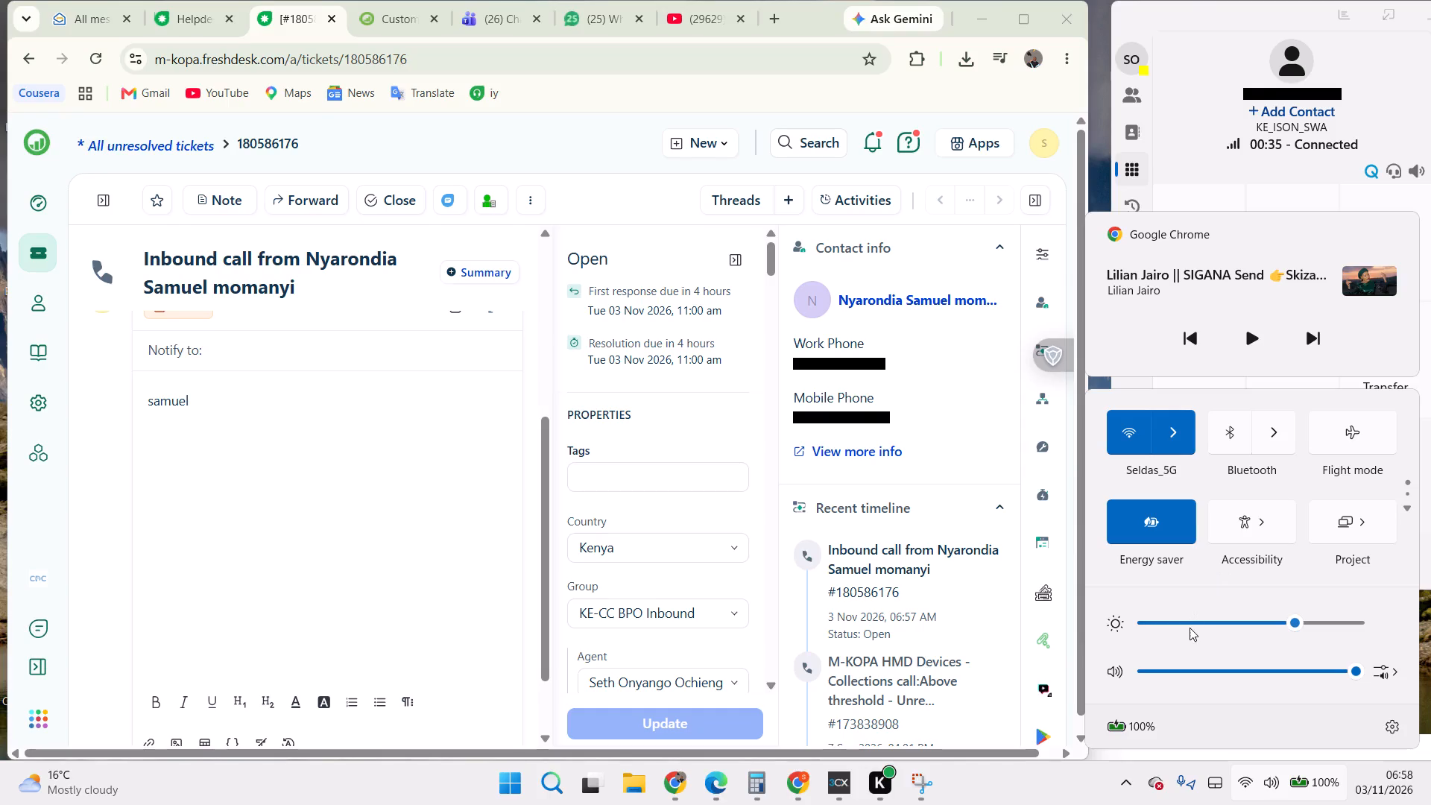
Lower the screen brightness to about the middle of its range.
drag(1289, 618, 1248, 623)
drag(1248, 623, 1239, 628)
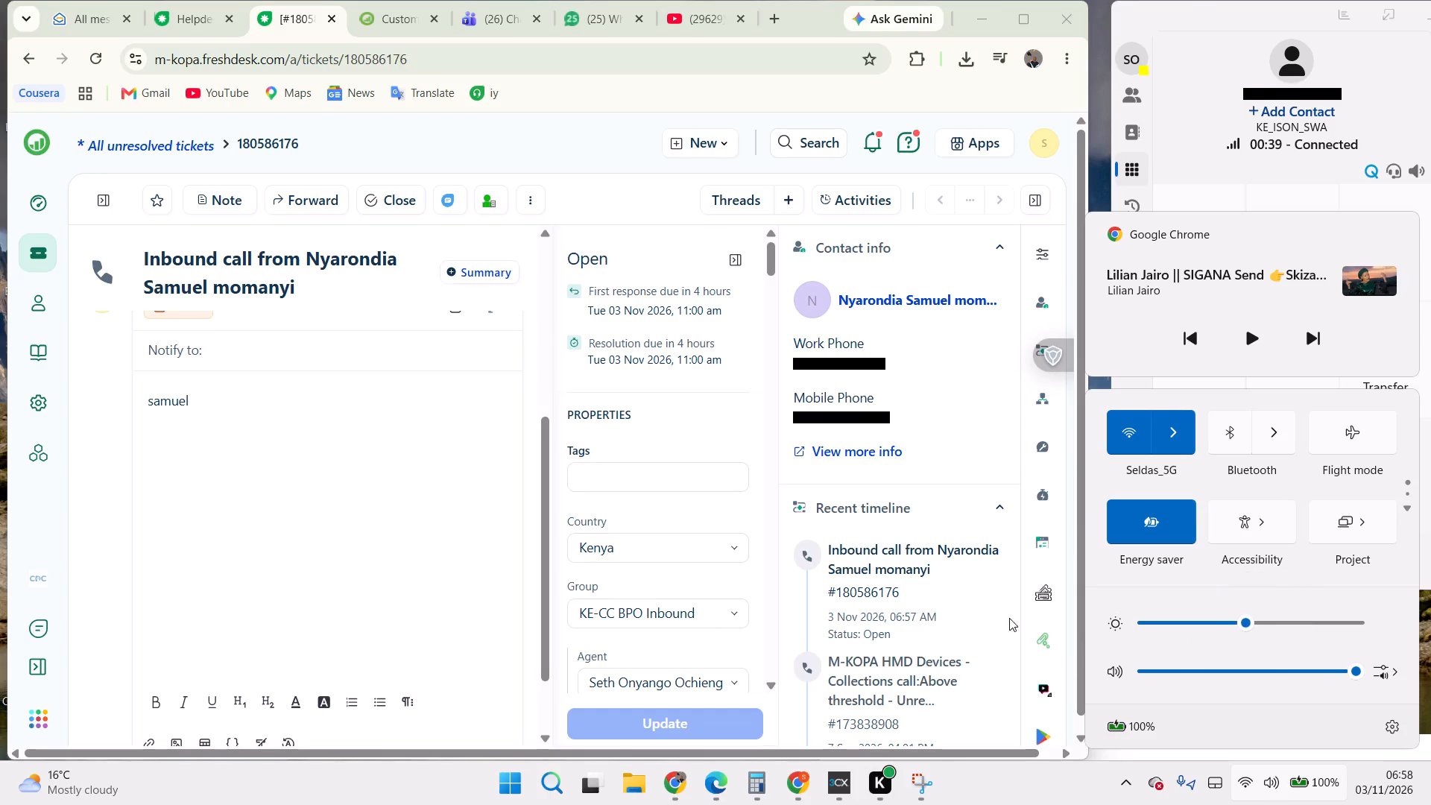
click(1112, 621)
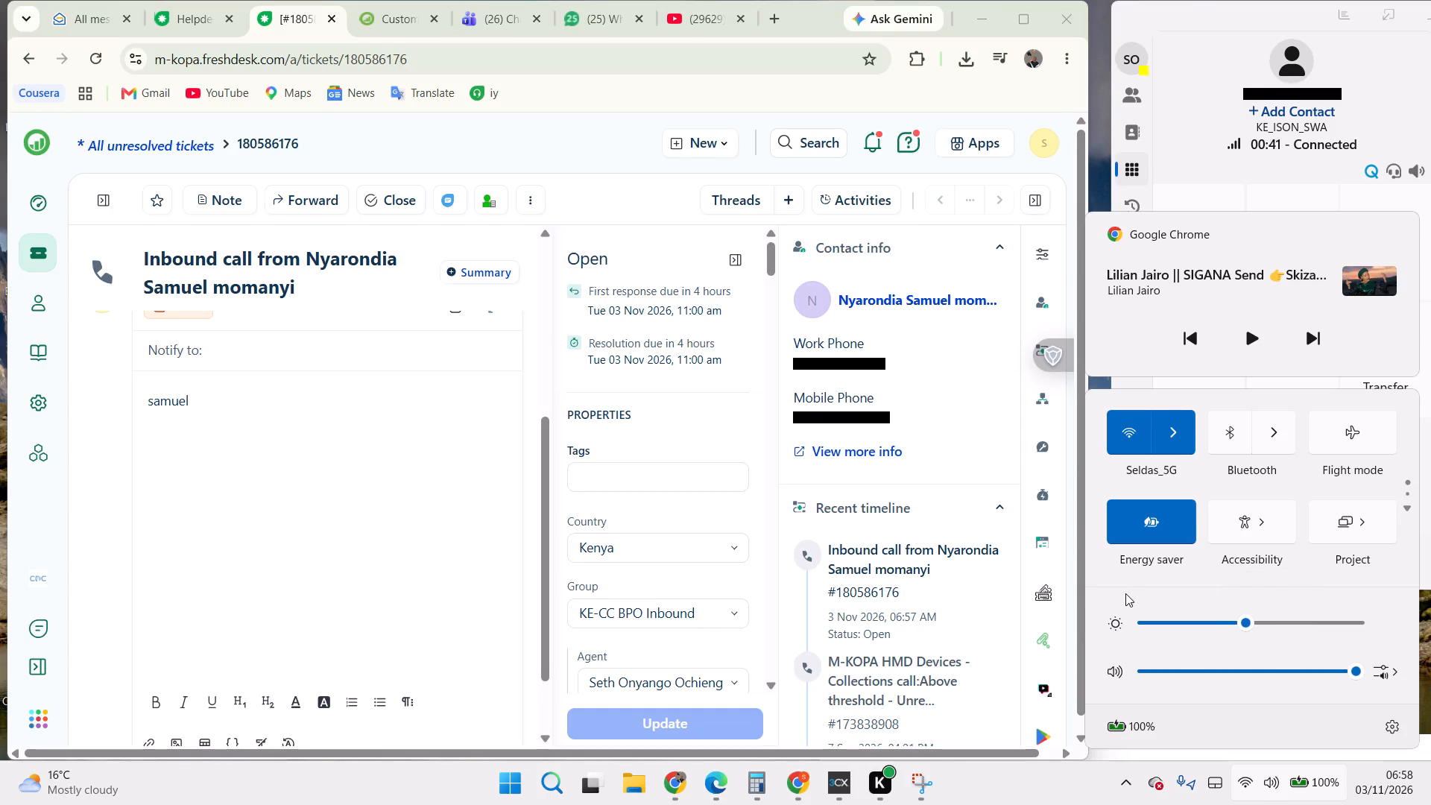
Open the caller's M-KOPA CRM customer dashboard from the ticket and close the older customer page.
click(489, 198)
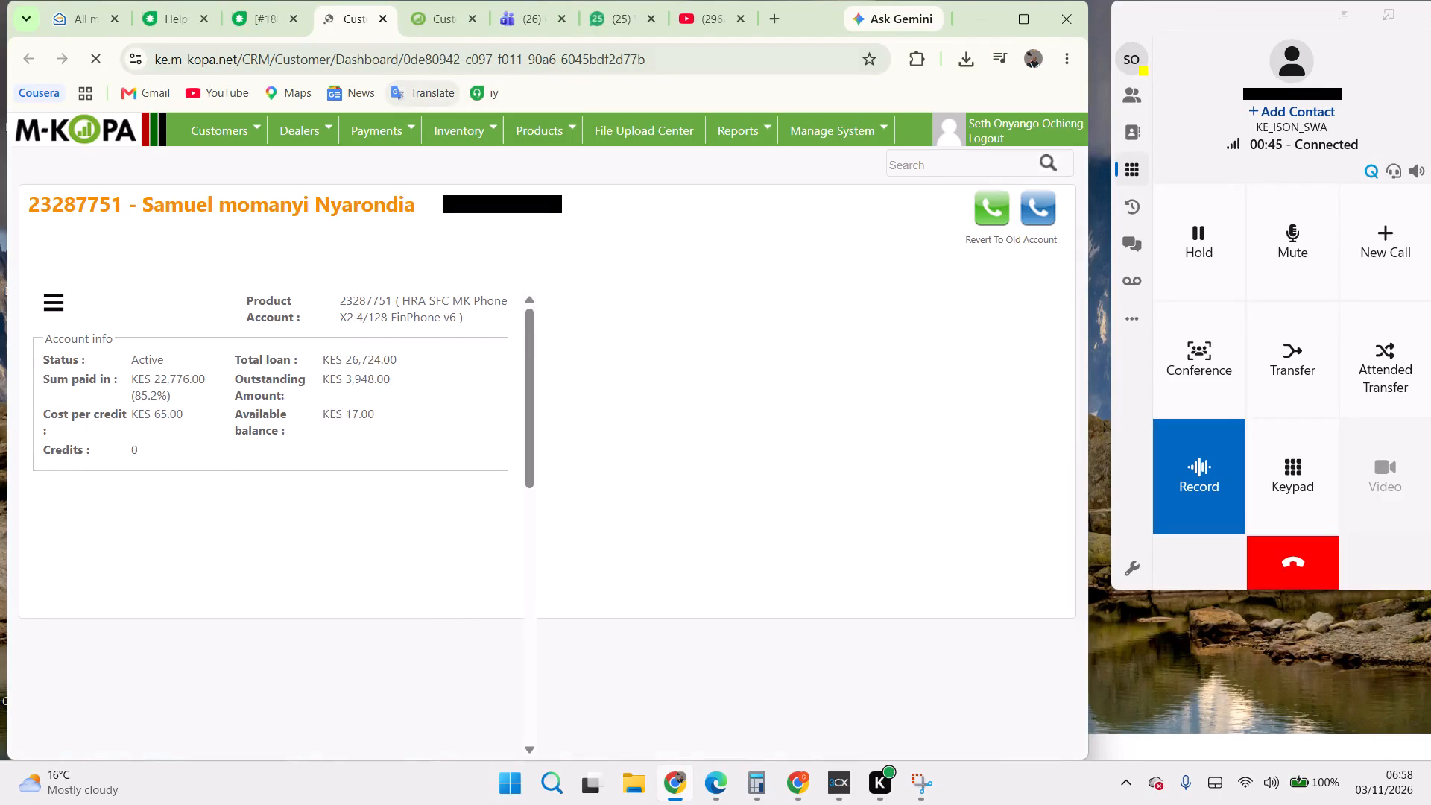
click(473, 16)
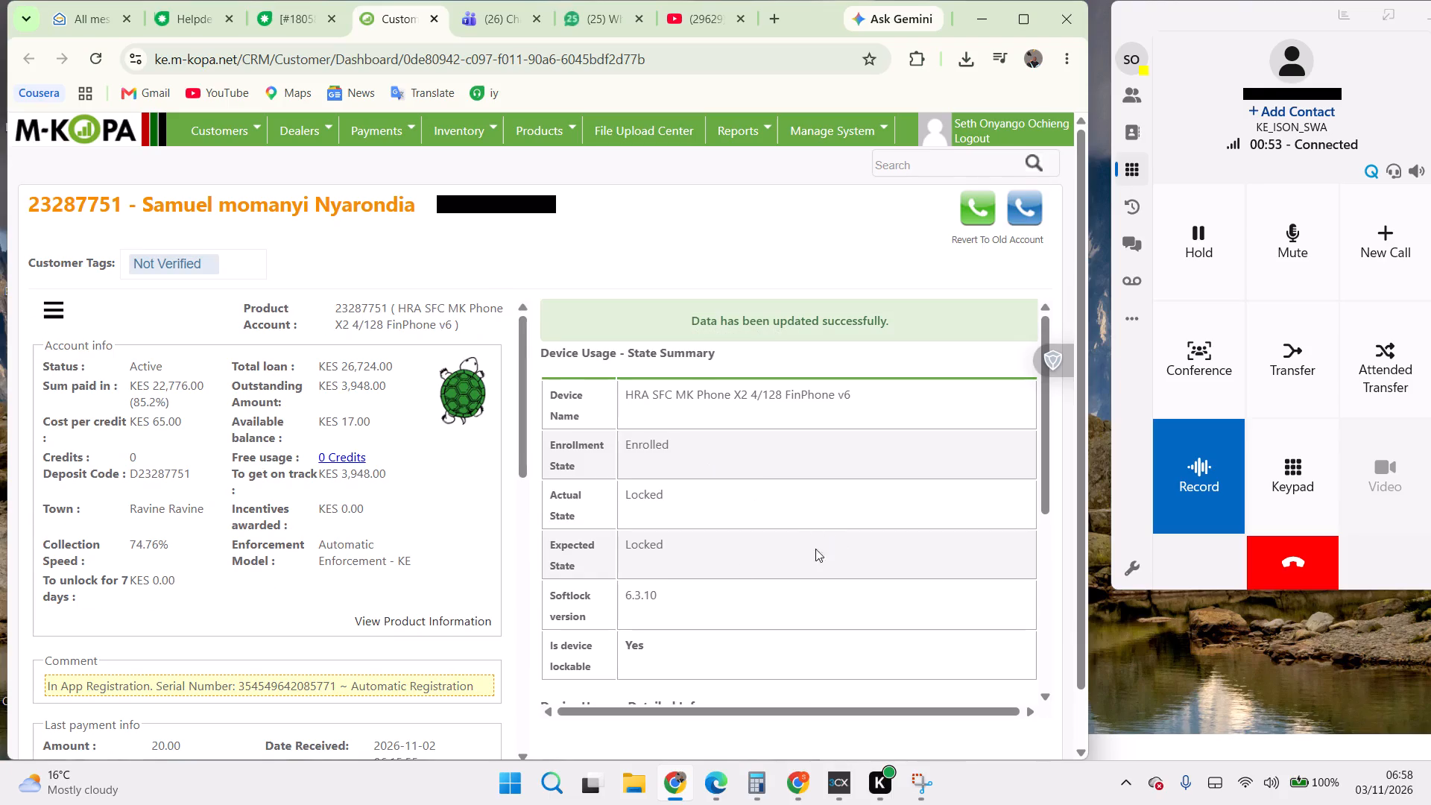
Raise the screen brightness to a moderate level, somewhat below 75, and return to the caller's customer dashboard.
click(1307, 780)
drag(1242, 629, 1295, 634)
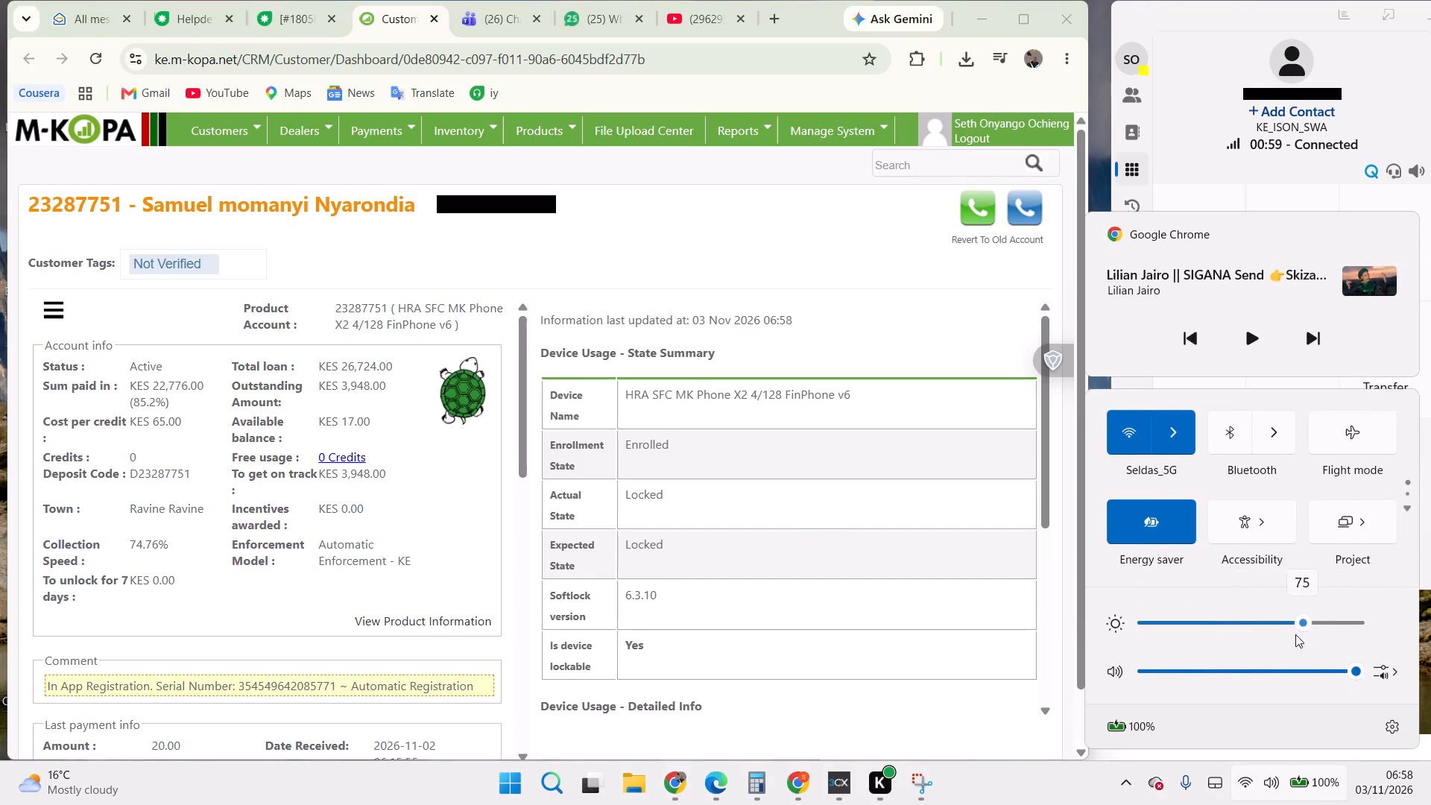
drag(1295, 634, 1279, 642)
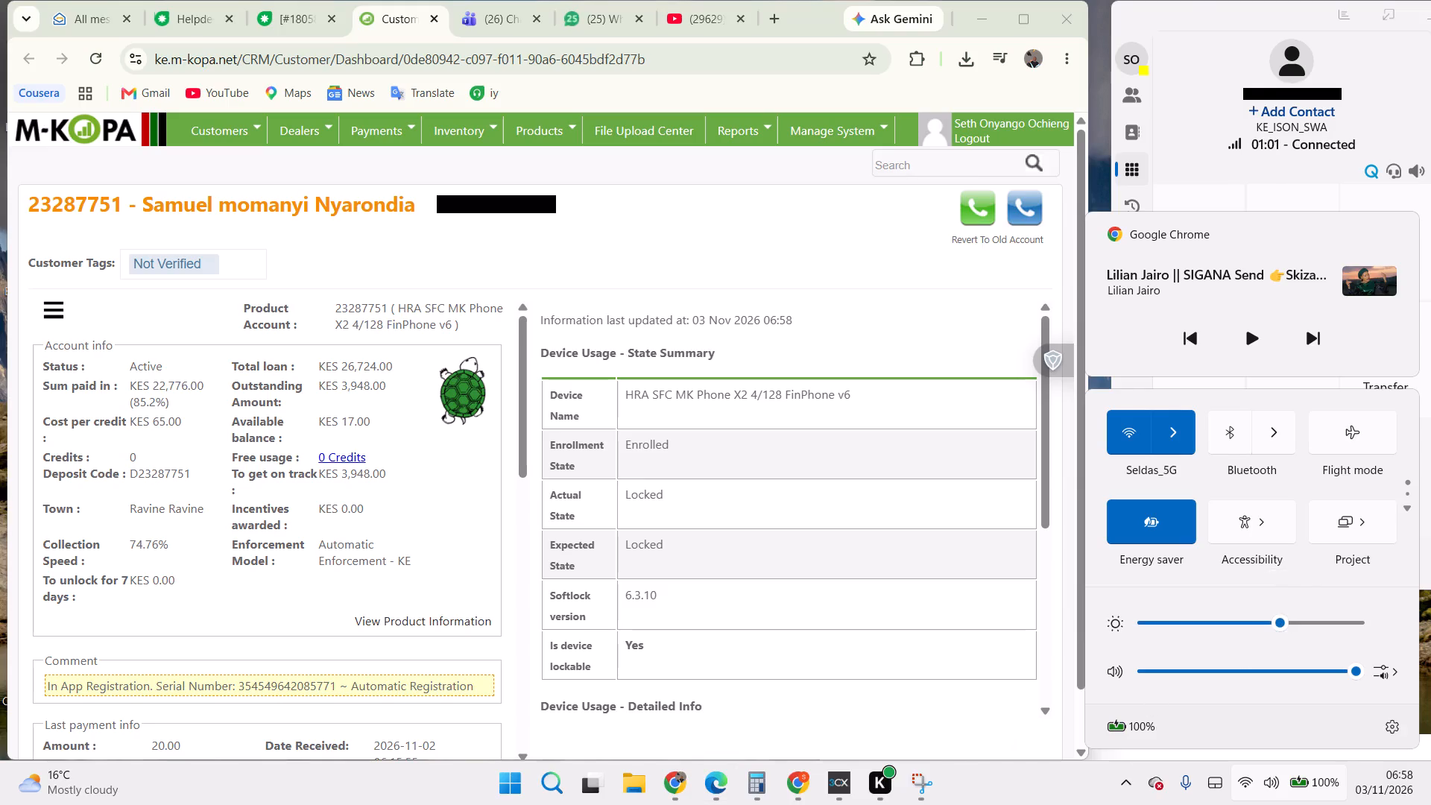
click(298, 356)
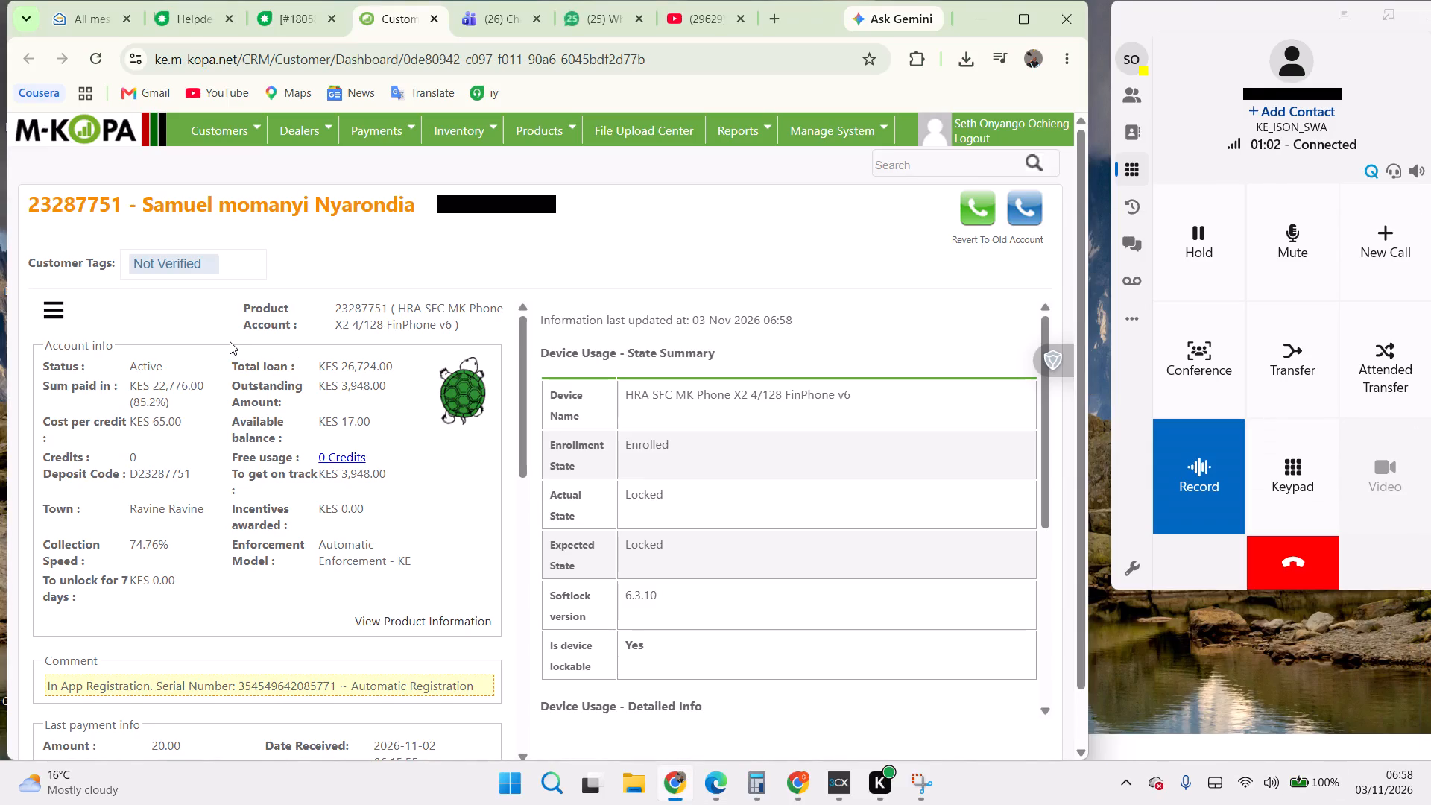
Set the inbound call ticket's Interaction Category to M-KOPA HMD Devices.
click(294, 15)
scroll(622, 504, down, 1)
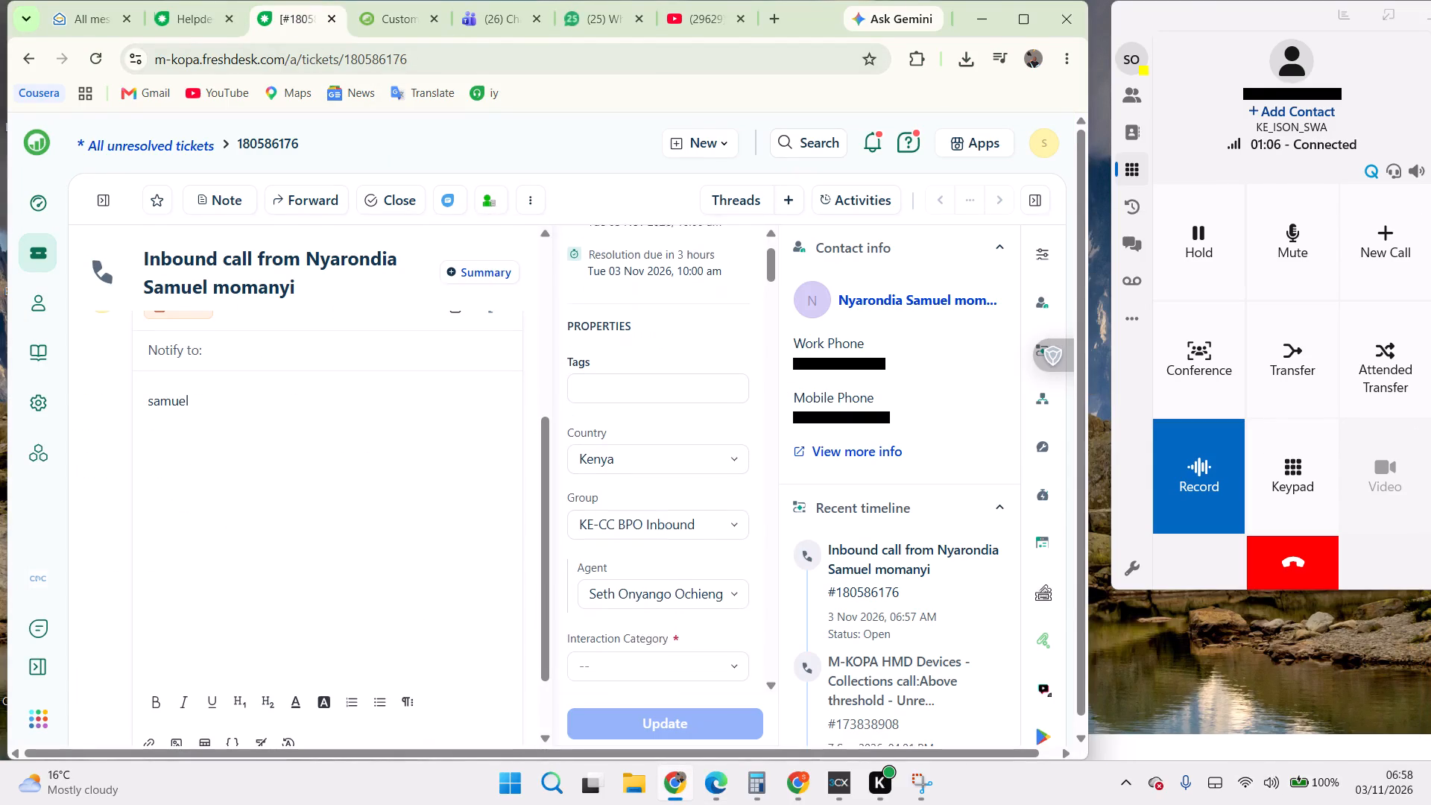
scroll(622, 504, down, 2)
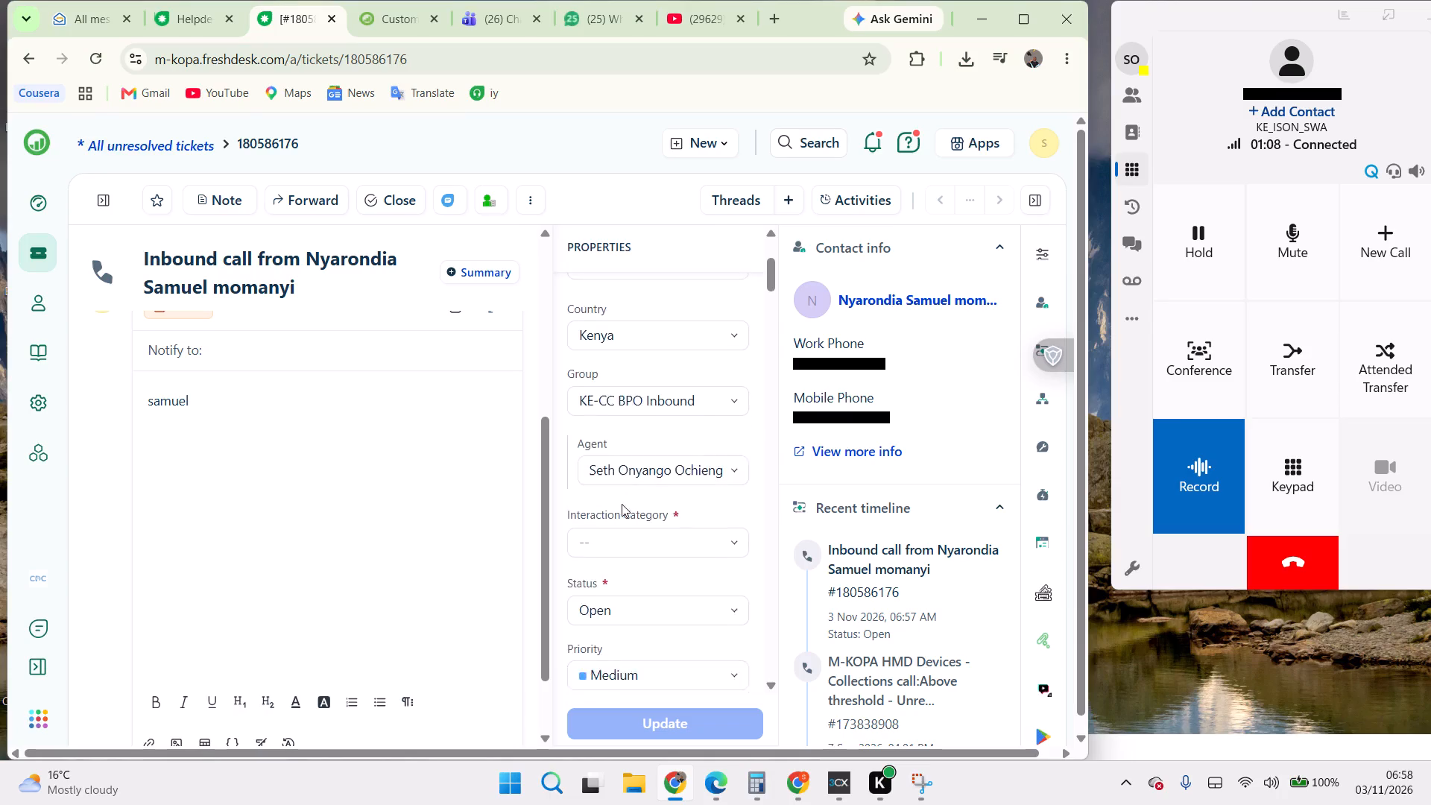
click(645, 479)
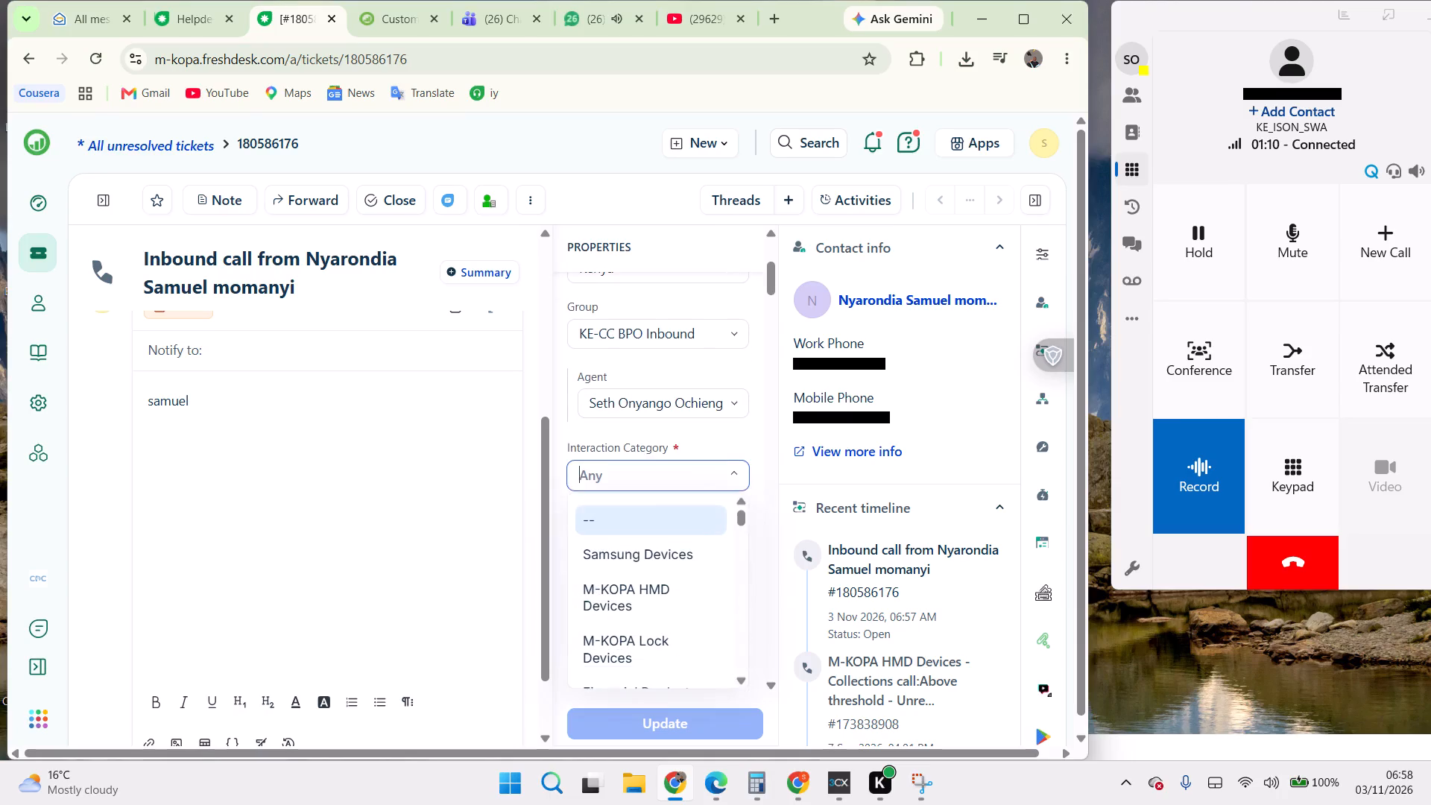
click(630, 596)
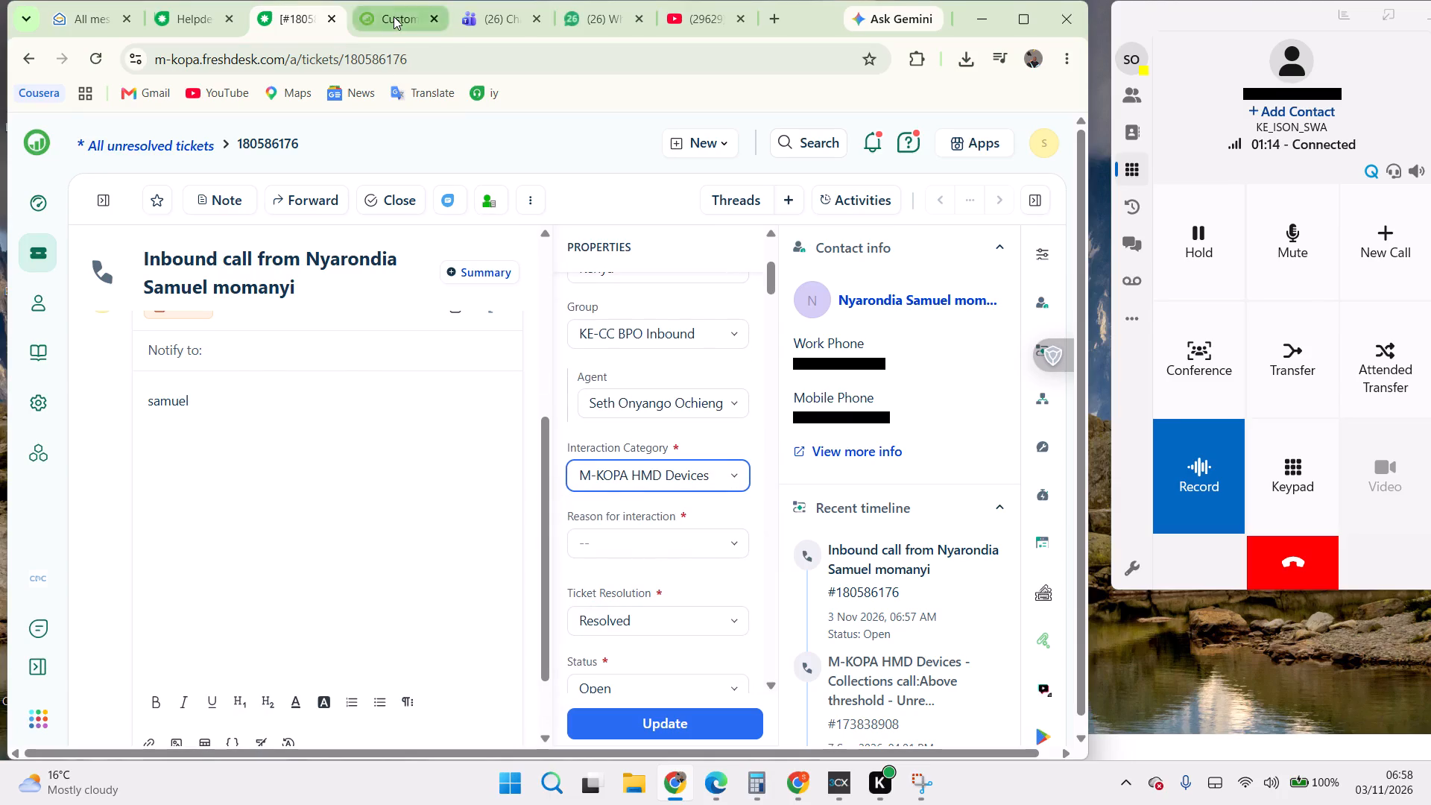
Check the customer's account in M-KOPA CRM and change the ticket's Interaction Category to CC Customer Payments.
click(394, 16)
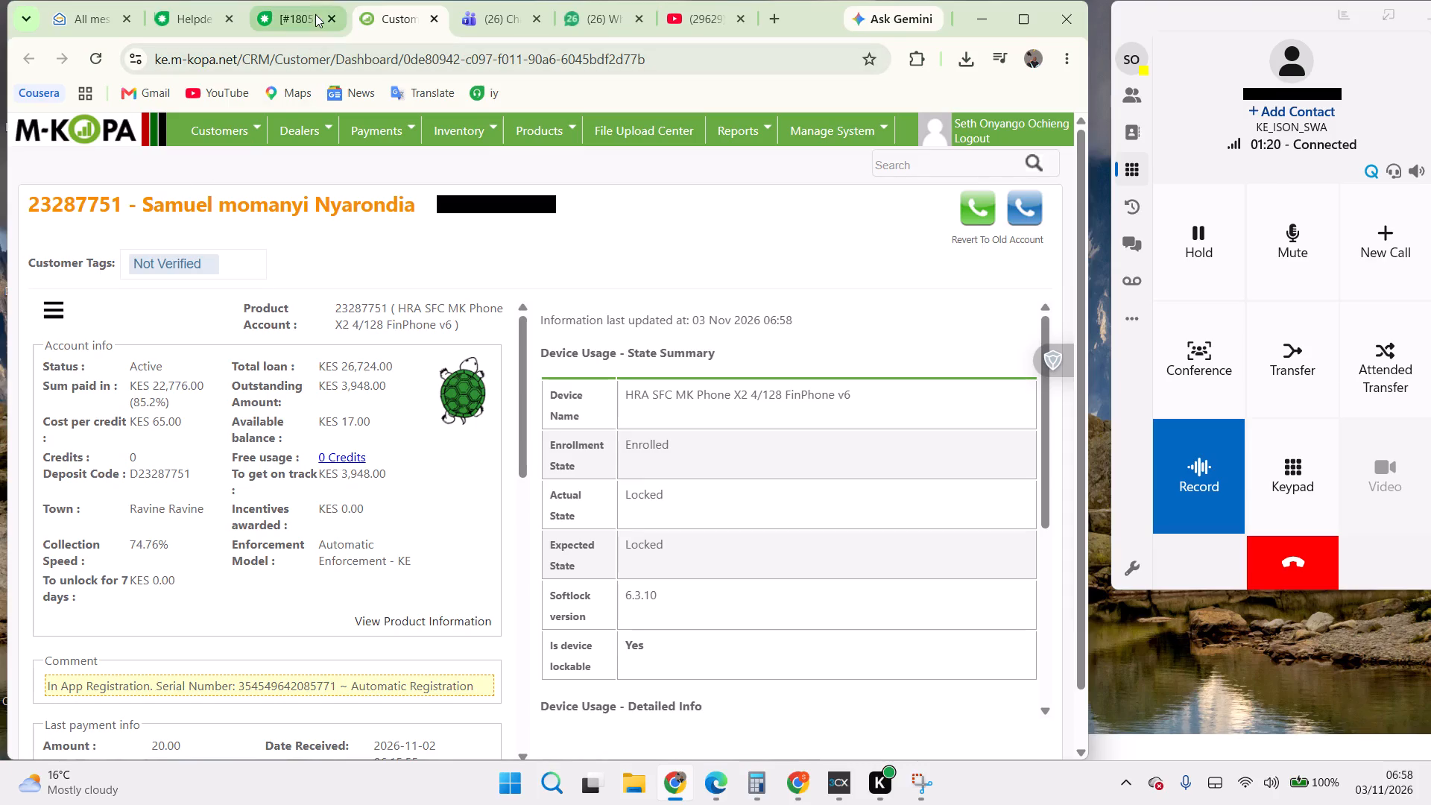
click(298, 24)
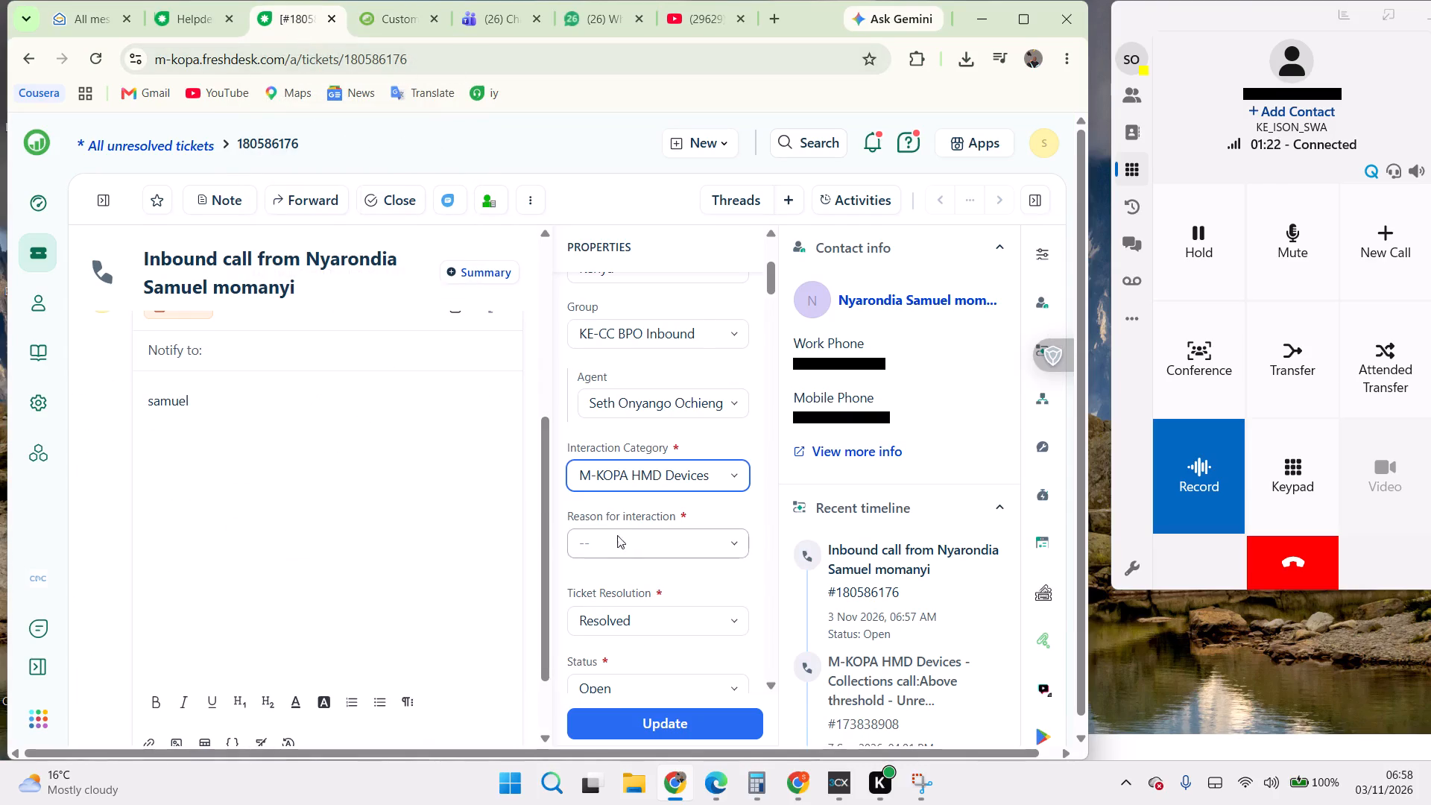
click(625, 534)
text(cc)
click(633, 476)
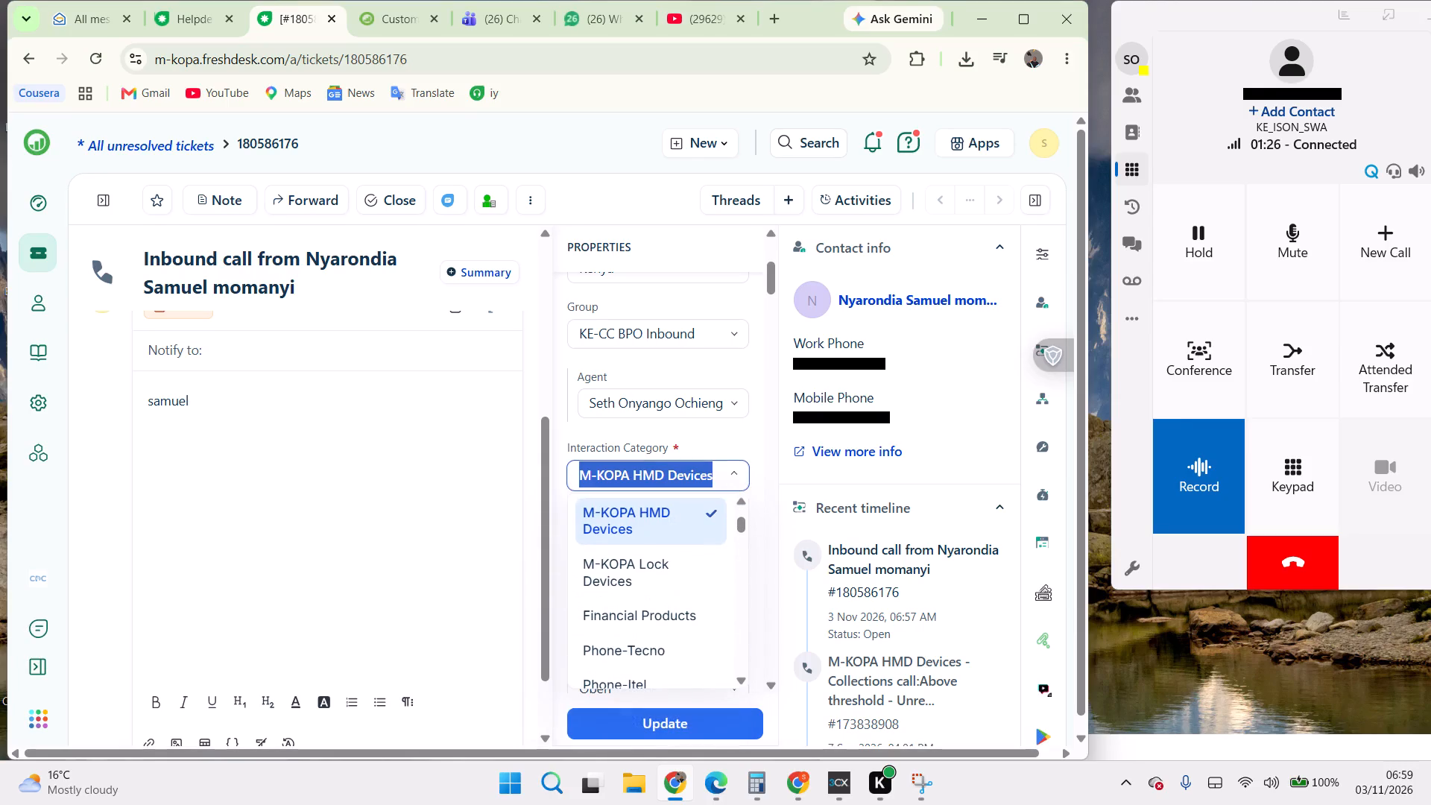
key(BackSpace)
key(BackSpace)
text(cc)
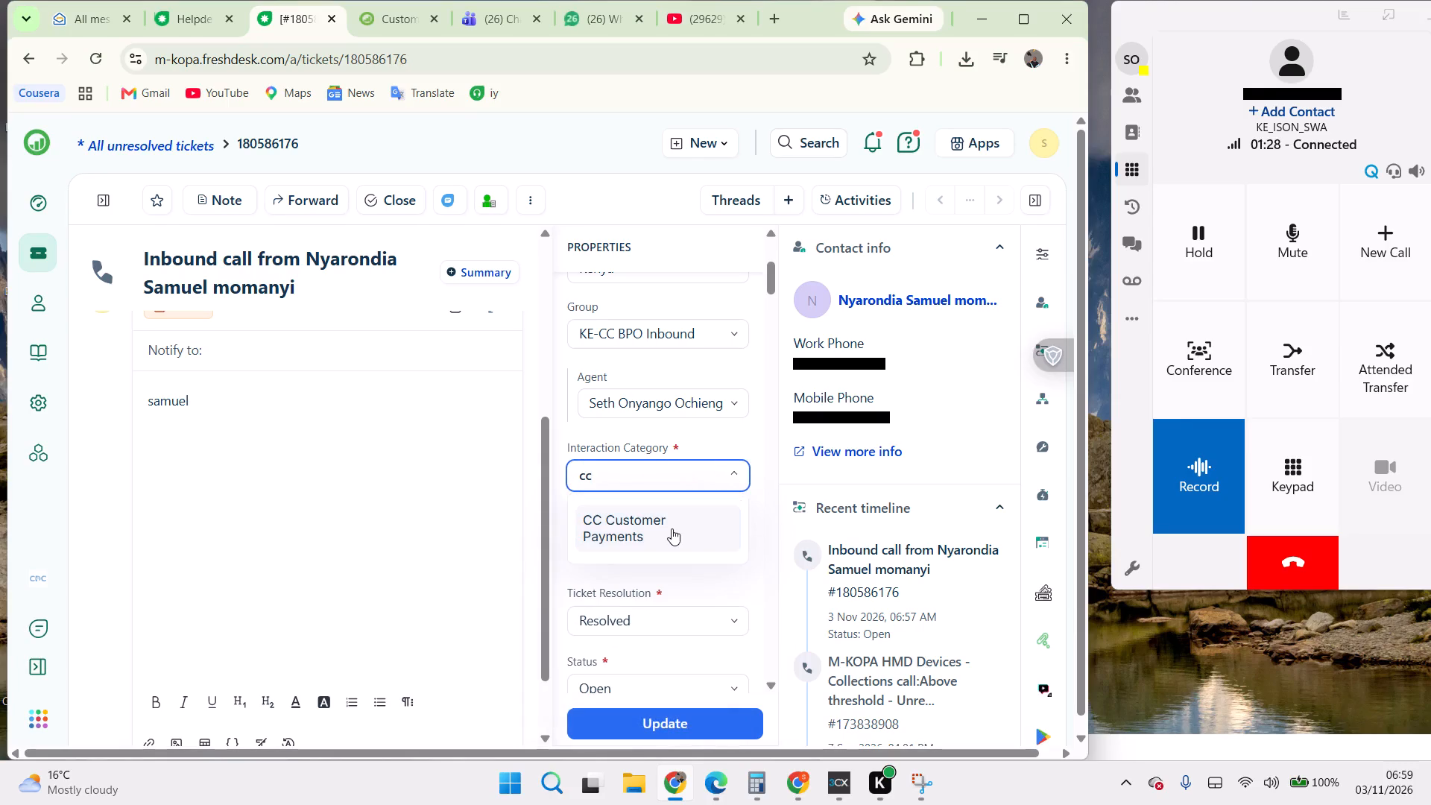
click(672, 529)
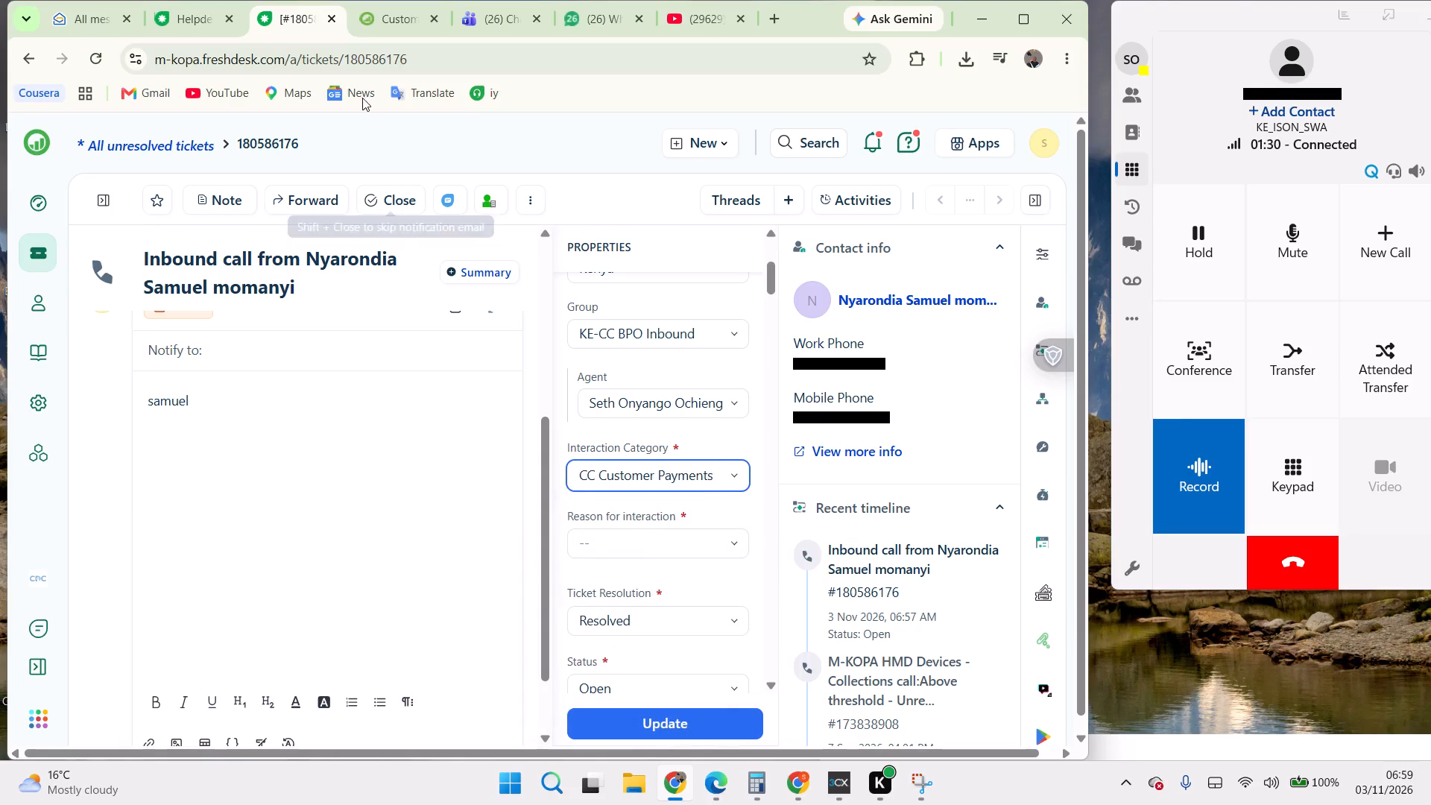
Review the customer's personal and contact details in the CRM's Update Information form, closing it without changes.
click(389, 25)
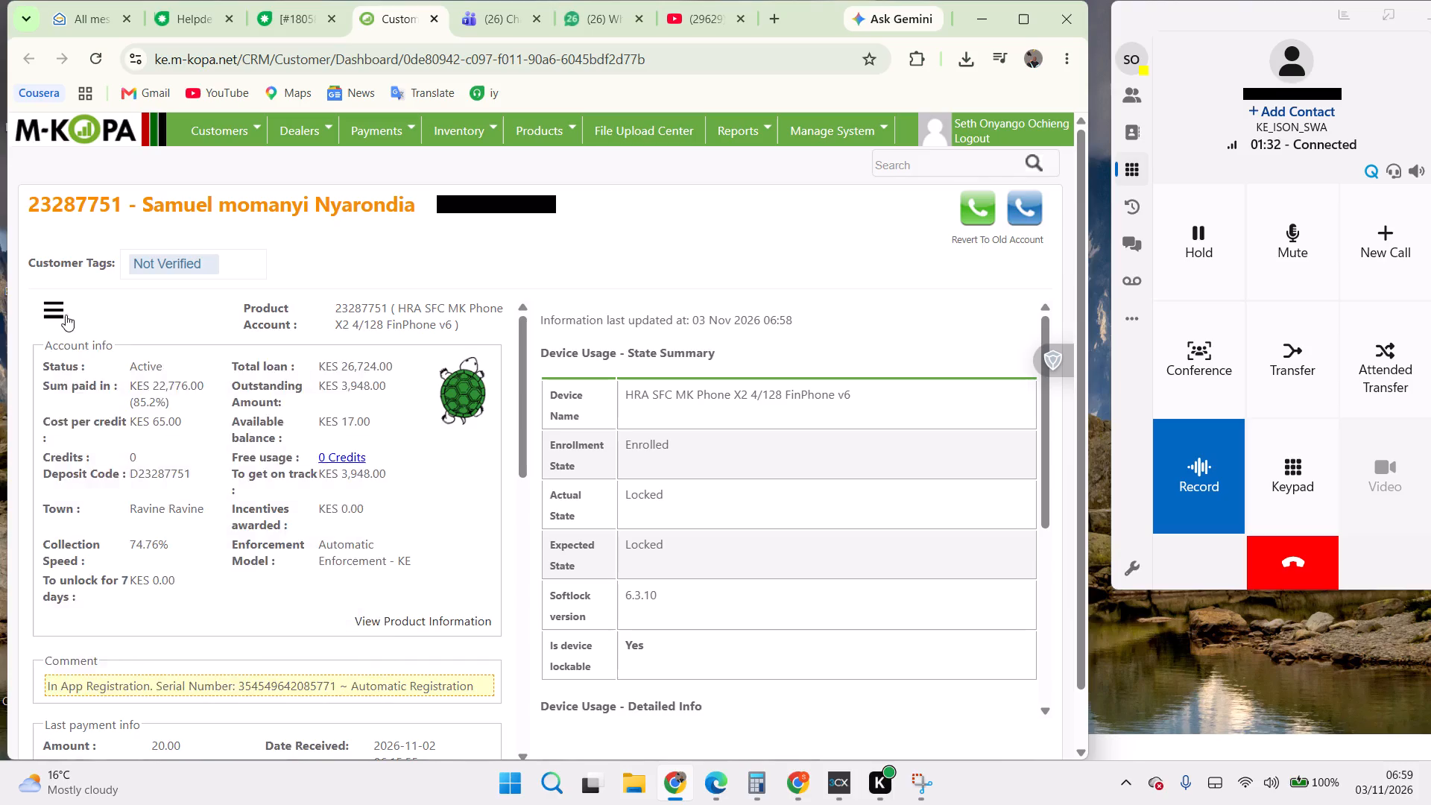
click(78, 466)
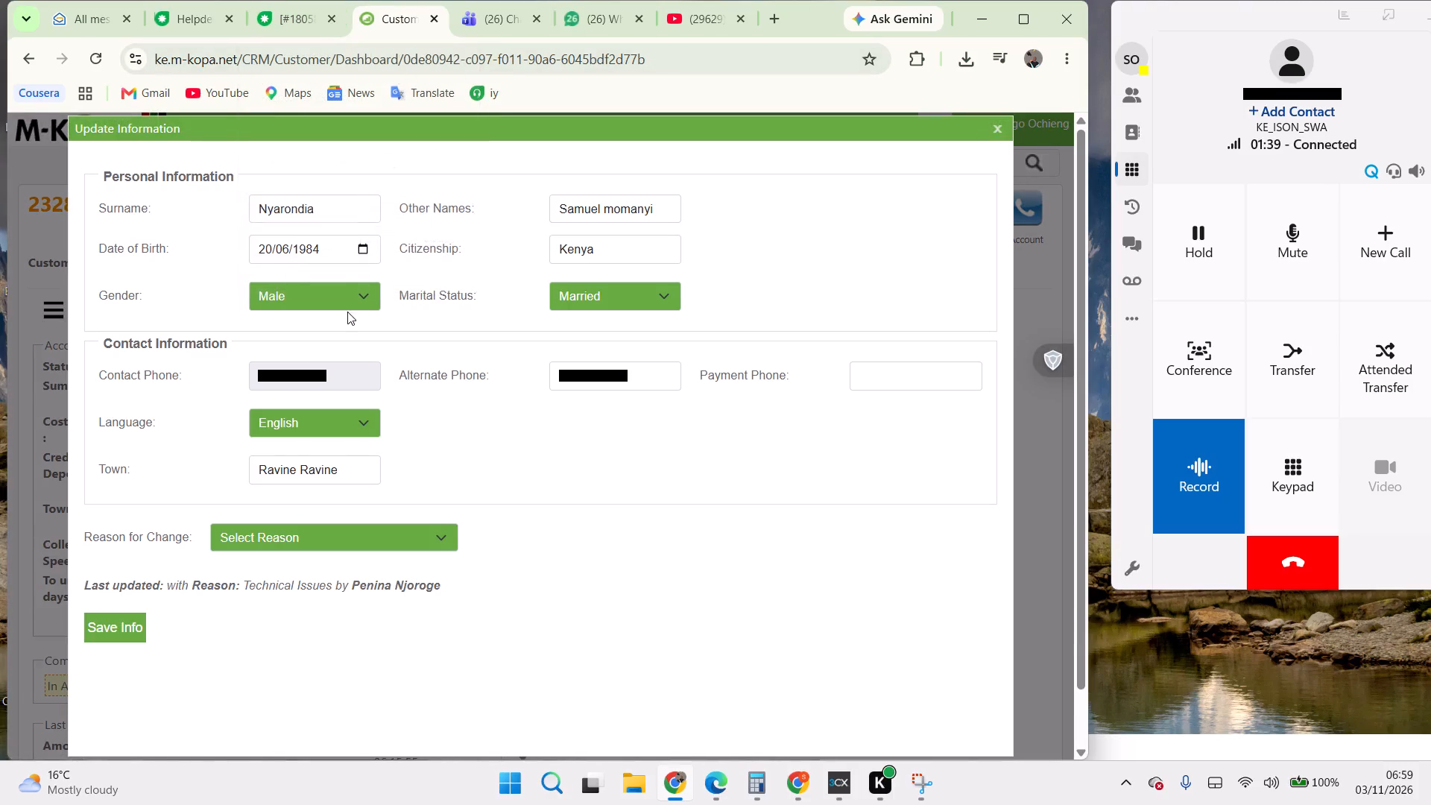
click(285, 26)
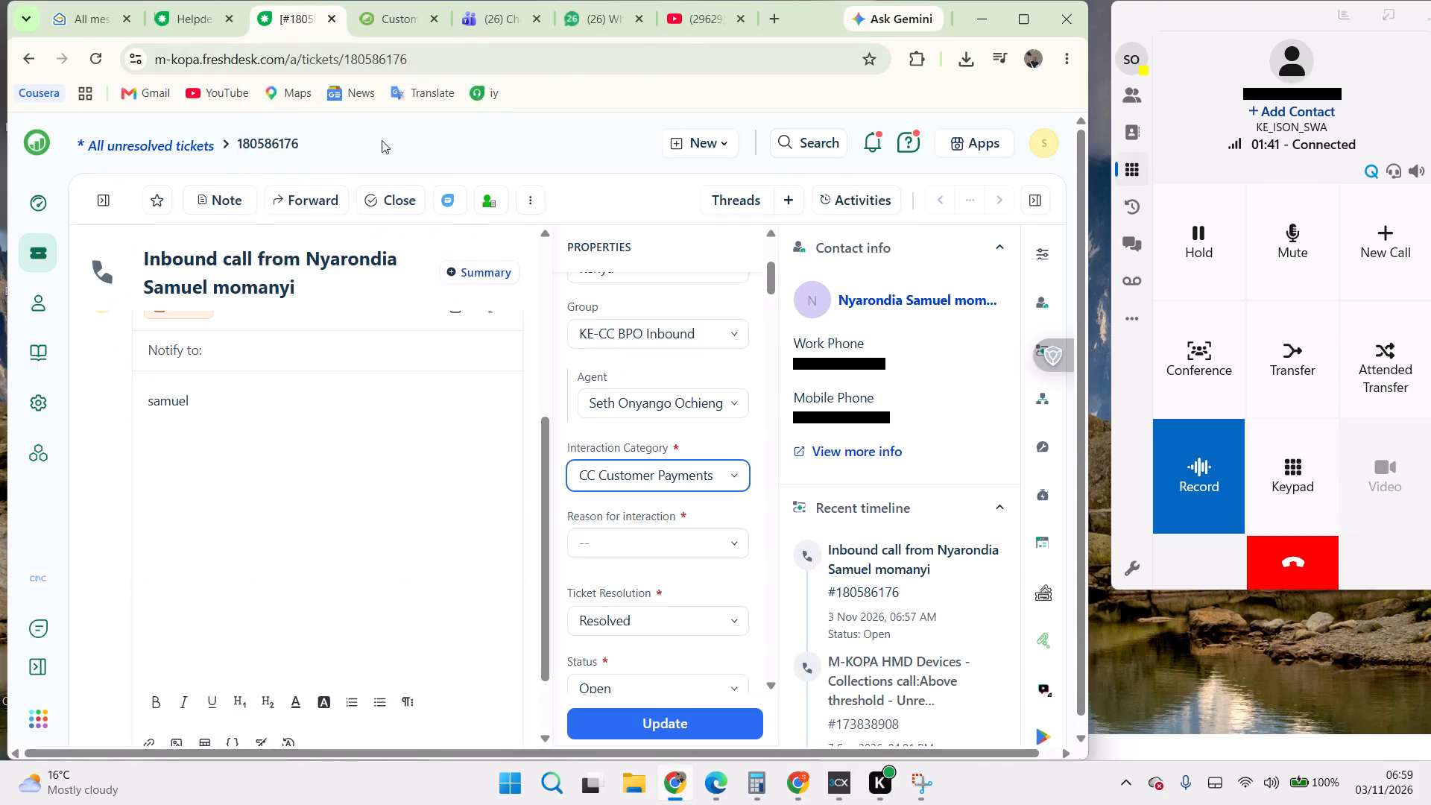
click(382, 21)
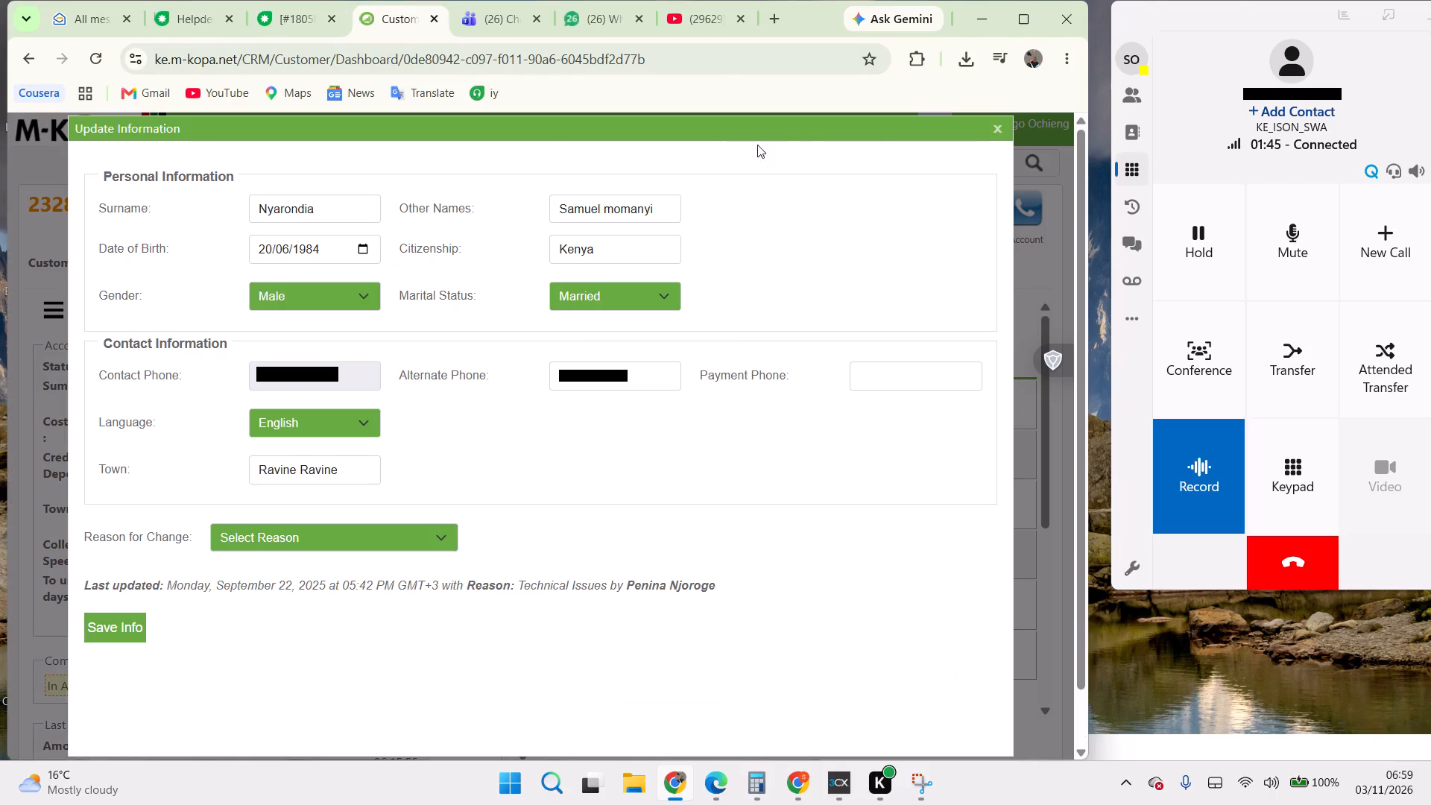
click(992, 127)
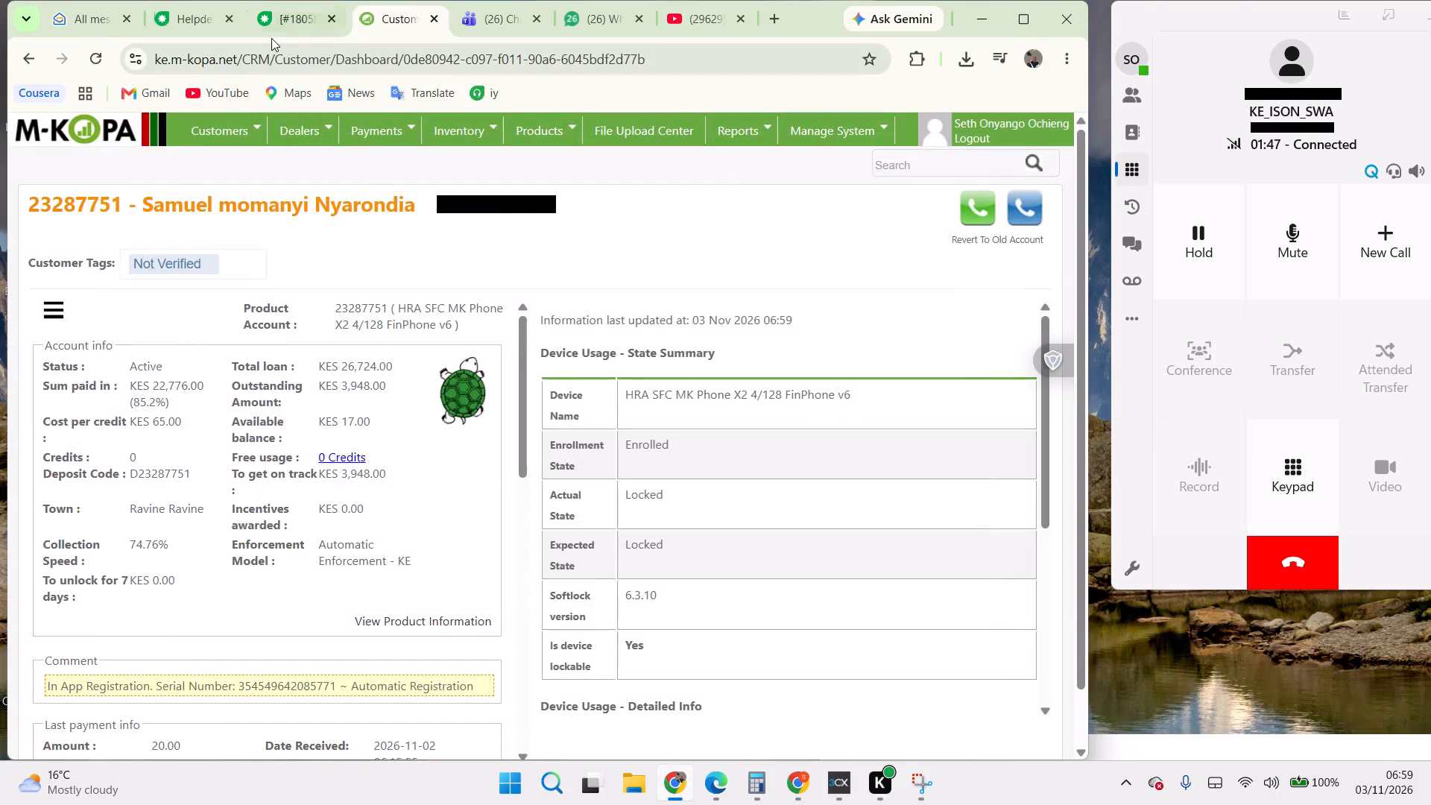
Copy the calling phone number from the Freshdesk ticket and call it back in the 3CX softphone with the prefix 90.
click(279, 18)
scroll(260, 367, up, 3)
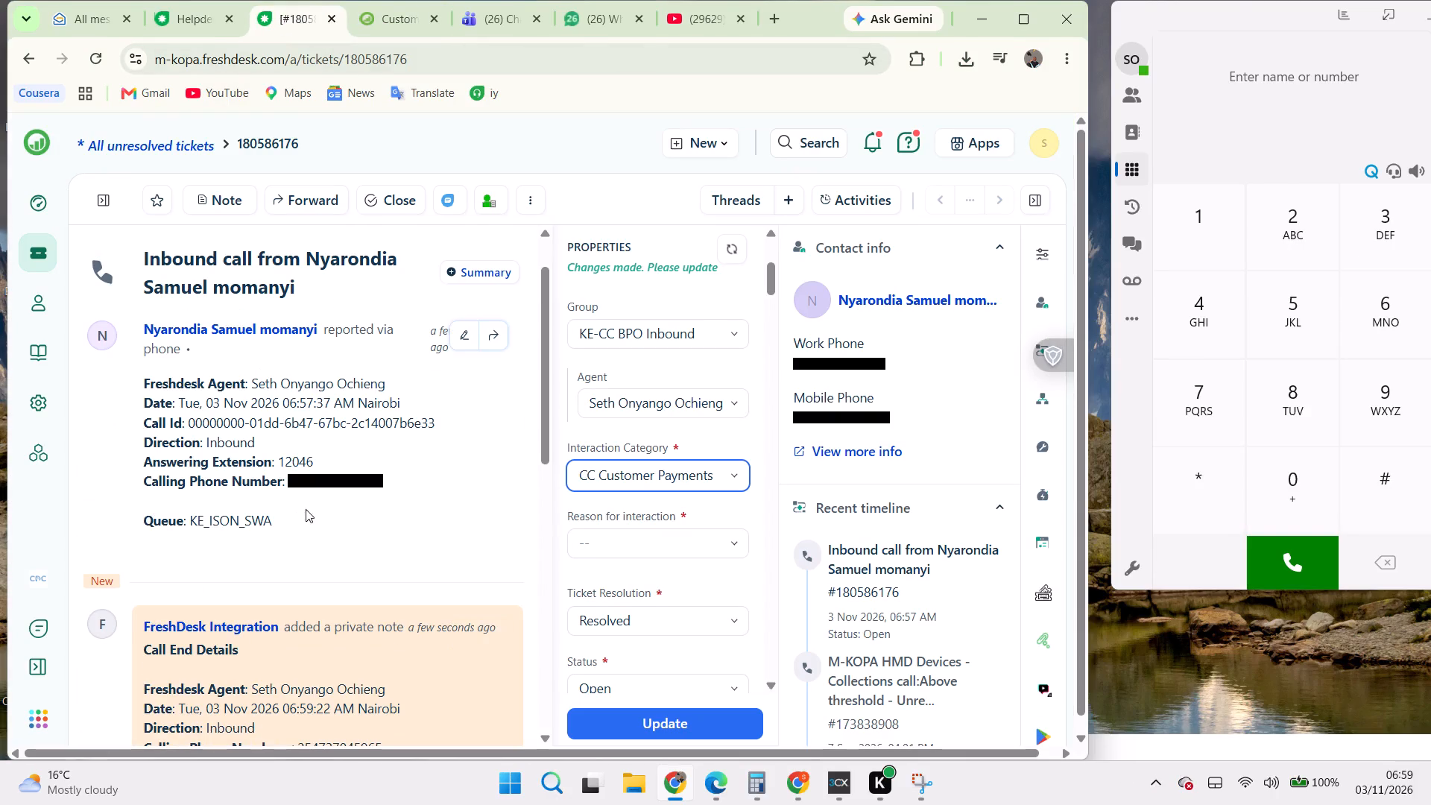
drag(320, 477, 404, 477)
right_click(404, 477)
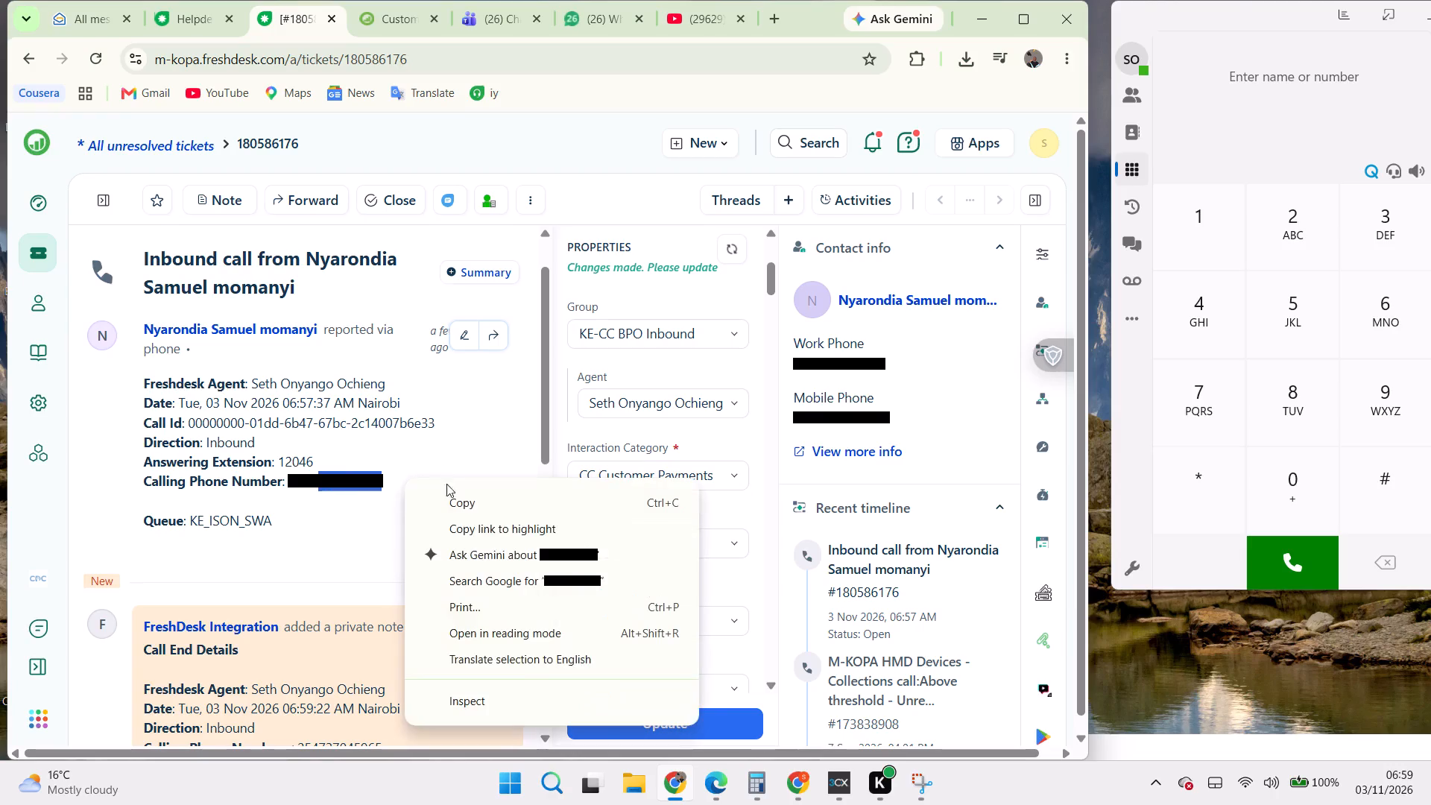
click(453, 496)
click(1231, 89)
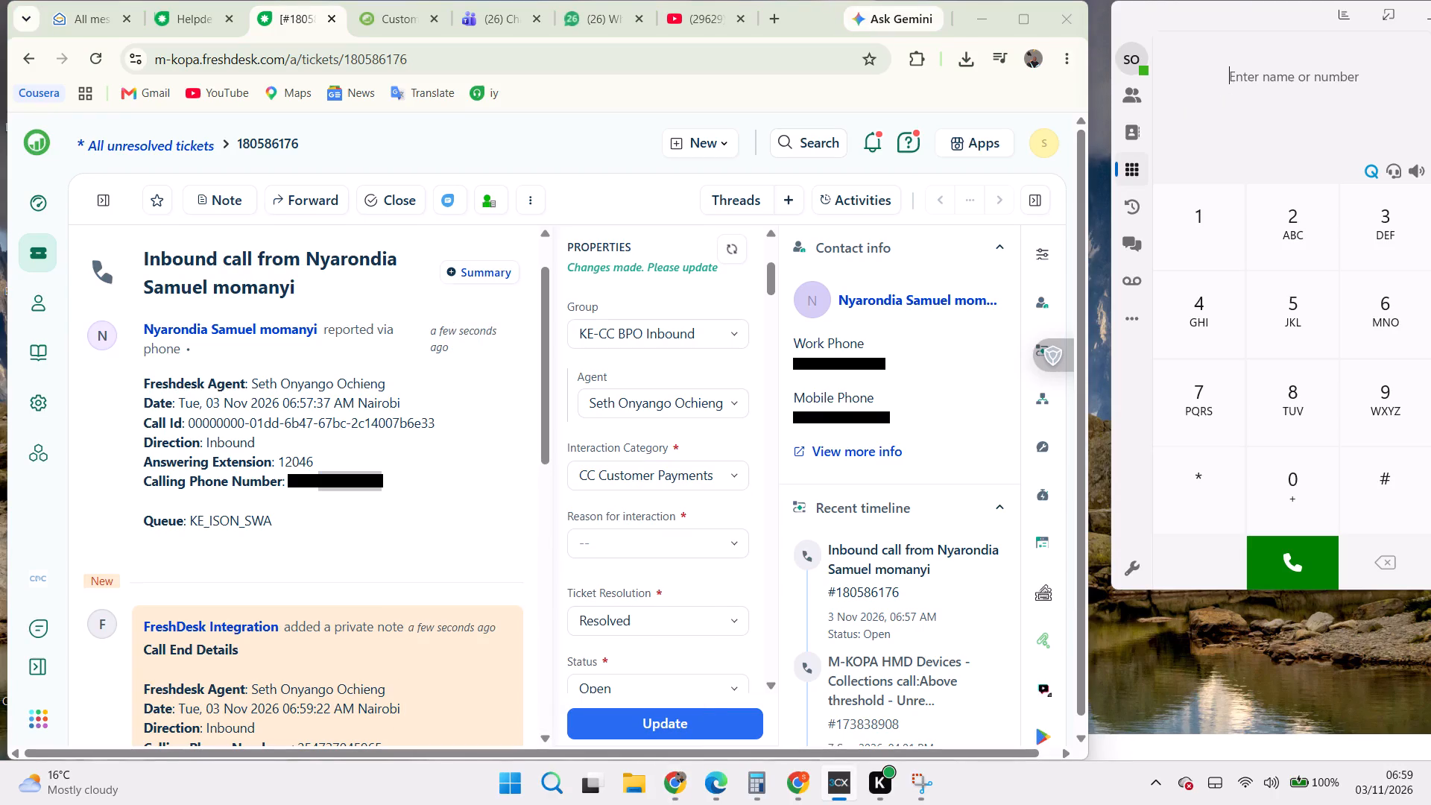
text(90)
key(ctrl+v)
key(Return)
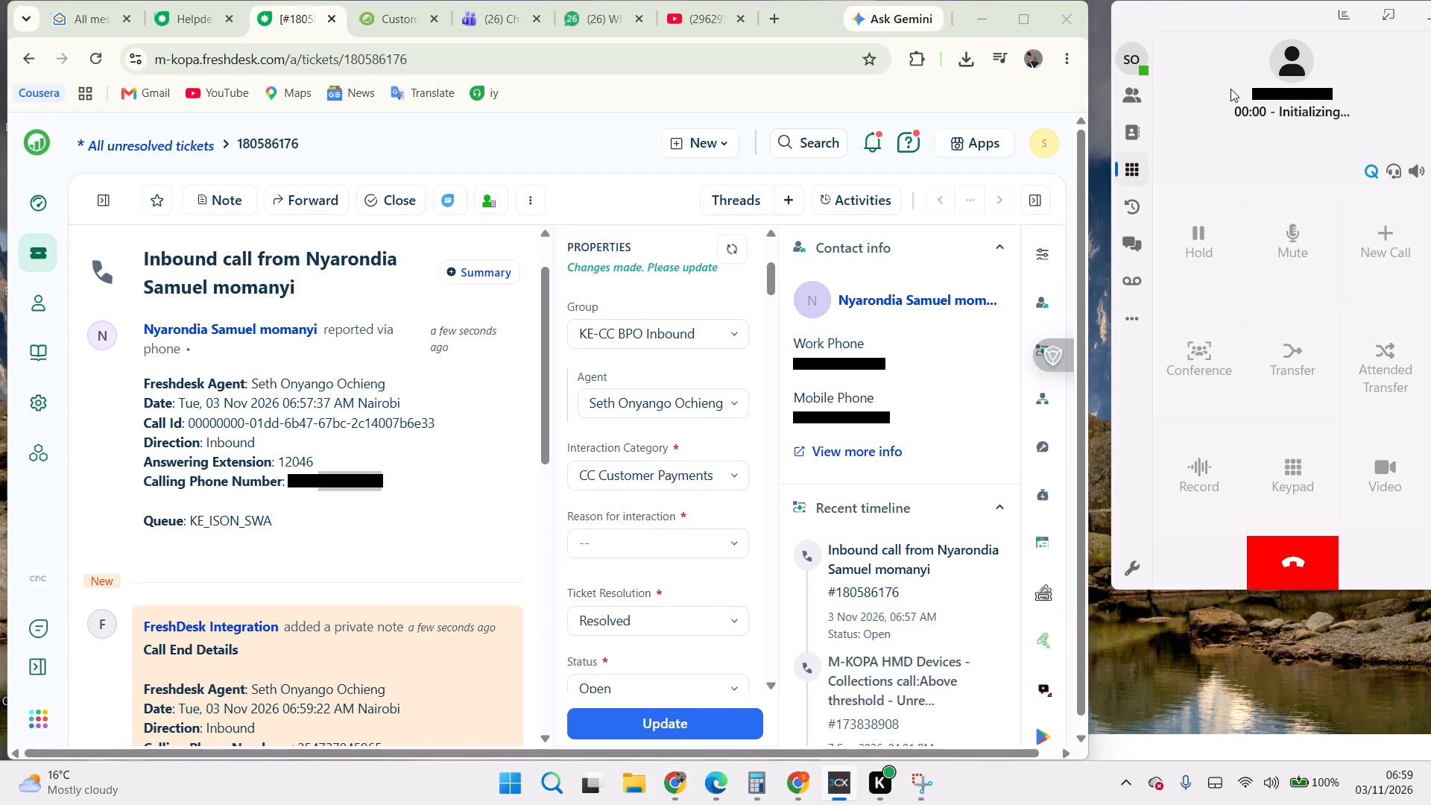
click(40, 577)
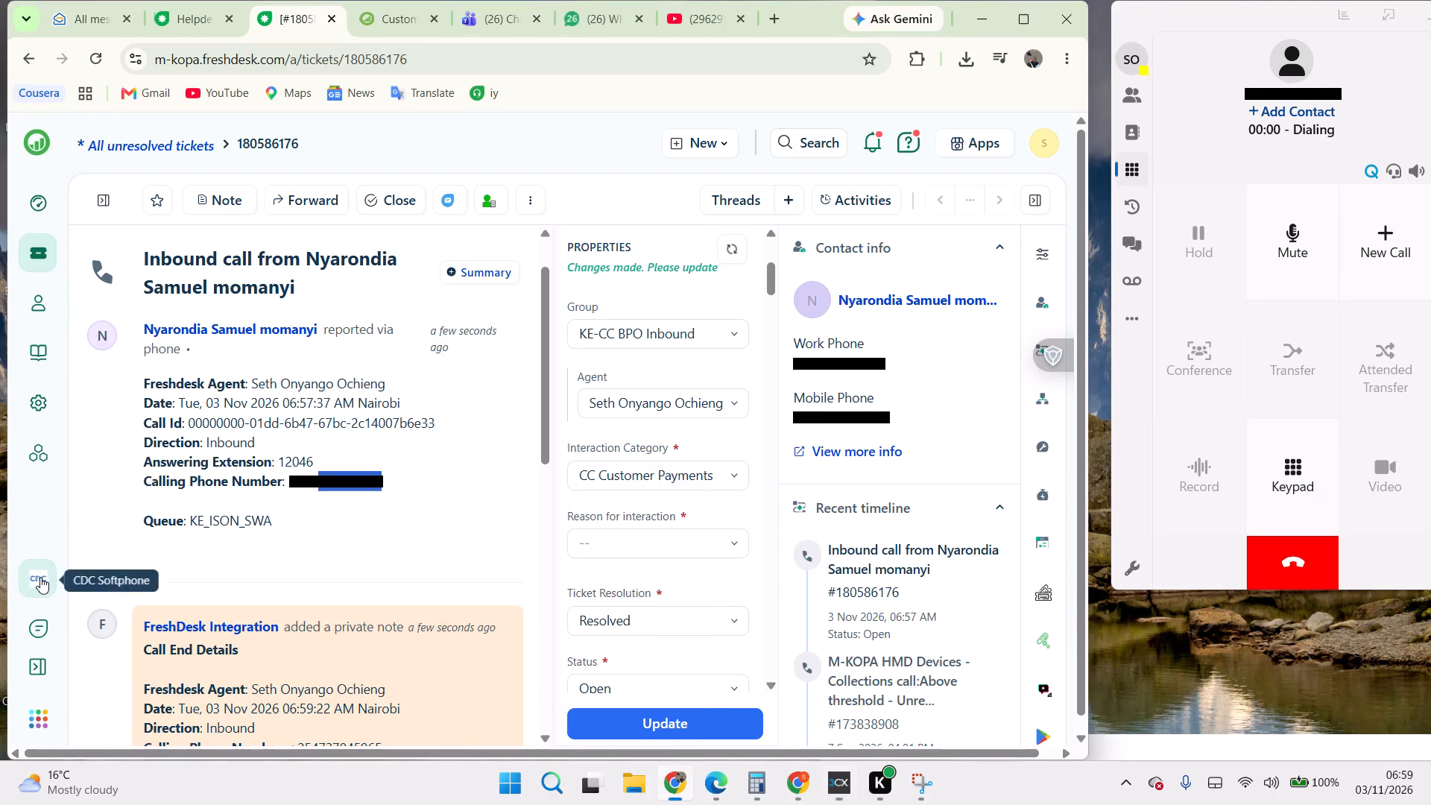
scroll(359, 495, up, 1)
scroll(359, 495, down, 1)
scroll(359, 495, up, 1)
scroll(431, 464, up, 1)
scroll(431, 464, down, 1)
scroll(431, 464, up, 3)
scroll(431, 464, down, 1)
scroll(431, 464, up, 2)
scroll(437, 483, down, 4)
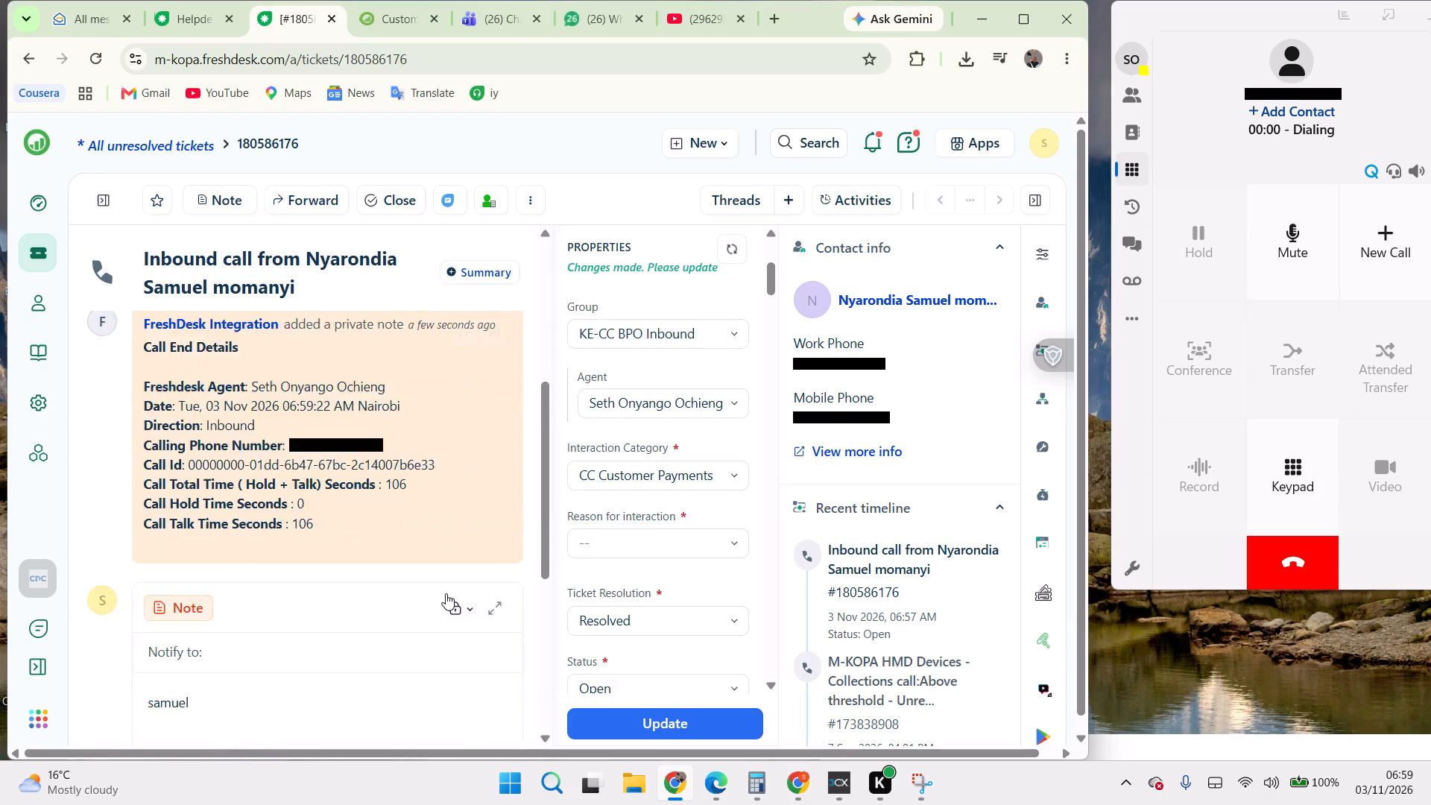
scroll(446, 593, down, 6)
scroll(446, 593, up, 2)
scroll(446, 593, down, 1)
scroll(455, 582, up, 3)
Categorise the ticket as Payment made in error, Payment made to wrong account/paybill, with the outcome Escalated: BPO payment refunds queue.
click(663, 546)
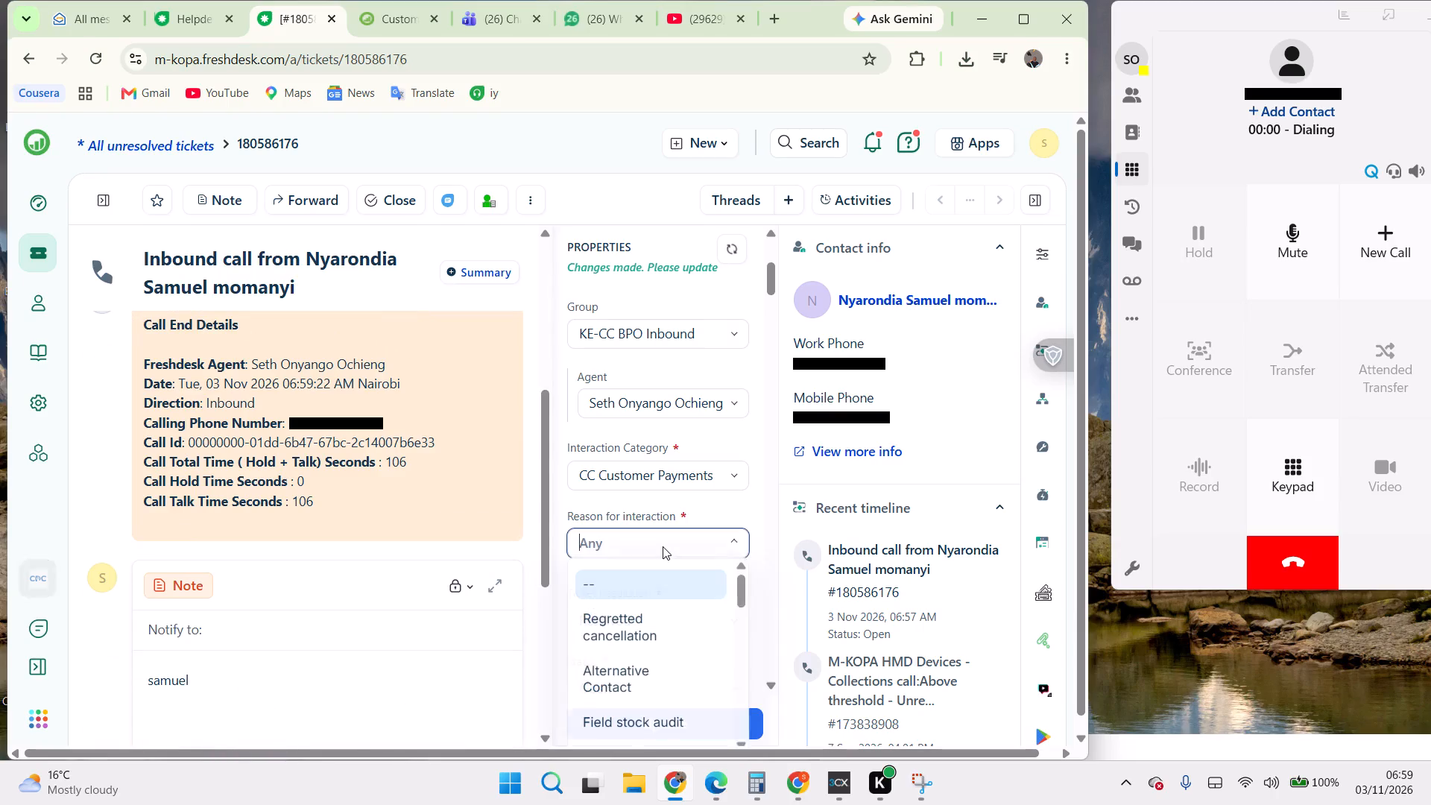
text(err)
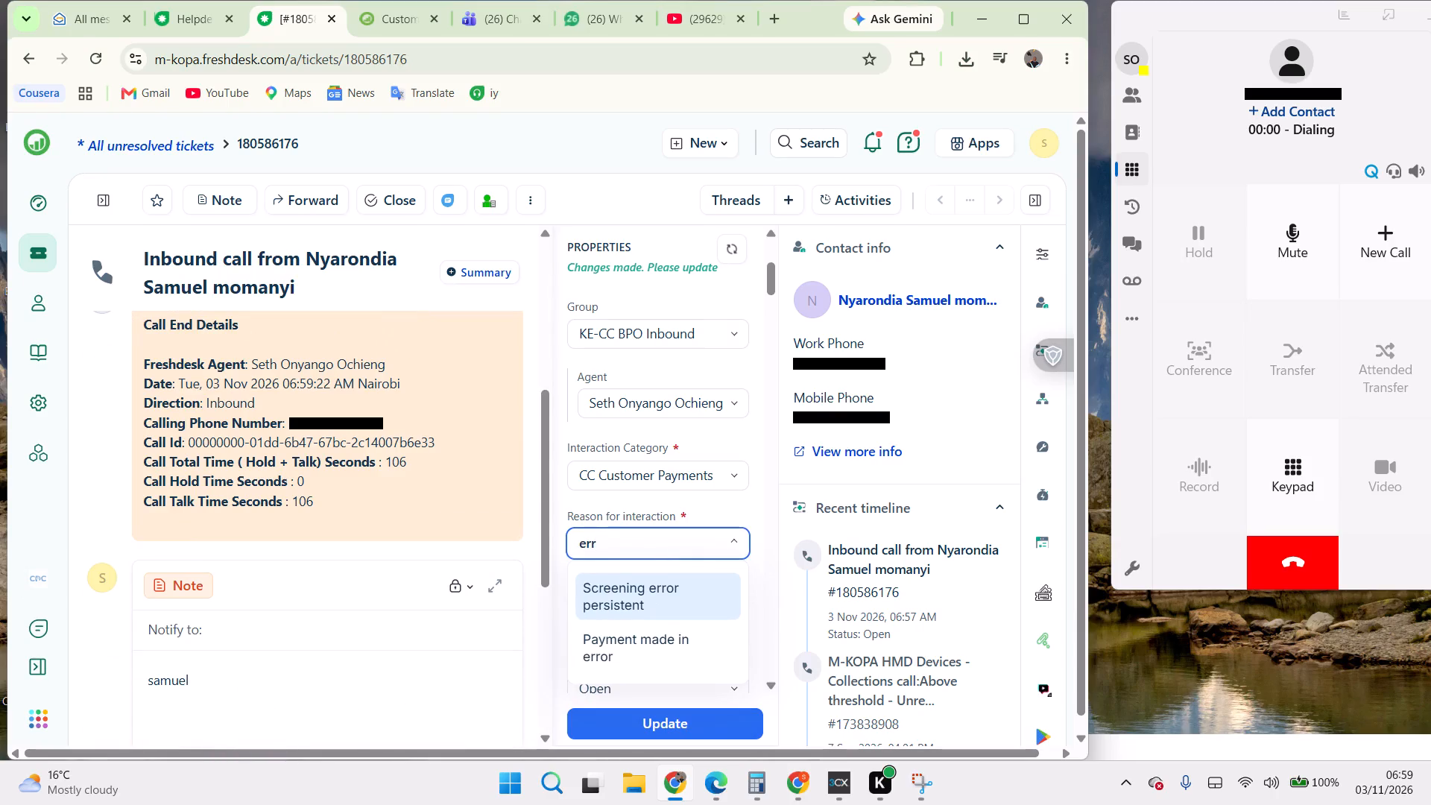
click(631, 639)
scroll(669, 552, down, 1)
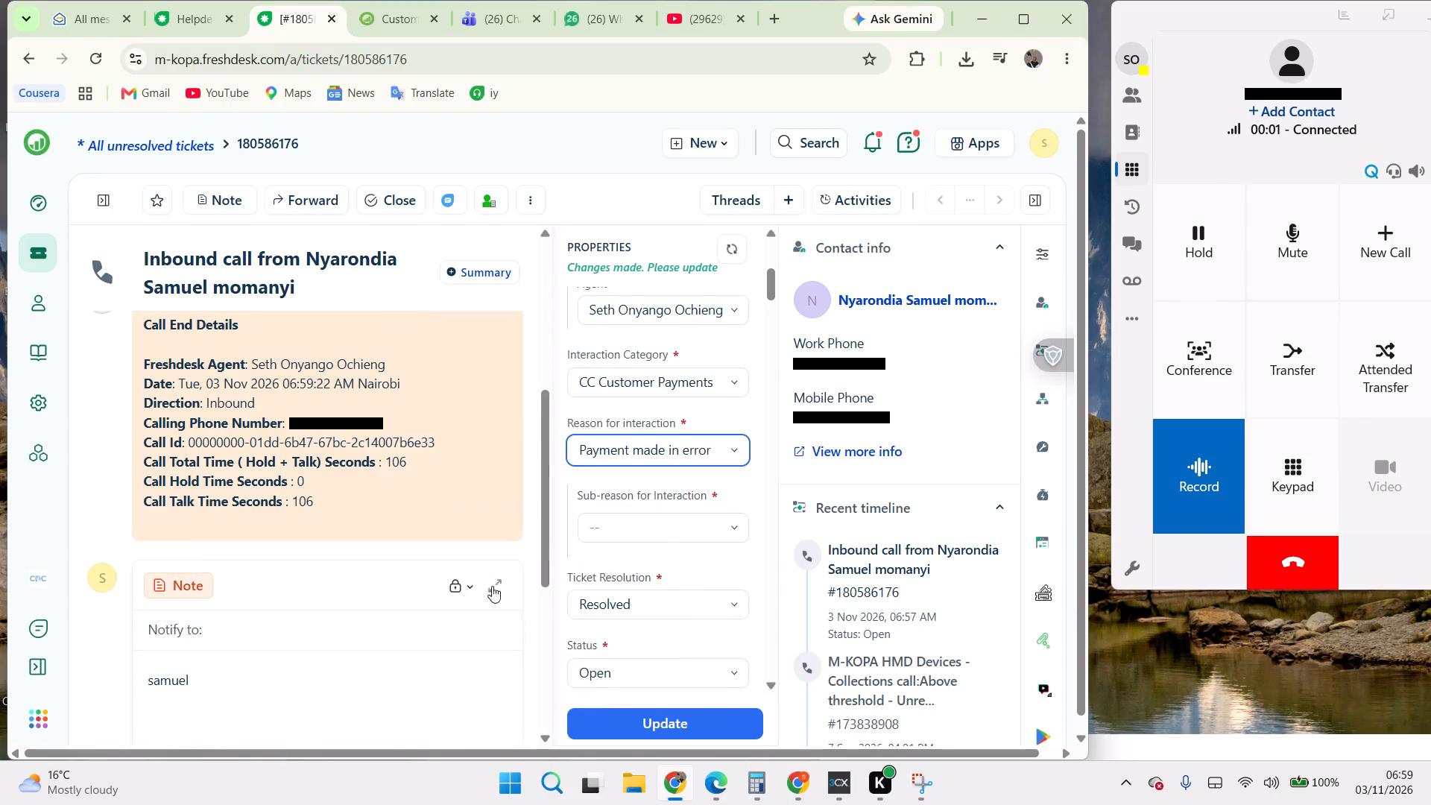
scroll(415, 601, down, 2)
click(653, 528)
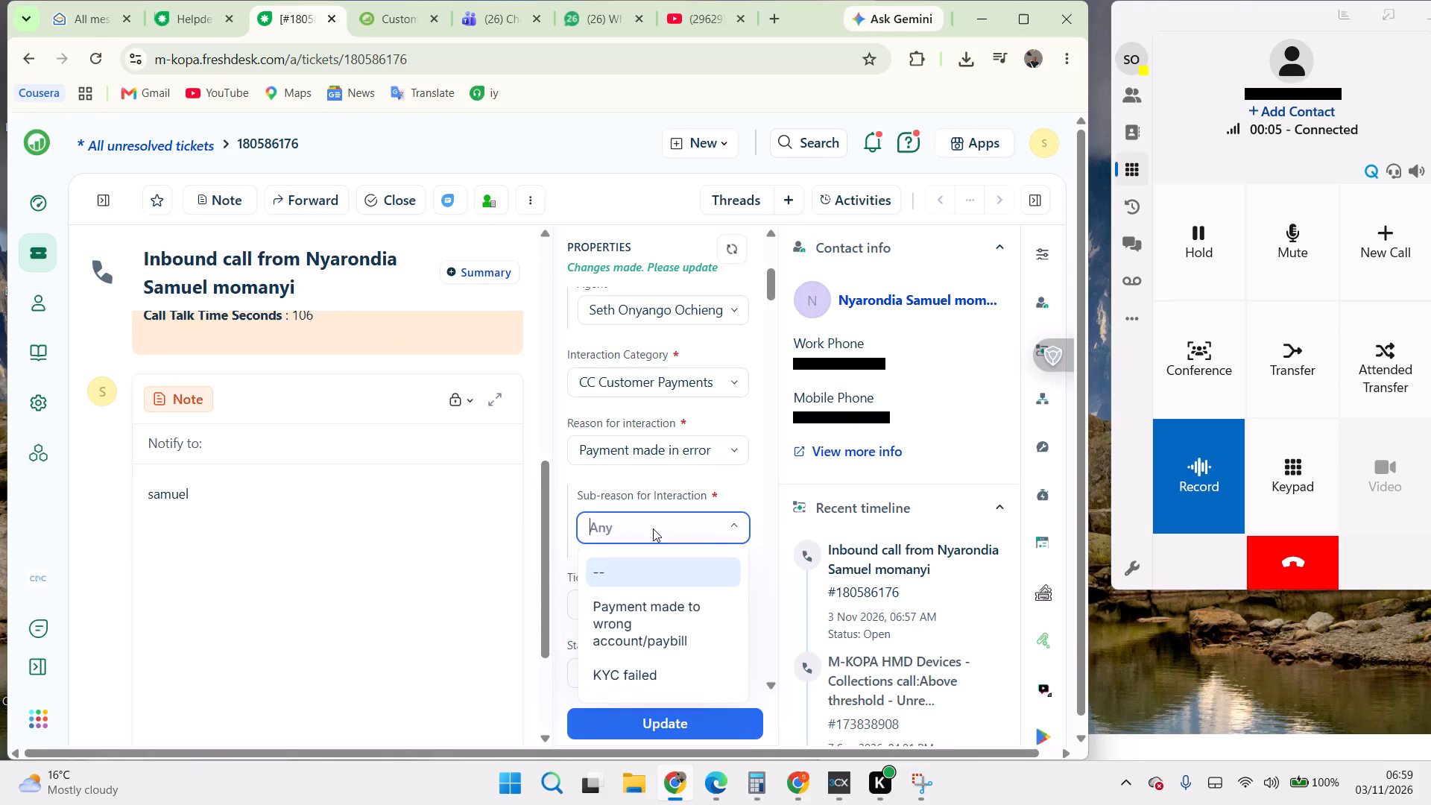
click(654, 622)
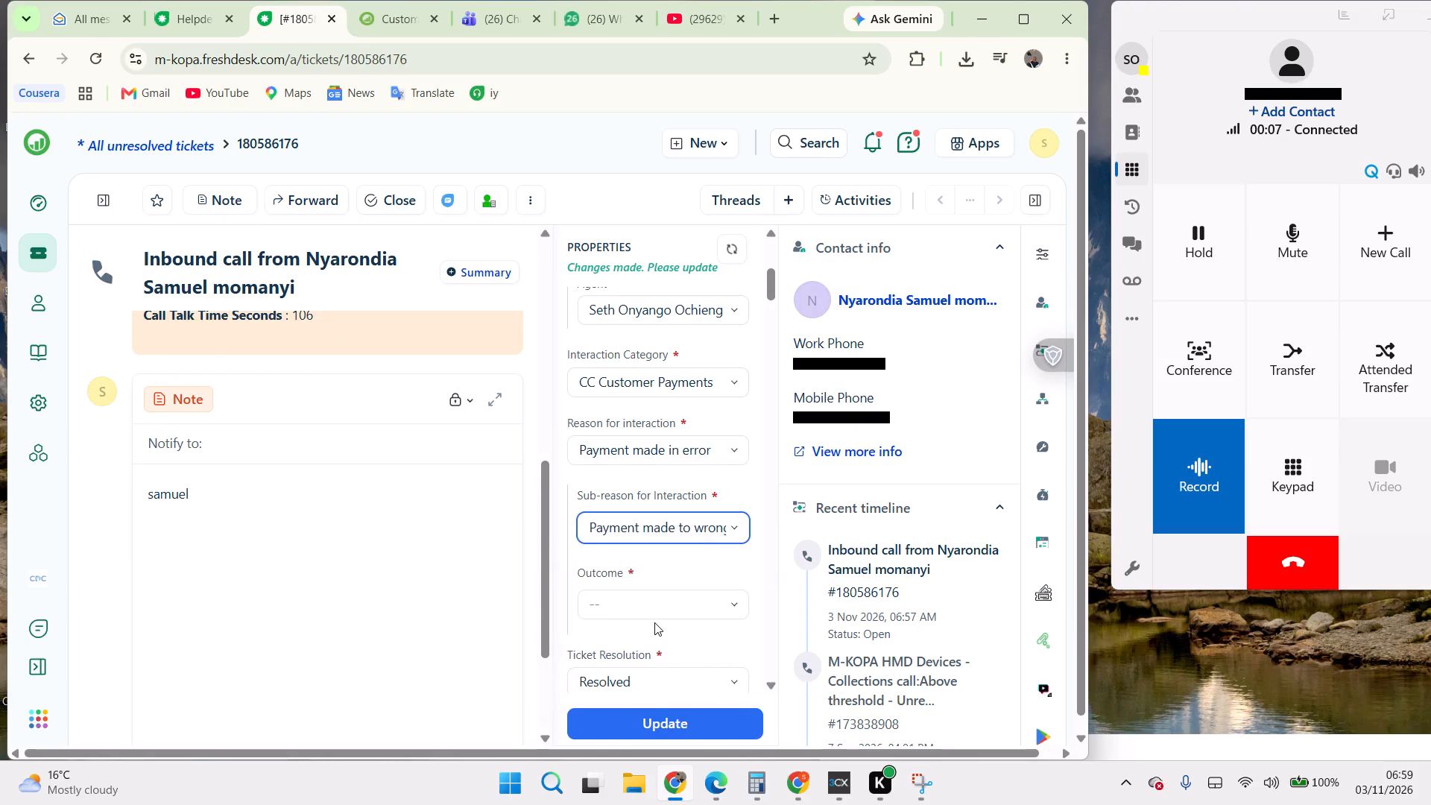
click(654, 604)
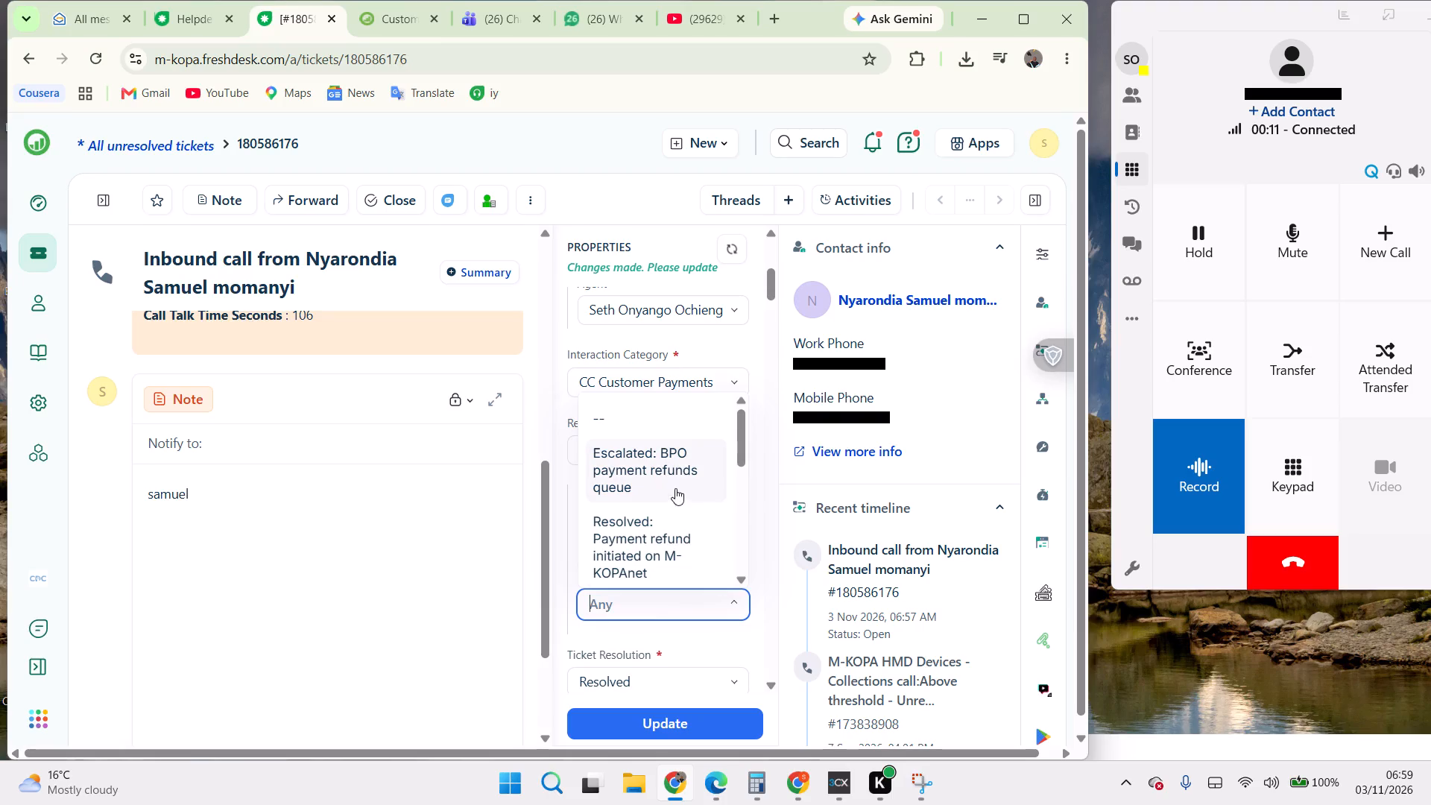
click(666, 468)
Set the payment ticket's Status to Resolved.
scroll(671, 535, down, 1)
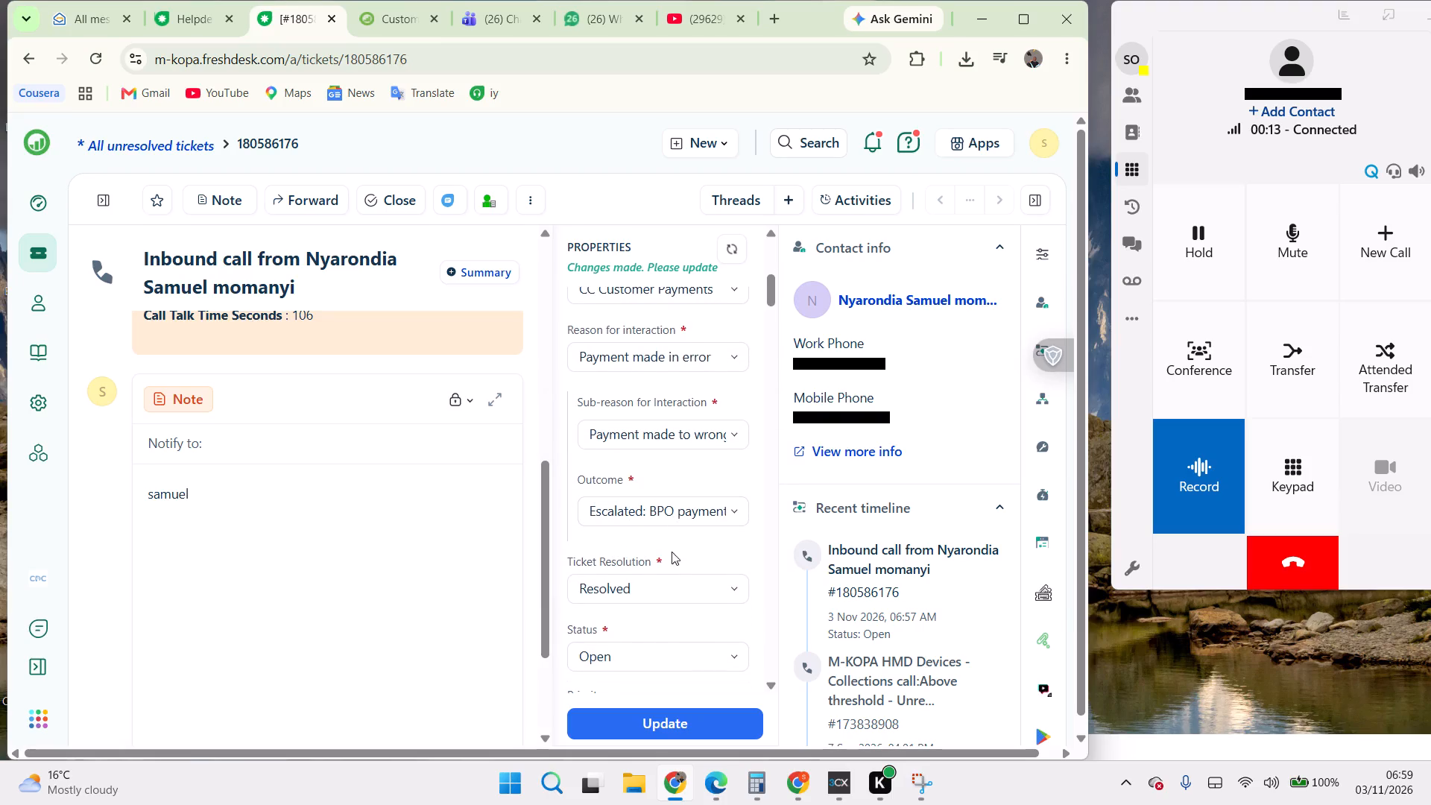
click(649, 654)
click(635, 578)
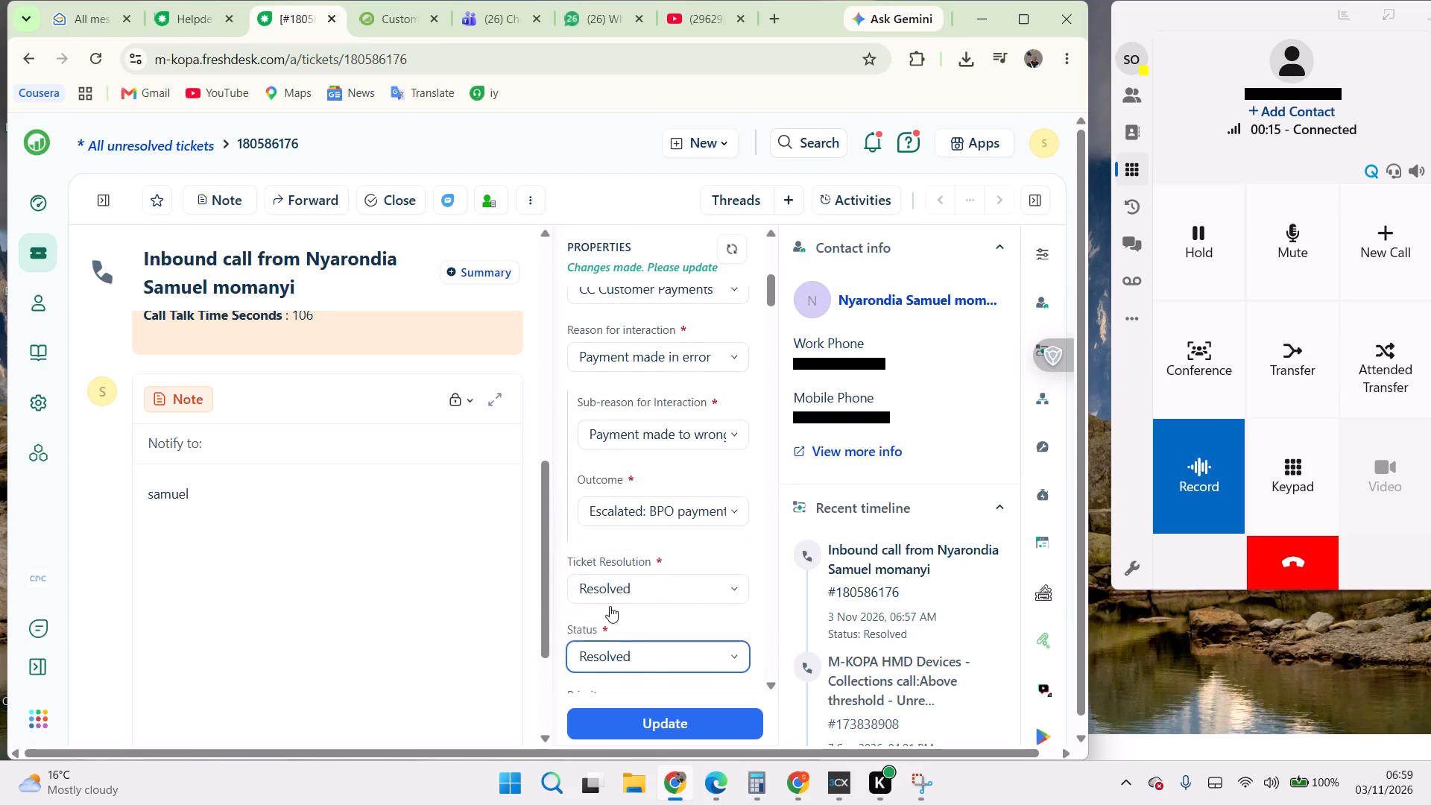
Copy the sub-reason "Payment made to wrong account/paybill" into the private note on a new line below the caller's name.
click(641, 428)
right_click(641, 428)
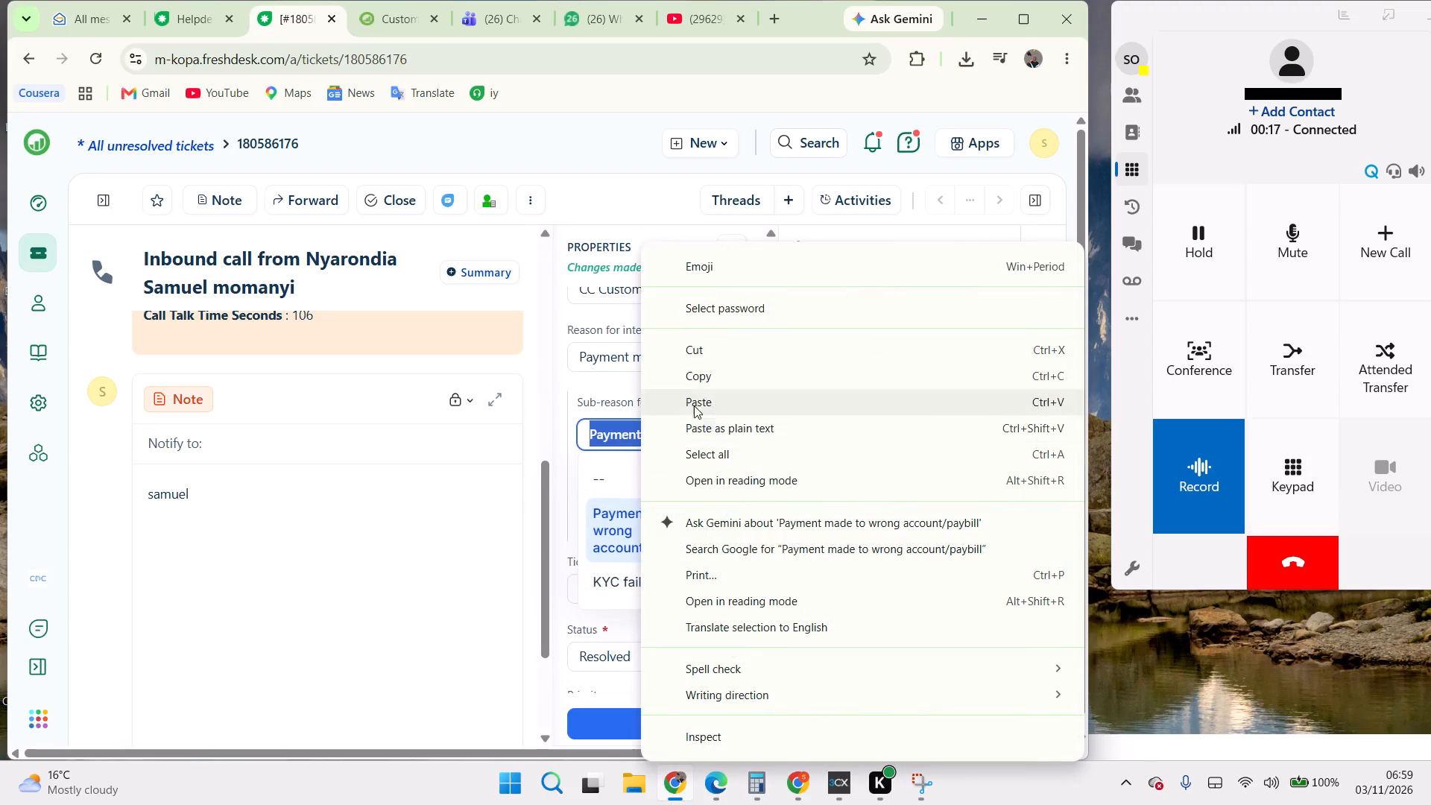
click(694, 376)
click(262, 549)
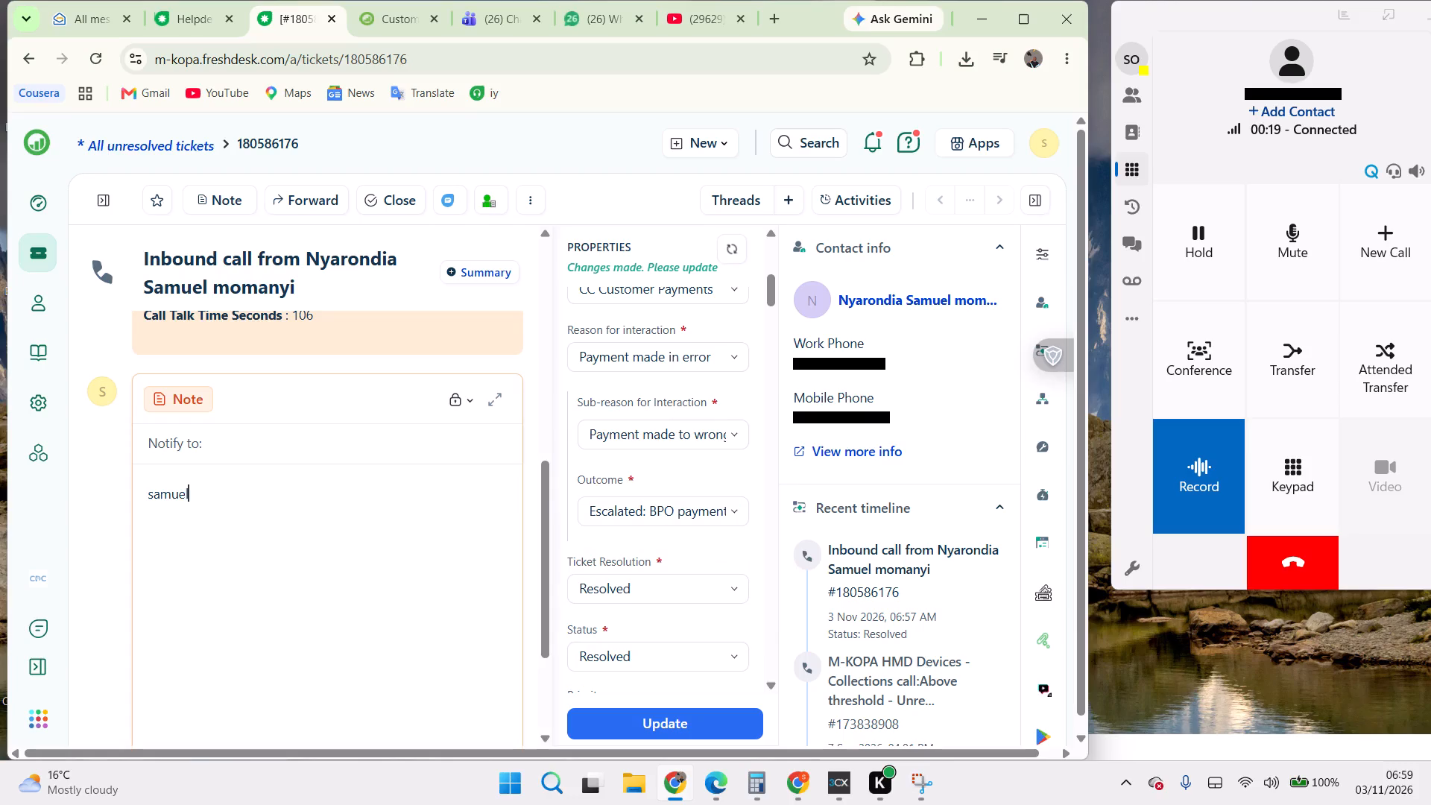
key(Return)
key(ctrl+v)
key(Return)
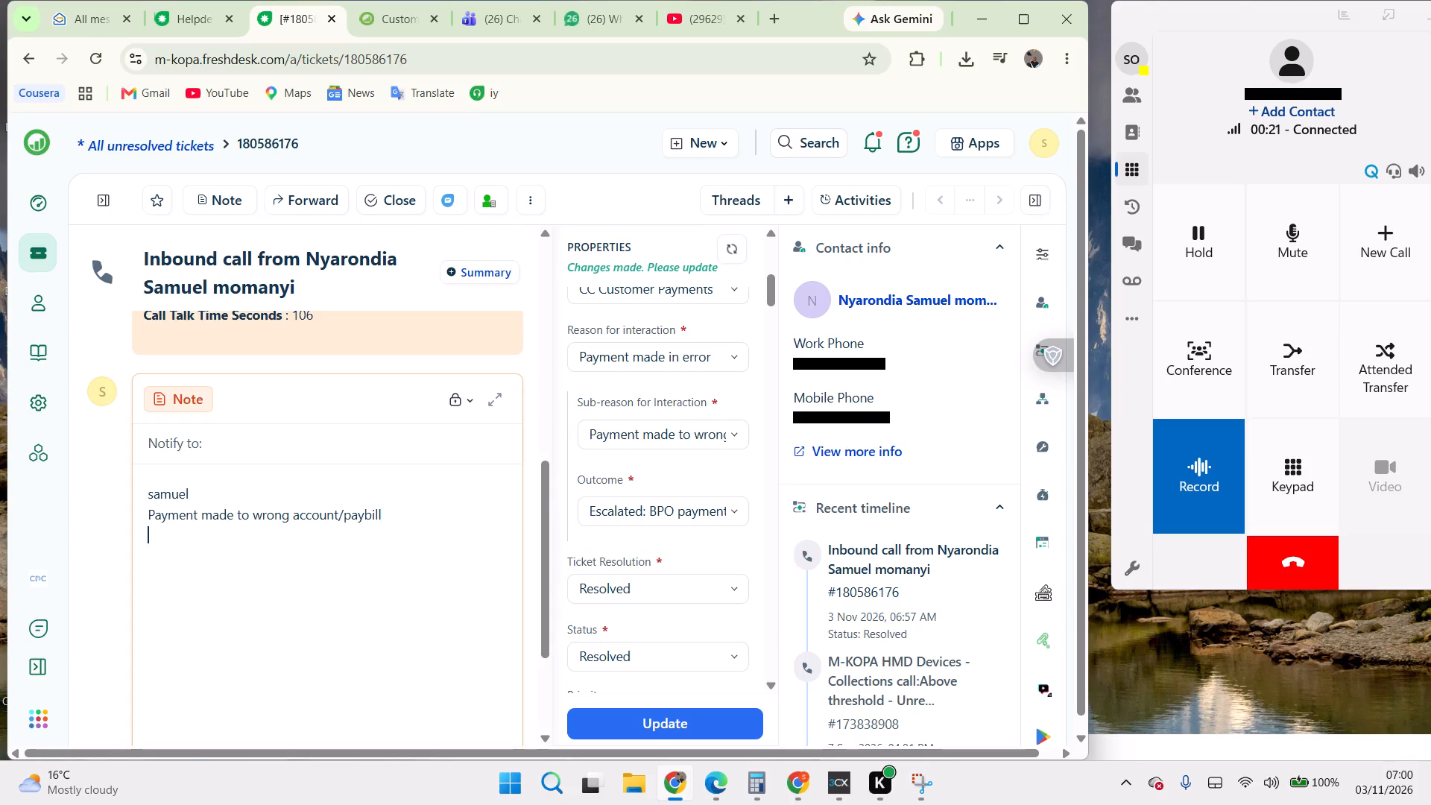
Add "paid to" on the line below the sub-reason in the ticket's private note.
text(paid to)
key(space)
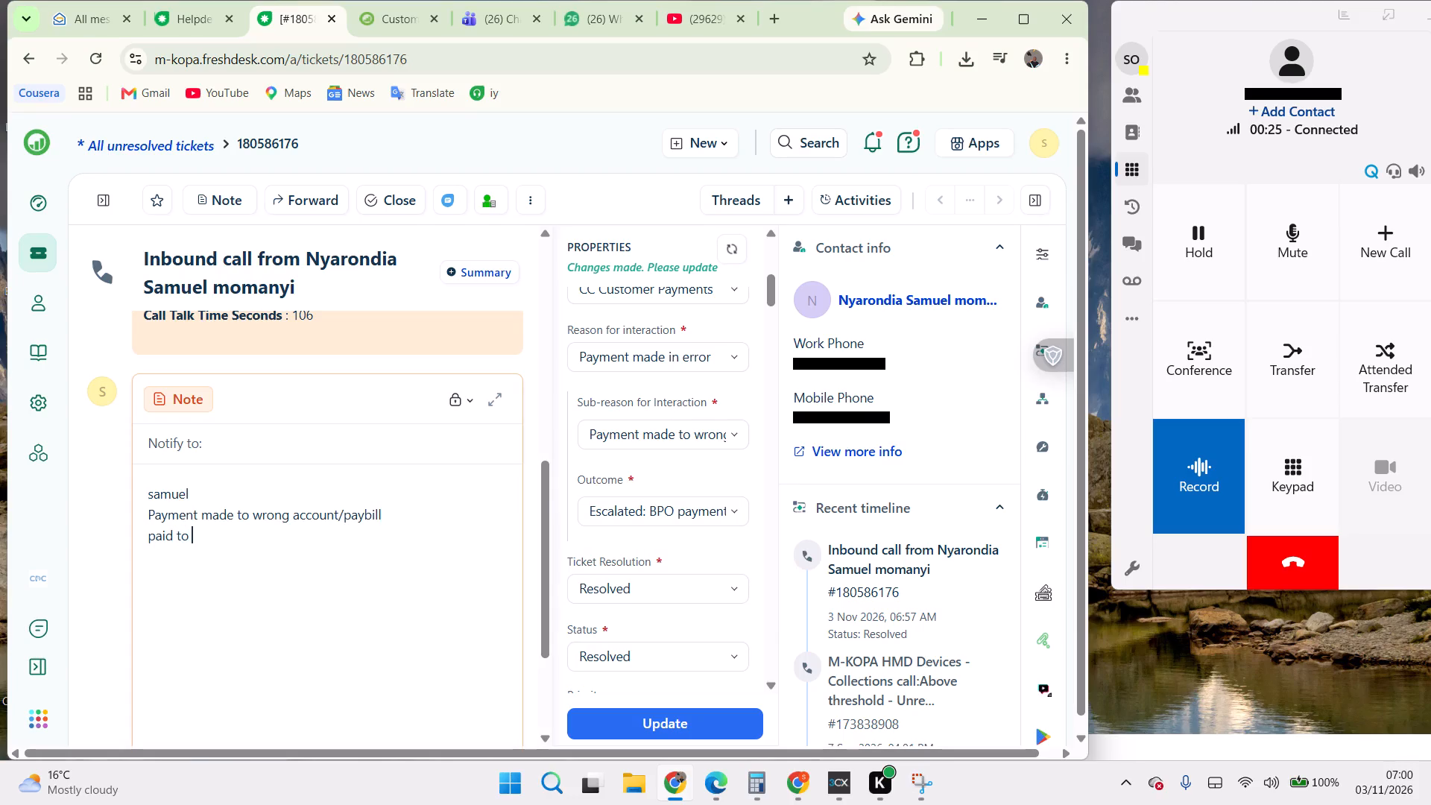
Look up the mistakenly paid customer account by its account number in the M-KOPA CRM and open its full payment history.
click(388, 18)
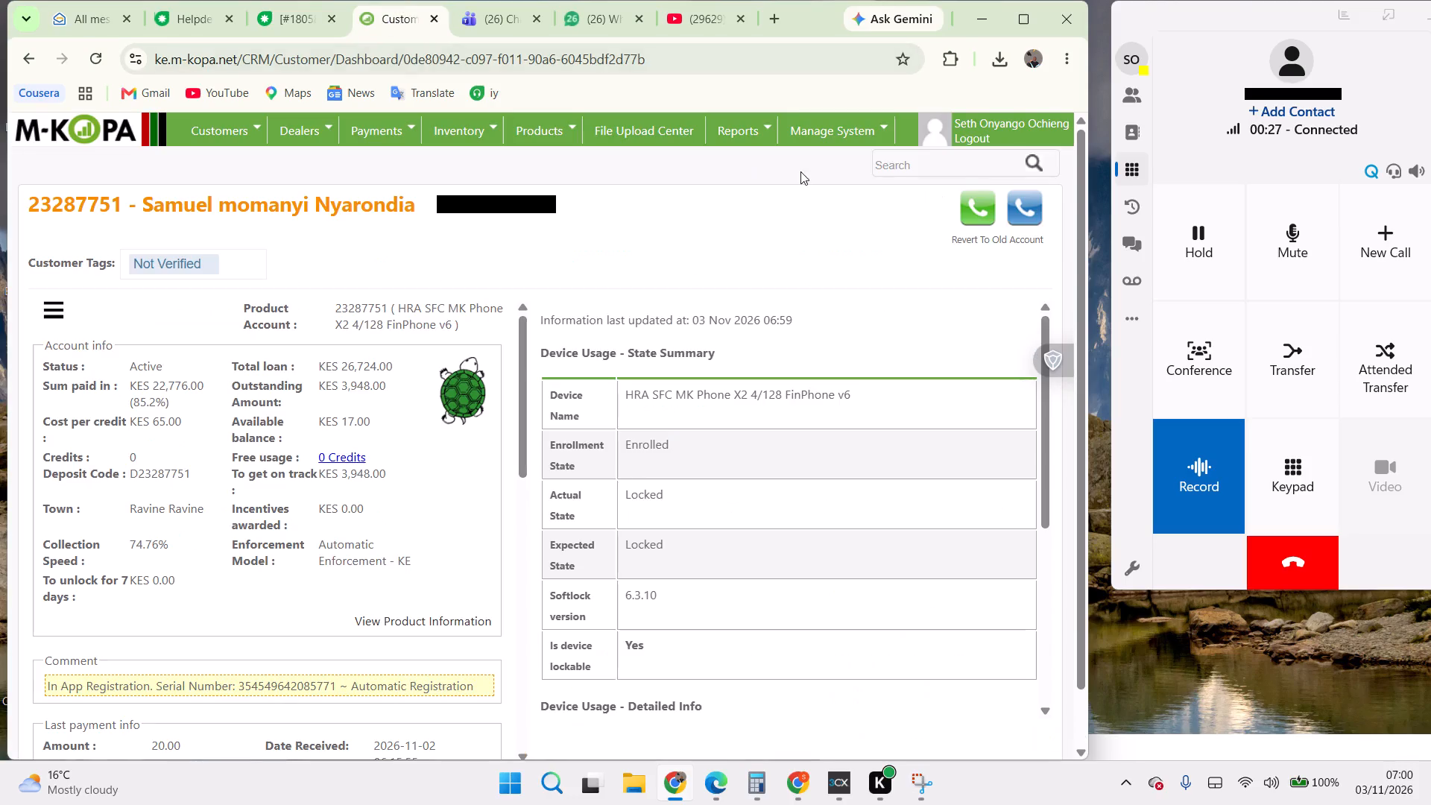
click(903, 166)
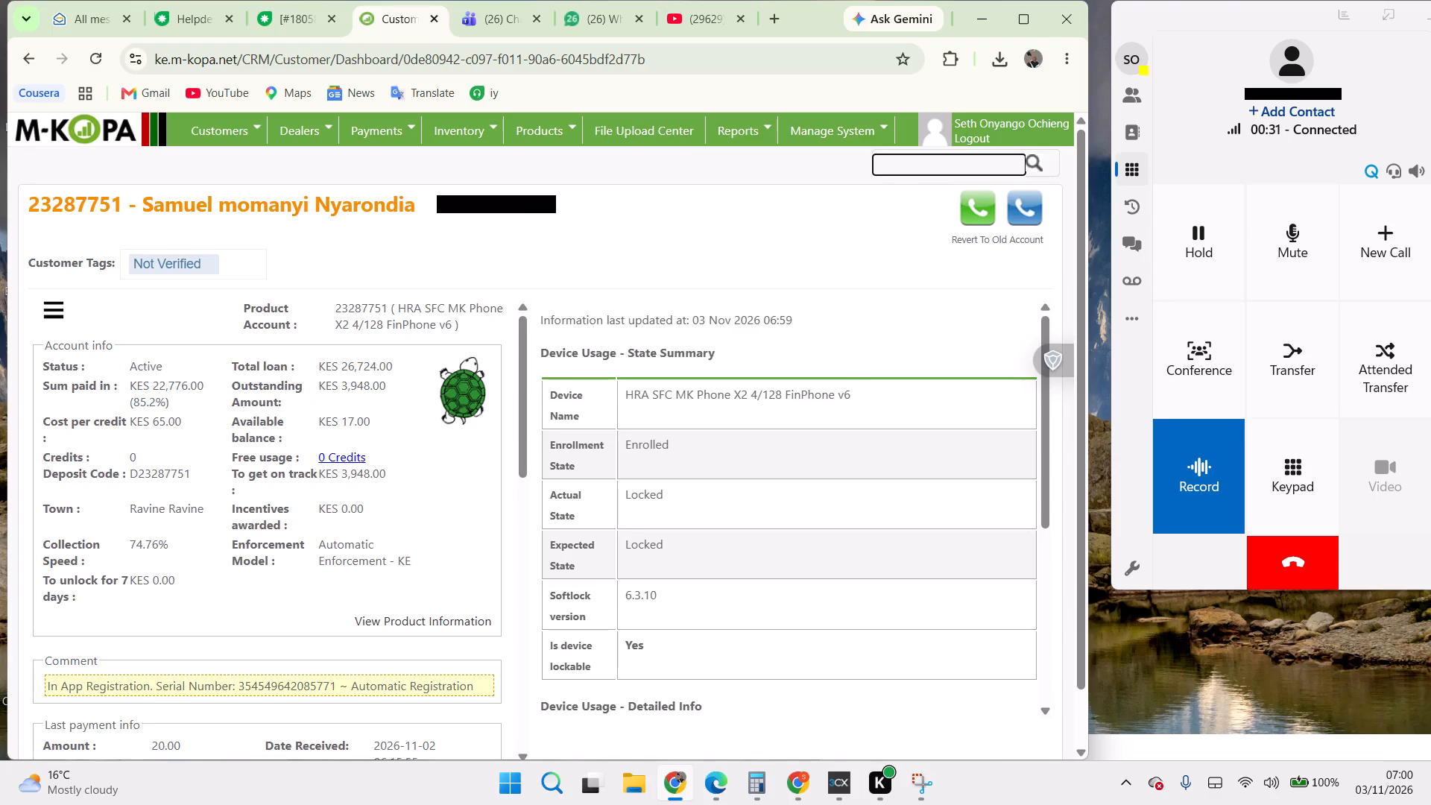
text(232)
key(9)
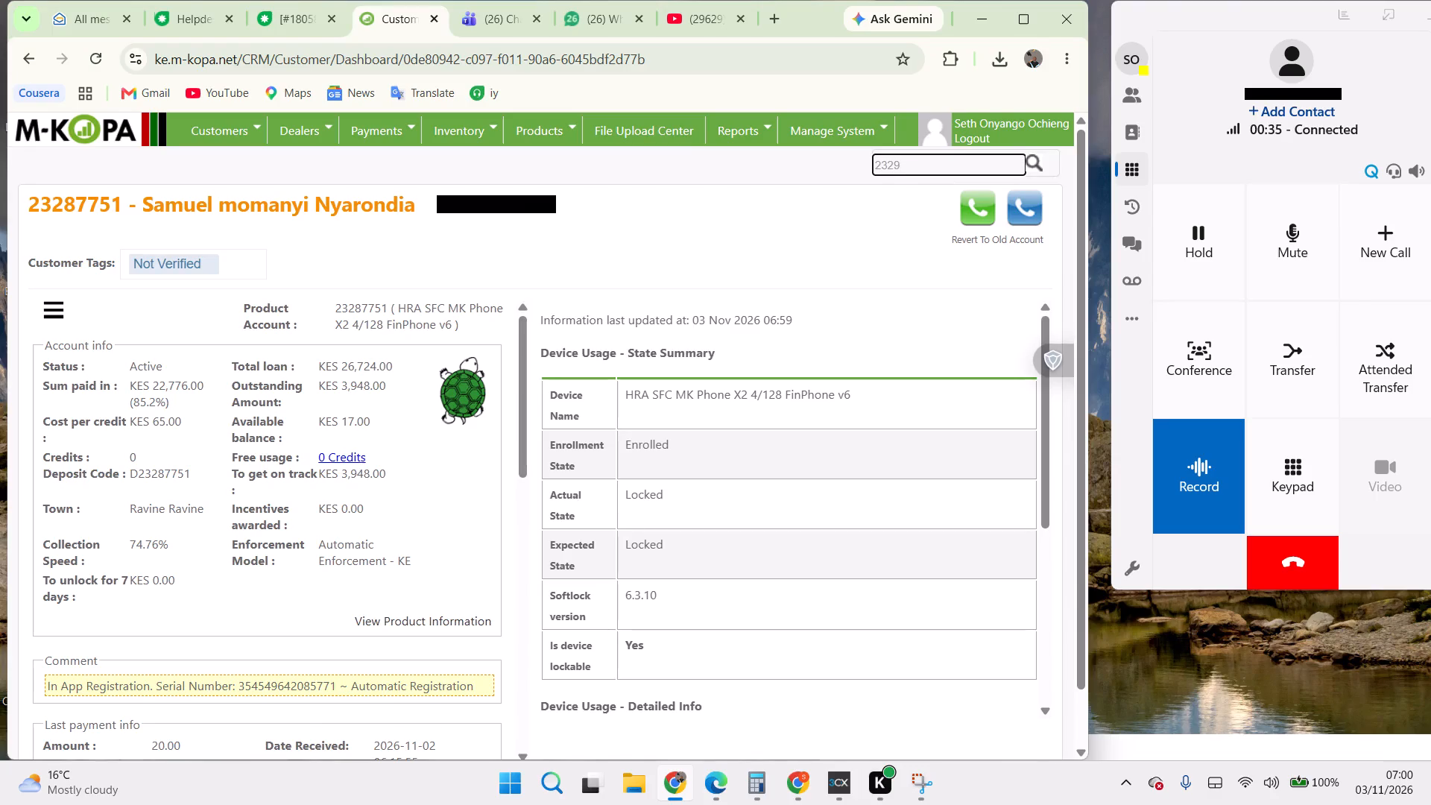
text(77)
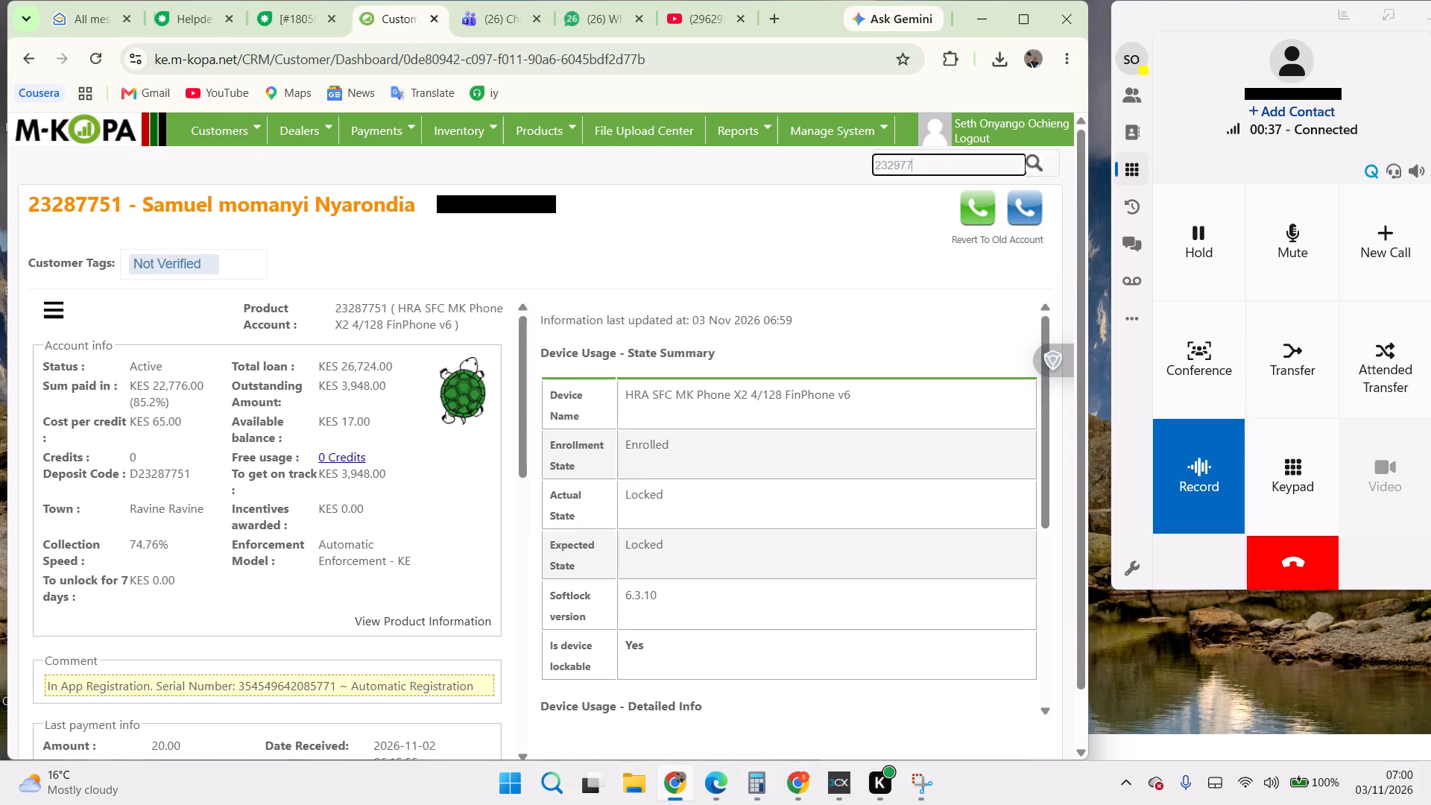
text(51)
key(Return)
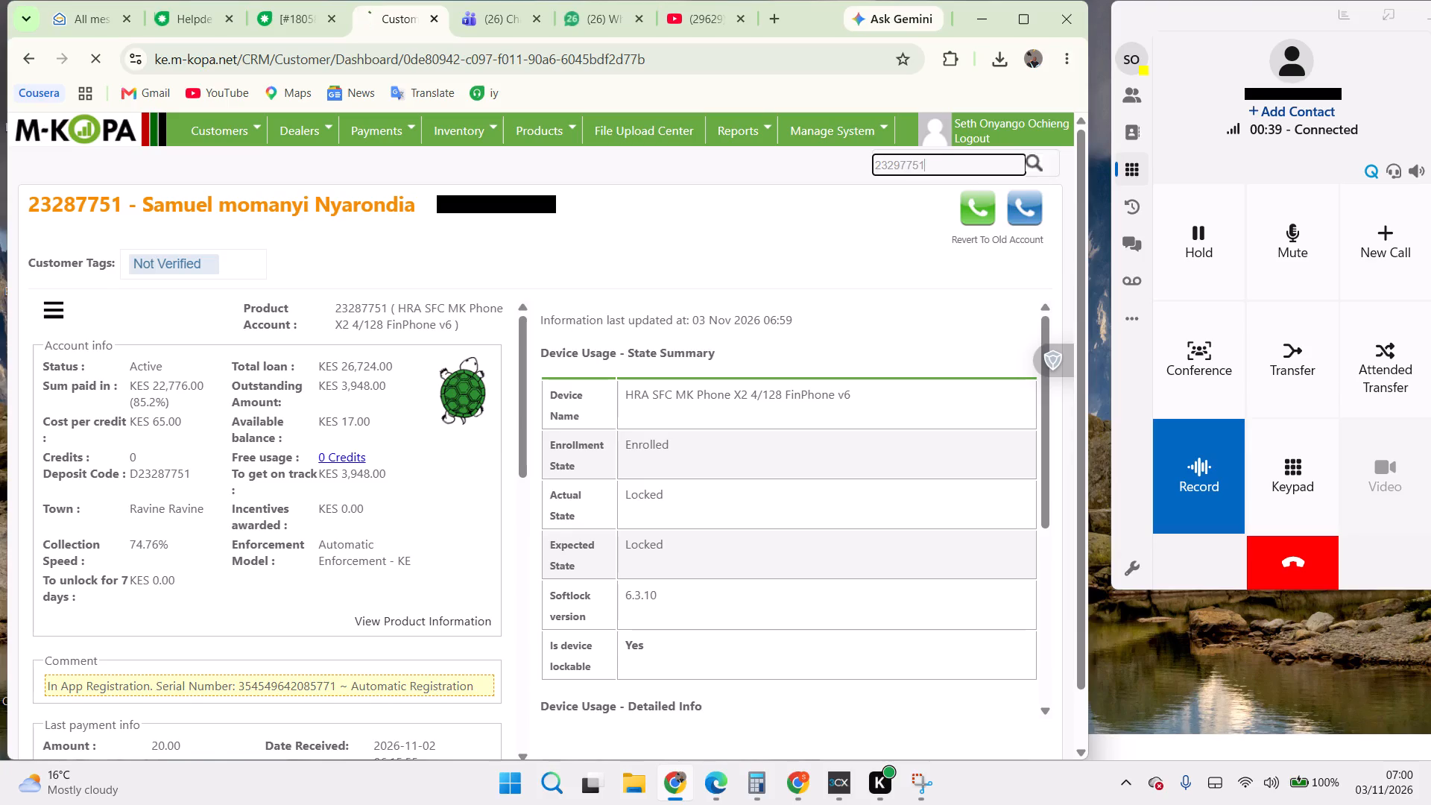
double_click(891, 168)
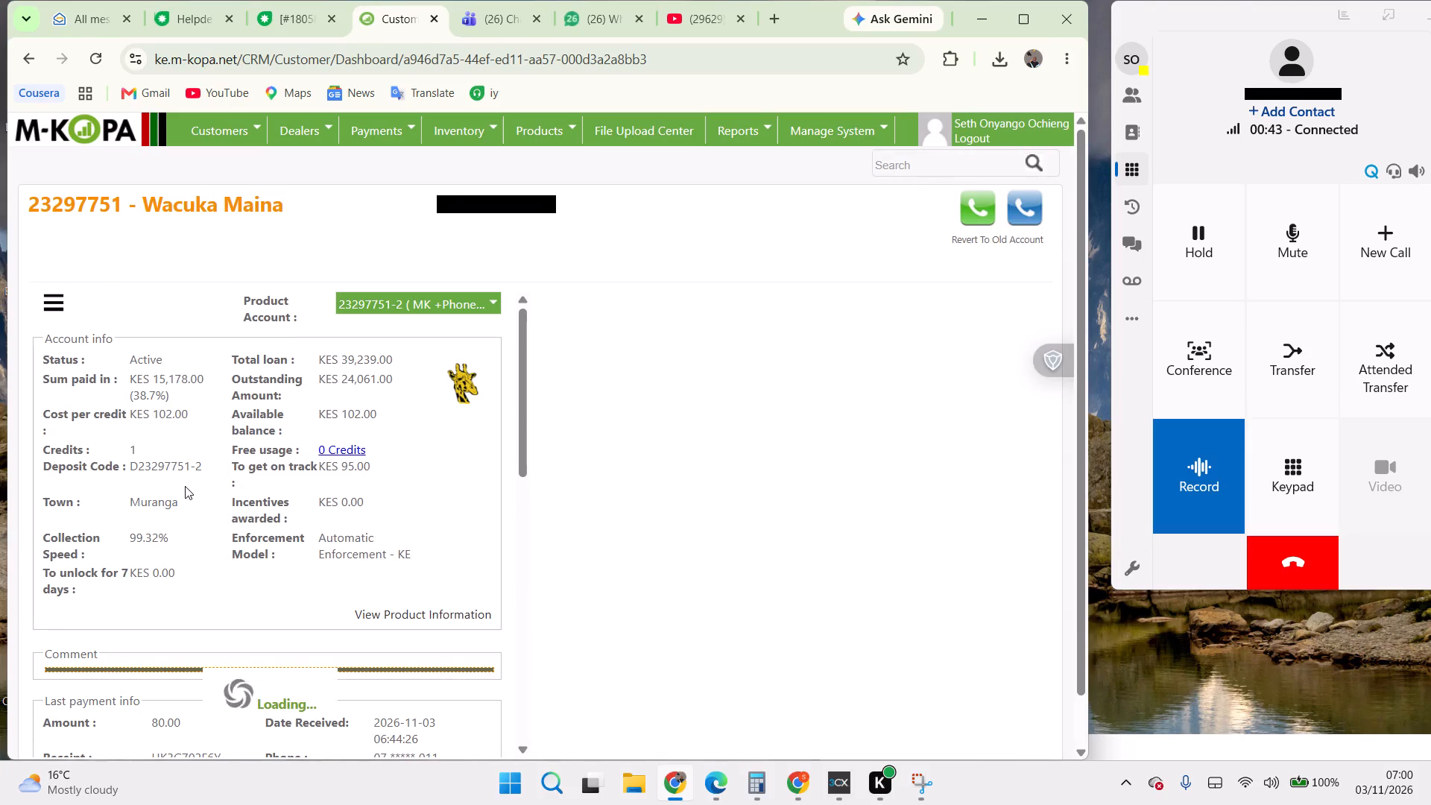
scroll(182, 483, down, 2)
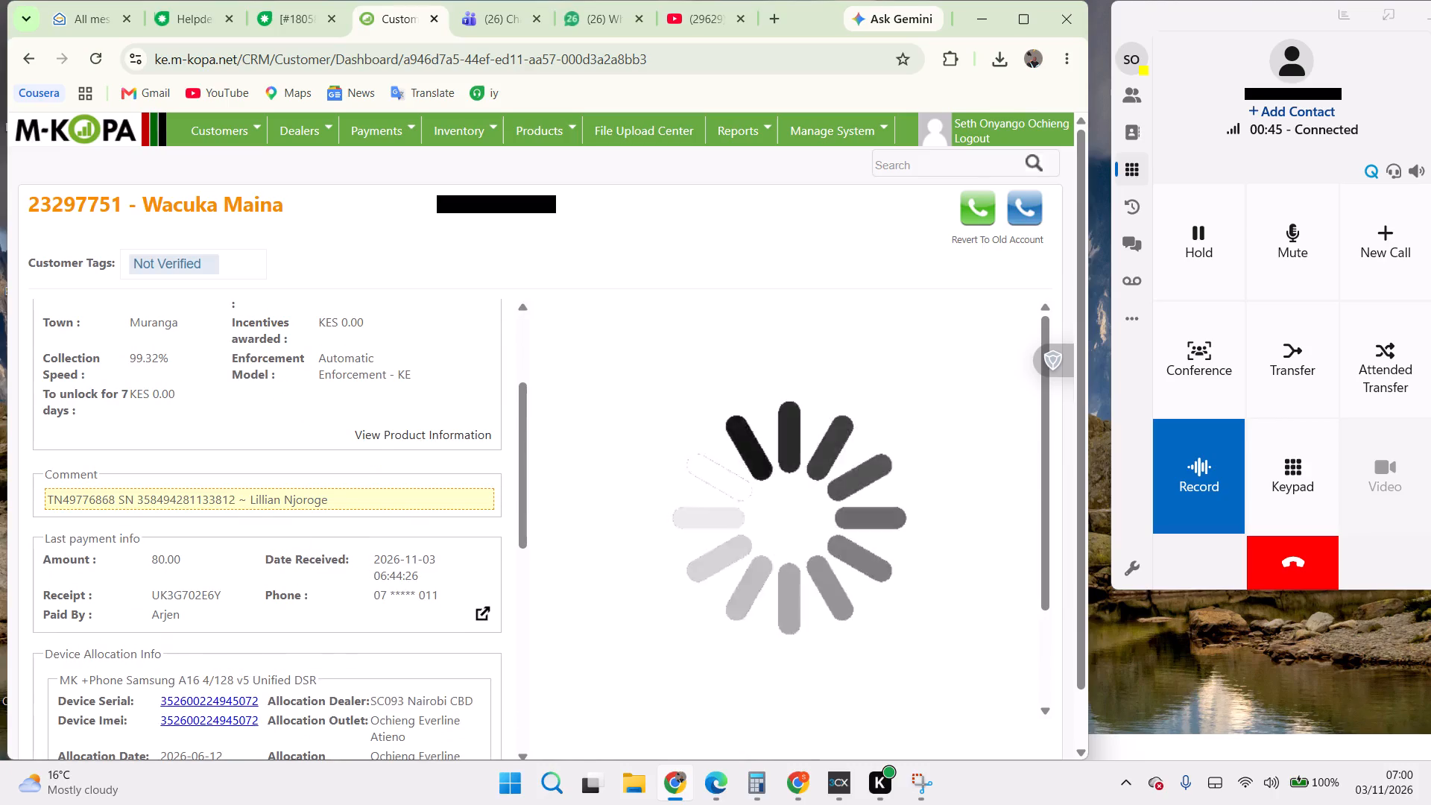
click(479, 612)
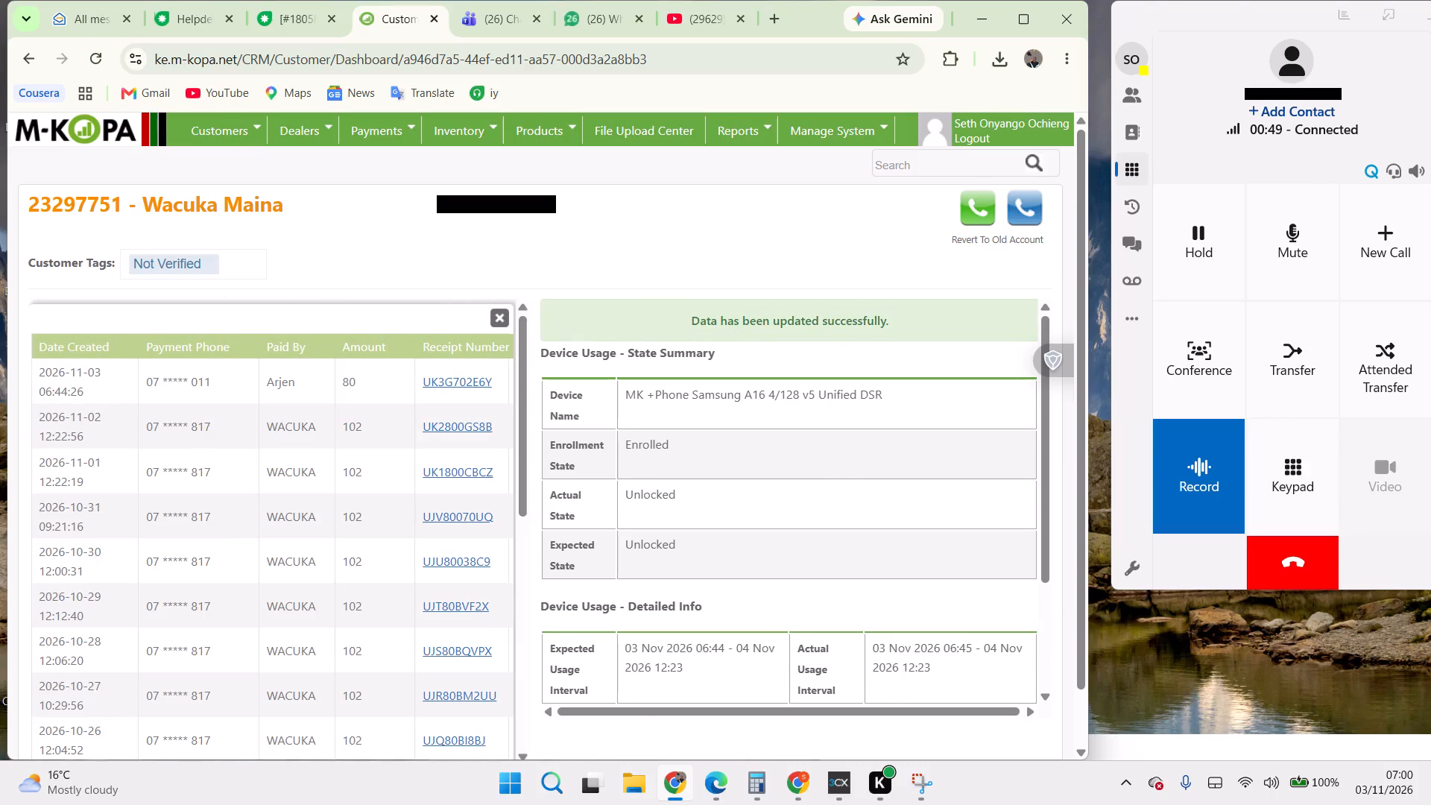
Copy the full 2026-11-03 payment row for 80, including its receipt number, into the Freshdesk private note below "paid to".
drag(39, 372, 237, 397)
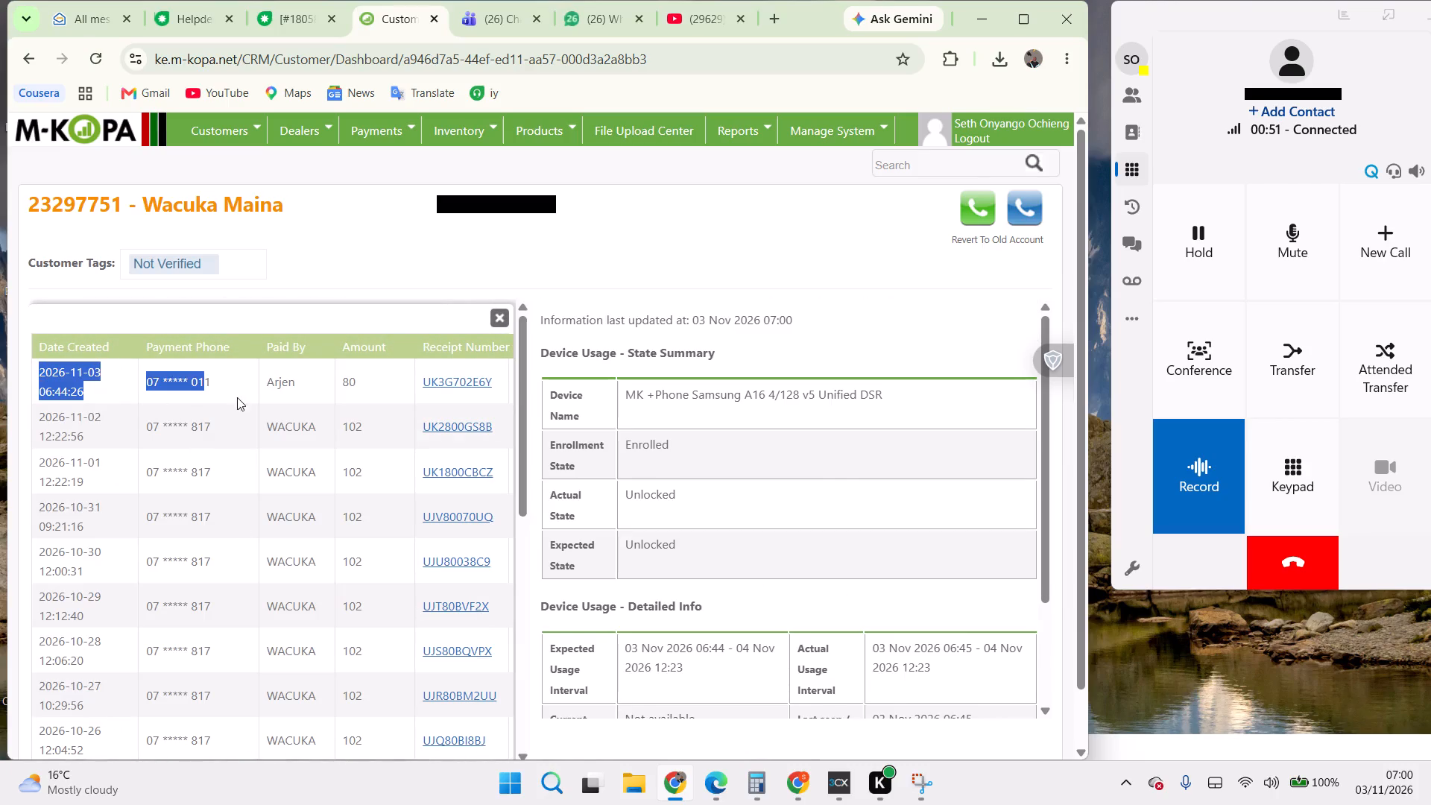
drag(237, 397, 428, 396)
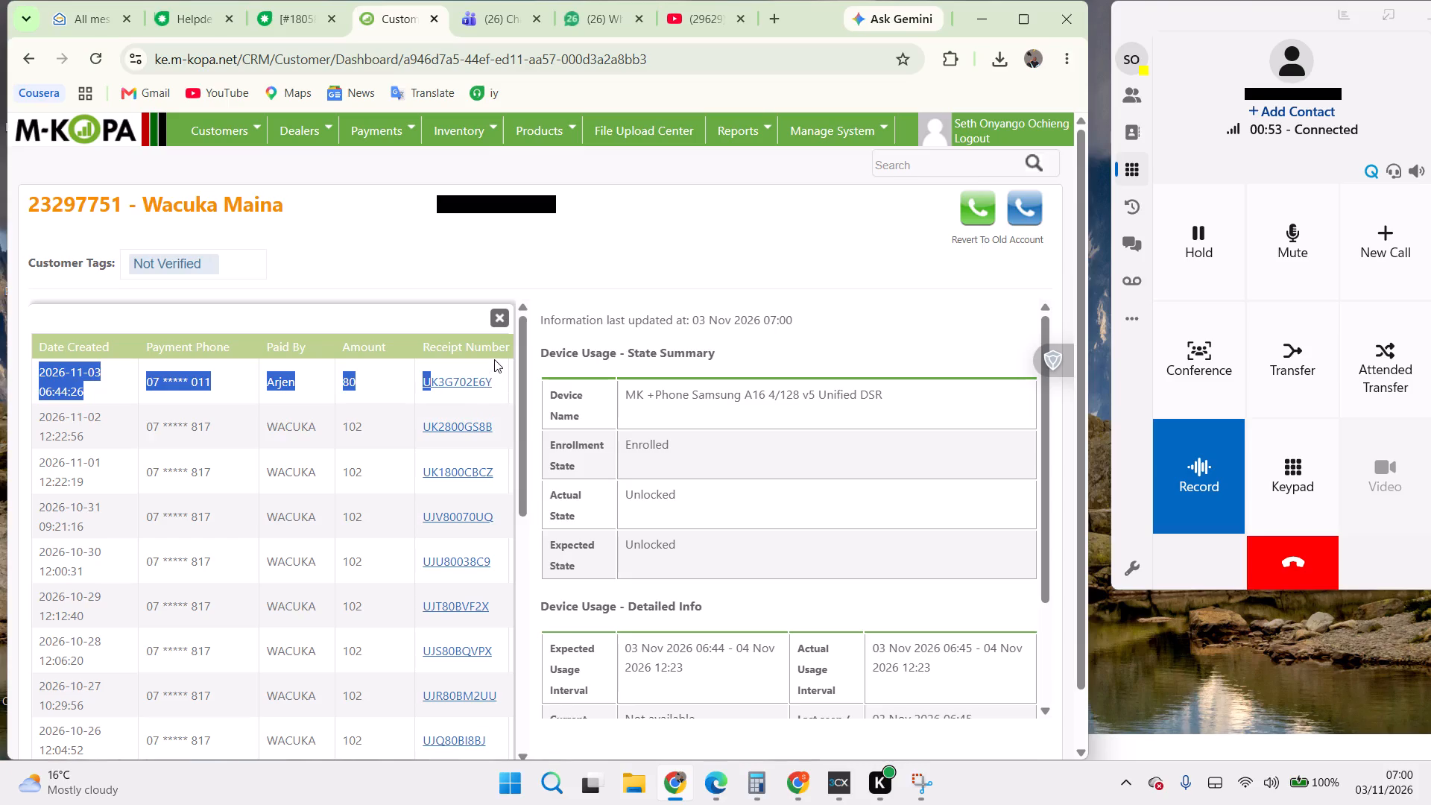
click(397, 375)
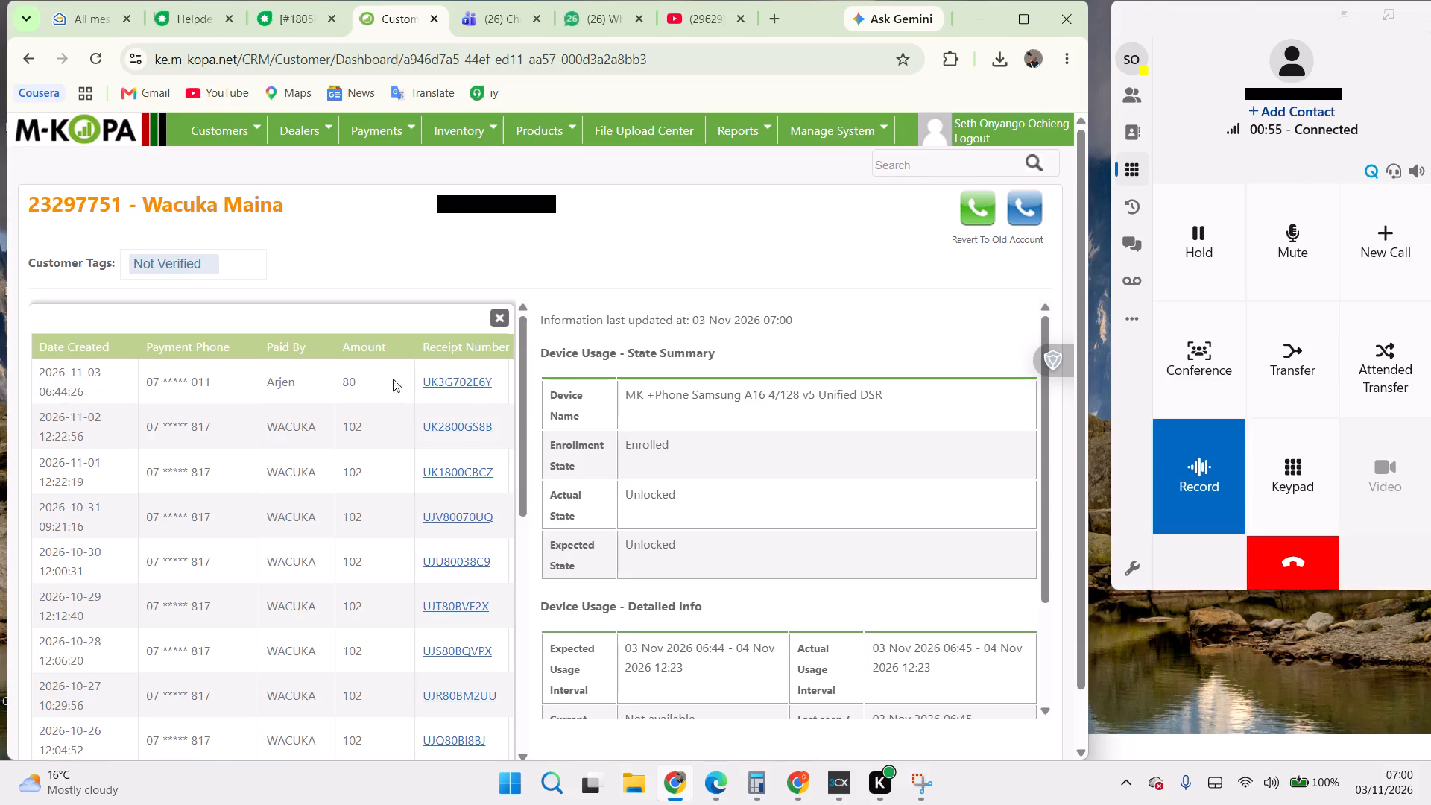
drag(42, 370, 141, 389)
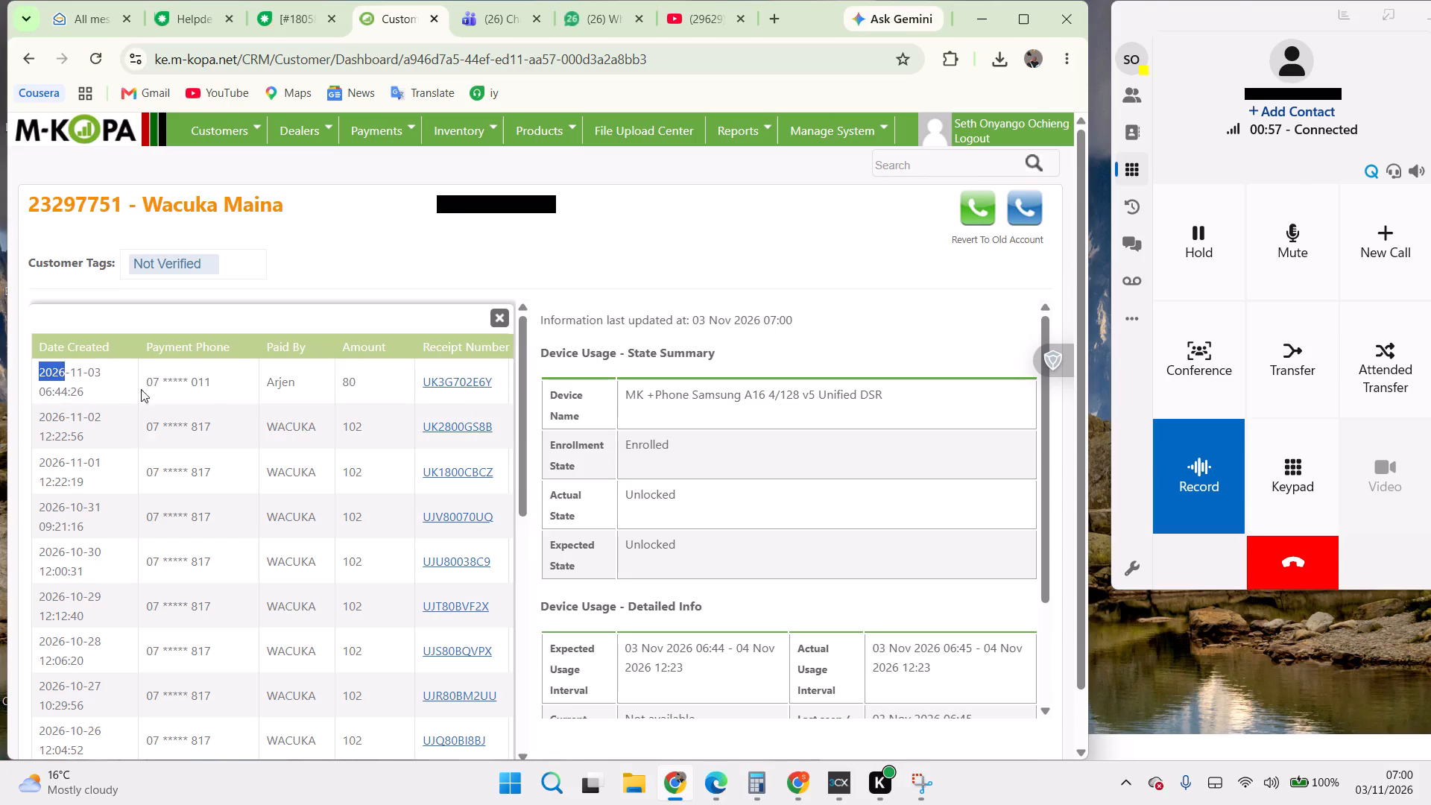
drag(141, 389, 500, 376)
right_click(500, 376)
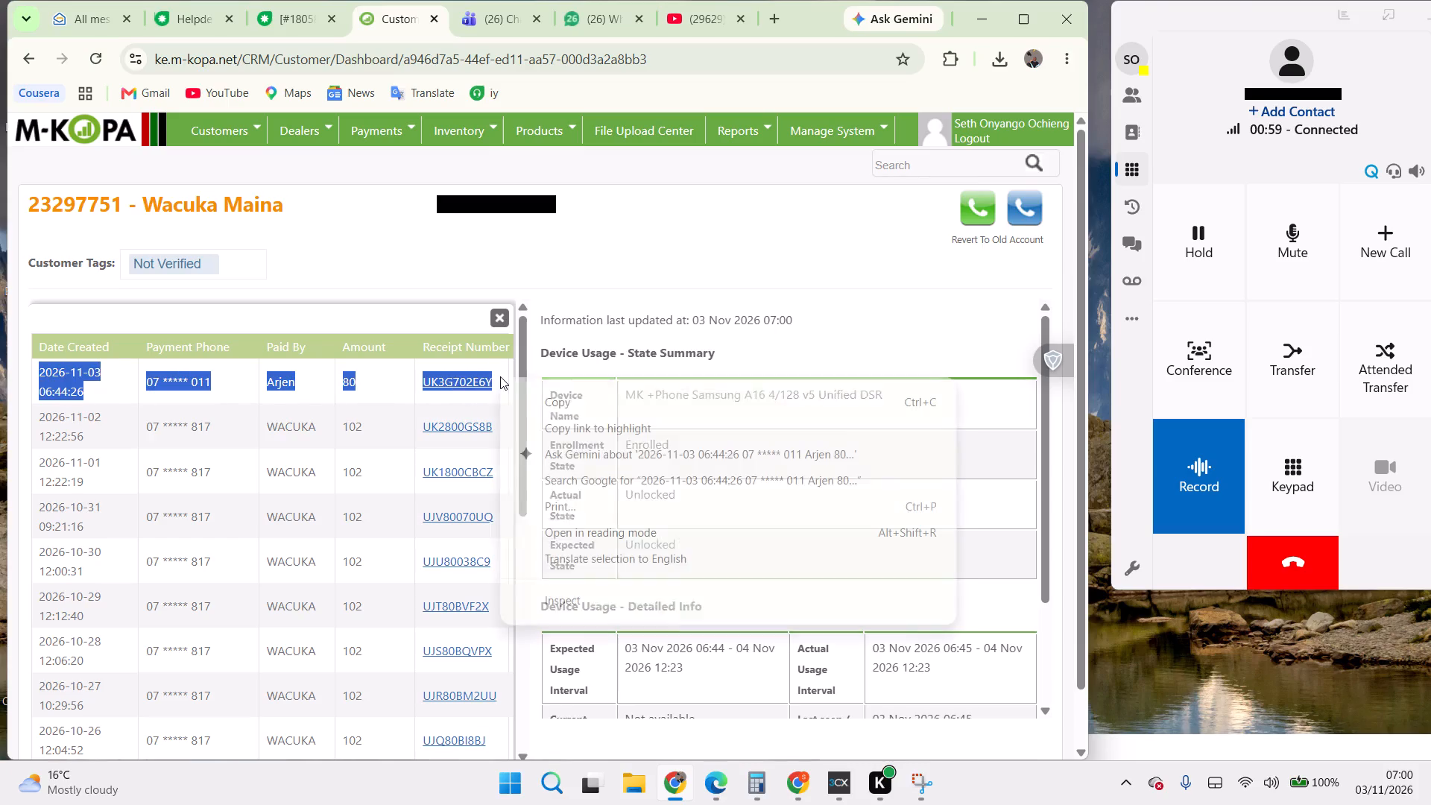
click(554, 402)
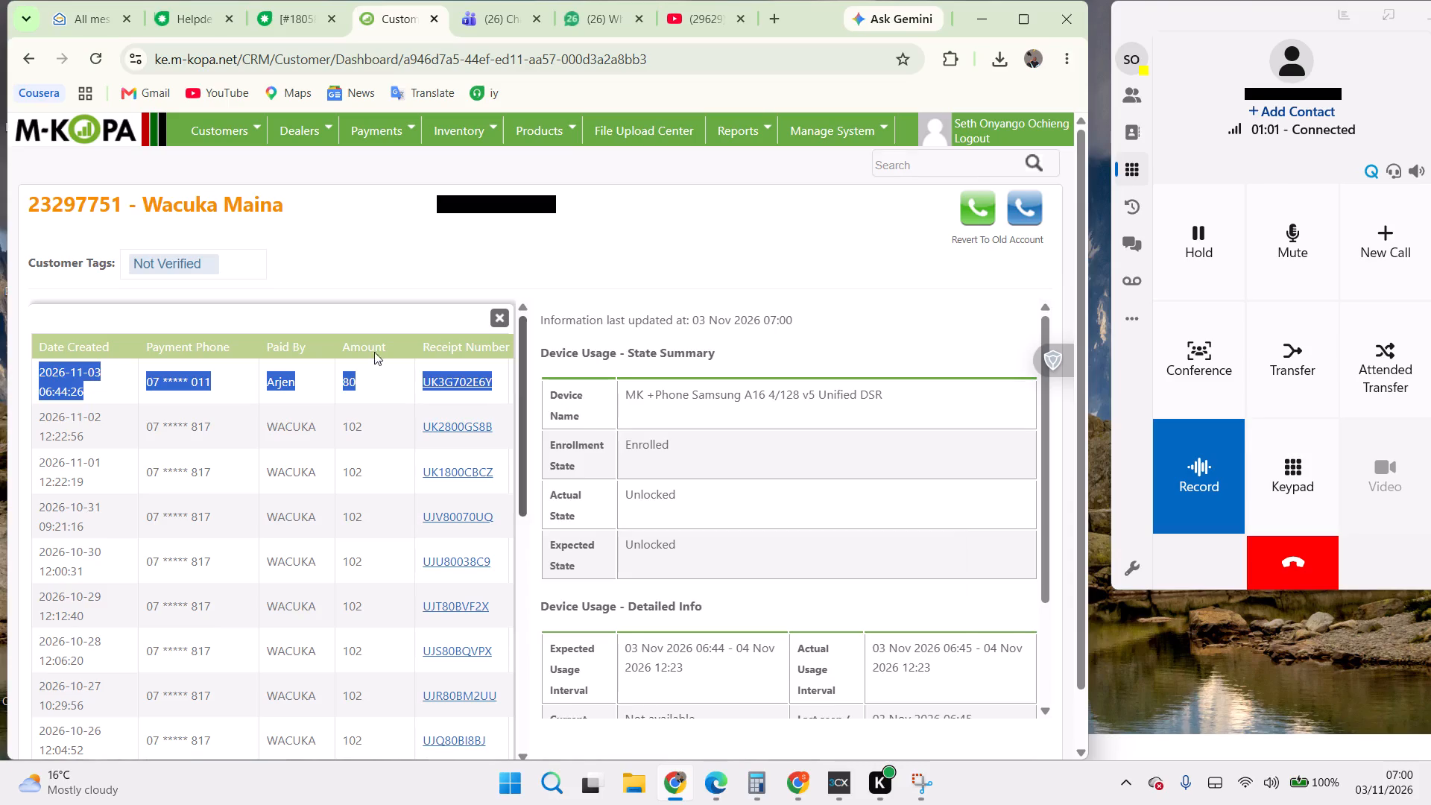
click(283, 14)
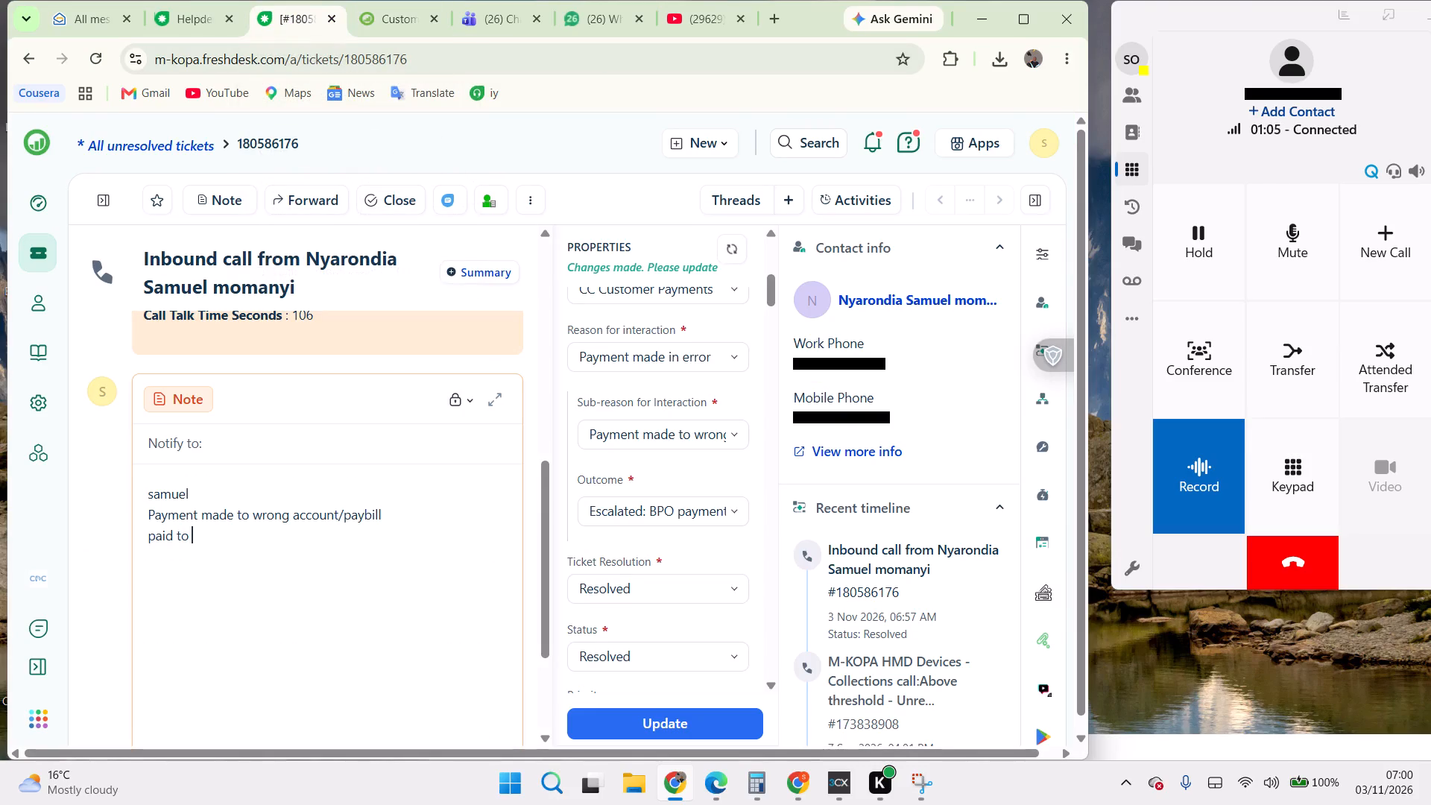
key(Return)
key(ctrl+v)
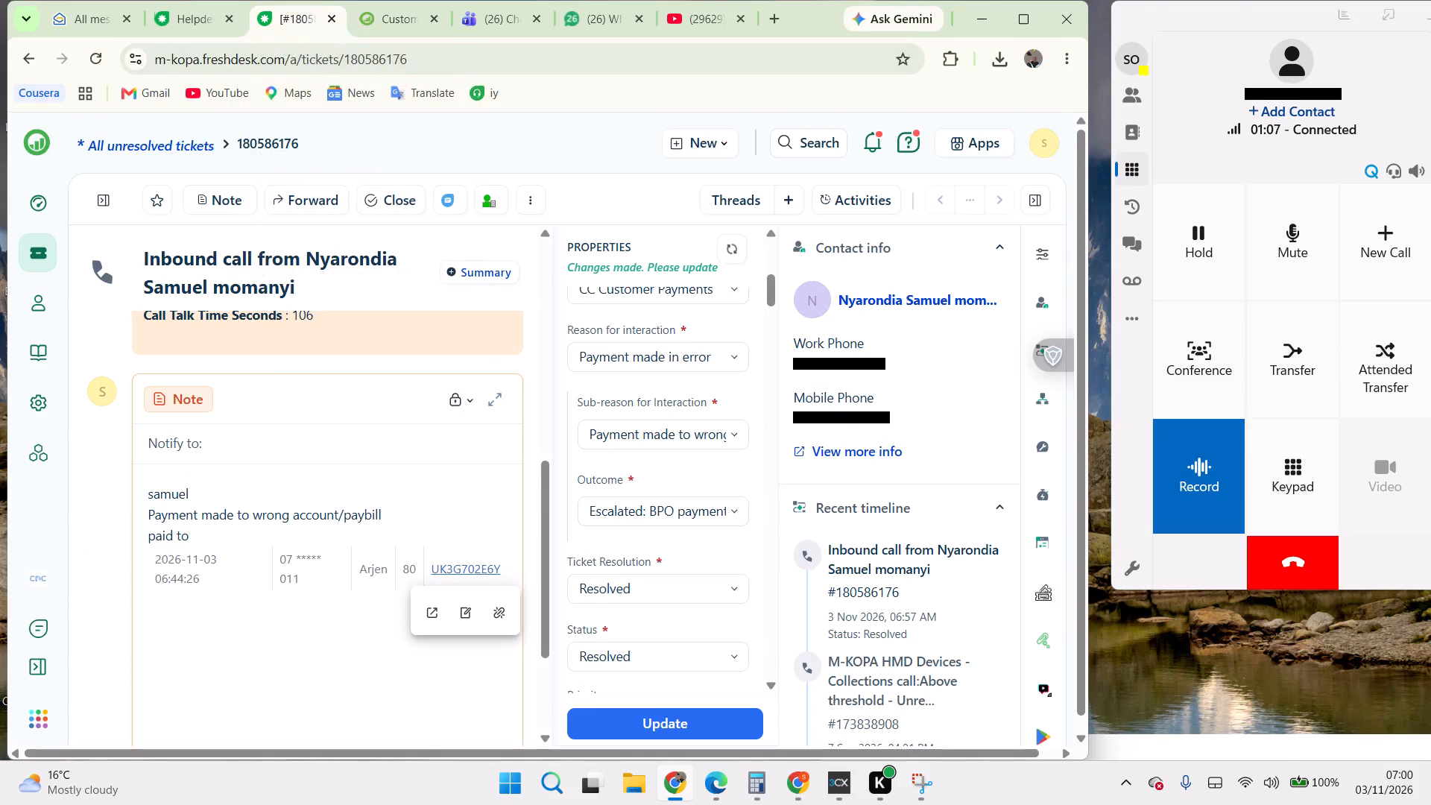
Copy the mistakenly paid account's number from the CRM customer heading and insert it after "paid to" in the Freshdesk note.
click(370, 16)
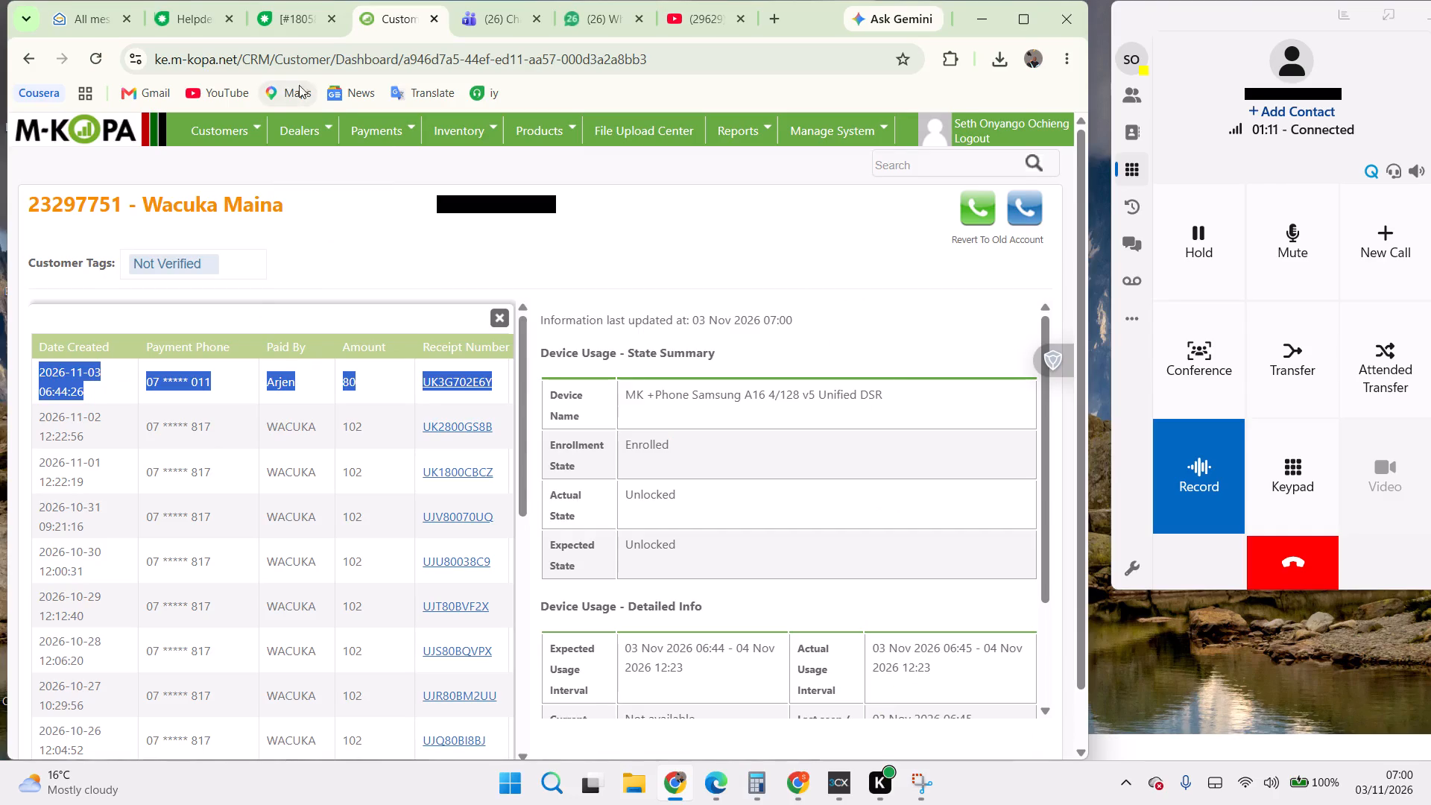
click(277, 17)
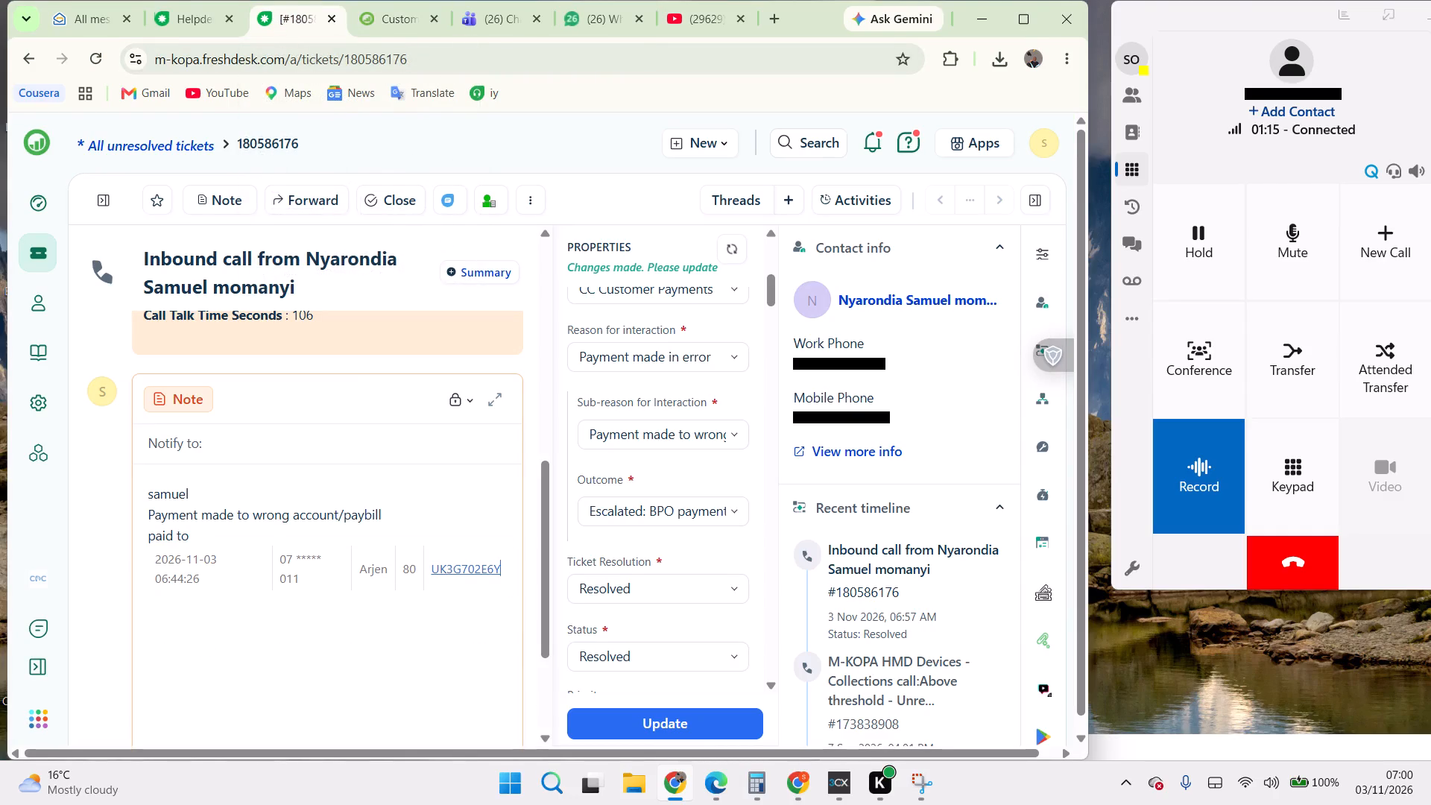
click(401, 17)
double_click(55, 200)
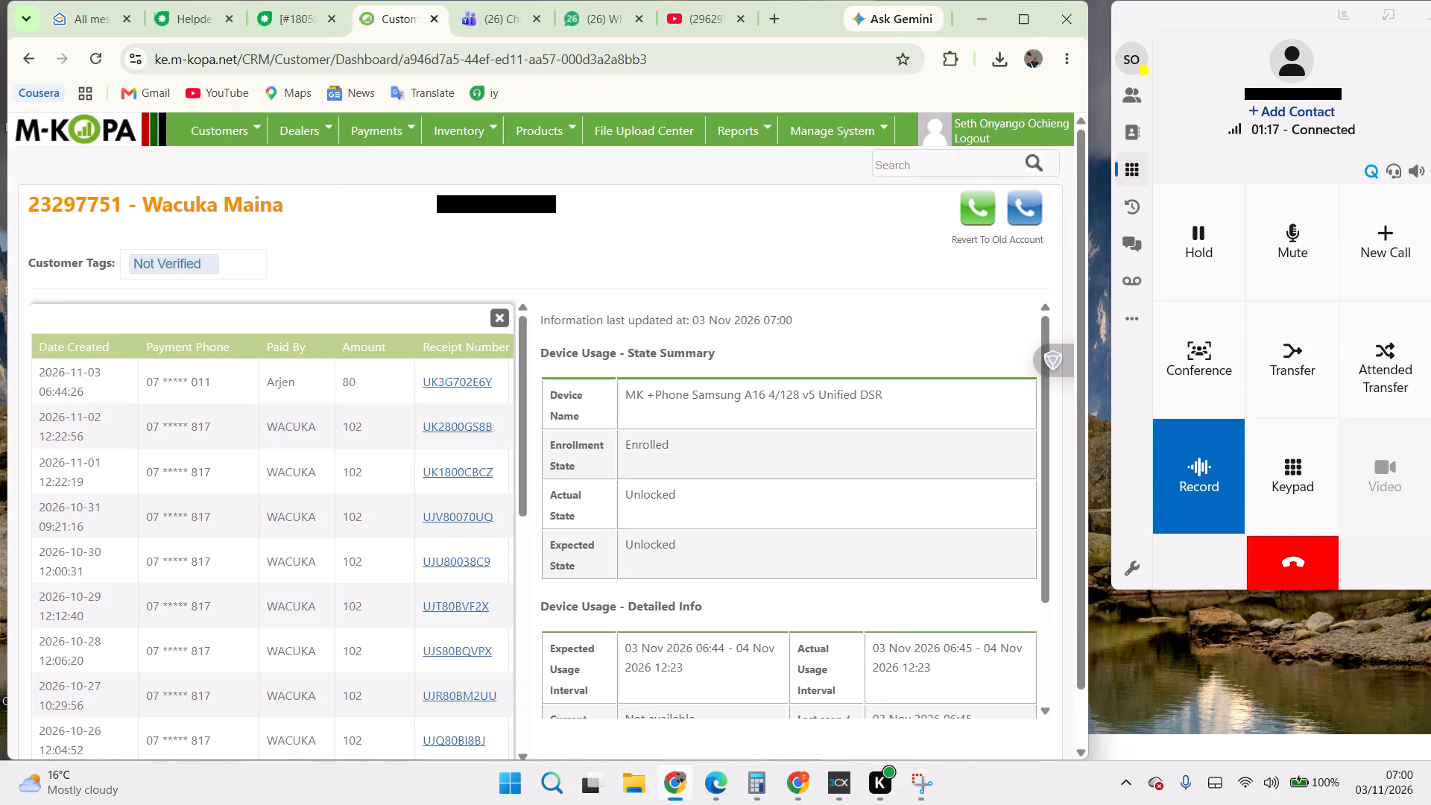
right_click(55, 200)
click(130, 224)
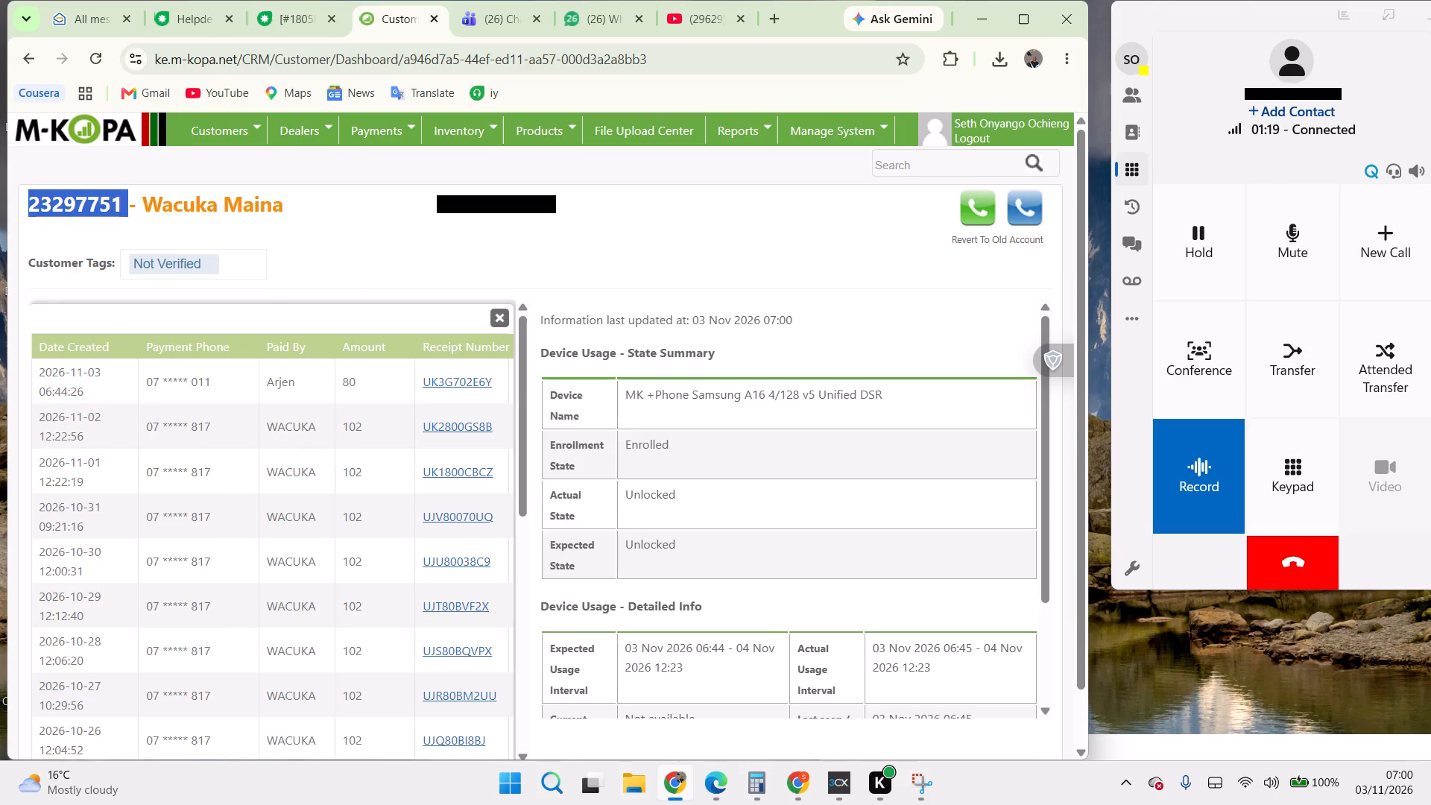
click(288, 13)
click(199, 540)
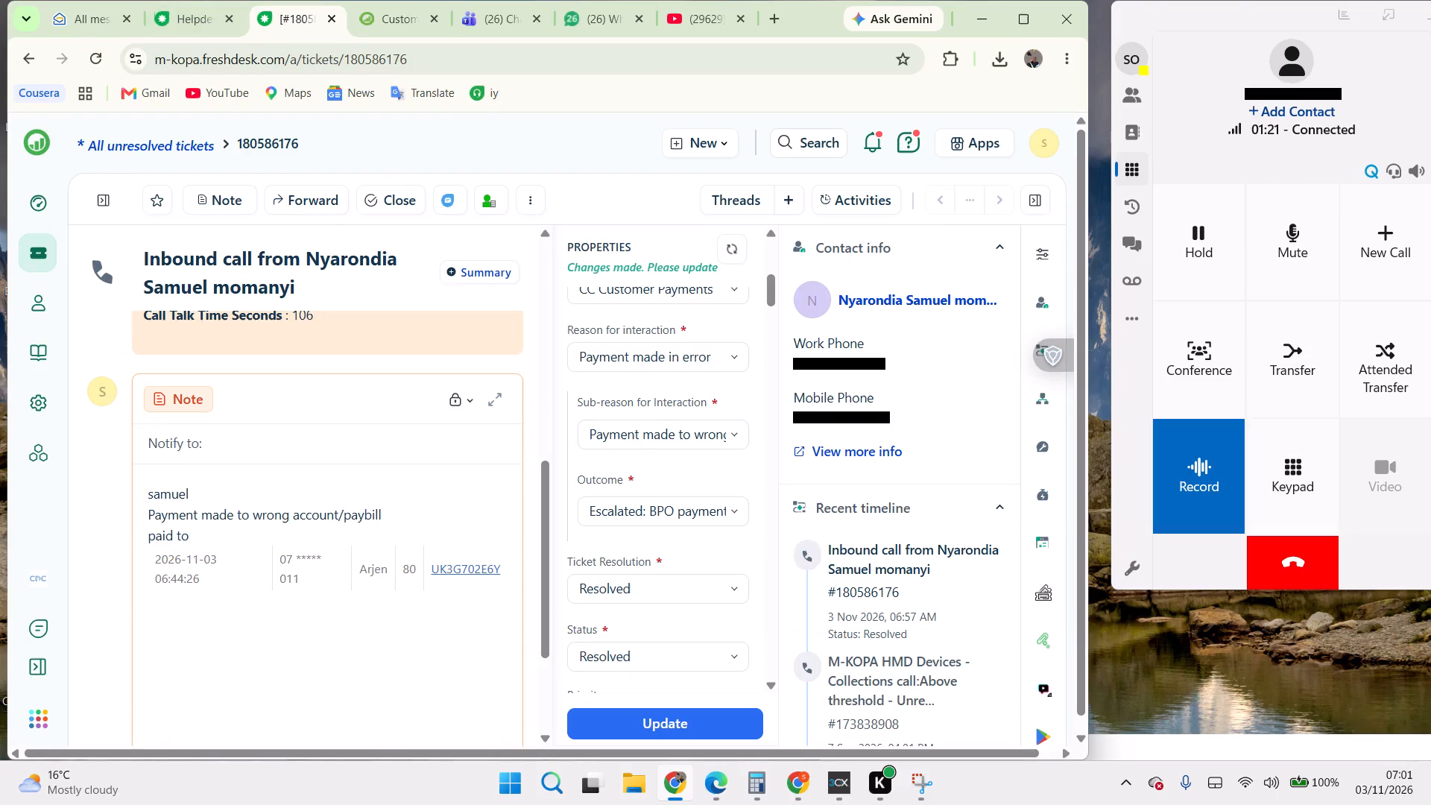
key(ctrl+v)
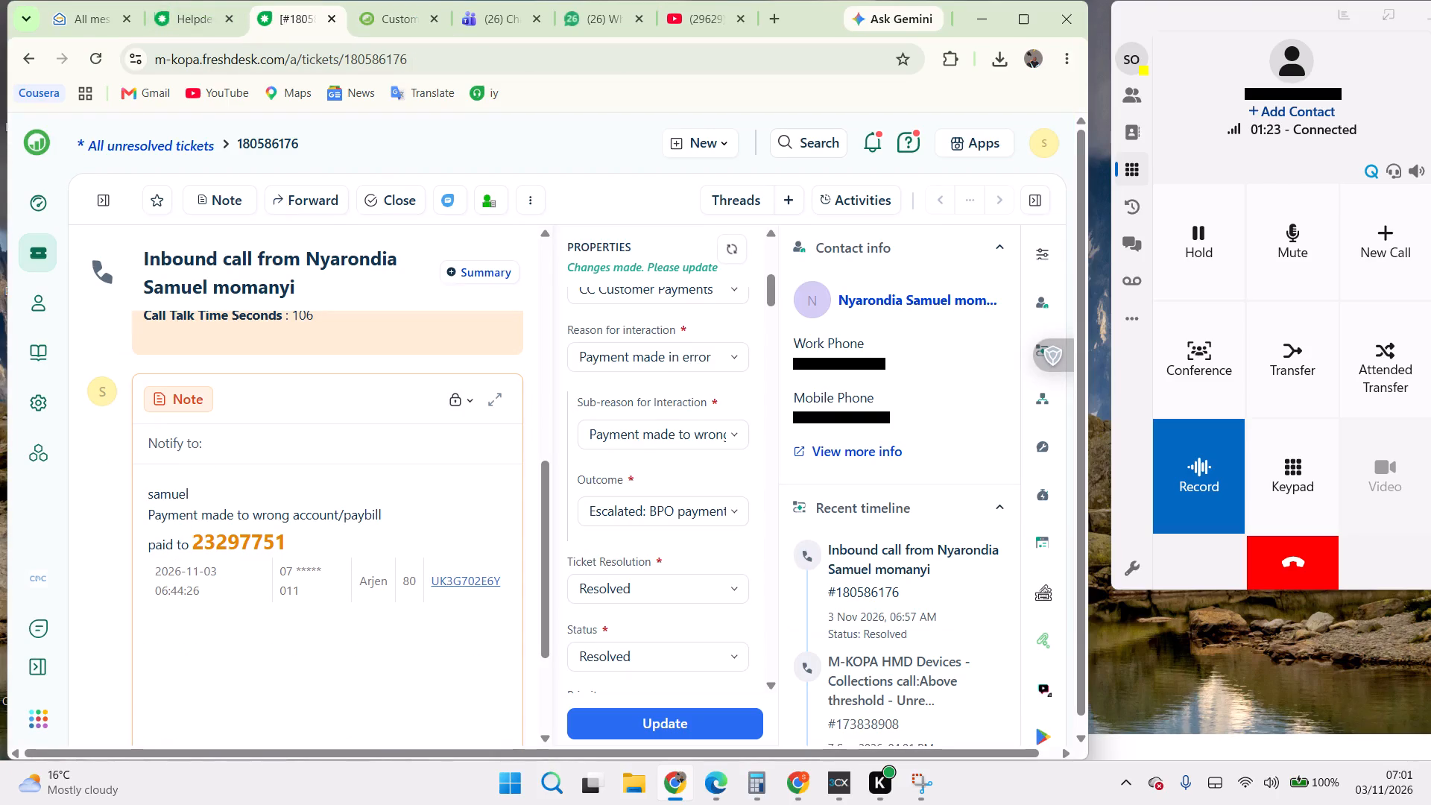
Add the completed private note to the payment ticket.
scroll(320, 461, down, 1)
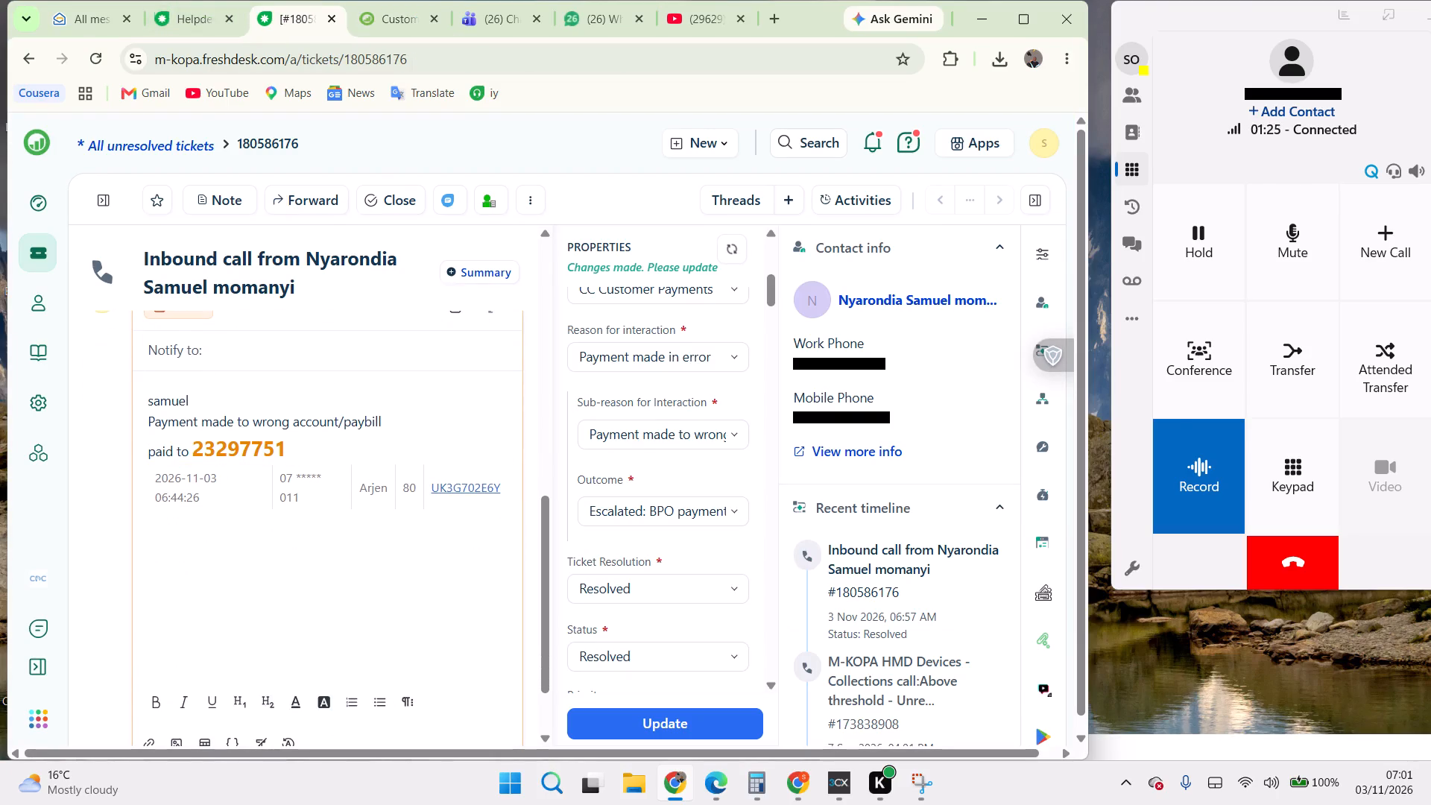
scroll(474, 636, up, 1)
scroll(477, 634, down, 4)
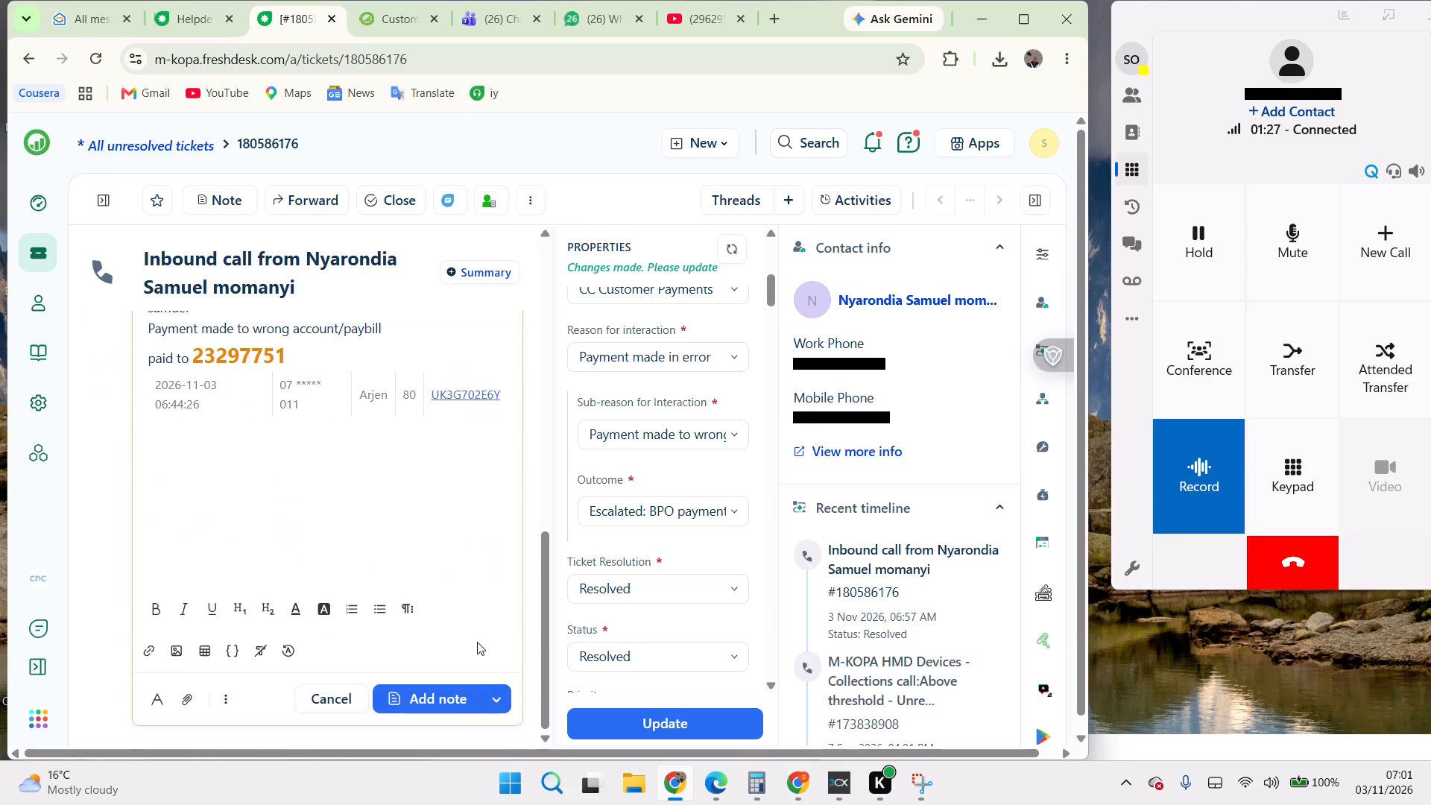
click(443, 703)
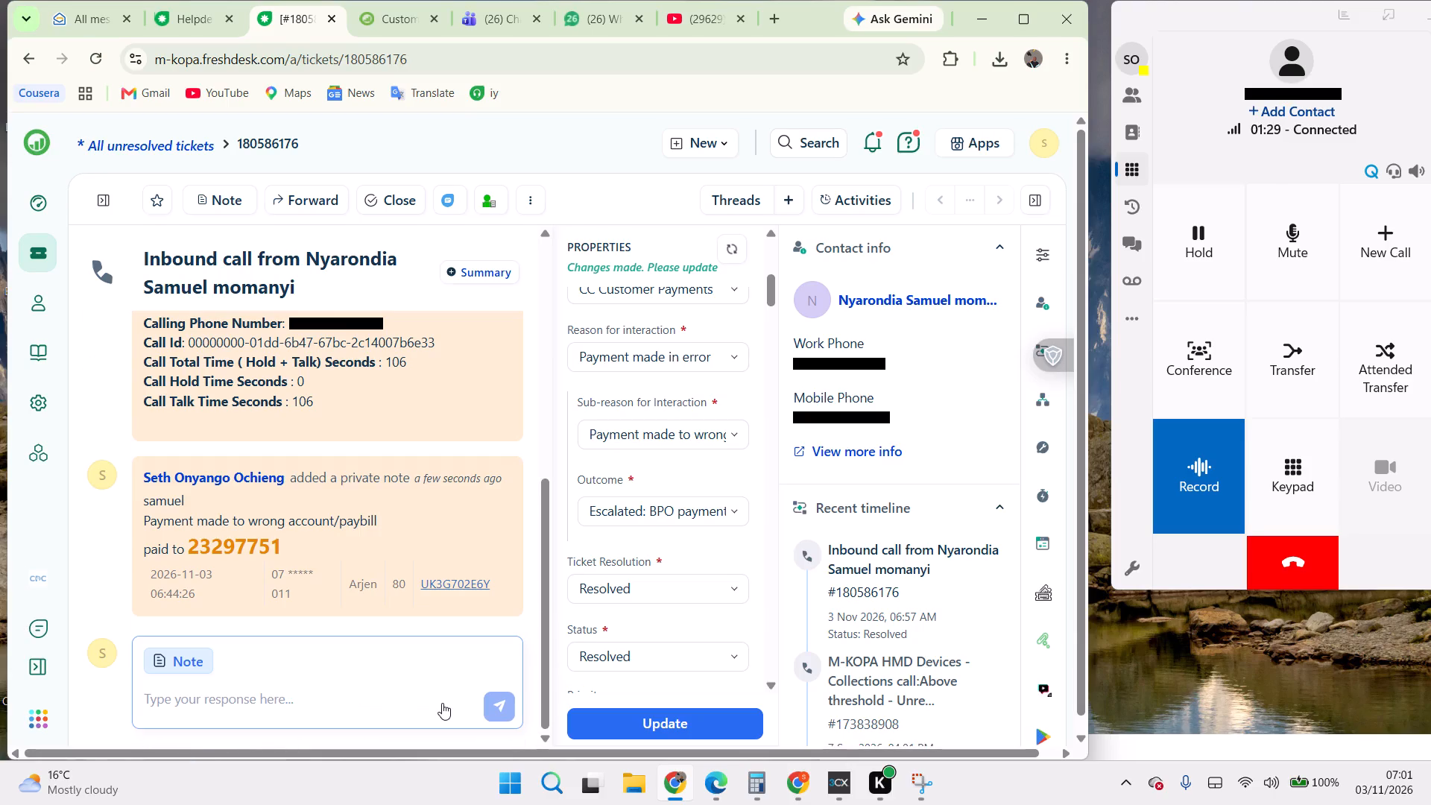
Save the ticket's changed properties.
click(695, 724)
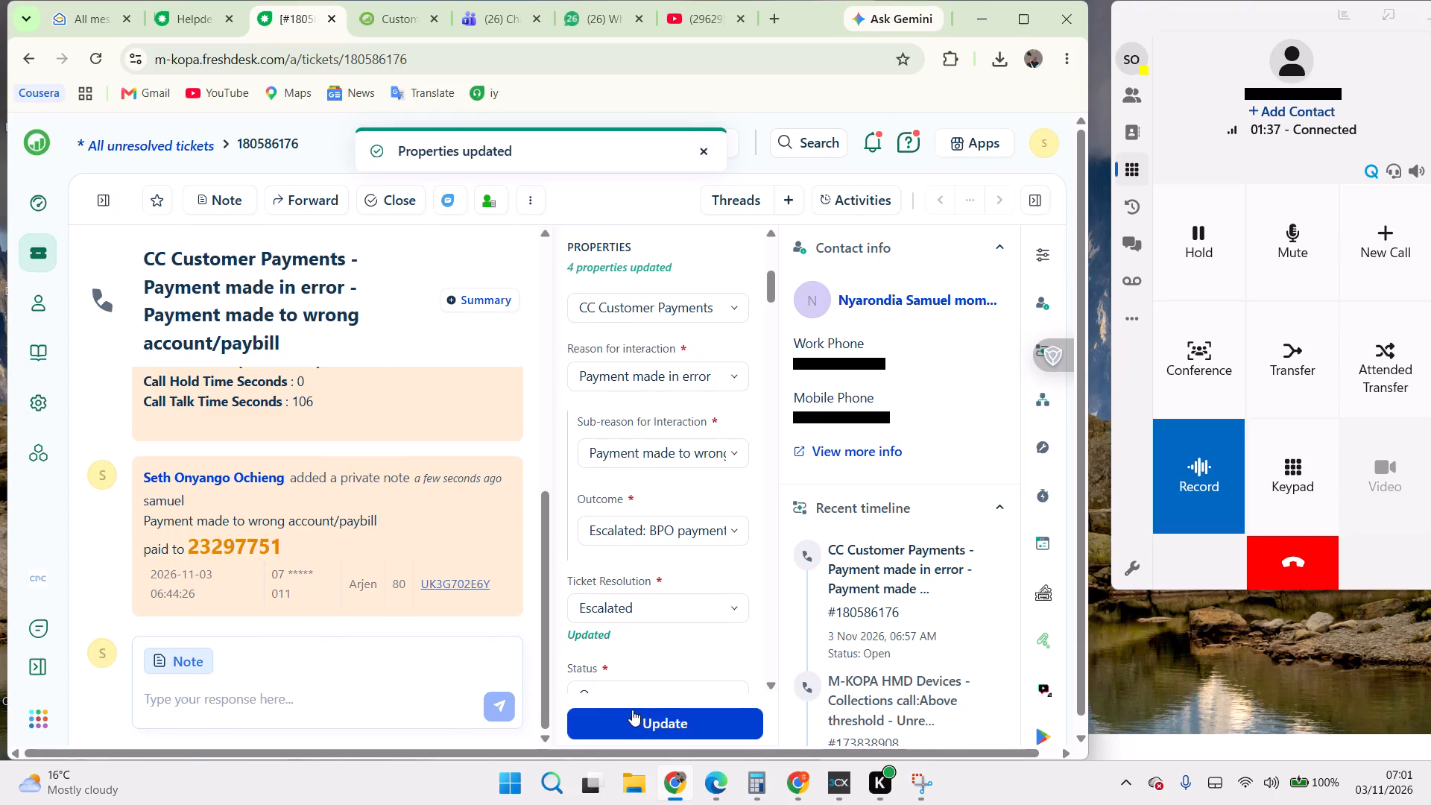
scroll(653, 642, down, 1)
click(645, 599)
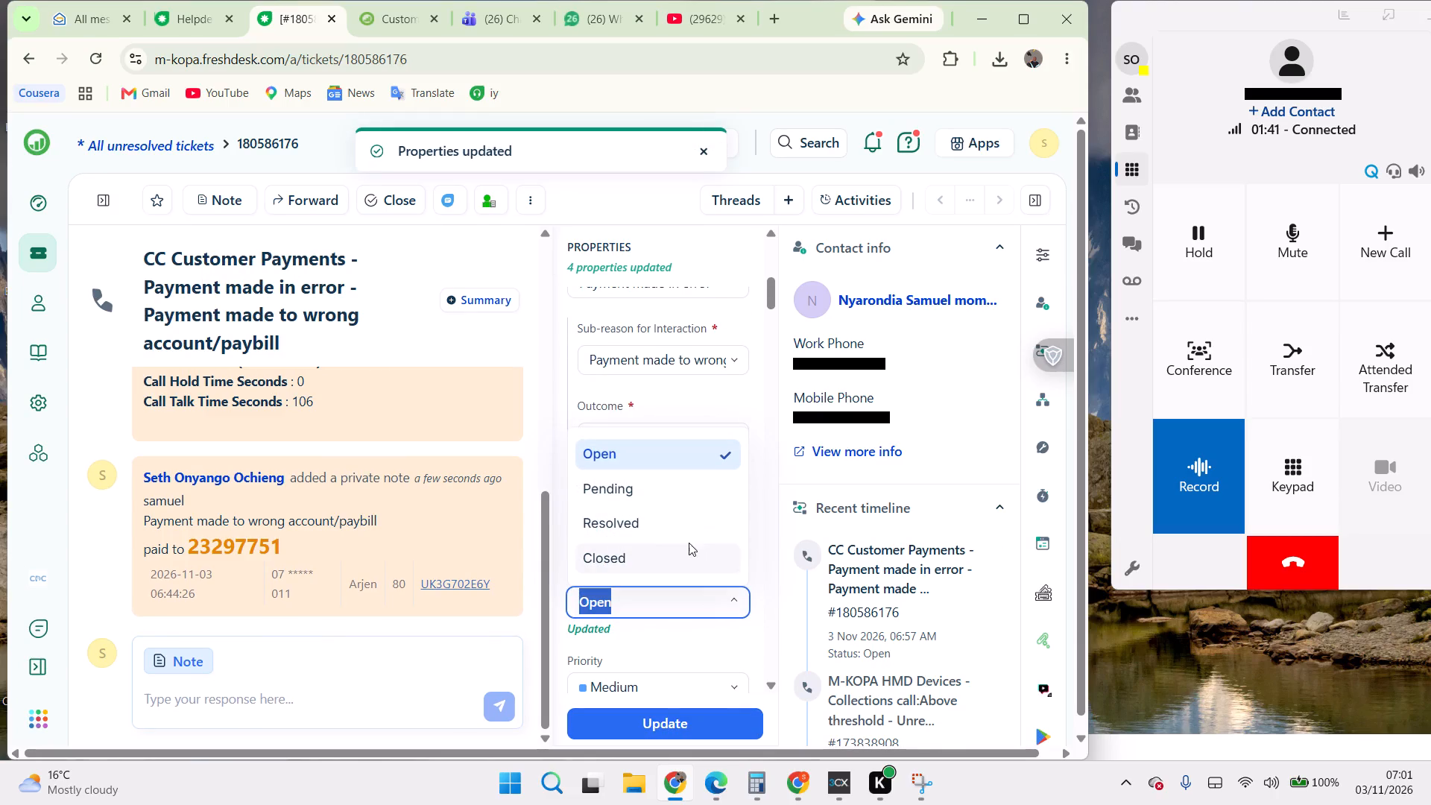
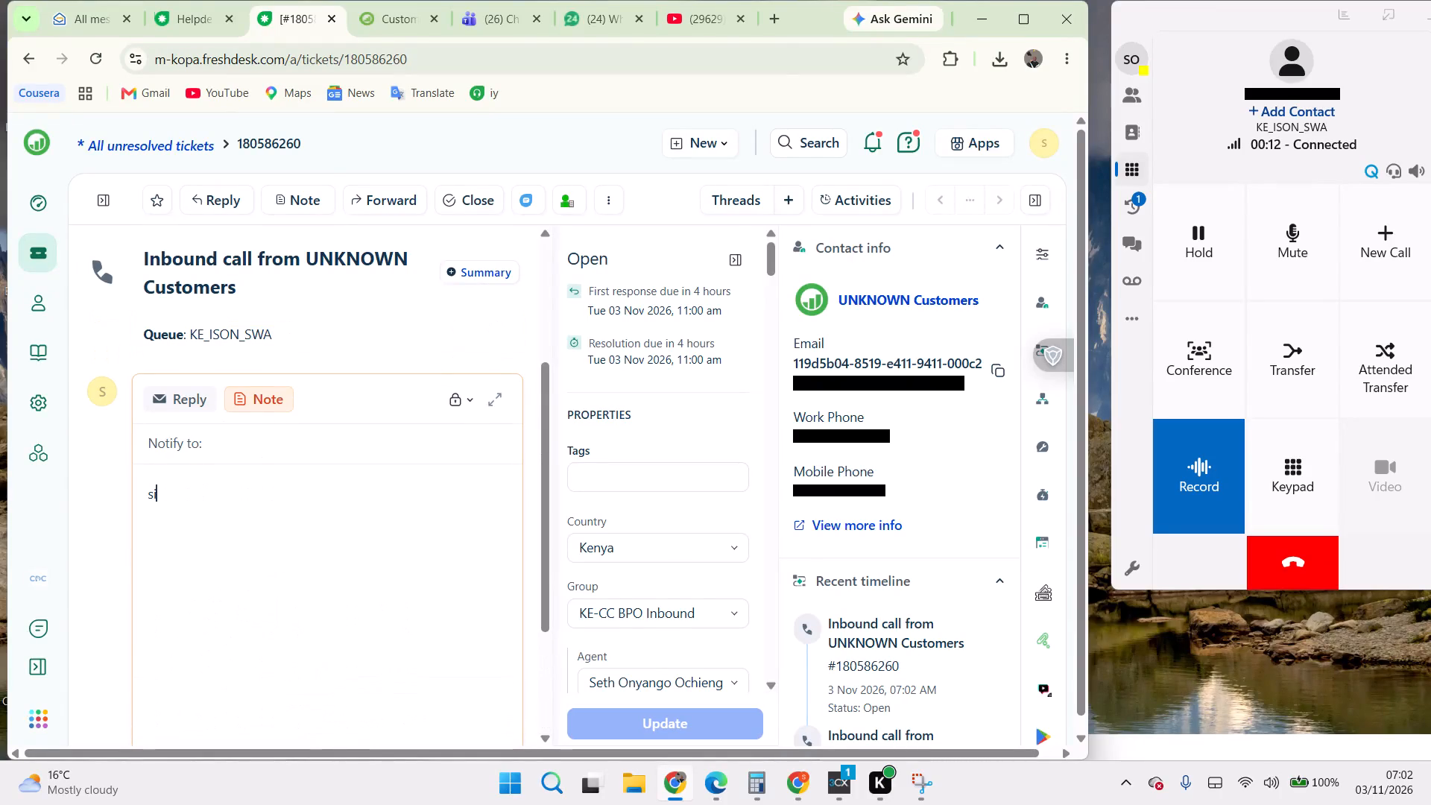
Finish the private note on the unknown caller's ticket so it reads "silent".
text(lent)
Classify the silent call's ticket with interaction category General Inquiry and reason for interaction Call issue.
scroll(661, 555, down, 1)
scroll(661, 555, up, 1)
scroll(661, 555, down, 2)
click(639, 577)
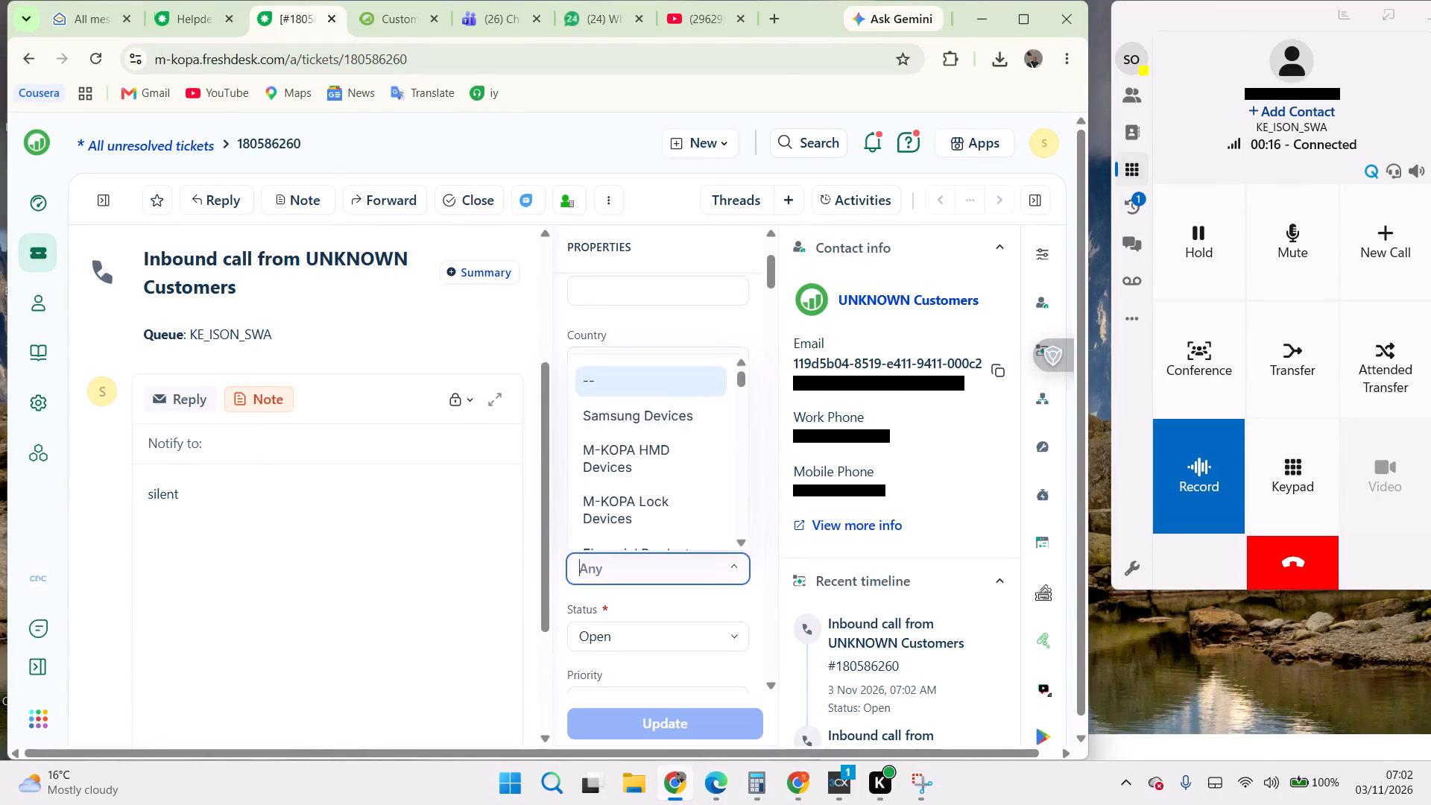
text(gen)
click(634, 512)
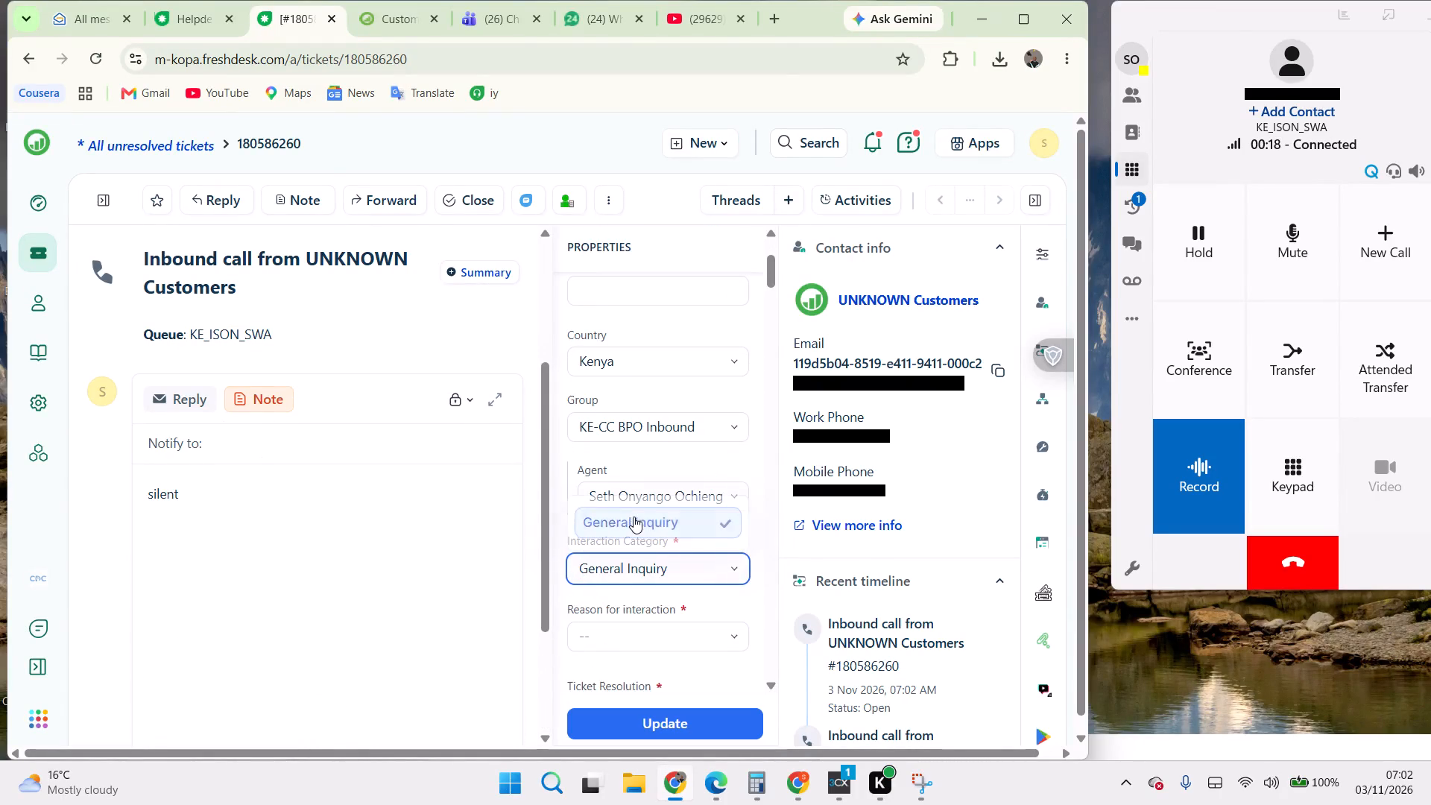
scroll(634, 517, down, 3)
click(648, 347)
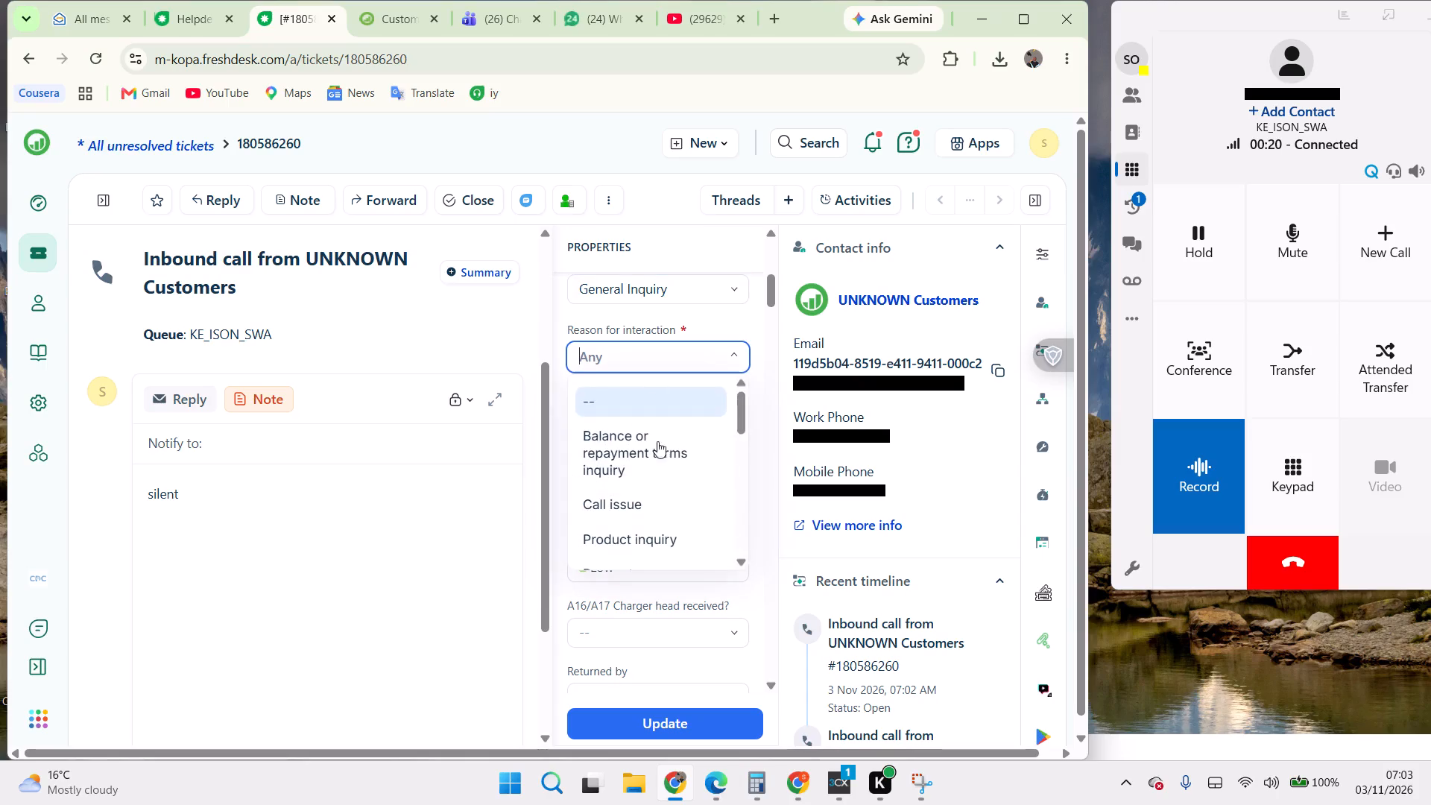
click(631, 507)
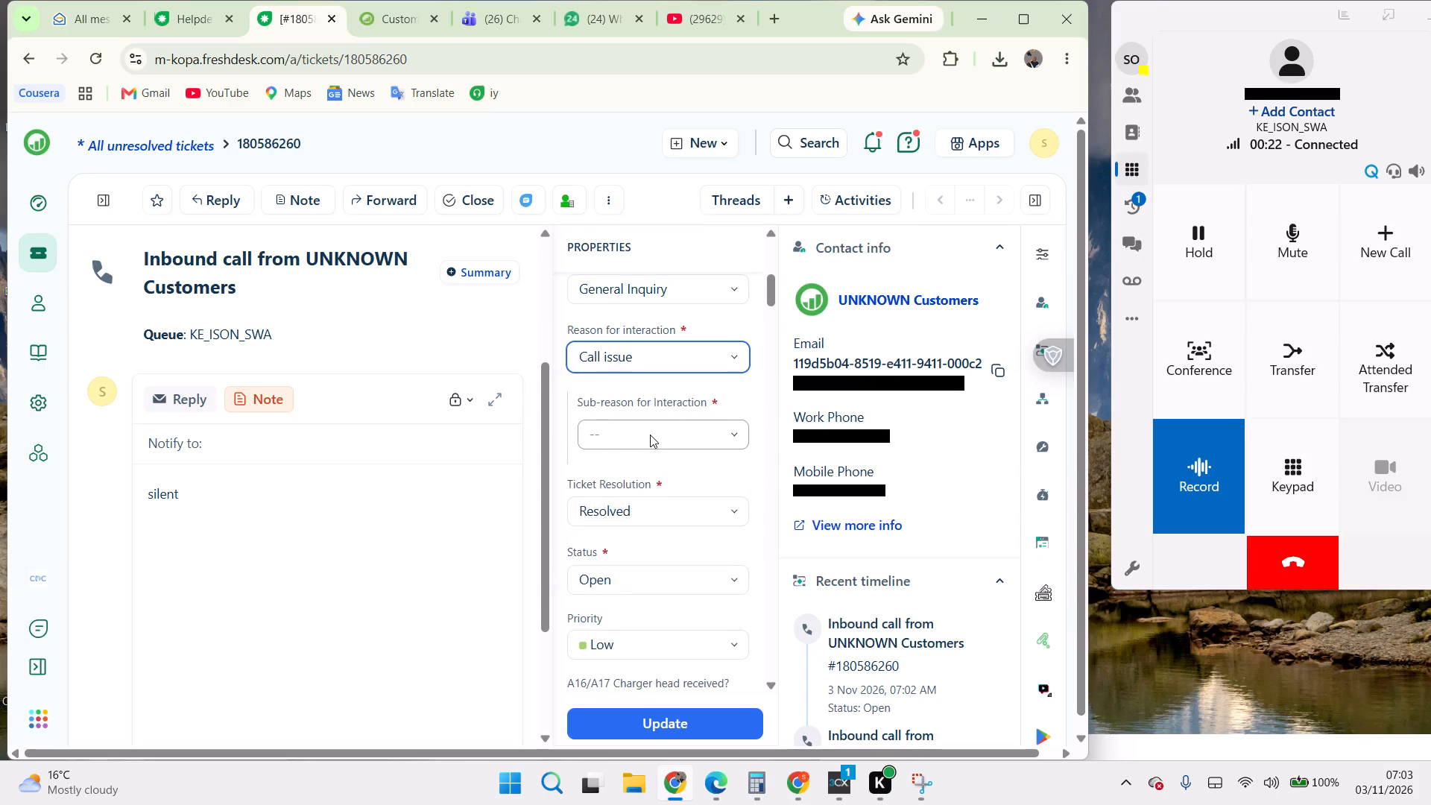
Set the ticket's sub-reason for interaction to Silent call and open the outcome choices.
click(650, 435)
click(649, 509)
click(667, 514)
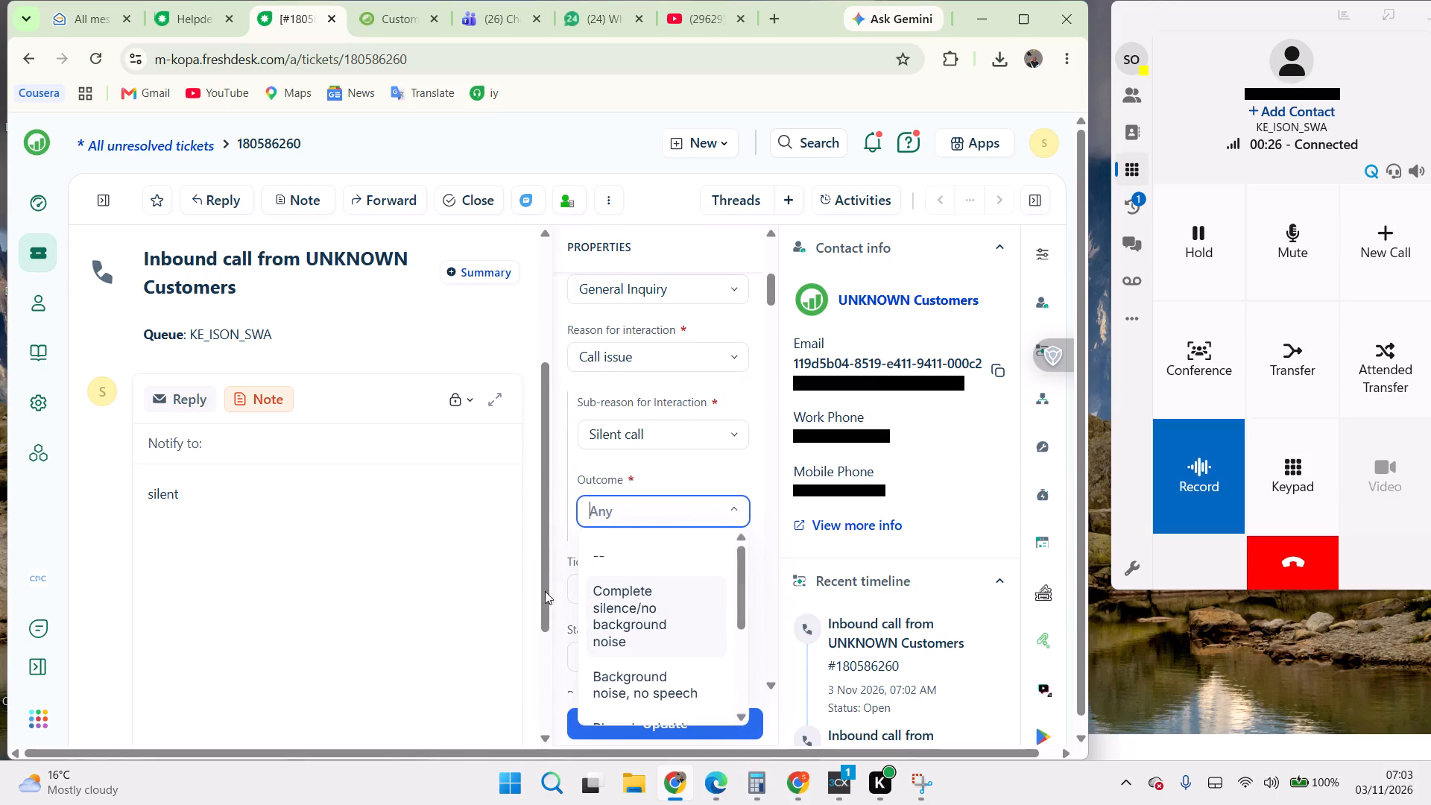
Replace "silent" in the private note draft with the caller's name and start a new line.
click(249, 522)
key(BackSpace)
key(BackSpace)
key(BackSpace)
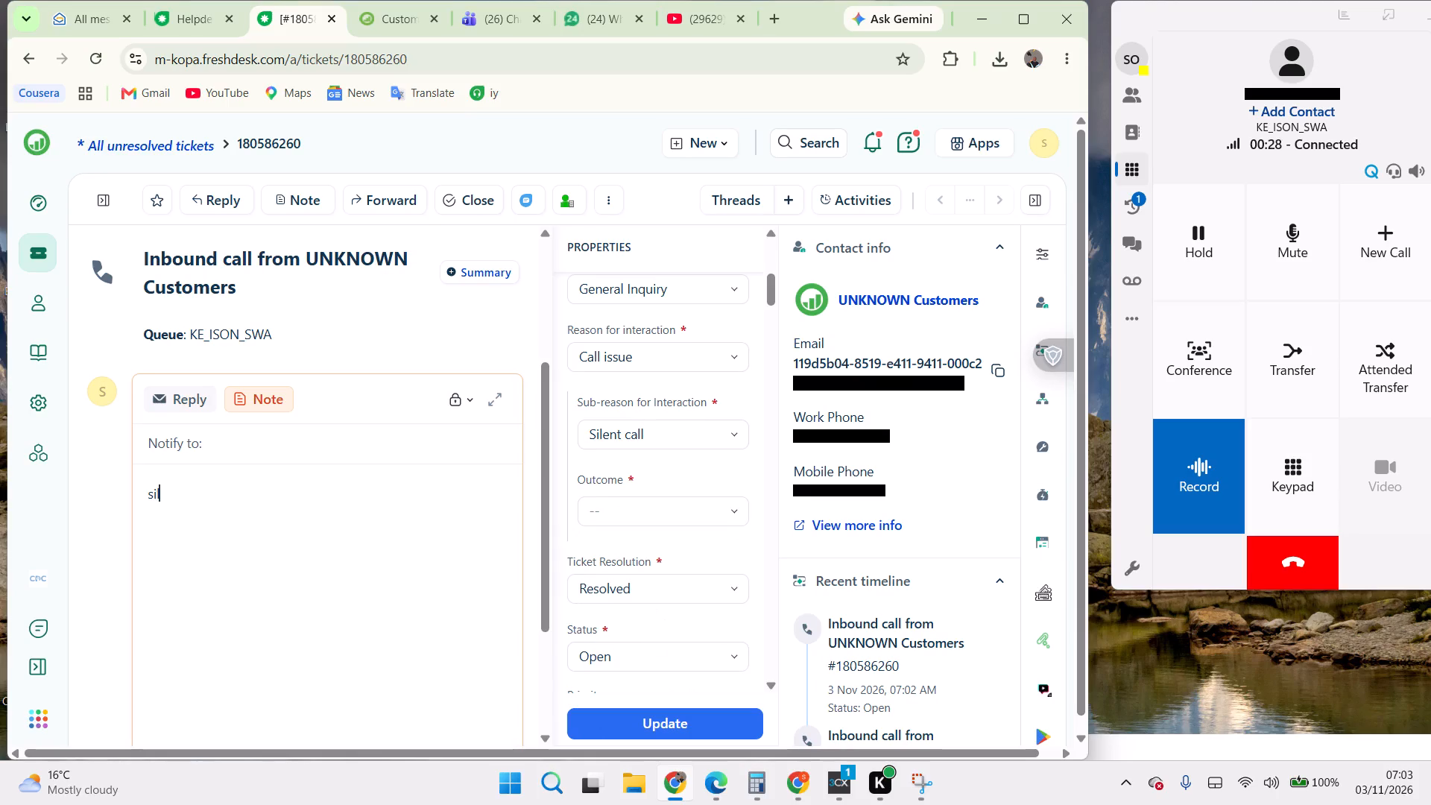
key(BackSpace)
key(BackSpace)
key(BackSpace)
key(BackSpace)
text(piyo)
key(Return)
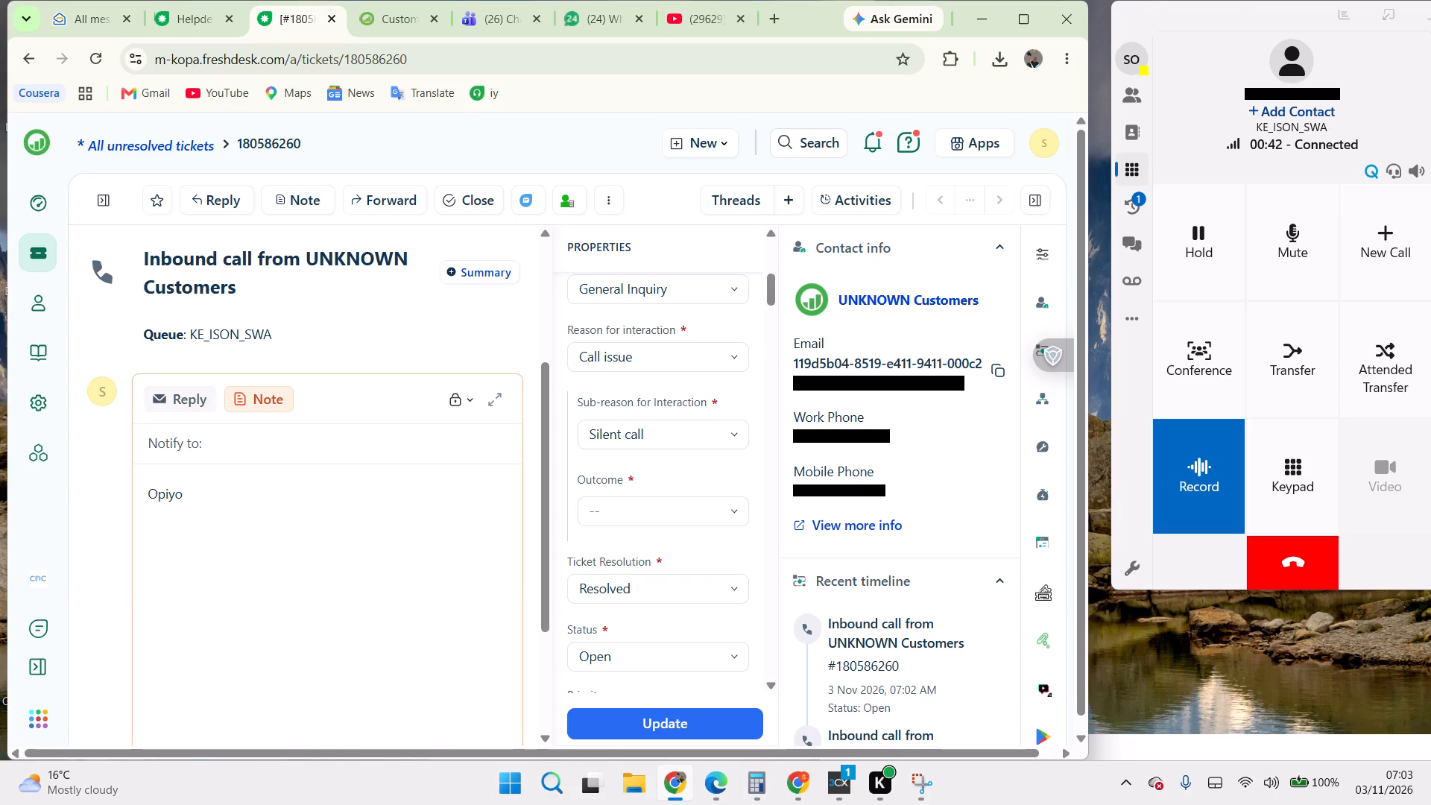
Look up the caller's customer record in the CRM by the account number given on the call.
click(393, 13)
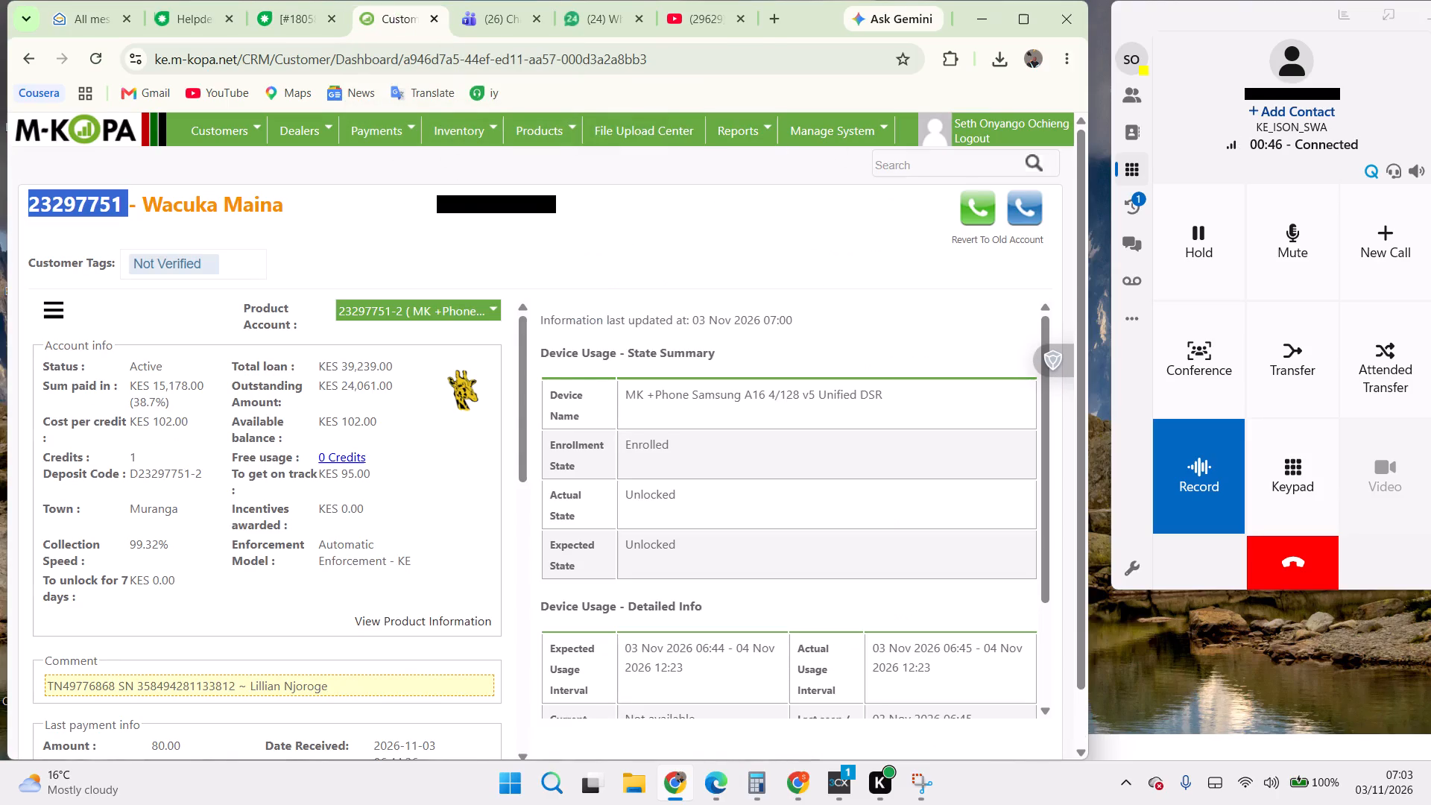
click(916, 170)
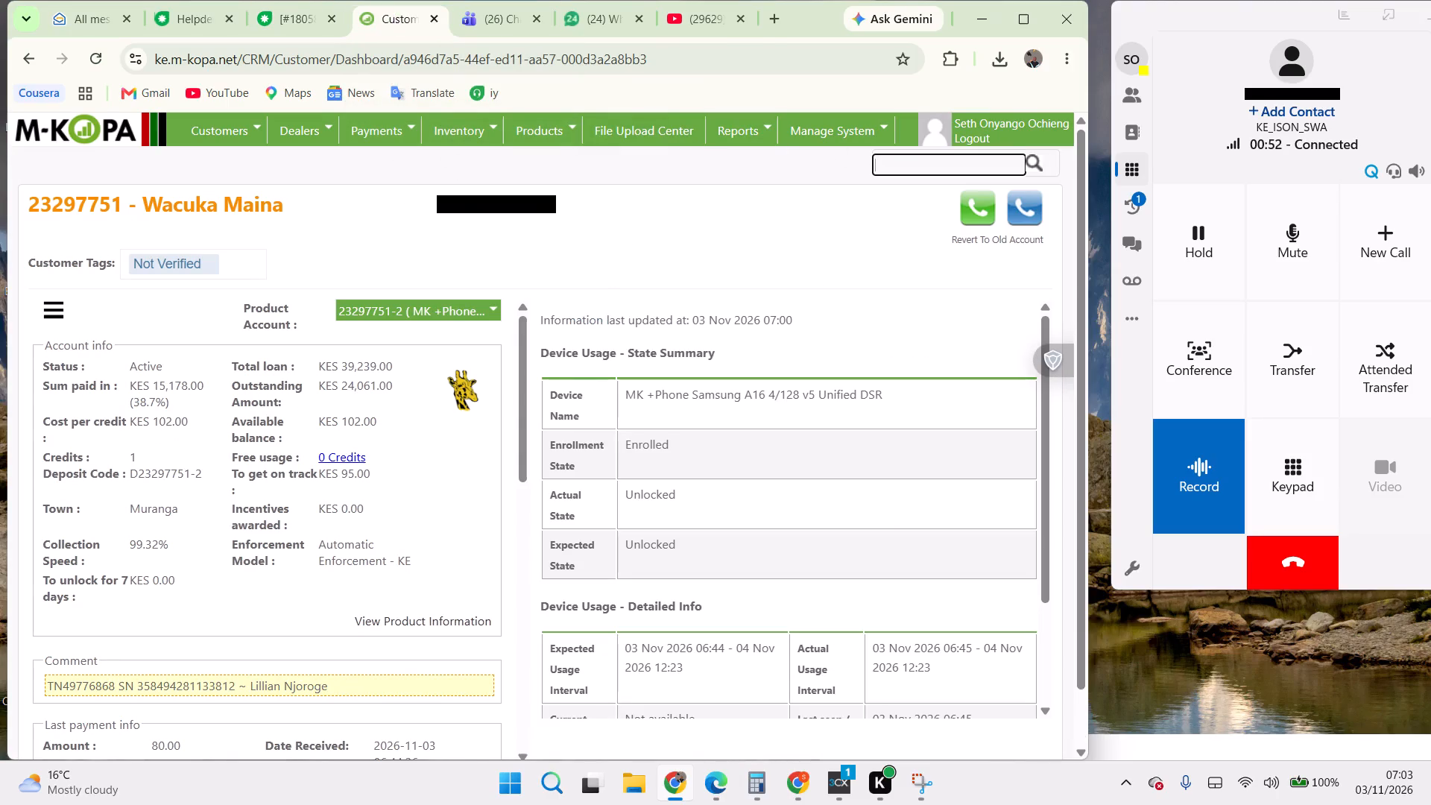
click(916, 170)
click(914, 157)
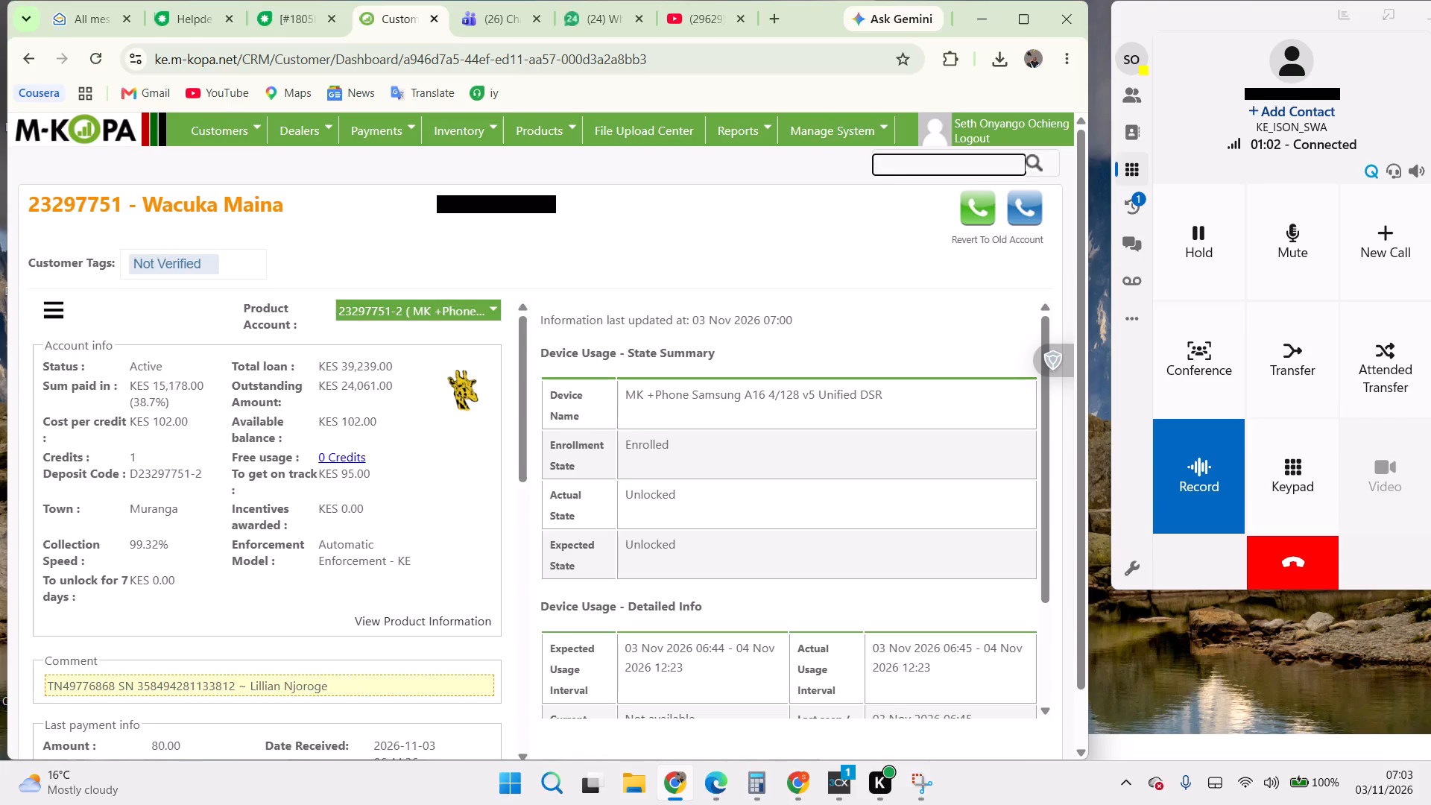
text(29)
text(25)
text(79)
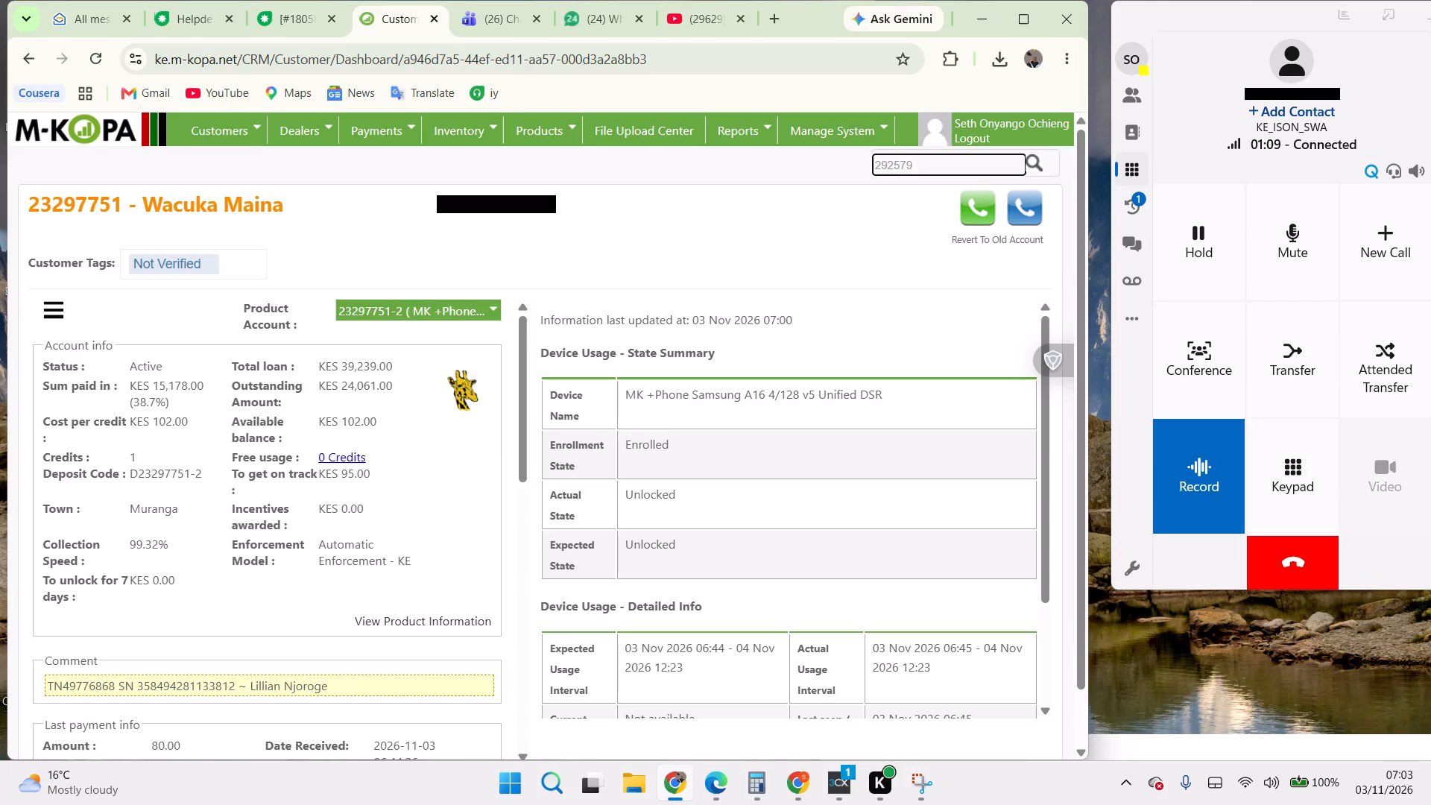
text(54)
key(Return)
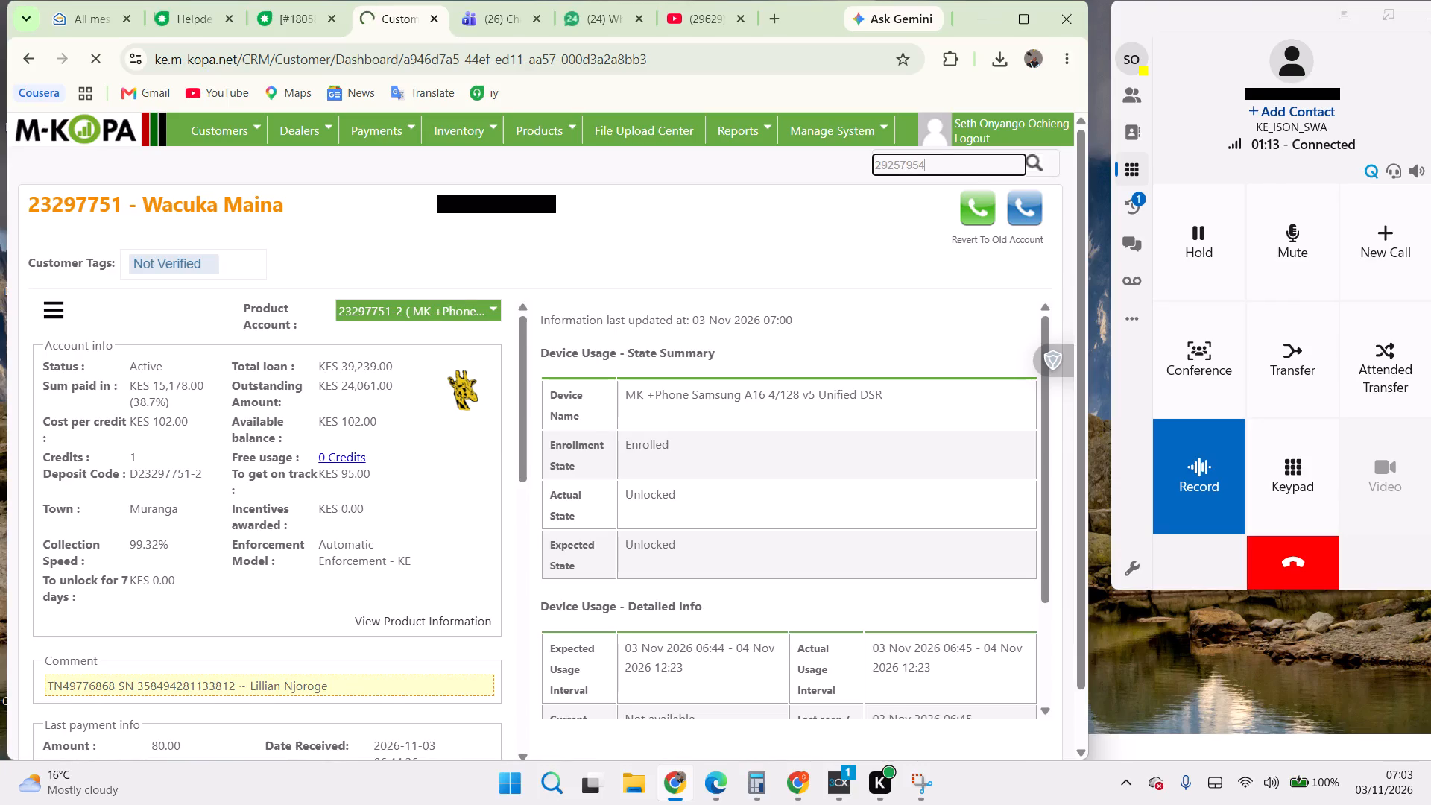
Copy the account number from the caller's CRM customer heading.
double_click(888, 158)
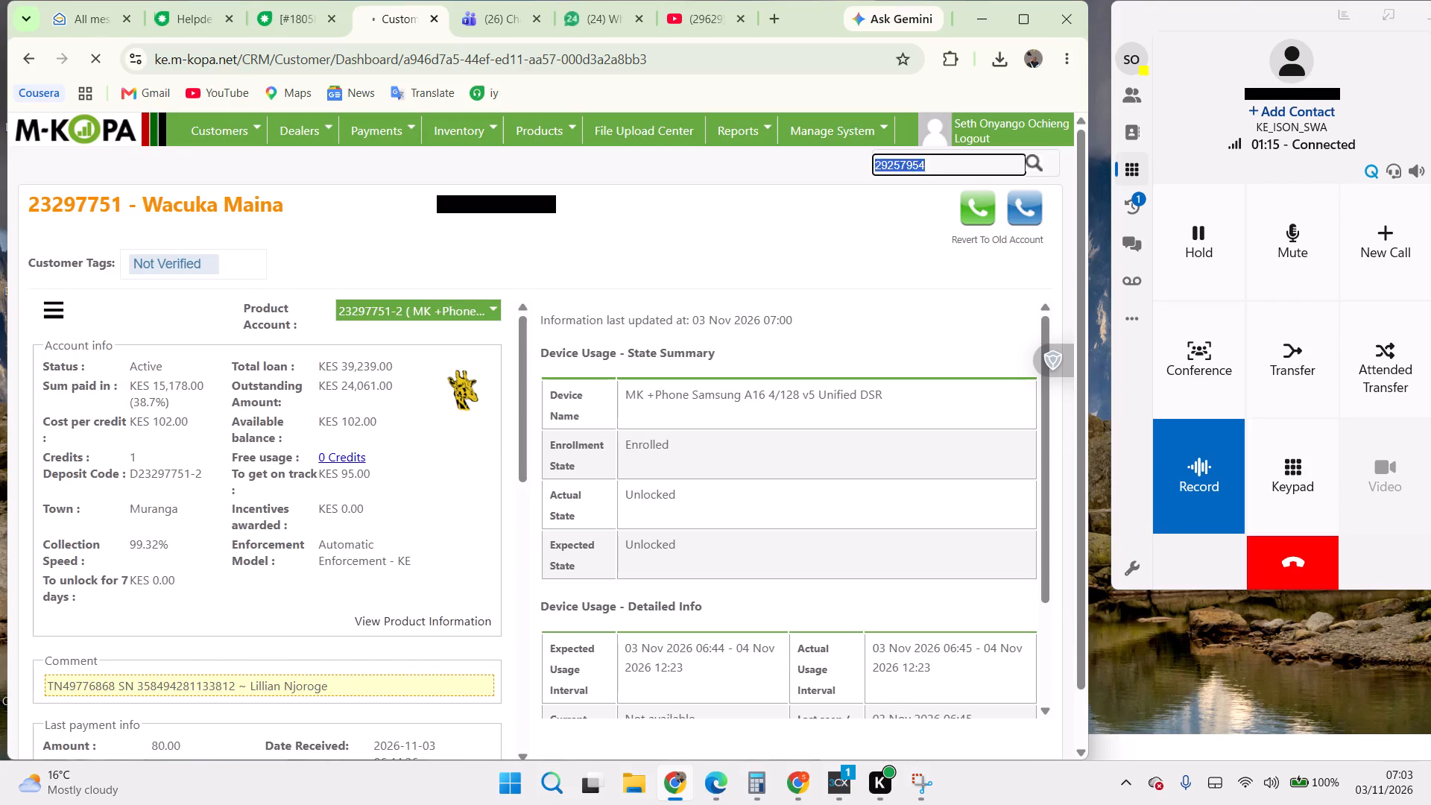
right_click(888, 158)
click(689, 225)
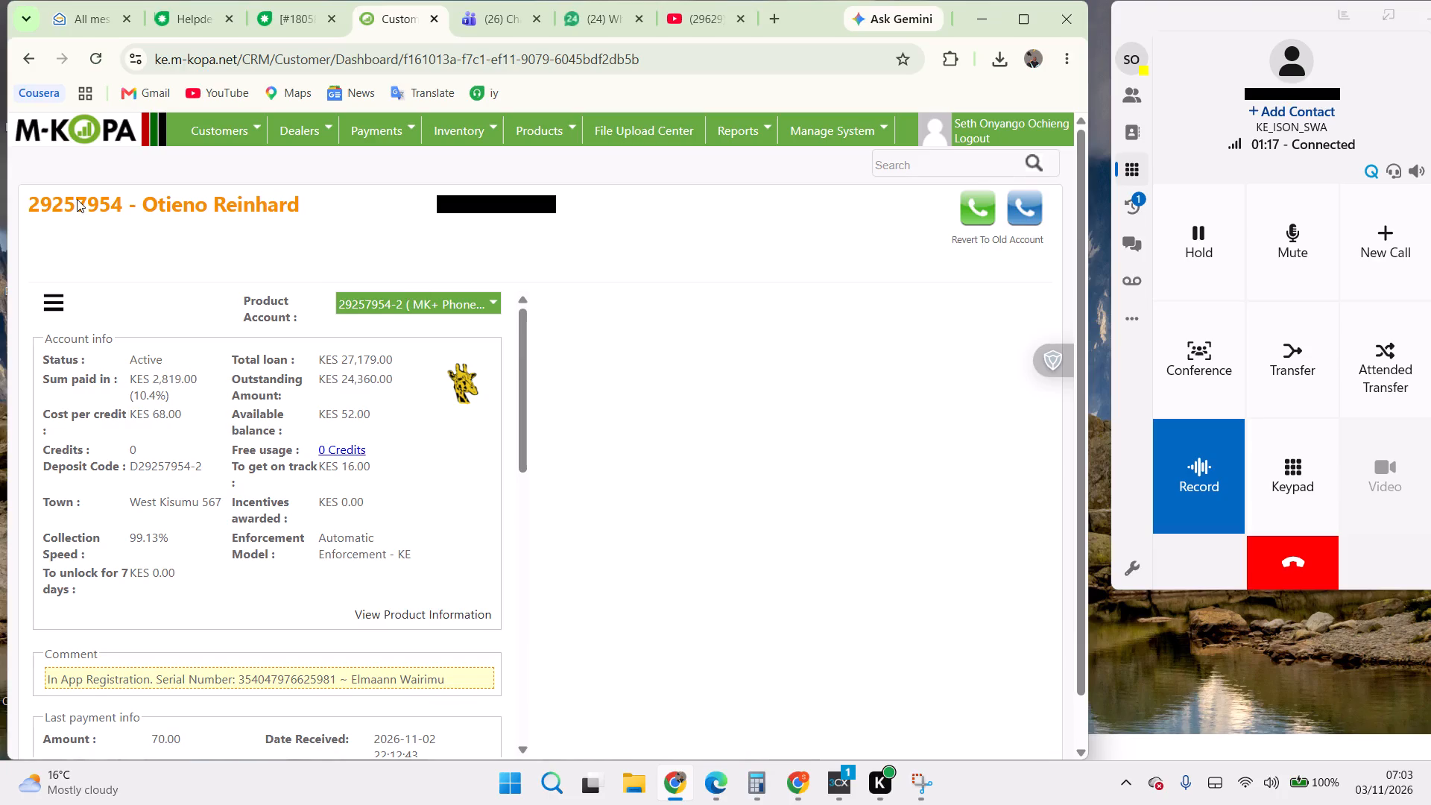
double_click(112, 200)
right_click(112, 200)
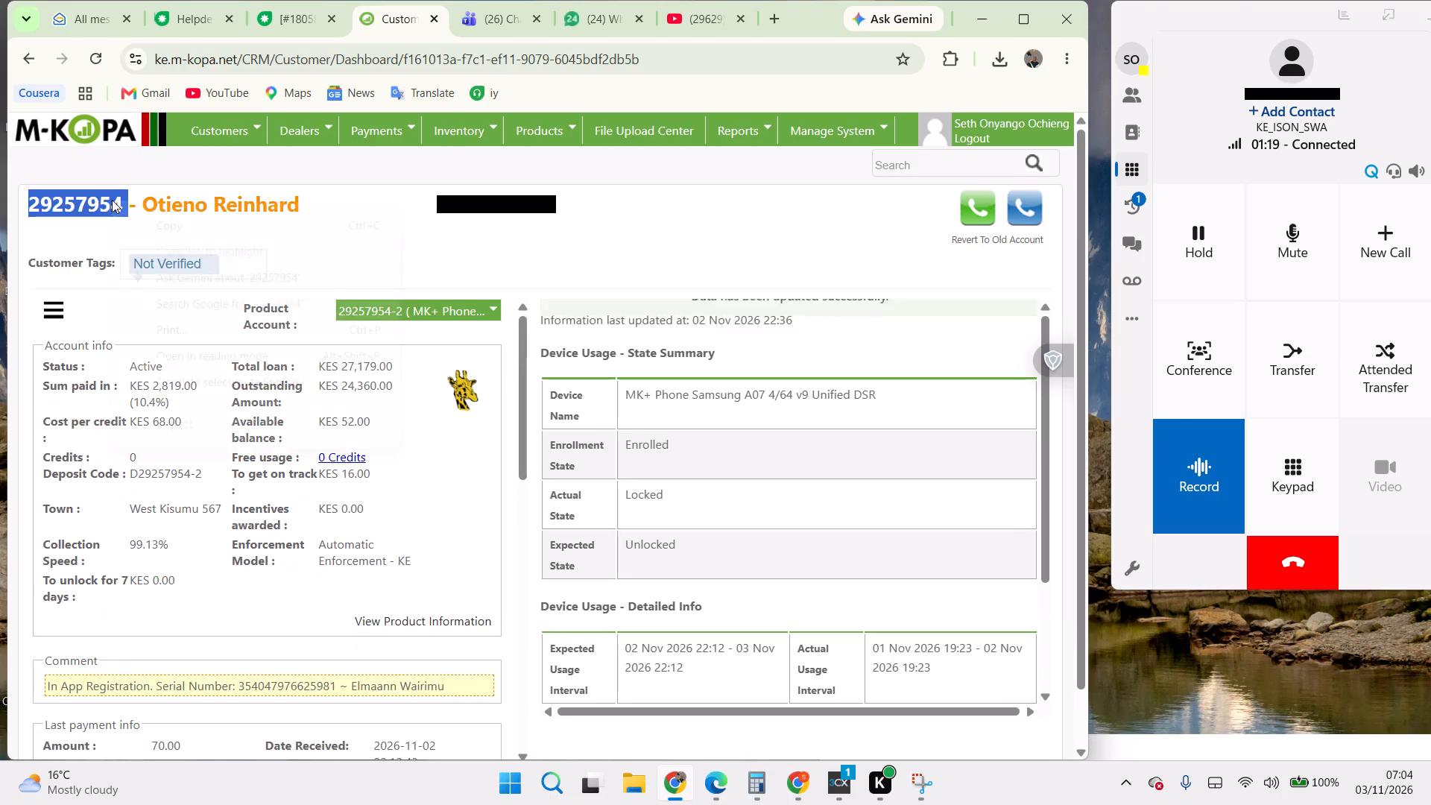
click(159, 227)
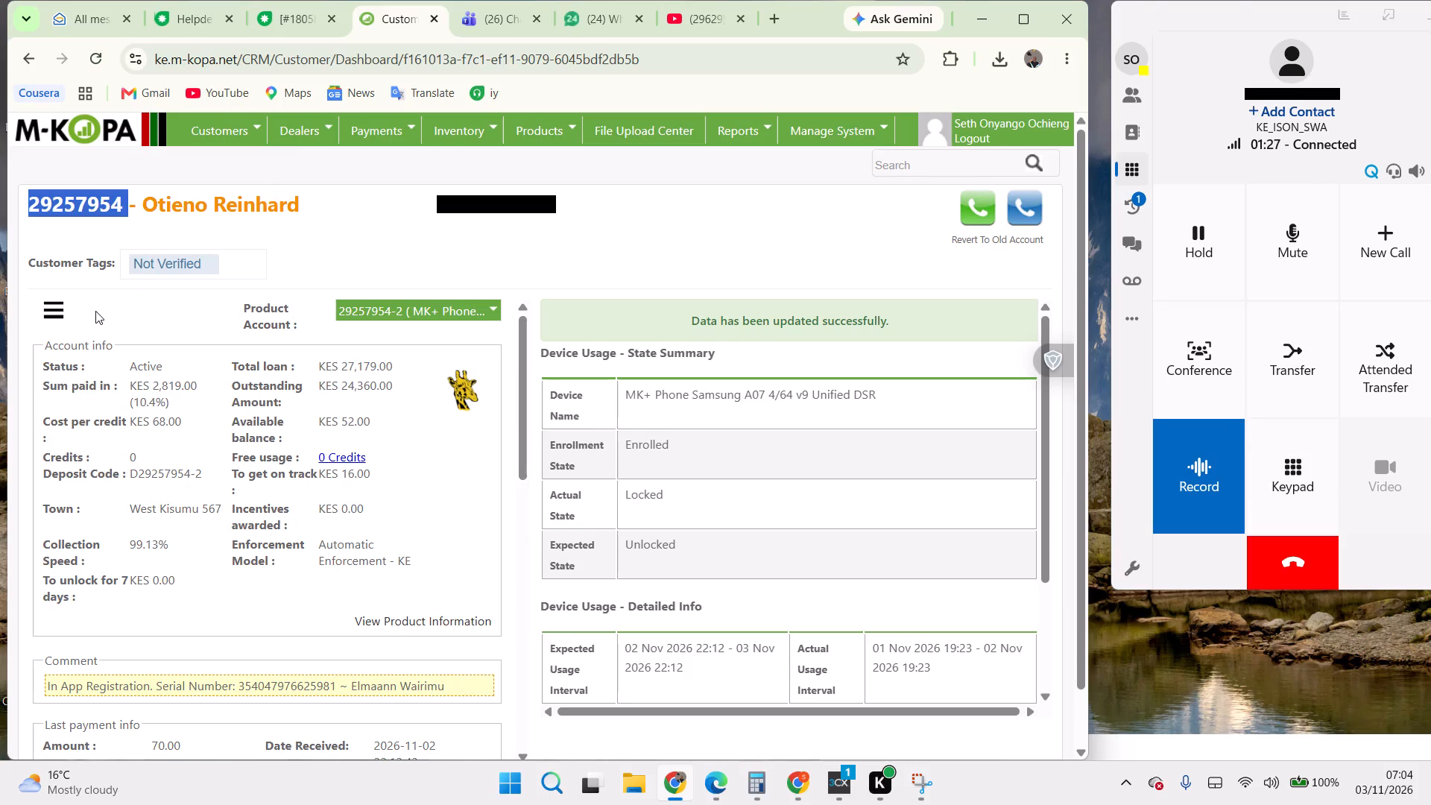
Check the customer's device usage state and details, and the product accounts listed for them.
scroll(657, 424, down, 4)
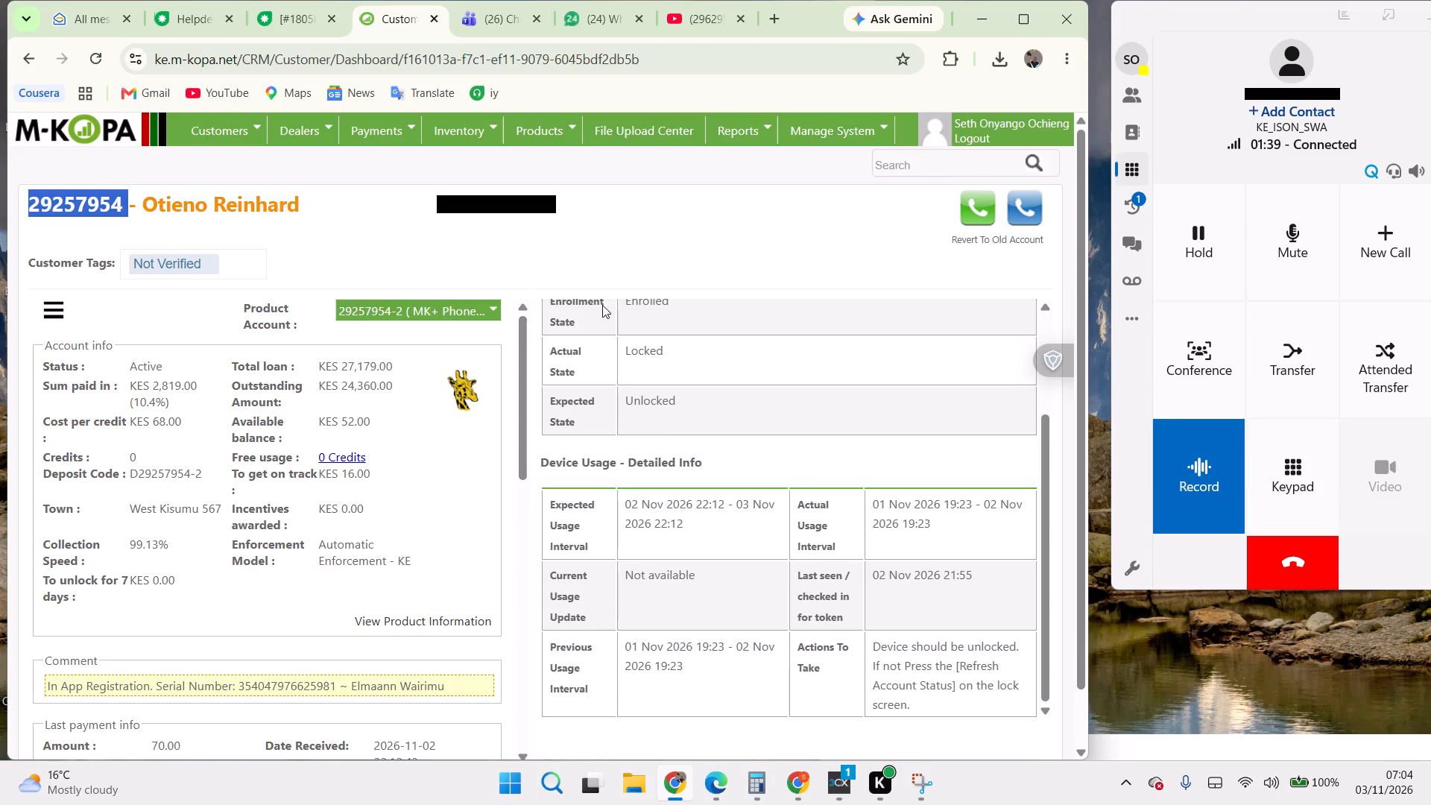
scroll(658, 313, up, 1)
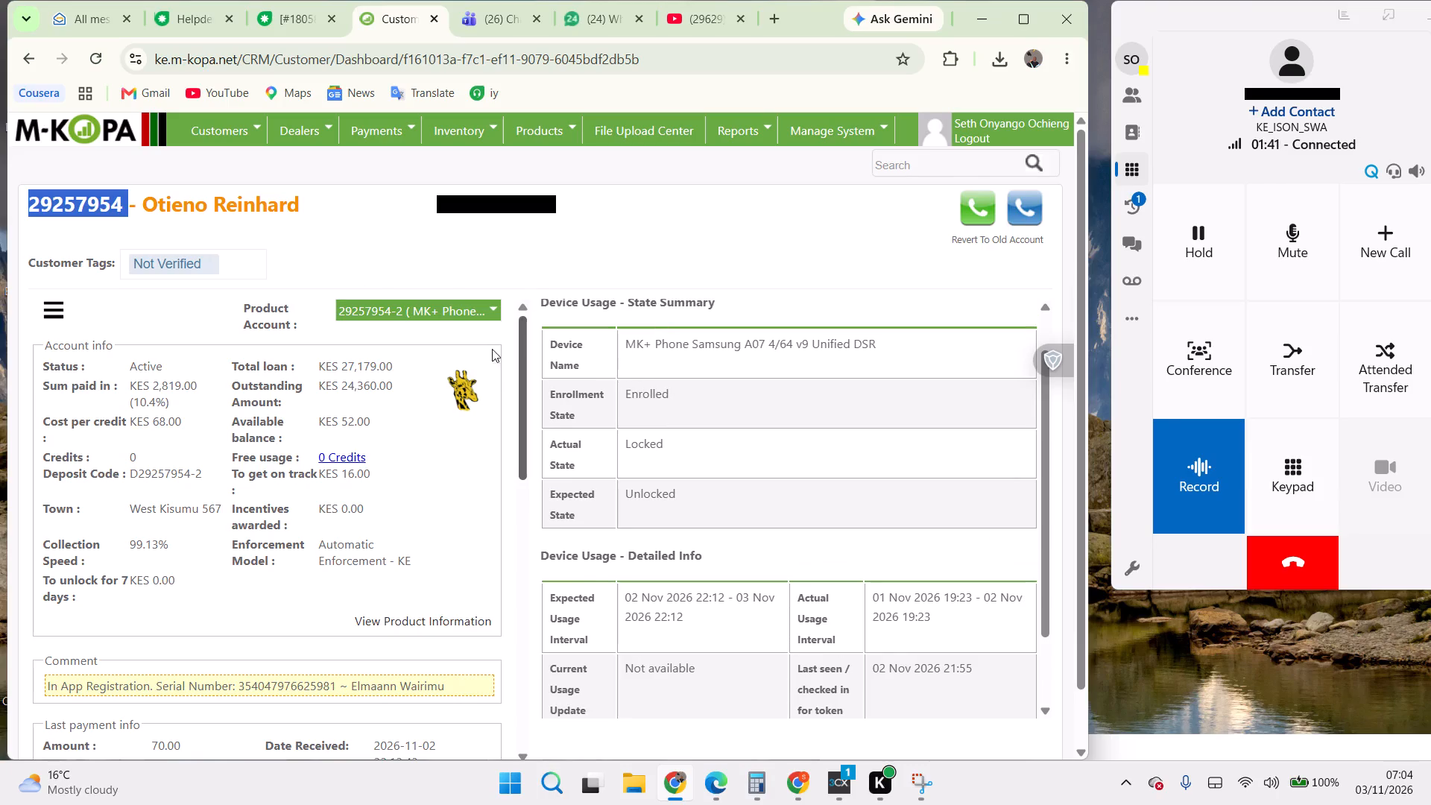
click(465, 314)
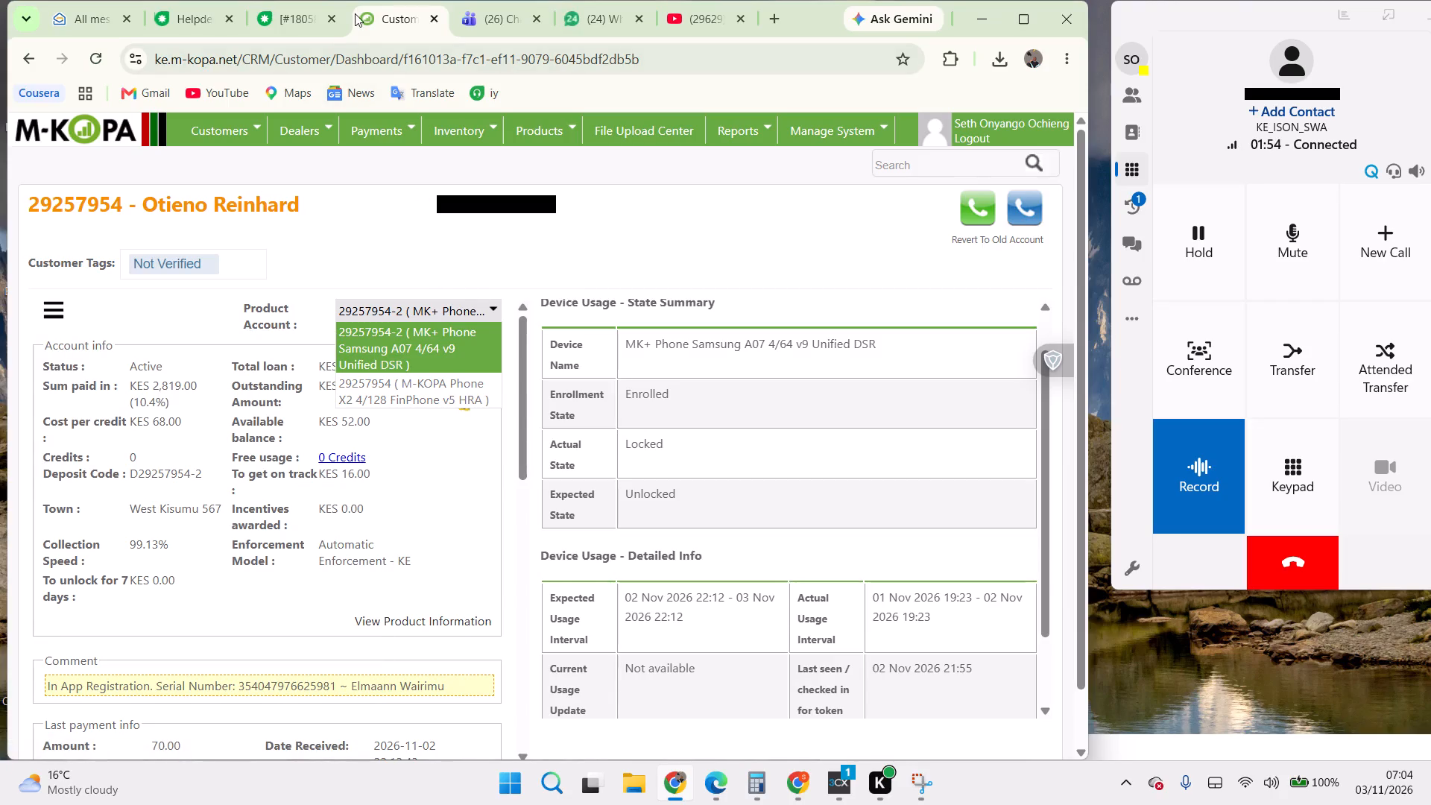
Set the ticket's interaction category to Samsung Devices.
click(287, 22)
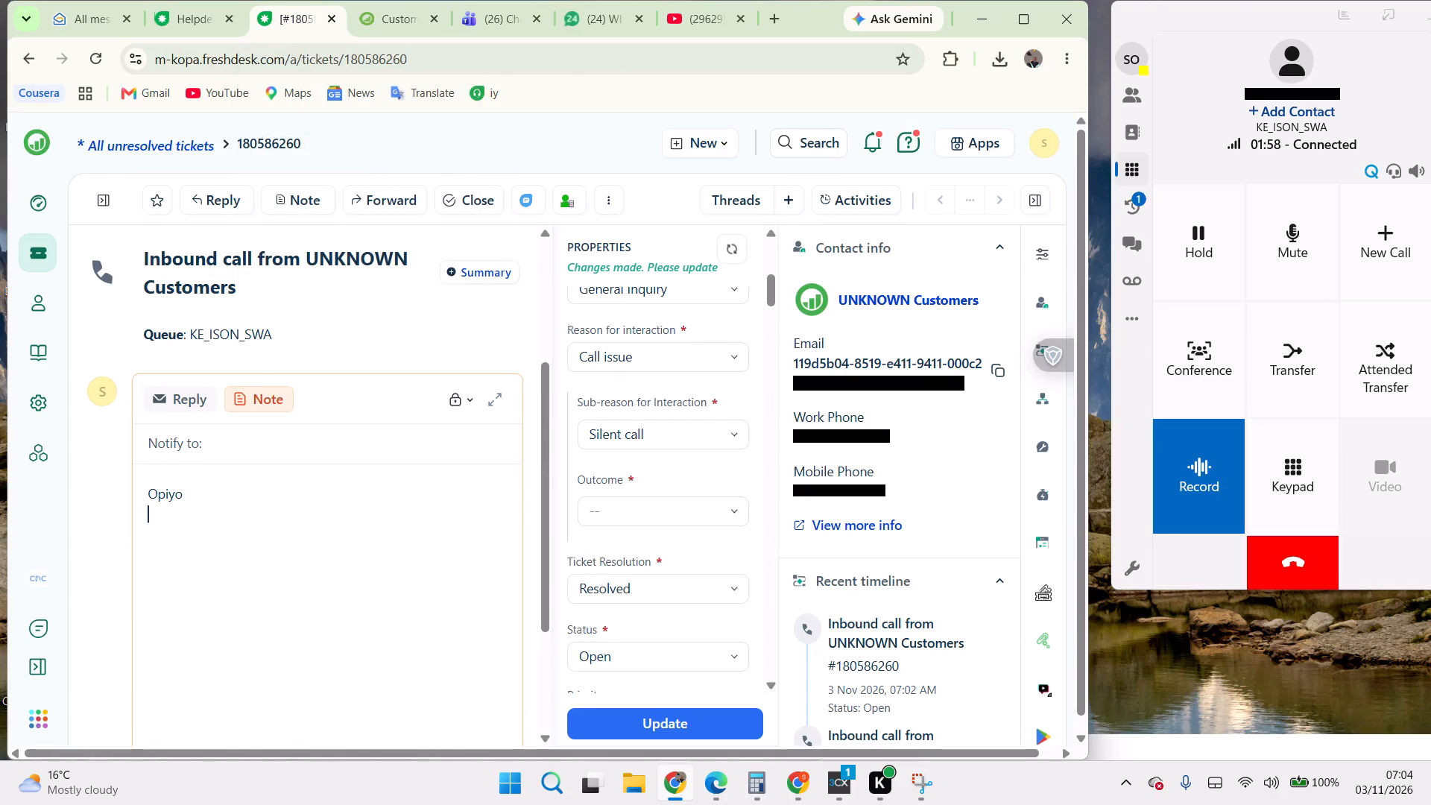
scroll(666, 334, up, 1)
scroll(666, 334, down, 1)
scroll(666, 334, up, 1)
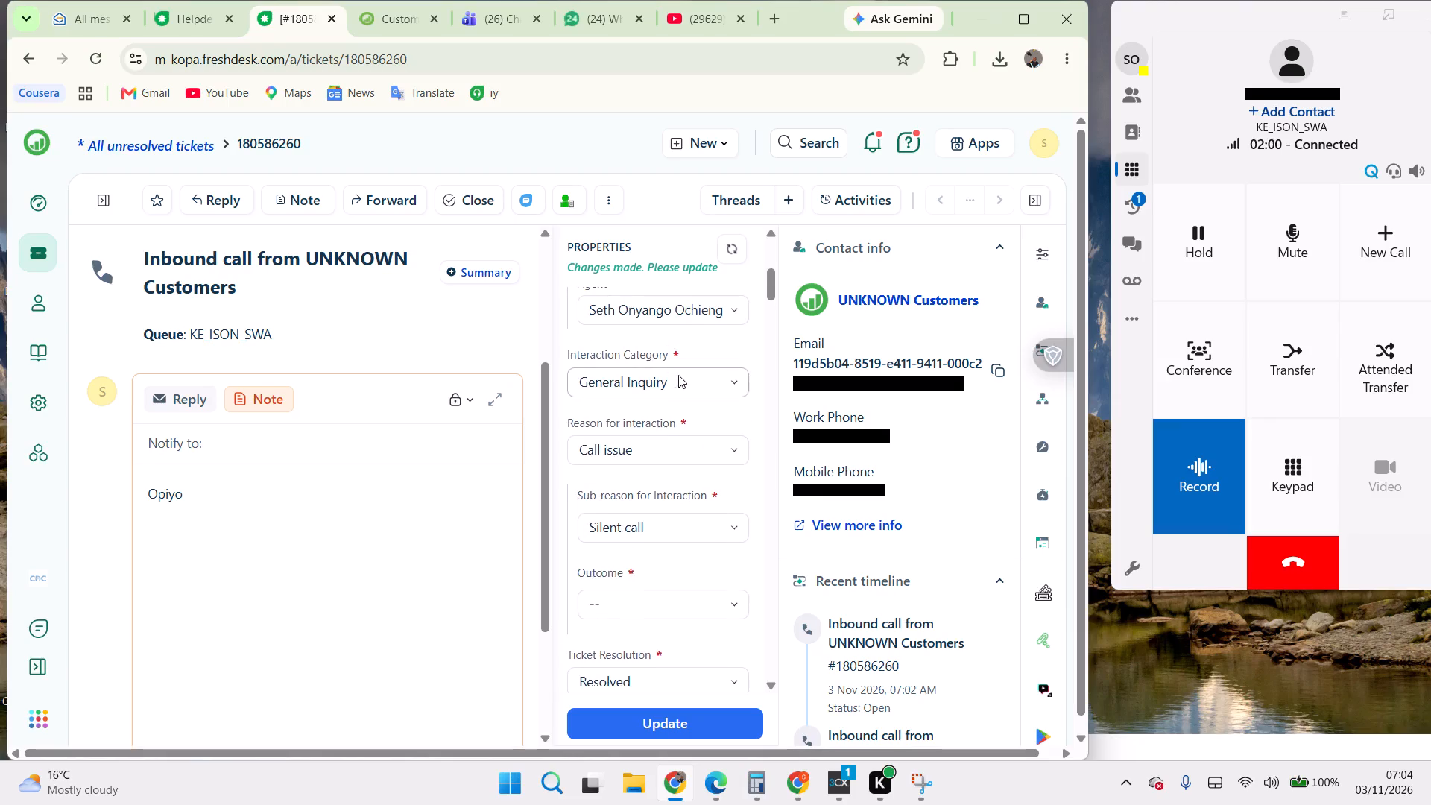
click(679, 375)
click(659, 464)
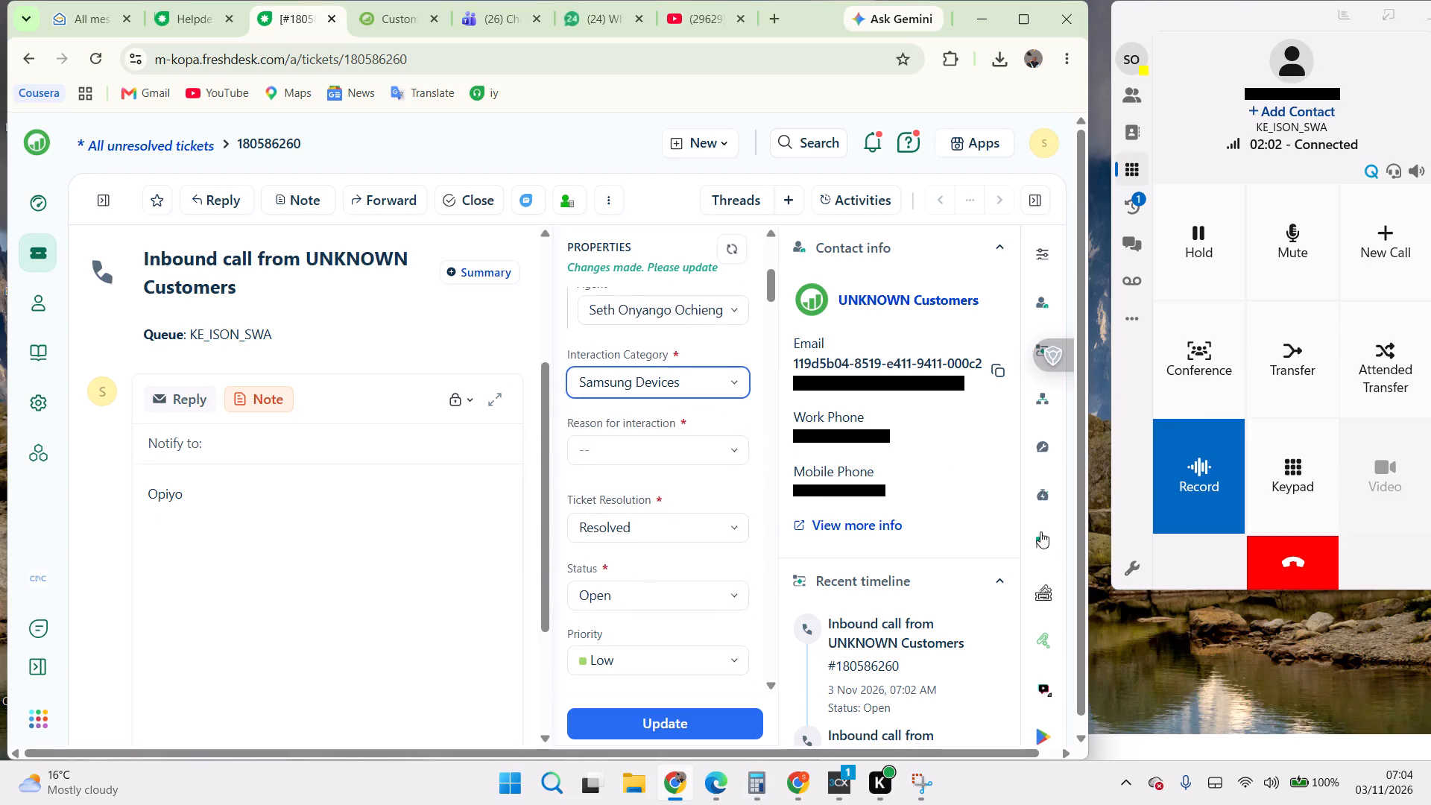
Expand the ticket's Account Info section and check its account against the caller's CRM record.
scroll(978, 589, down, 4)
scroll(978, 589, up, 2)
scroll(978, 589, down, 3)
scroll(978, 589, up, 3)
scroll(978, 589, down, 6)
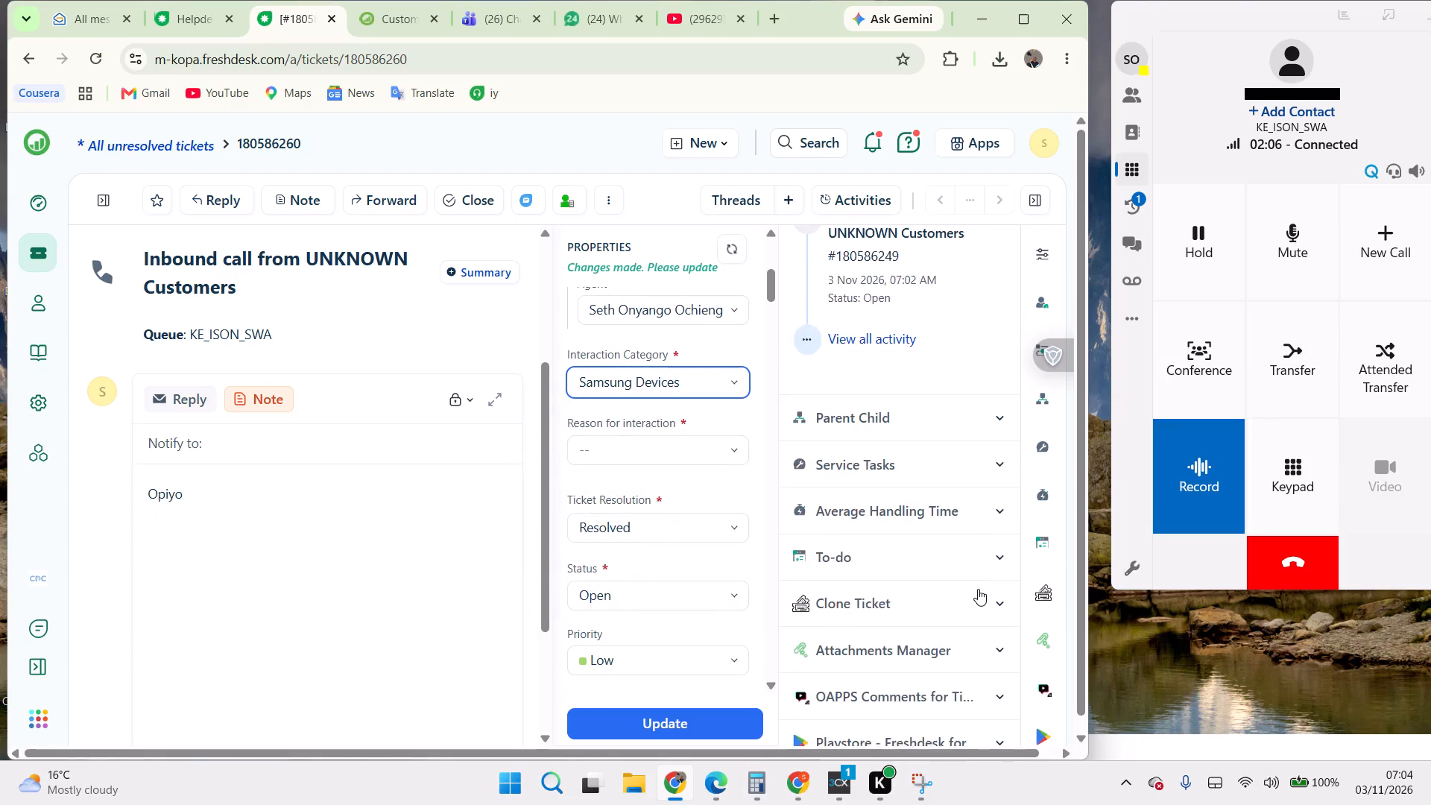
scroll(978, 589, down, 3)
click(992, 554)
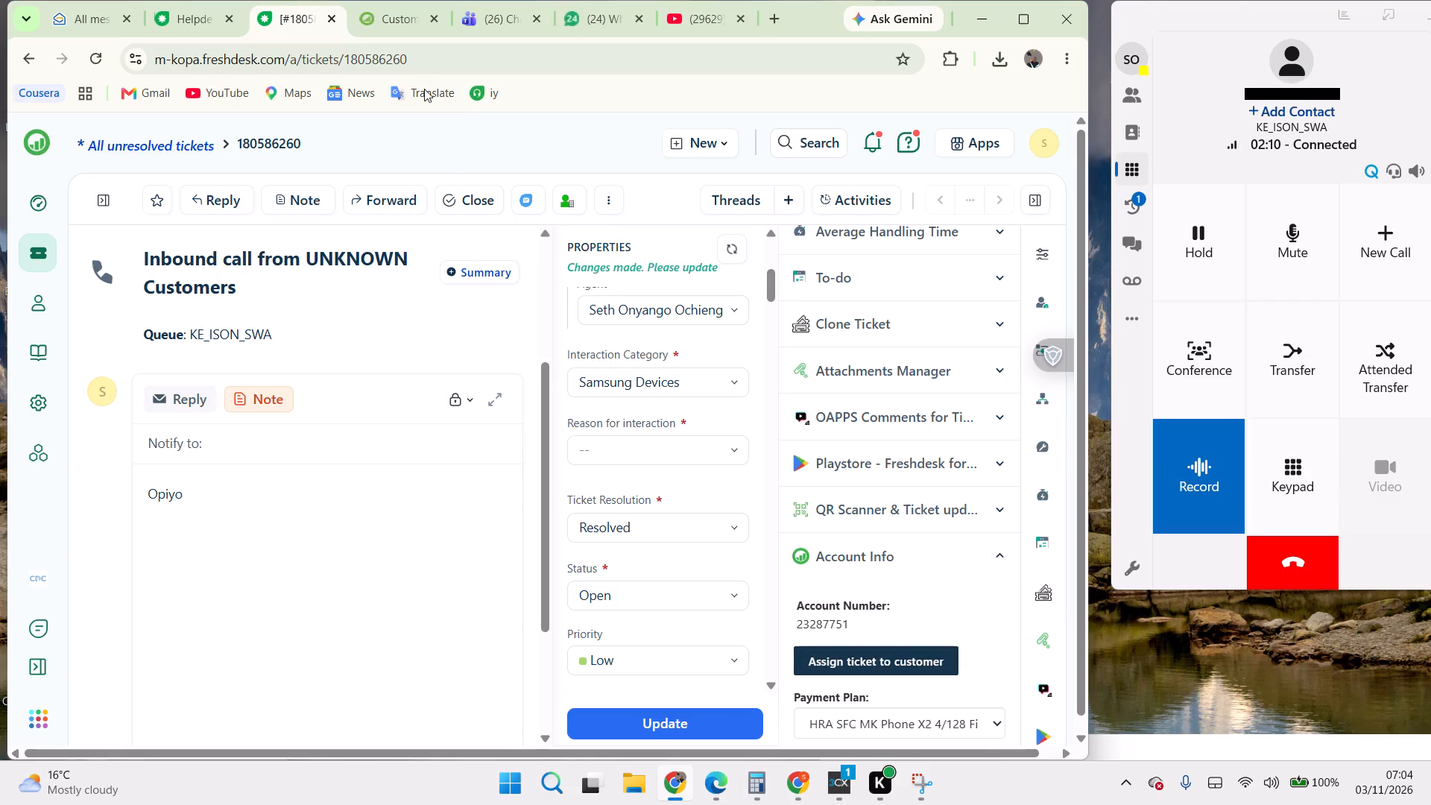
click(403, 17)
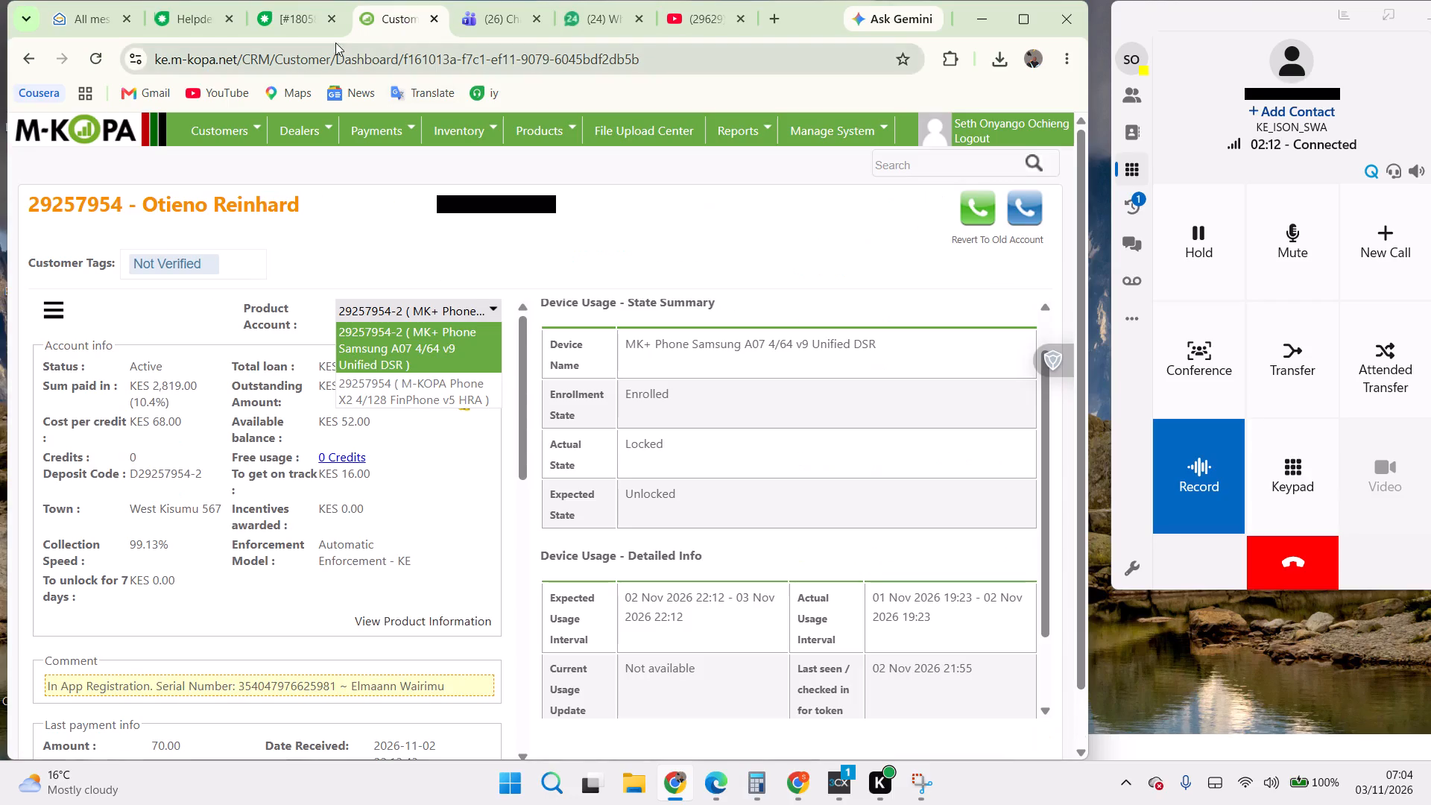
click(300, 29)
click(394, 21)
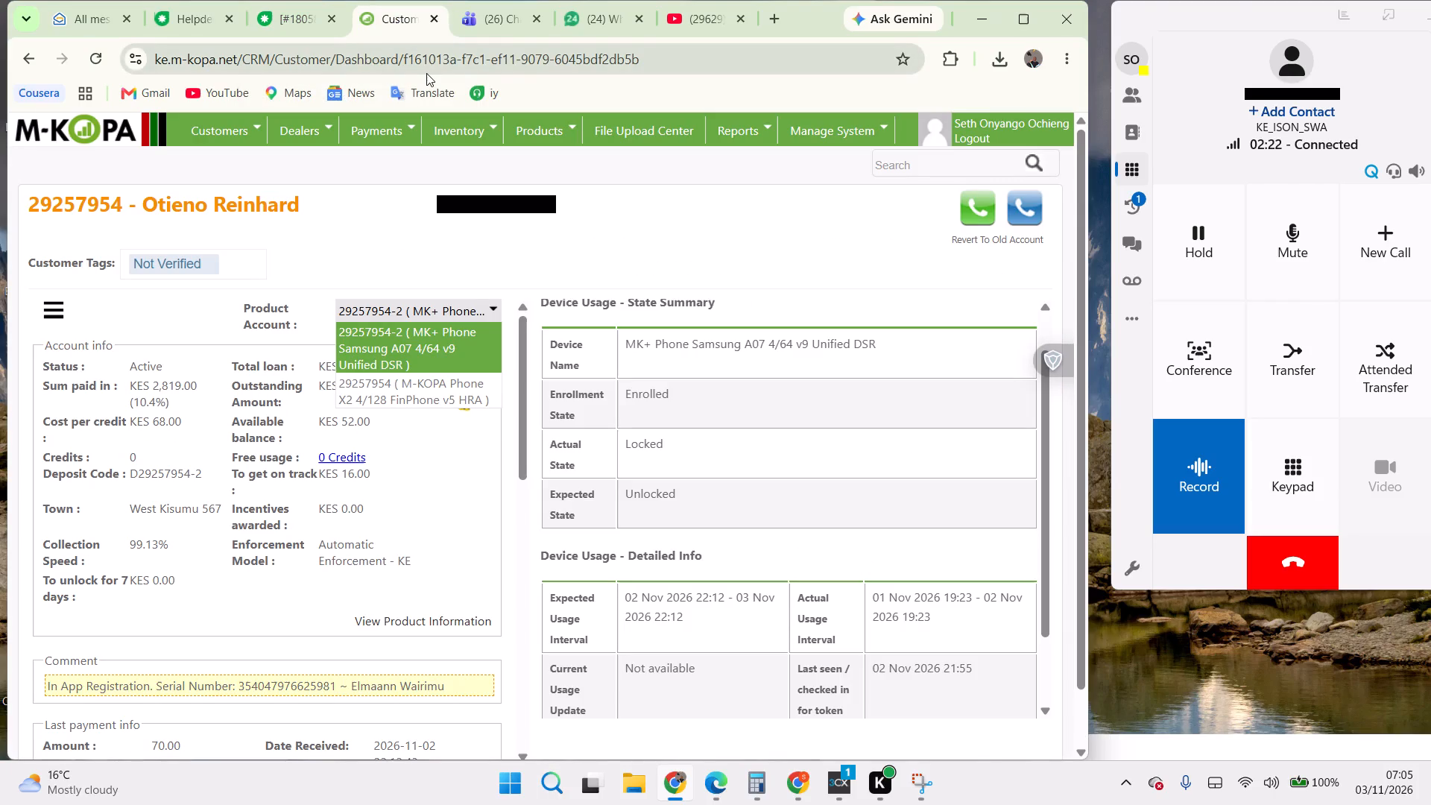
click(290, 23)
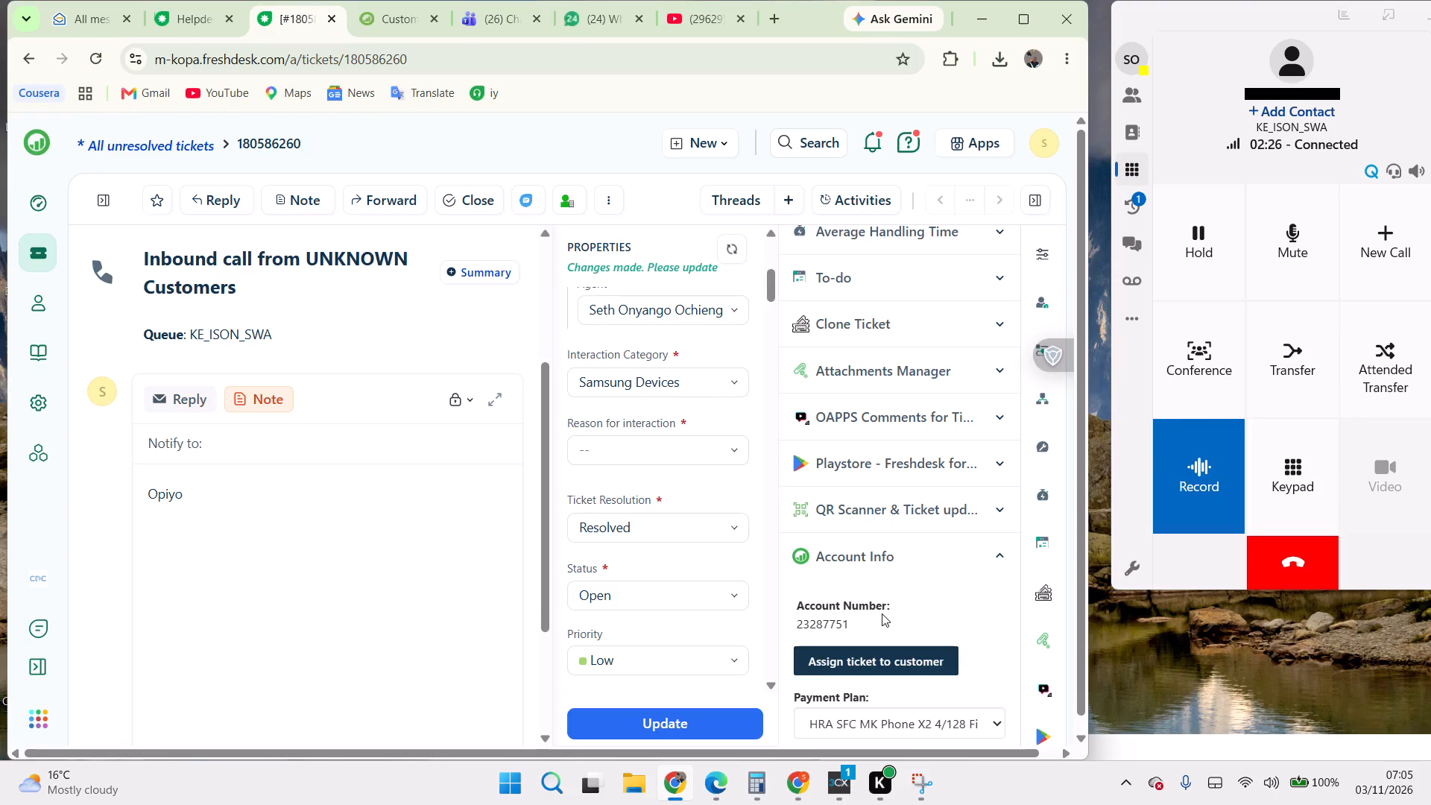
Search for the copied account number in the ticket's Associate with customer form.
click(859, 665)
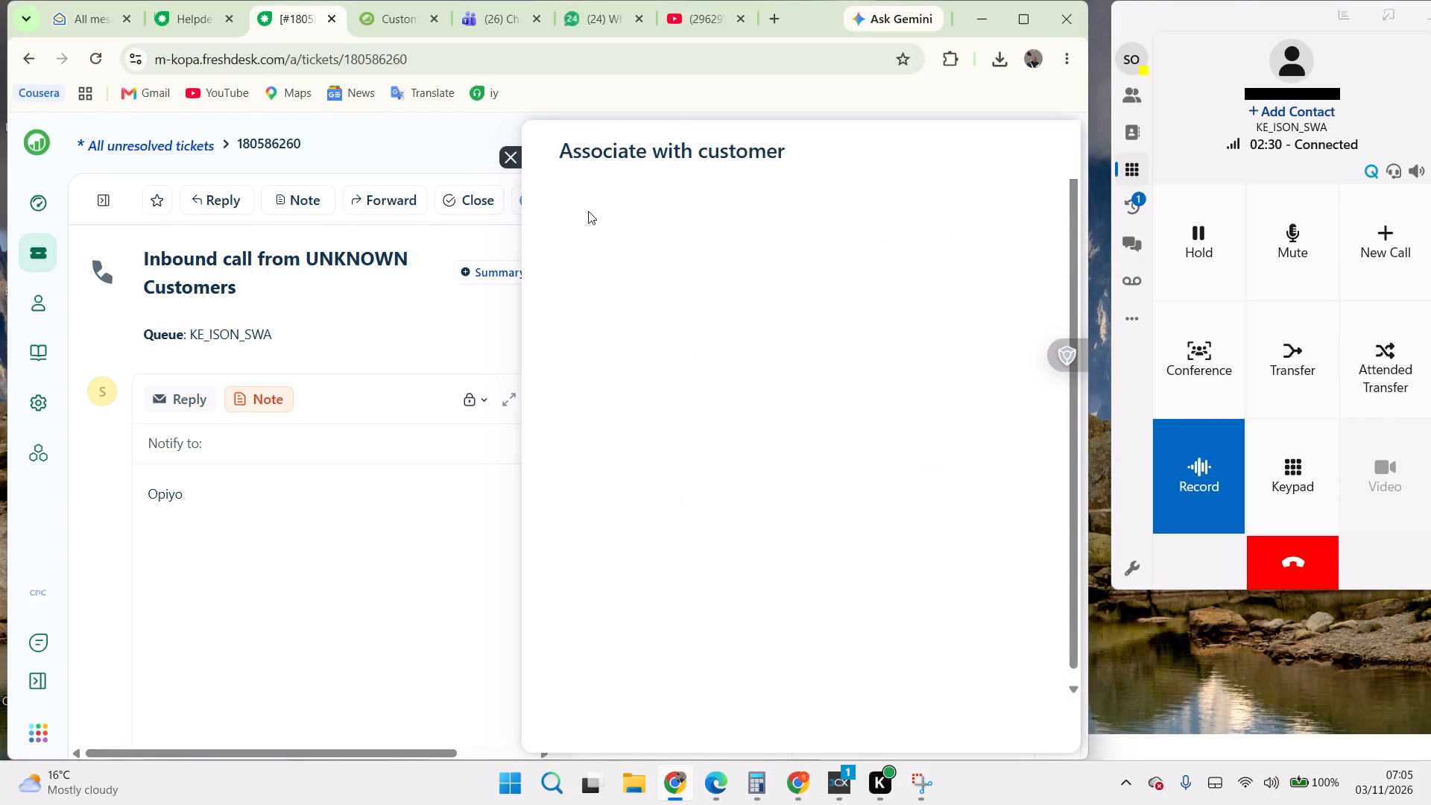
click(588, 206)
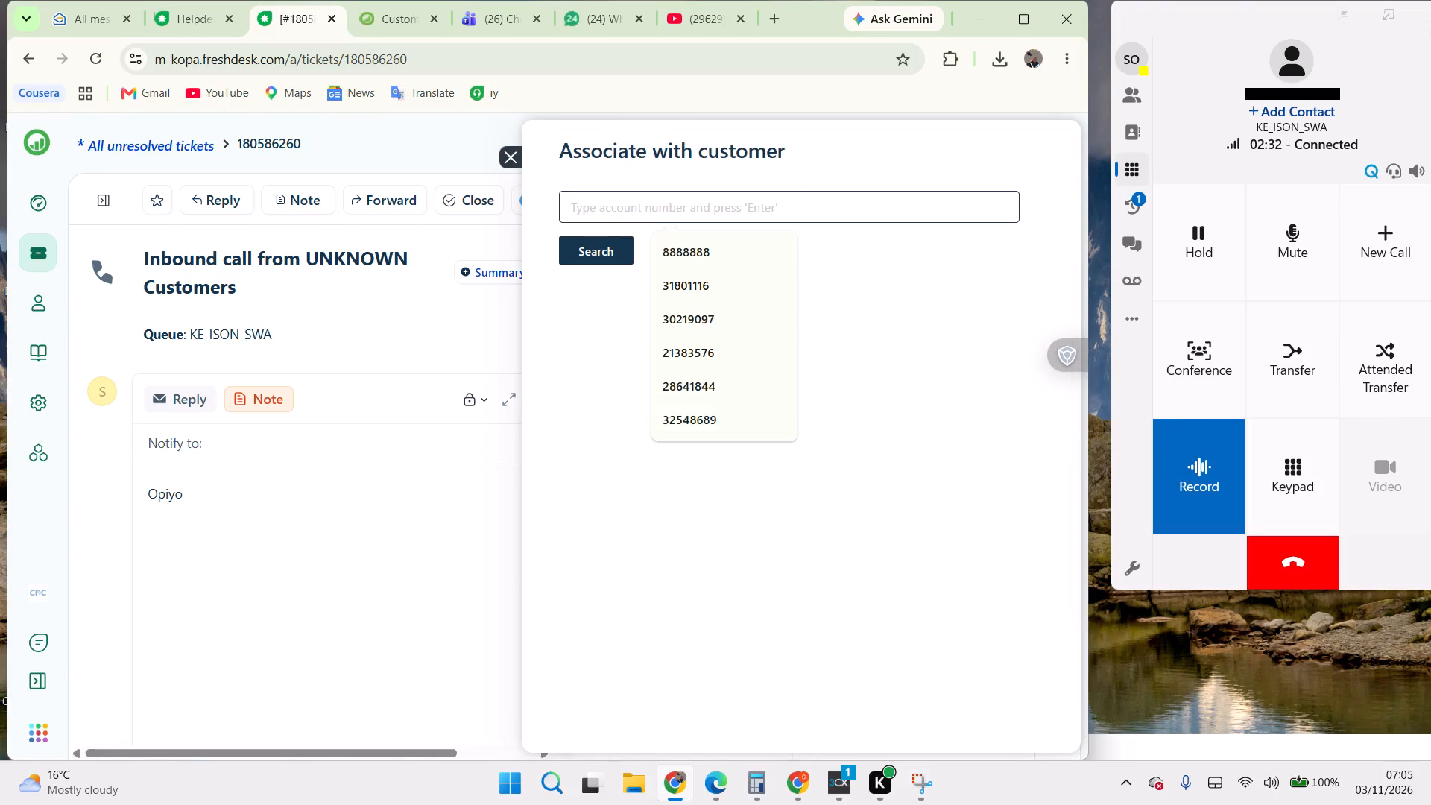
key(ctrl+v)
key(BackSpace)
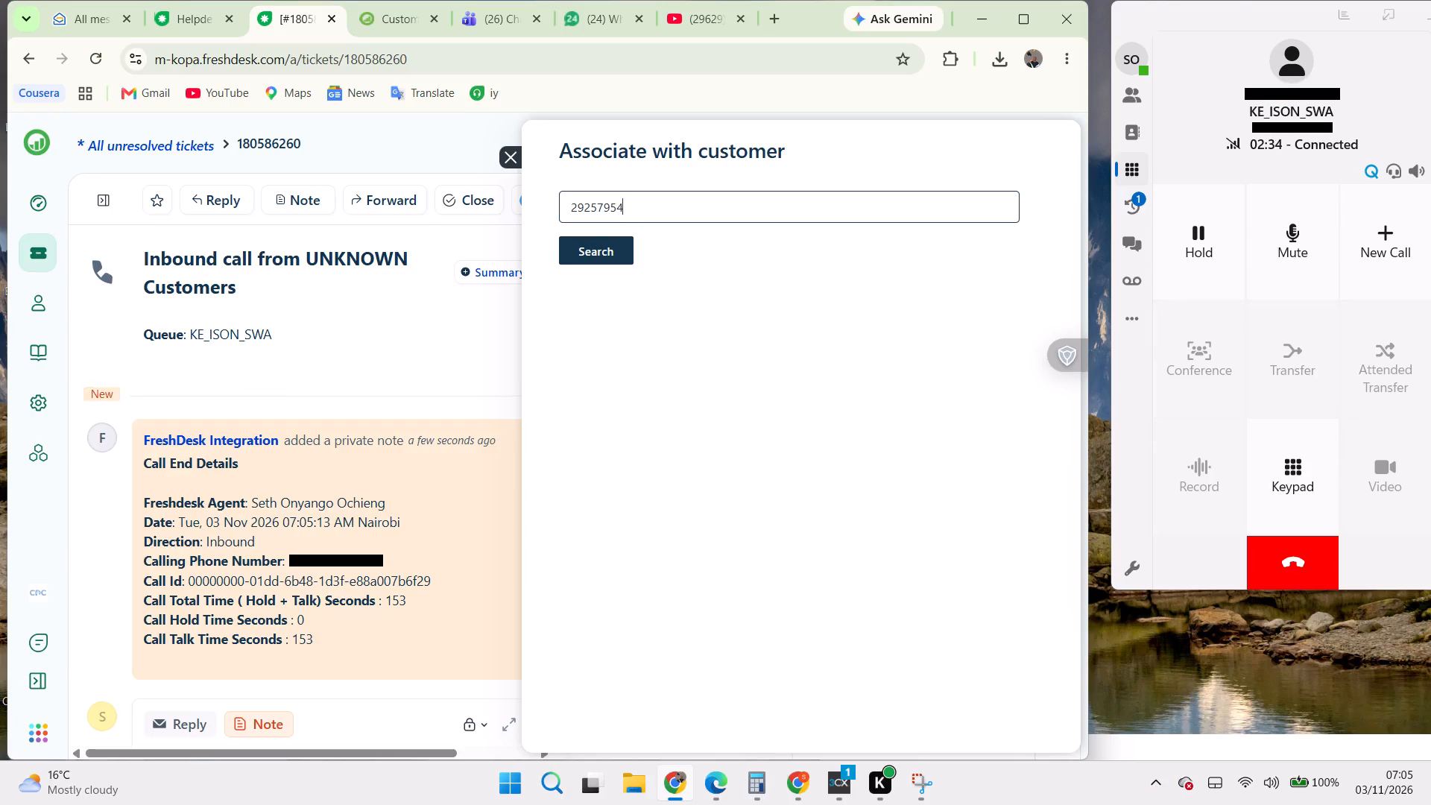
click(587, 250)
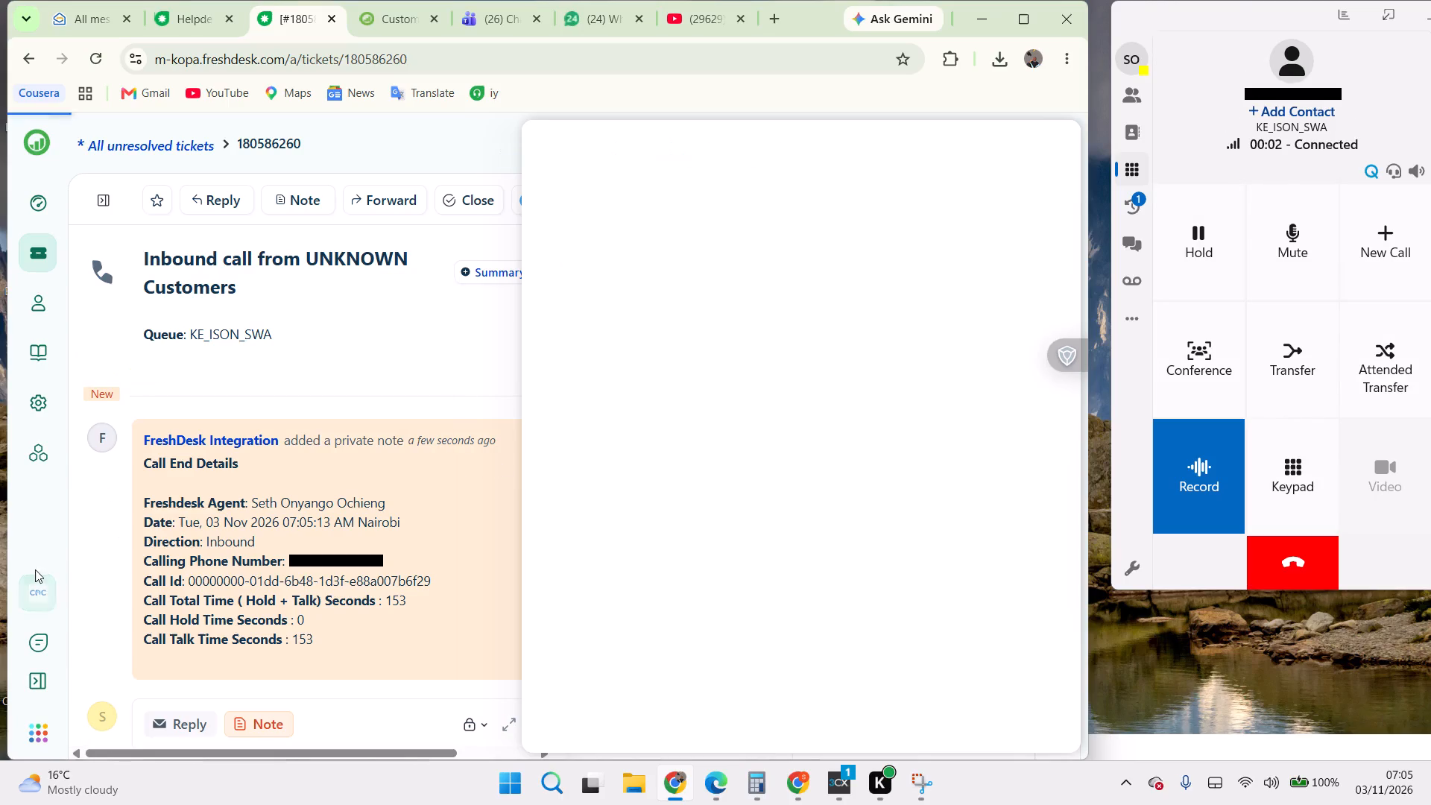
Reload the ticket page, discarding its unsaved changes.
click(95, 54)
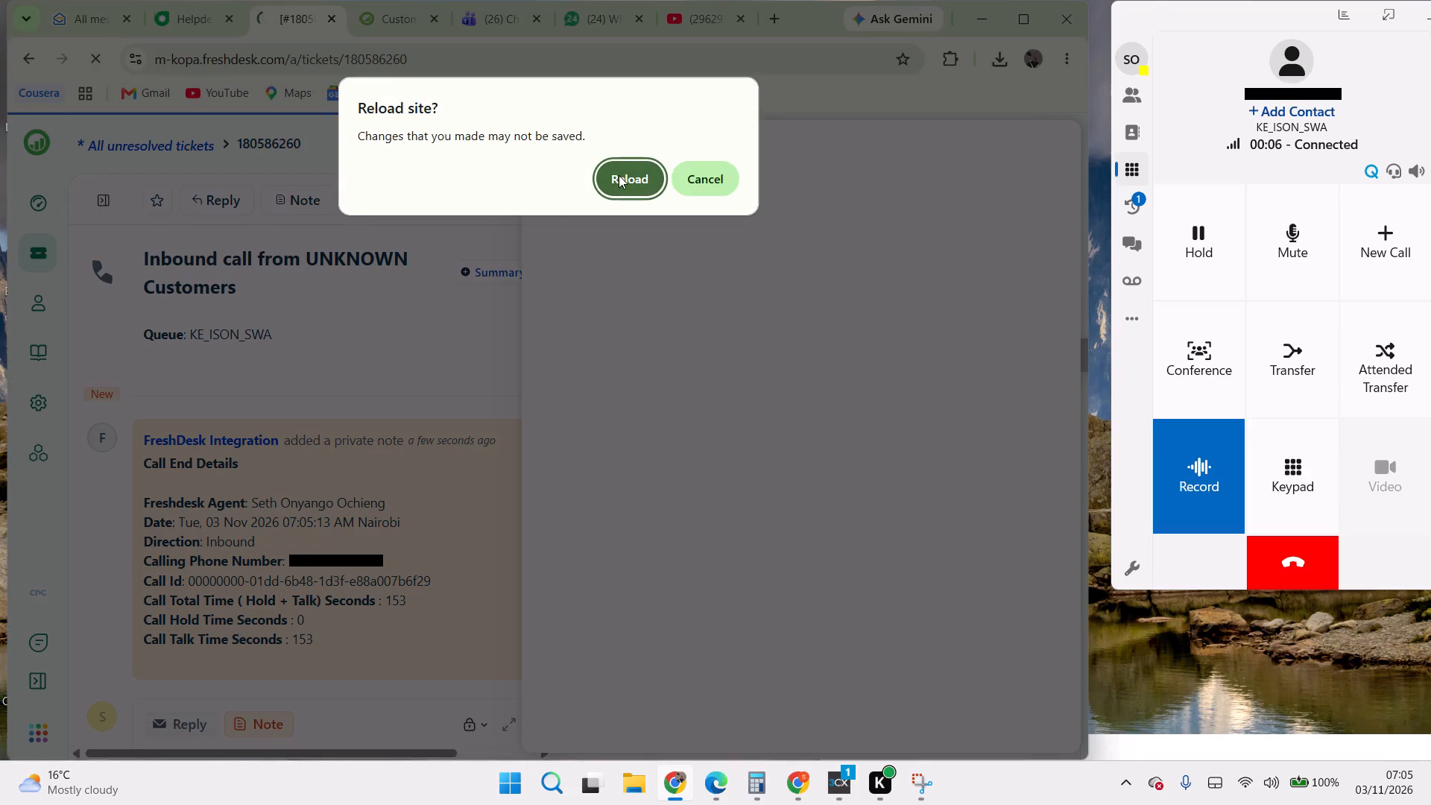
click(619, 175)
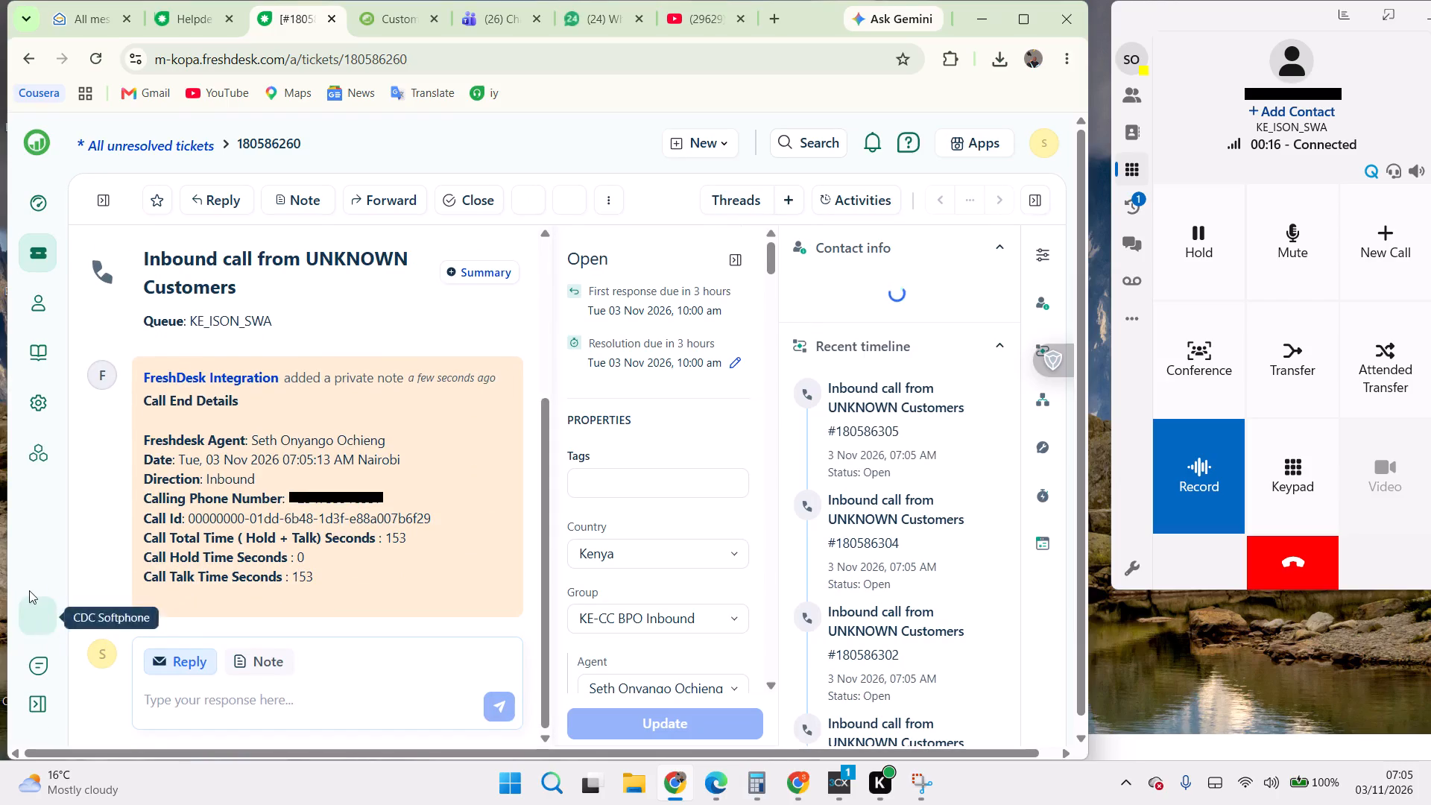
Enable the telephony API in the CDC Softphone for the CC_Inbound location.
click(35, 606)
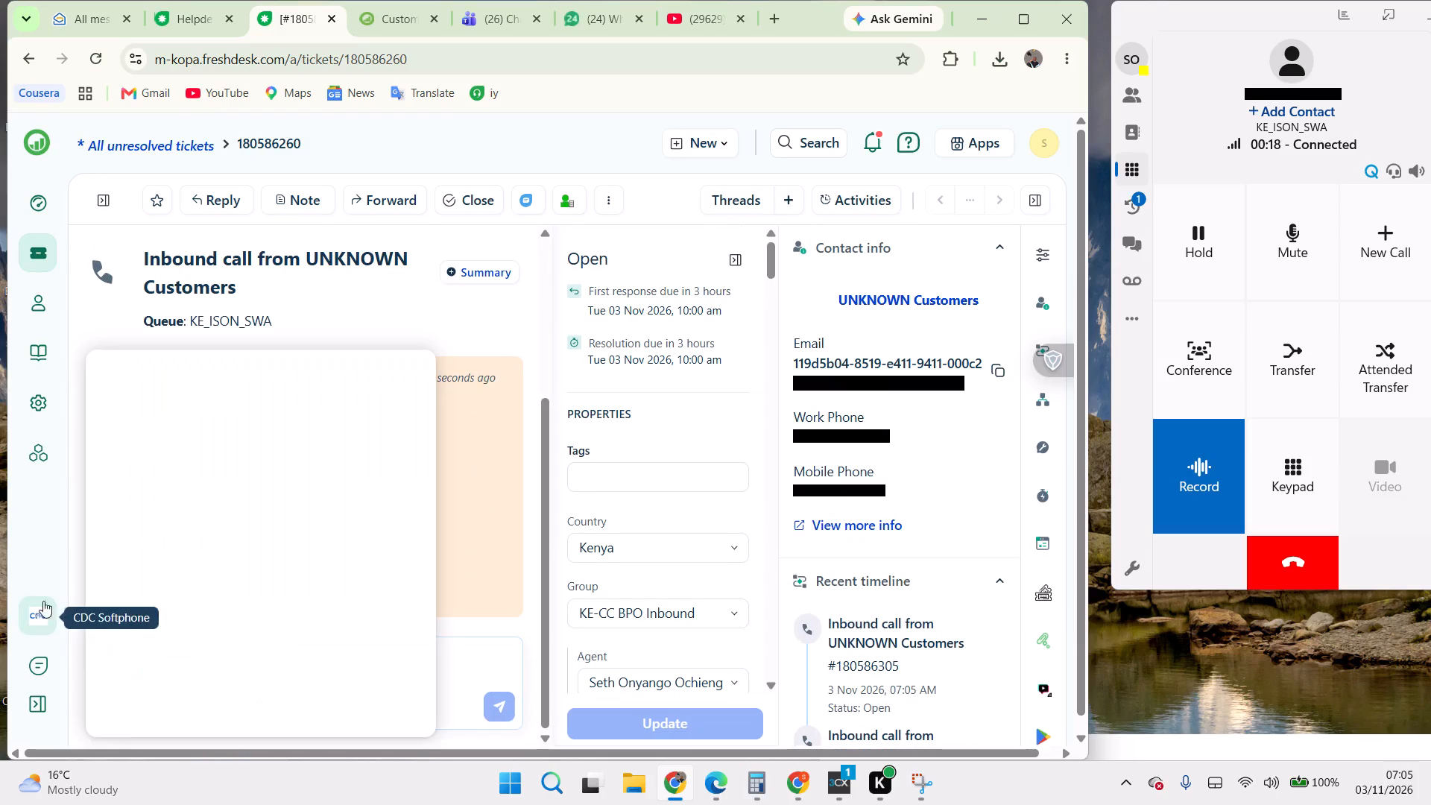
click(139, 540)
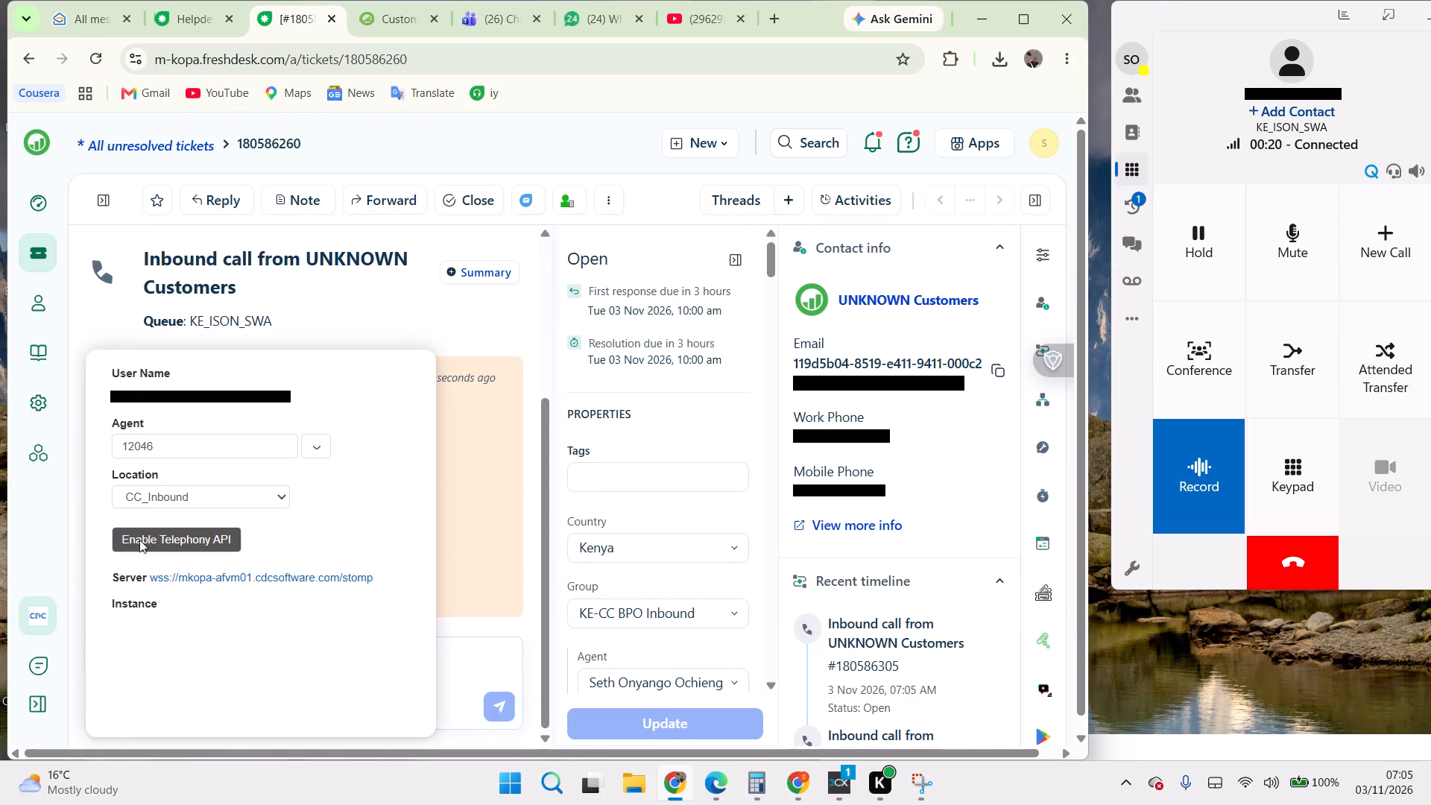
click(31, 610)
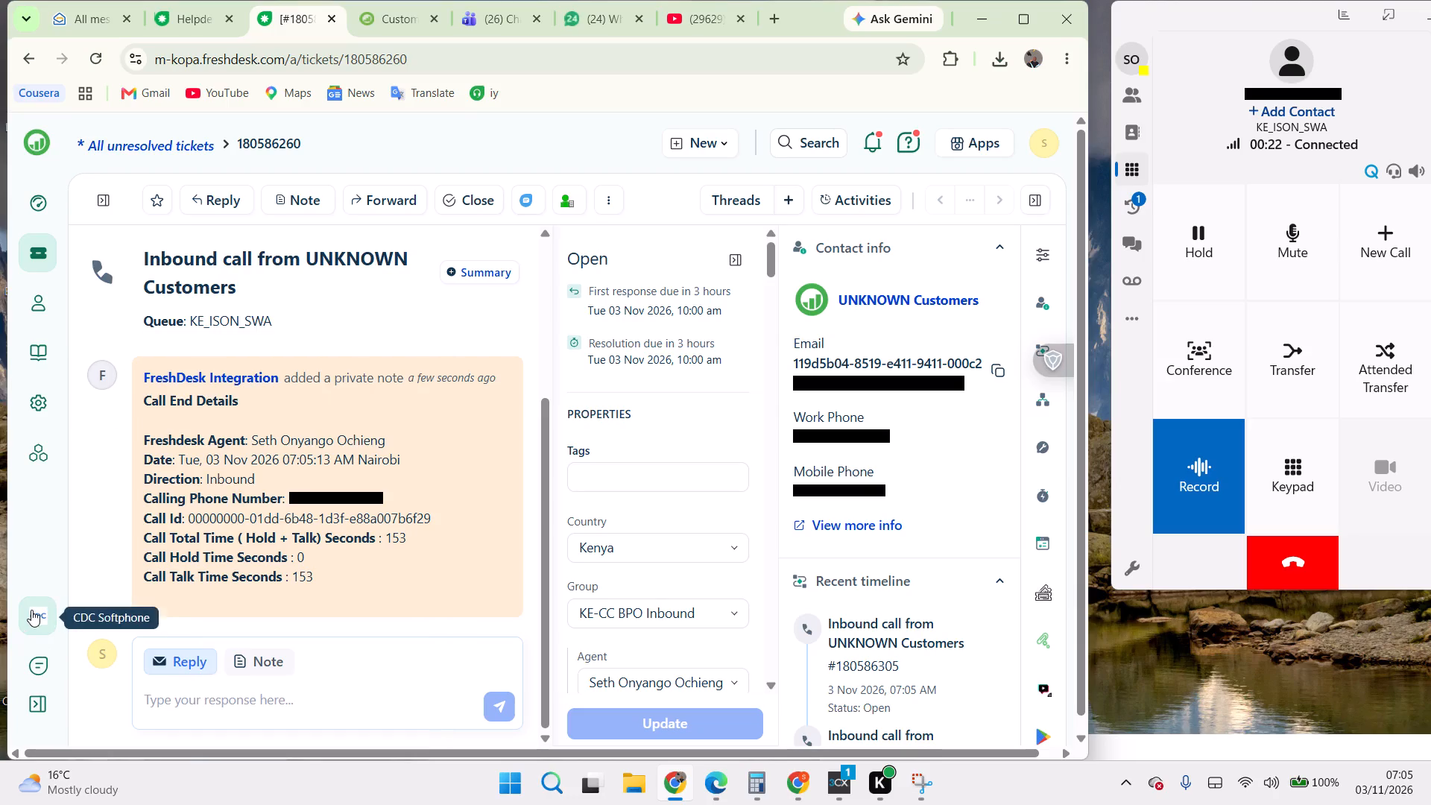
Open the Freshdesk dashboard.
click(38, 194)
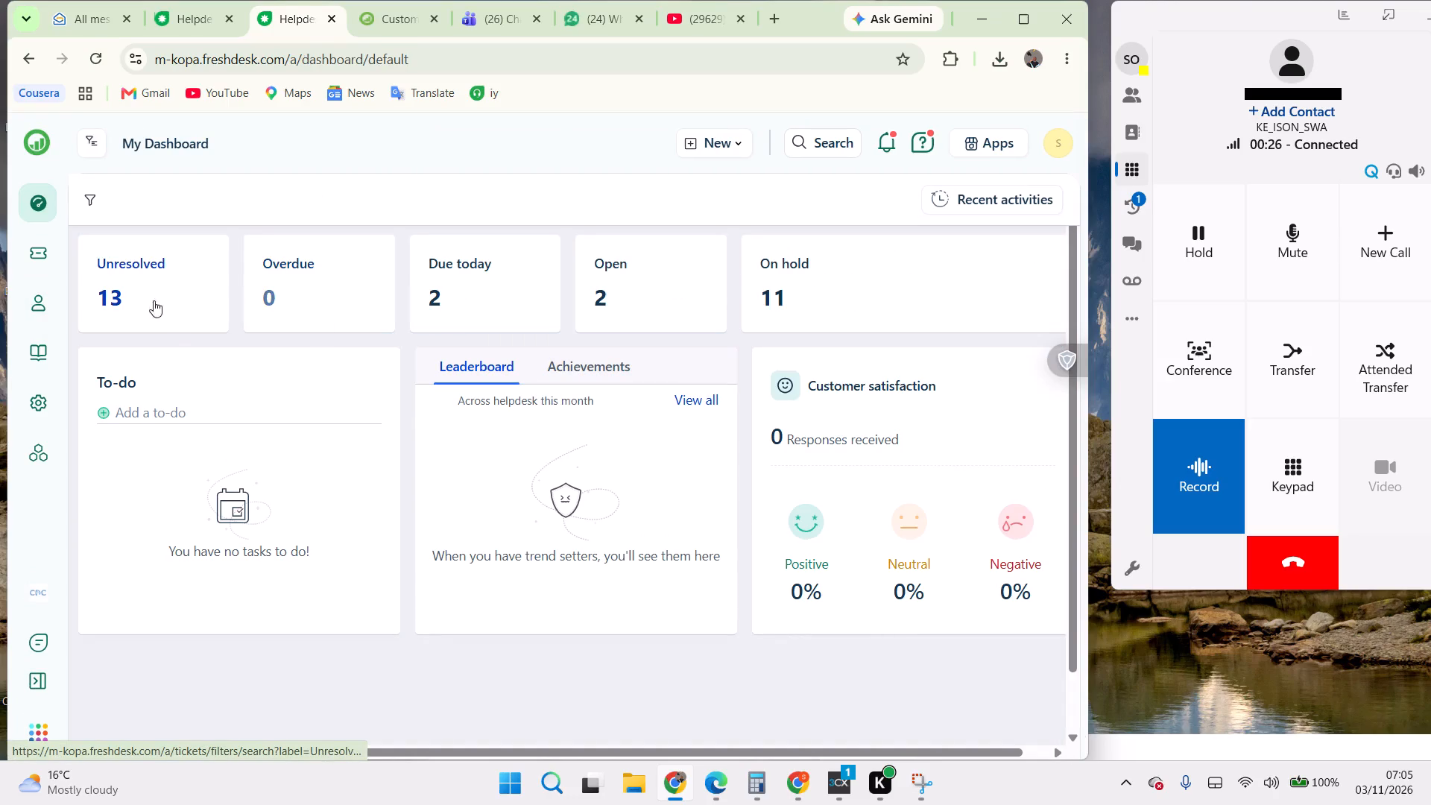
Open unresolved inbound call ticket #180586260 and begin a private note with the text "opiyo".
click(139, 276)
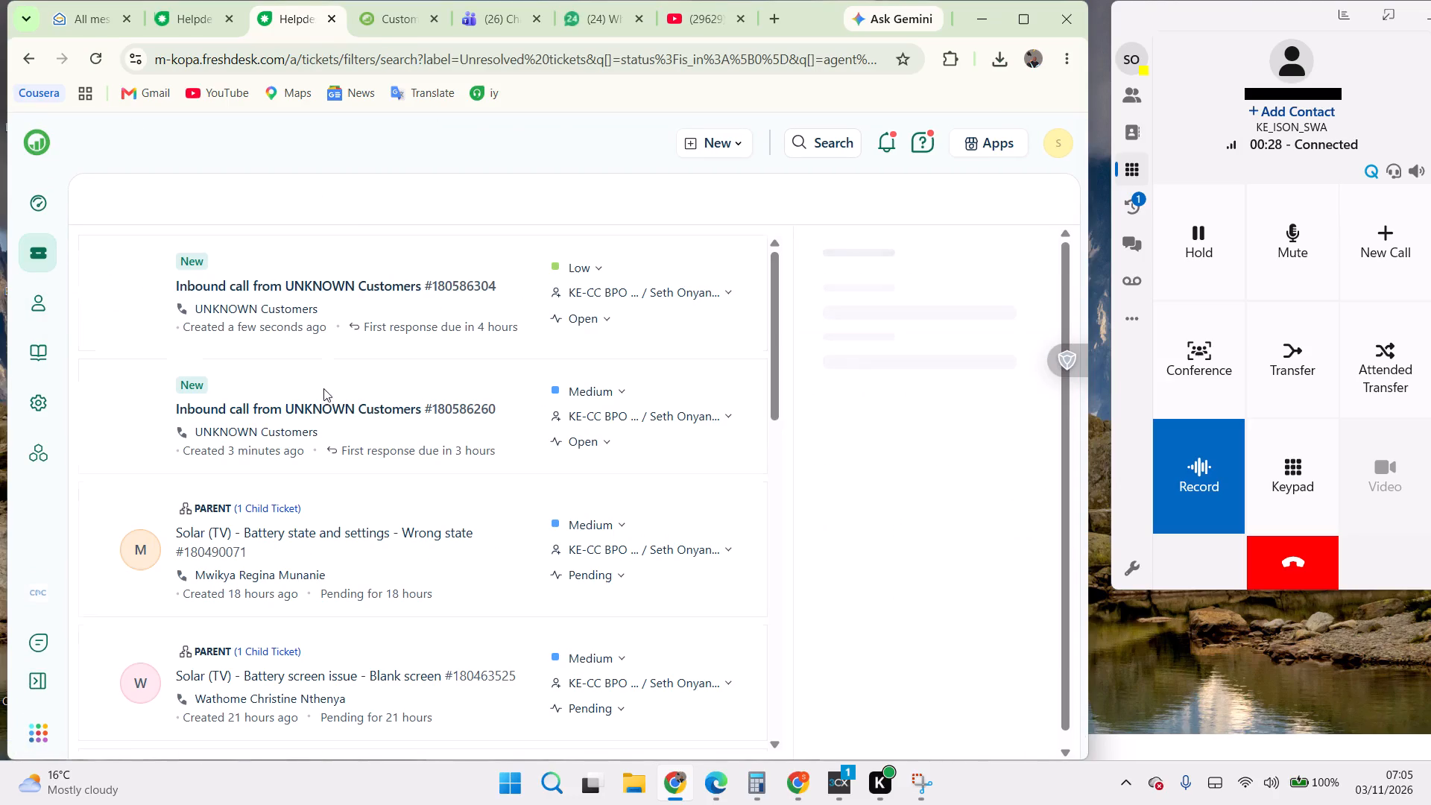
click(319, 405)
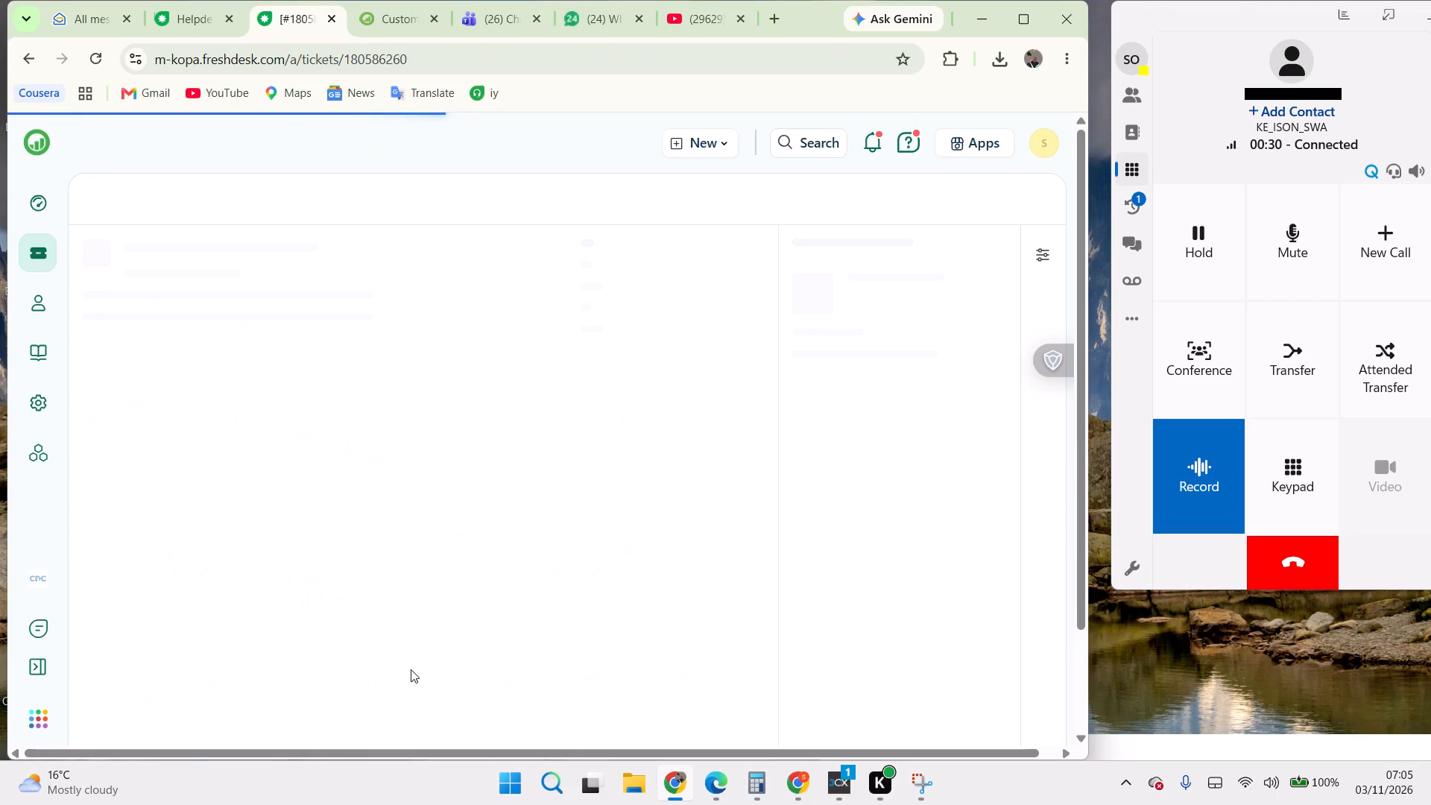
scroll(355, 657, down, 2)
scroll(355, 657, up, 1)
scroll(355, 657, down, 4)
click(264, 656)
scroll(285, 586, up, 2)
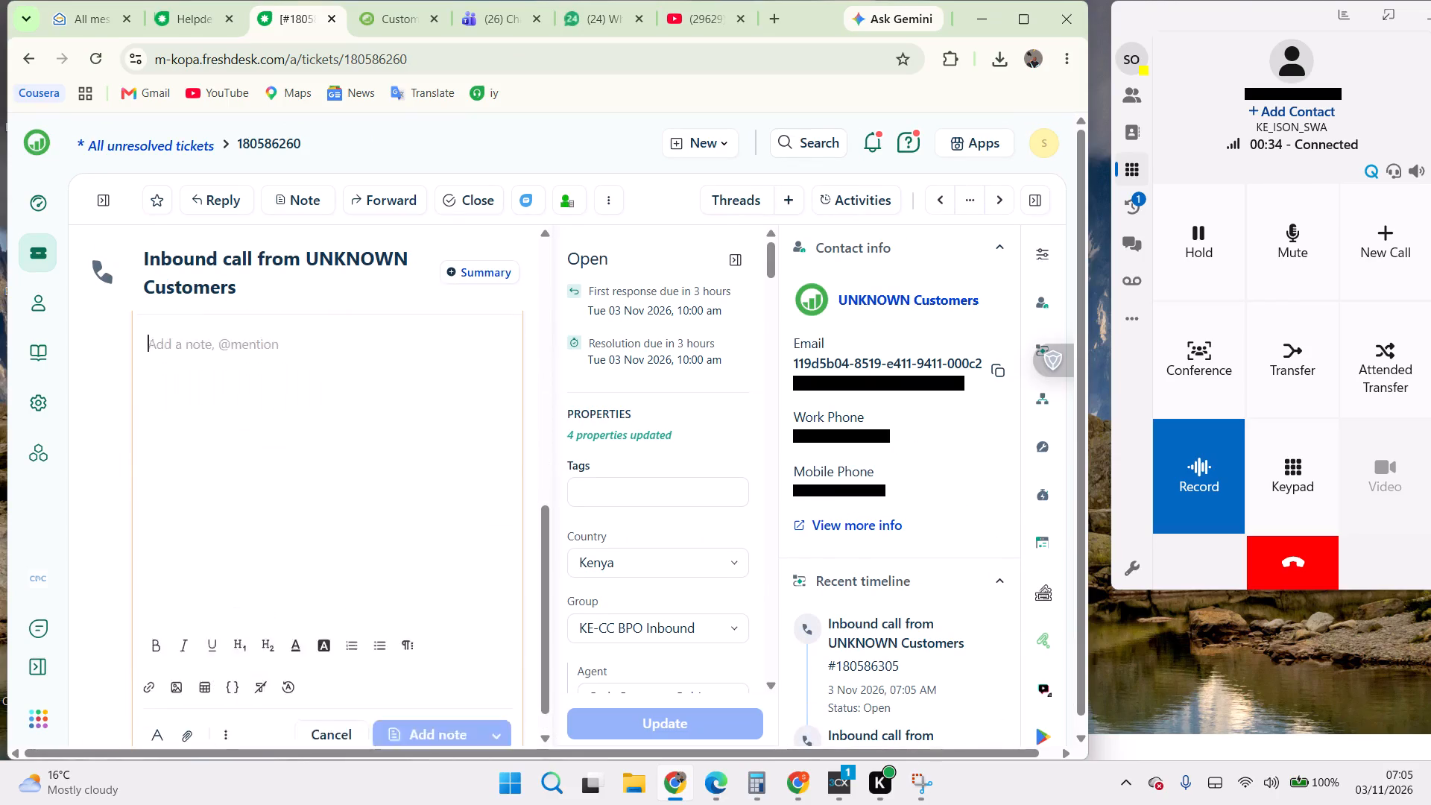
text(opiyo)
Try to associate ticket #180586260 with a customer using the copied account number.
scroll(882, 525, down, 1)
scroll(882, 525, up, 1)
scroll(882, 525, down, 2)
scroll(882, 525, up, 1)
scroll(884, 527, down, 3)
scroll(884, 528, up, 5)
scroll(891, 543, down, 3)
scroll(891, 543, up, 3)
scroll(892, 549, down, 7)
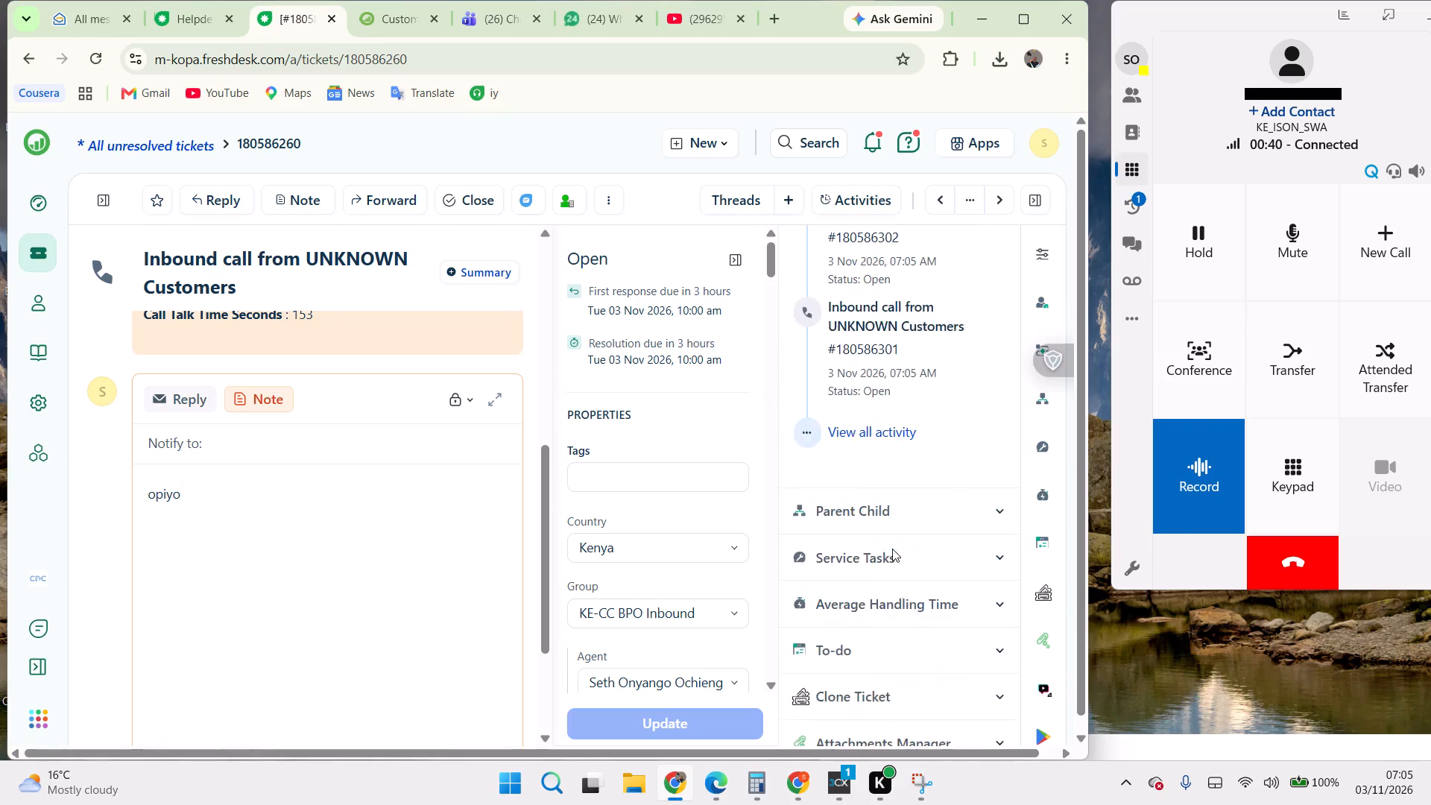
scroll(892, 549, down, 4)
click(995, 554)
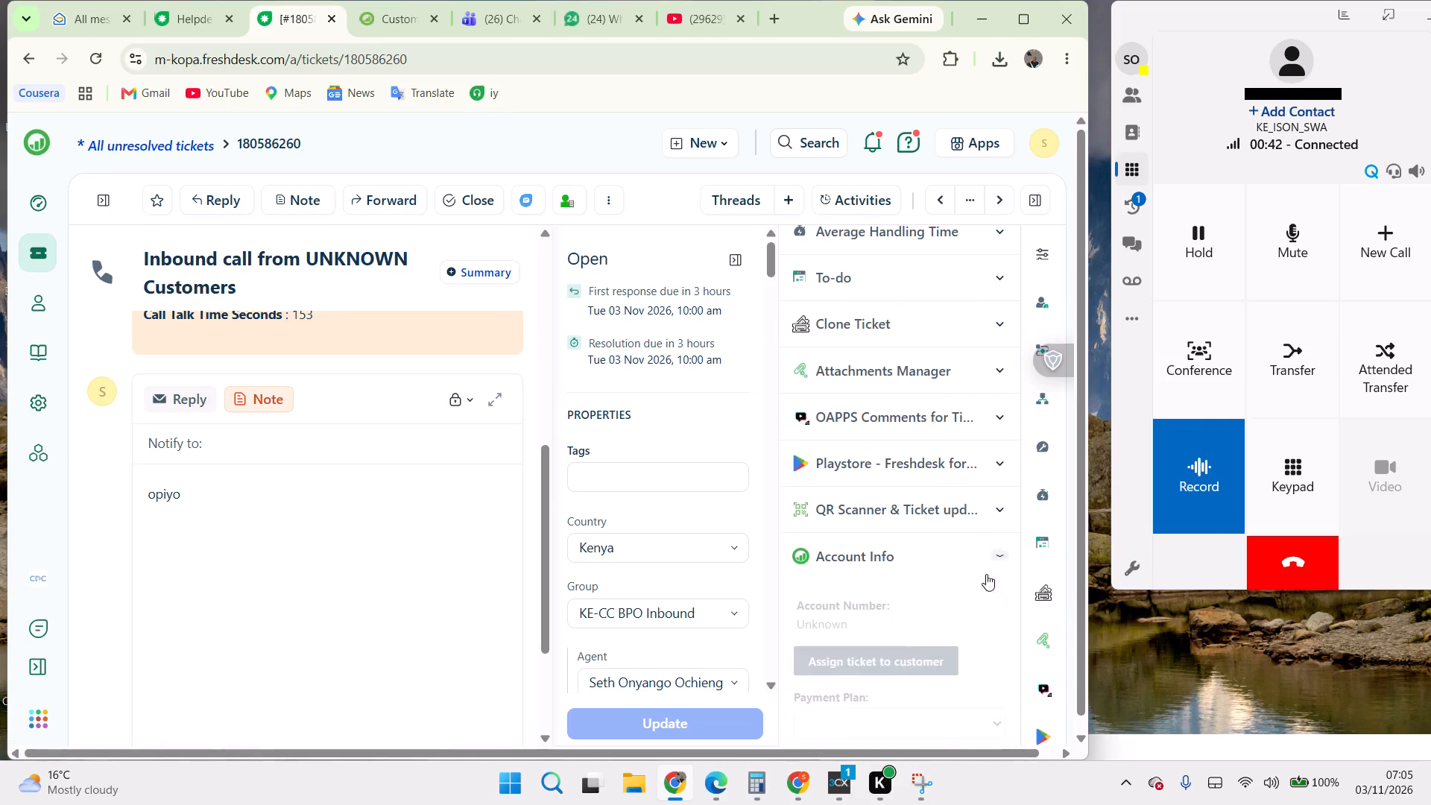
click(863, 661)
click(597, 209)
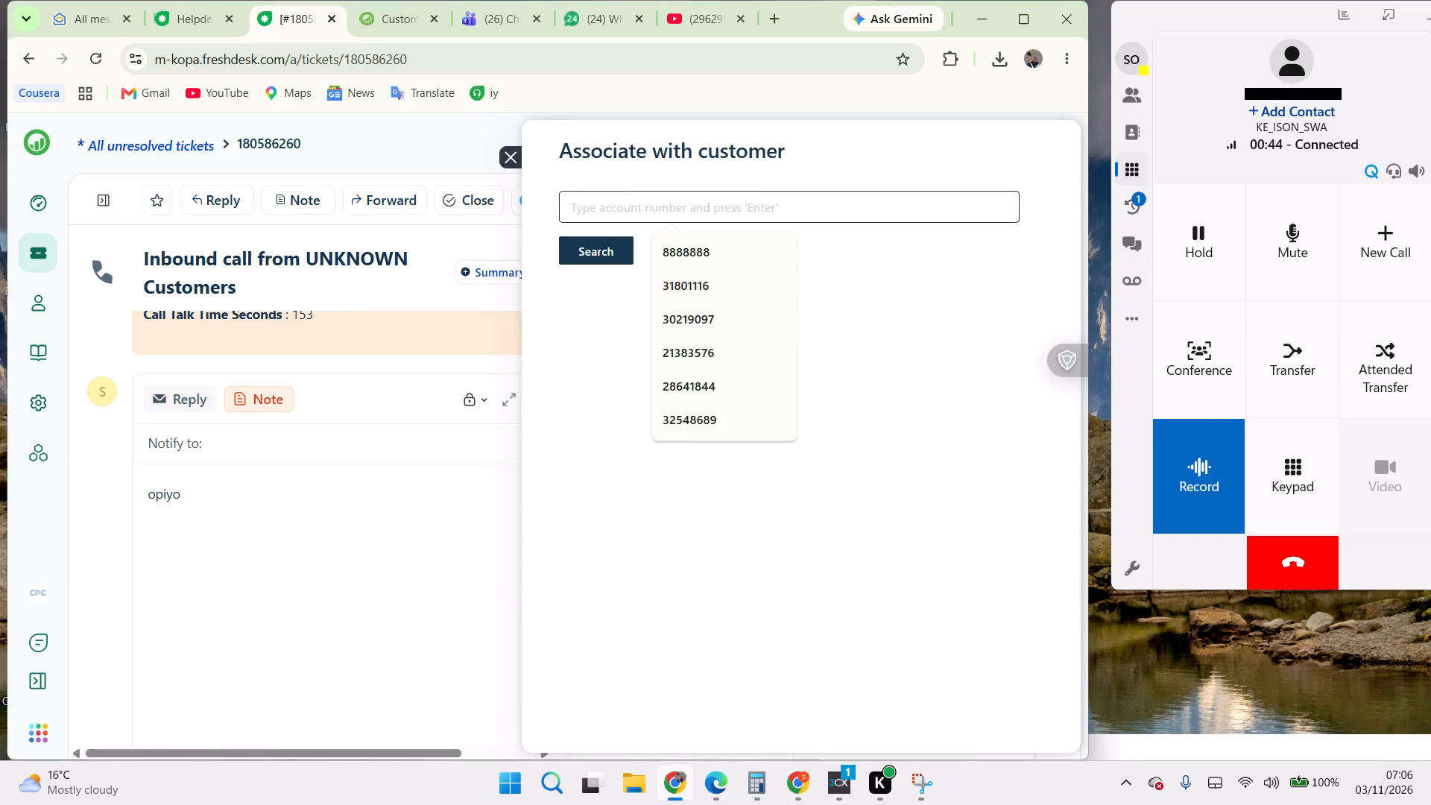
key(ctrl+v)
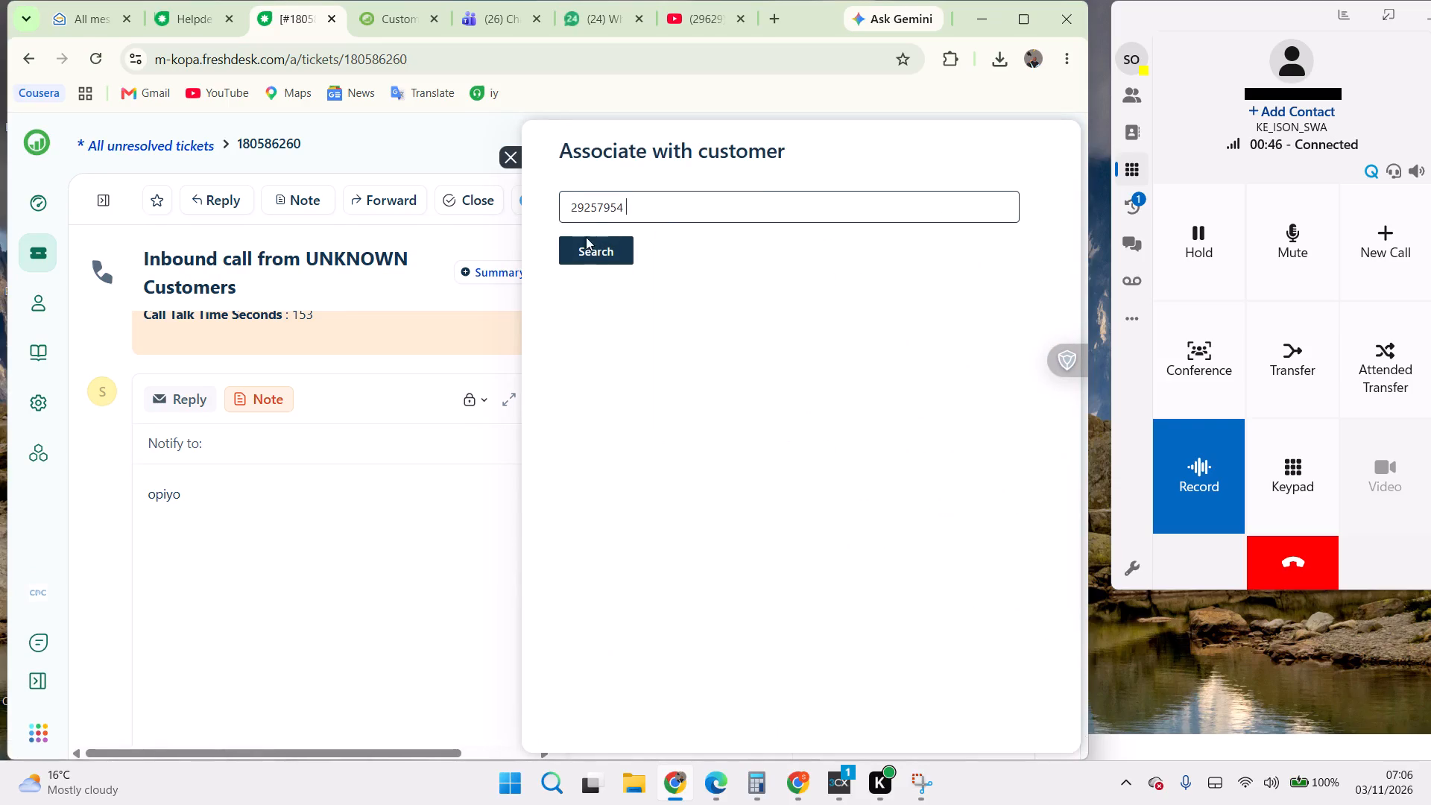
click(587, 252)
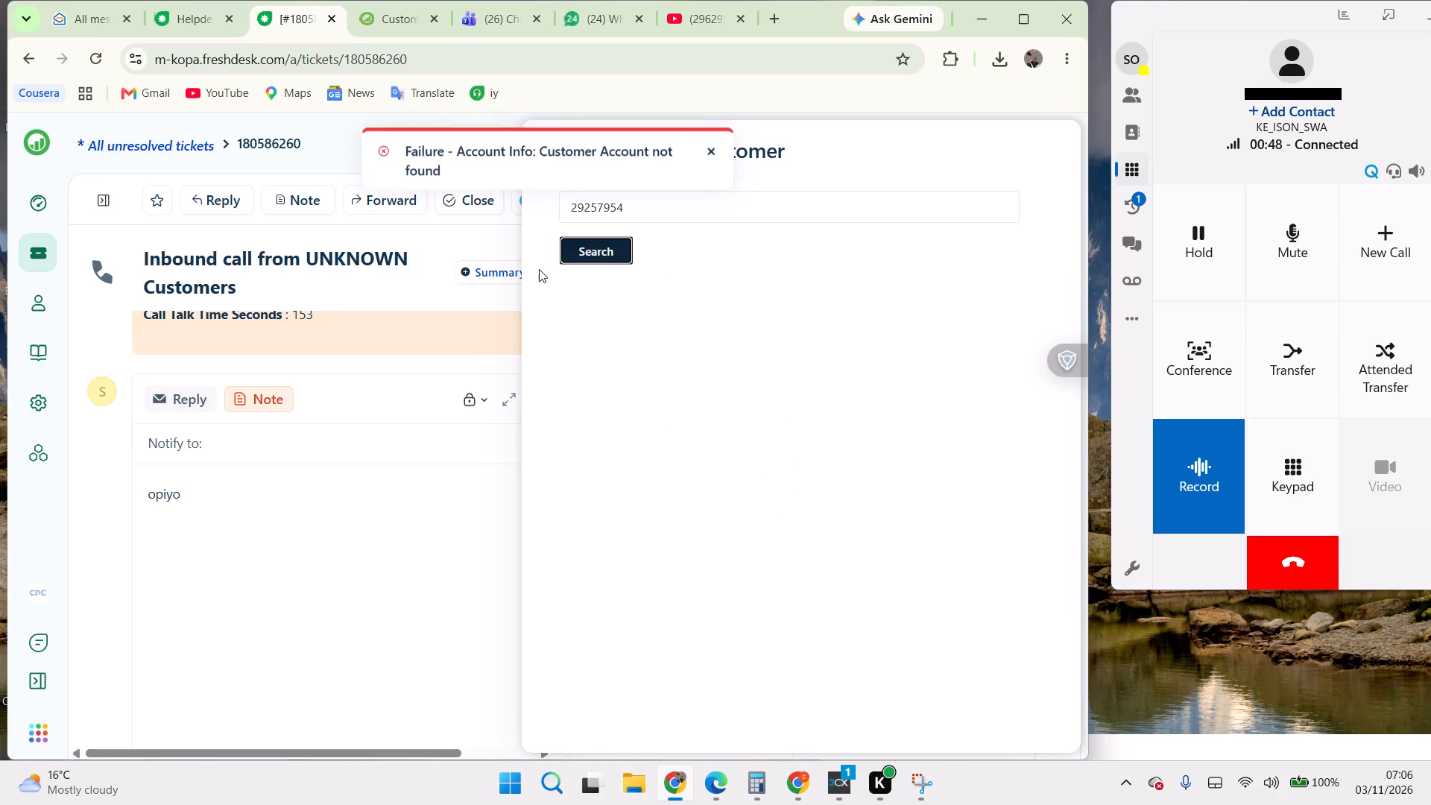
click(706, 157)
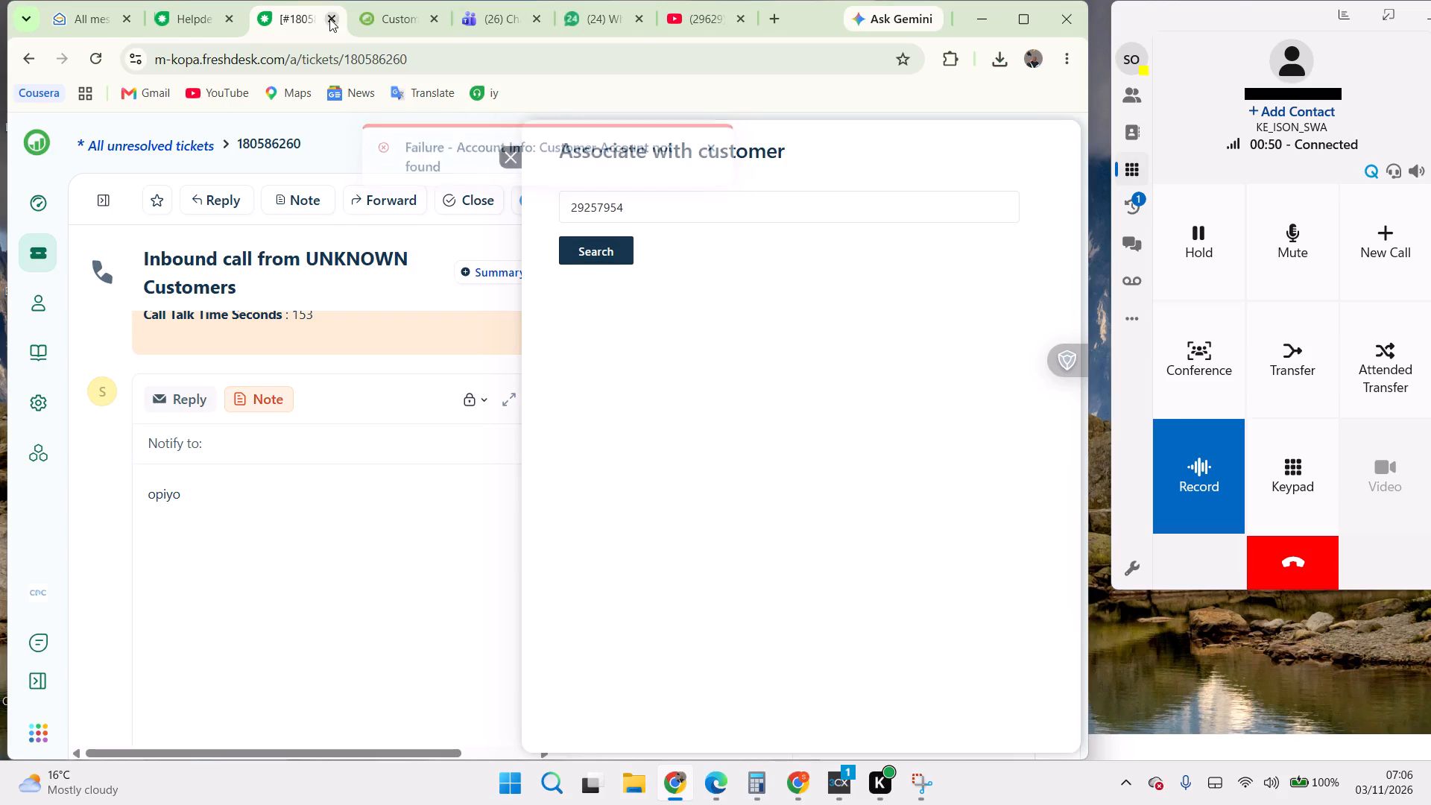
Copy the previous caller's account number from the heading of the open M-KOPA customer dashboard.
click(377, 13)
double_click(95, 207)
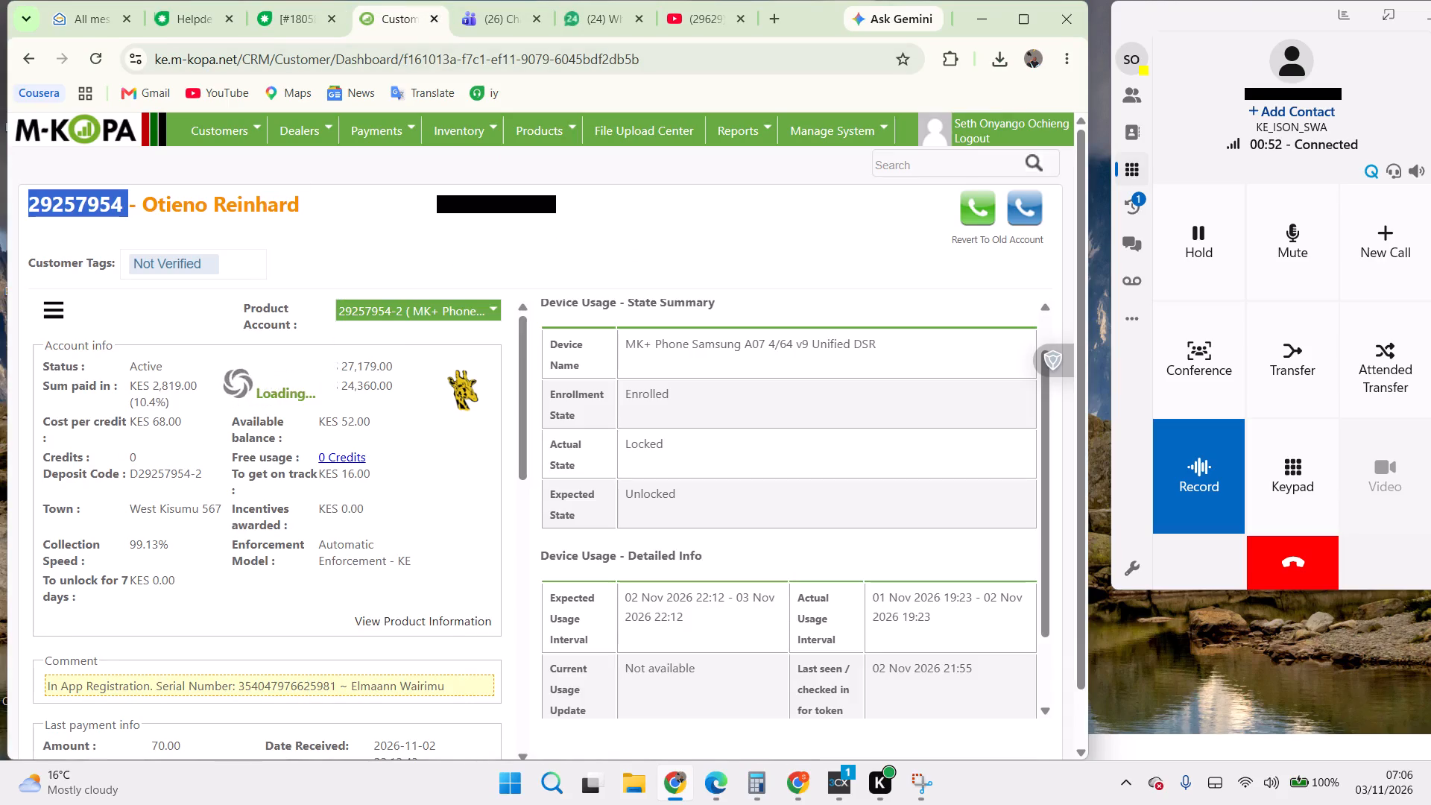
right_click(93, 206)
click(151, 230)
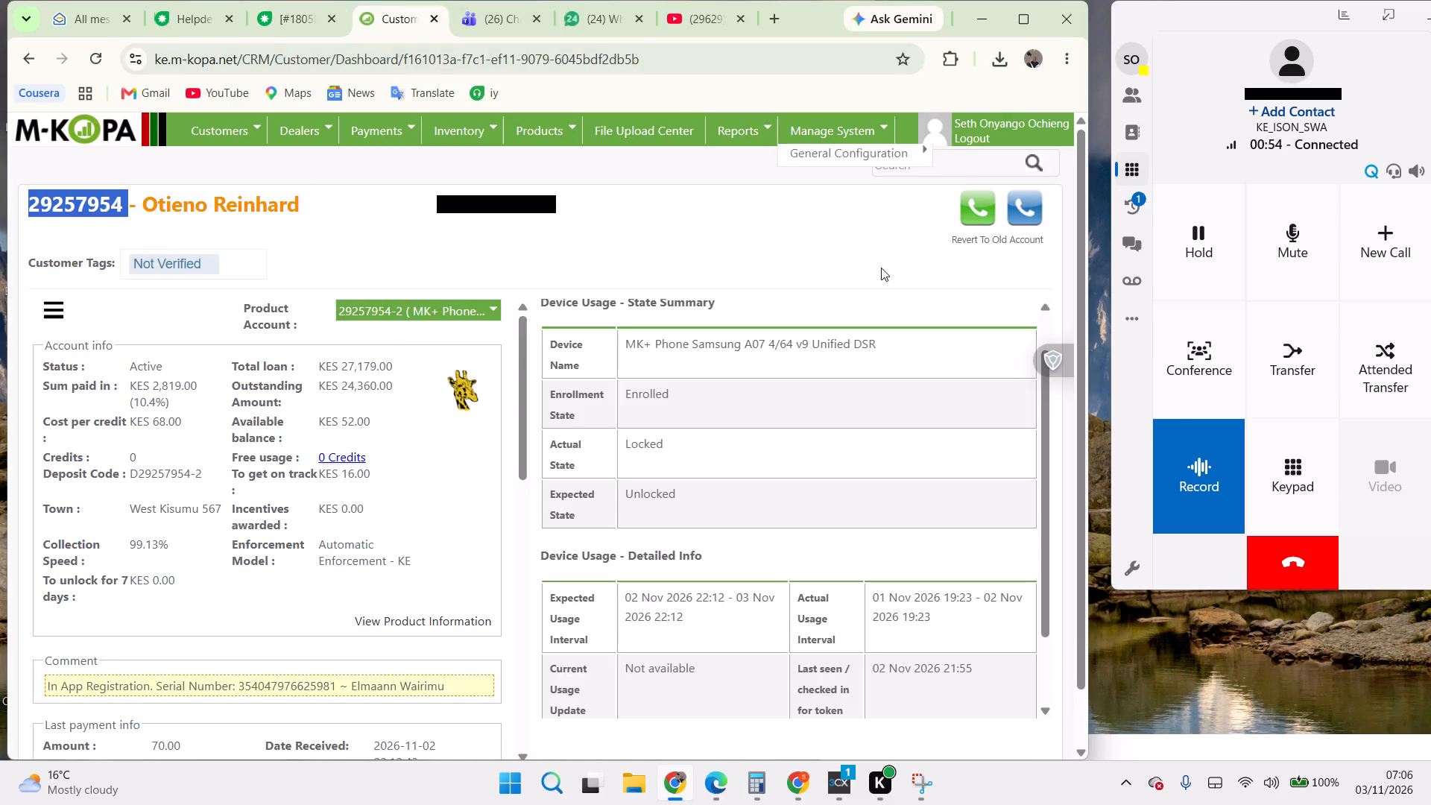
Search the M-KOPA customer records for the current caller's account number.
click(892, 162)
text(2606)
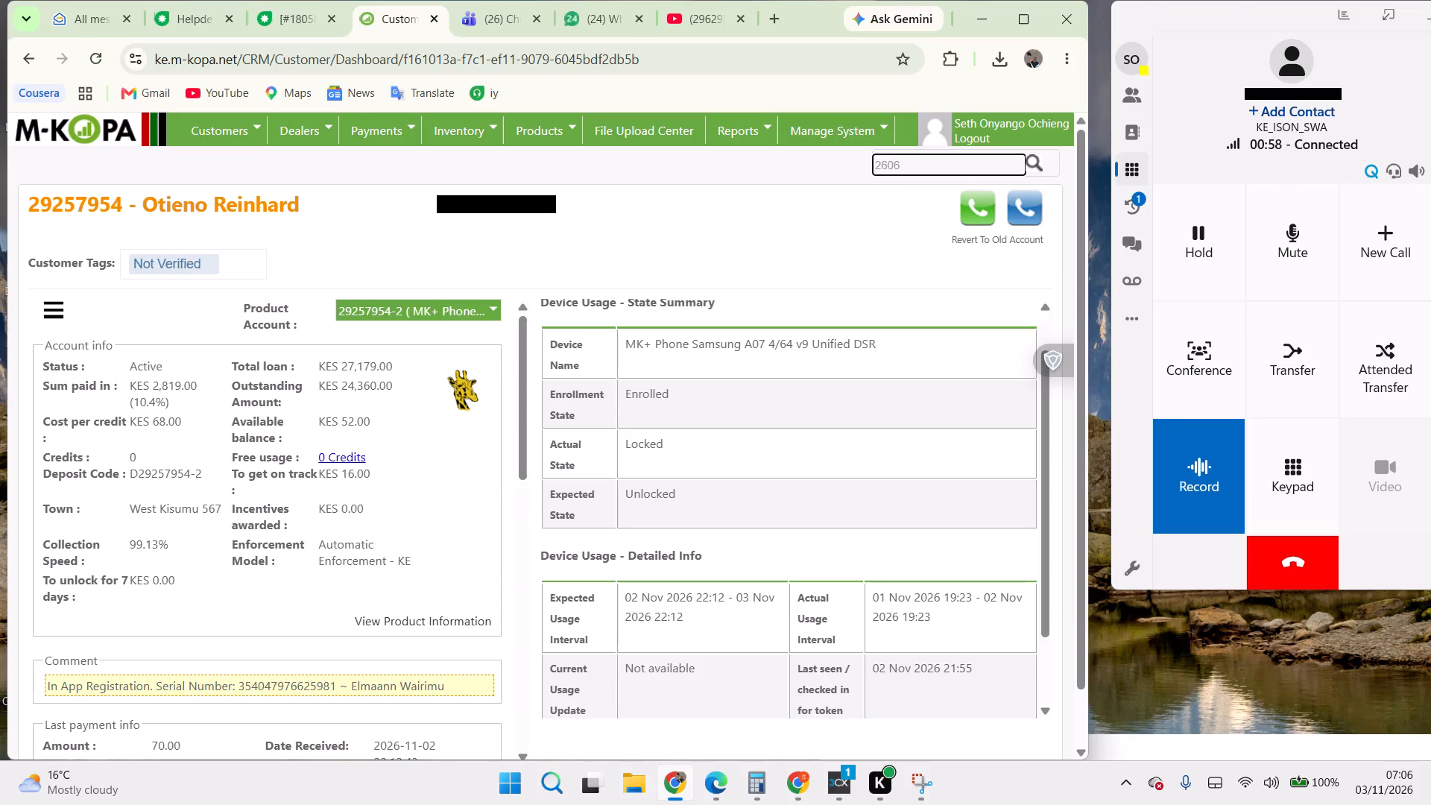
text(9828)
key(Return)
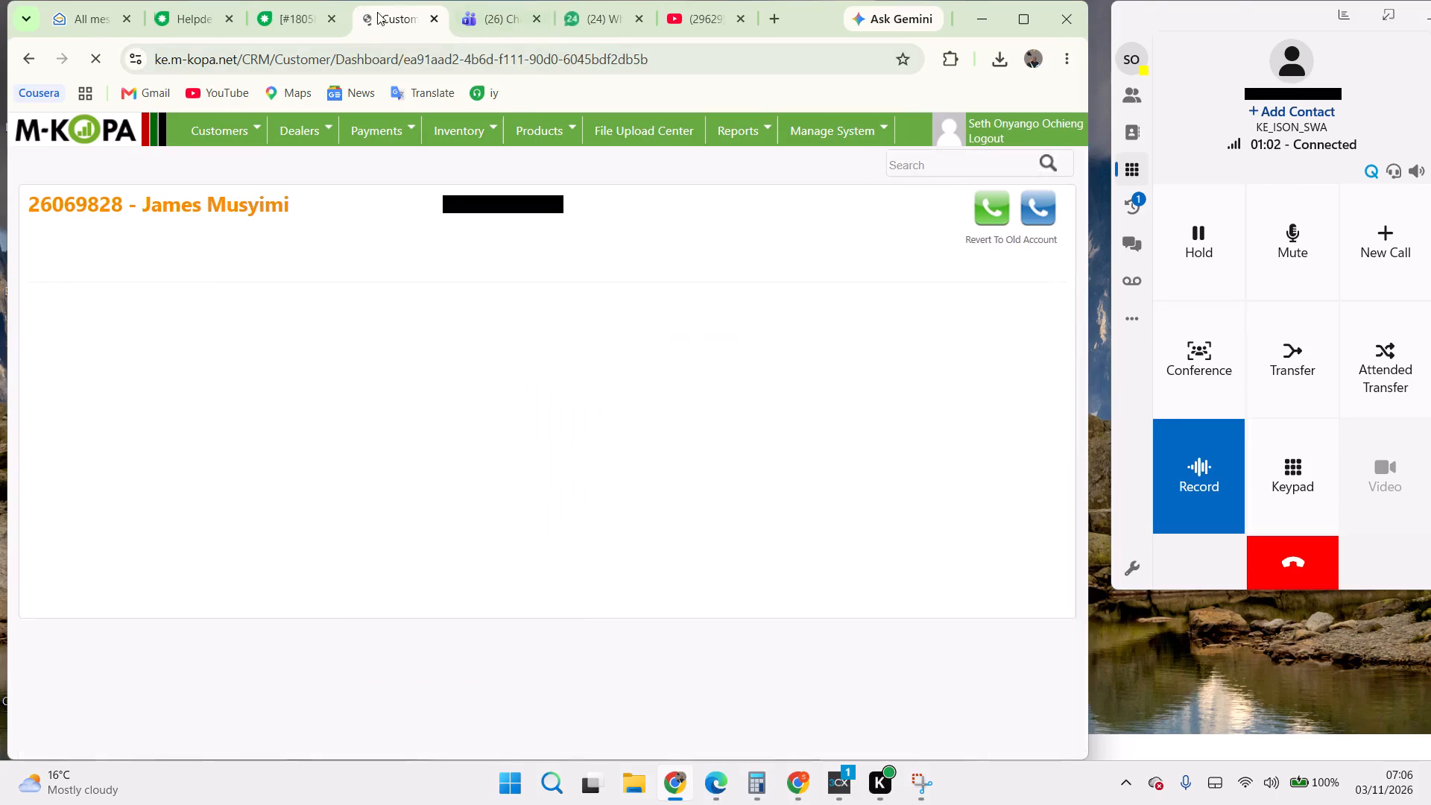
click(306, 23)
click(511, 155)
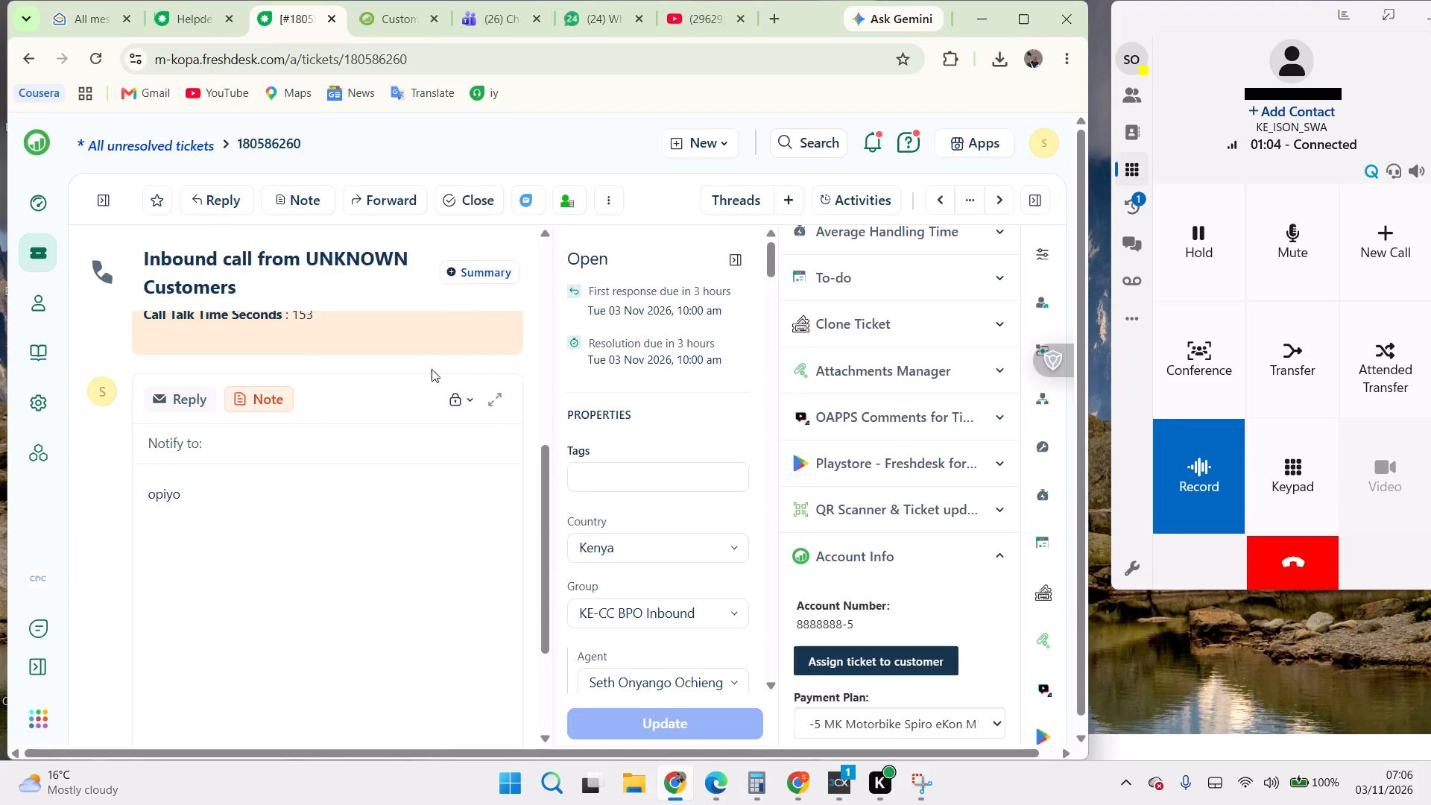
click(350, 490)
key(Return)
key(ctrl+v)
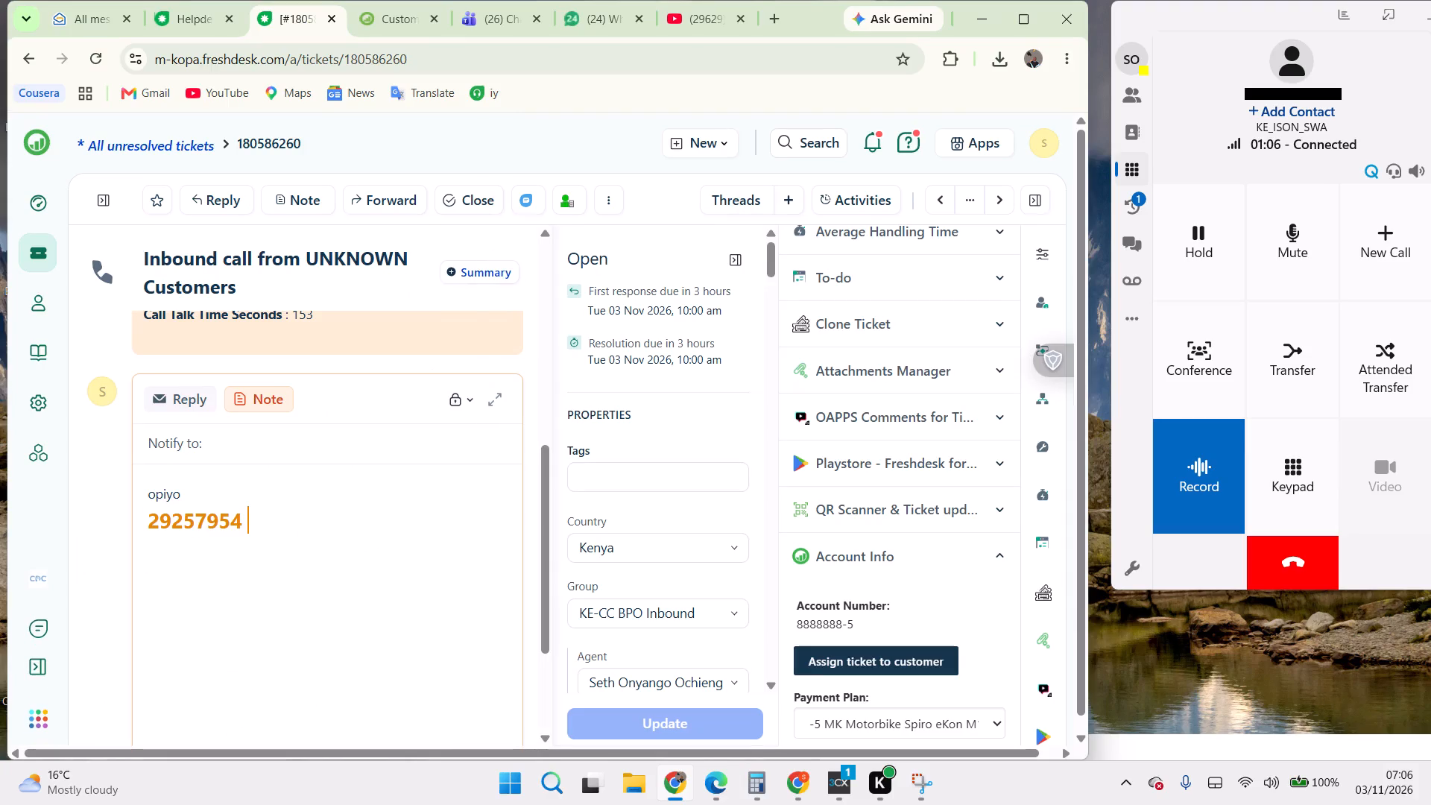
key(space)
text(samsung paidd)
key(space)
scroll(358, 507, down, 6)
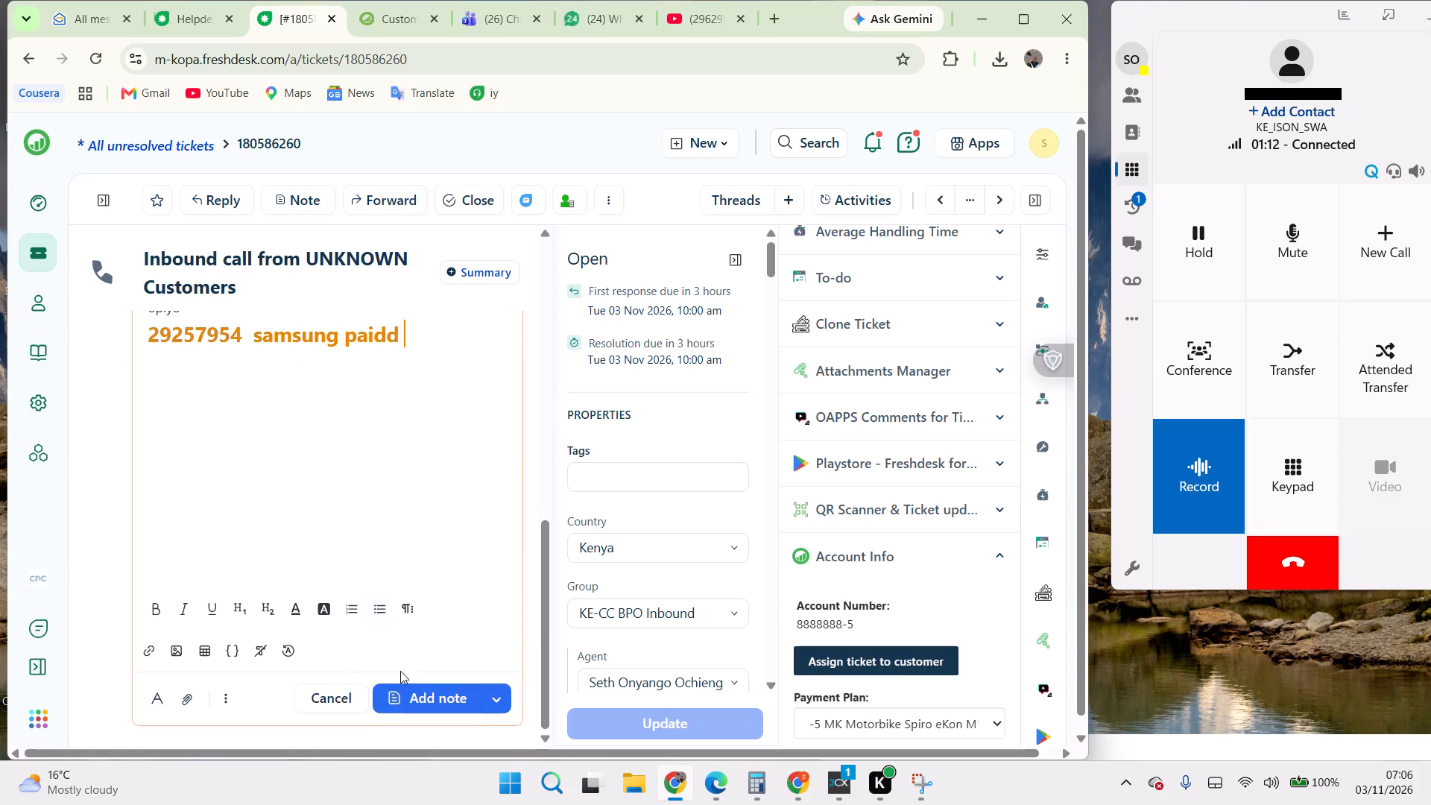
click(402, 685)
Copy the current caller's account number from the heading of their M-KOPA customer dashboard.
click(375, 10)
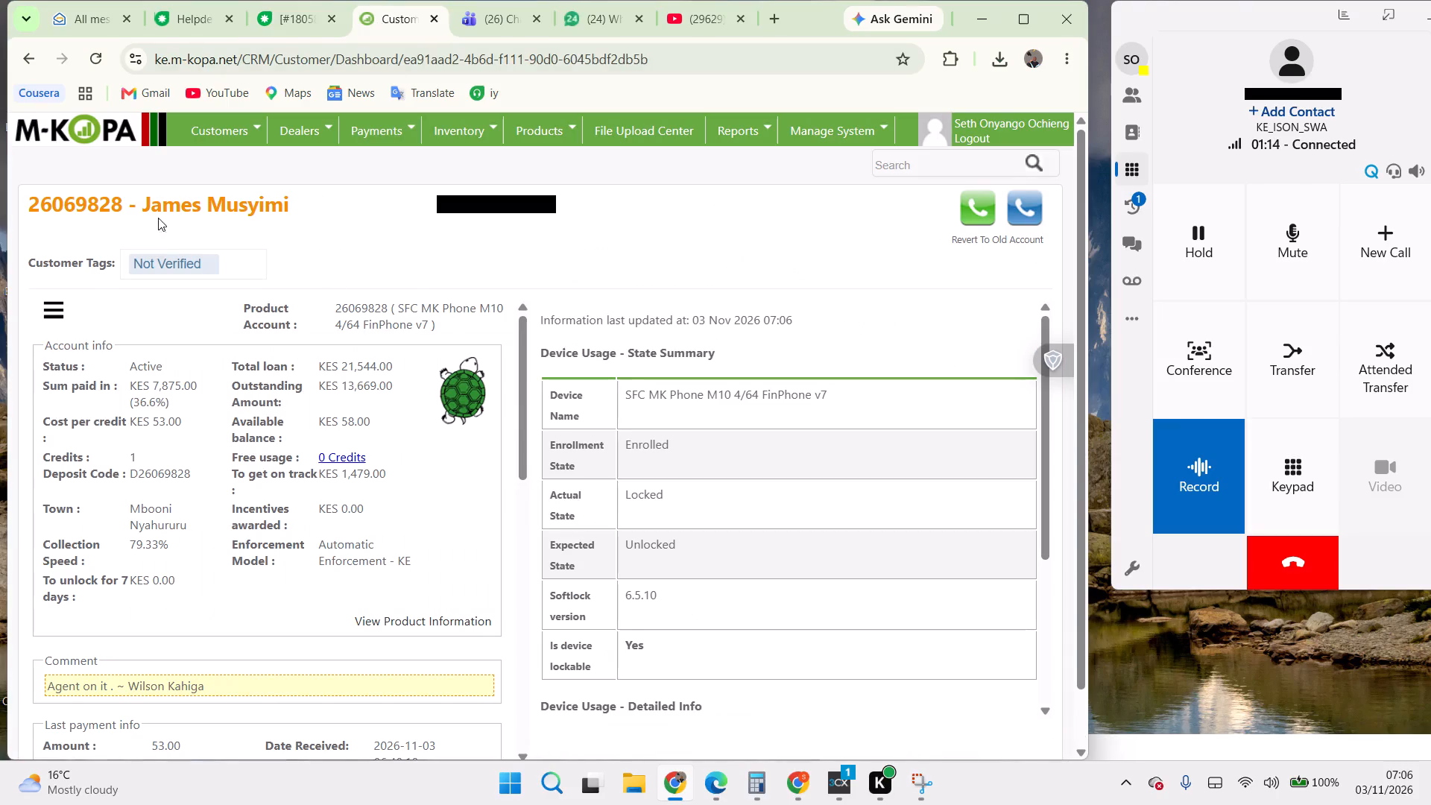
double_click(63, 208)
right_click(54, 203)
click(111, 223)
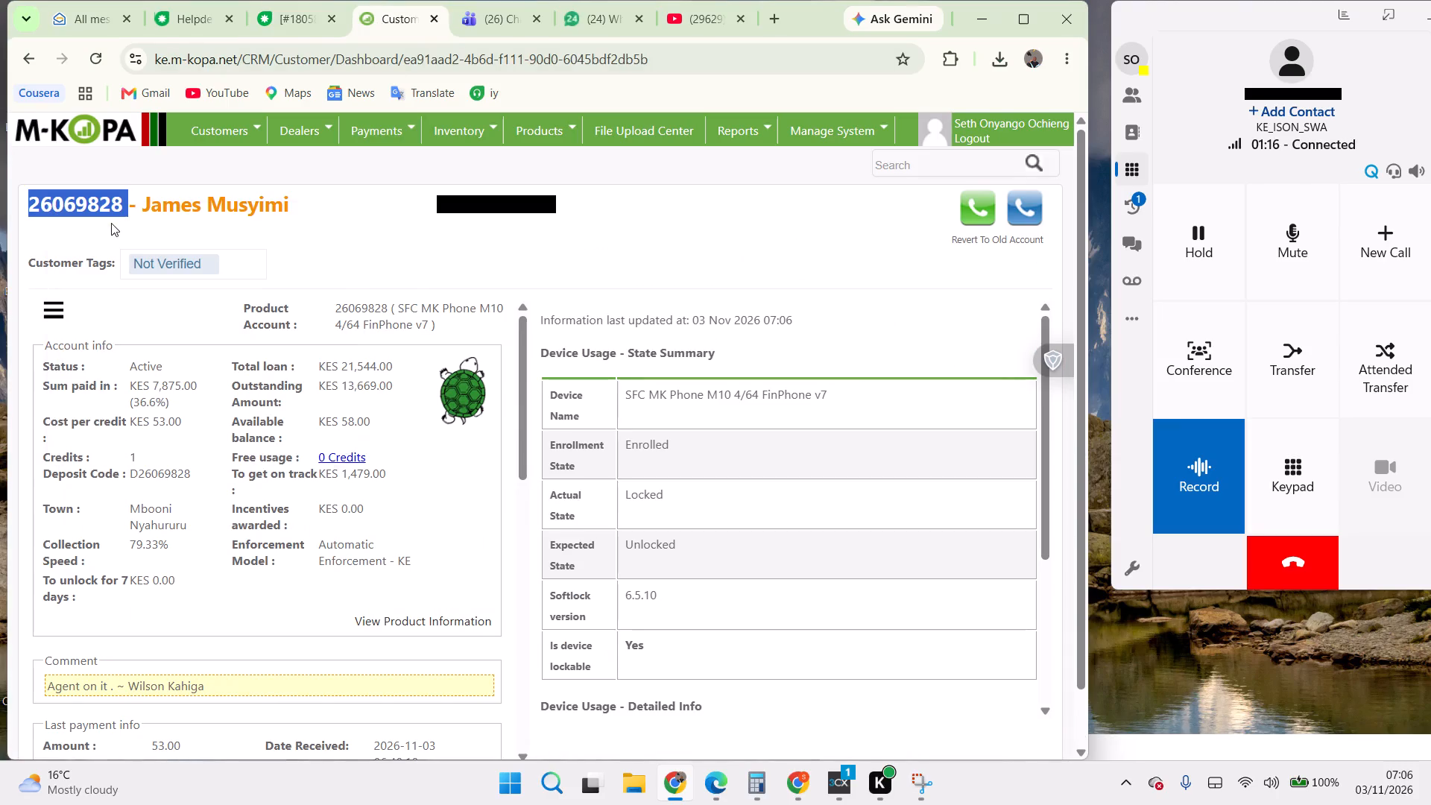
click(279, 25)
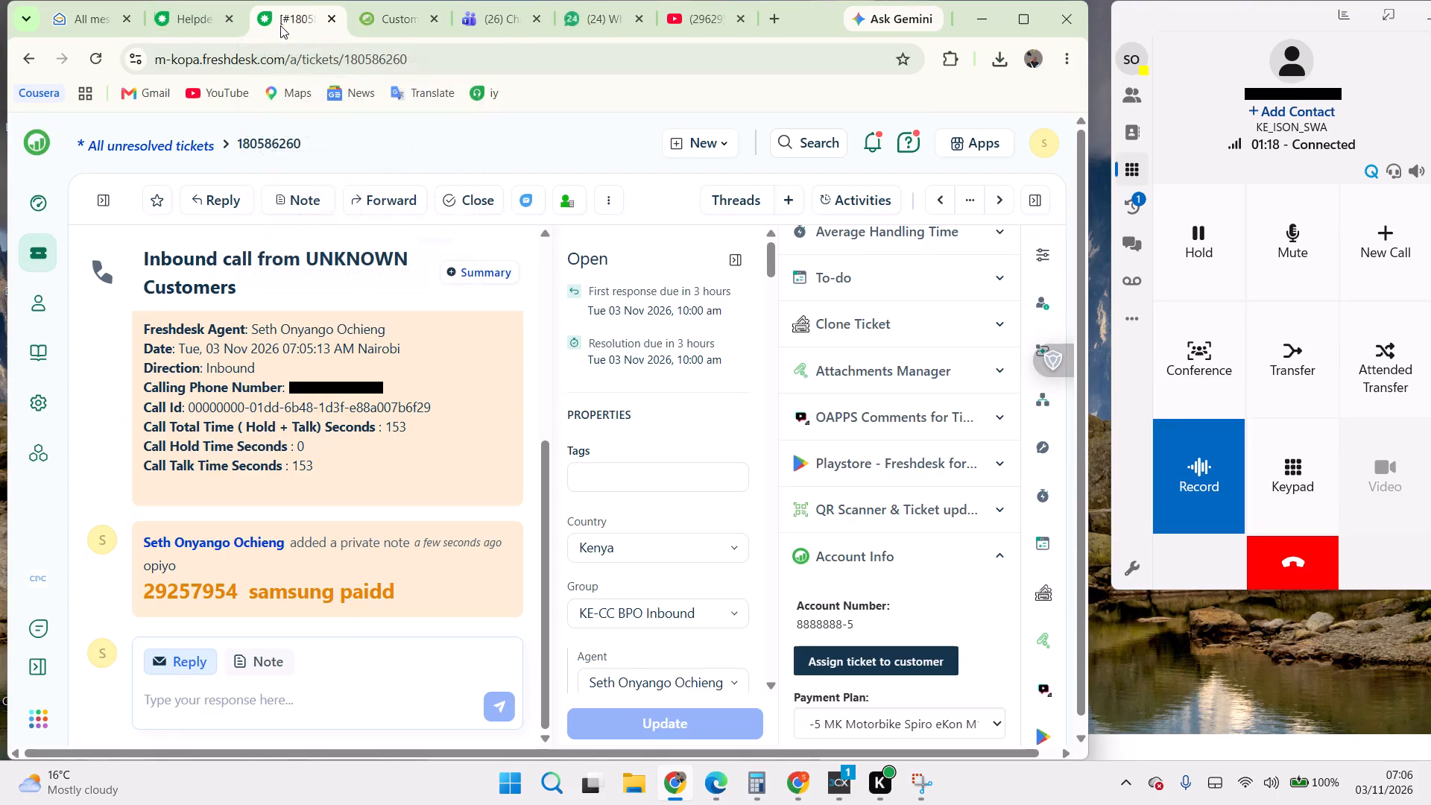
click(34, 197)
click(134, 264)
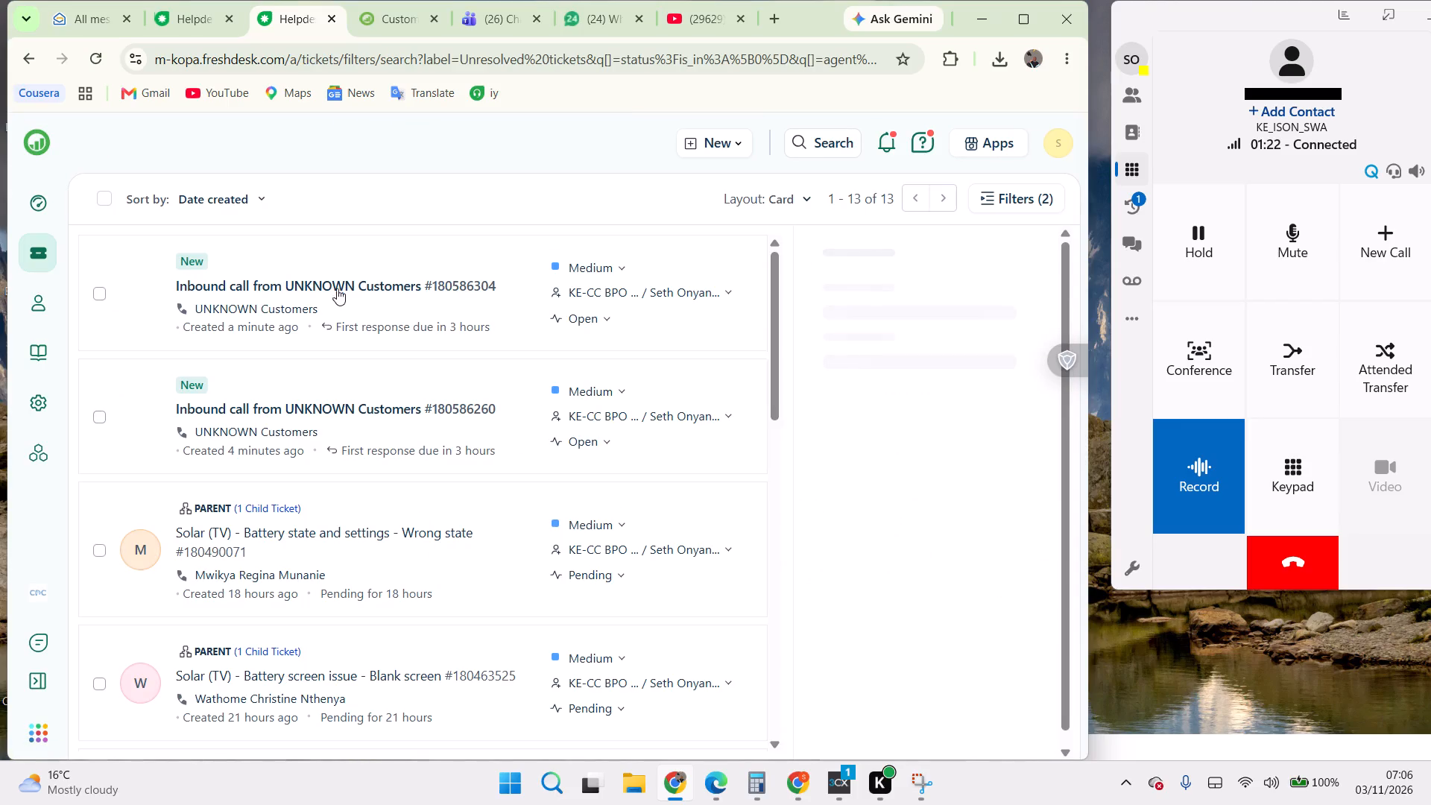
click(335, 286)
click(276, 610)
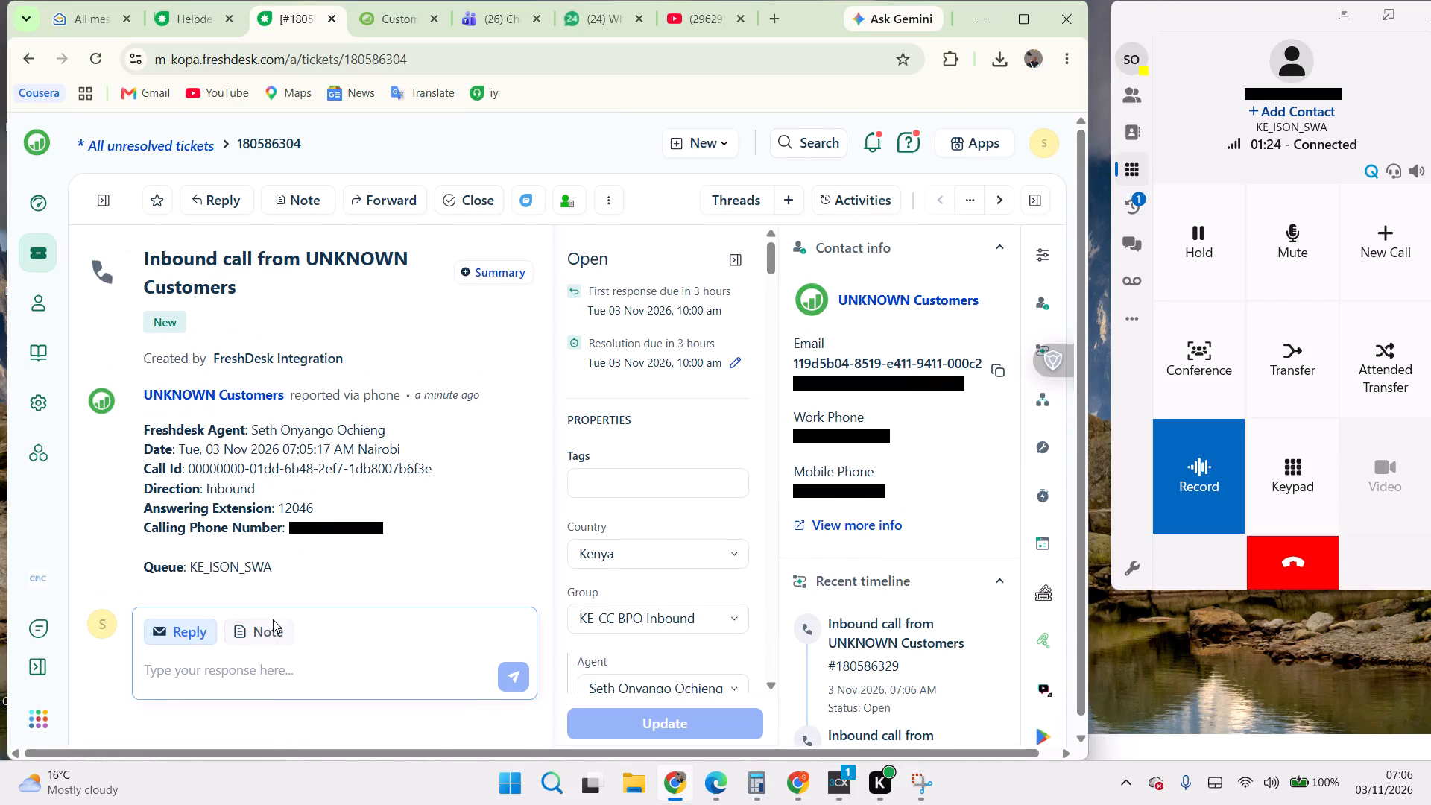
click(271, 625)
scroll(277, 473, up, 2)
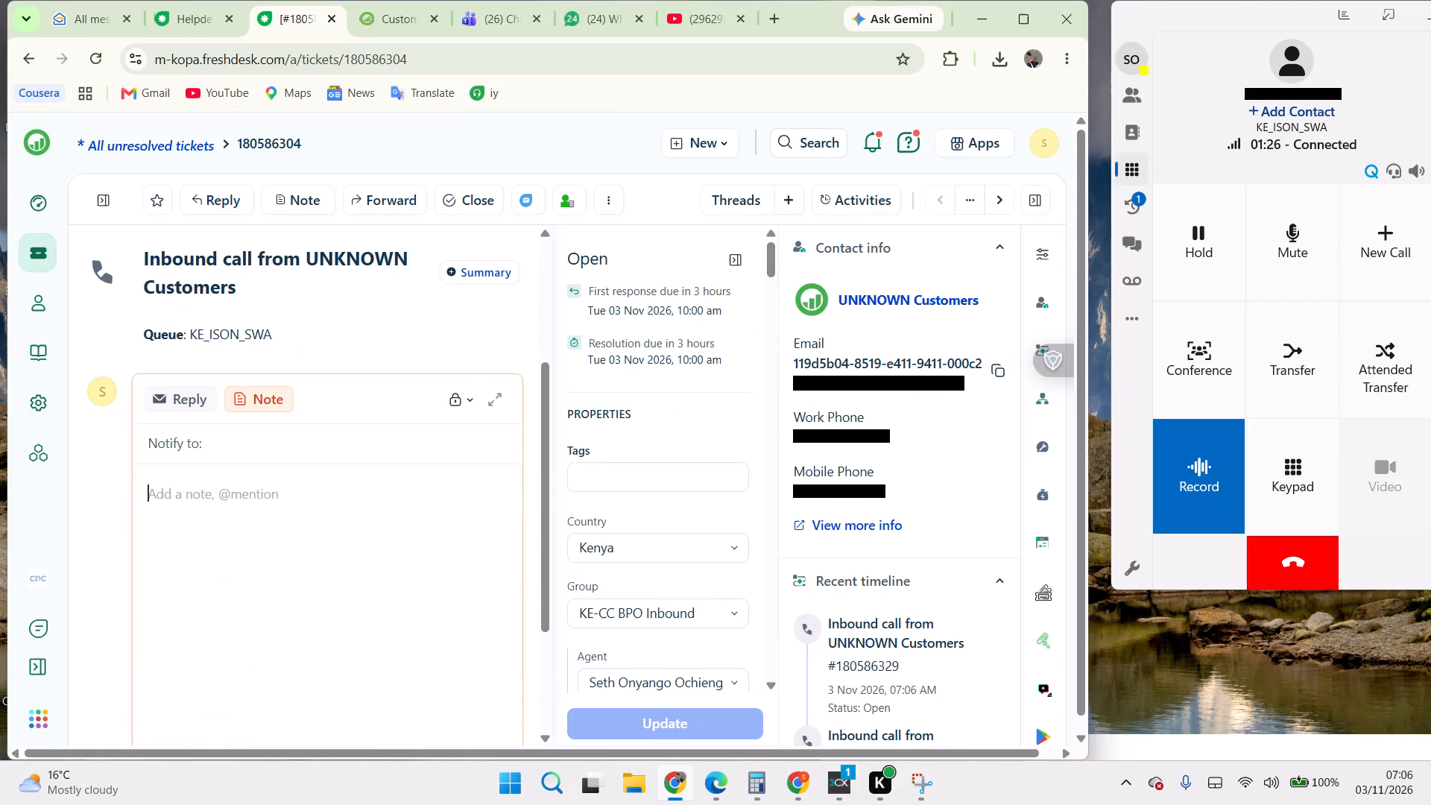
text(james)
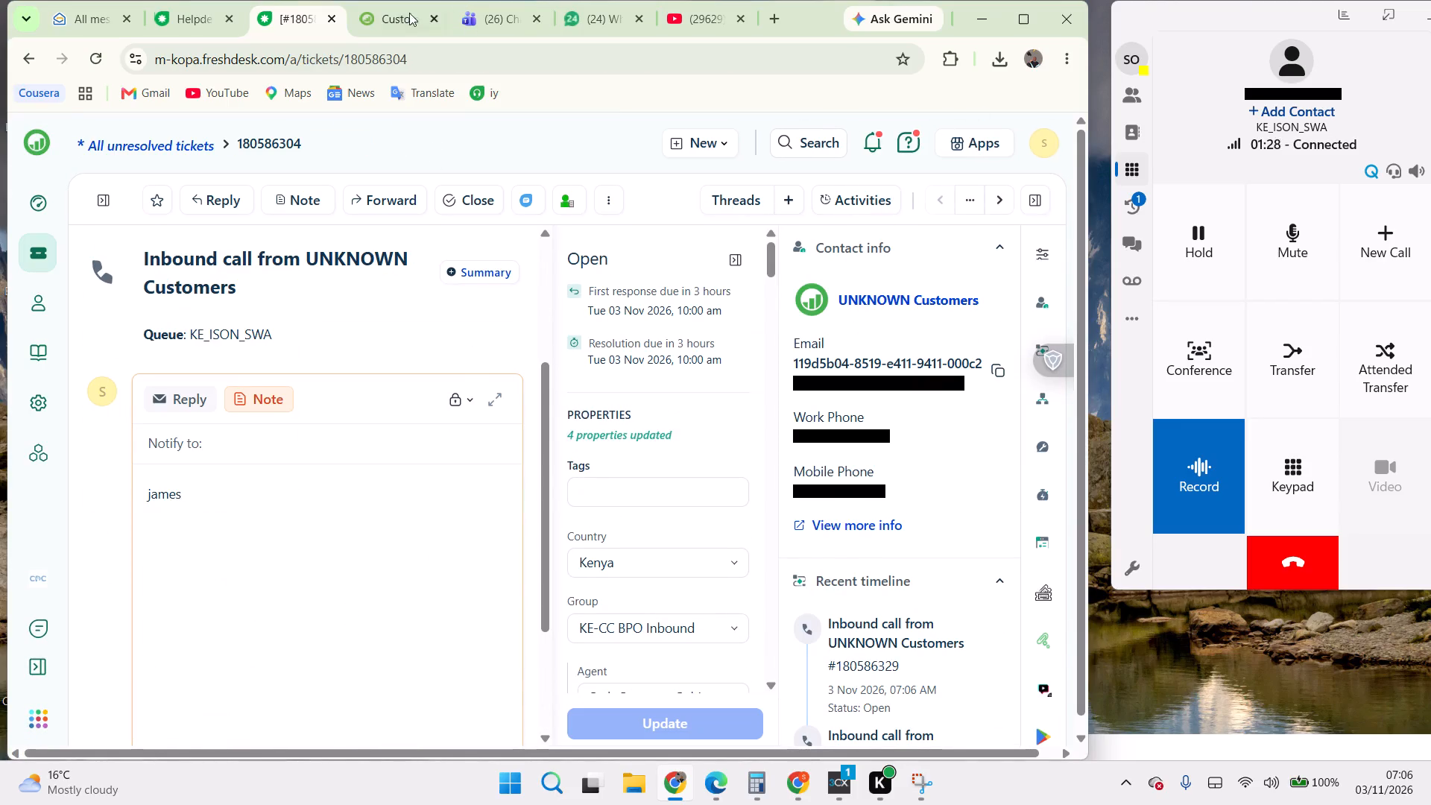
Open the current caller's Update Information form in the M-KOPA customer record.
click(397, 16)
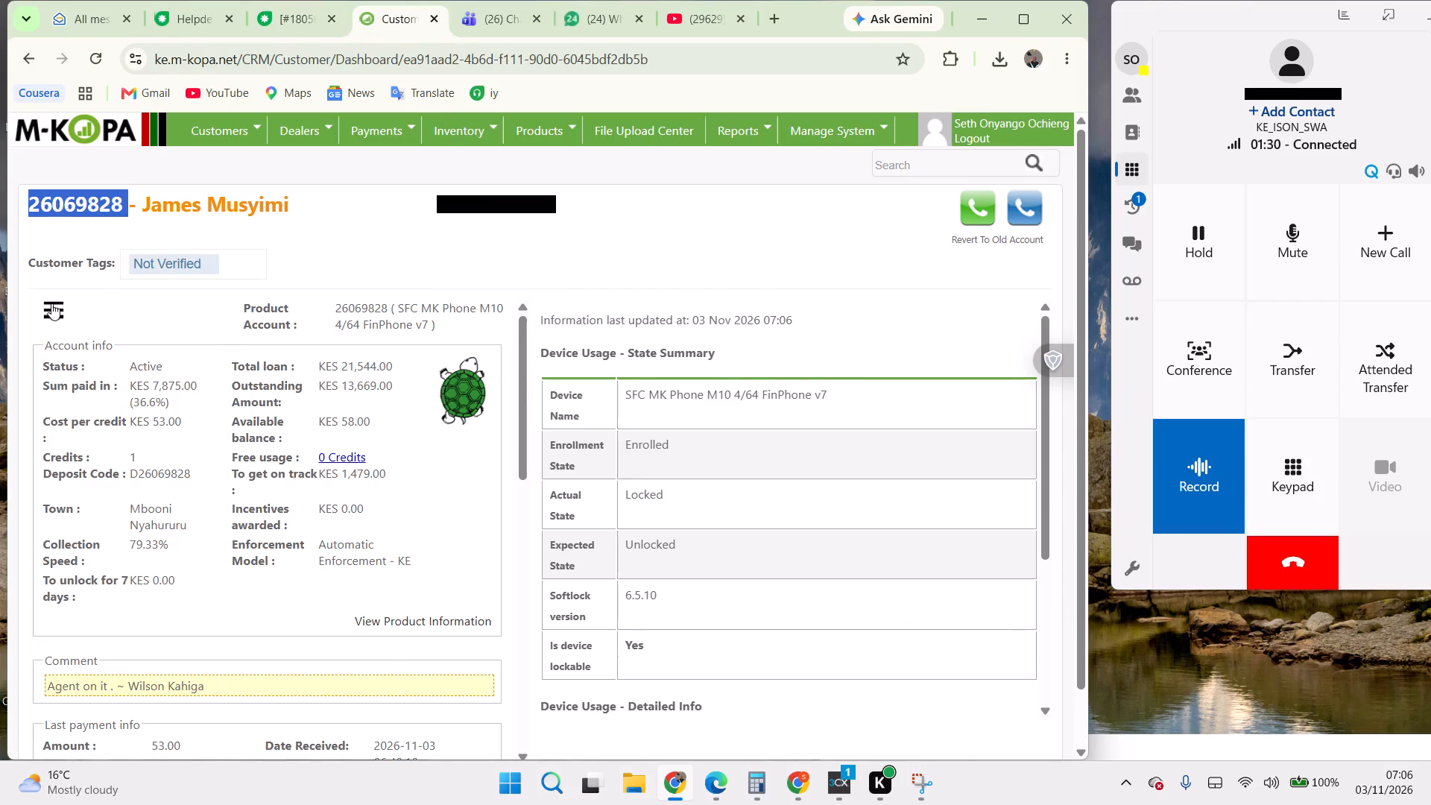
click(89, 470)
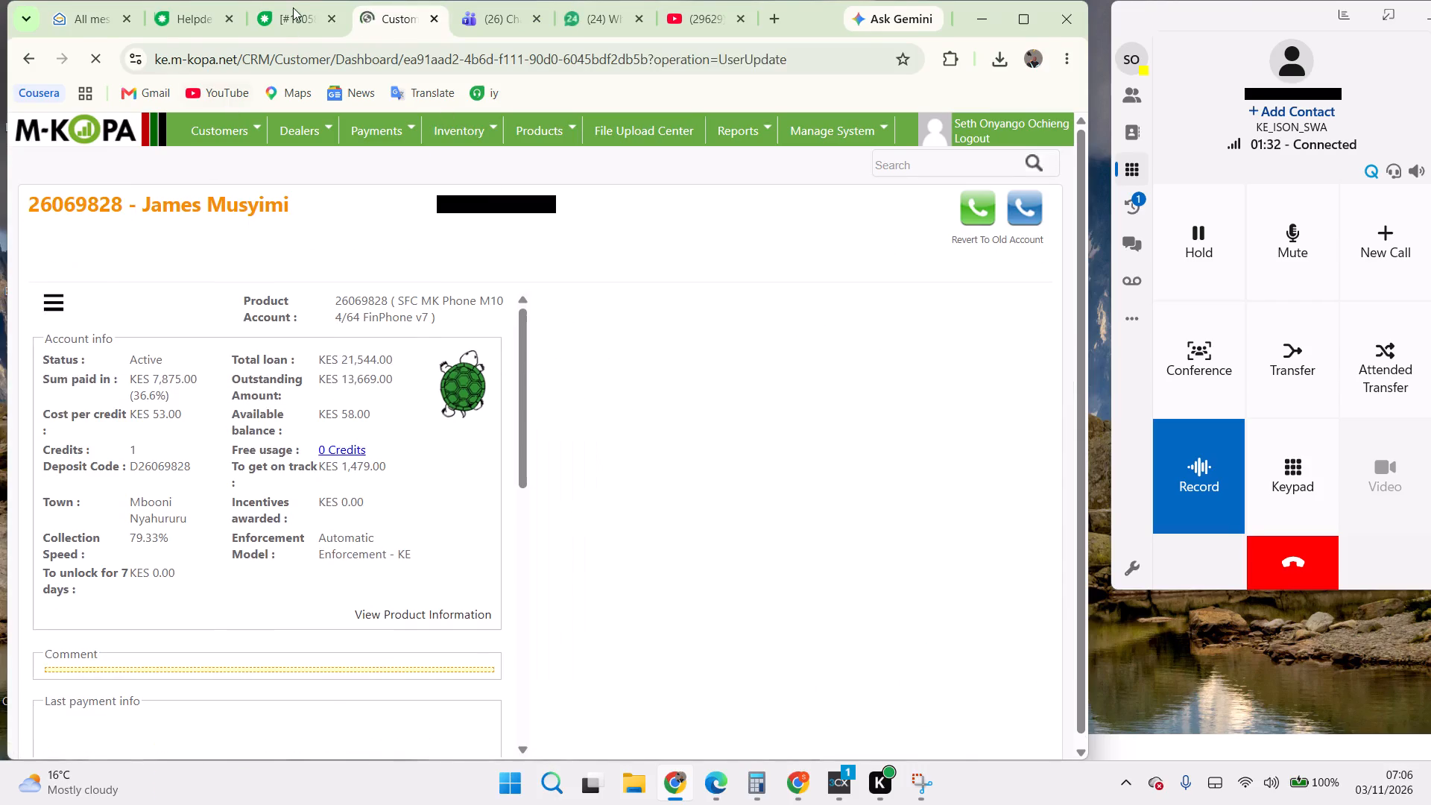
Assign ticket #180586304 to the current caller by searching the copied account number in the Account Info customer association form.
click(289, 16)
scroll(952, 507, down, 1)
scroll(953, 511, up, 1)
scroll(953, 511, down, 4)
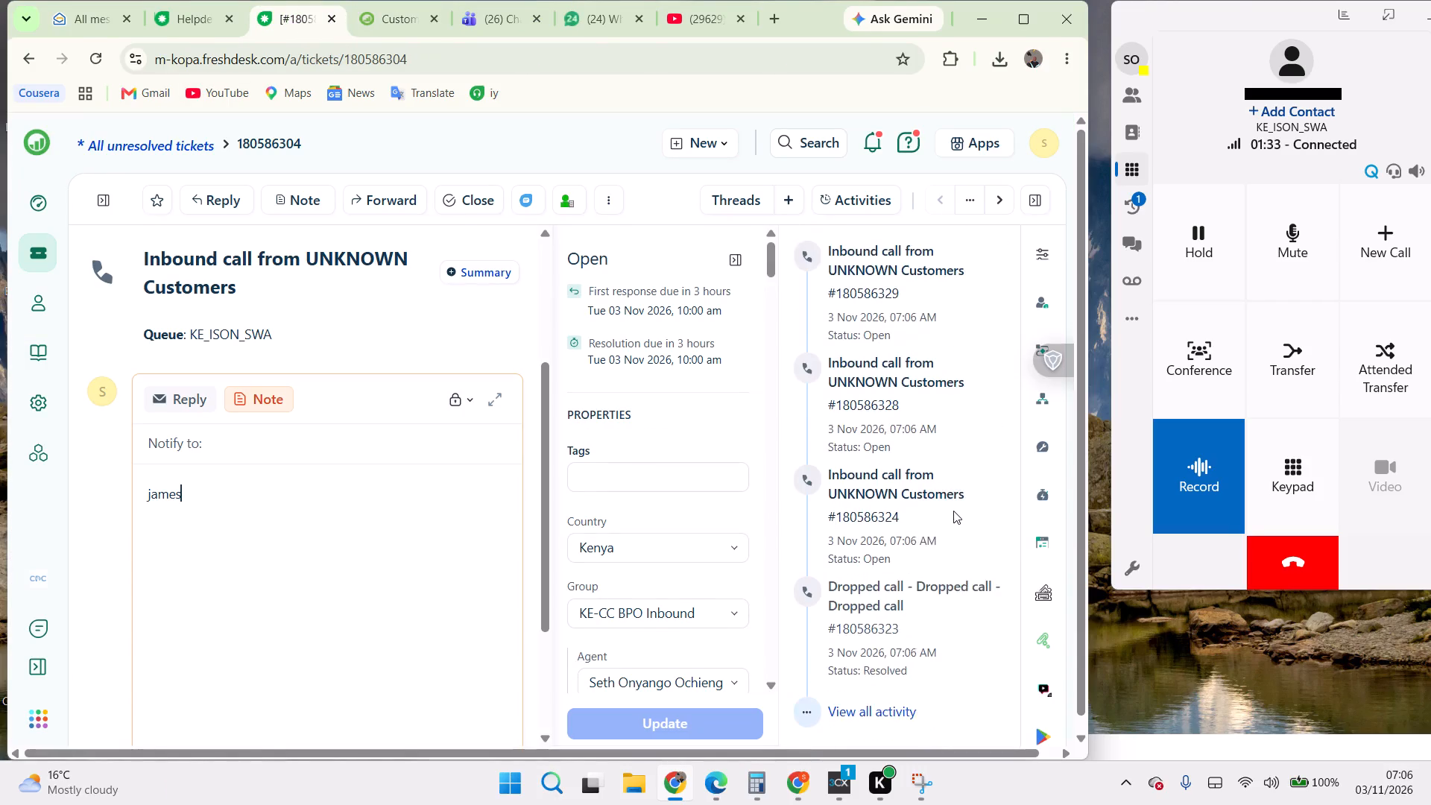
scroll(953, 511, down, 1)
scroll(953, 511, up, 2)
scroll(953, 511, down, 7)
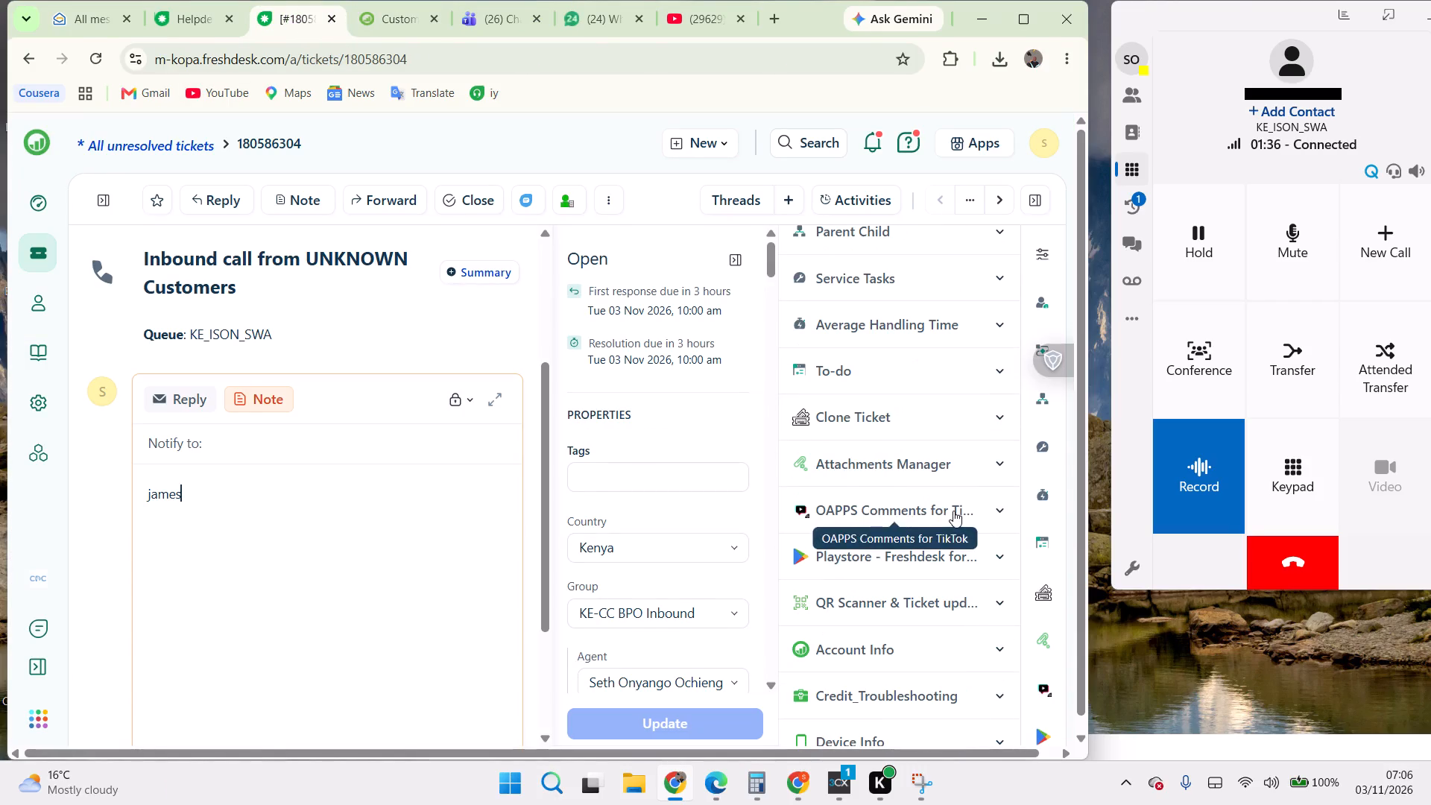
scroll(953, 511, down, 2)
click(994, 517)
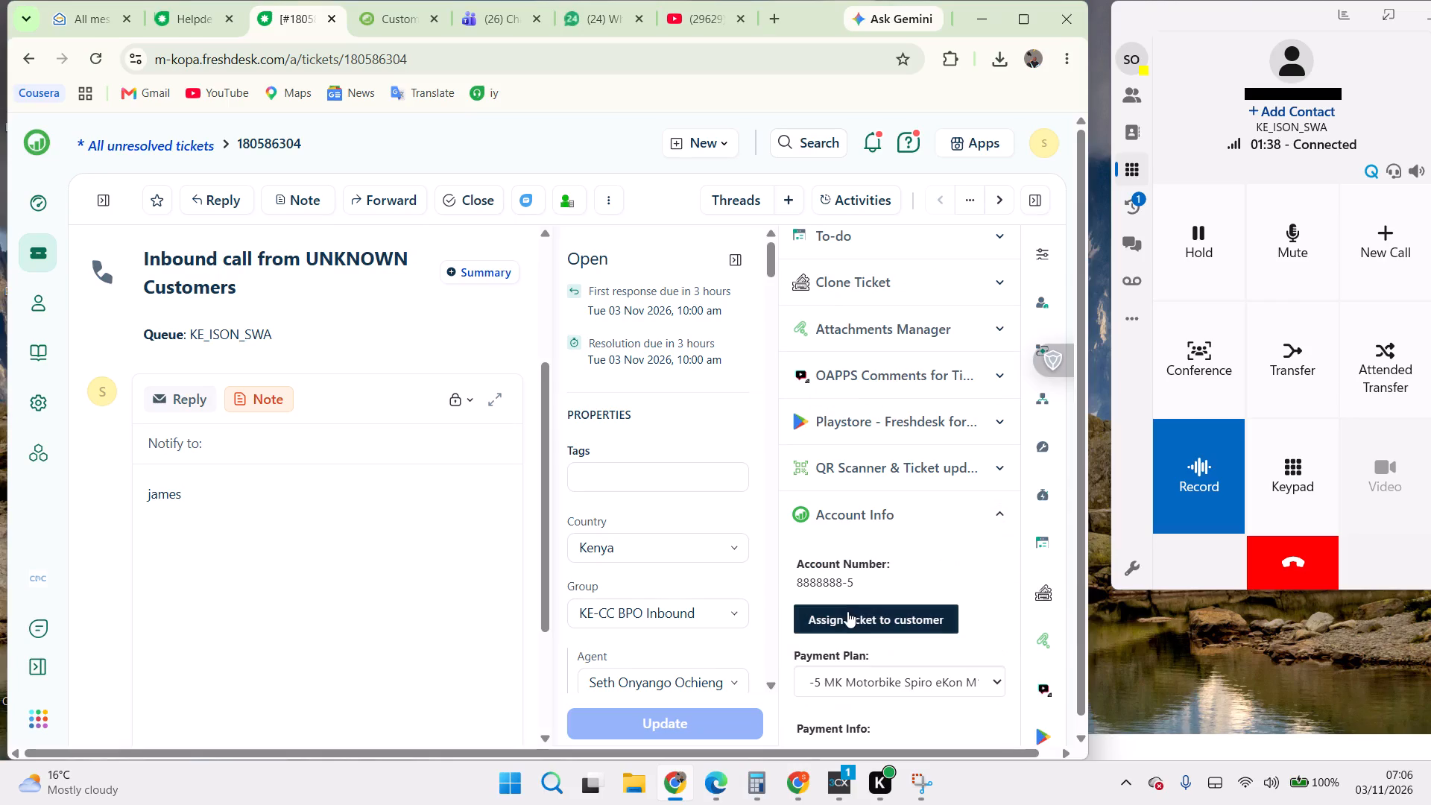
click(847, 615)
click(577, 206)
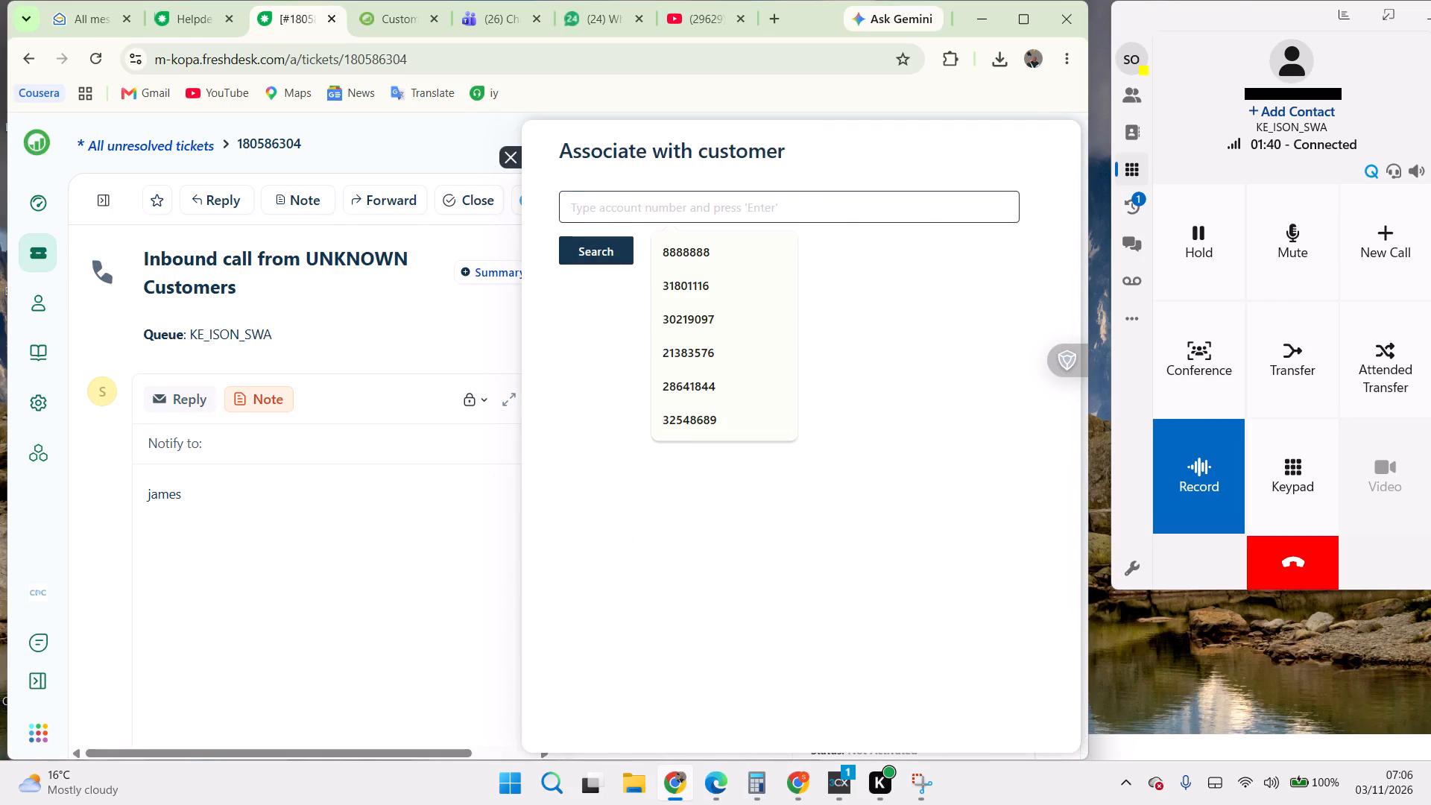
key(ctrl+v)
key(BackSpace)
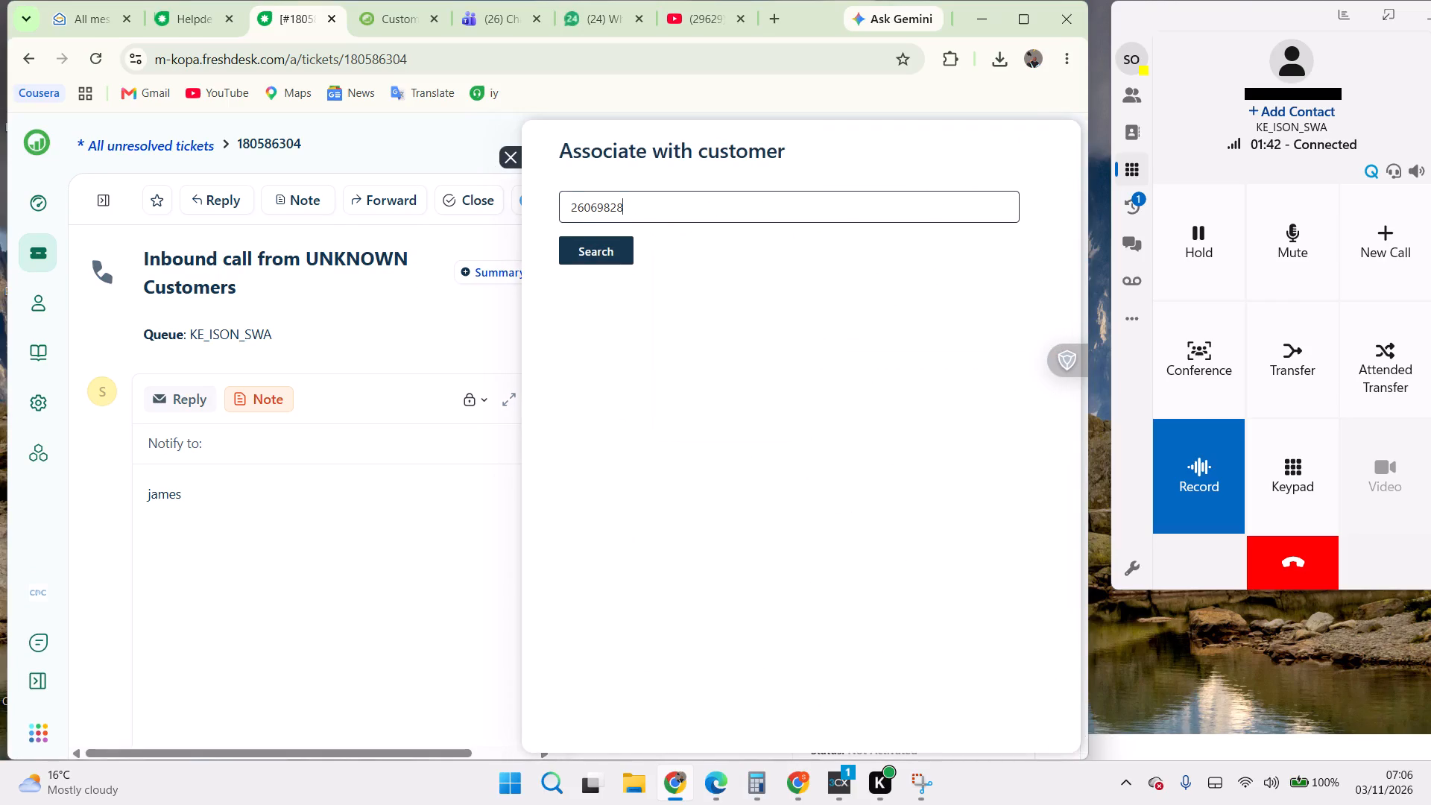
click(572, 261)
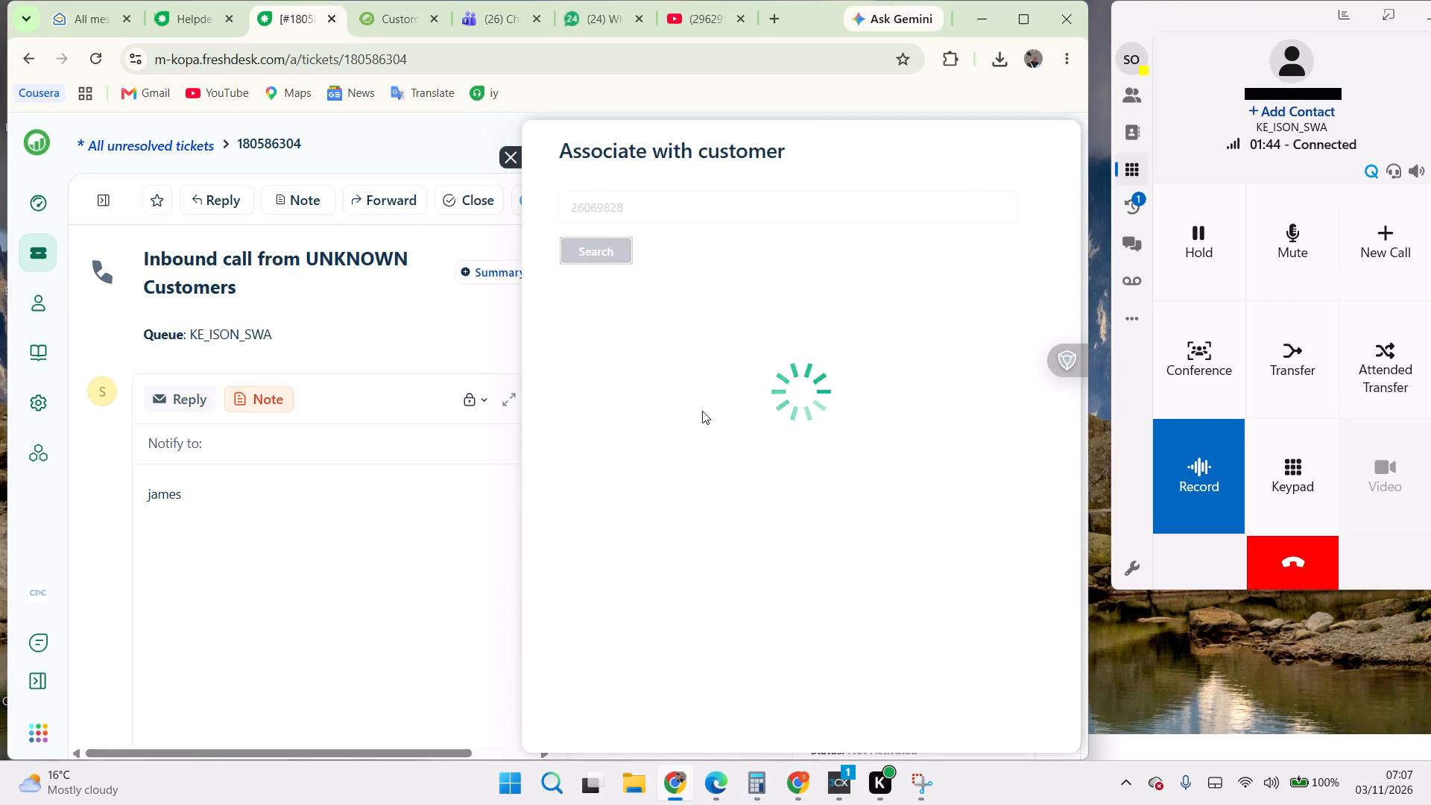
click(611, 470)
Check the caller's personal and contact details in the Update Information form, then close it without saving.
click(379, 20)
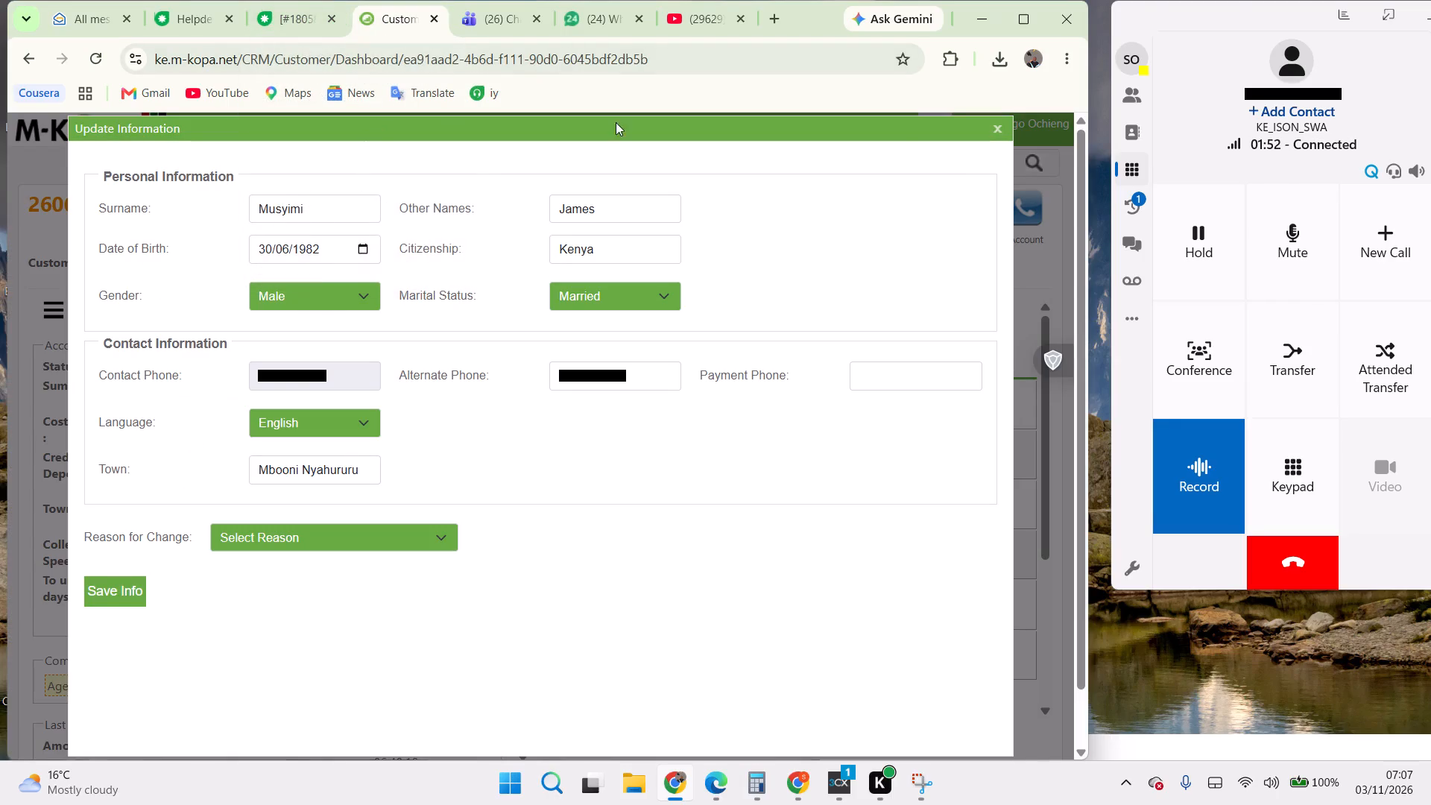
click(998, 127)
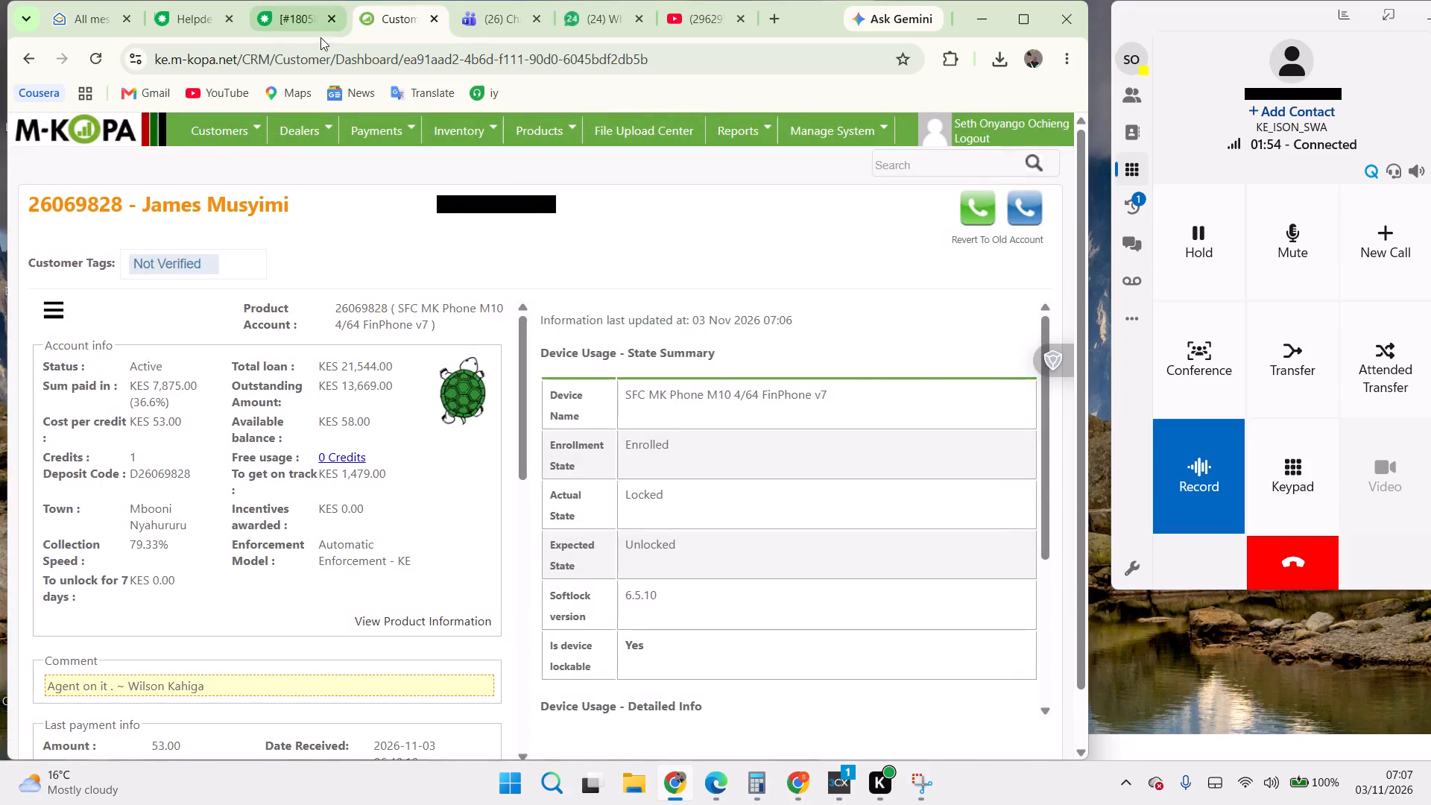
click(297, 25)
scroll(392, 566, down, 3)
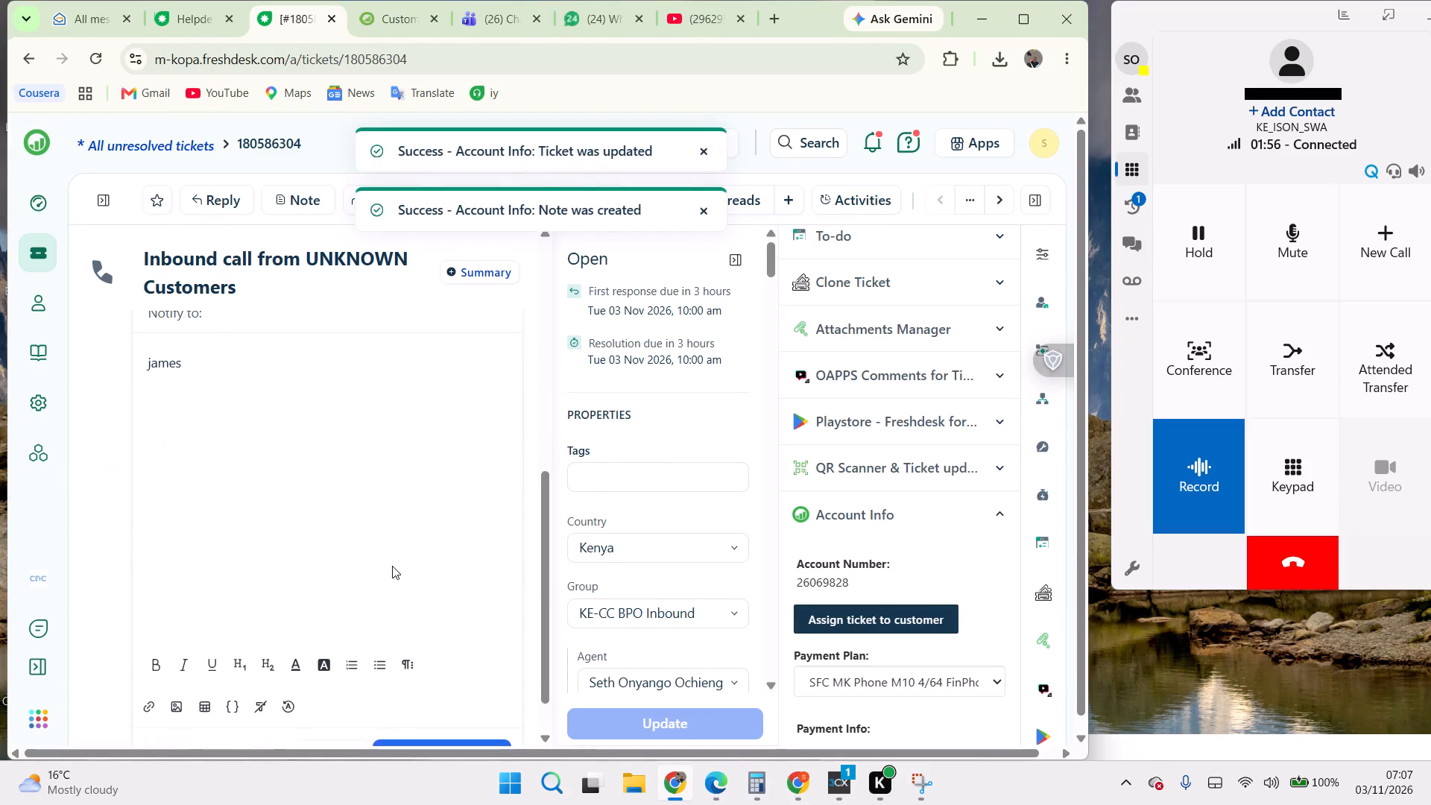
scroll(392, 566, up, 3)
scroll(638, 553, down, 3)
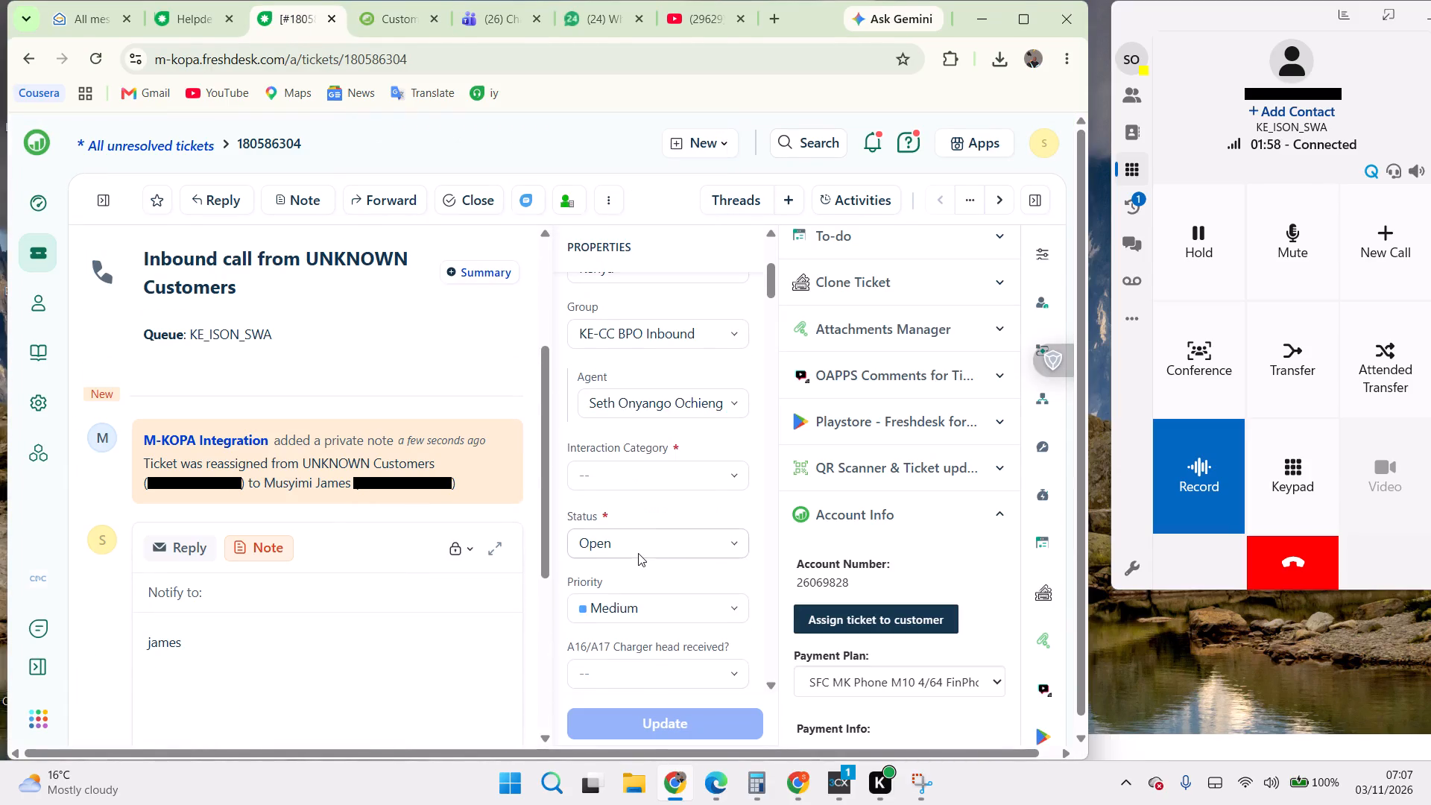
click(632, 482)
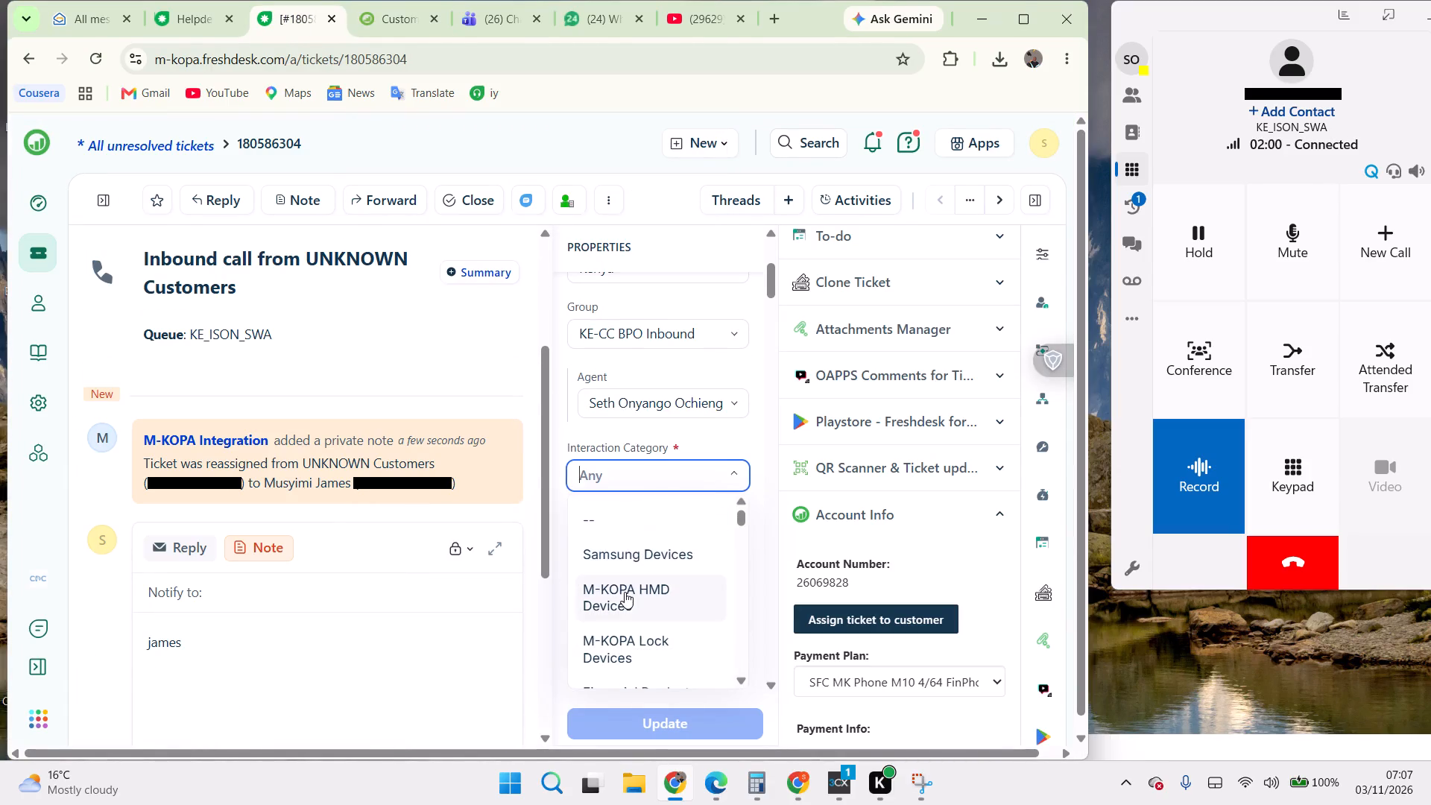
click(625, 592)
scroll(413, 581, down, 1)
scroll(413, 581, up, 1)
scroll(413, 581, down, 1)
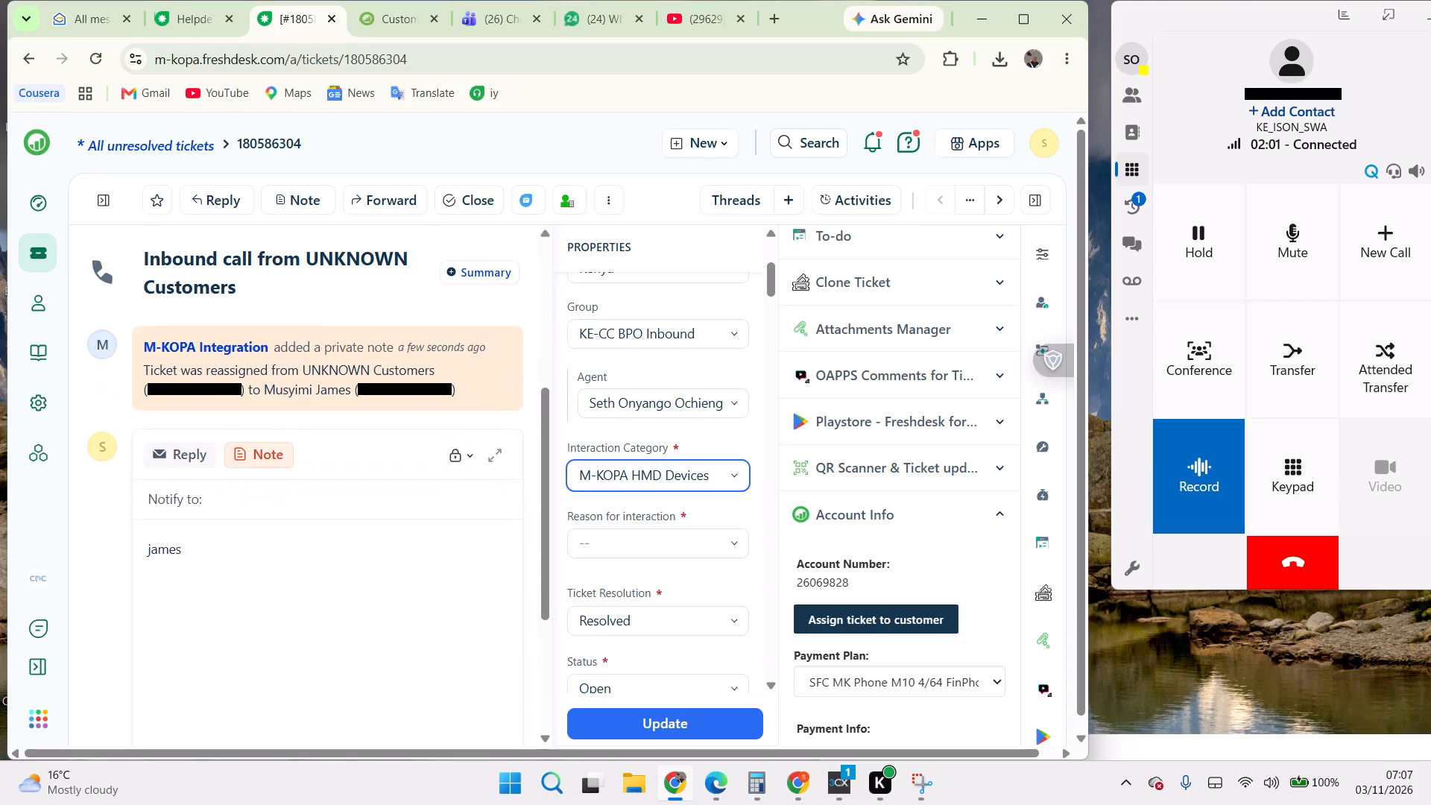
scroll(413, 581, down, 1)
click(649, 548)
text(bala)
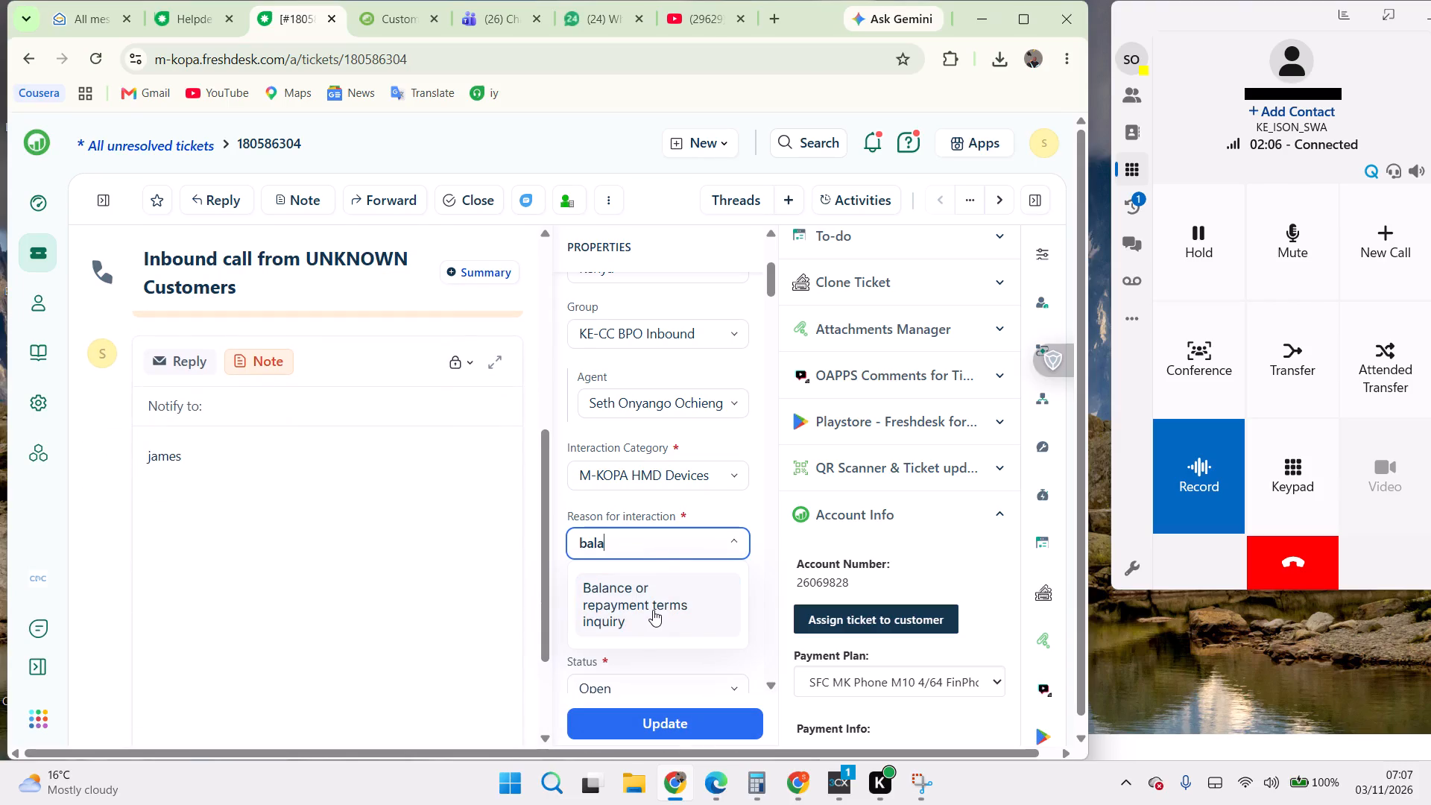
click(653, 609)
Set the sub-reason to KYC failed, the outcome to "Resolved: Does not know their full DOB" and the status to Resolved, and save the ticket properties.
click(661, 628)
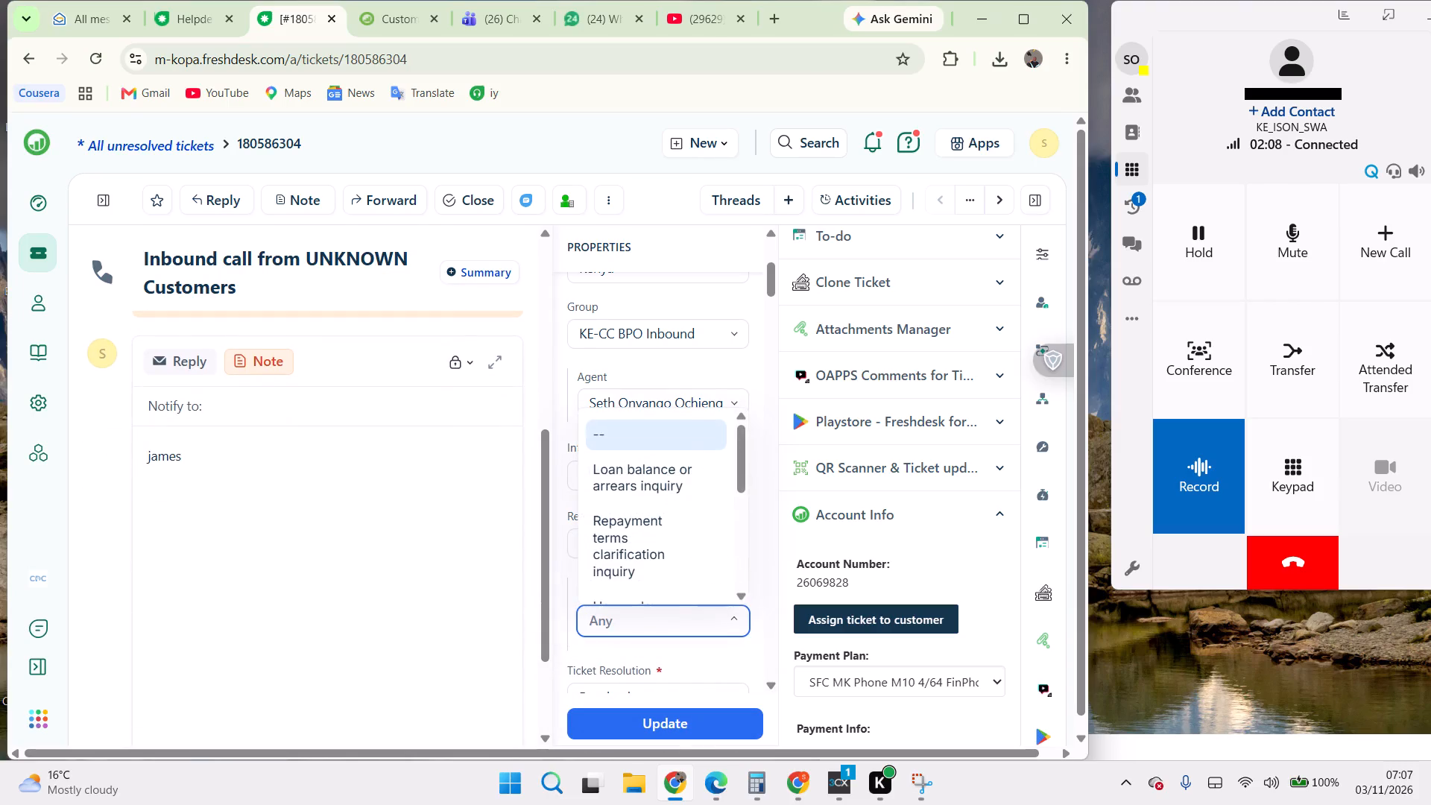
click(651, 616)
click(651, 616)
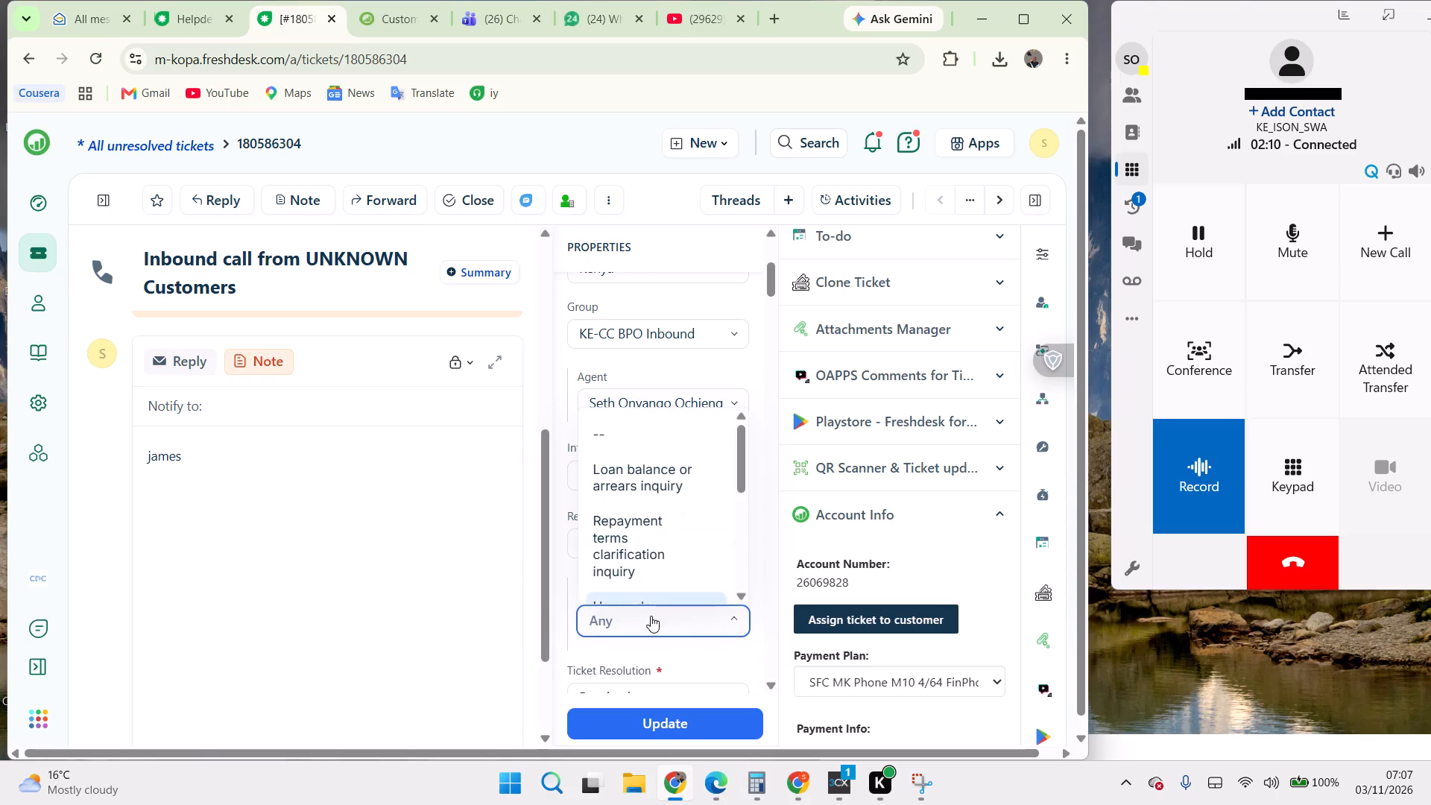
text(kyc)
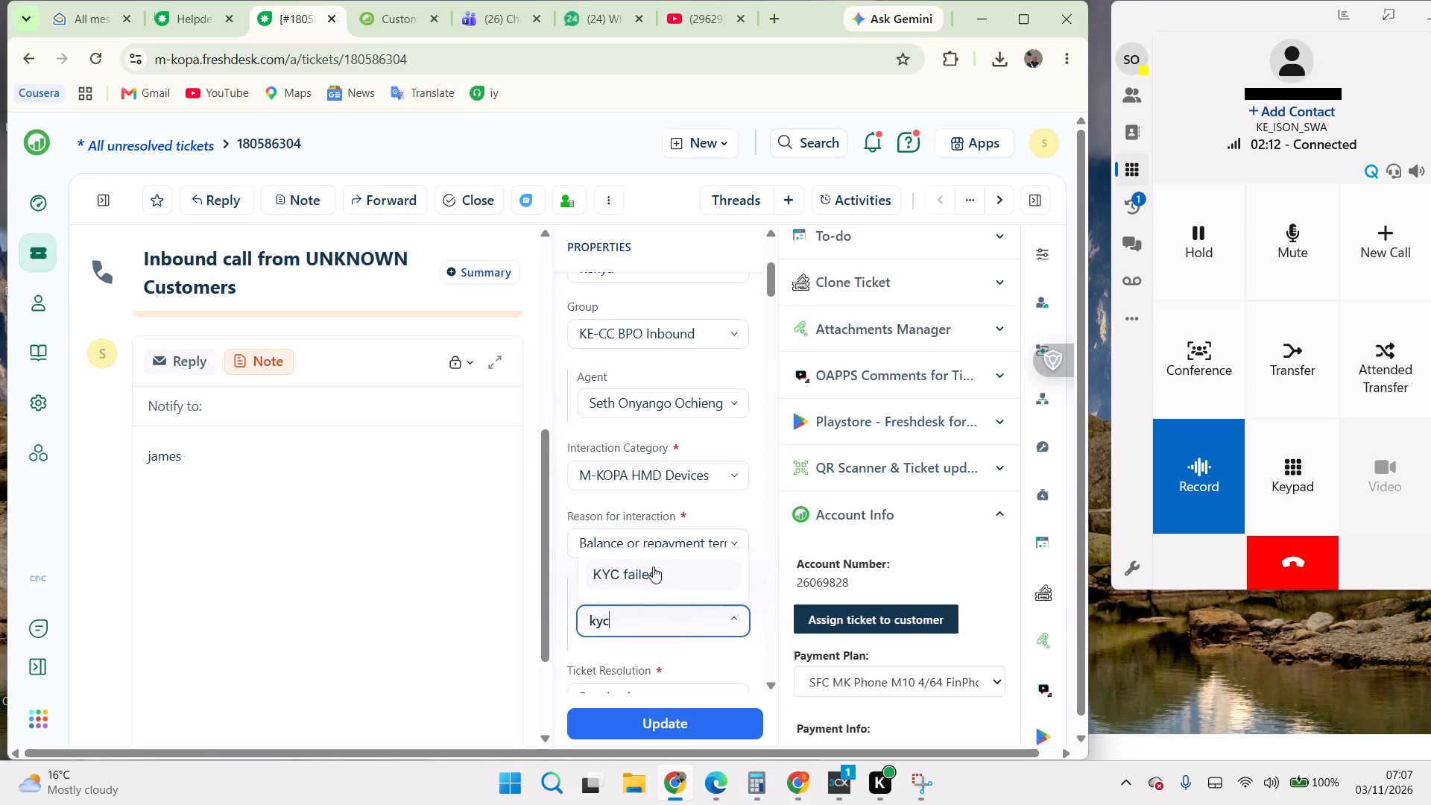
click(645, 574)
scroll(656, 600, down, 1)
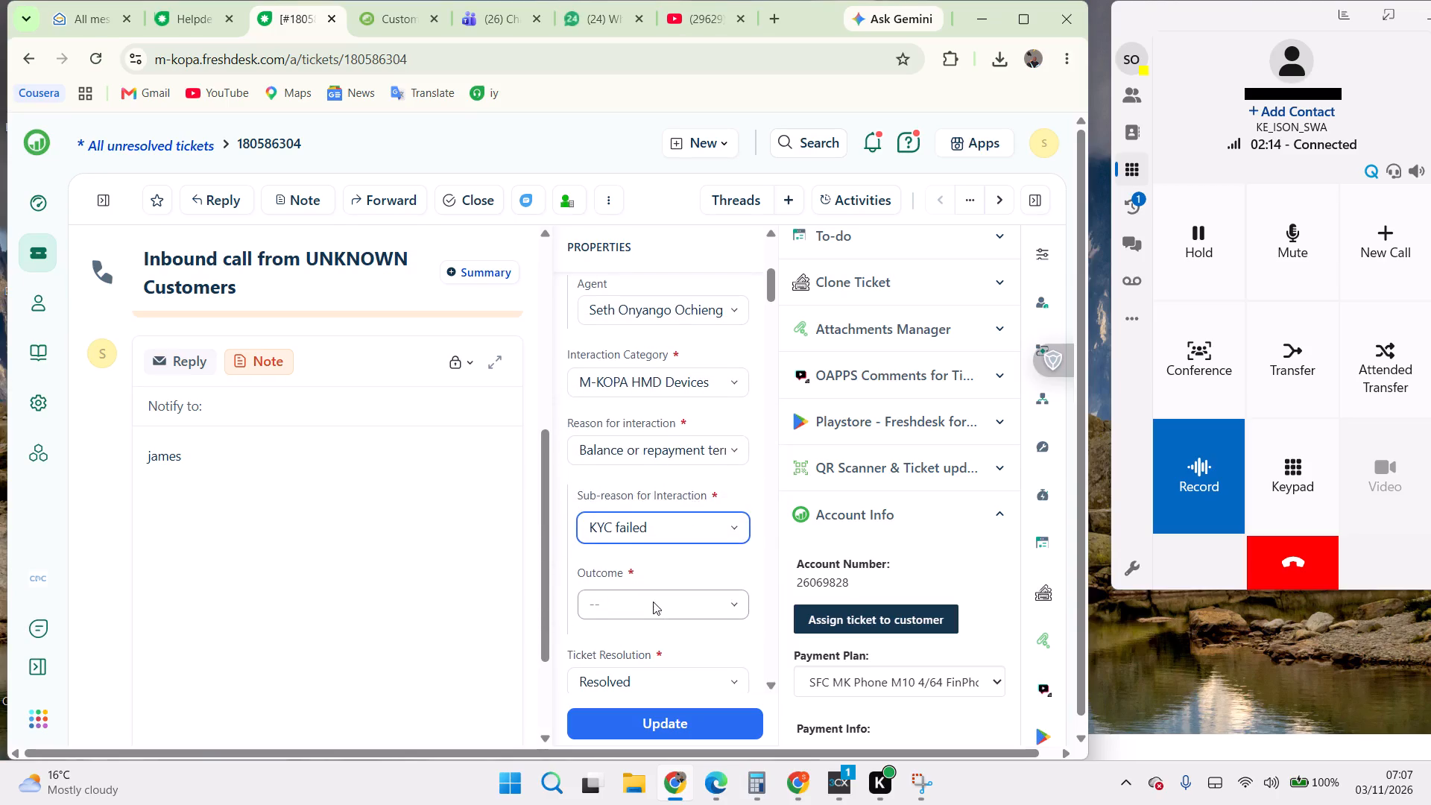
click(653, 602)
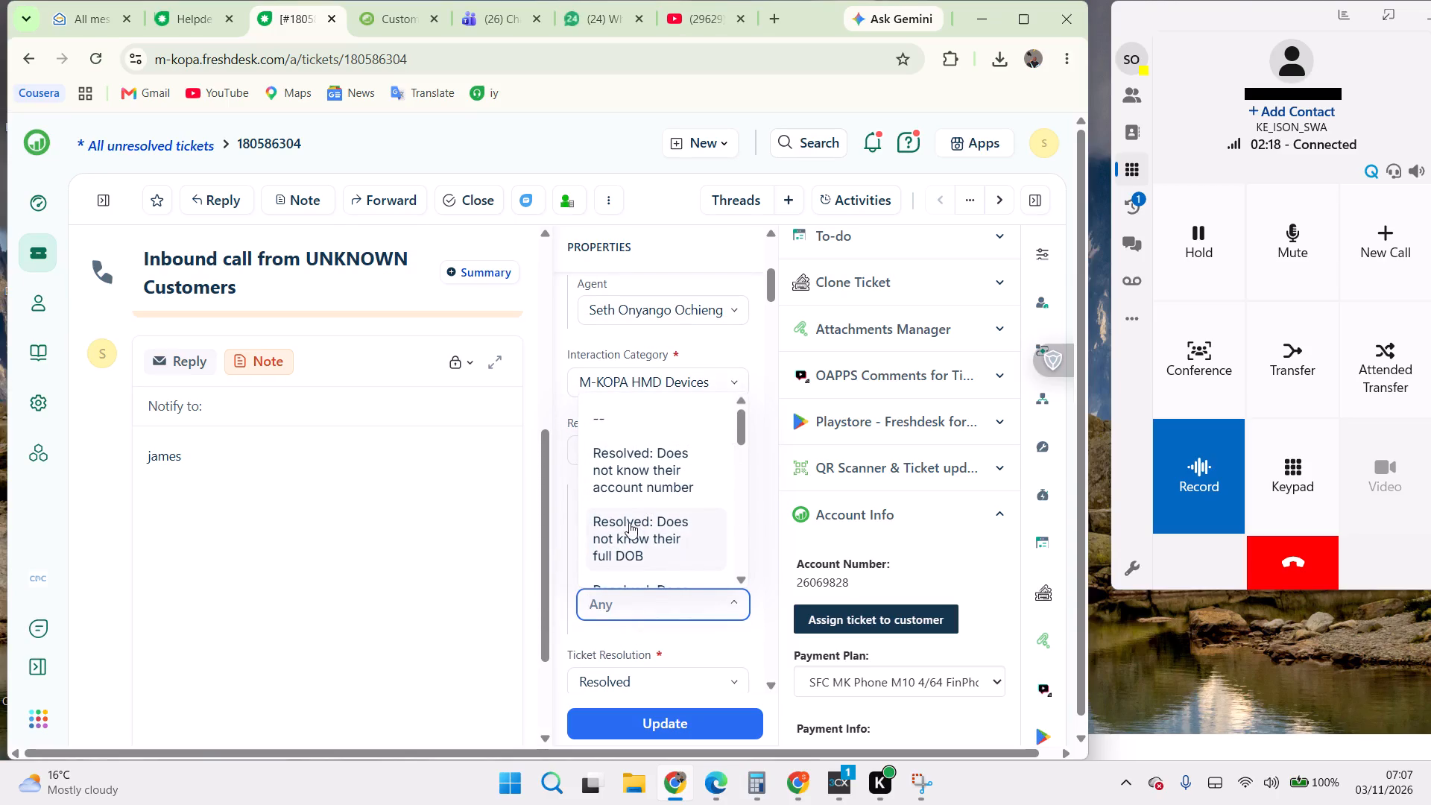
click(639, 540)
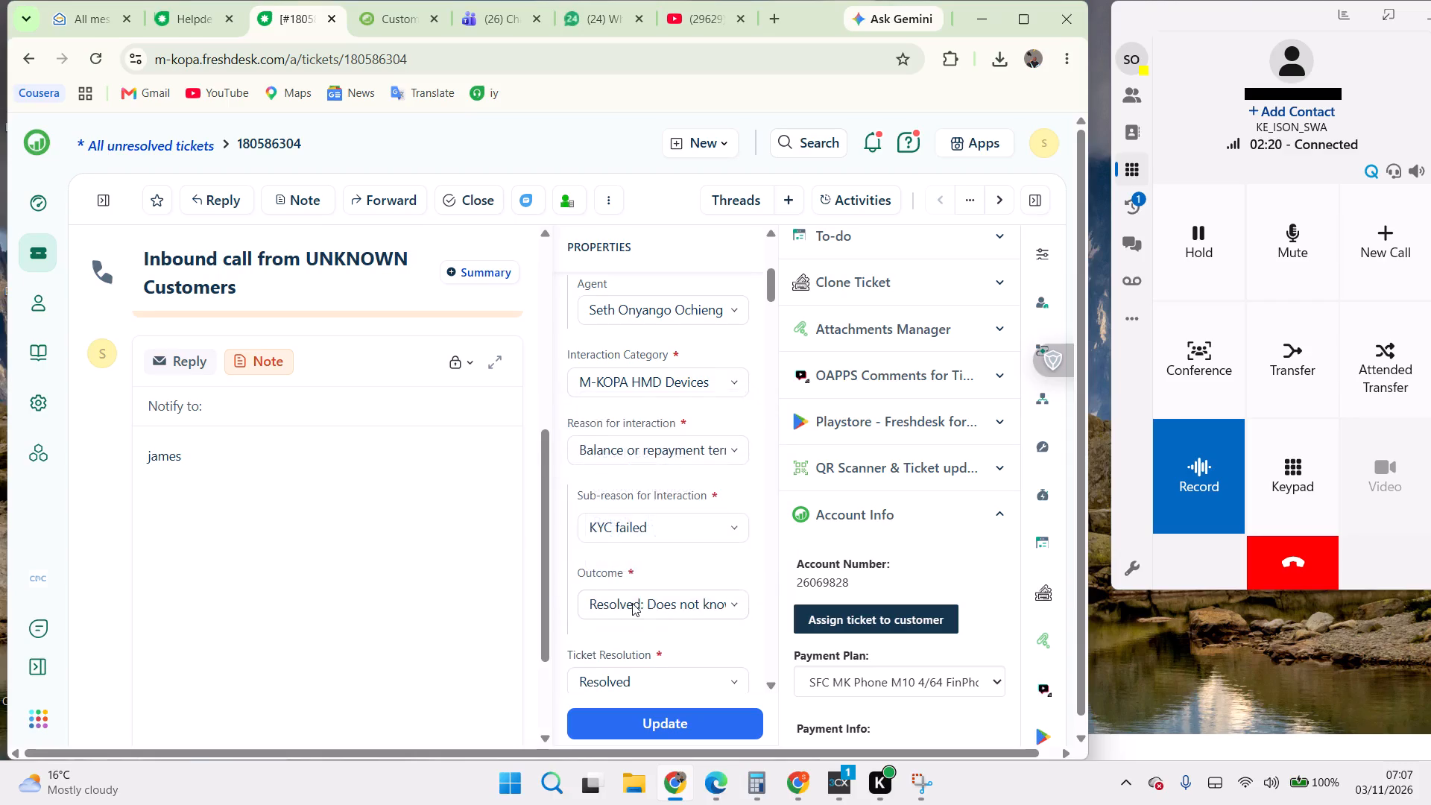
scroll(632, 603, down, 1)
click(631, 660)
click(629, 572)
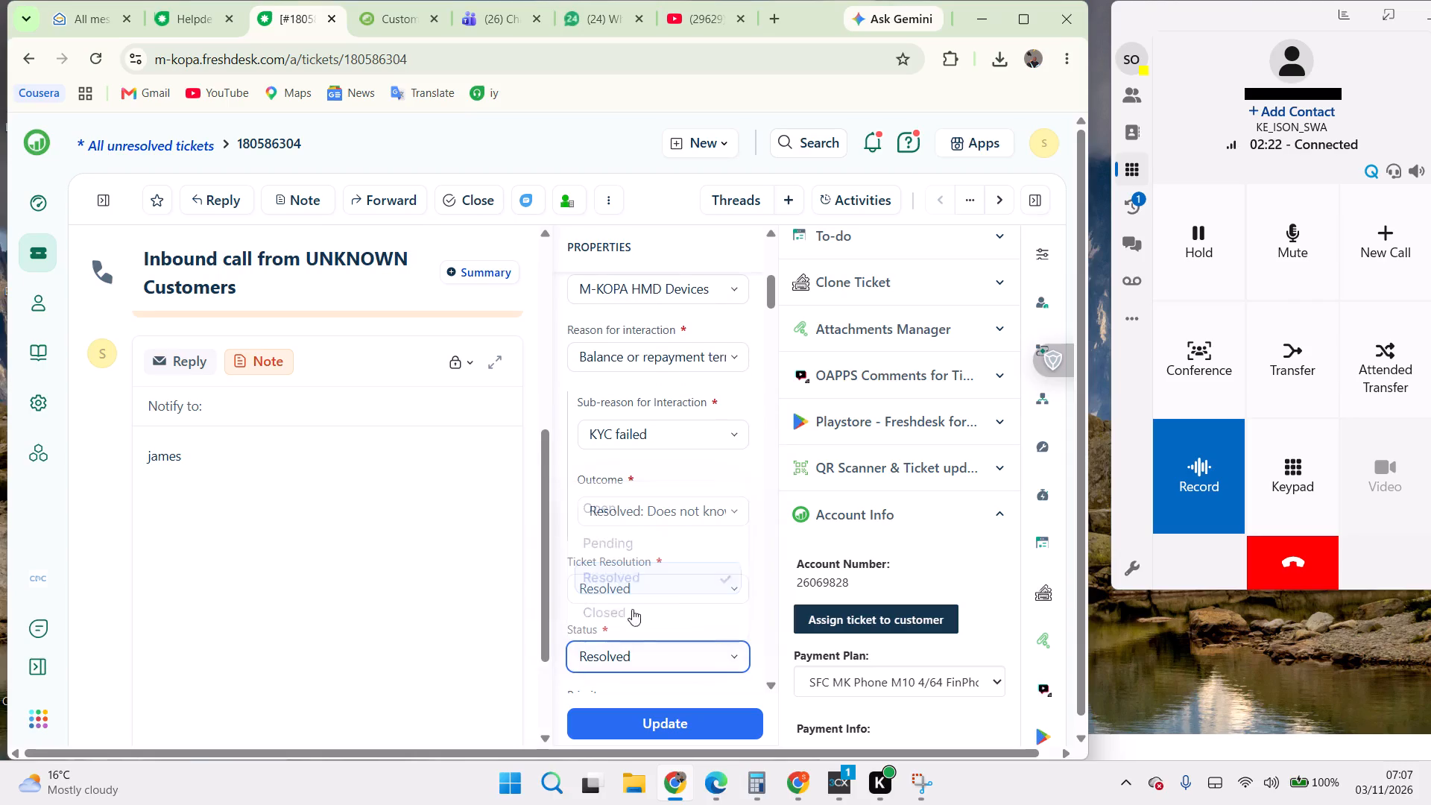
click(630, 732)
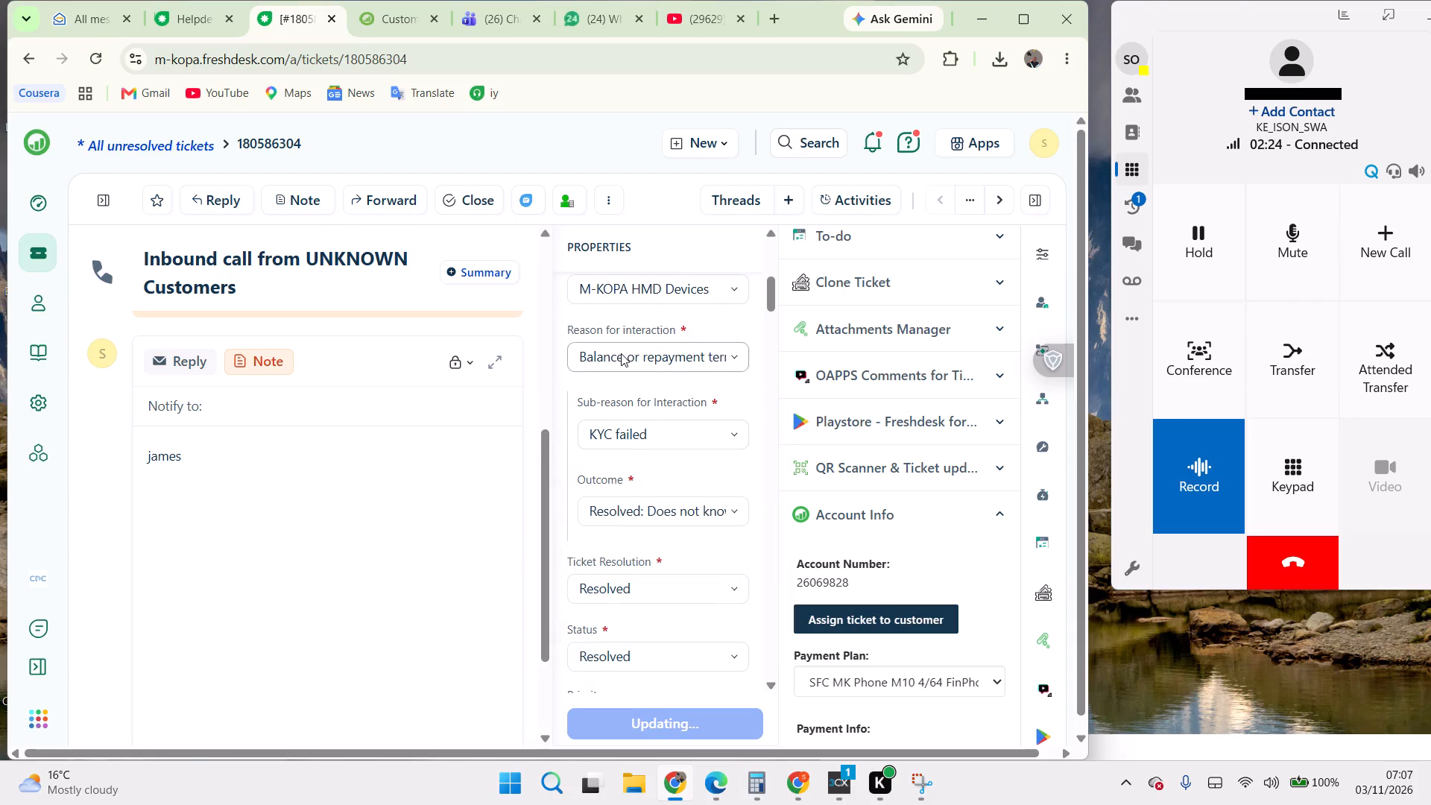
Complete the private note with the copied reason "Balance or repayment terms inquiry" and "kyc failed", add it, and update the ticket.
click(621, 353)
right_click(621, 353)
click(663, 373)
click(357, 493)
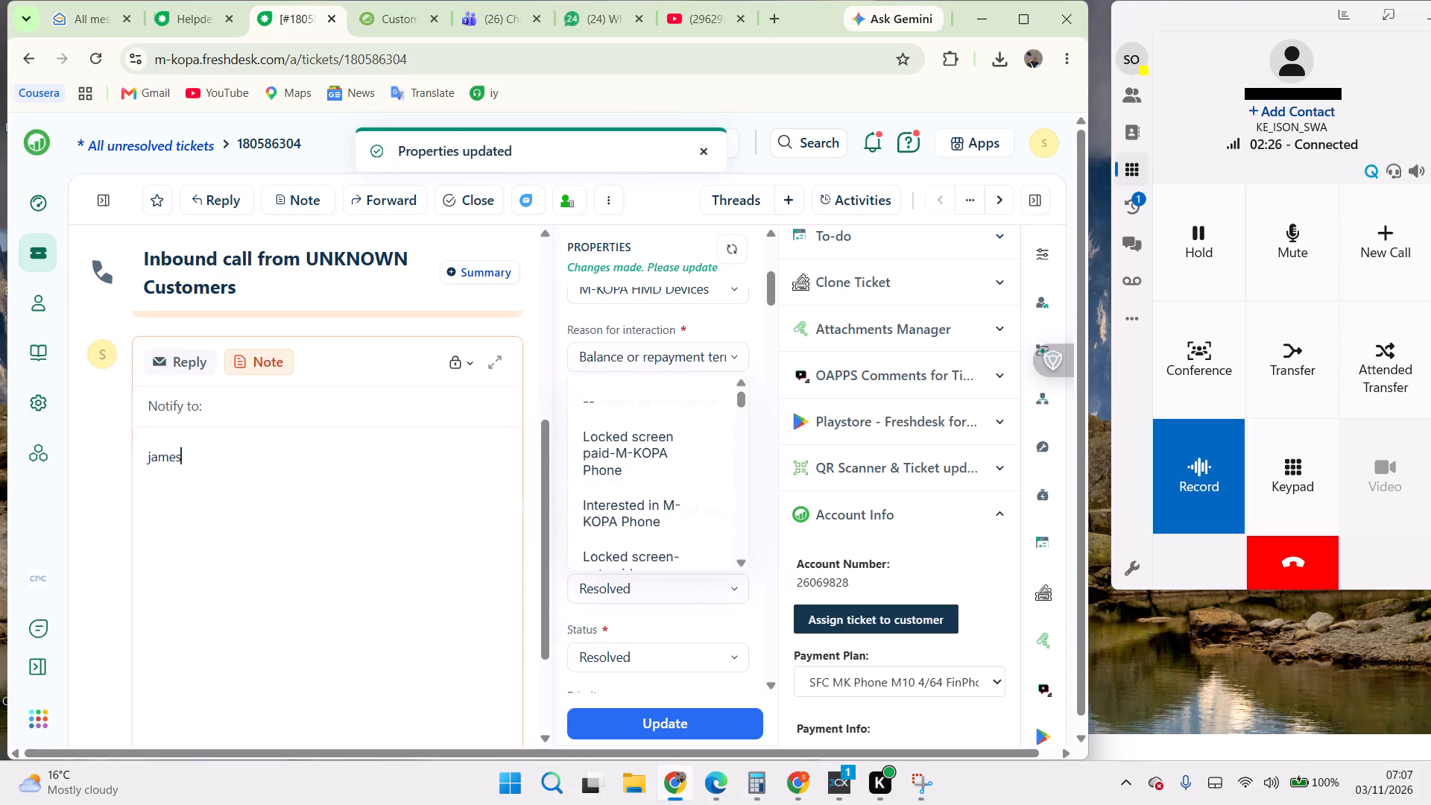
key(Return)
key(ctrl+v)
key(Return)
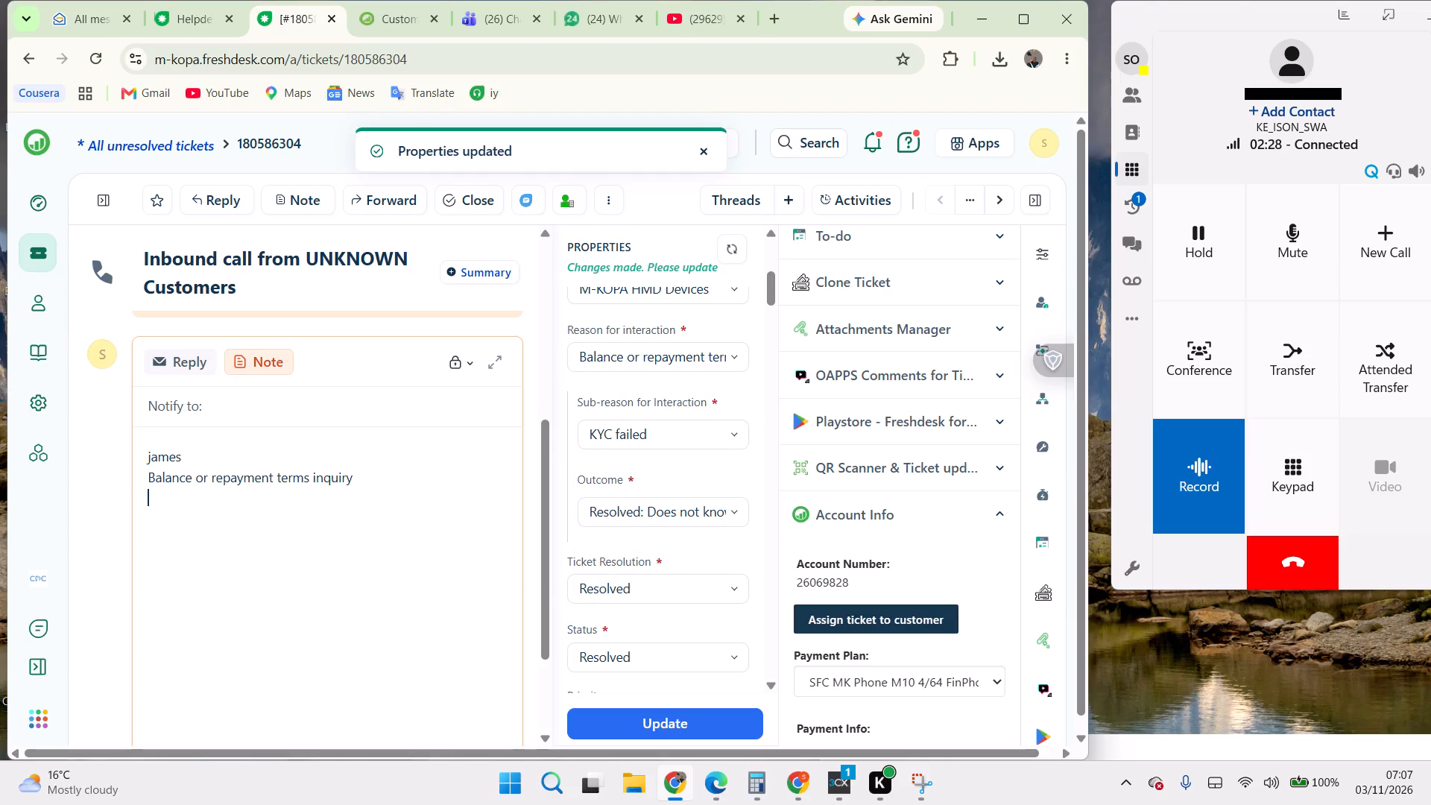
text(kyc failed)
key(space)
scroll(396, 524, down, 7)
scroll(408, 545, up, 1)
scroll(408, 545, down, 1)
click(459, 710)
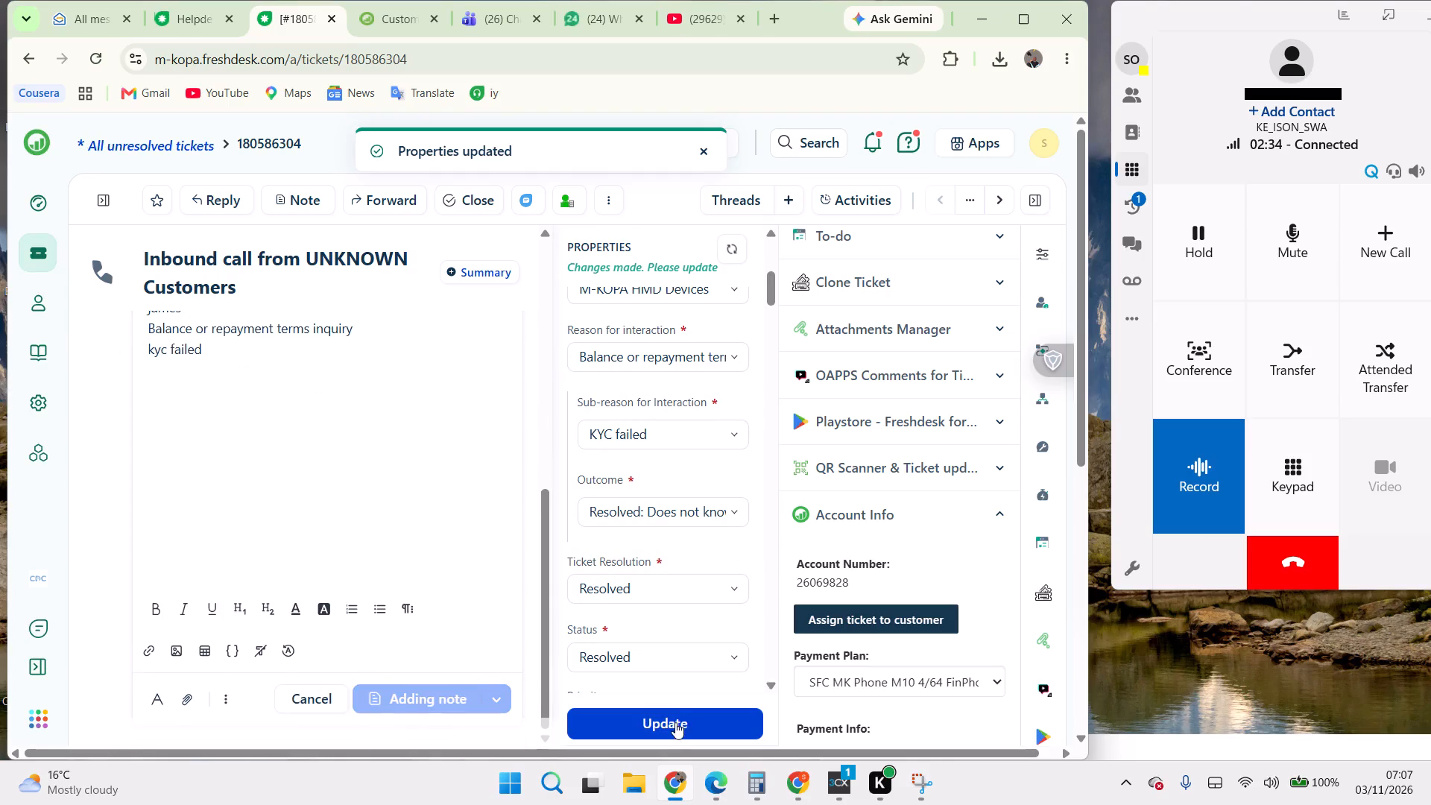
click(675, 722)
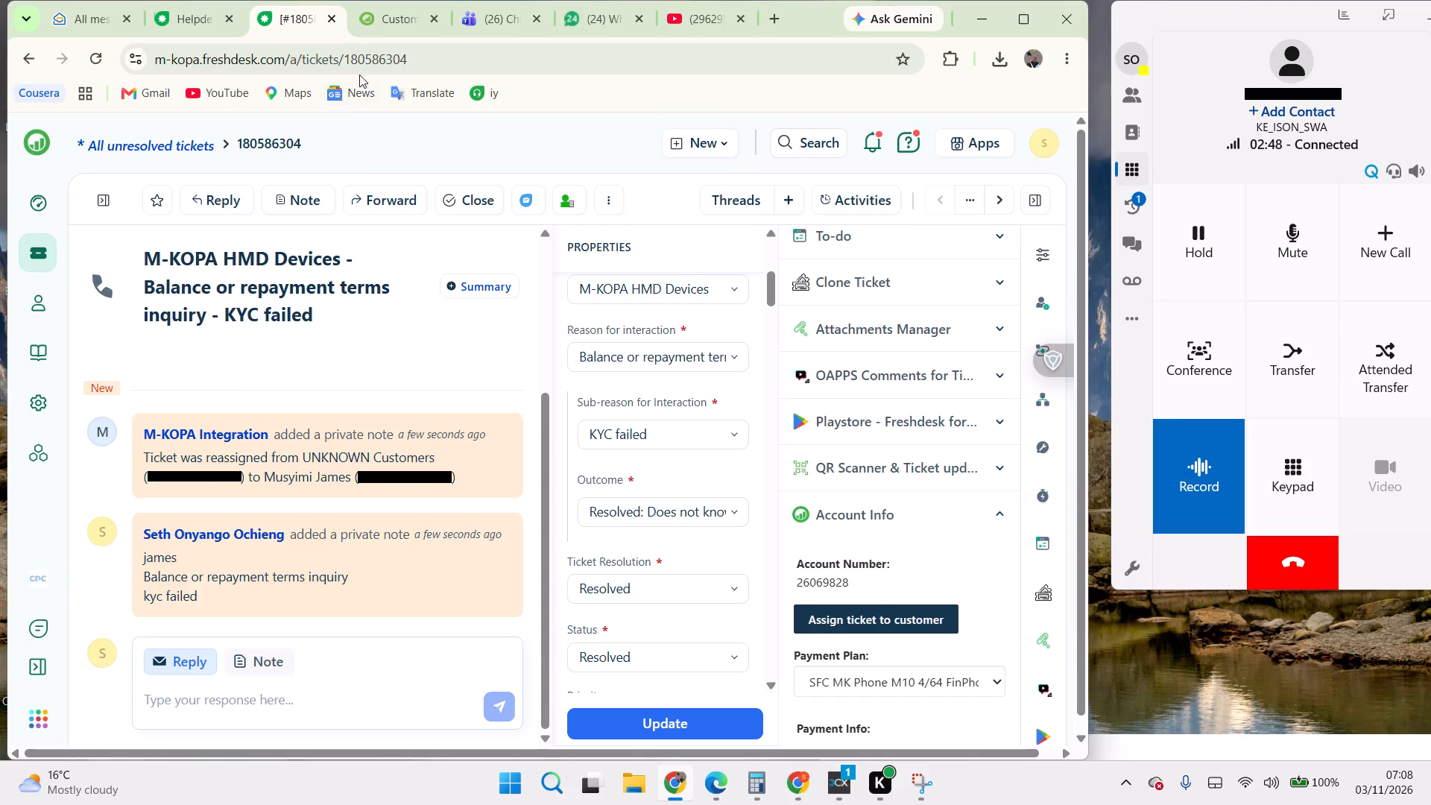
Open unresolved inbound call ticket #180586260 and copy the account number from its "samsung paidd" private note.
click(37, 206)
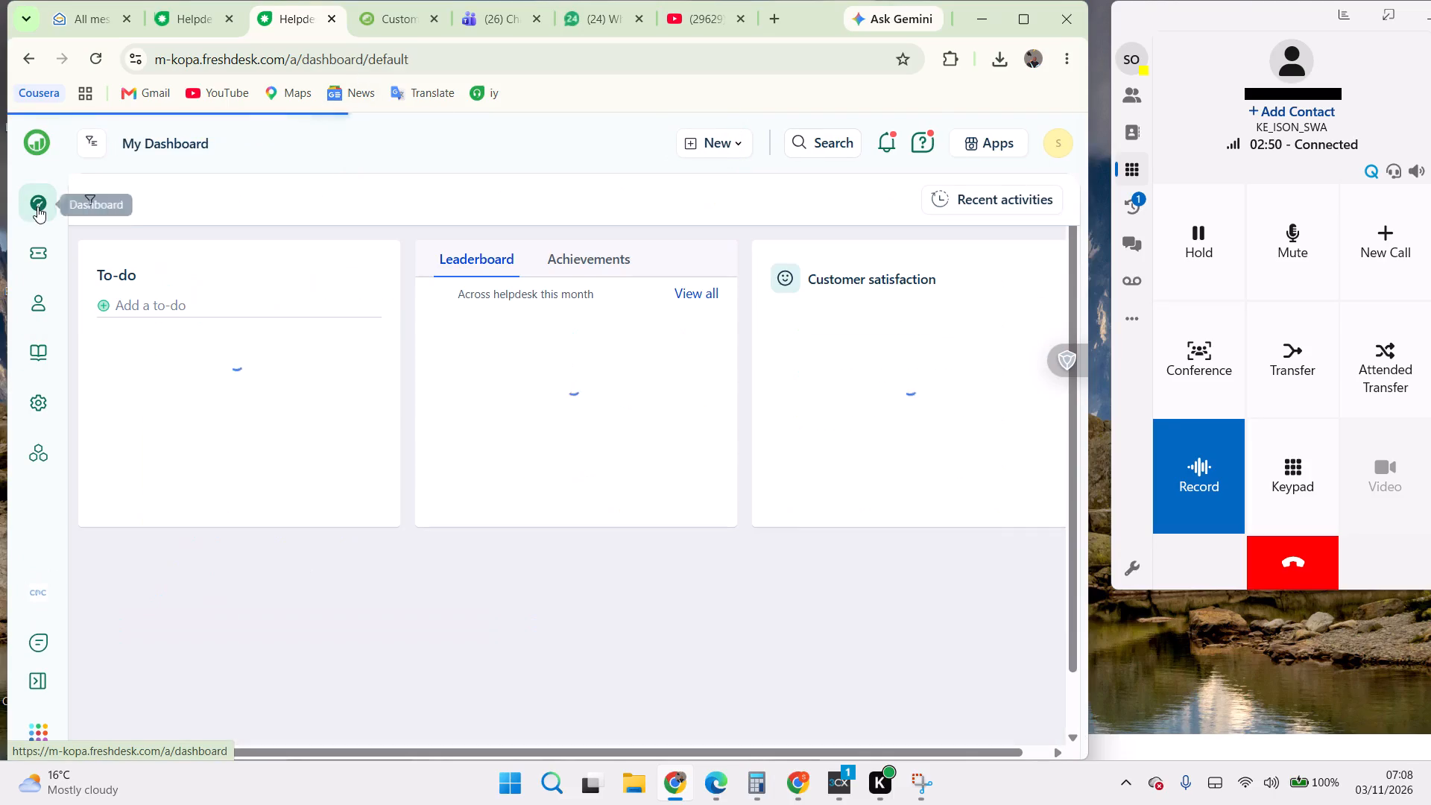
click(130, 273)
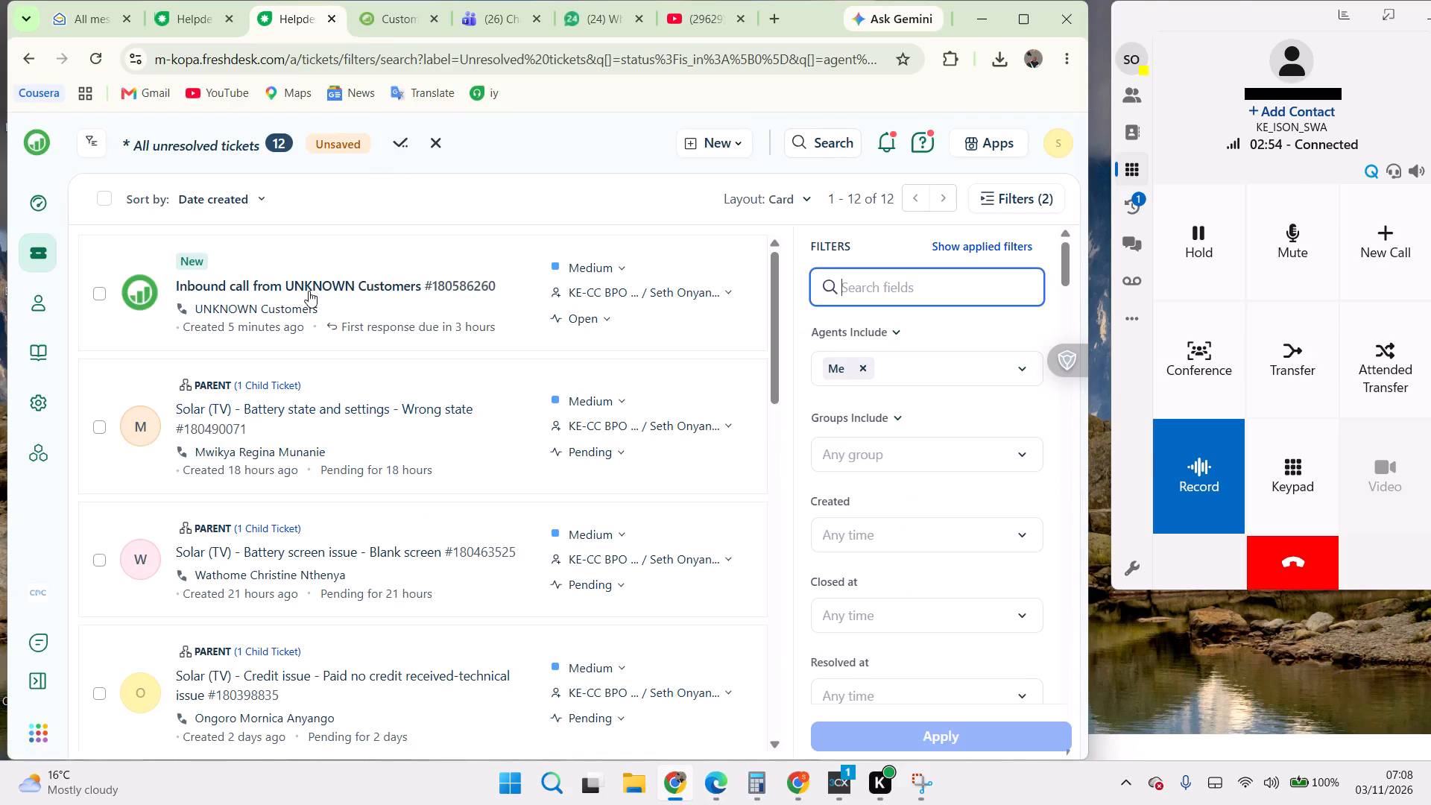
click(306, 288)
scroll(277, 584, down, 3)
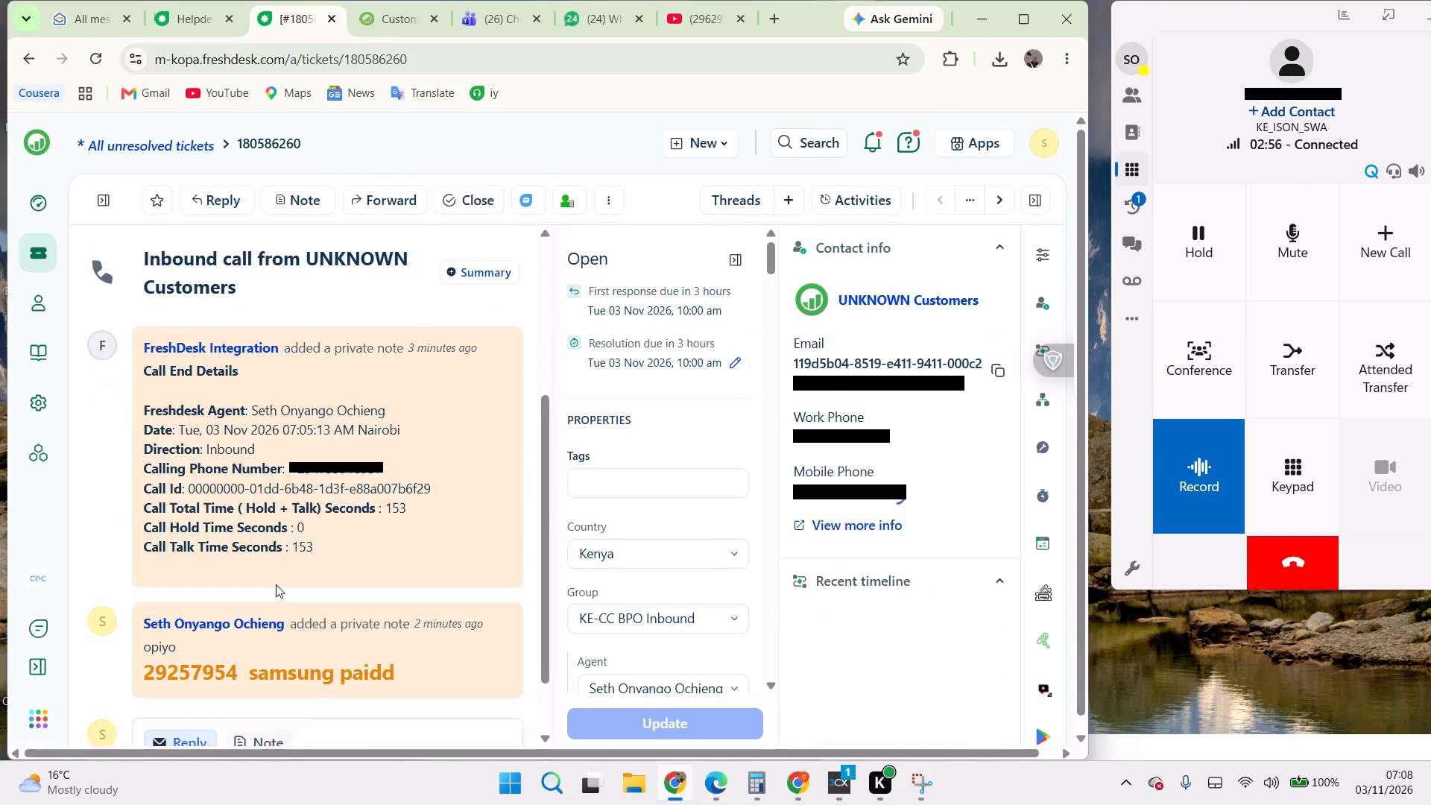
scroll(276, 584, down, 2)
scroll(273, 580, up, 2)
scroll(273, 580, down, 1)
scroll(273, 580, up, 1)
scroll(273, 580, down, 3)
double_click(187, 589)
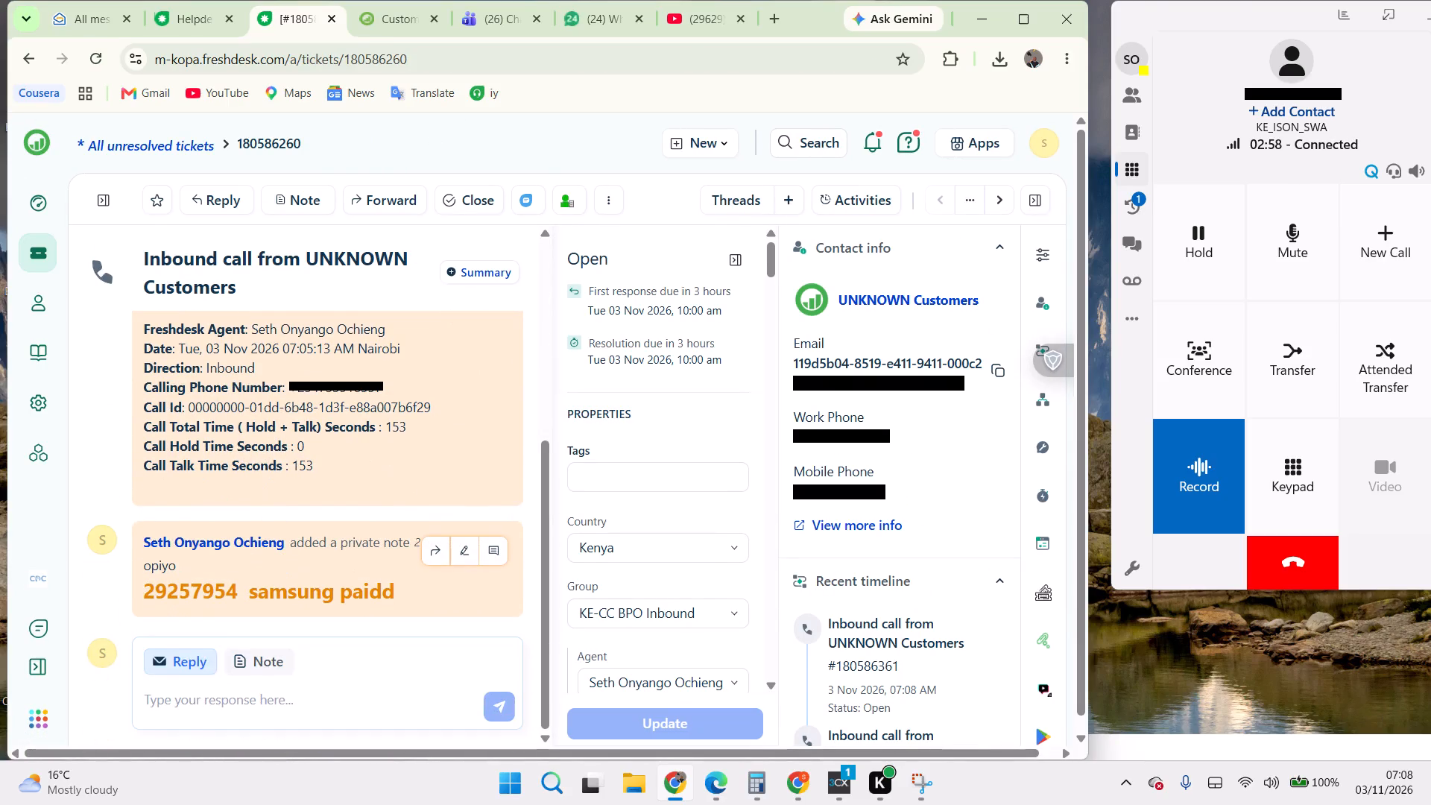
right_click(187, 589)
click(262, 364)
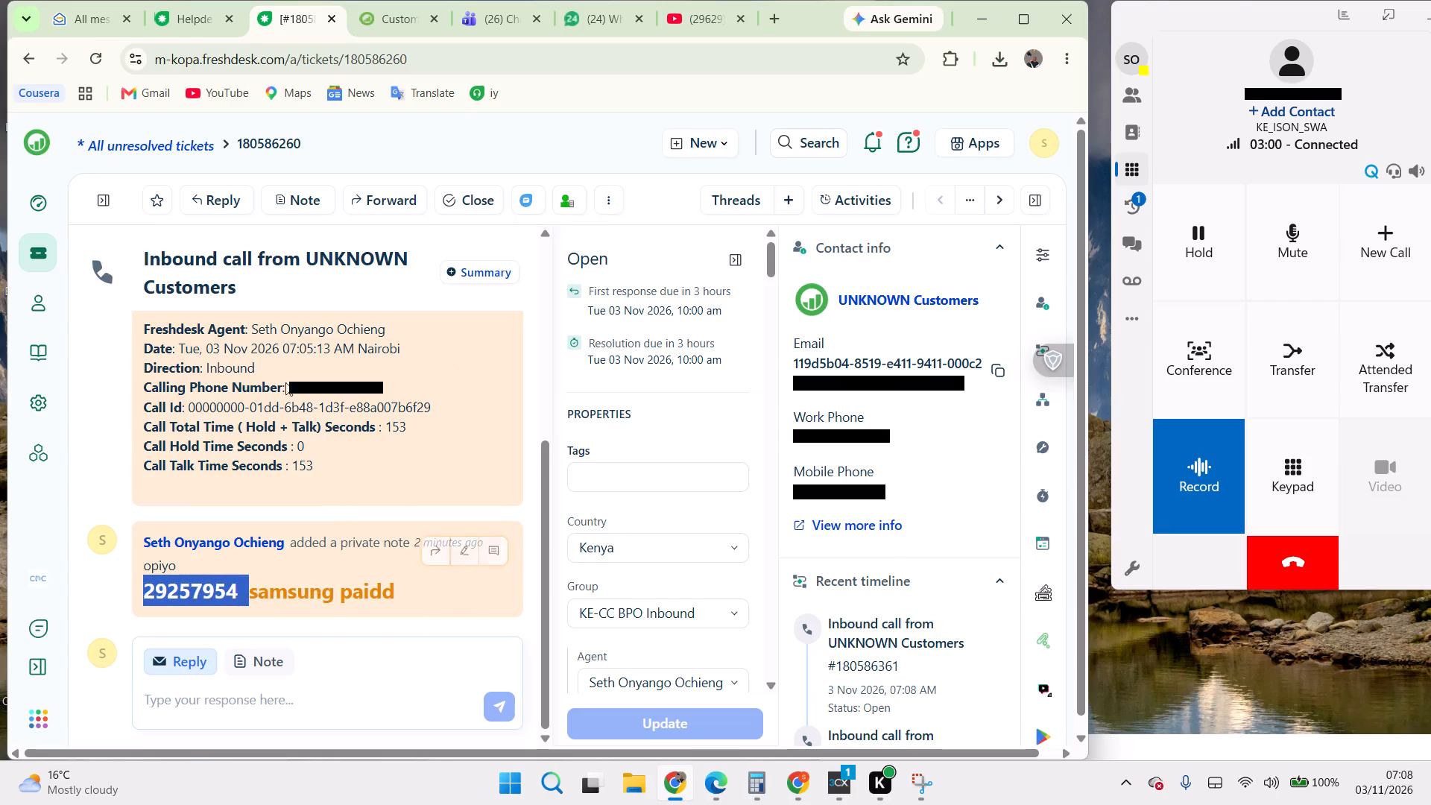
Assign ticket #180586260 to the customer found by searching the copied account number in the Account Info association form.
scroll(880, 545, down, 4)
scroll(880, 545, up, 1)
scroll(880, 545, down, 4)
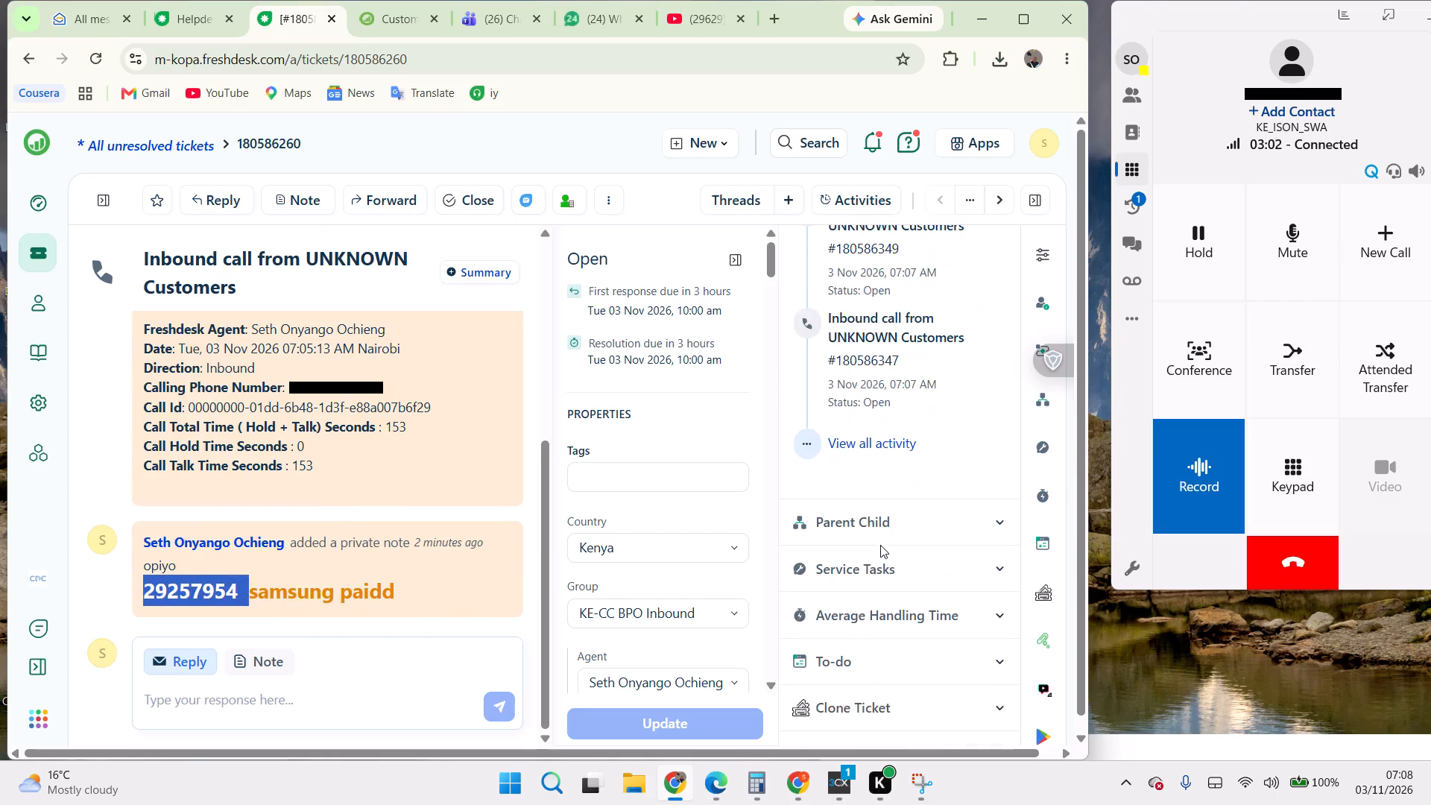
scroll(880, 545, down, 5)
click(1002, 516)
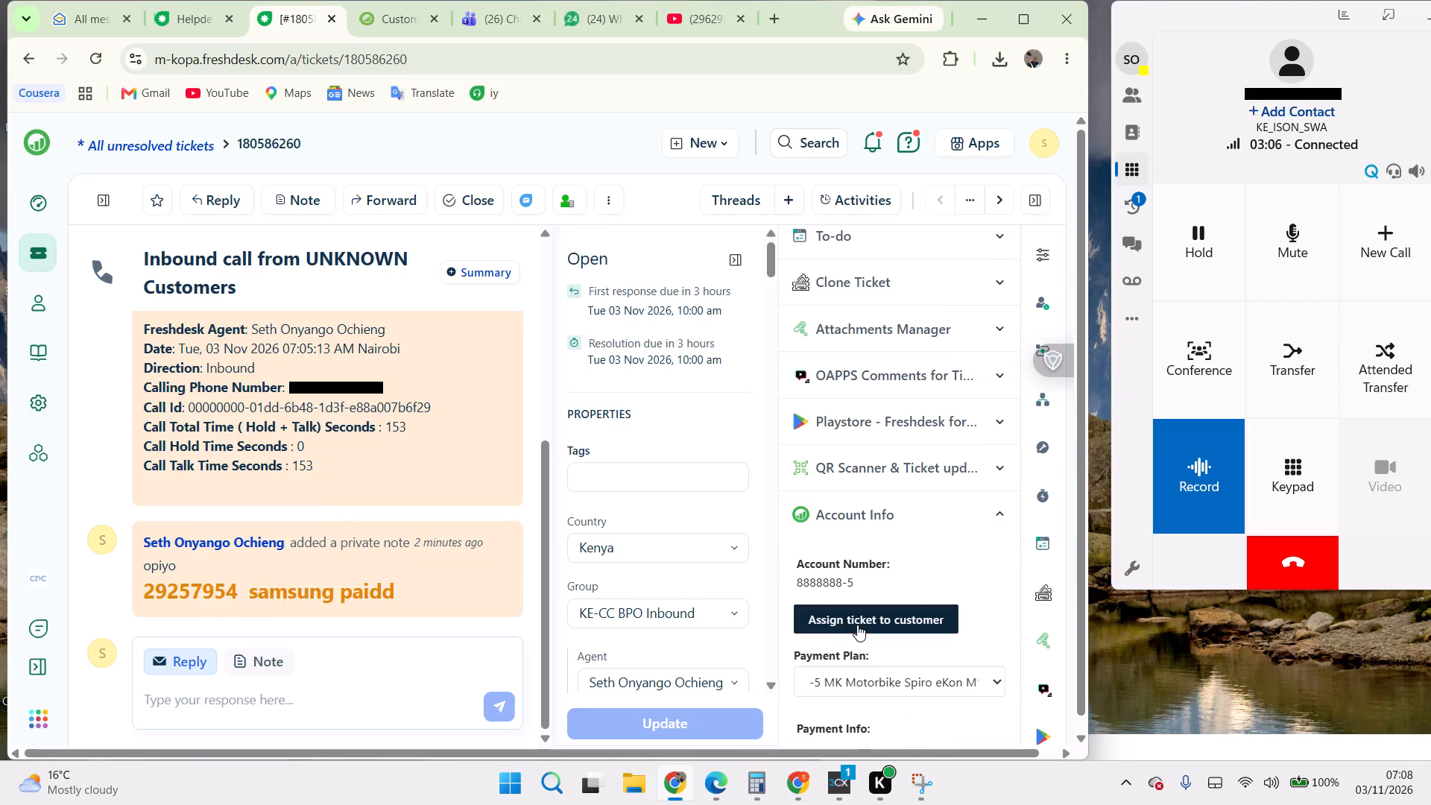
click(857, 625)
click(593, 211)
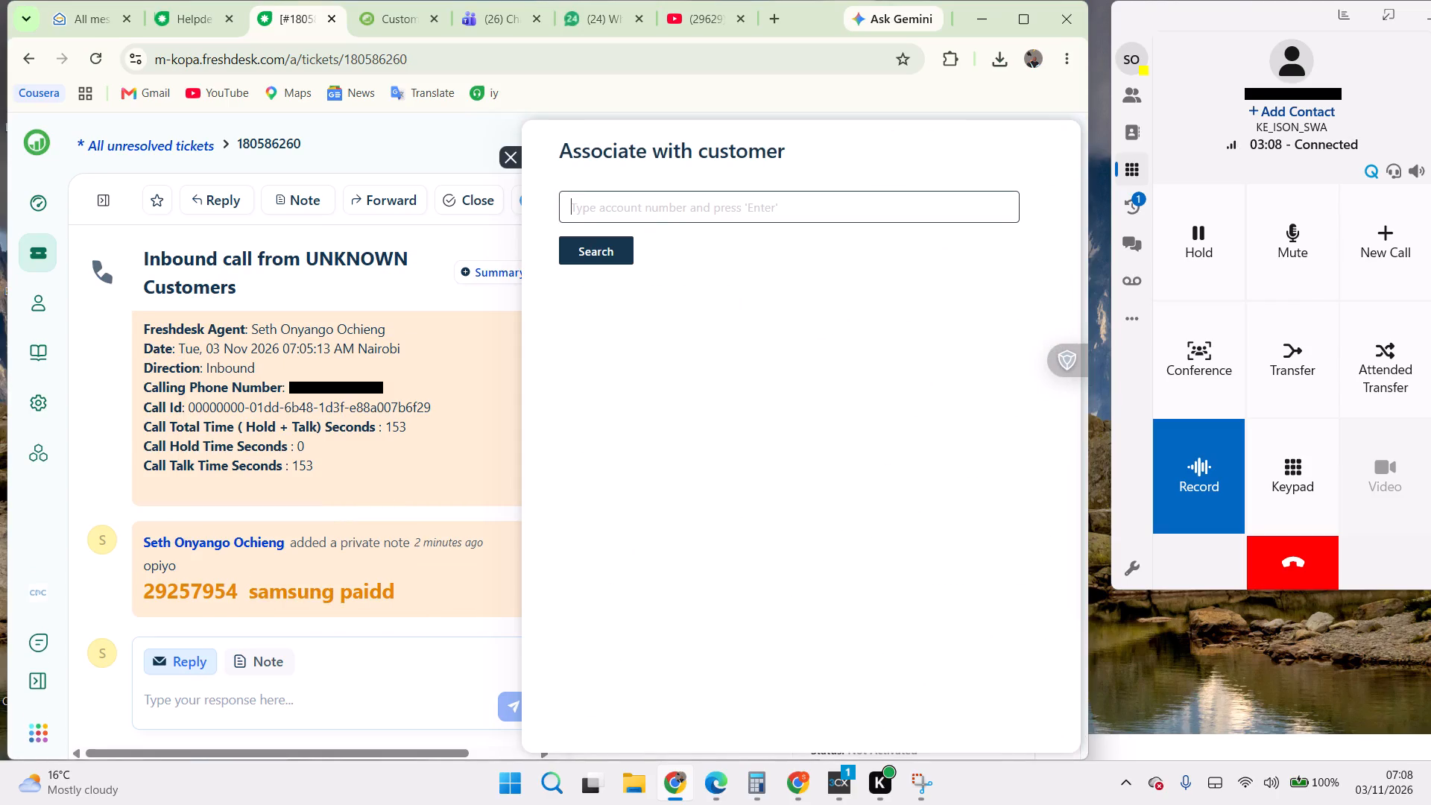
key(ctrl+v)
key(BackSpace)
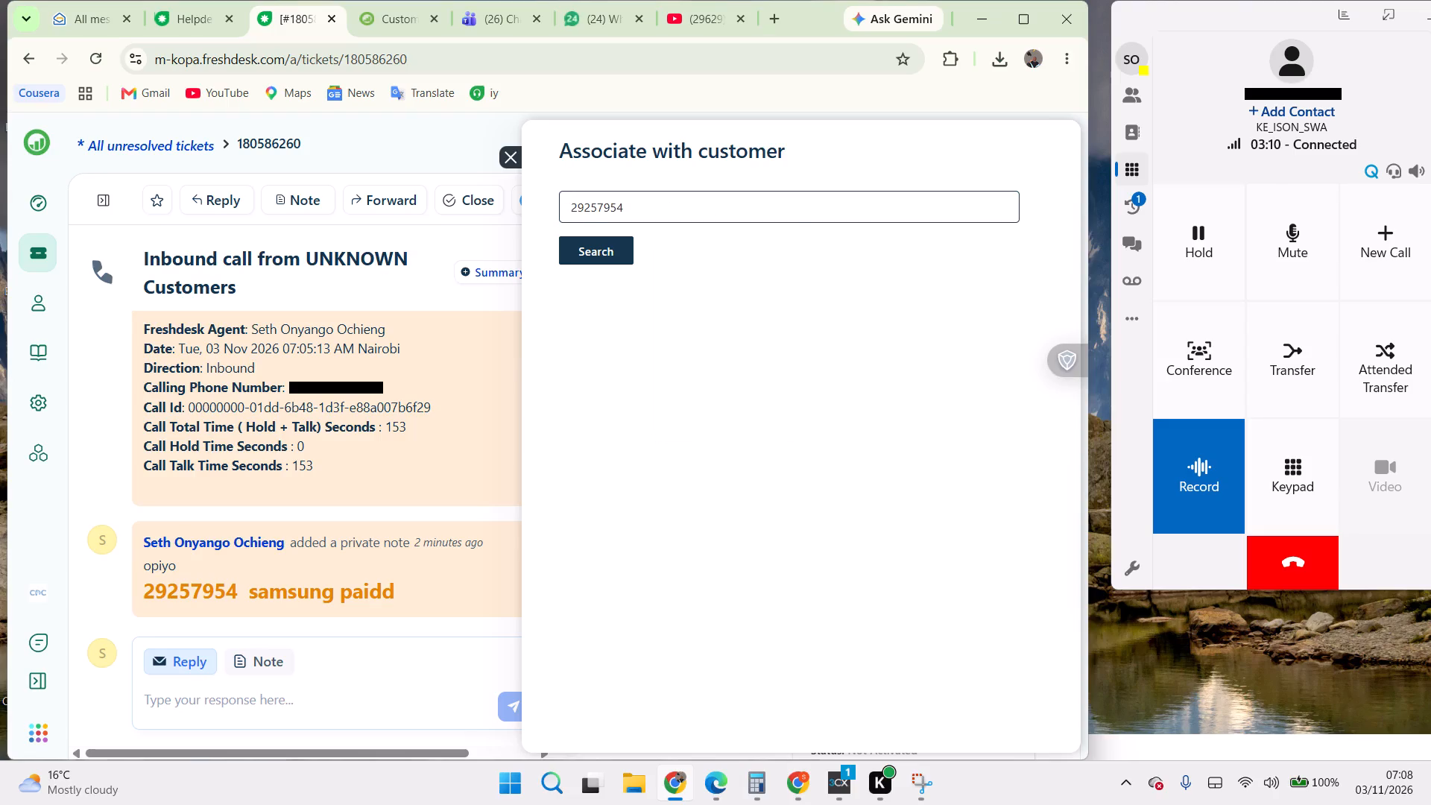
key(BackSpace)
click(593, 256)
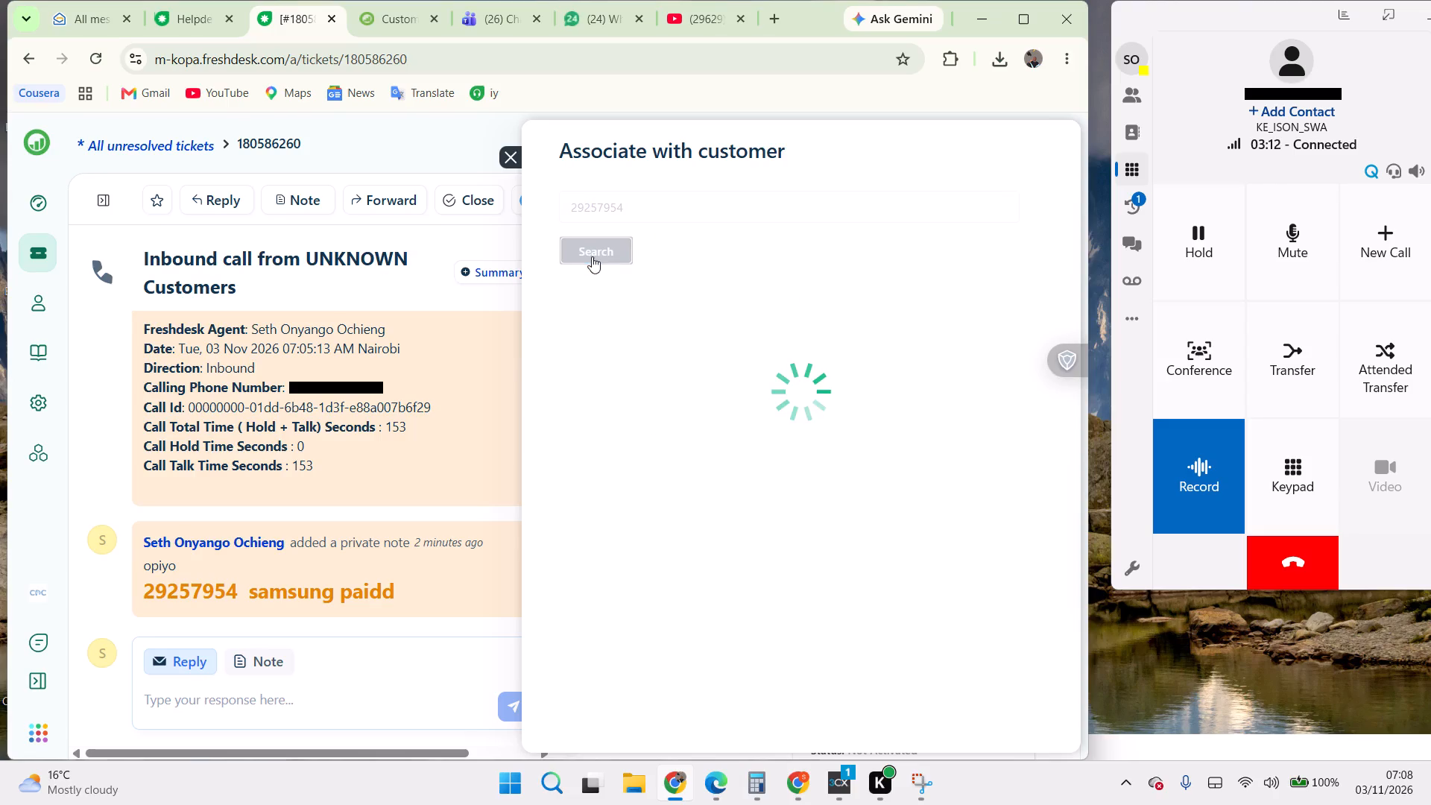
click(688, 466)
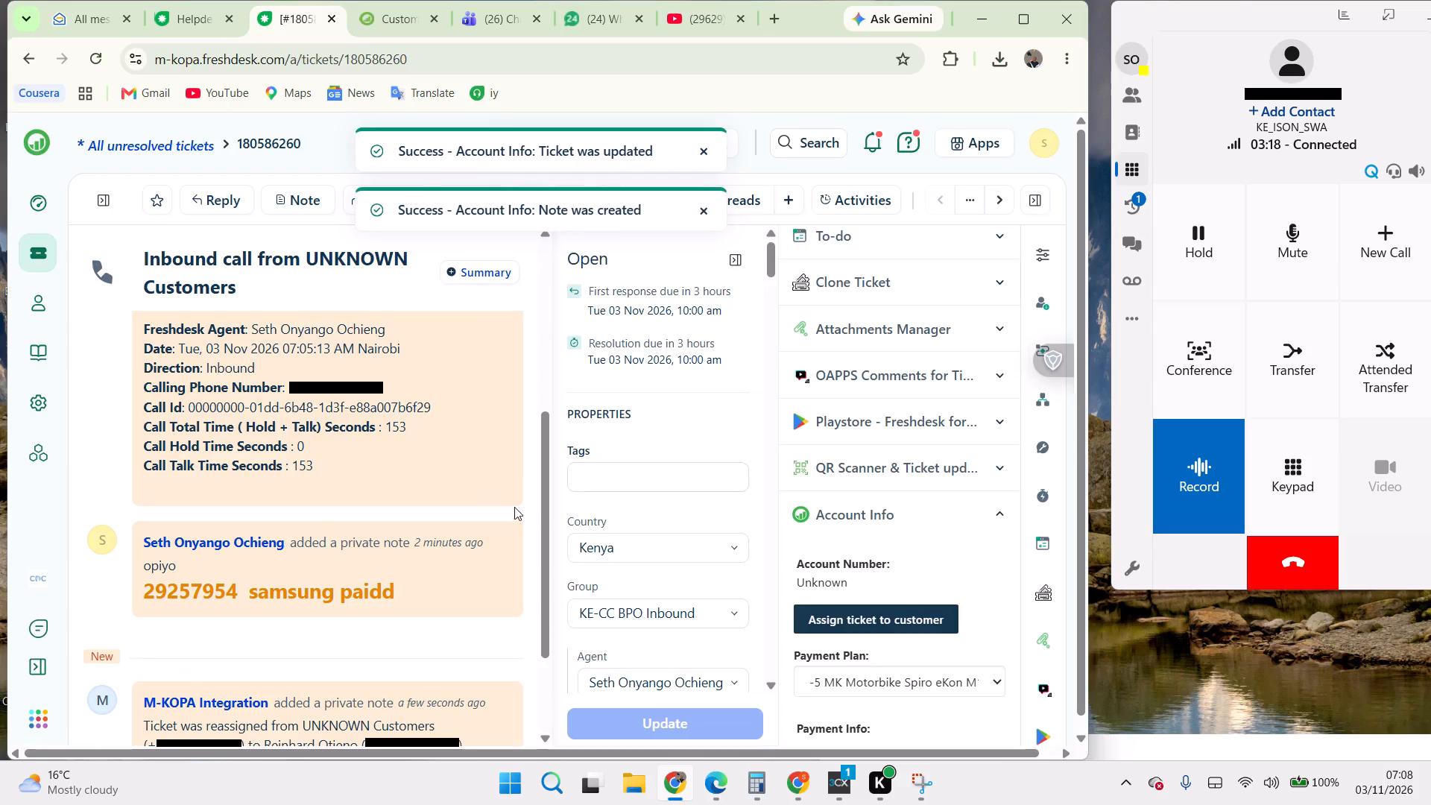
scroll(523, 483, down, 2)
scroll(654, 479, down, 2)
scroll(654, 479, up, 3)
scroll(654, 479, down, 1)
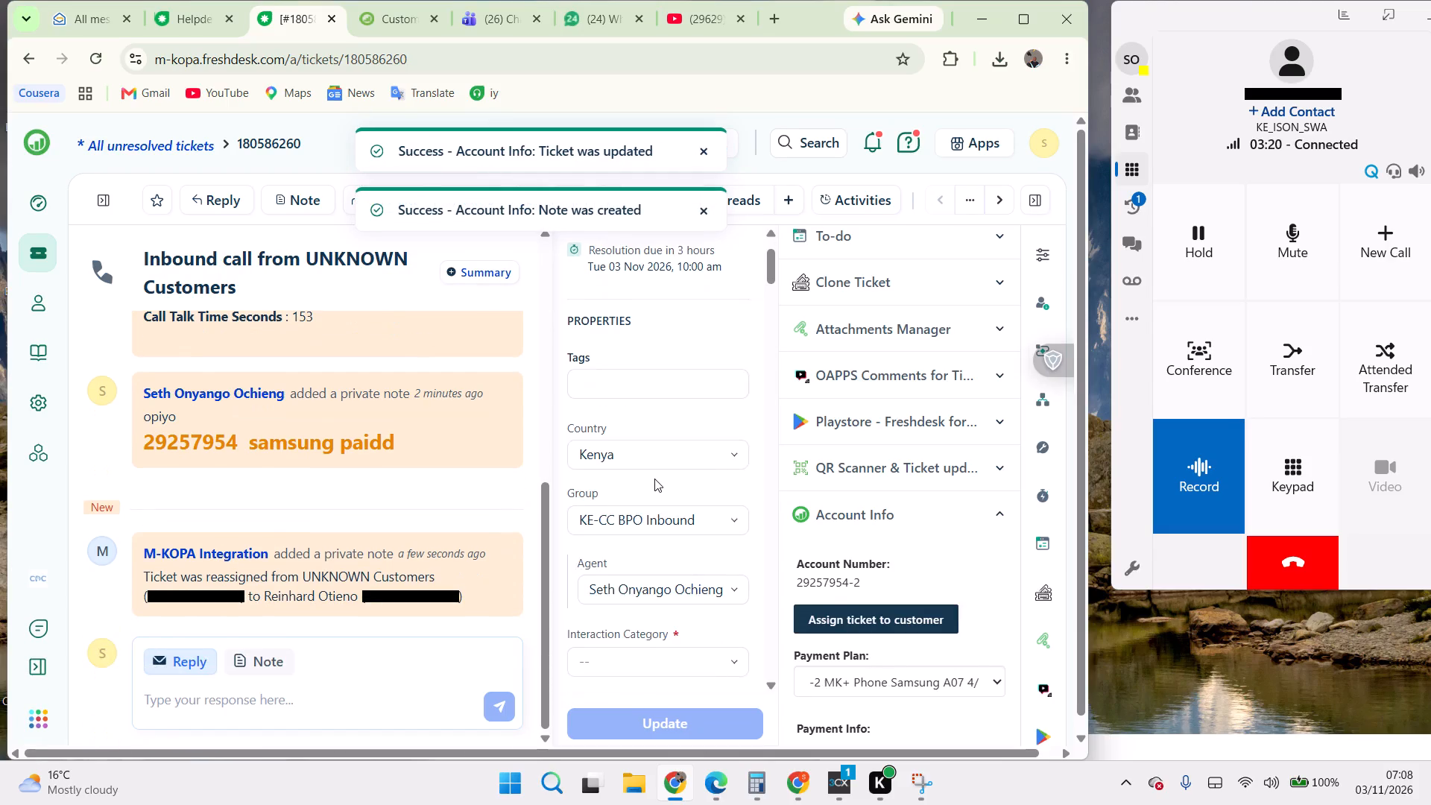
scroll(654, 479, down, 1)
scroll(654, 479, up, 1)
scroll(654, 479, down, 3)
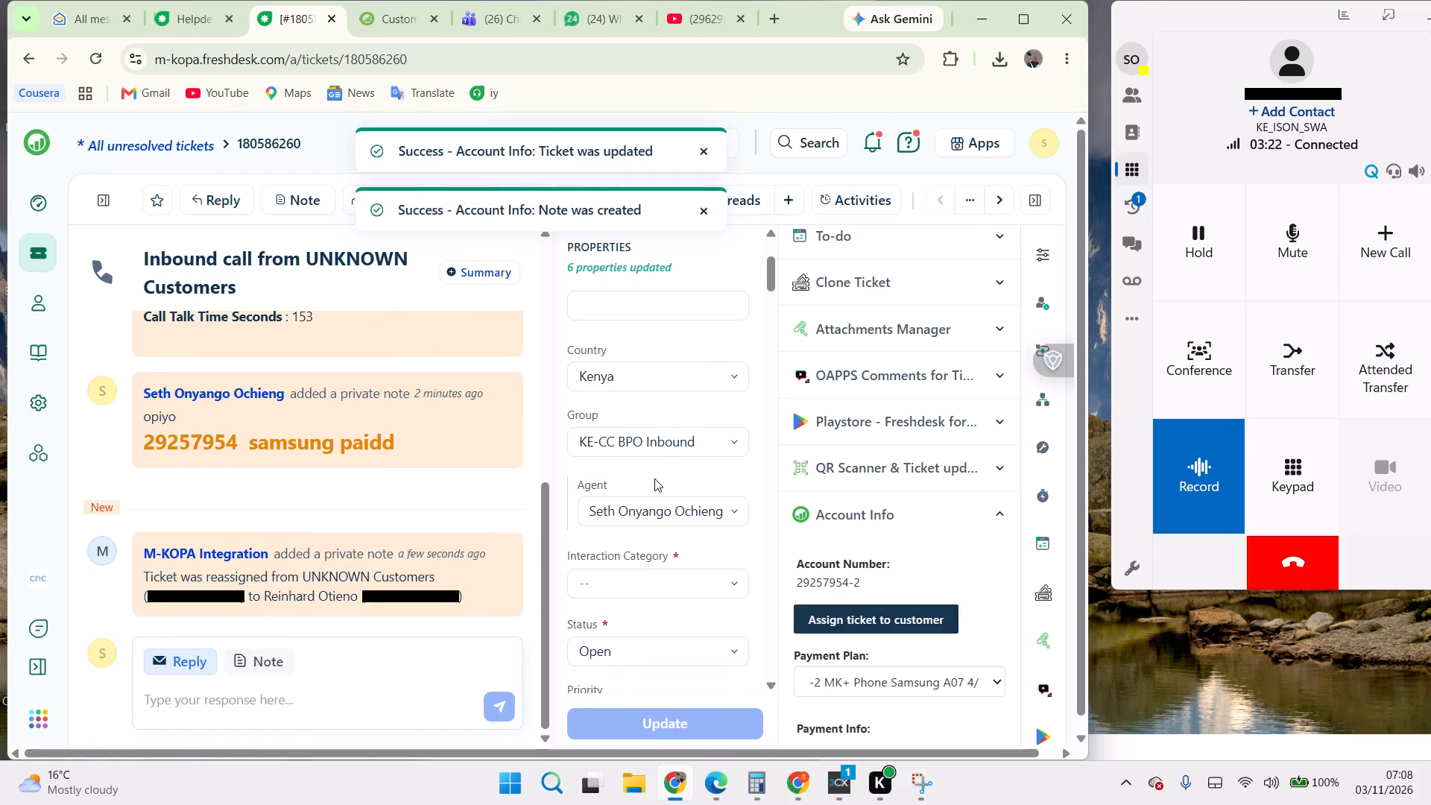
click(644, 389)
click(641, 473)
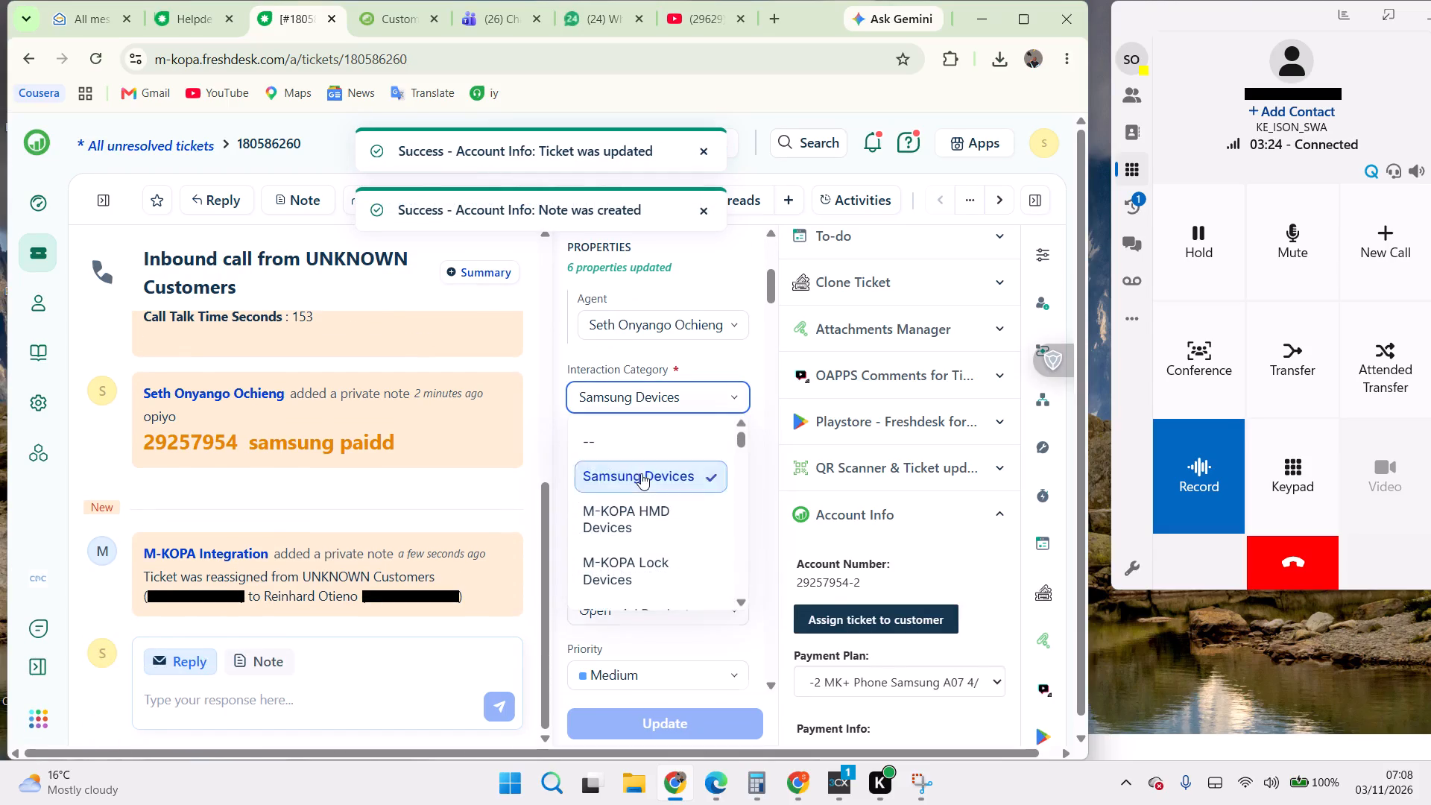
click(658, 464)
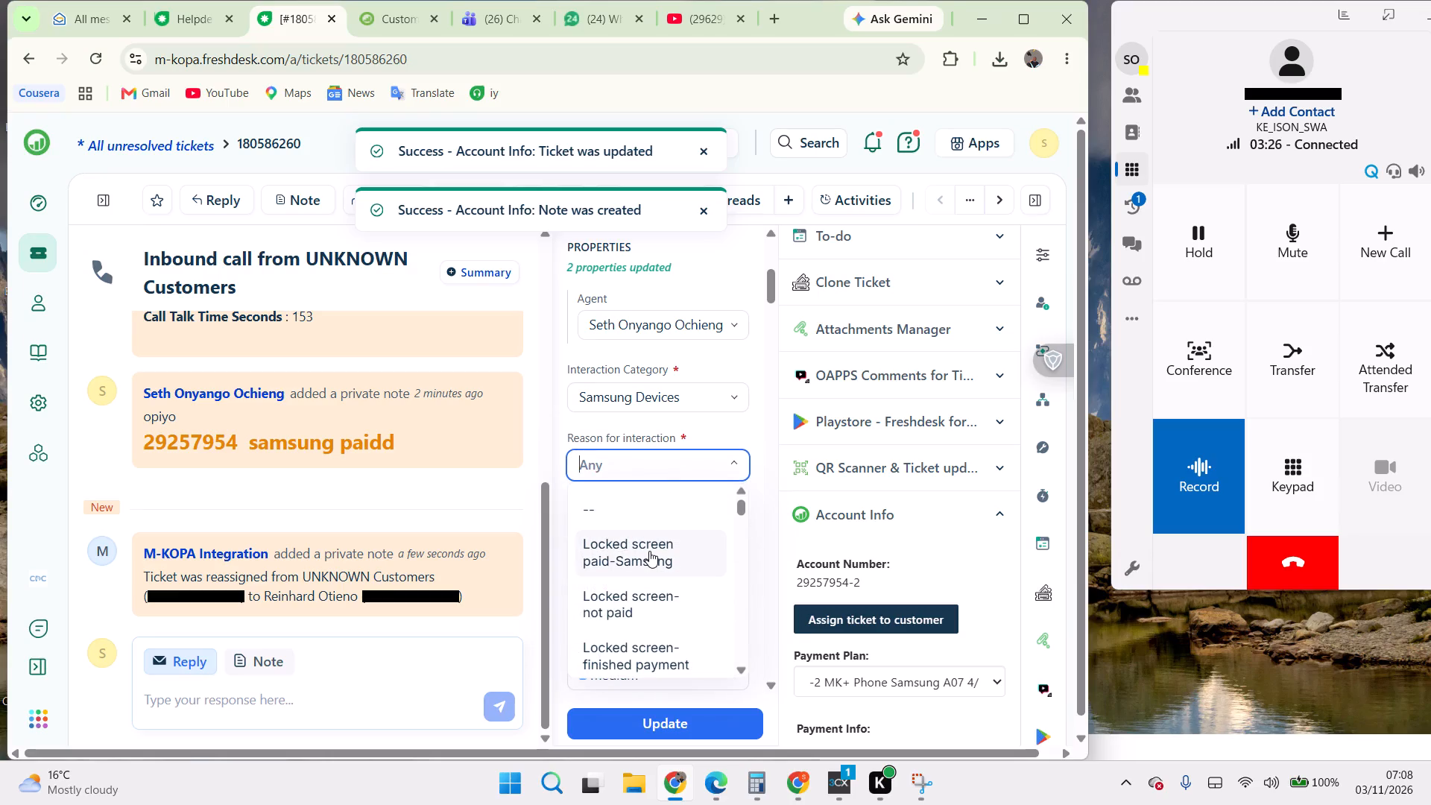
click(648, 555)
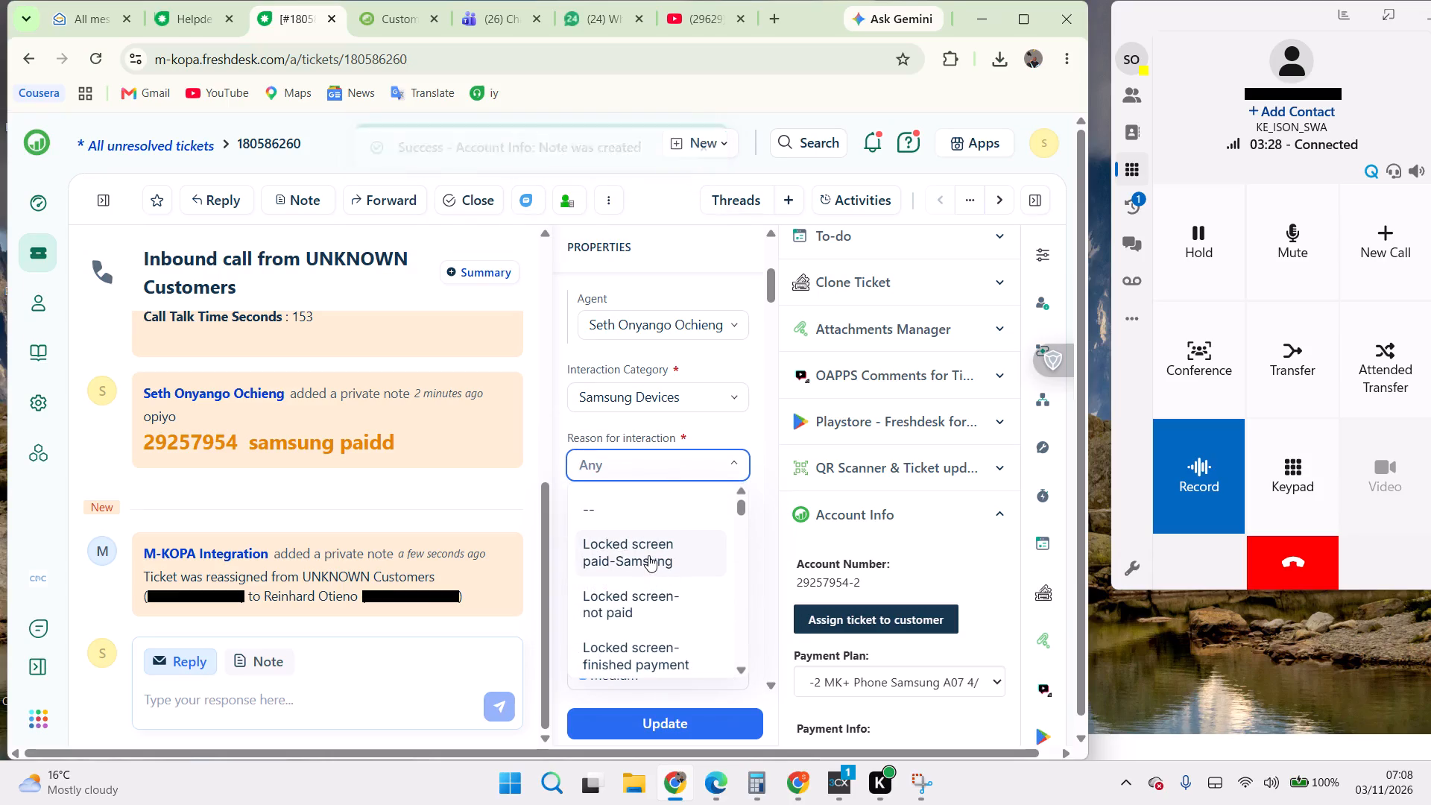
Set the sub-reason to "Locked screen paid" and choose the second "Resolved: No data bundle" option as the outcome.
click(666, 543)
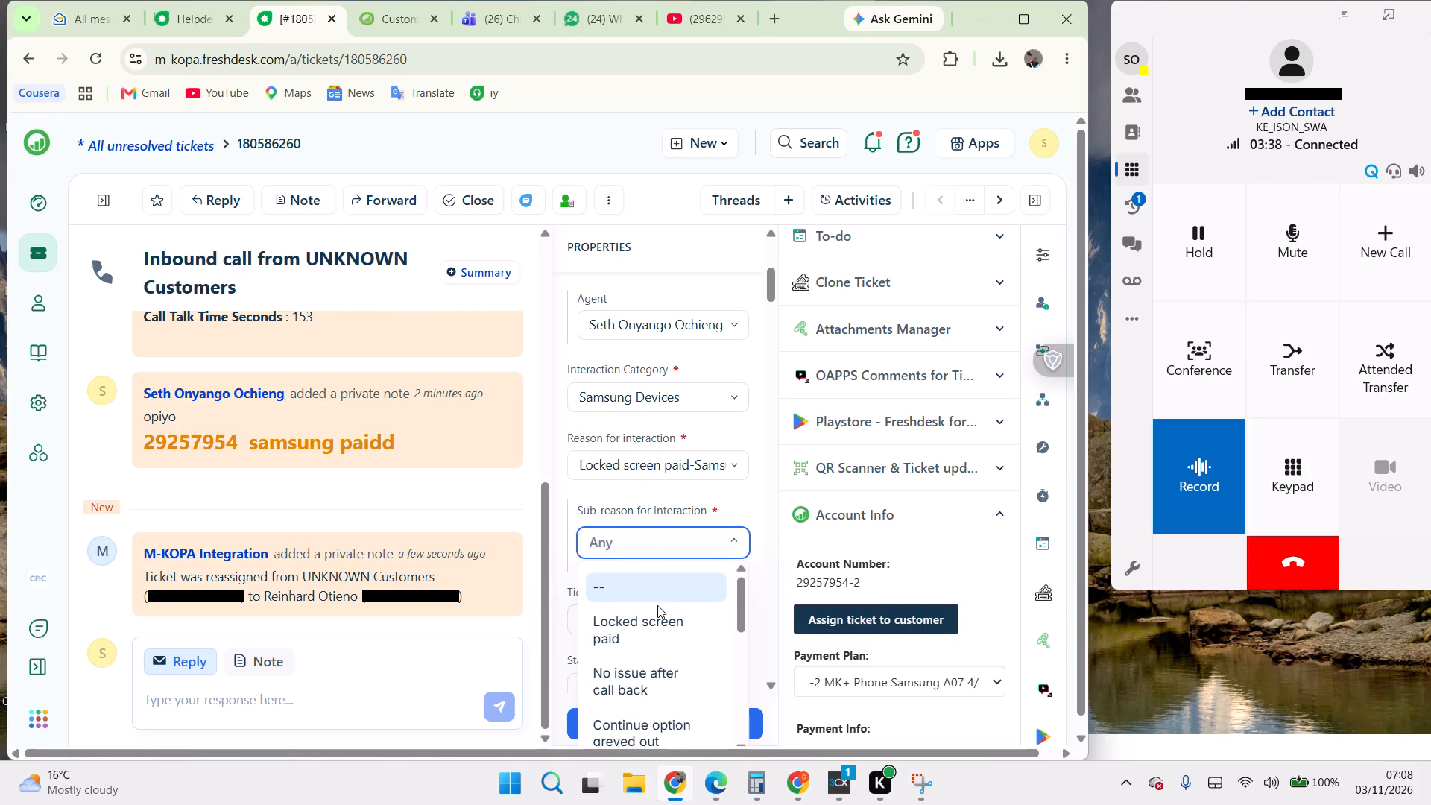
click(657, 619)
click(674, 607)
click(666, 575)
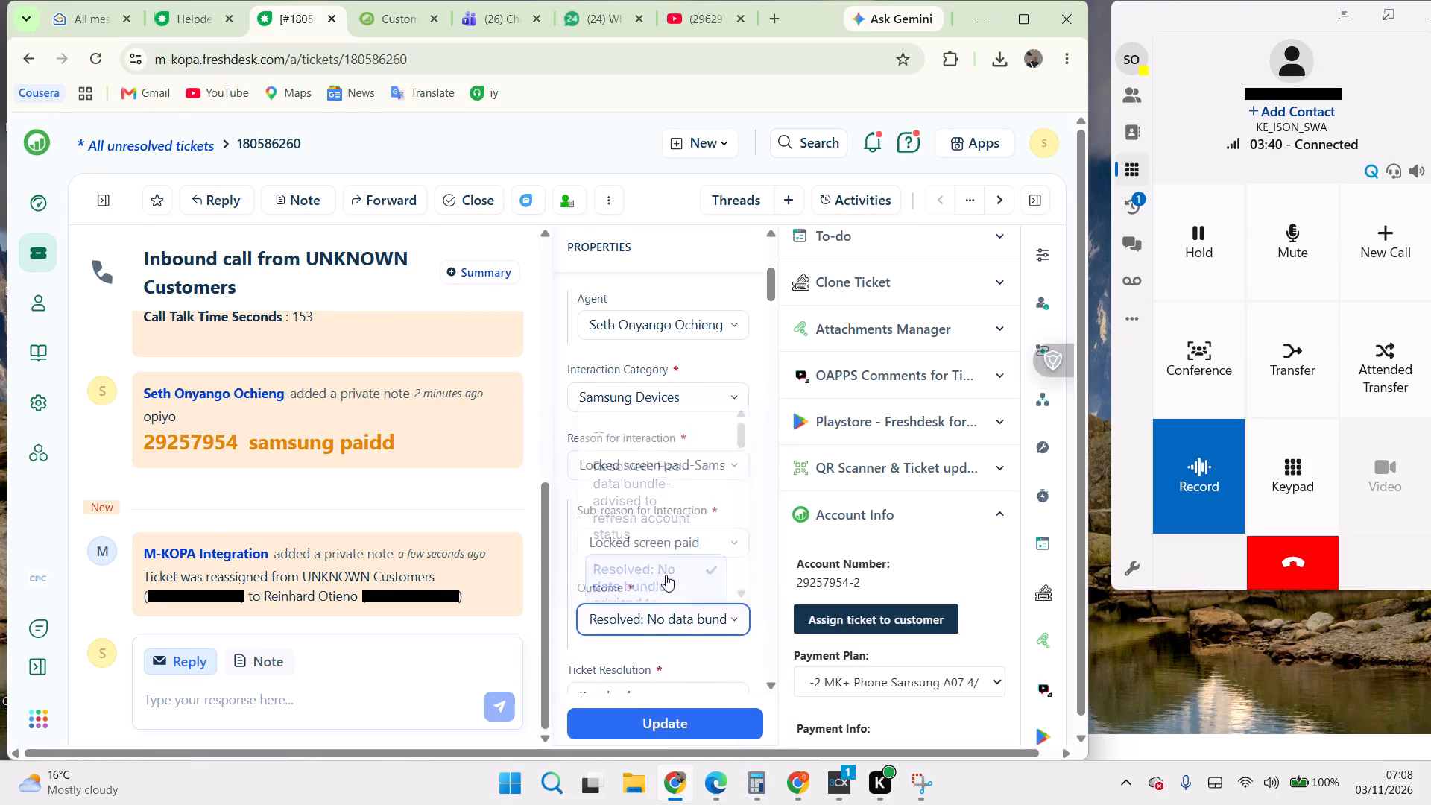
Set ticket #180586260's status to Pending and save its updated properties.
scroll(666, 569, down, 1)
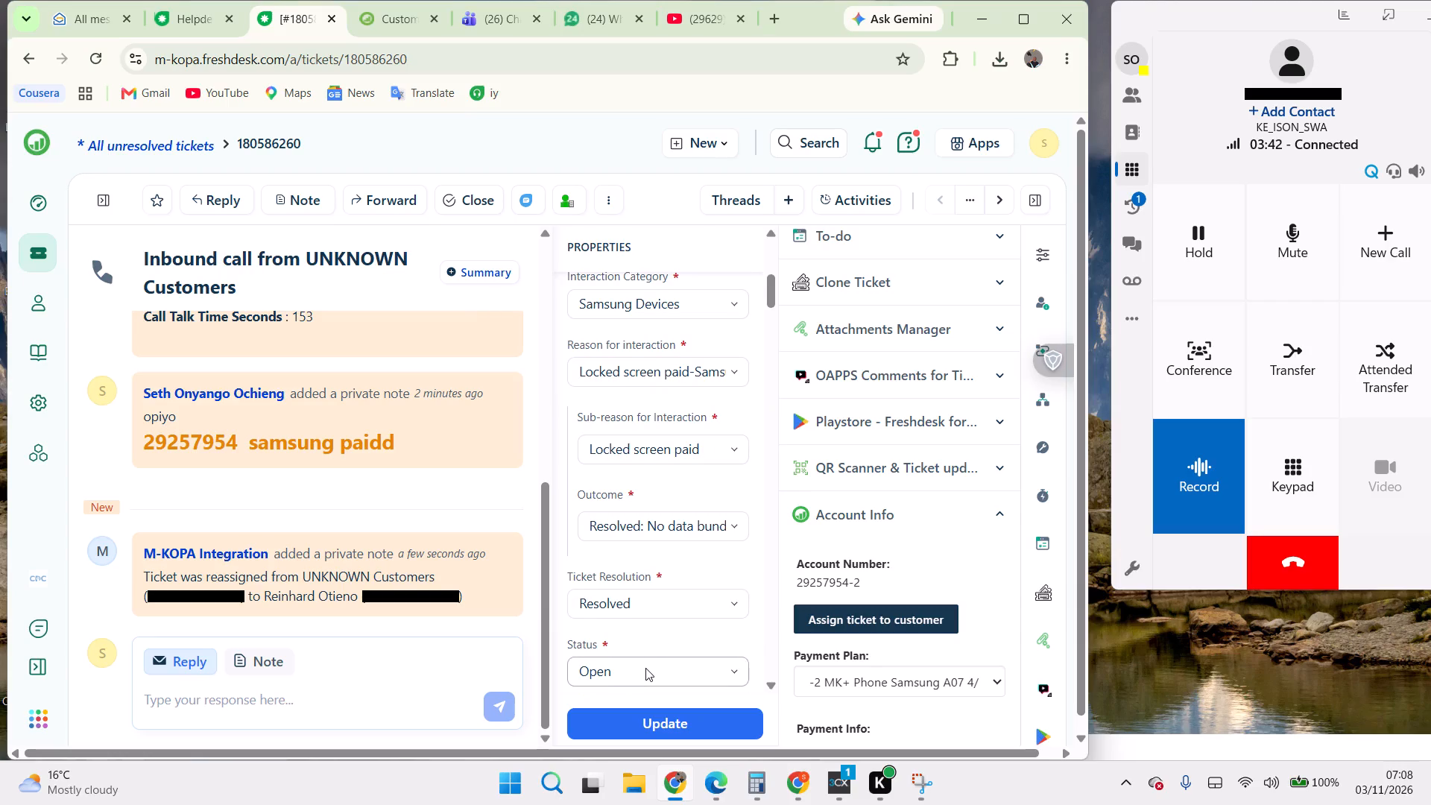
click(645, 668)
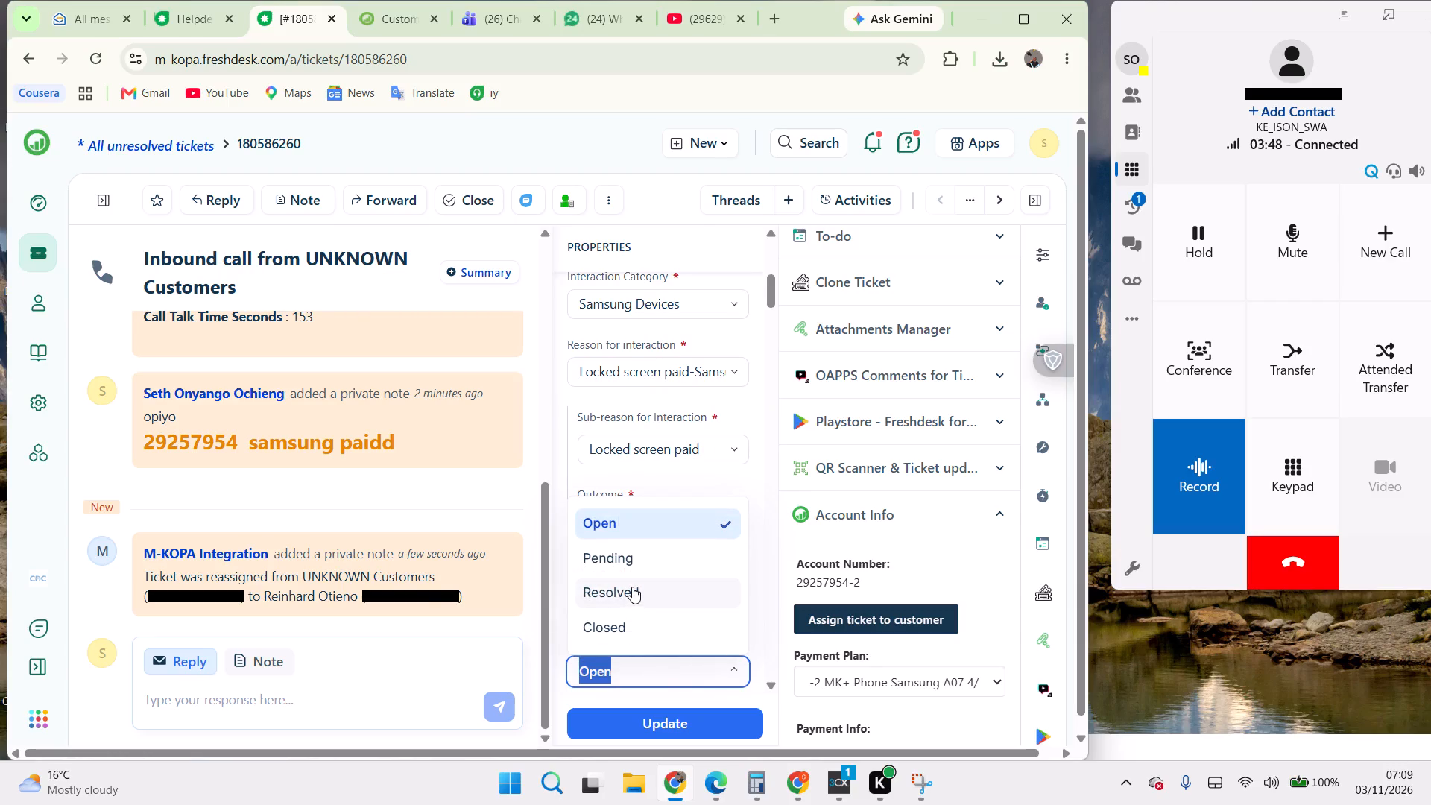
click(636, 562)
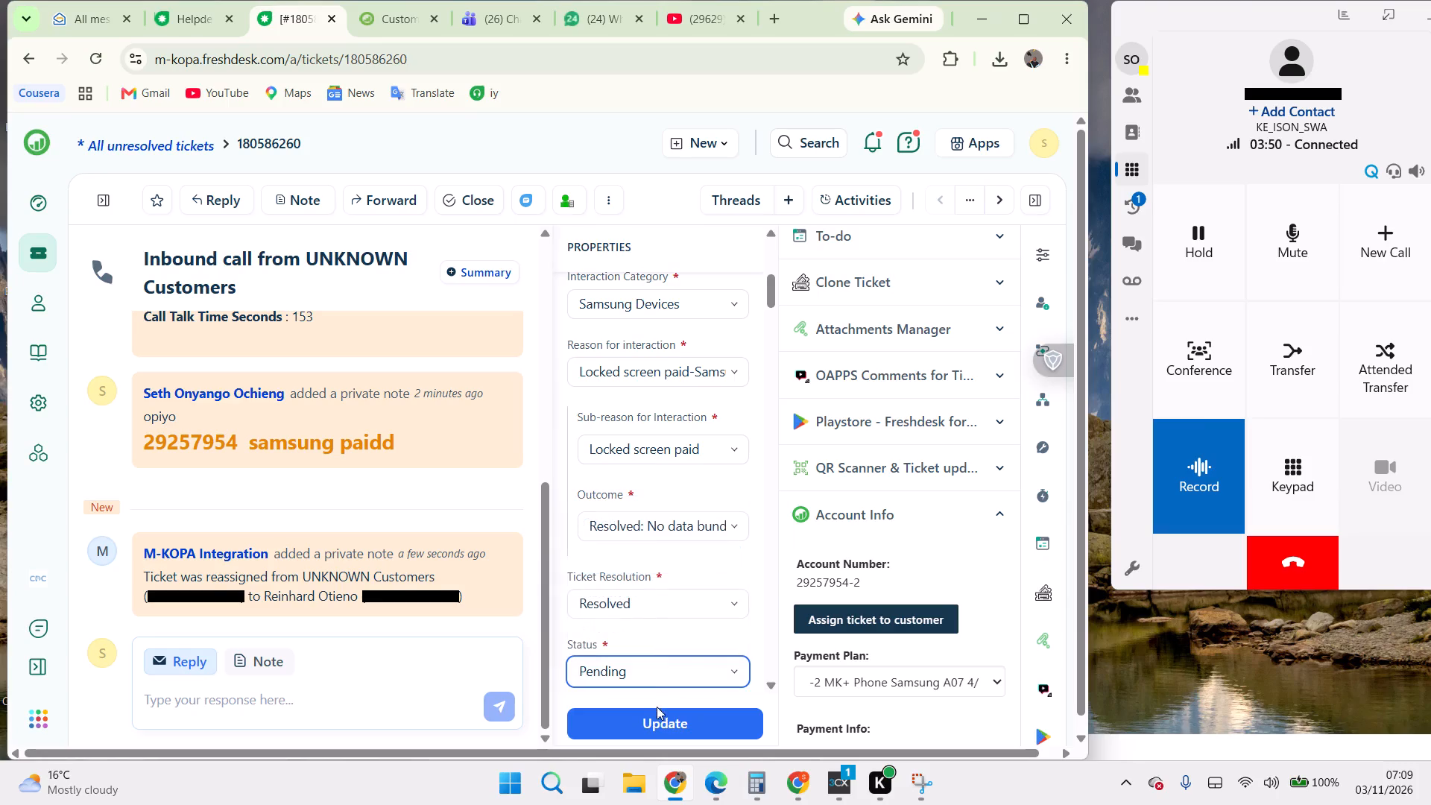
click(655, 716)
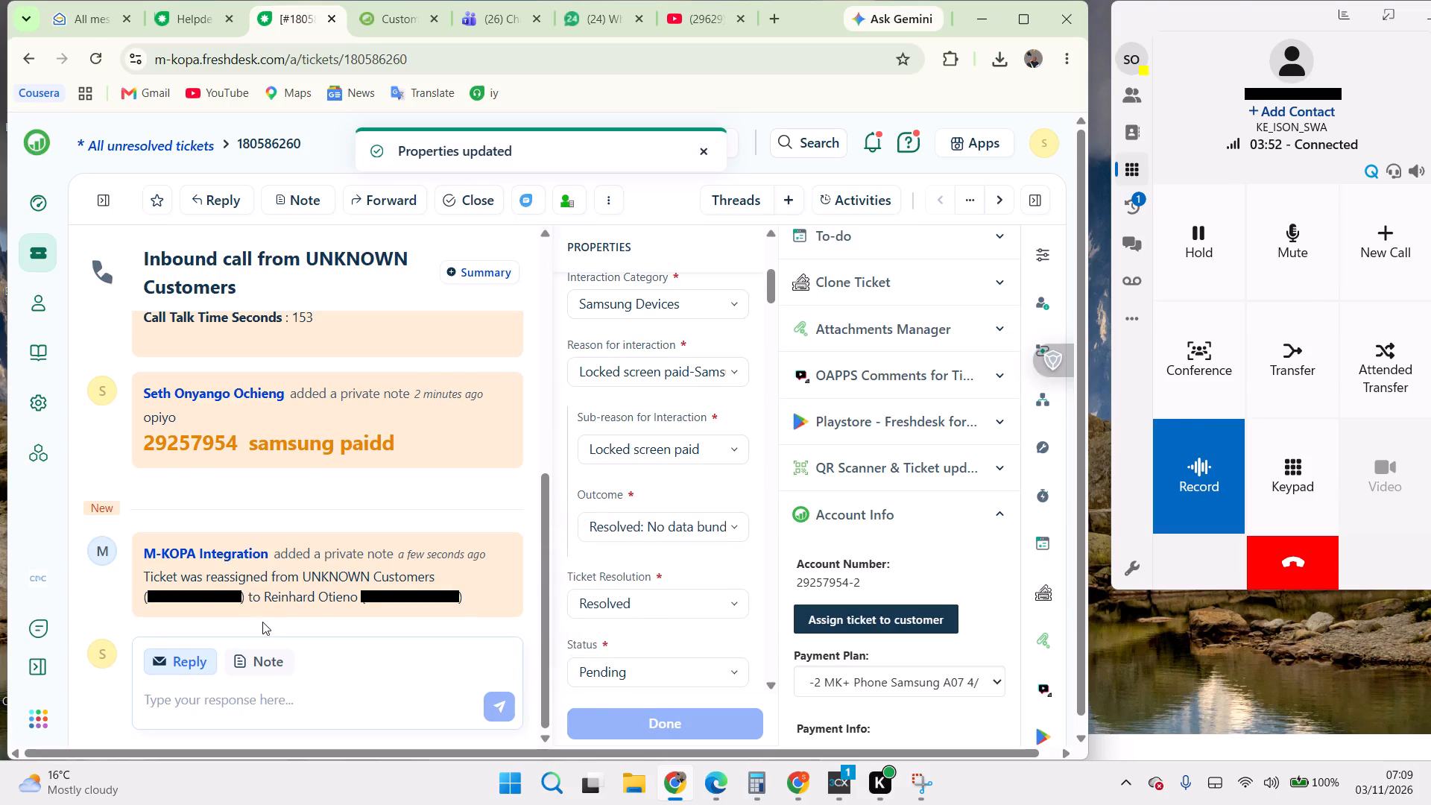
Edit the "samsung paidd" private note, adding "cb" on a new line, and save the note.
click(473, 405)
click(441, 483)
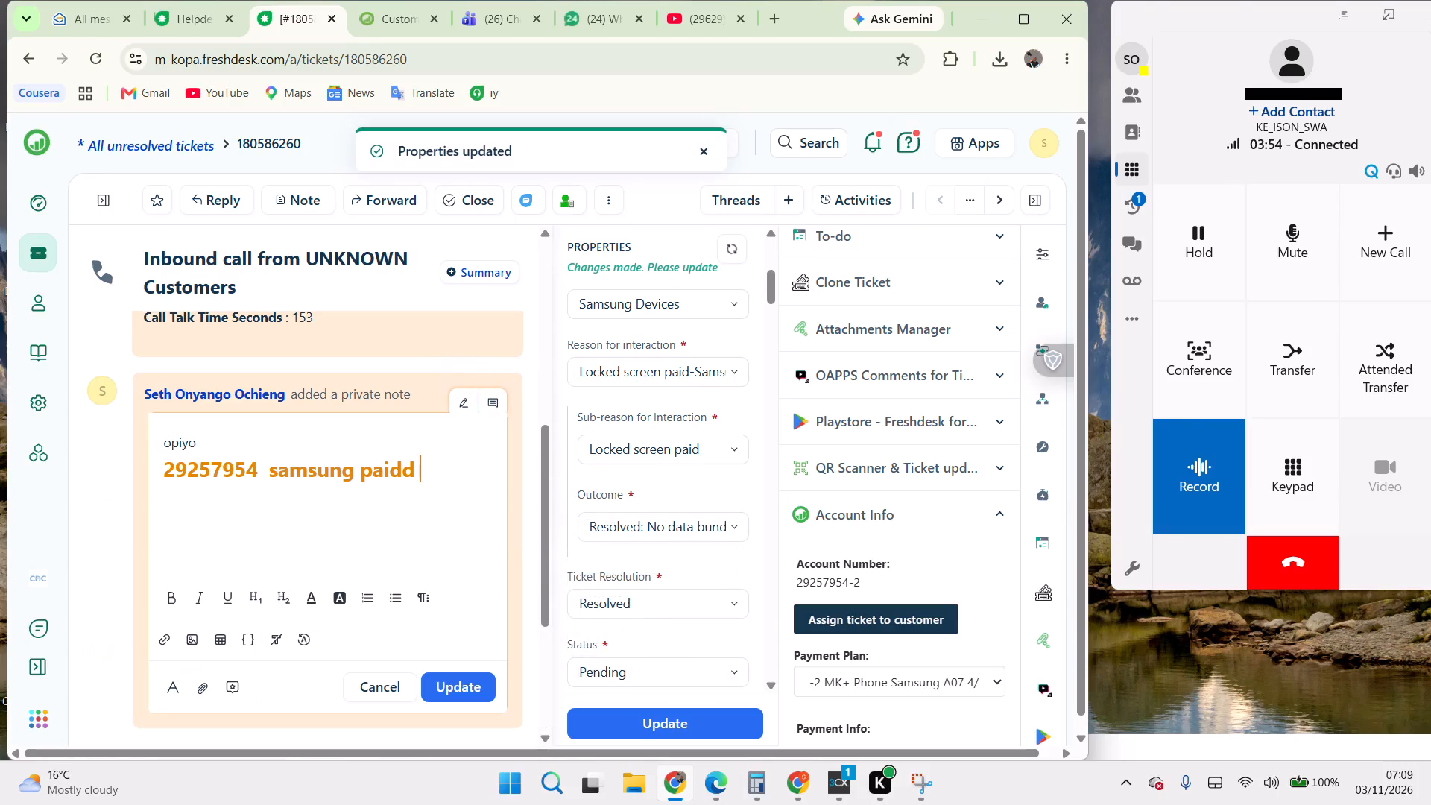
key(Return)
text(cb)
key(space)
click(450, 694)
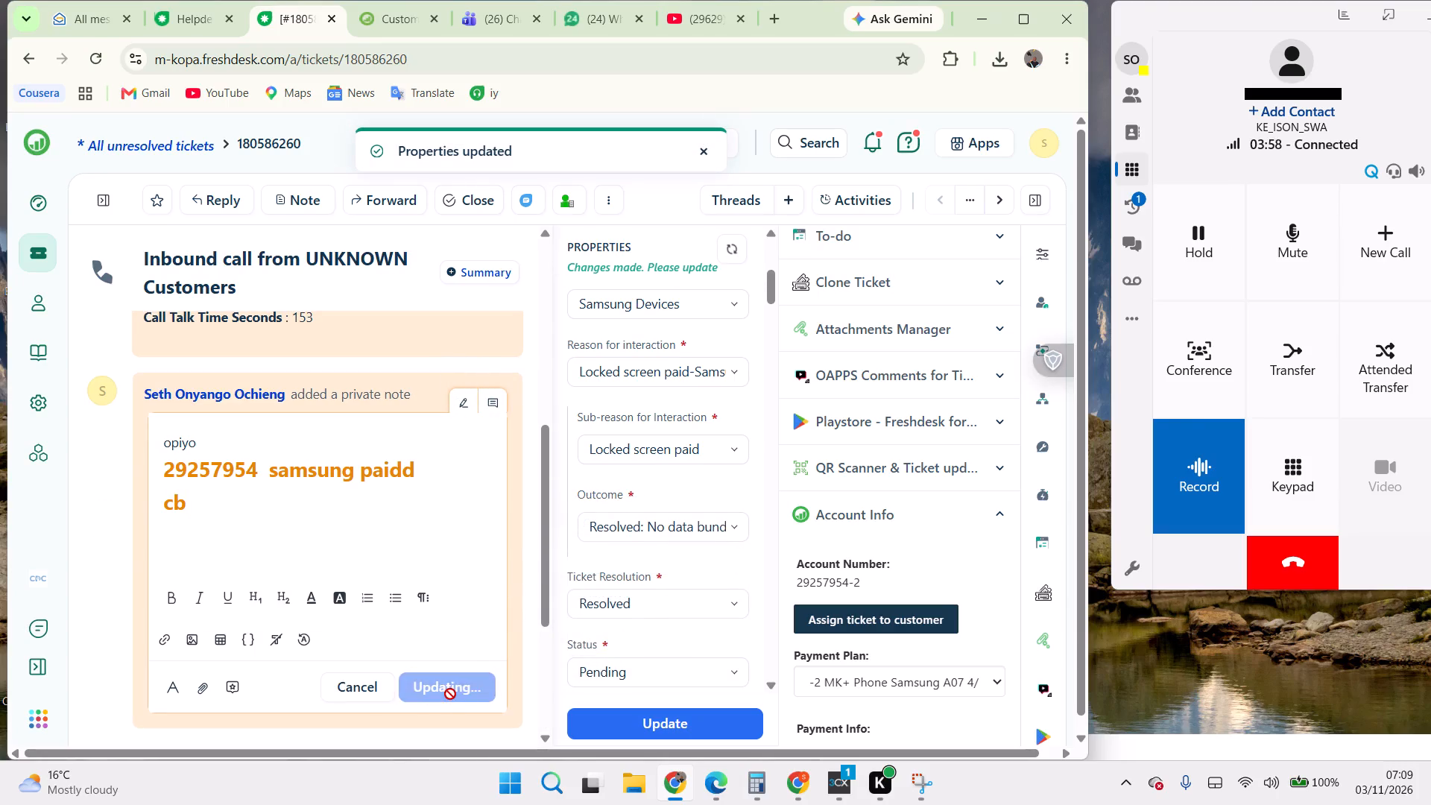
Return to the list of all unresolved tickets via the dashboard and dismiss the notification.
click(32, 203)
click(130, 266)
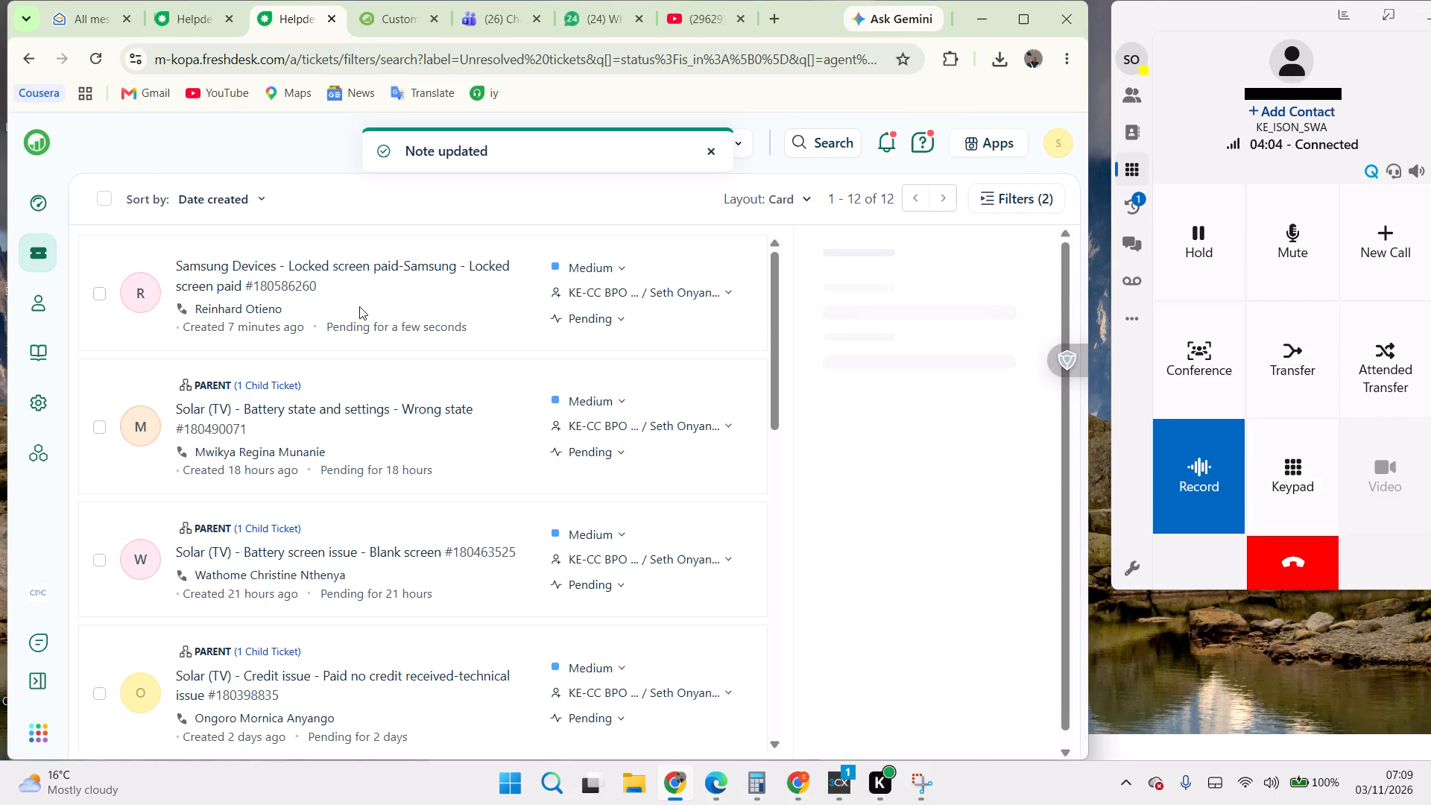
click(710, 152)
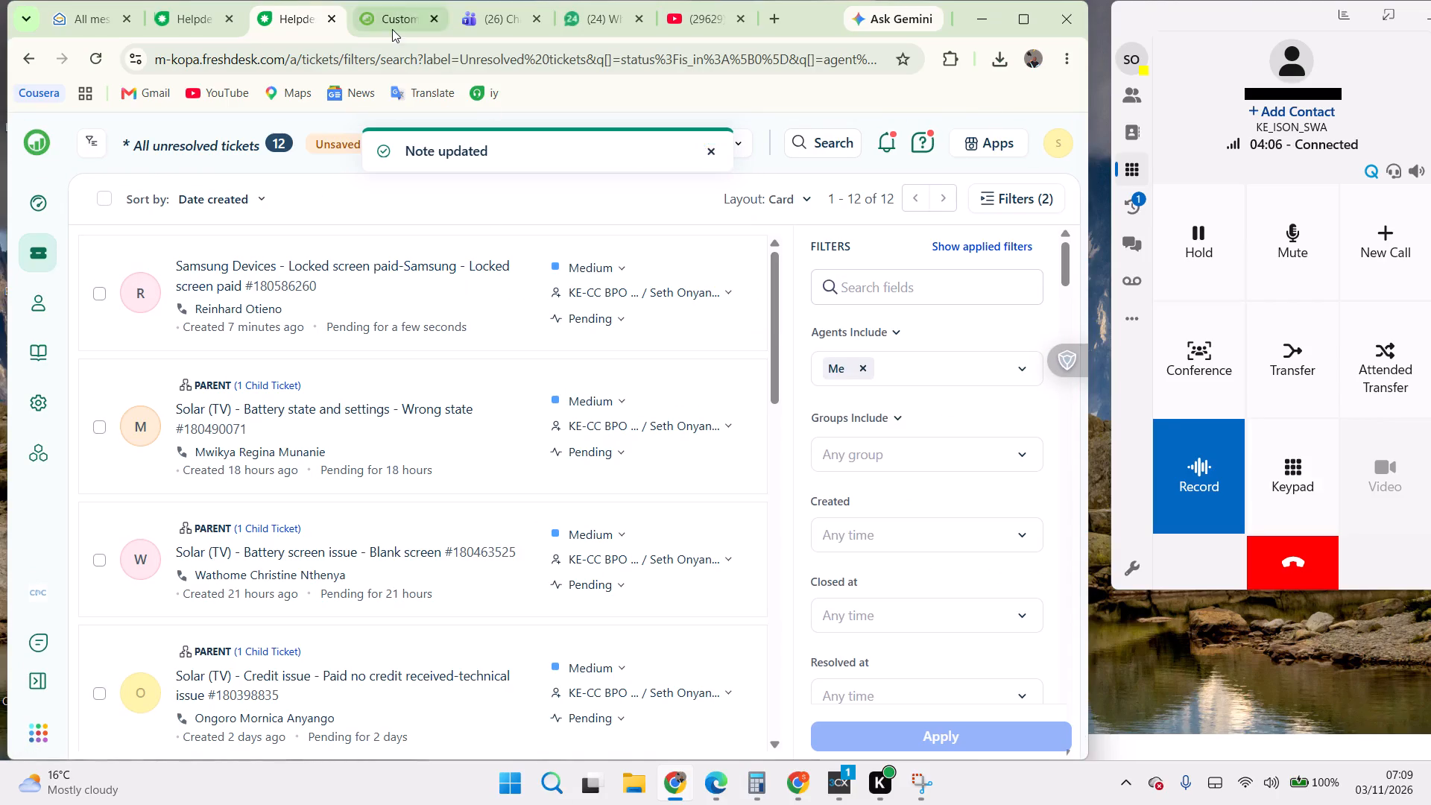
Switch to the M-KOPA CRM customer dashboard to view the open customer's account and device state.
click(392, 27)
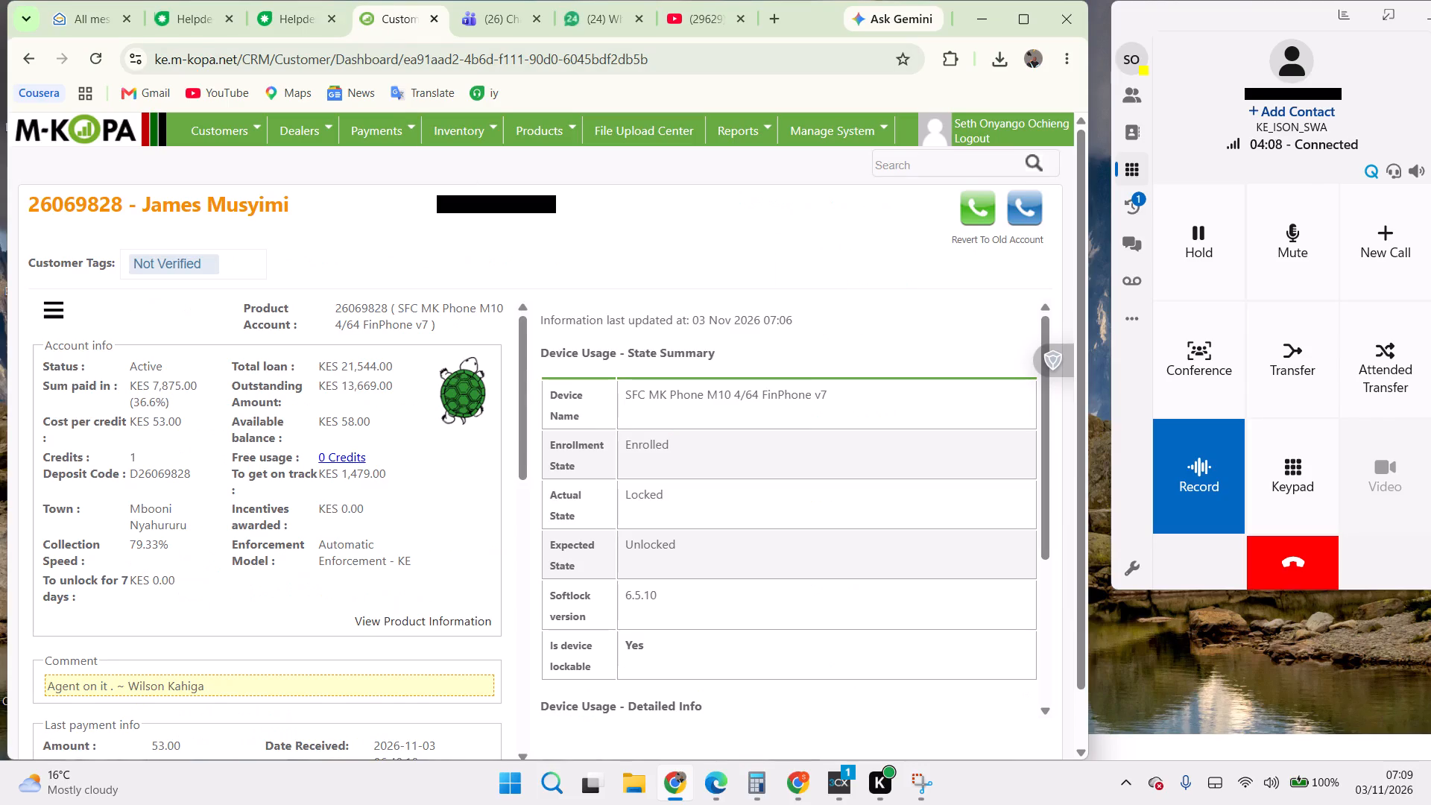
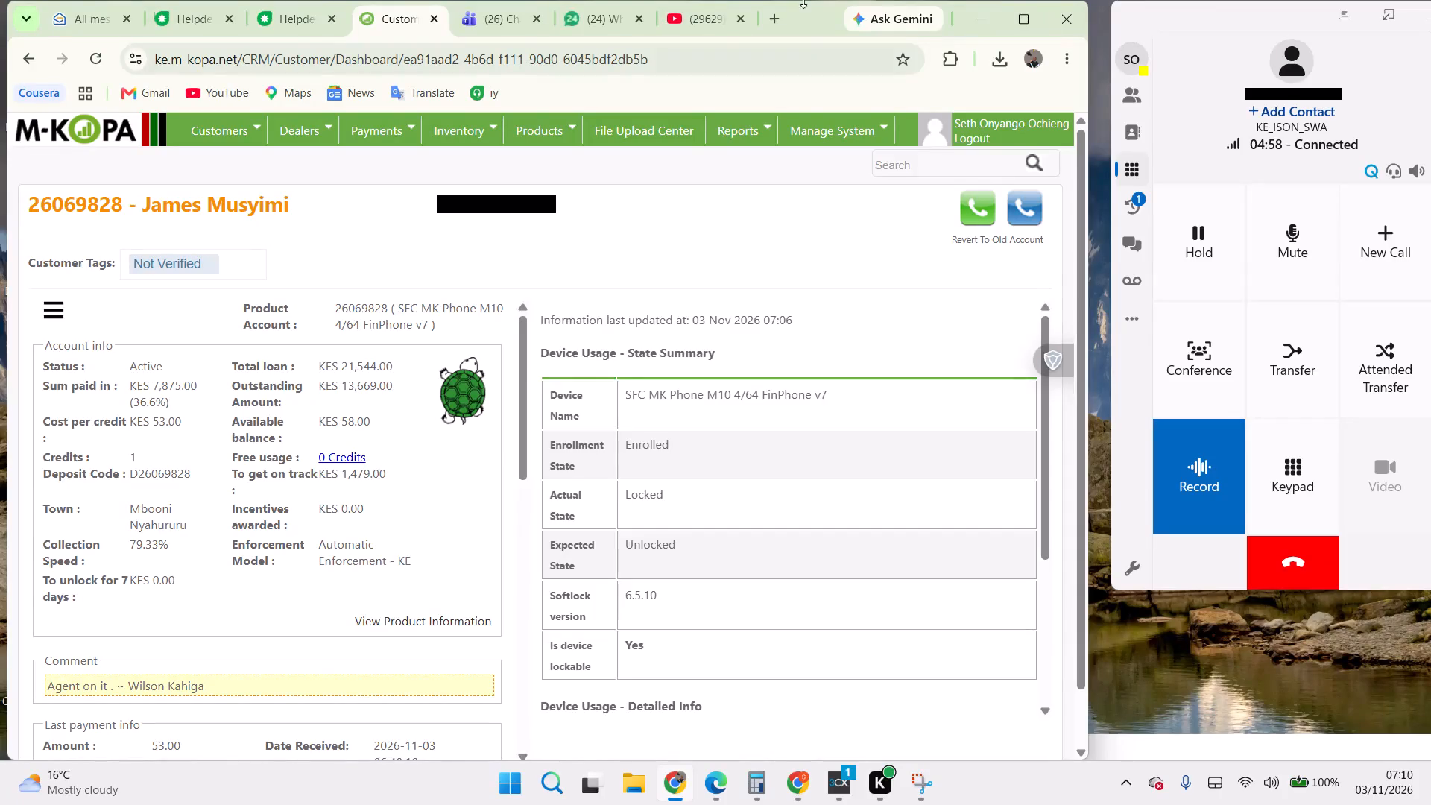
Switch to the Freshdesk list of unresolved tickets, browse it, and end the connected KE_ISON_SWA call in 3CX.
click(298, 21)
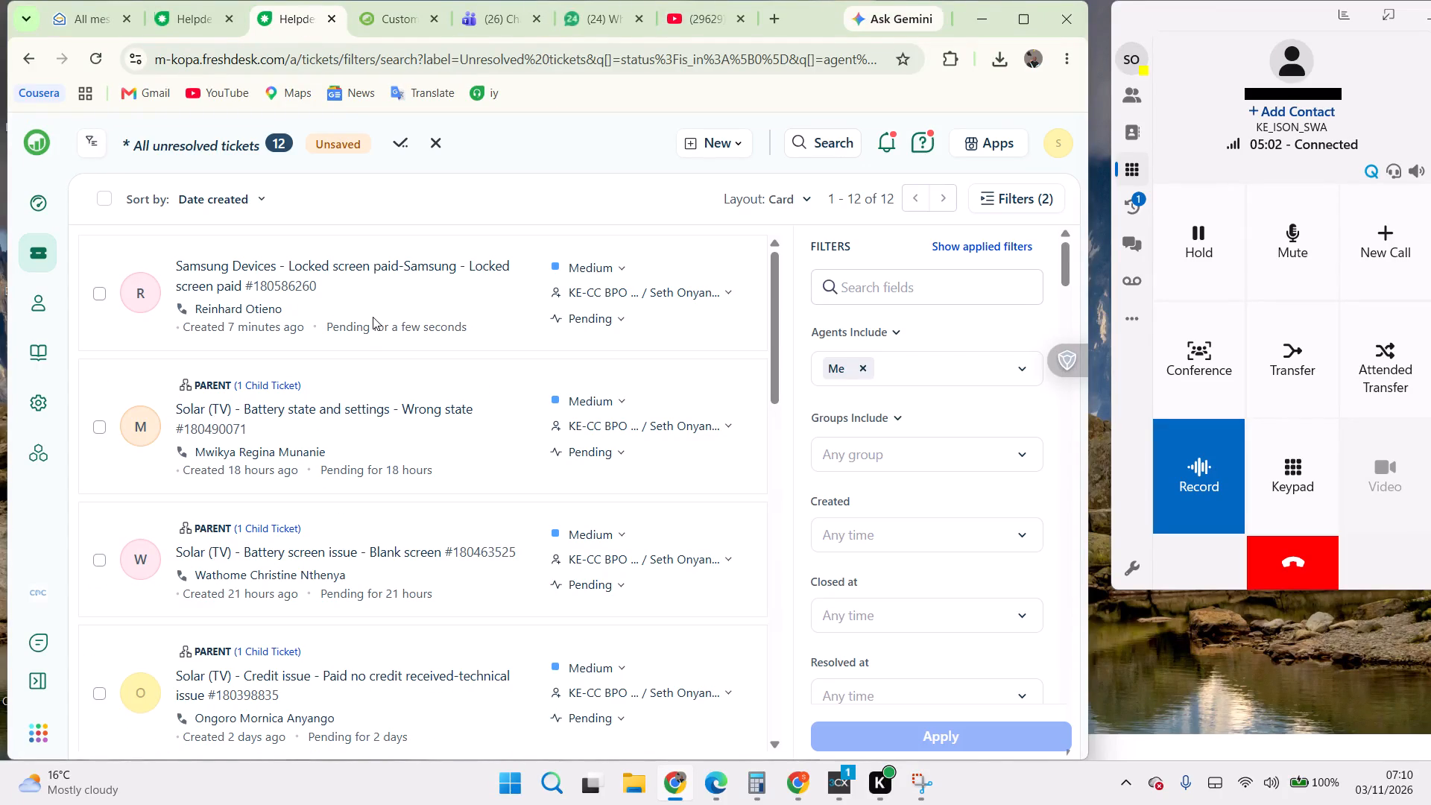
scroll(373, 317, down, 5)
click(1295, 567)
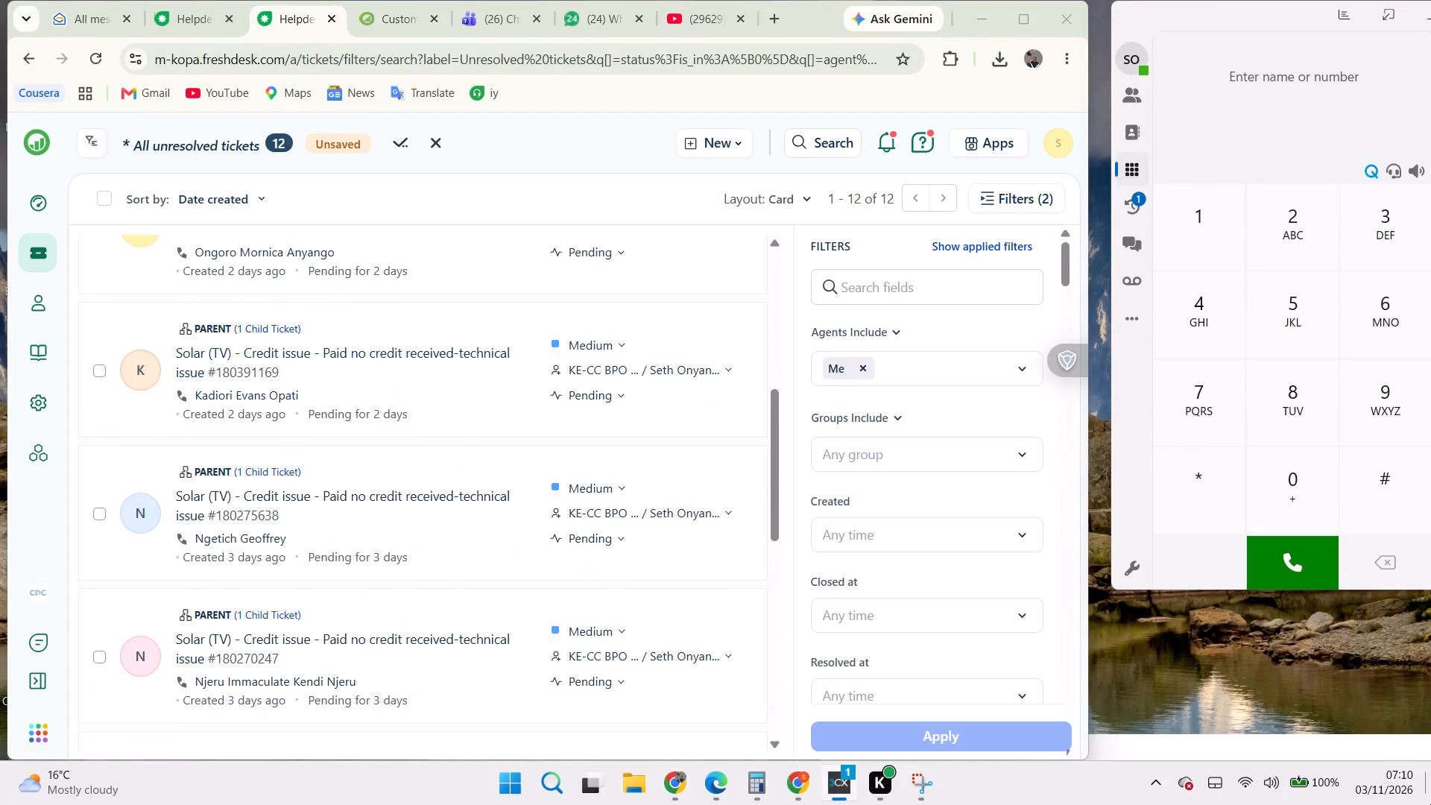
Open the CDC Softphone widget in Freshdesk.
click(34, 584)
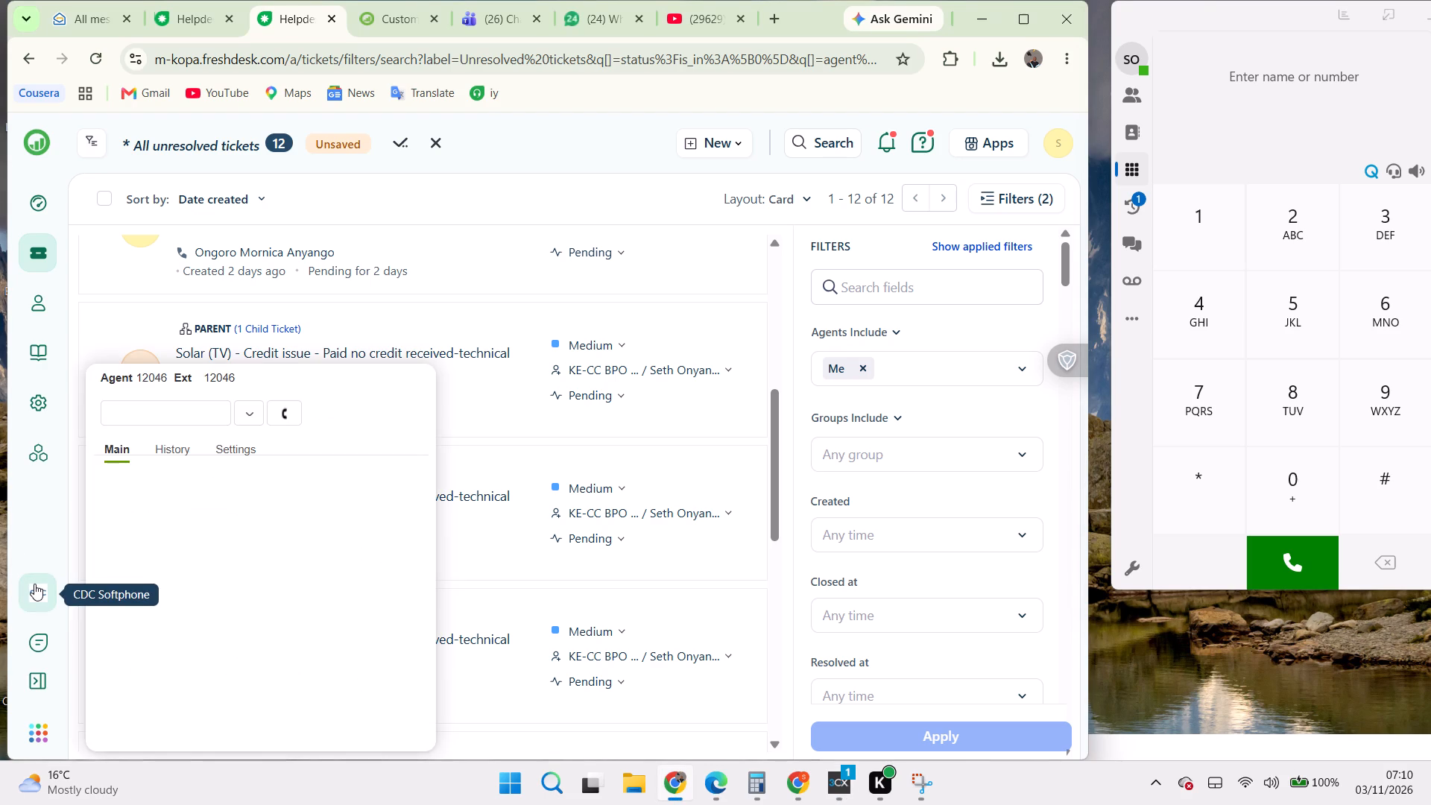
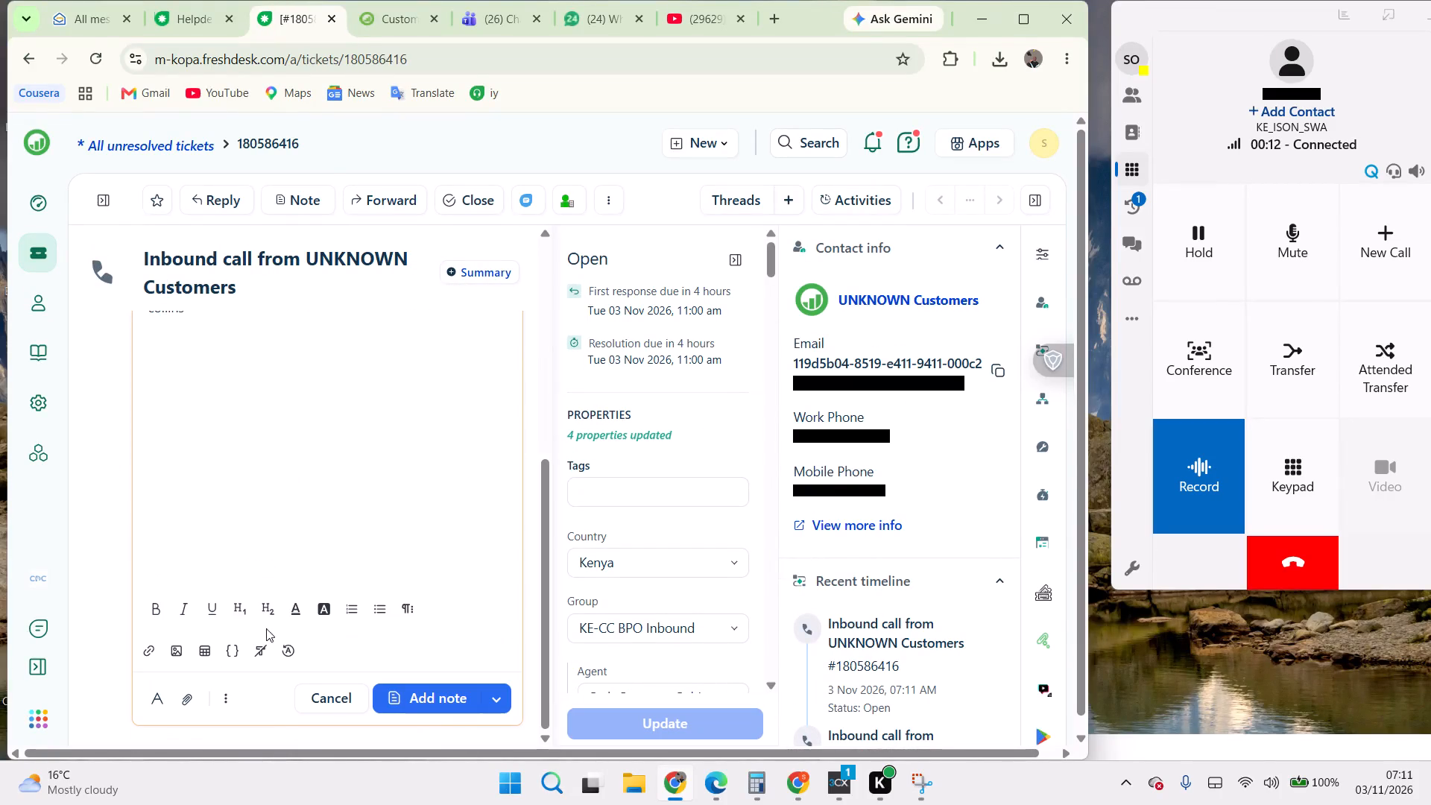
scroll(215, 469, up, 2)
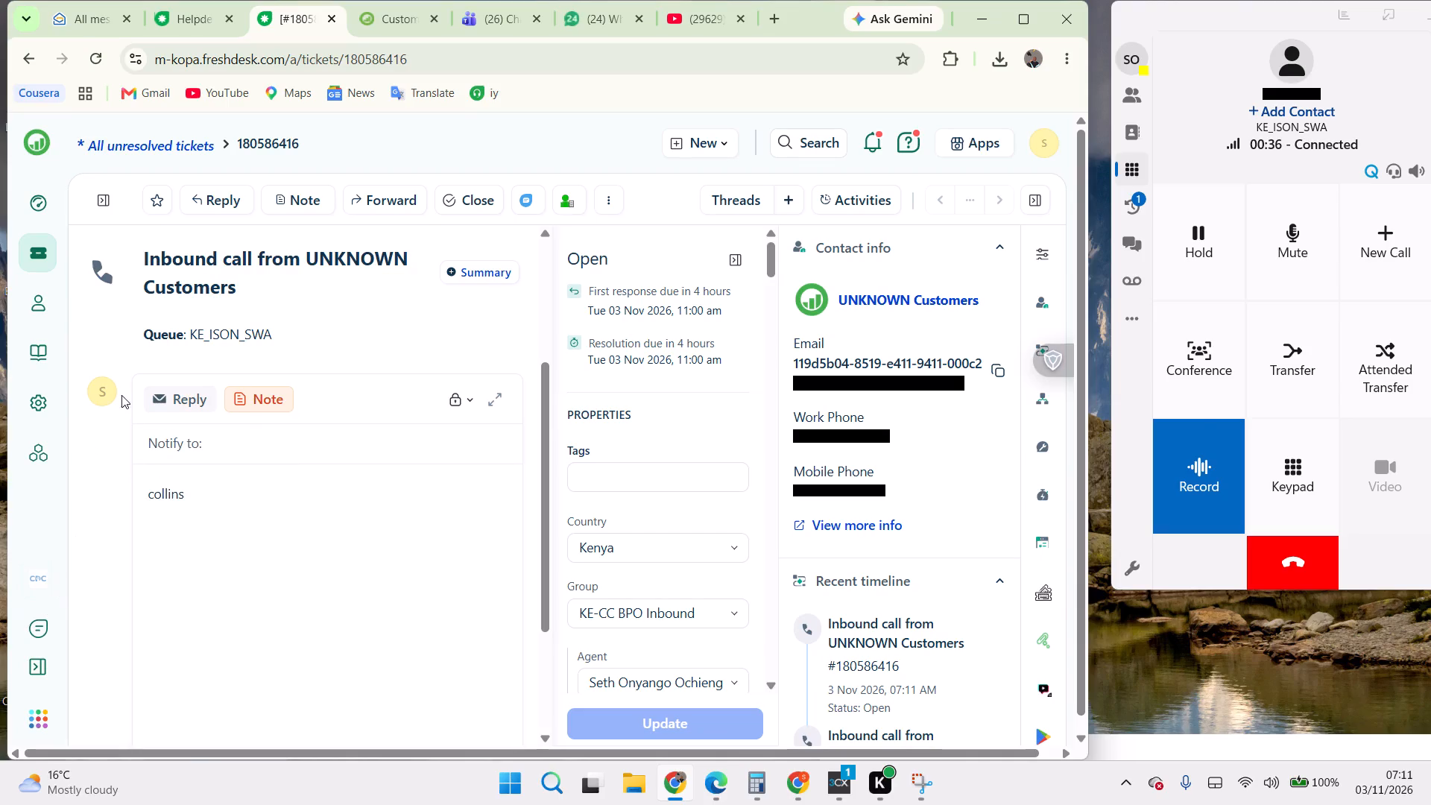
Switch to the M-KOPA CRM and search for the caller's customer record by the account number given on the call.
click(368, 19)
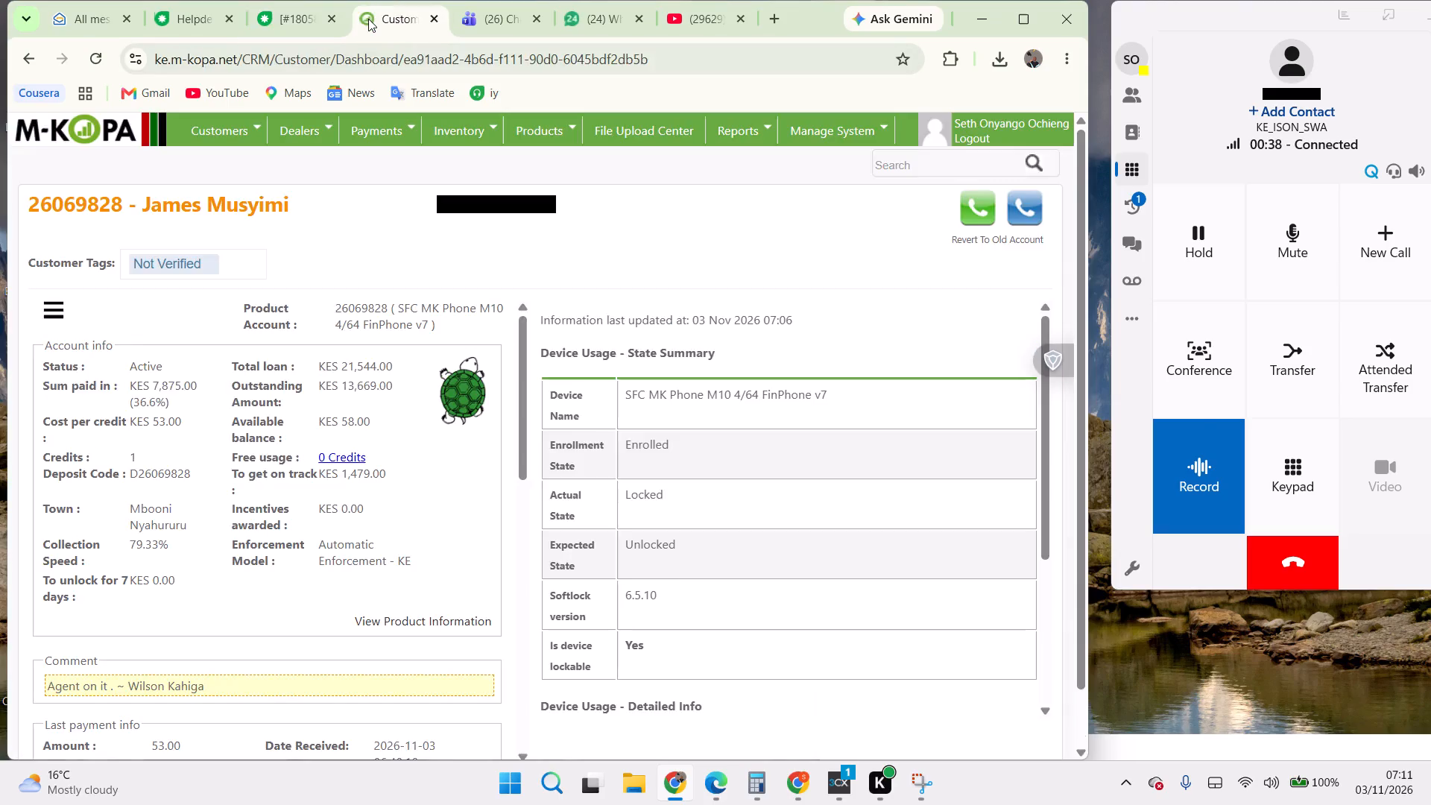
click(900, 160)
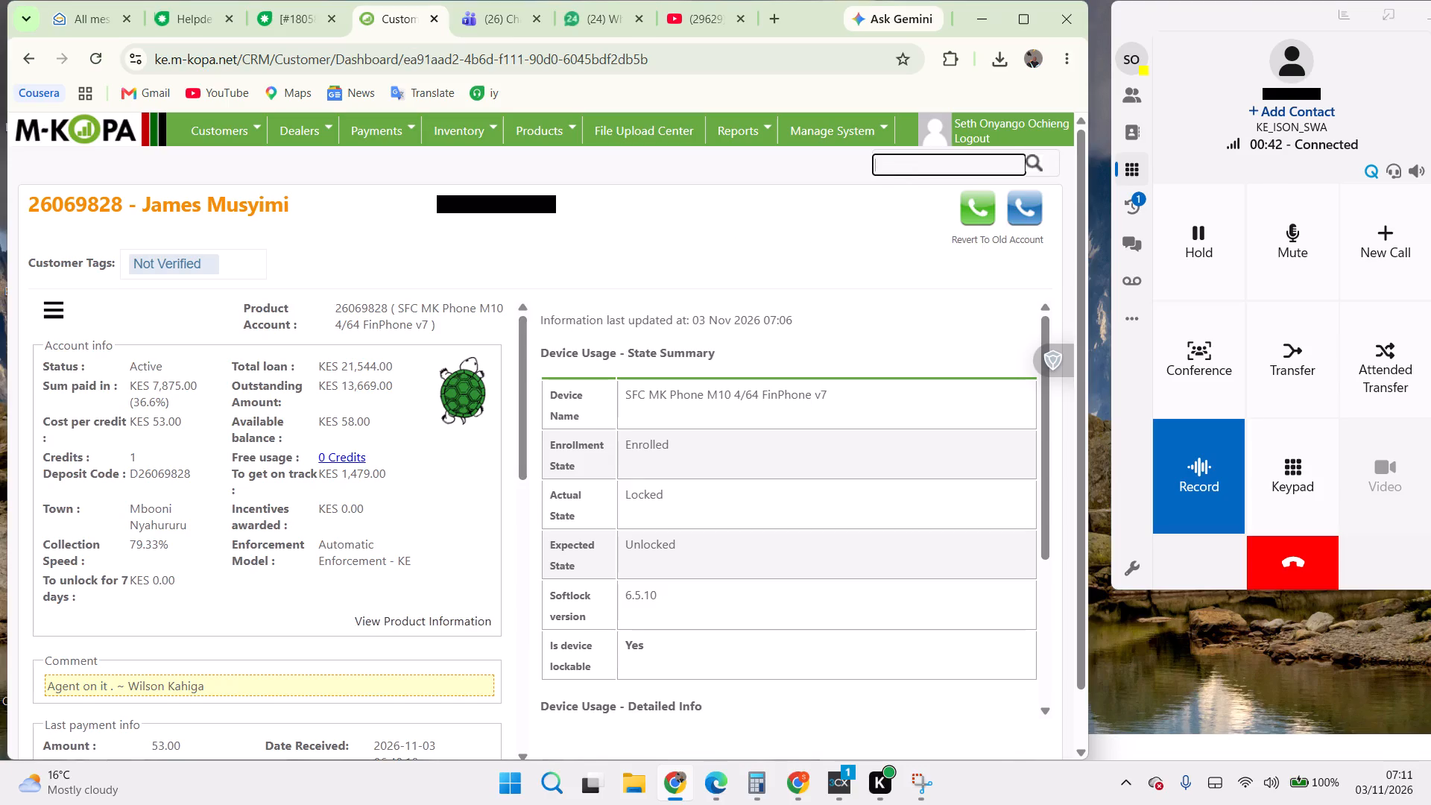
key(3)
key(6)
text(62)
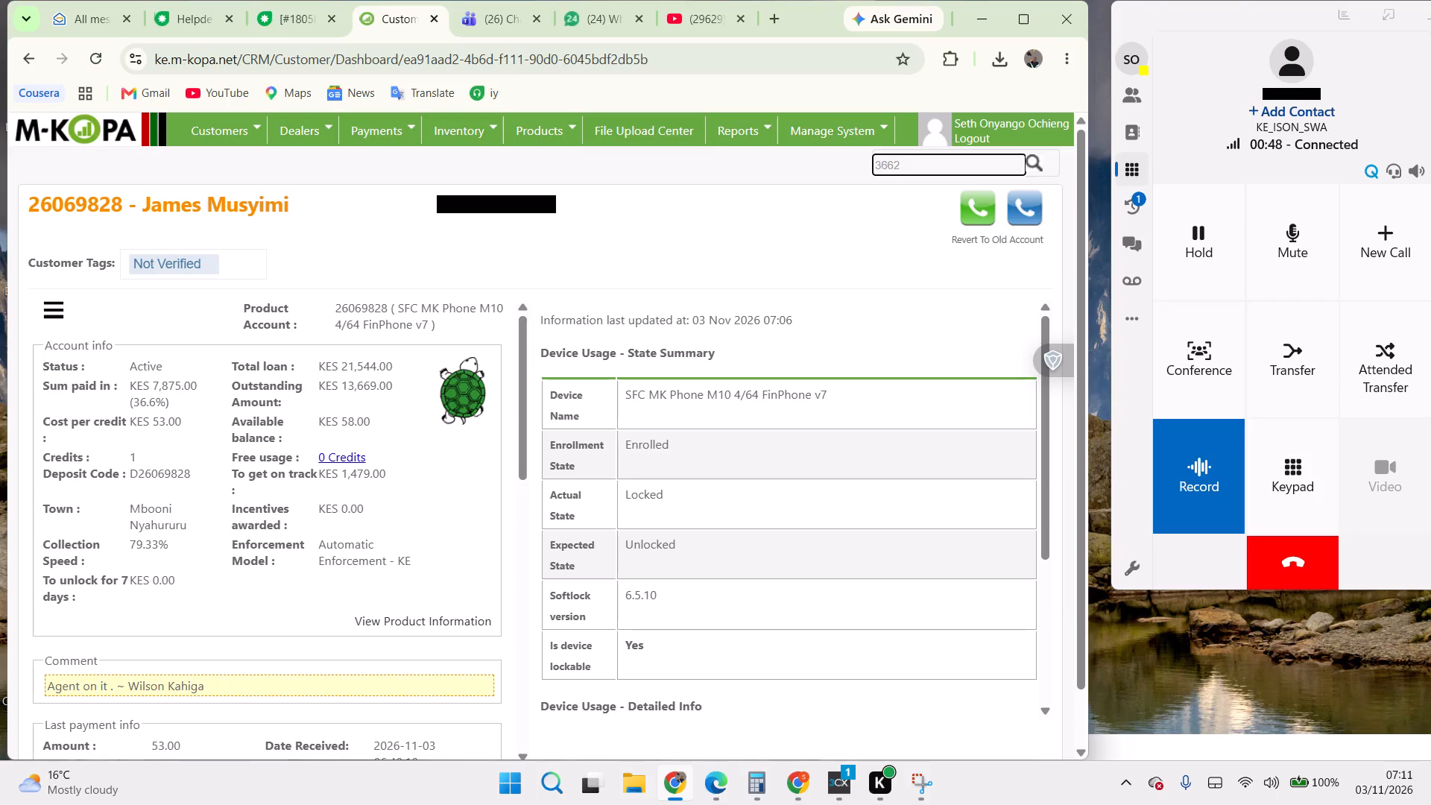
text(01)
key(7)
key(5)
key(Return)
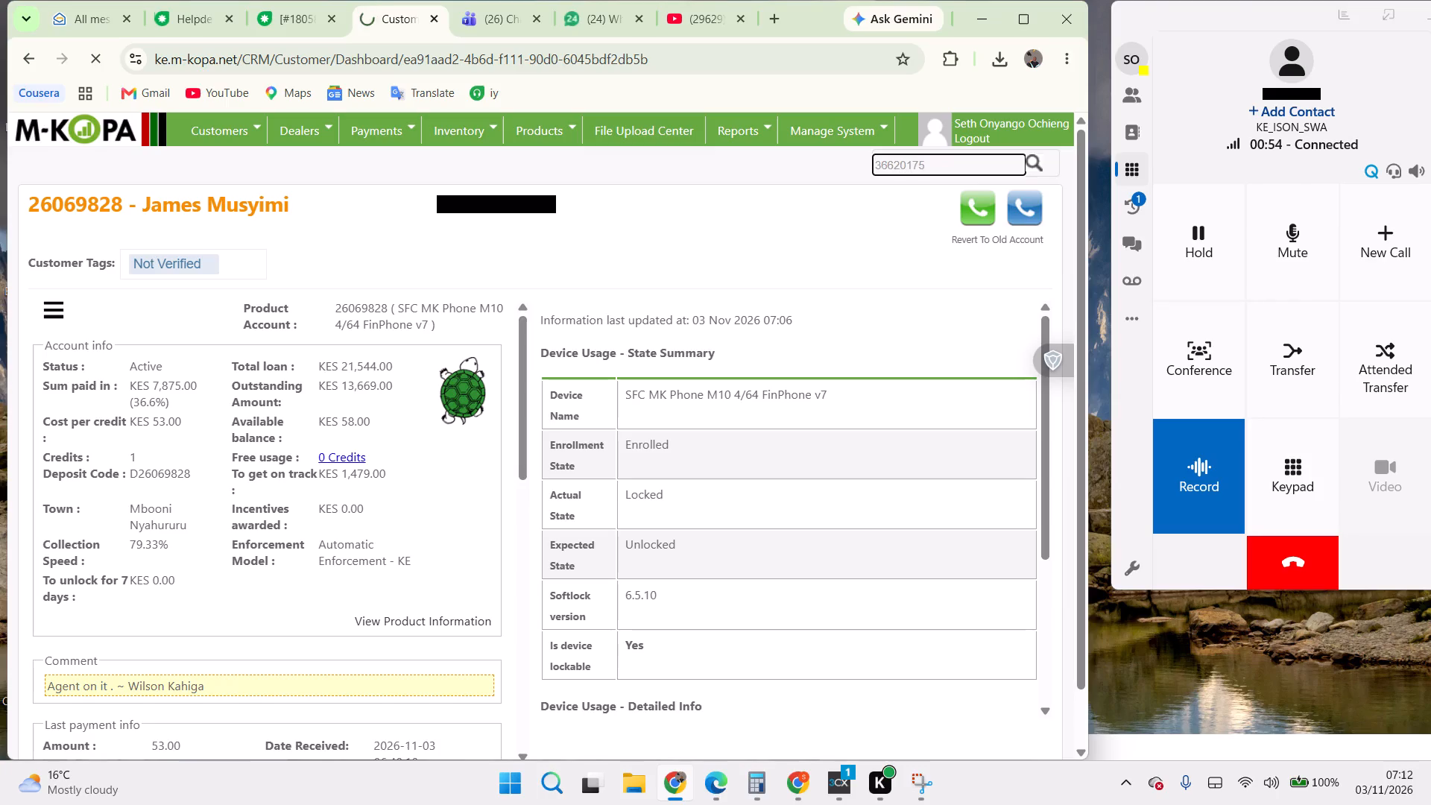
click(900, 160)
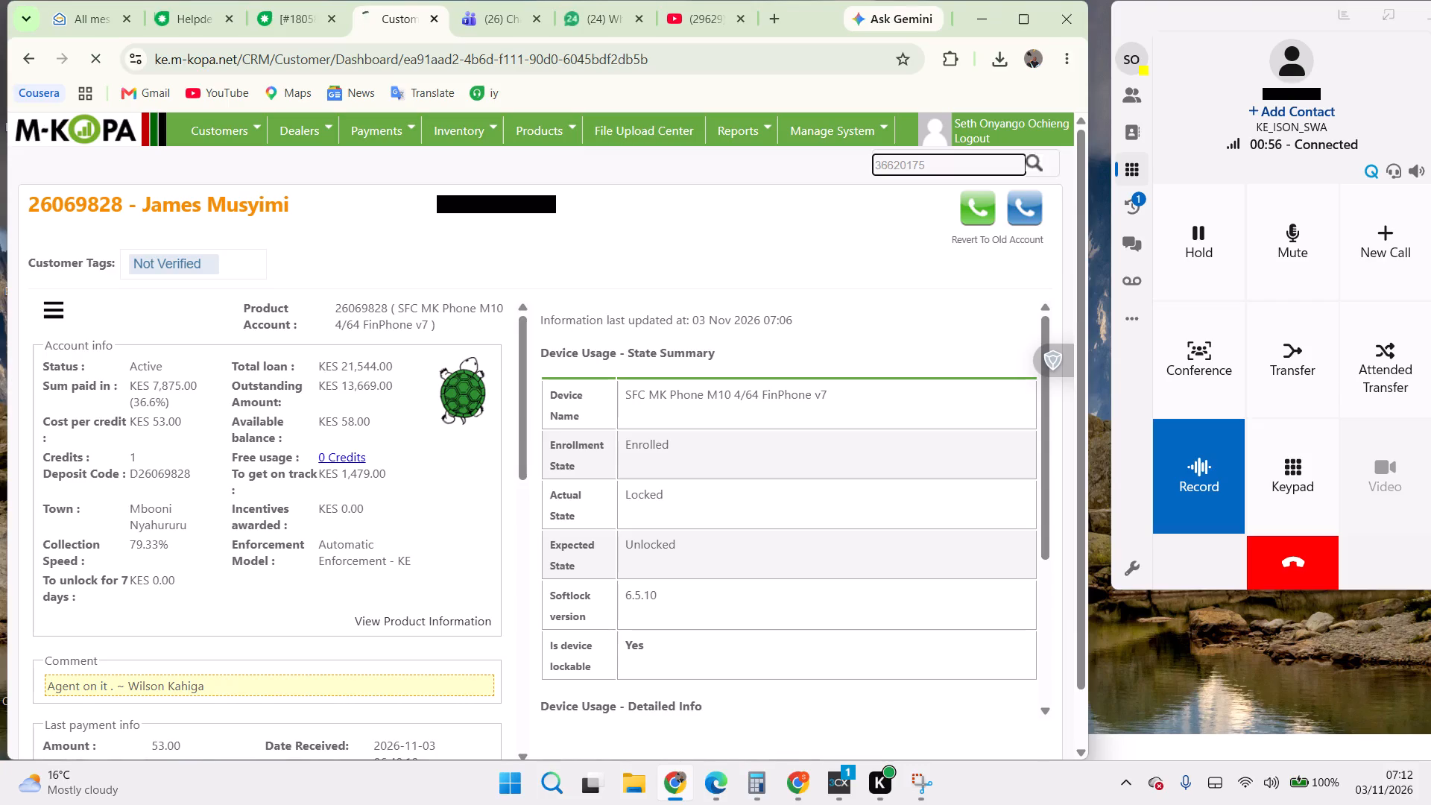
double_click(903, 165)
right_click(903, 165)
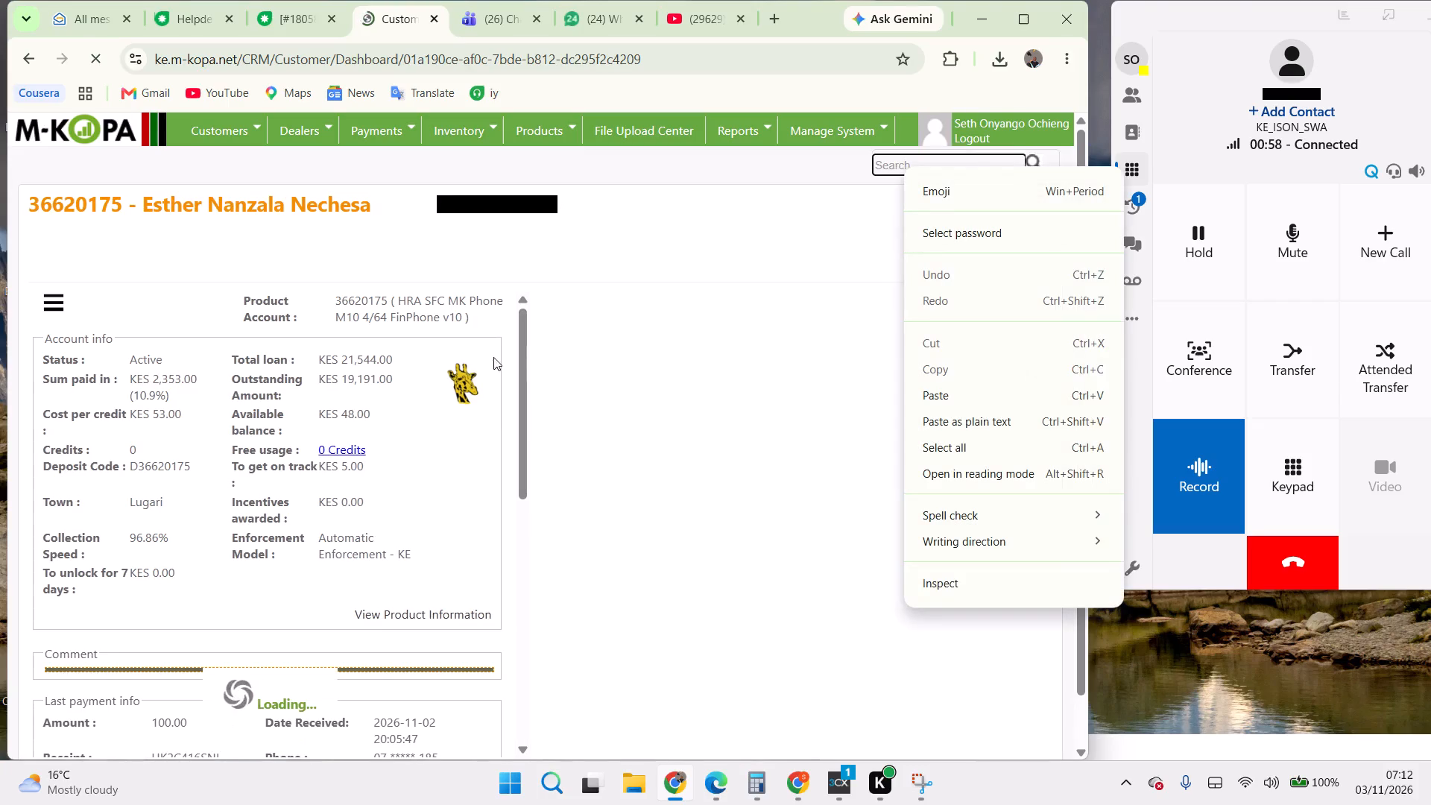
Copy the account number from the heading of the caller's customer dashboard.
double_click(86, 211)
double_click(78, 201)
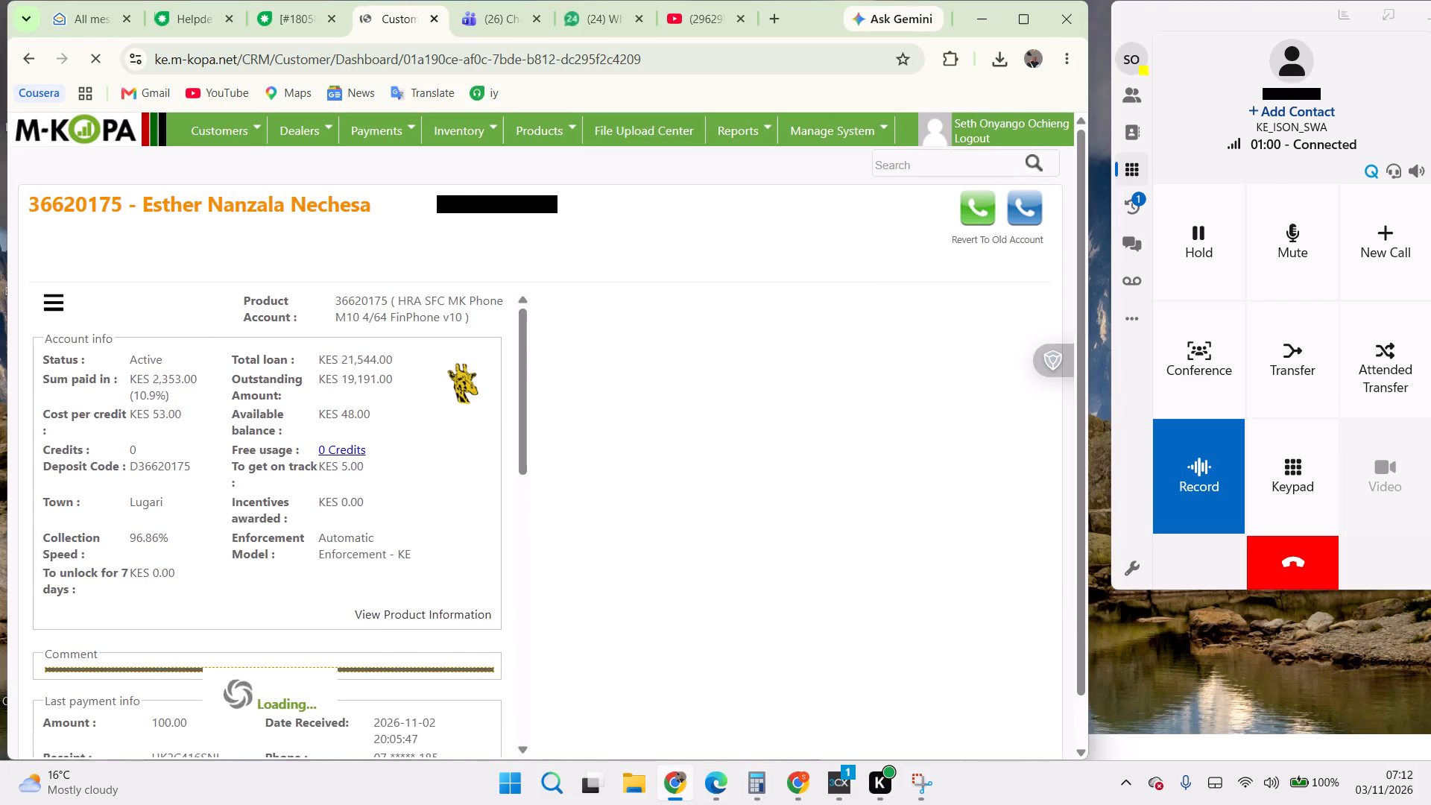
right_click(78, 201)
click(130, 224)
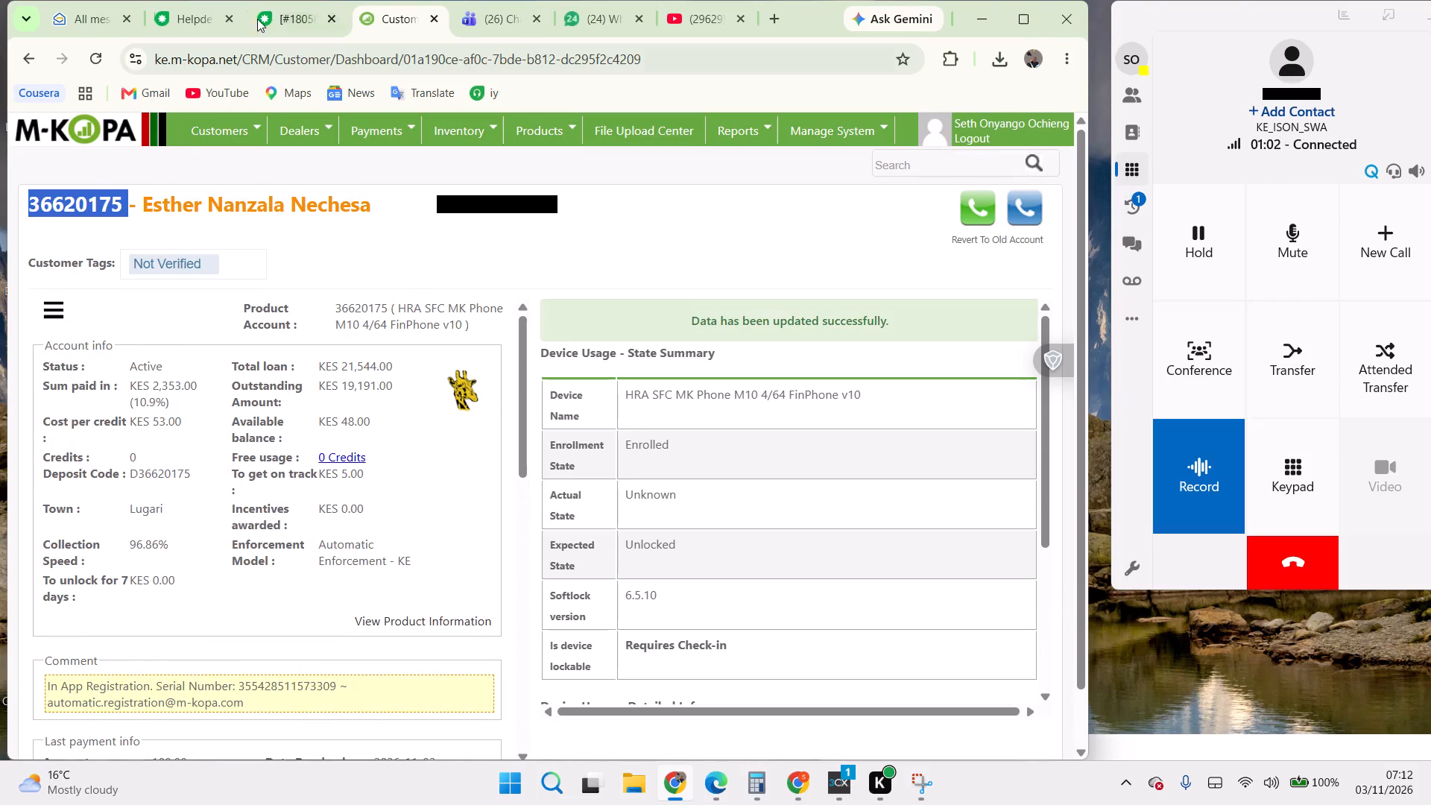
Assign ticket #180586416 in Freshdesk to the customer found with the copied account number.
click(295, 13)
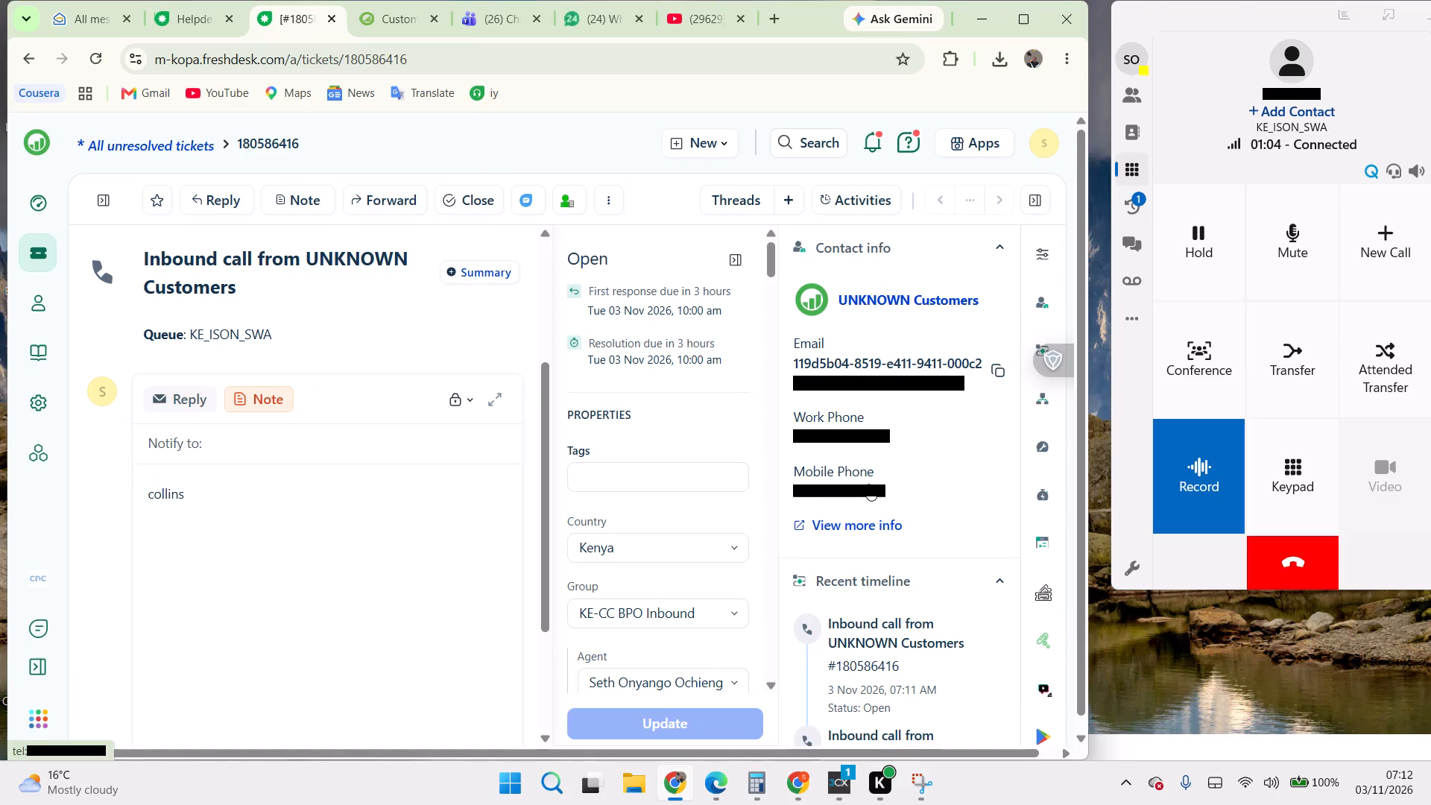
scroll(868, 484, up, 1)
scroll(868, 484, down, 1)
scroll(868, 484, up, 1)
scroll(868, 484, down, 1)
scroll(868, 484, up, 1)
scroll(868, 484, down, 10)
scroll(868, 484, up, 1)
scroll(868, 484, down, 2)
scroll(868, 484, up, 1)
scroll(868, 484, down, 3)
scroll(868, 484, up, 1)
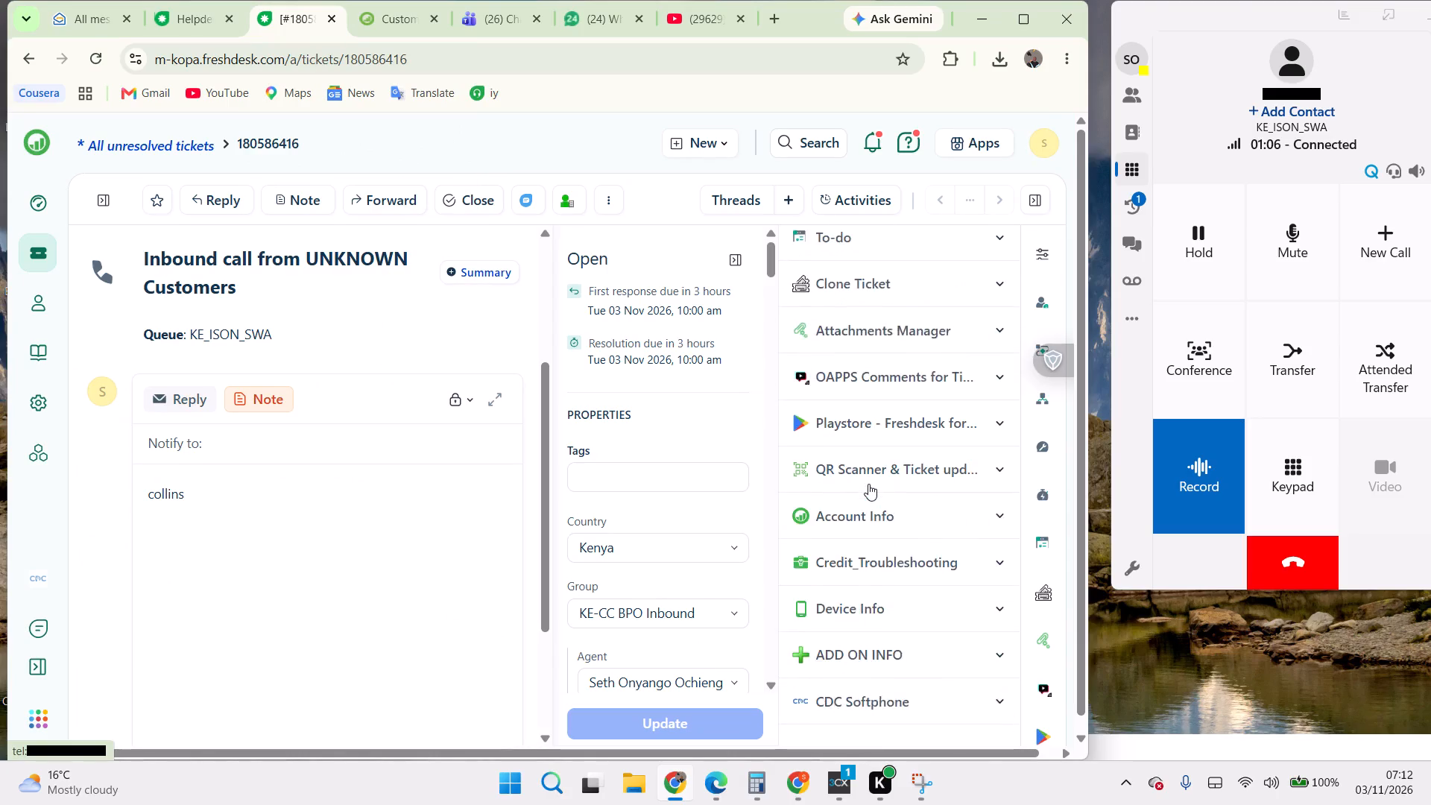
scroll(868, 484, down, 3)
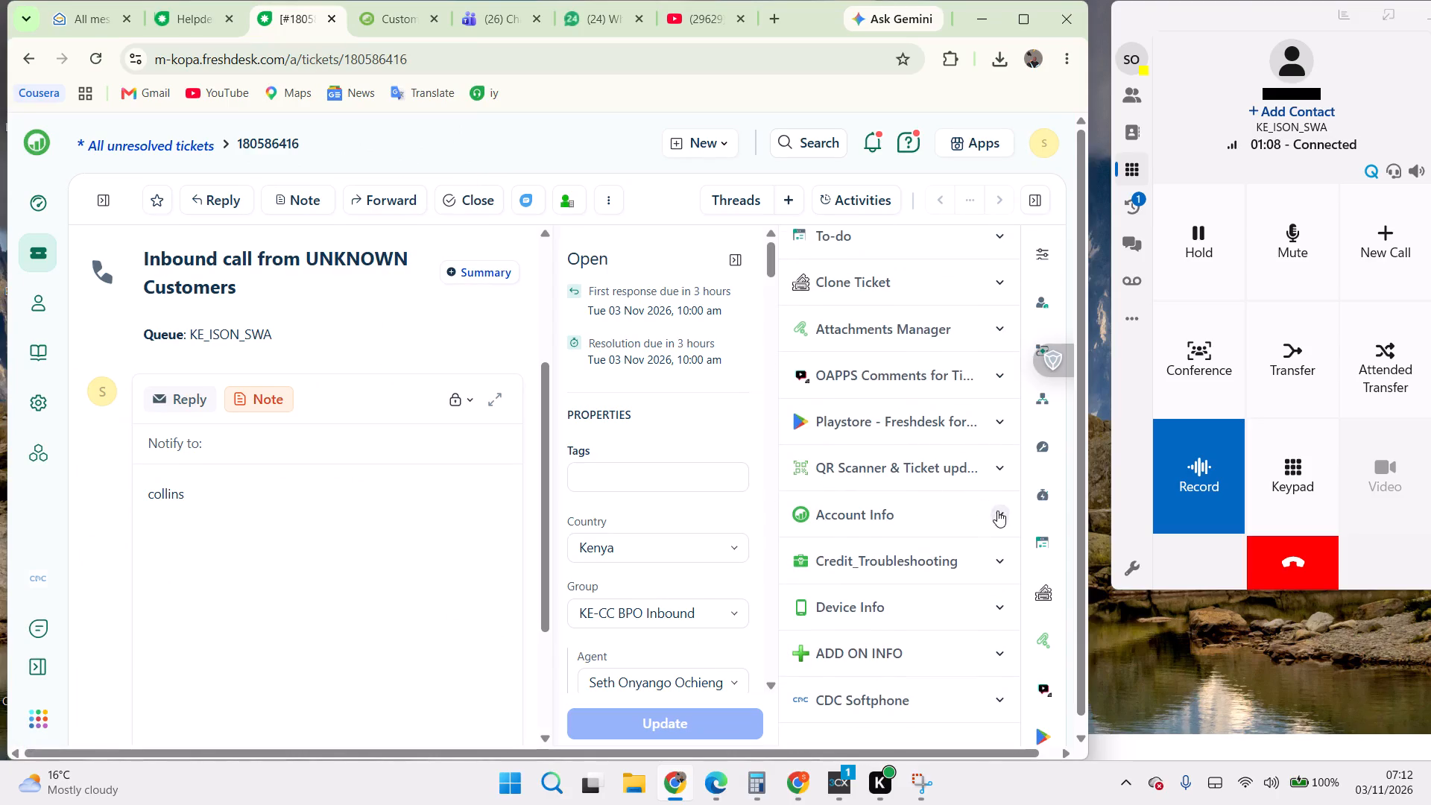
click(997, 510)
click(834, 619)
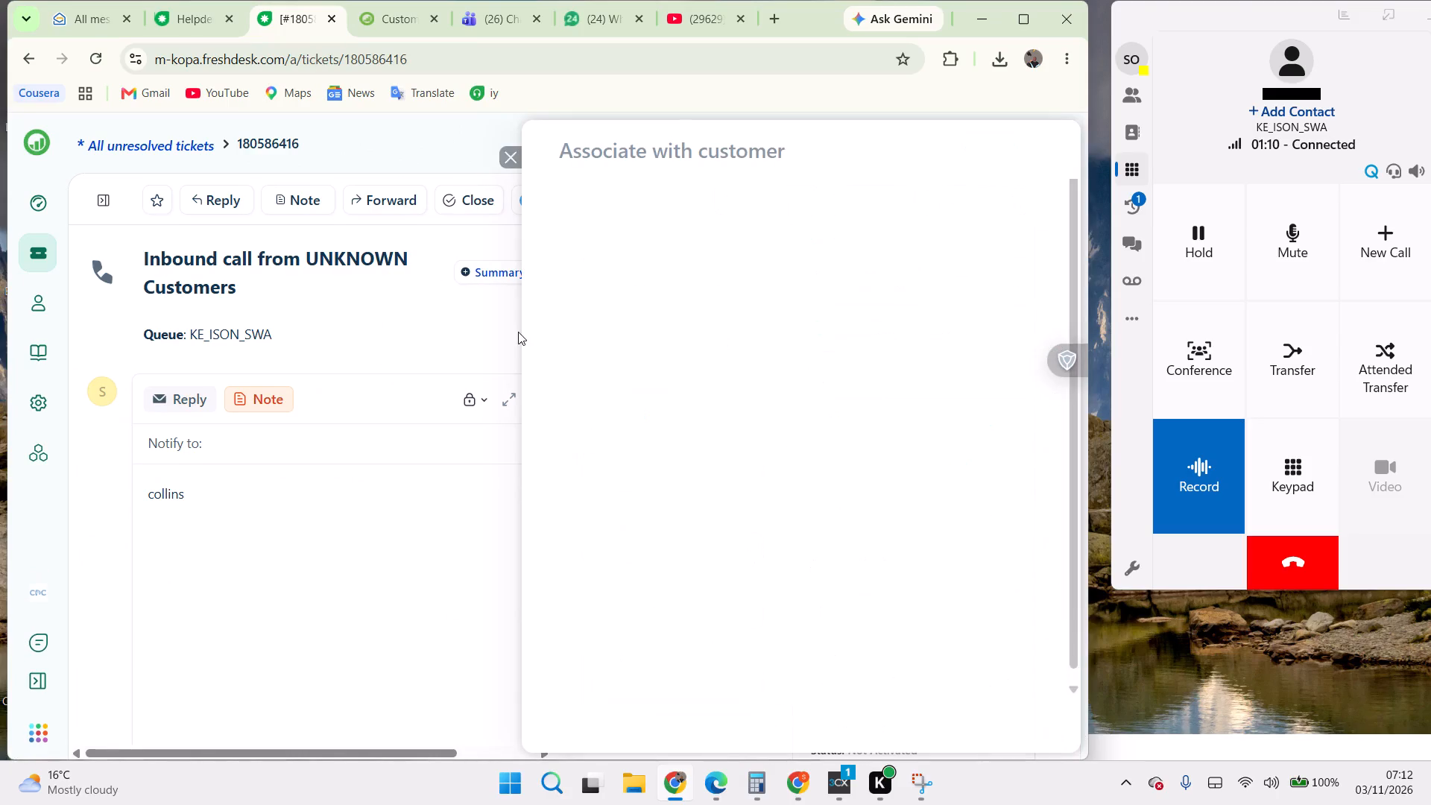
click(581, 201)
key(ctrl+v)
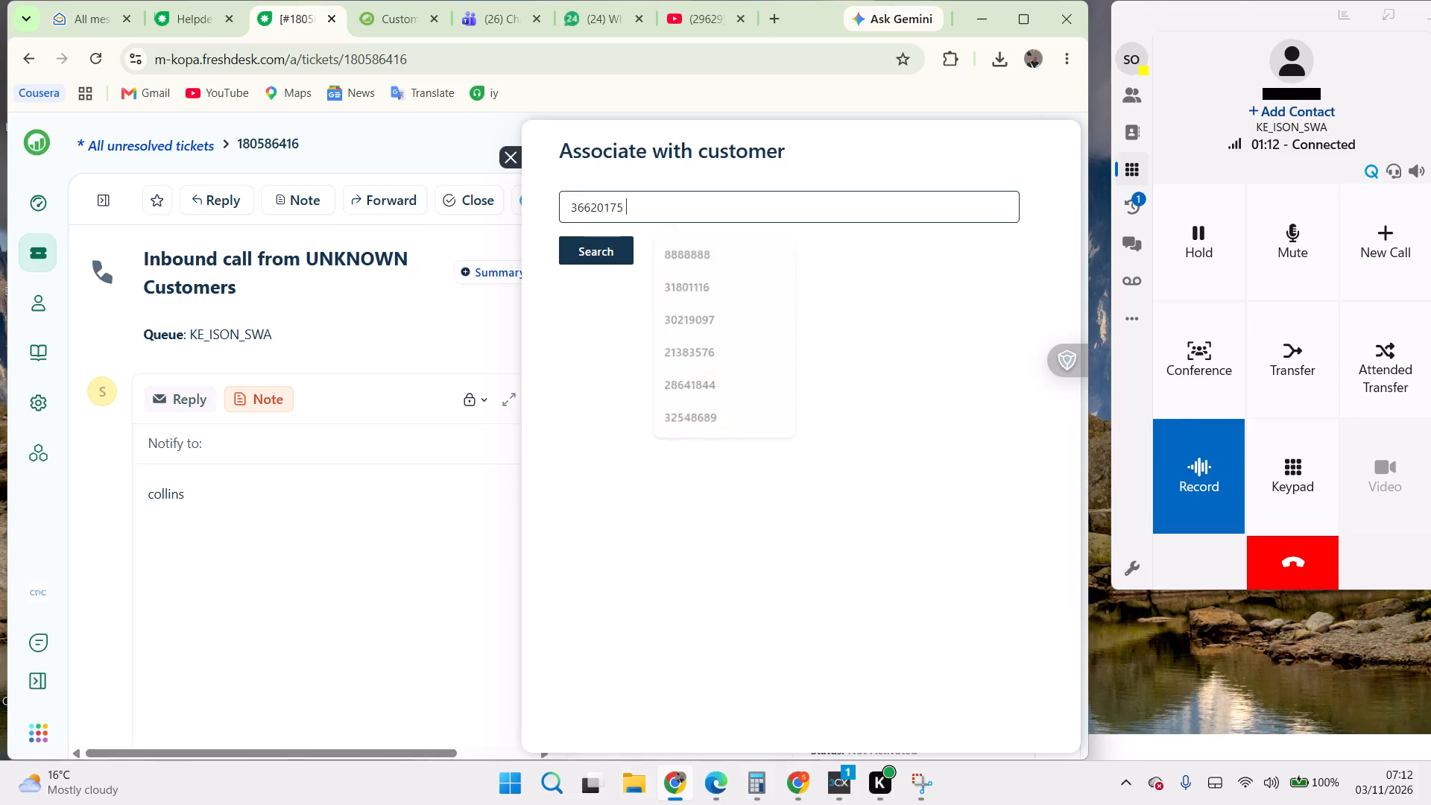
key(BackSpace)
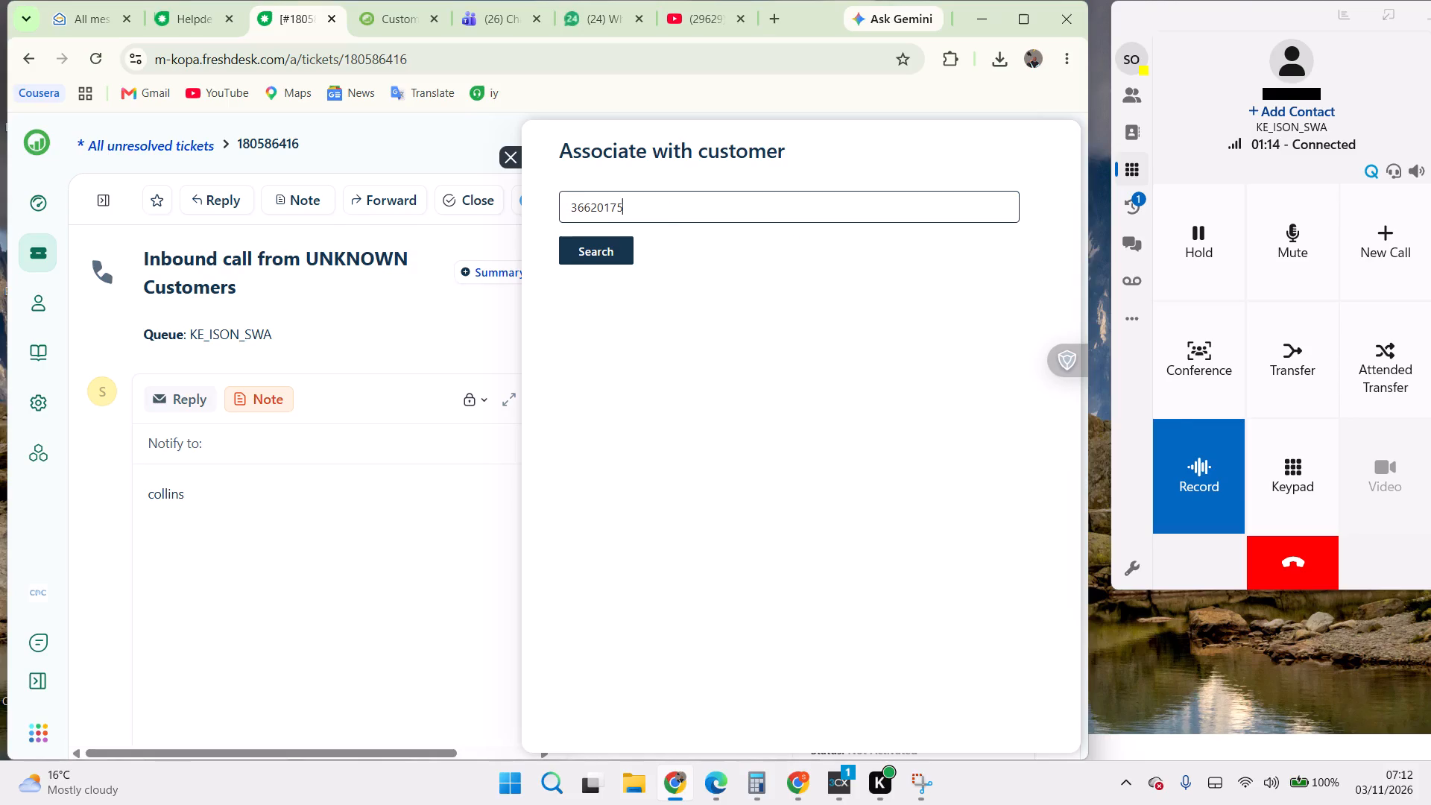
click(581, 246)
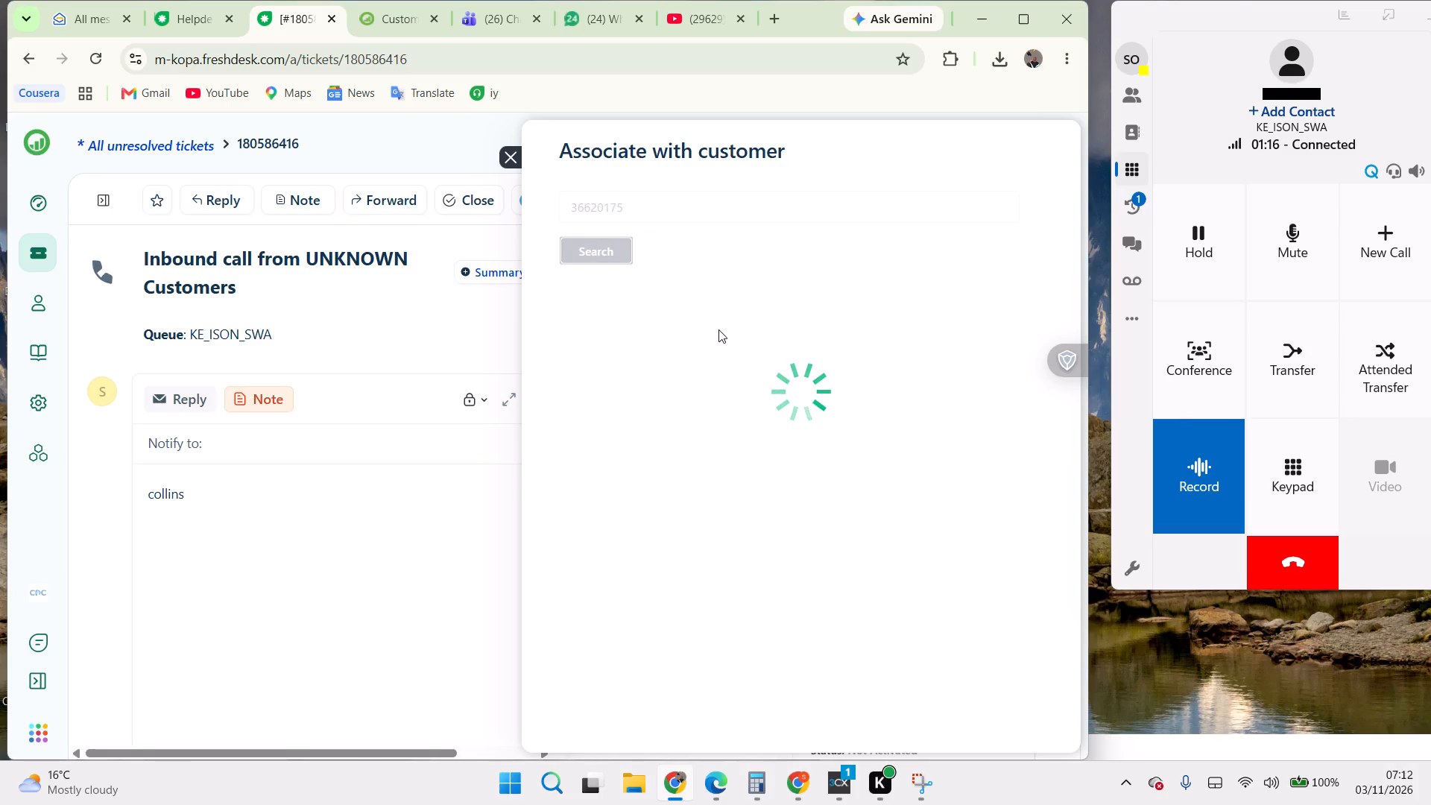
click(674, 458)
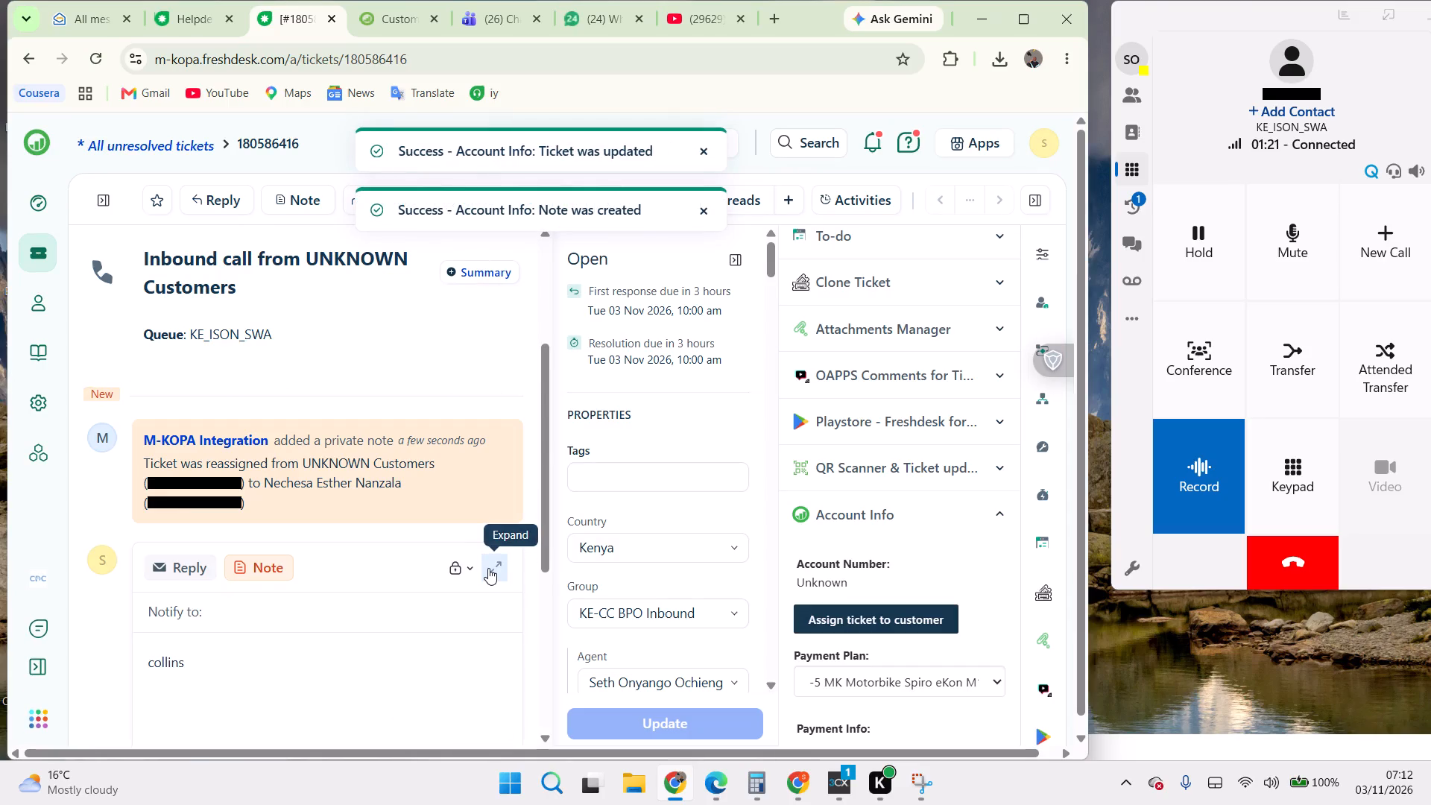
Set the ticket's Interaction Category to M-KOPA HMD Devices and its Reason for interaction to M-KOPA App.
scroll(400, 634, down, 1)
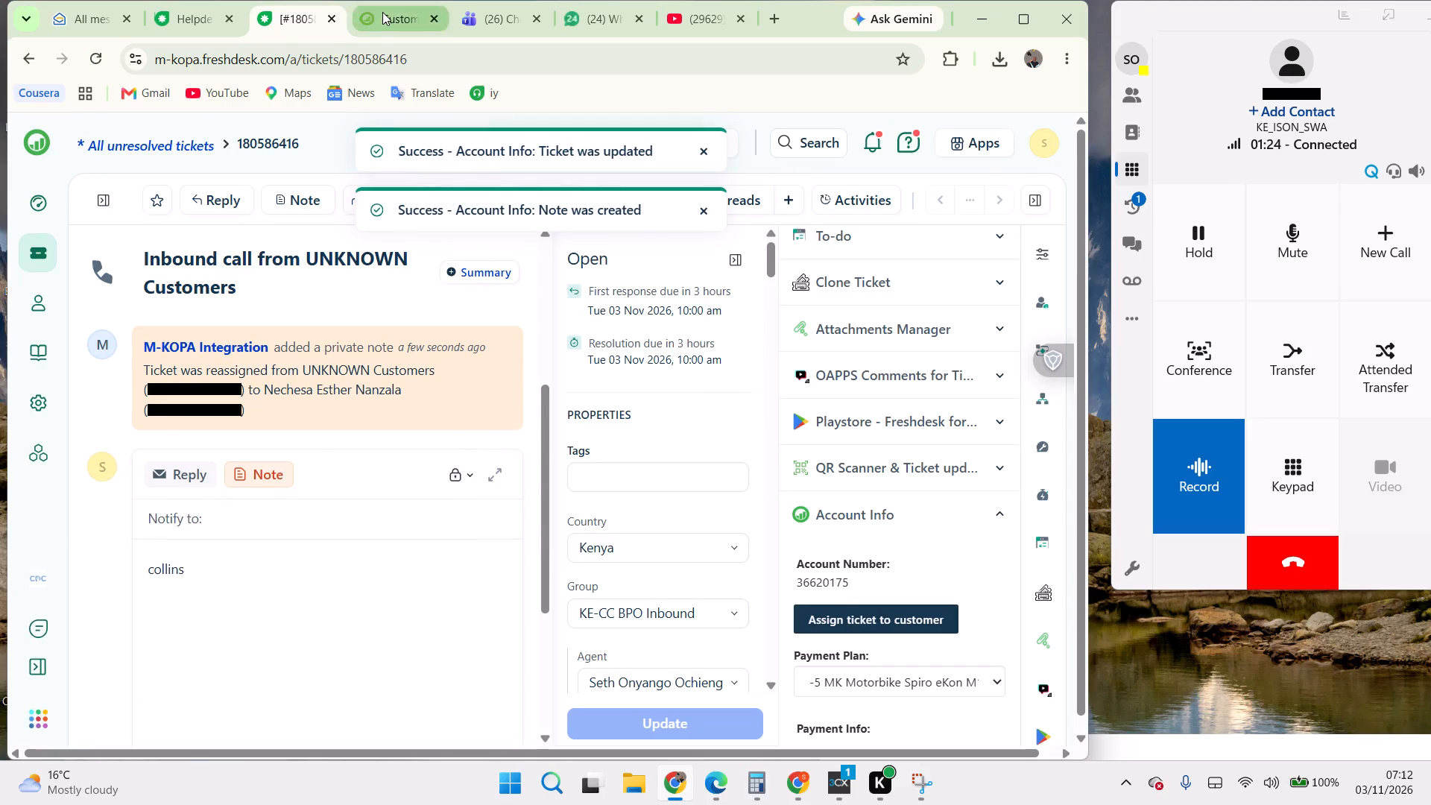
click(390, 22)
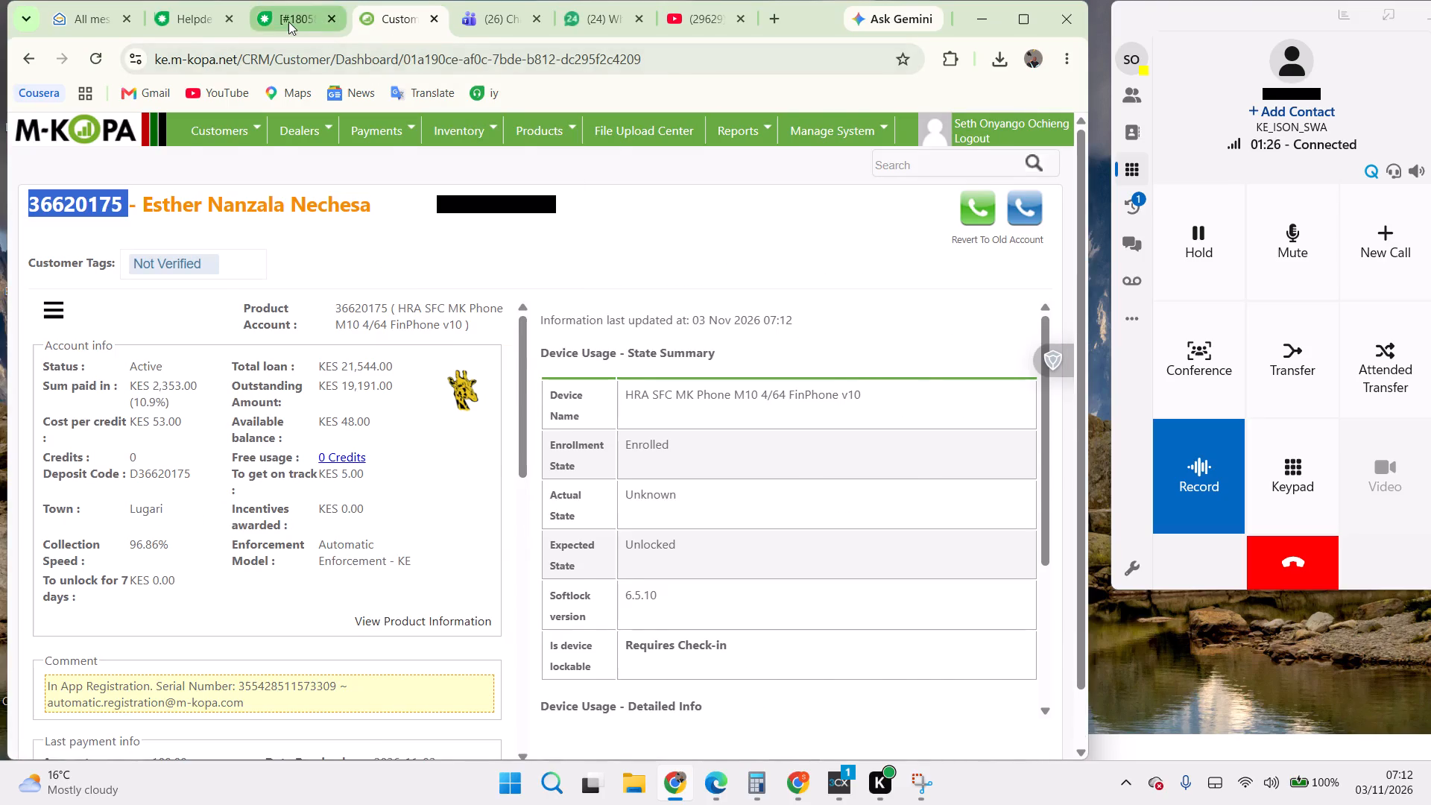
click(288, 22)
scroll(695, 481, down, 3)
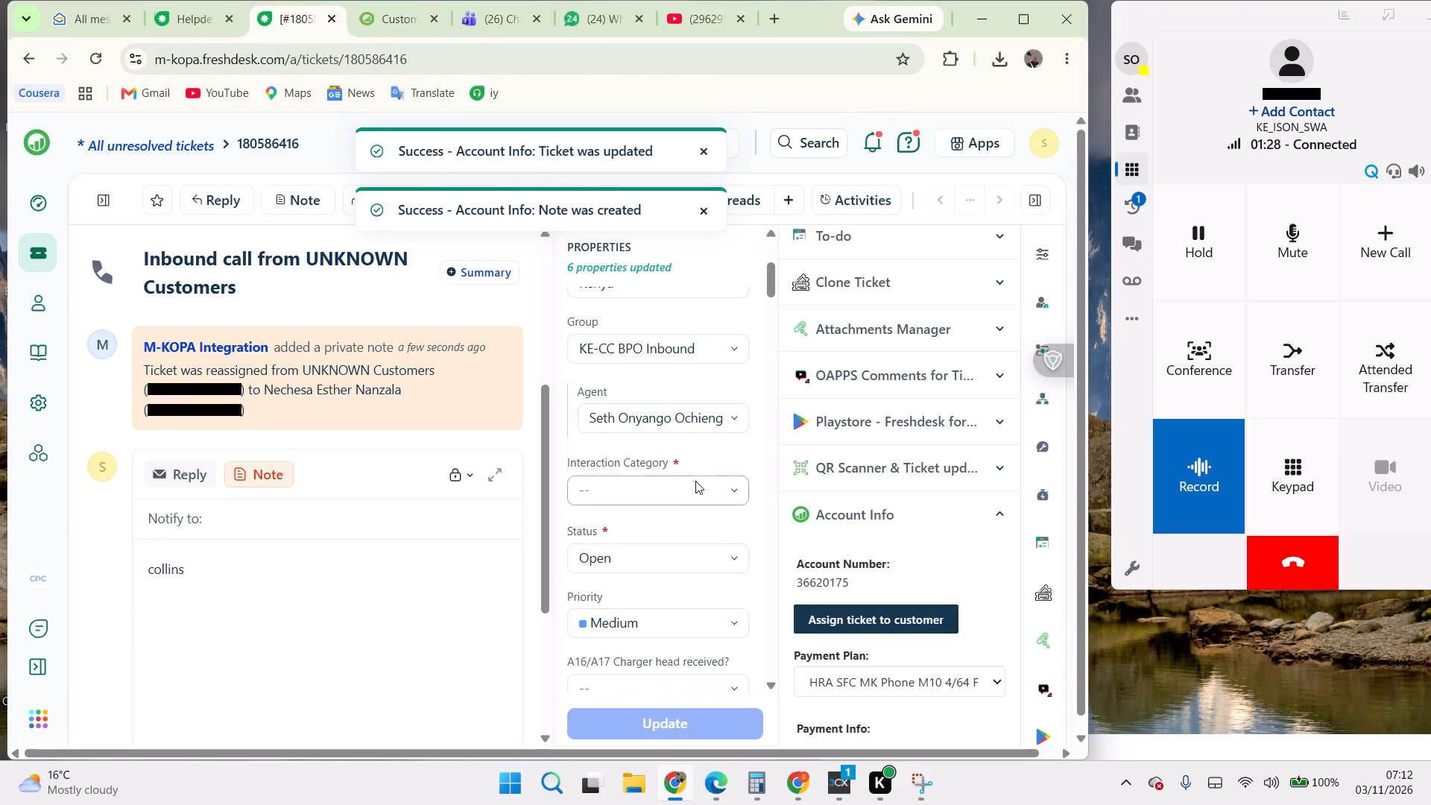
click(668, 492)
click(633, 612)
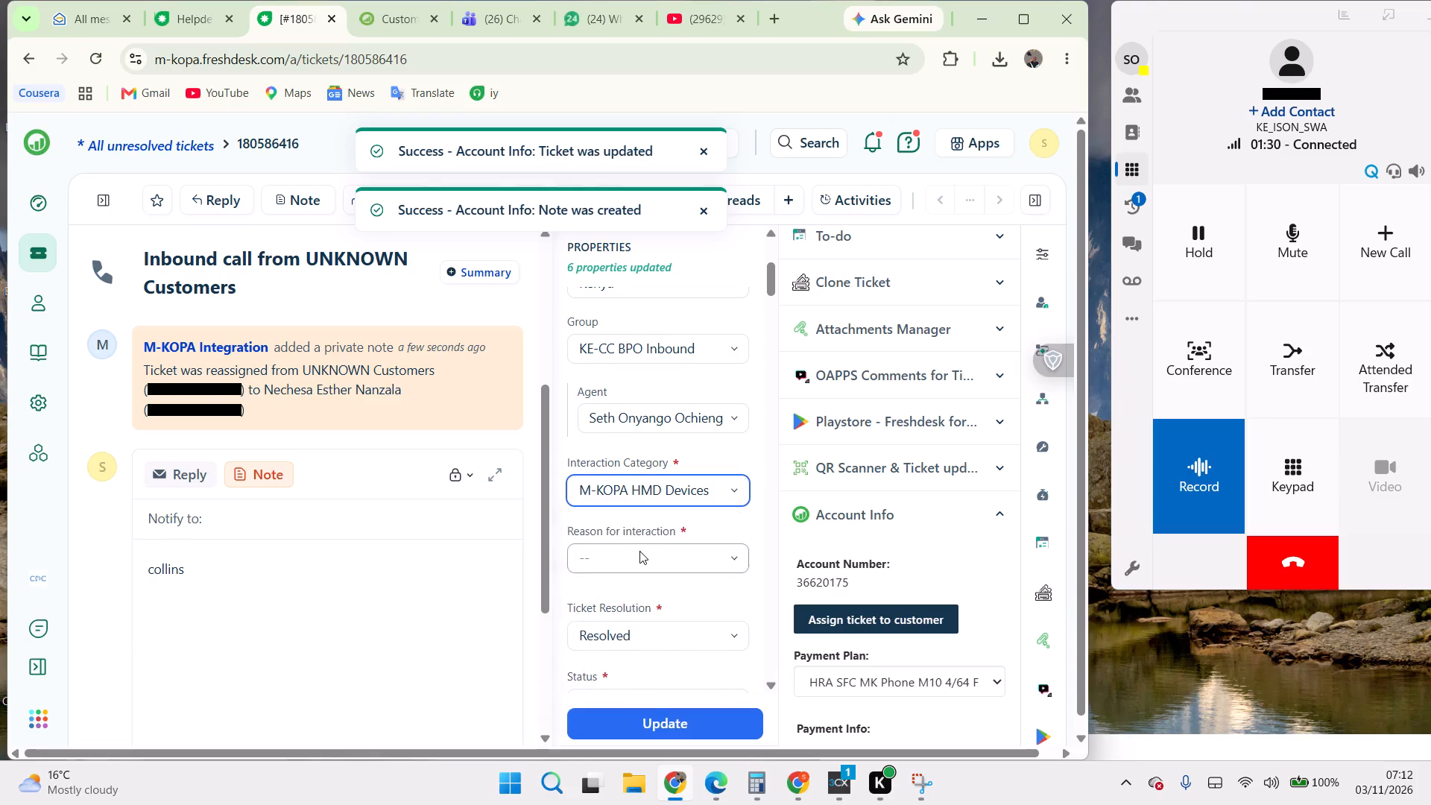
click(639, 551)
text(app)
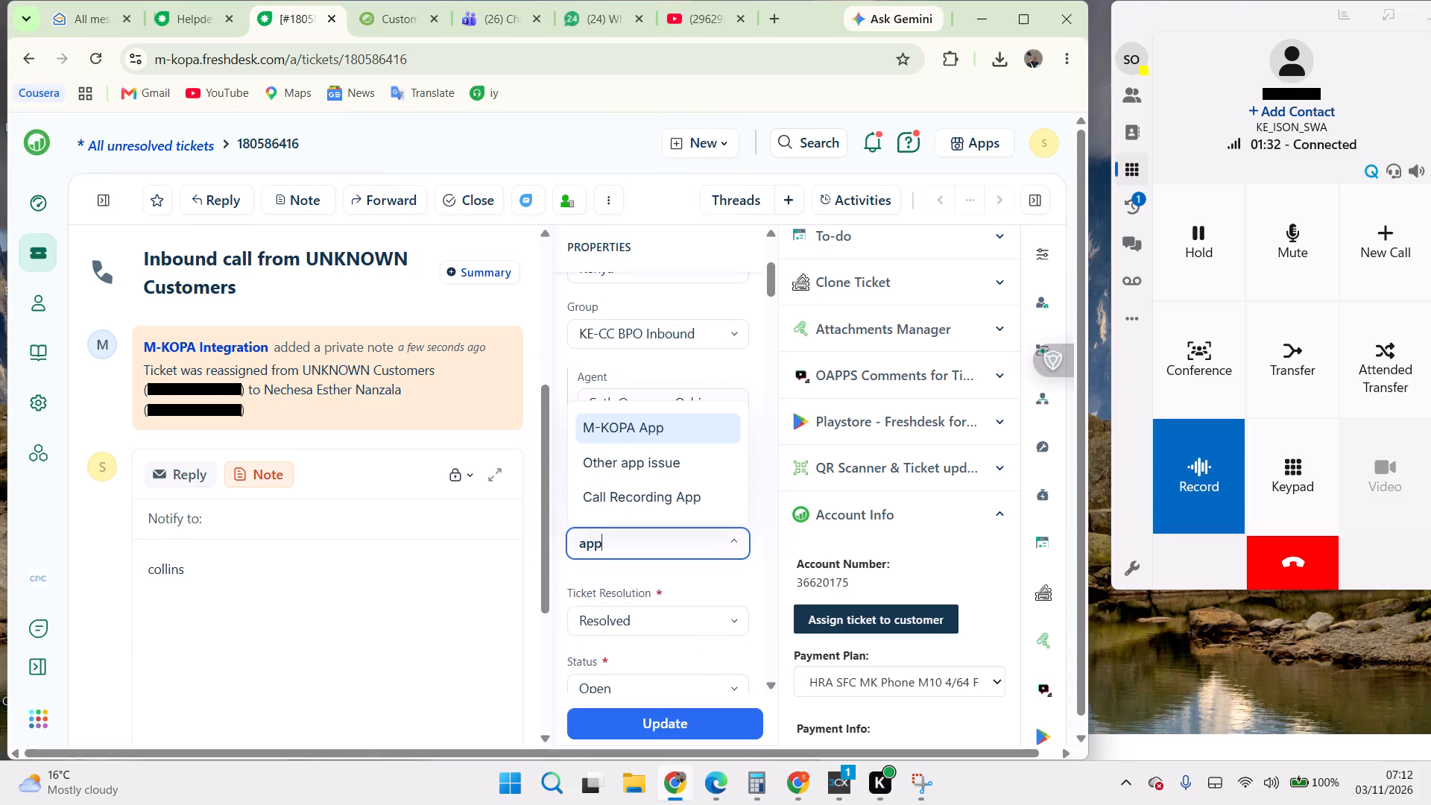
click(641, 425)
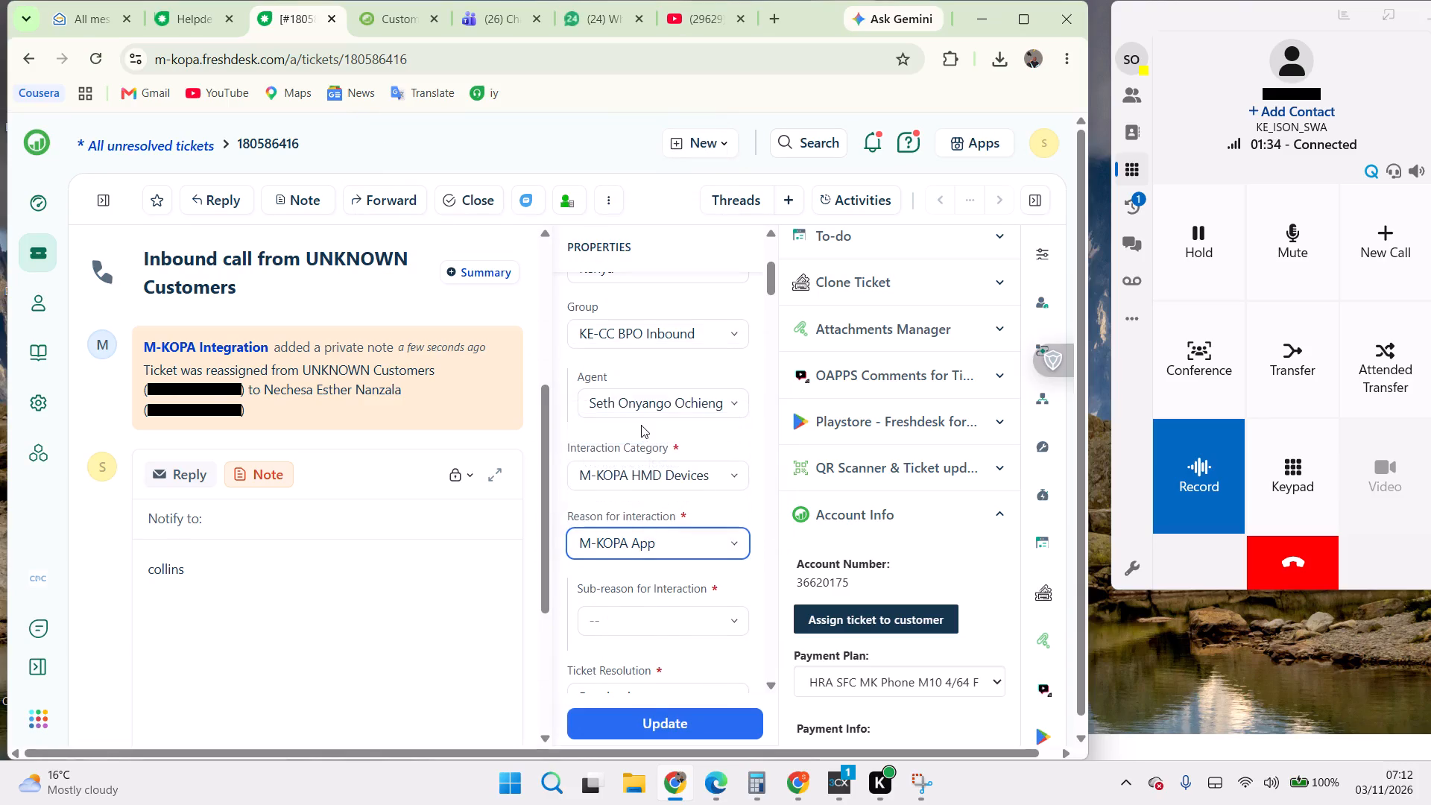
Set the Sub-reason for Interaction to Inquiry on how to login and open the Outcome choices.
scroll(641, 425, down, 1)
click(639, 520)
click(639, 596)
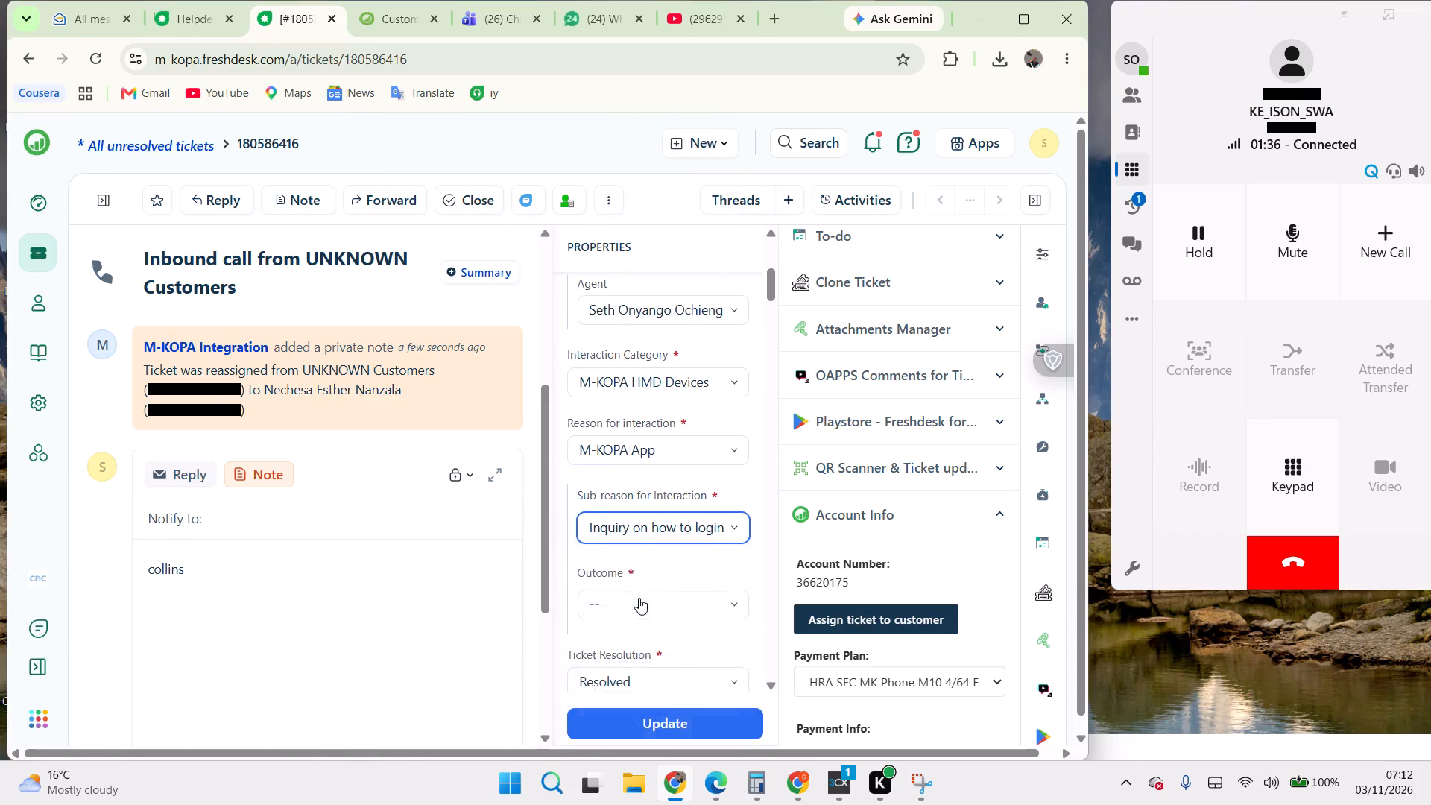
click(639, 607)
scroll(404, 580, down, 3)
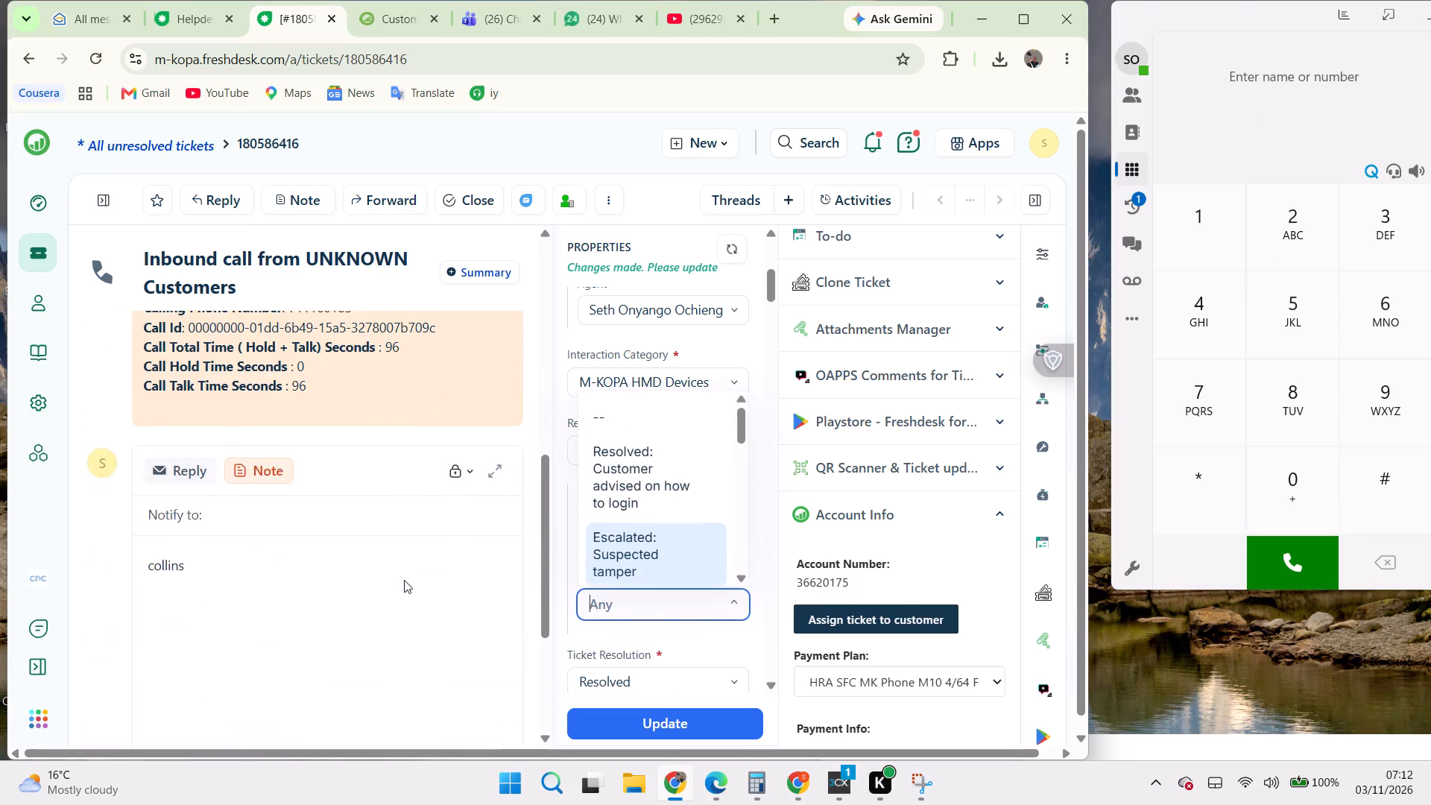
Add the copied sub-reason "Inquiry on how to login" and the text "kyc failed" as new lines in the draft note.
scroll(404, 580, down, 2)
click(407, 616)
click(637, 523)
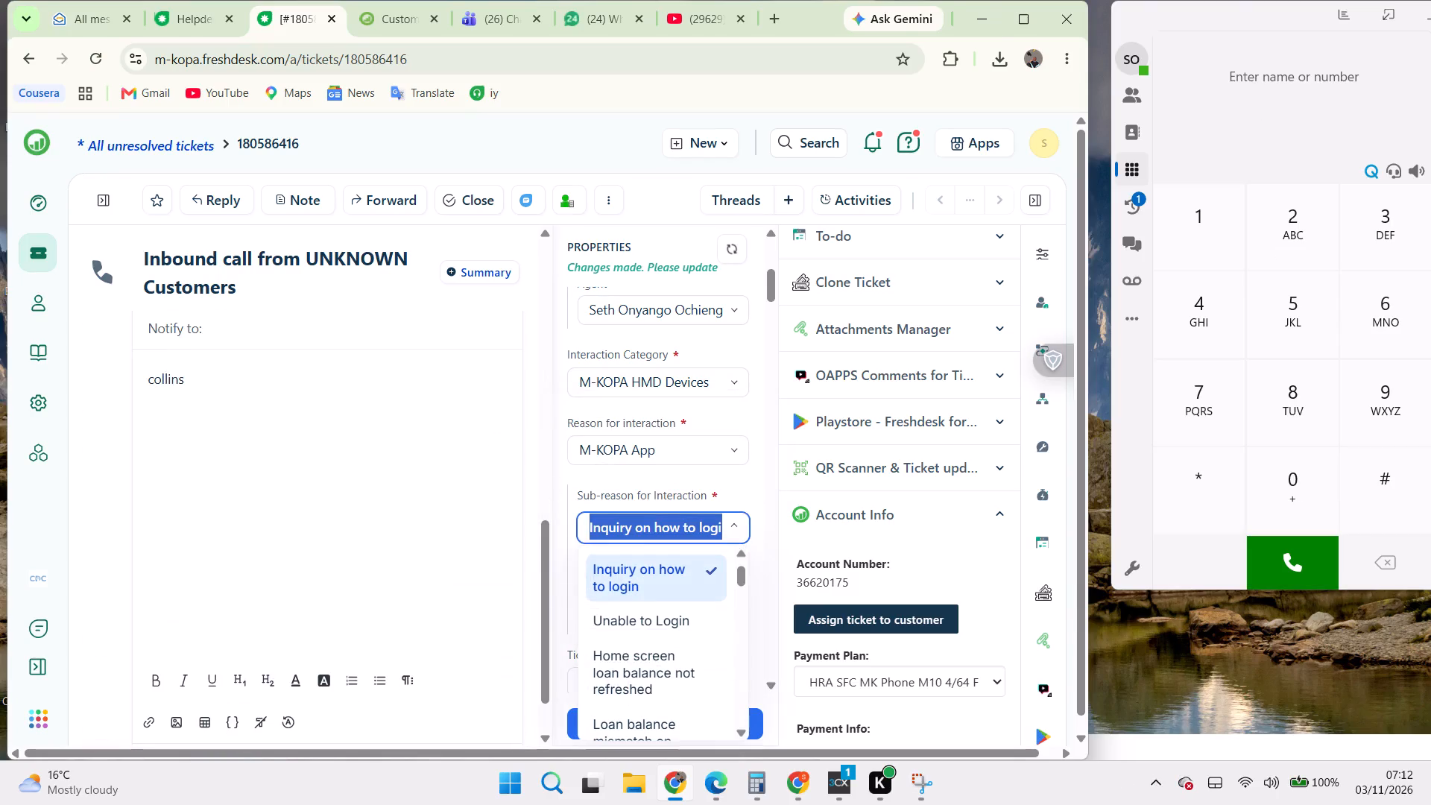
right_click(637, 523)
click(695, 139)
click(335, 430)
key(Return)
key(ctrl+v)
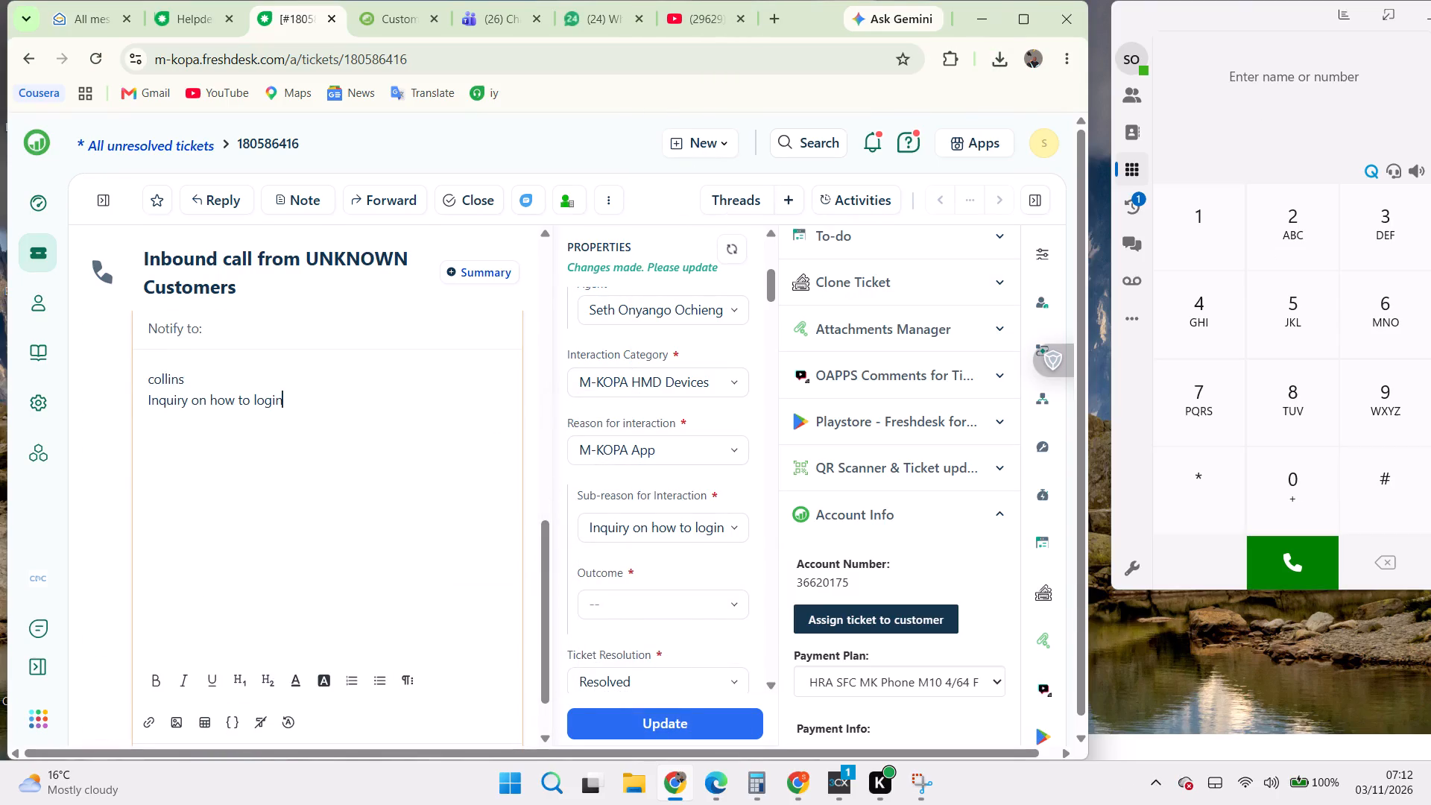
key(Return)
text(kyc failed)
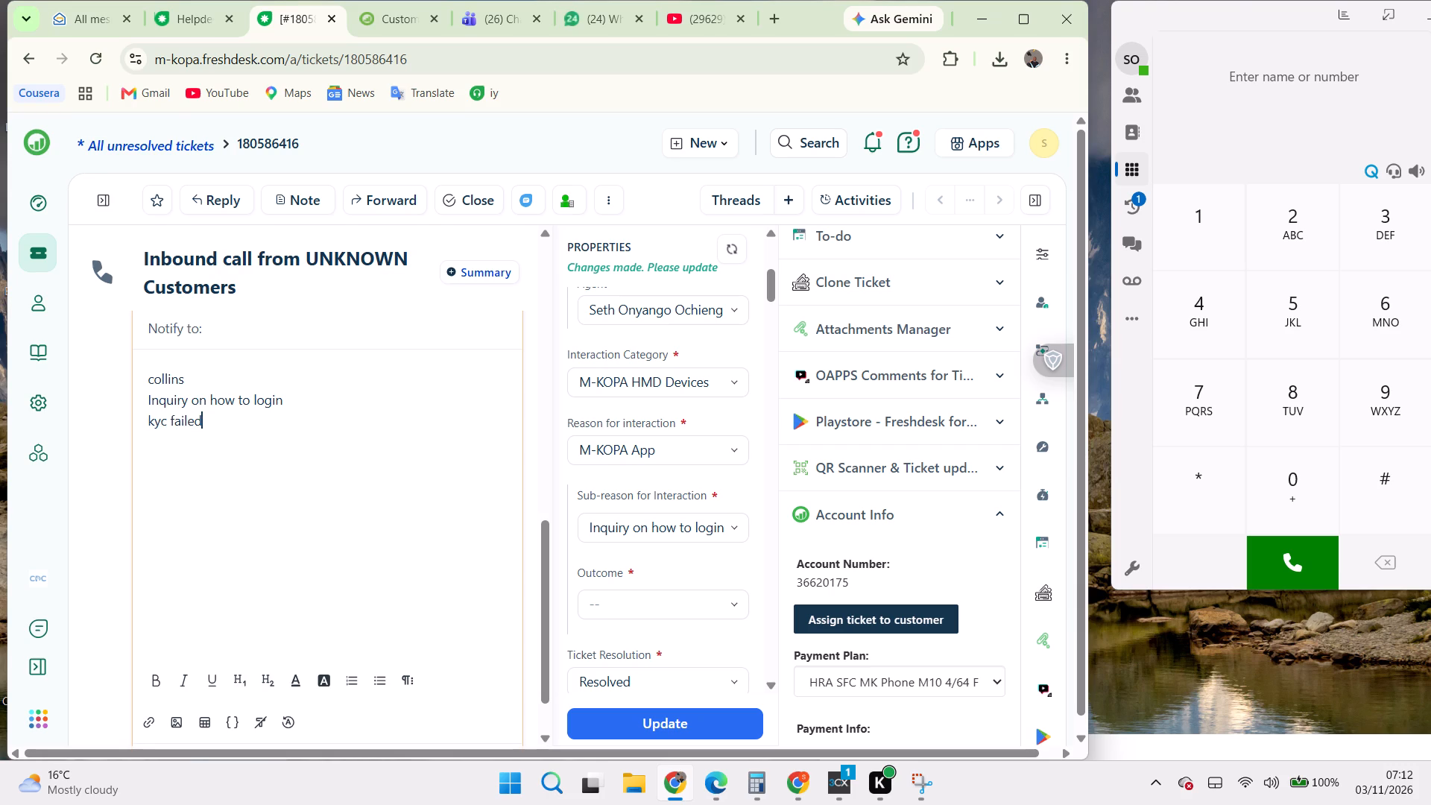
Change the Sub-reason for Interaction to KYC failed and set the Outcome to "Resolved: Does not know their full DOB".
click(671, 528)
key(BackSpace)
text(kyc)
click(662, 568)
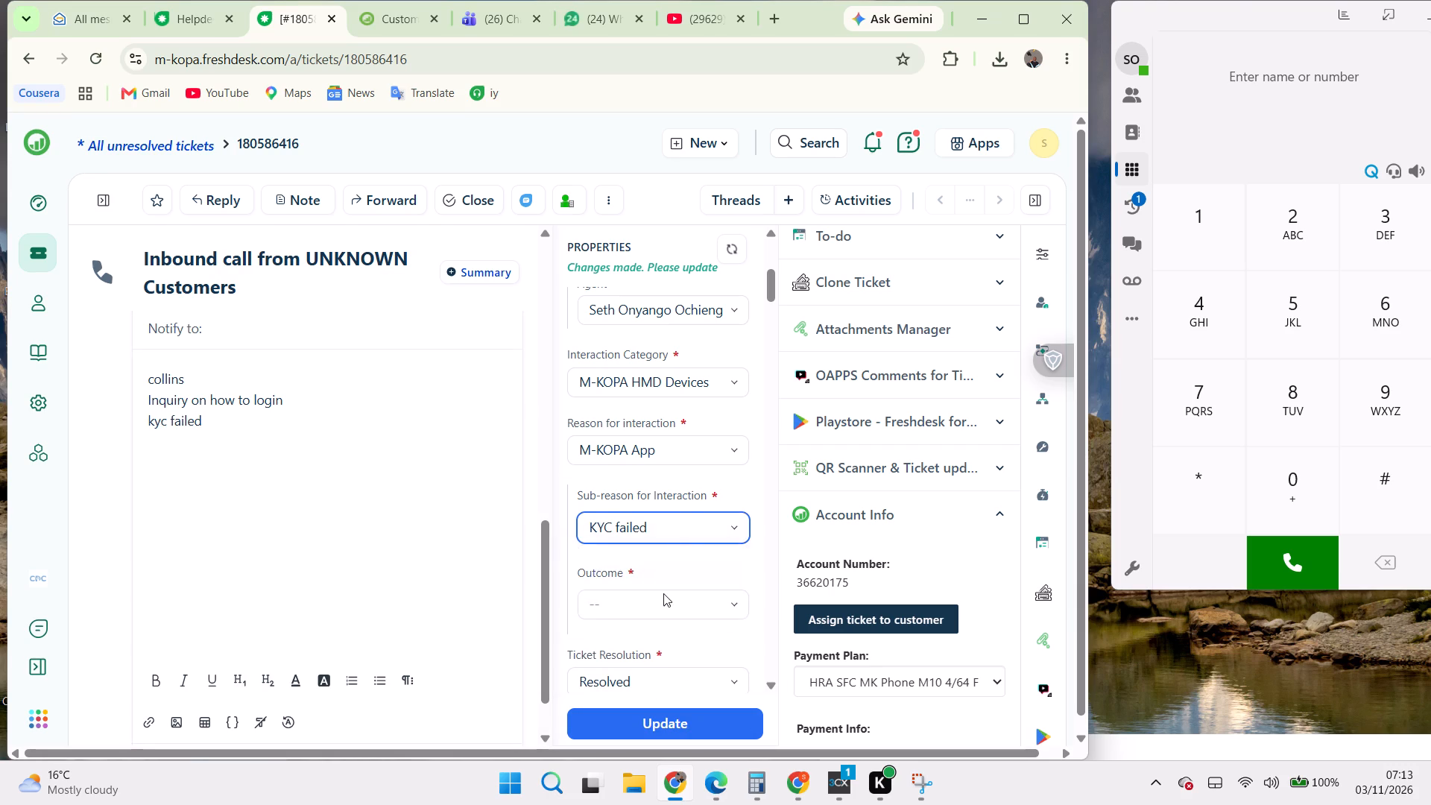
click(663, 593)
click(663, 606)
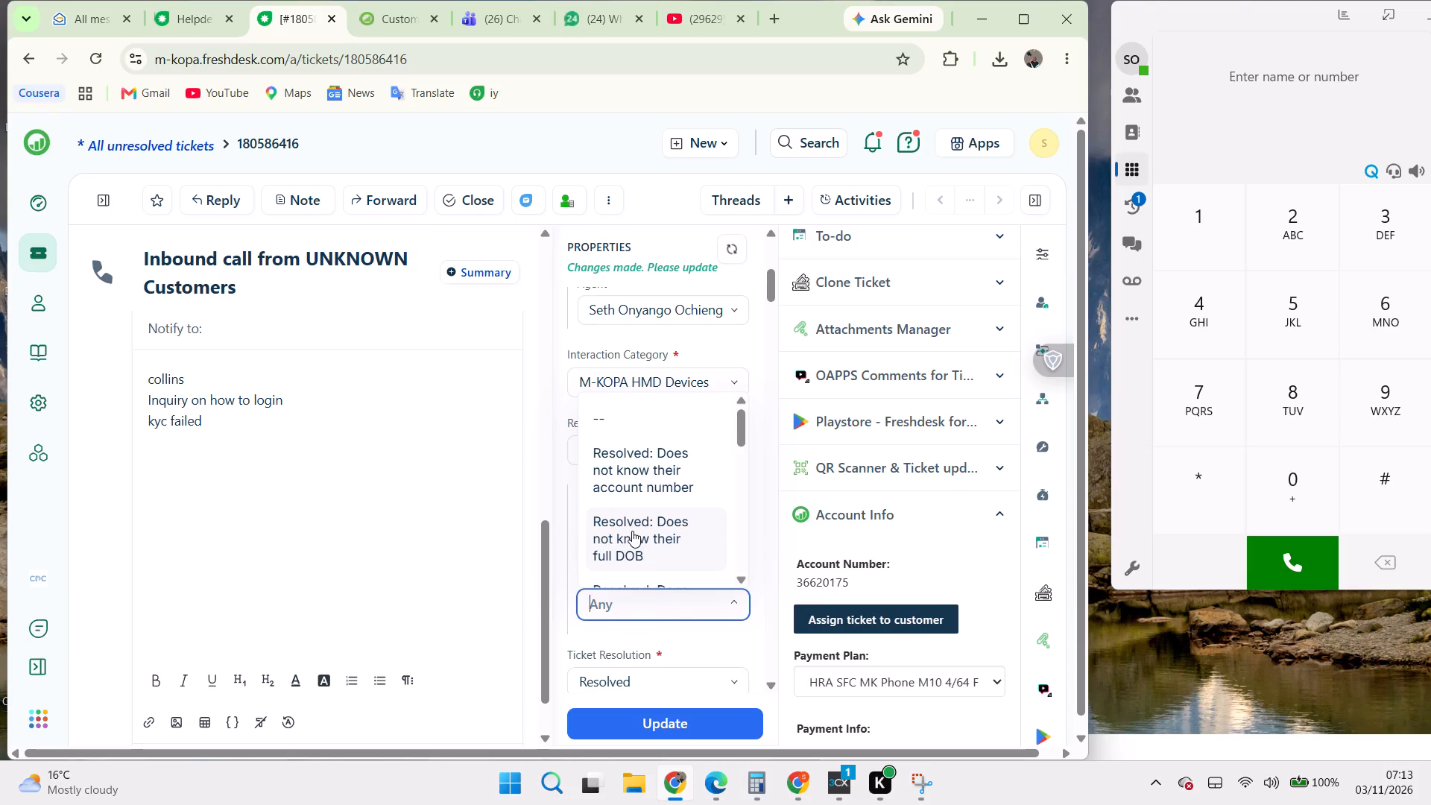
click(632, 531)
Set the ticket's status to Resolved and update its properties.
scroll(642, 574, down, 1)
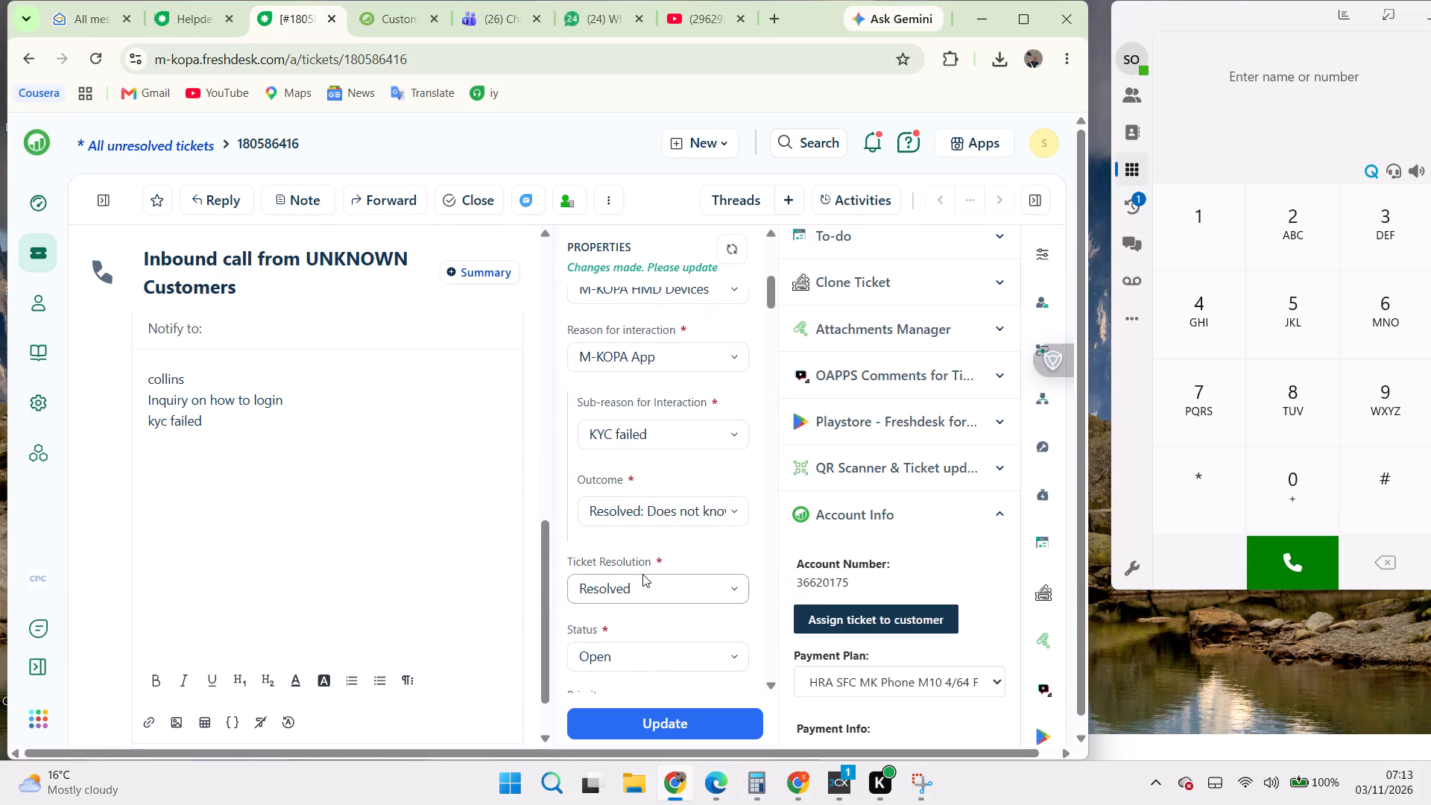
click(639, 661)
click(631, 575)
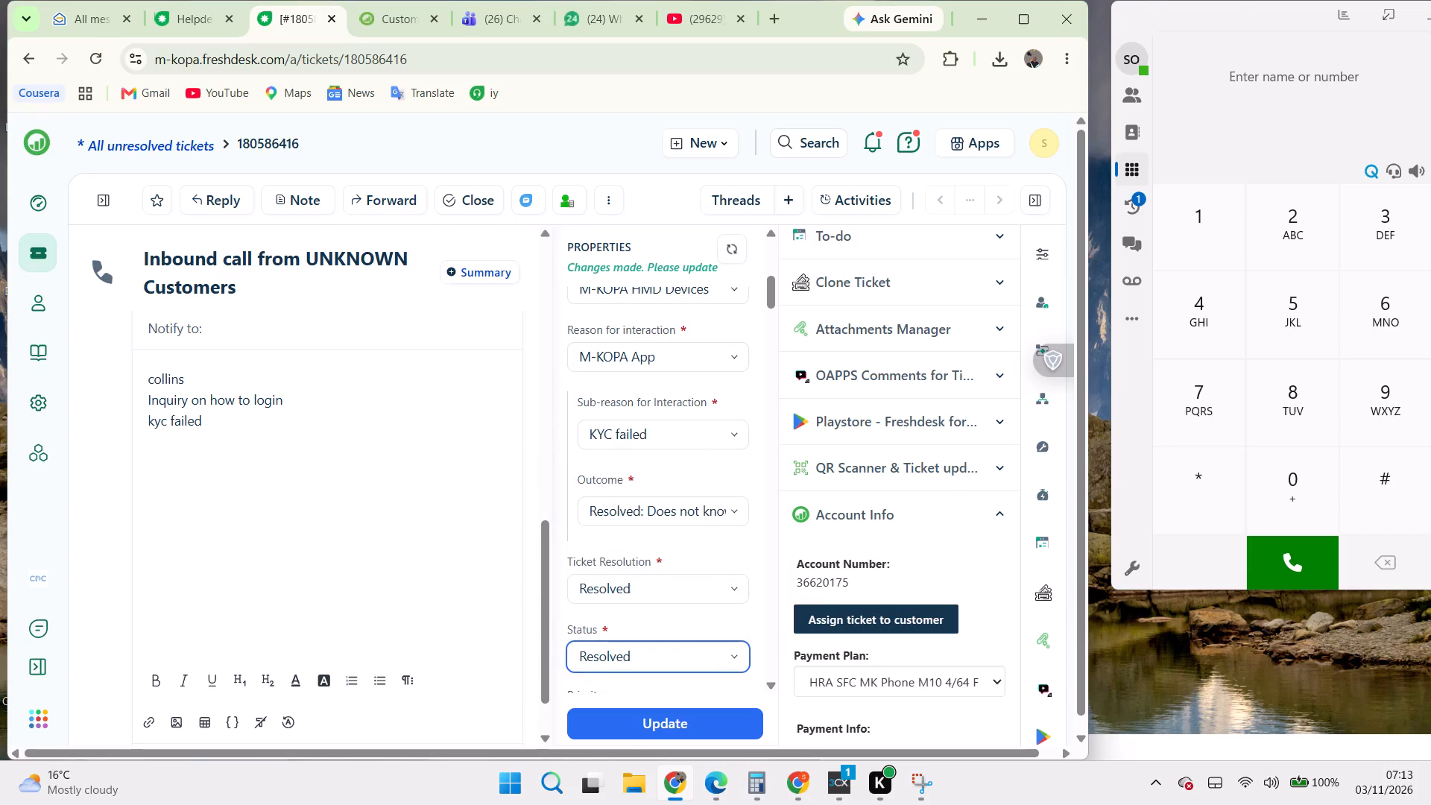
click(634, 728)
Post the drafted private note to the ticket and update the ticket properties again.
scroll(408, 700, down, 5)
click(459, 697)
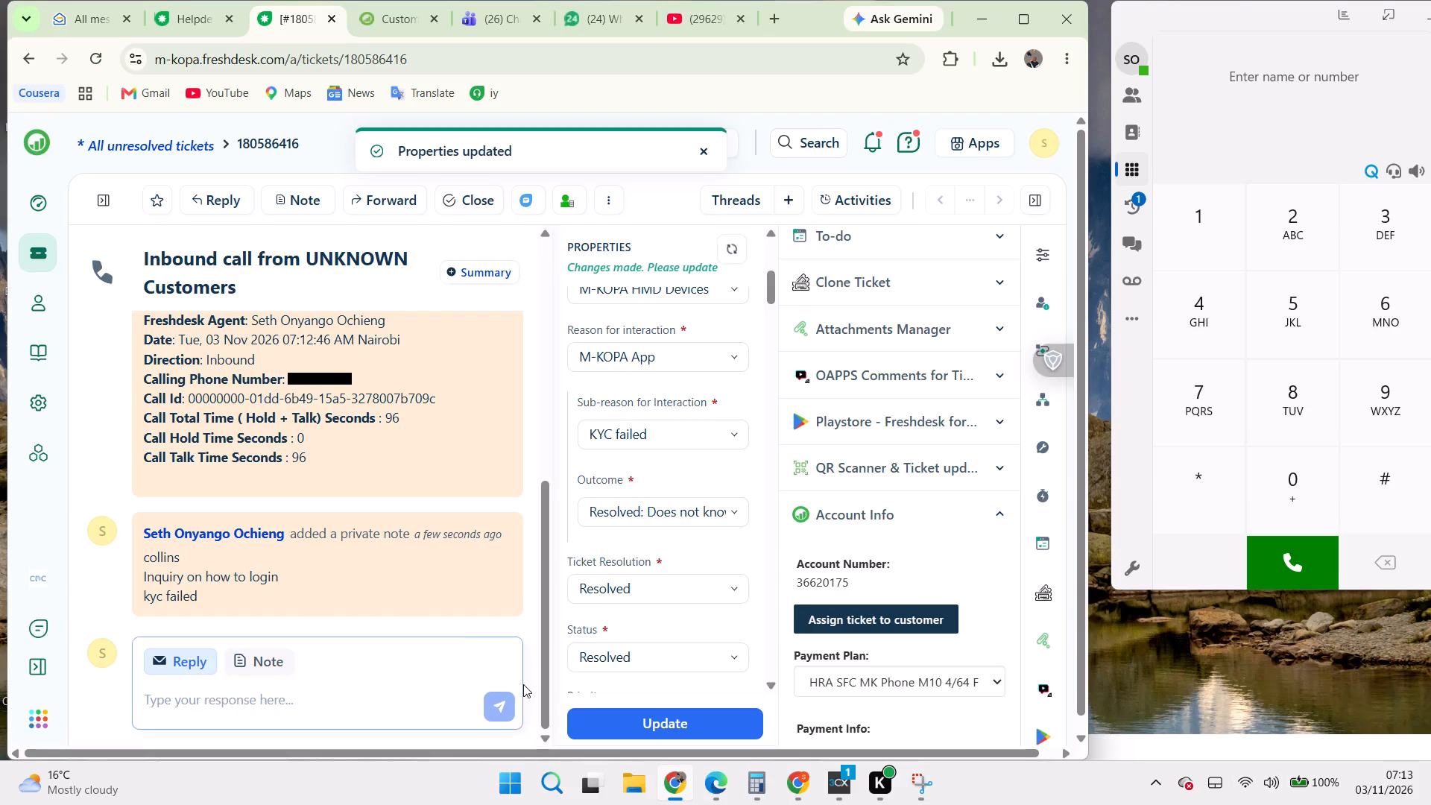
click(626, 710)
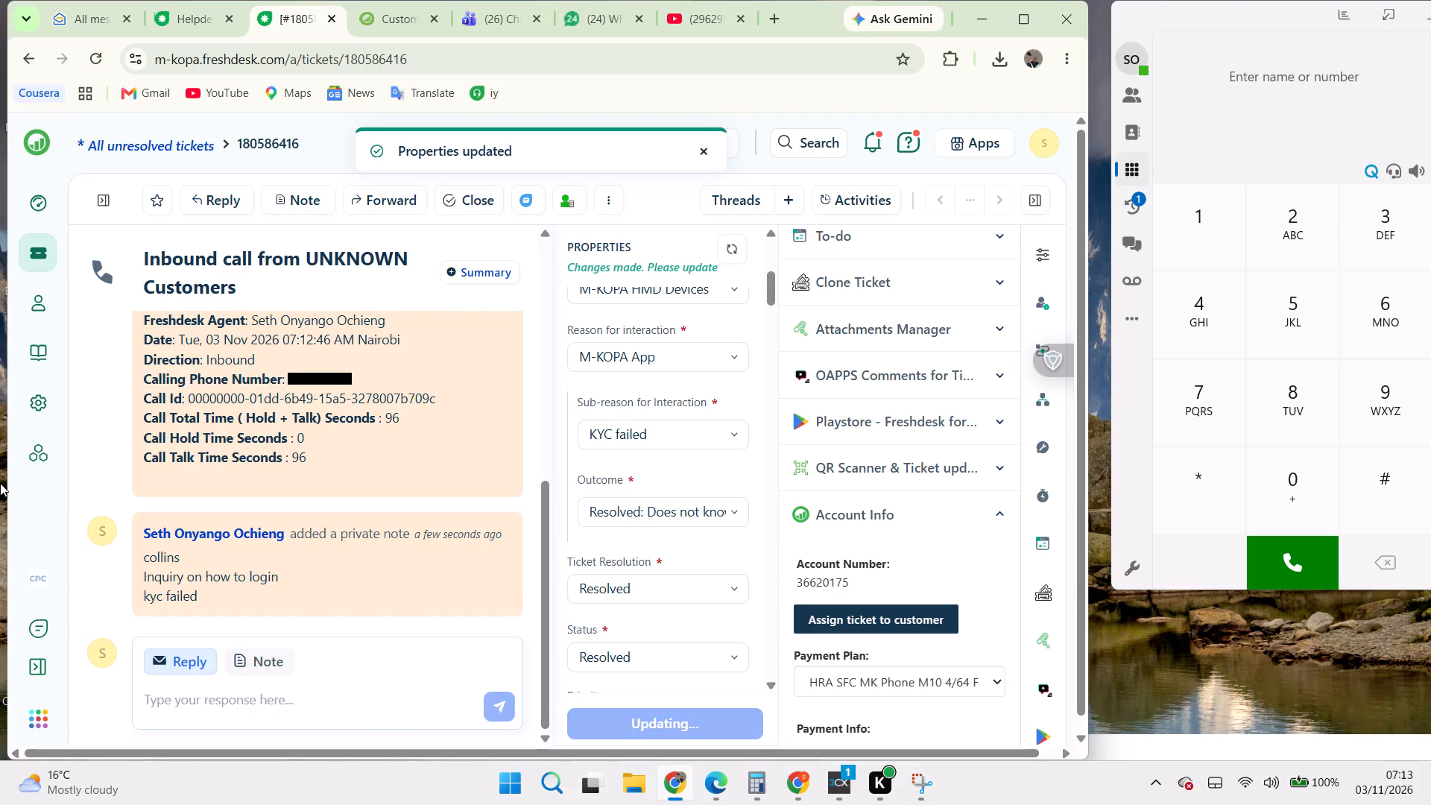
Return to the helpdesk dashboard and check the CDC Softphone.
click(44, 573)
click(42, 568)
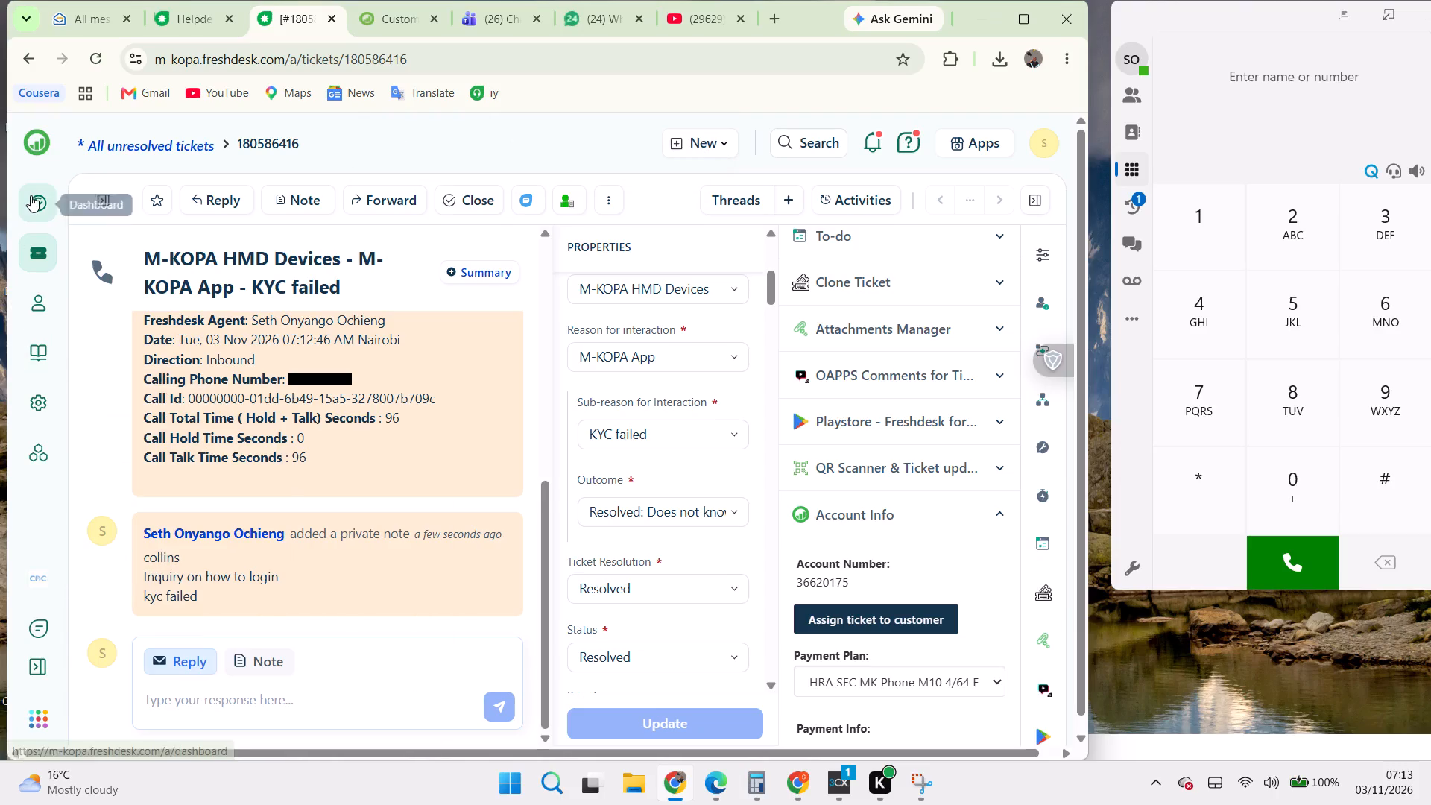
click(31, 195)
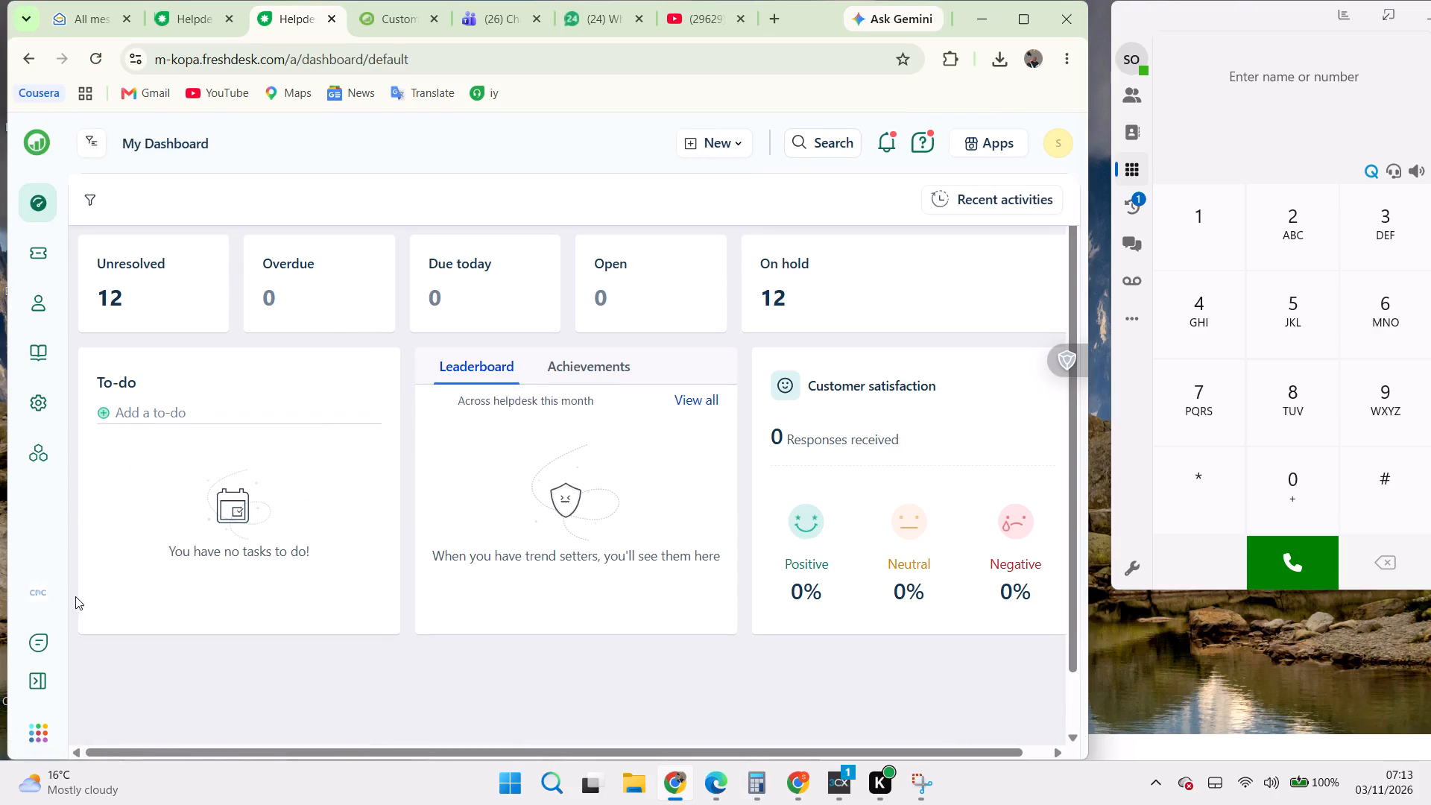
click(35, 587)
click(35, 587)
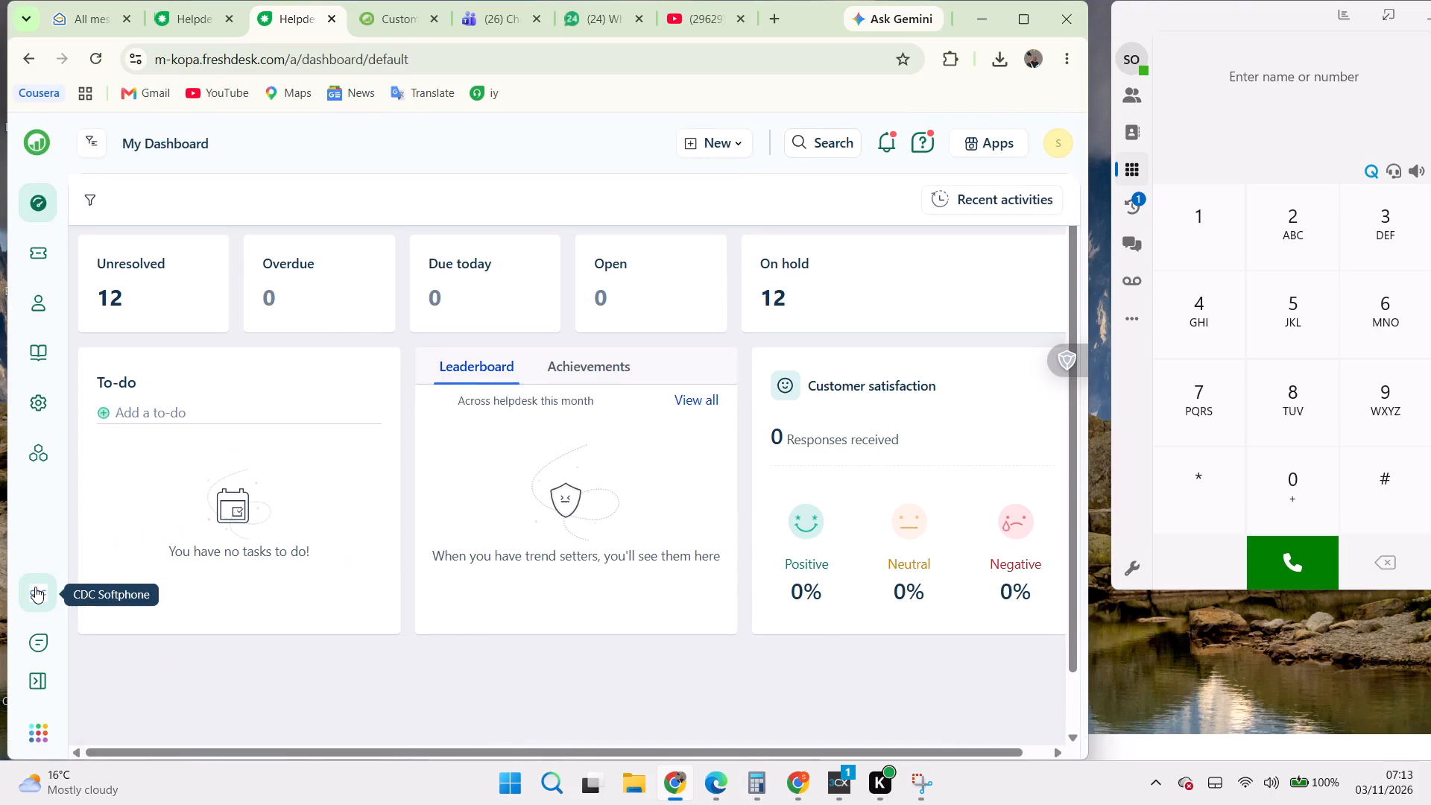
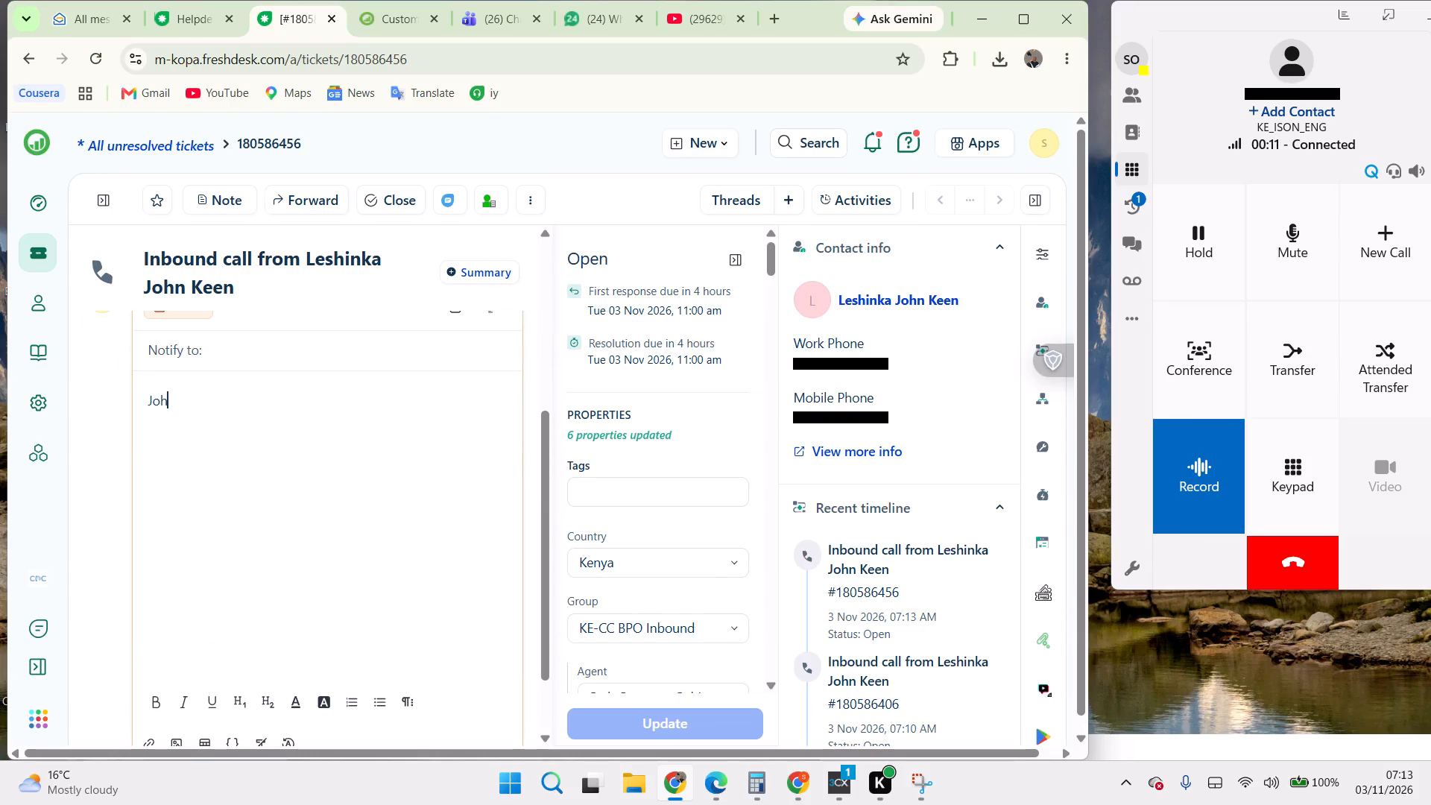
Open the linked caller's customer dashboard from the ticket, keep one dashboard copy open, and review the account details.
key(Return)
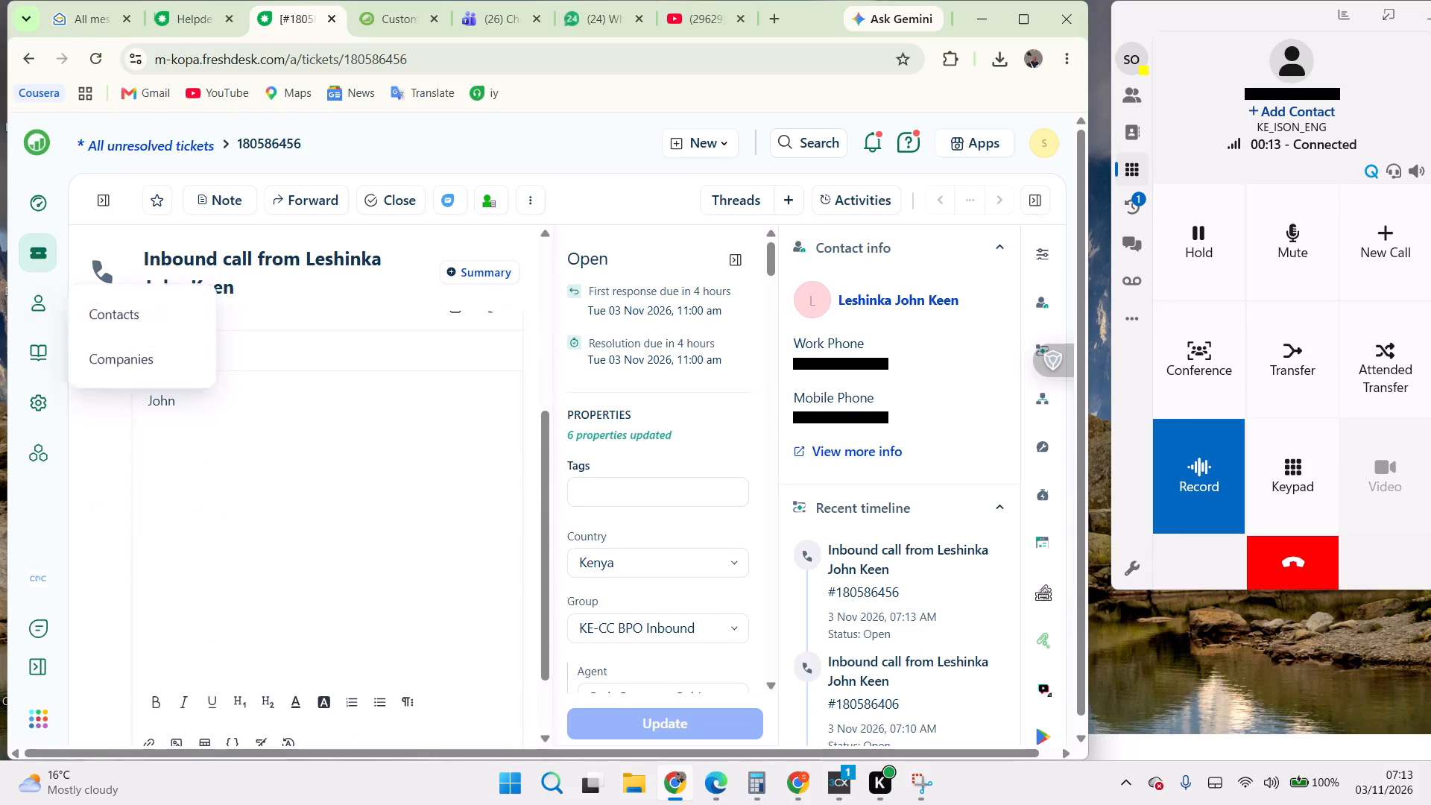
click(482, 204)
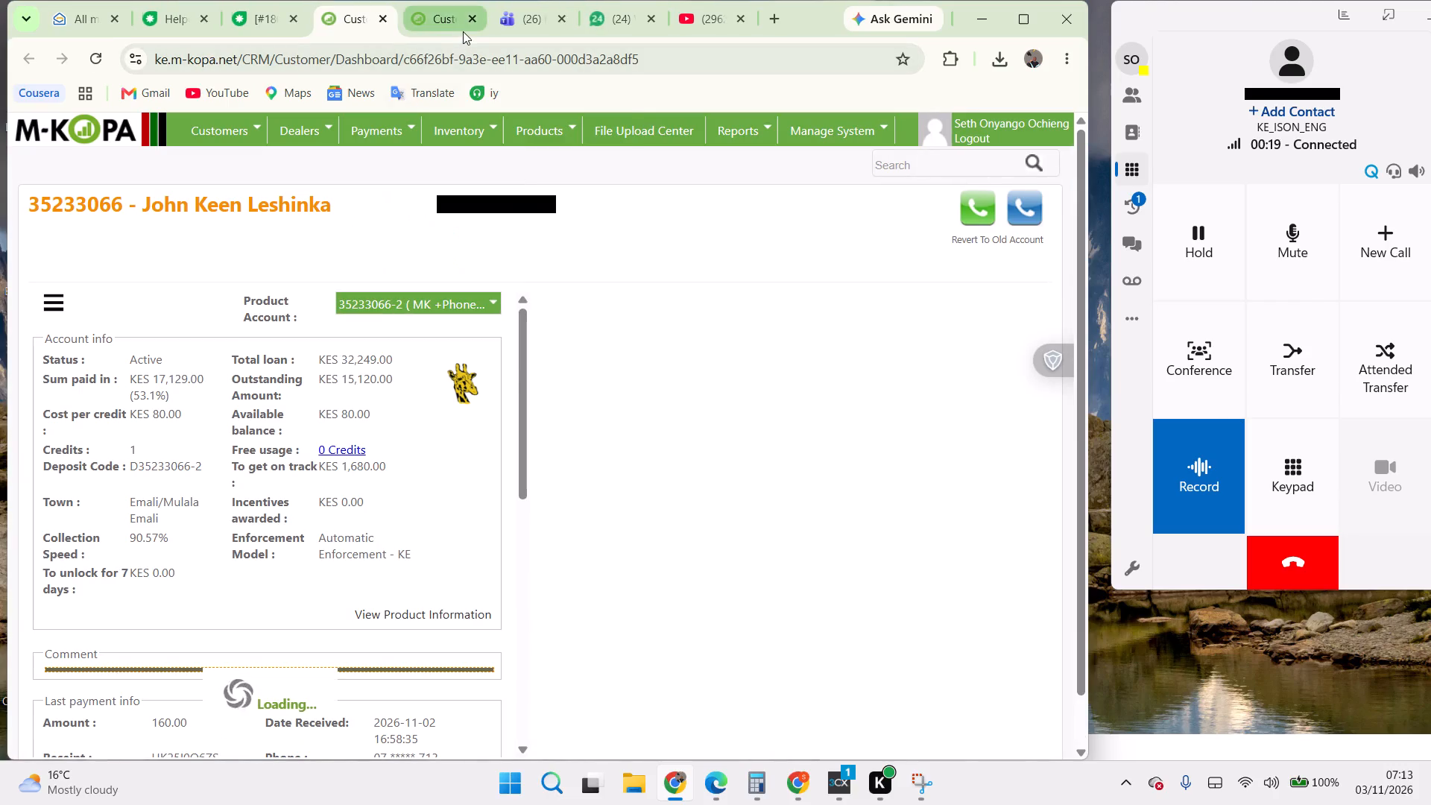
click(466, 24)
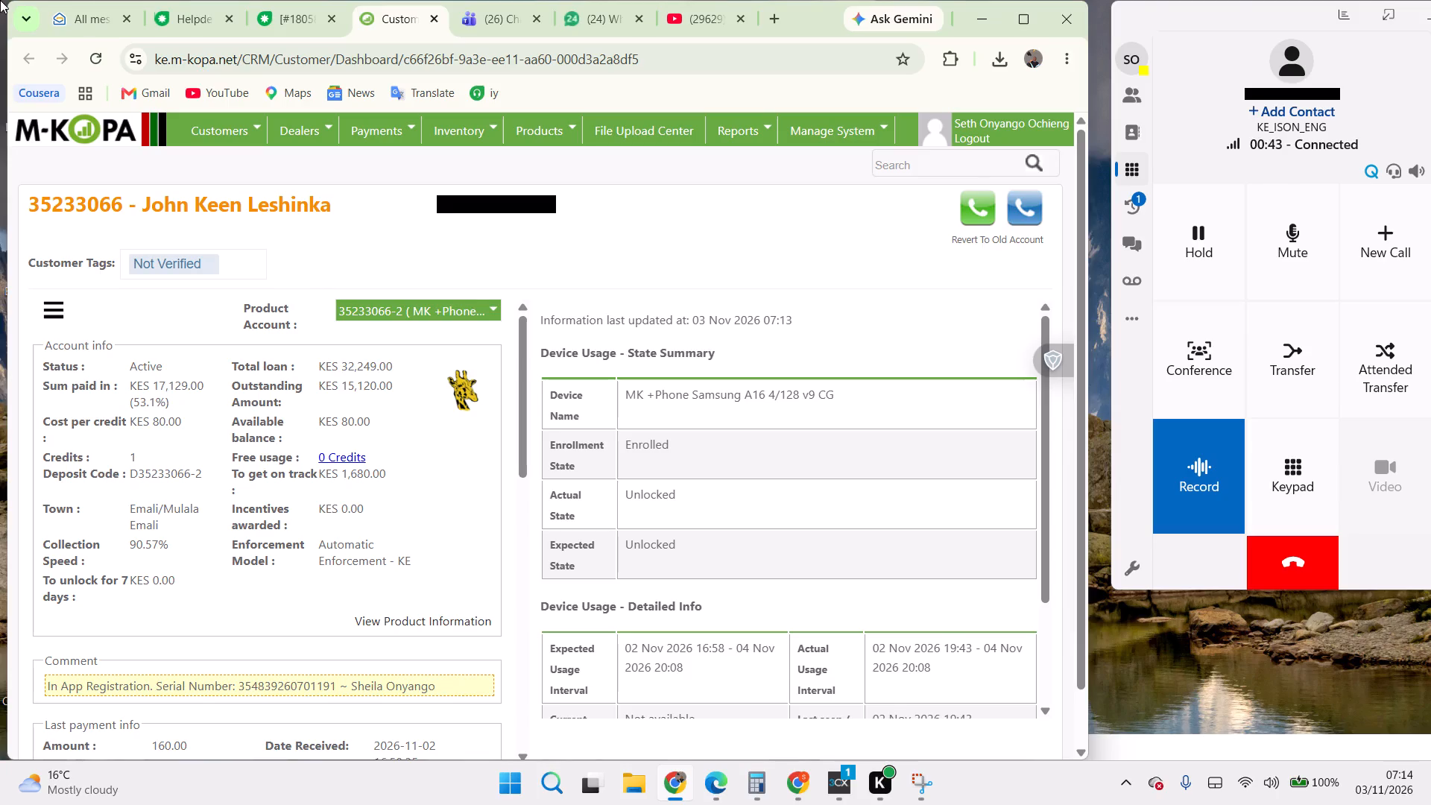
click(279, 17)
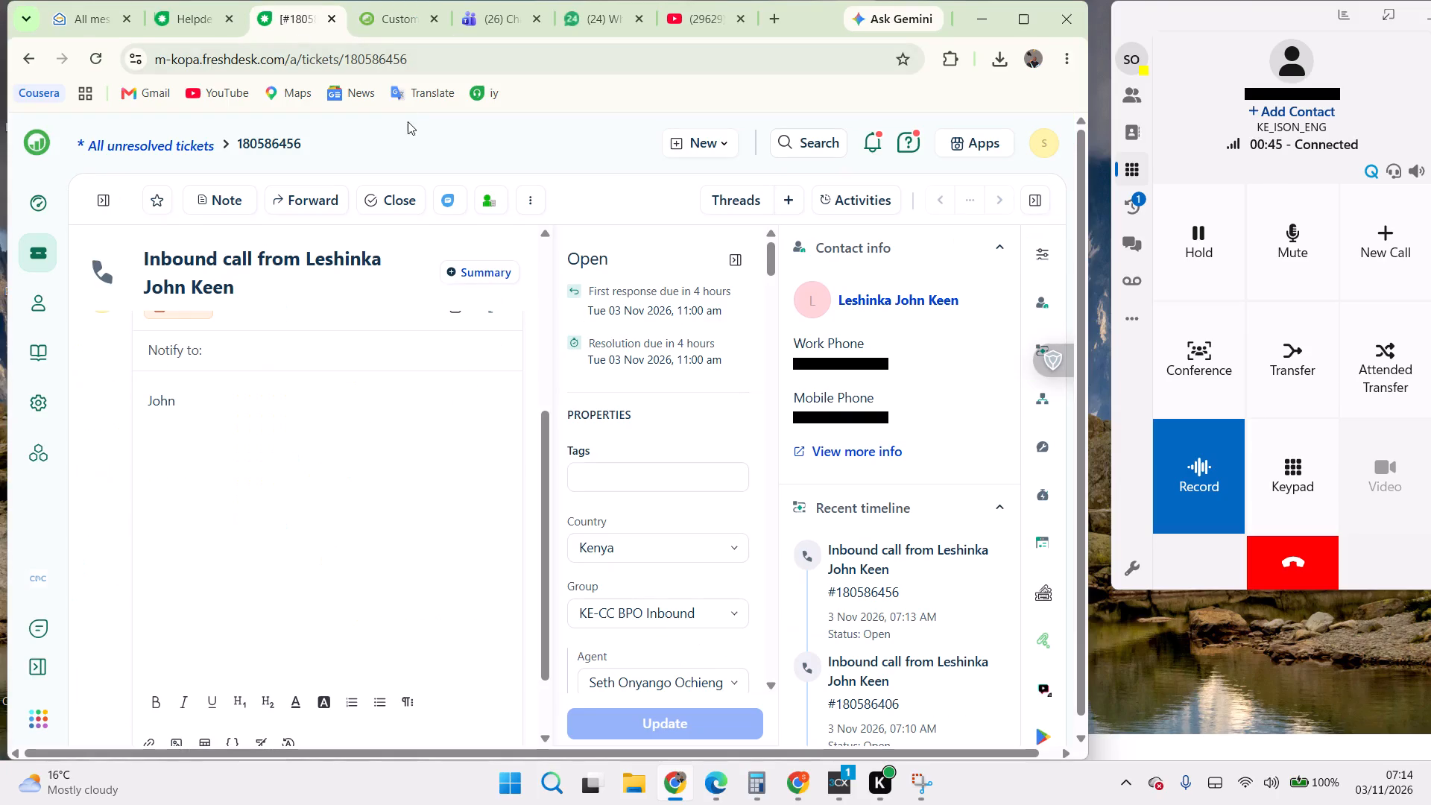
click(374, 22)
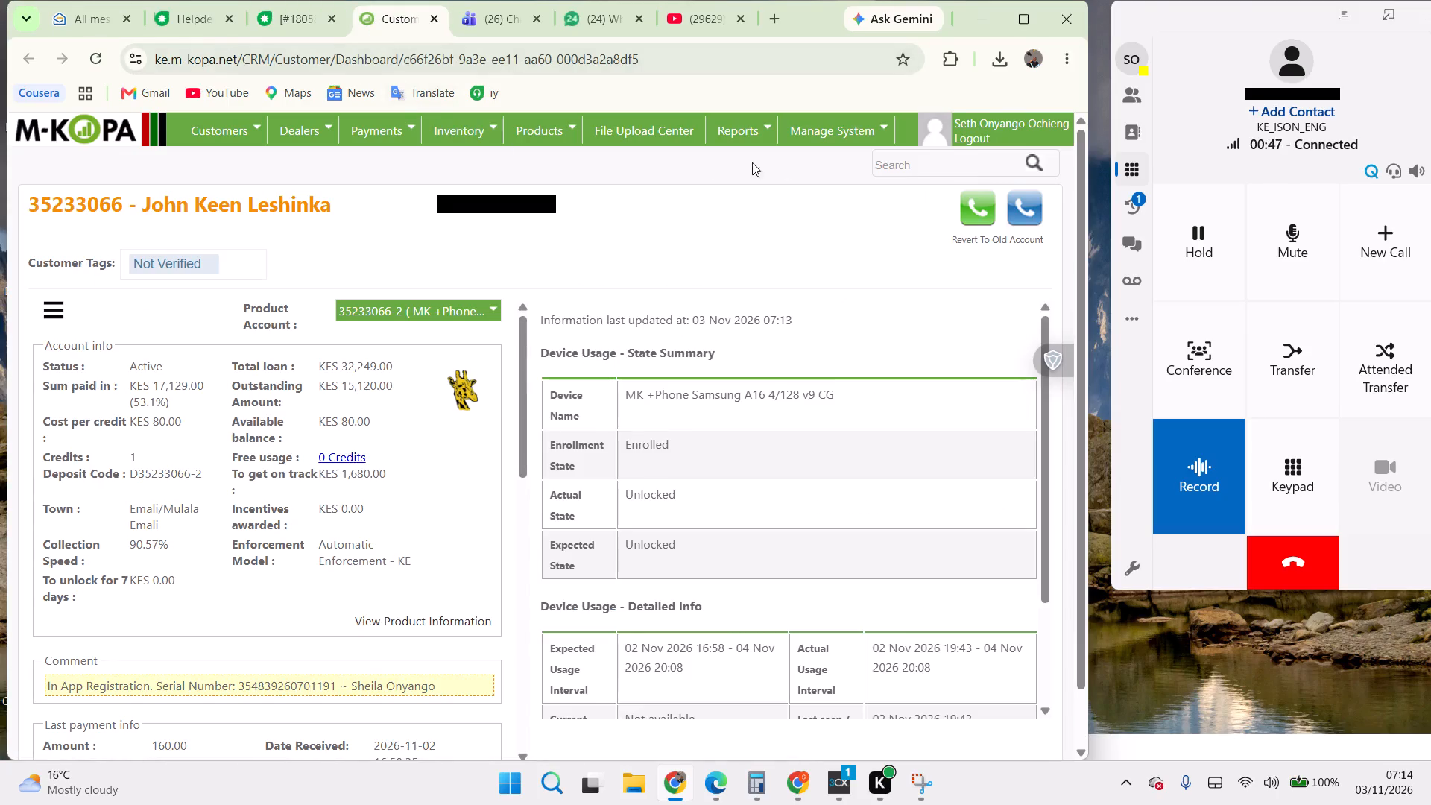
Search the M-KOPA CRM for the other customer's account number and copy that number from the account found.
click(886, 168)
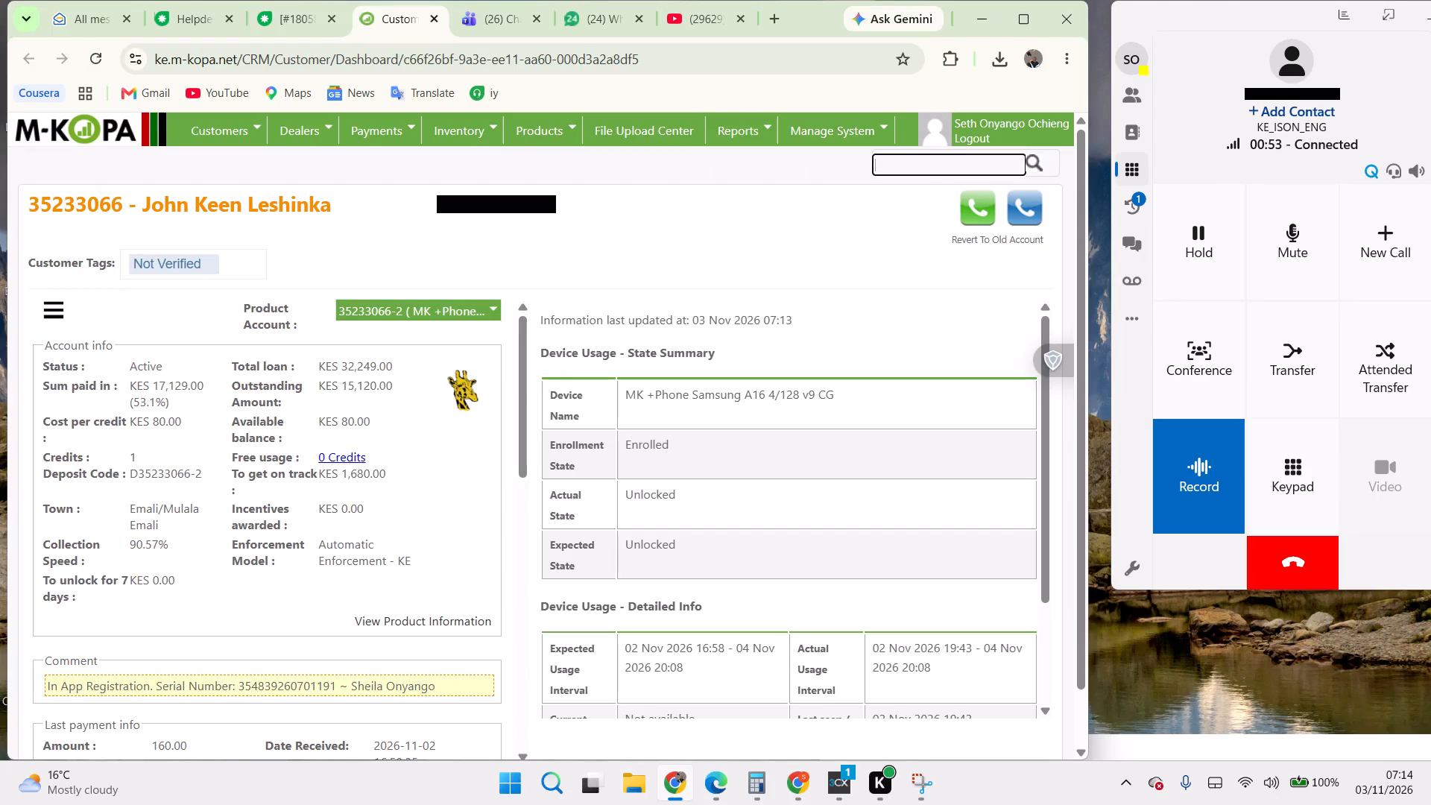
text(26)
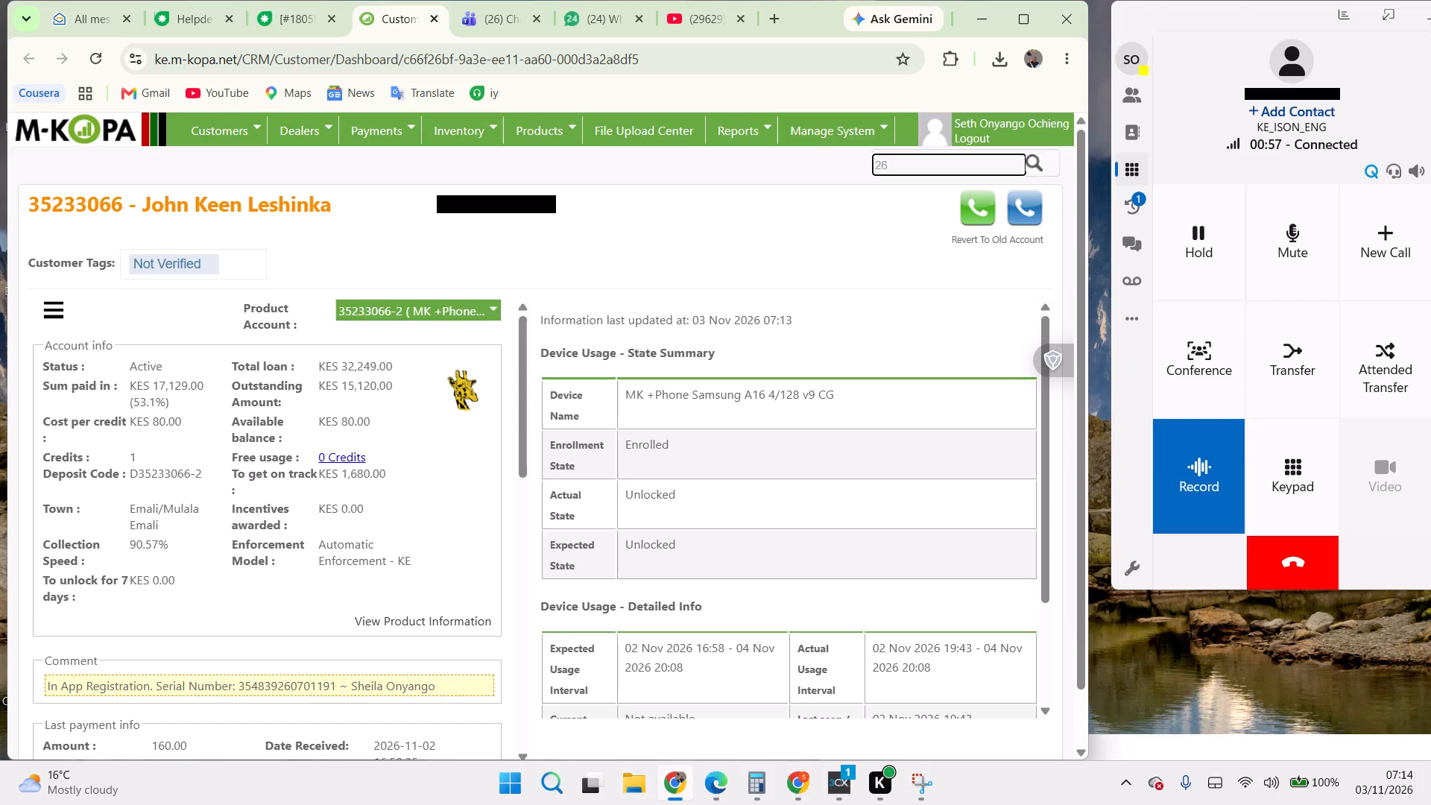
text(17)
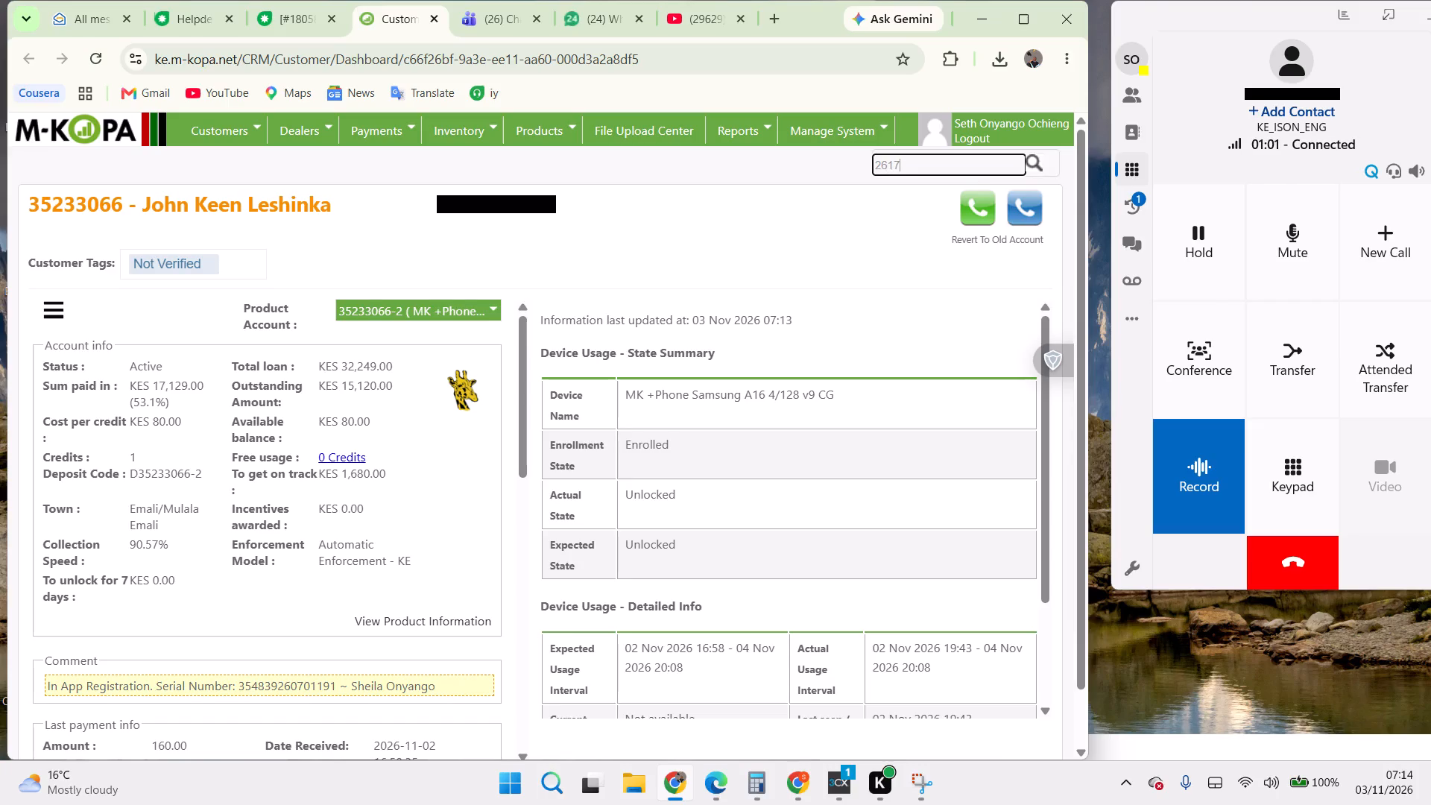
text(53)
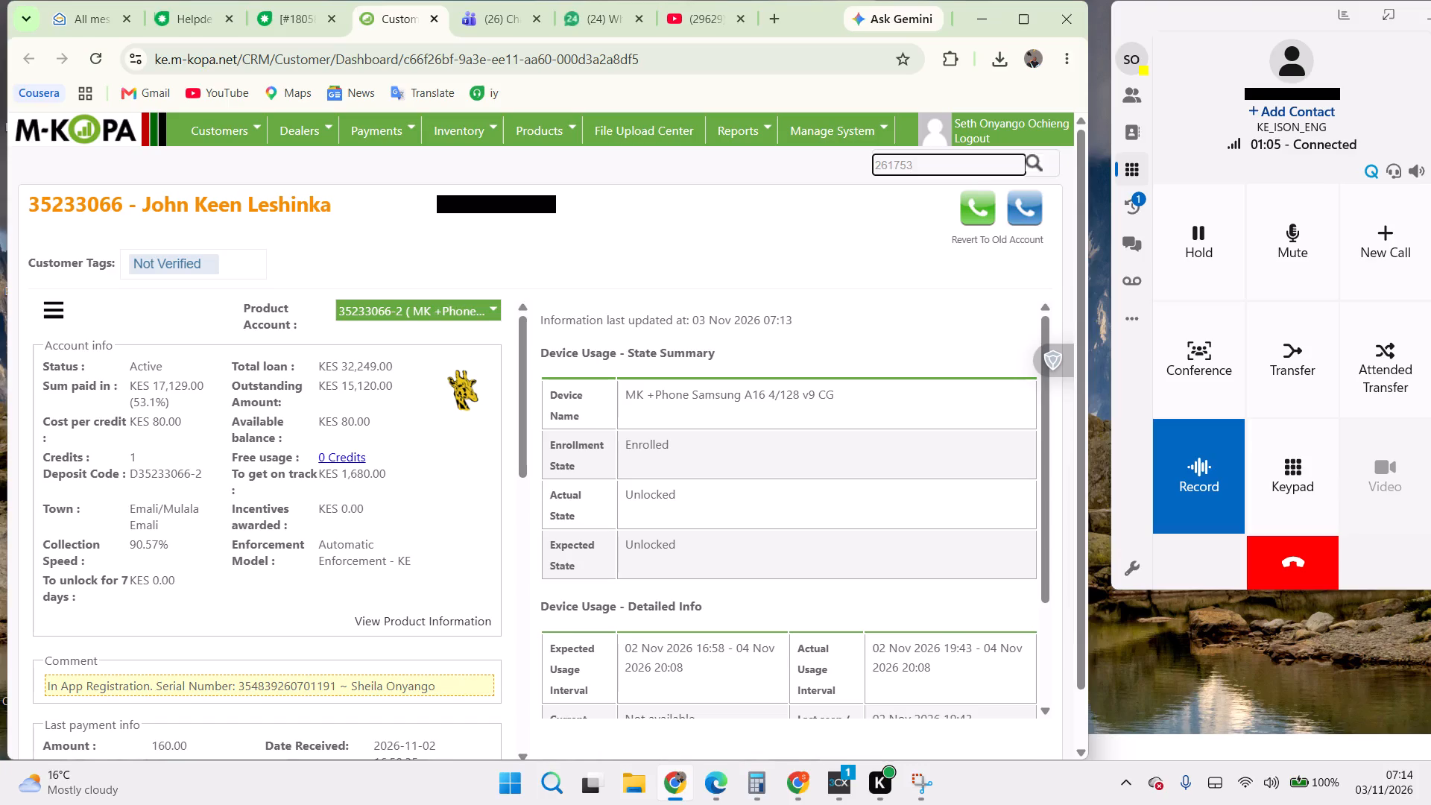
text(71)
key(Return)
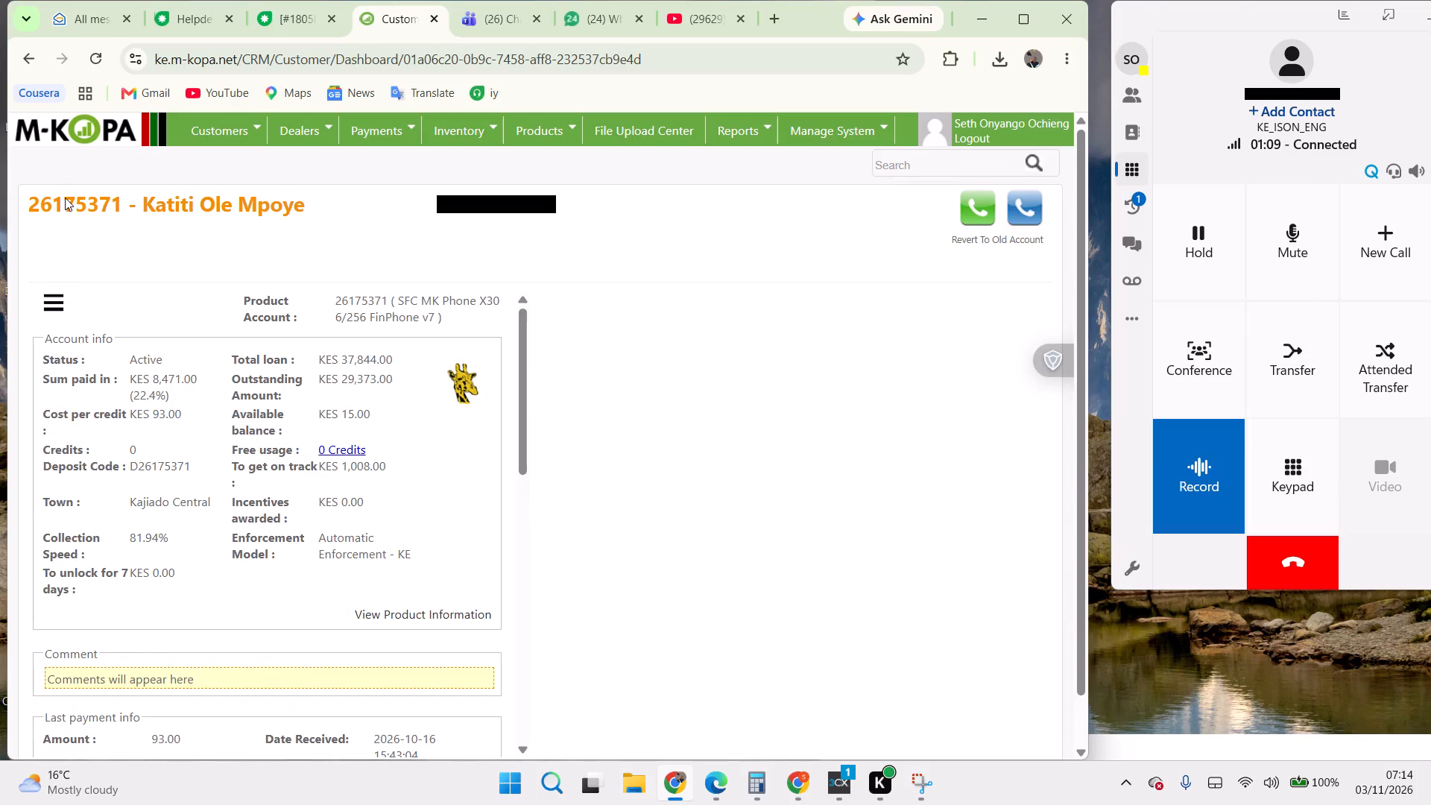
double_click(65, 198)
click(65, 198)
click(65, 198)
click(65, 198)
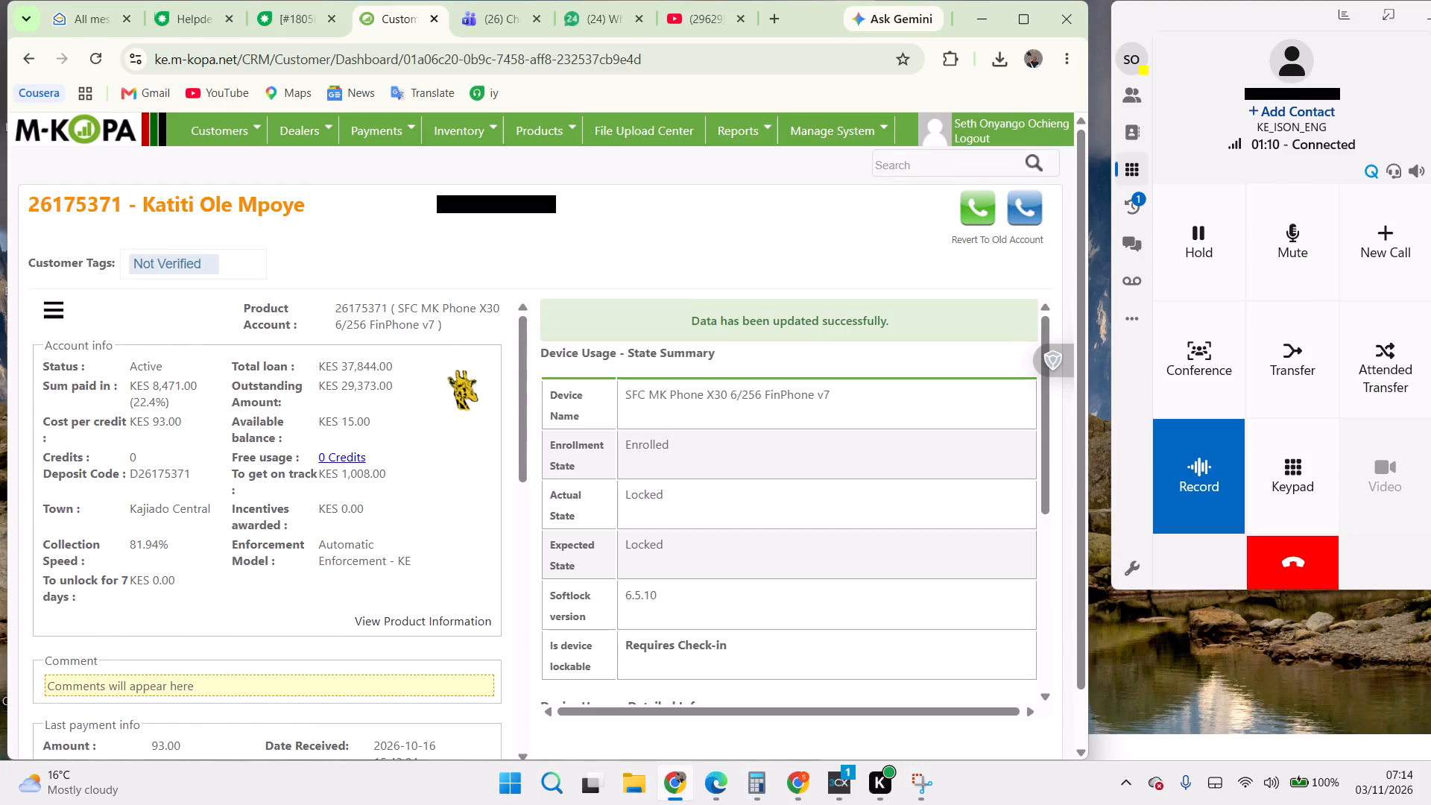
right_click(65, 198)
click(124, 222)
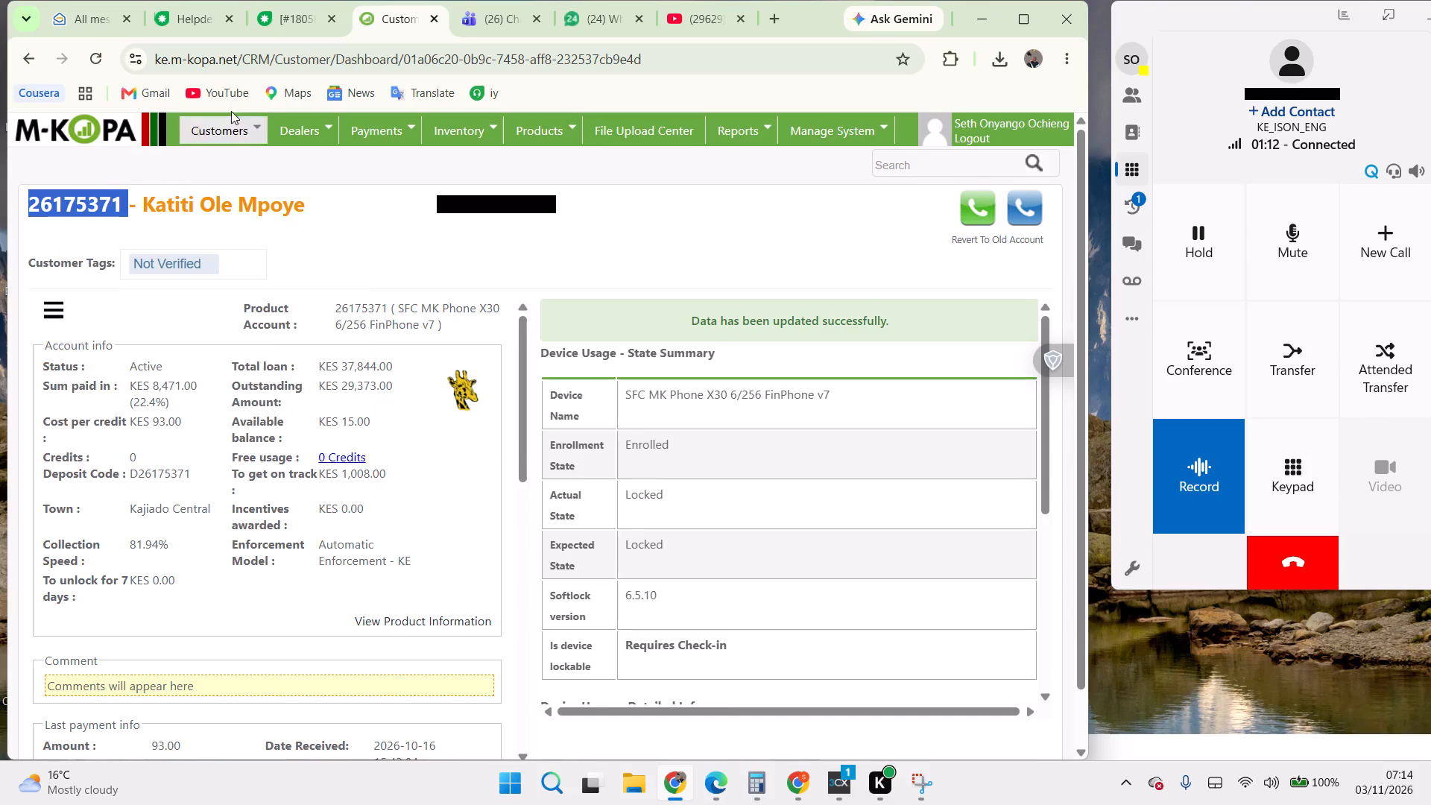
Reassign the inbound call ticket to the looked-up customer in Account Info, using the copied account number.
click(296, 10)
scroll(944, 473, down, 4)
scroll(944, 473, up, 3)
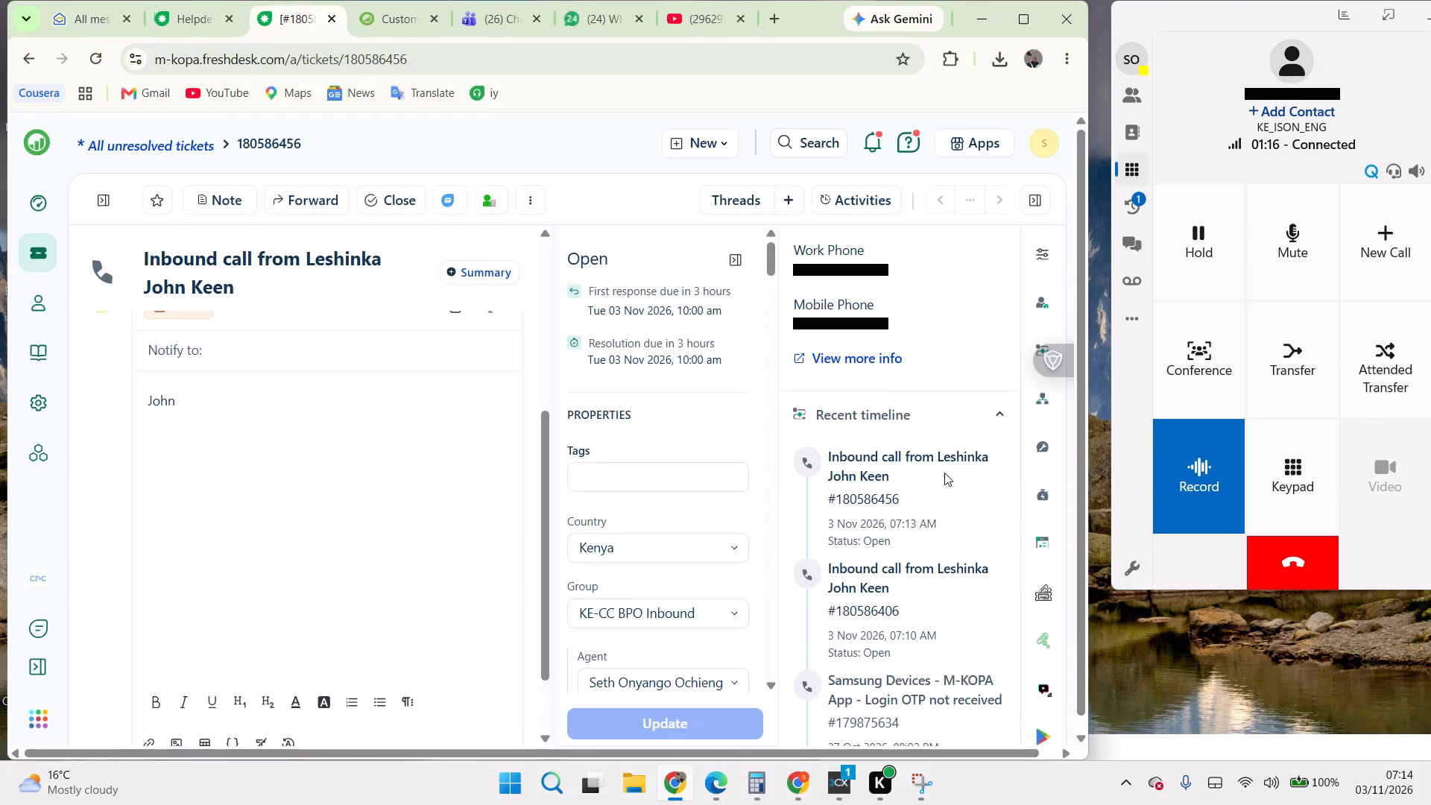
scroll(944, 473, up, 2)
scroll(944, 473, down, 6)
scroll(933, 510, up, 2)
scroll(933, 510, down, 1)
scroll(933, 510, up, 2)
scroll(933, 510, down, 7)
scroll(933, 510, up, 1)
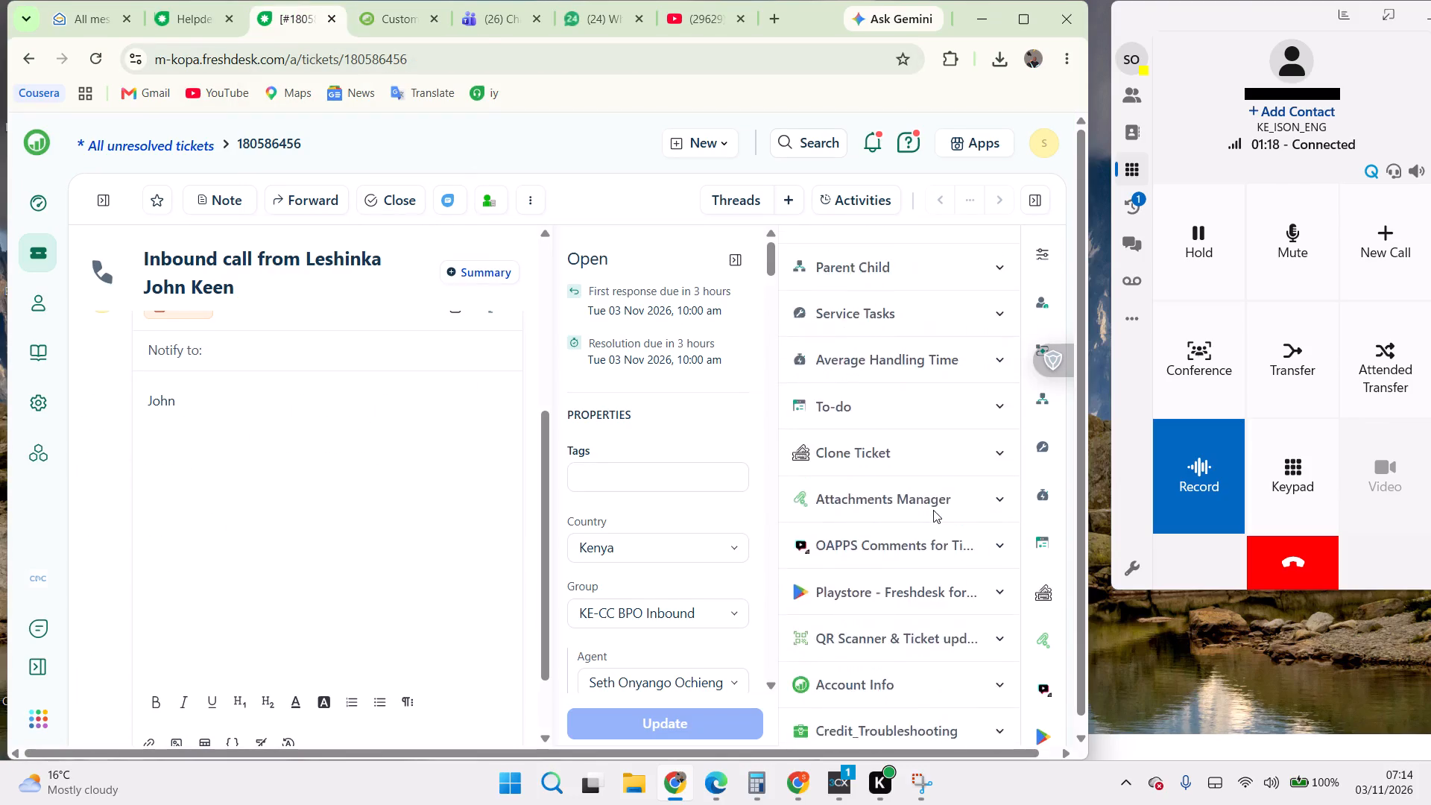
scroll(933, 510, down, 3)
click(993, 507)
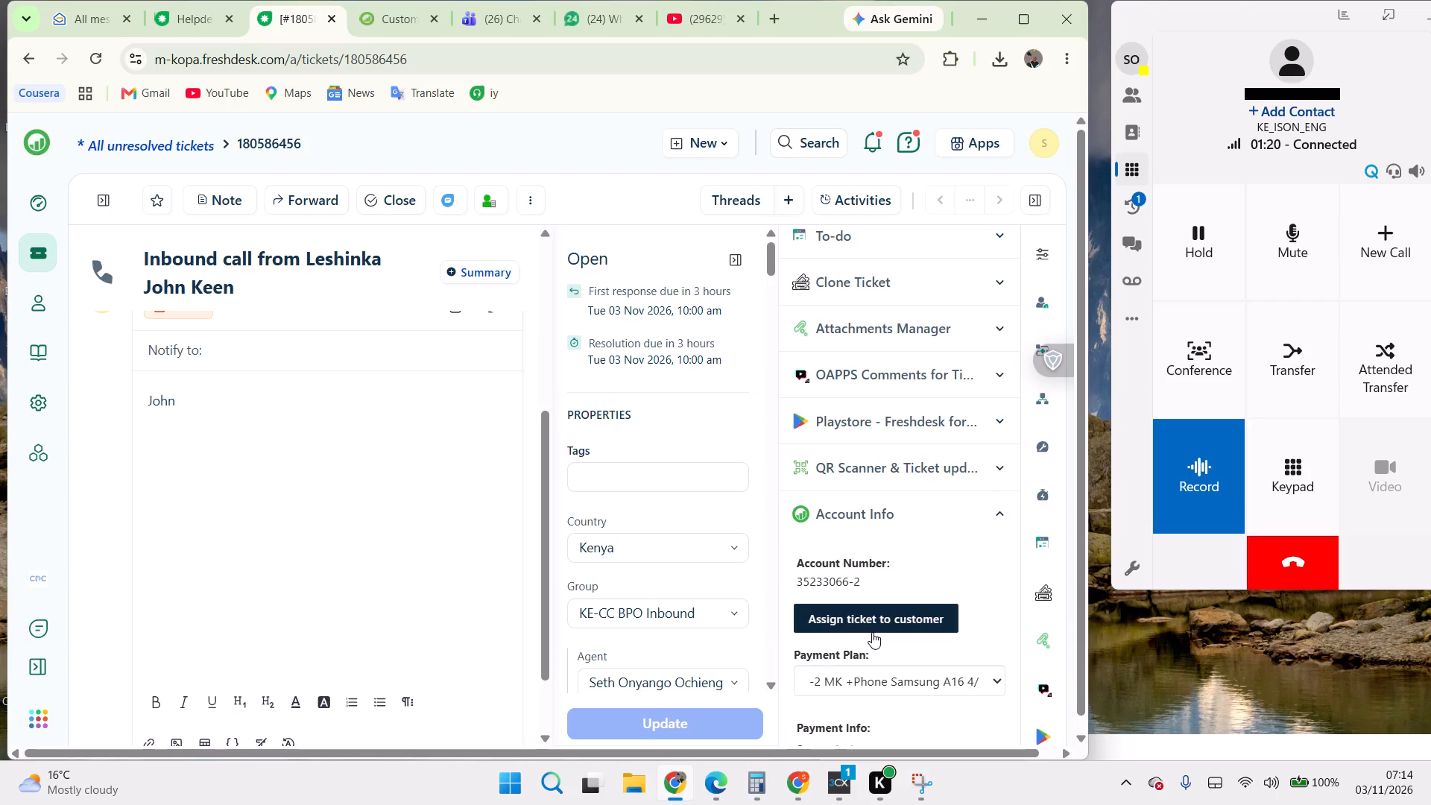
click(868, 627)
click(583, 210)
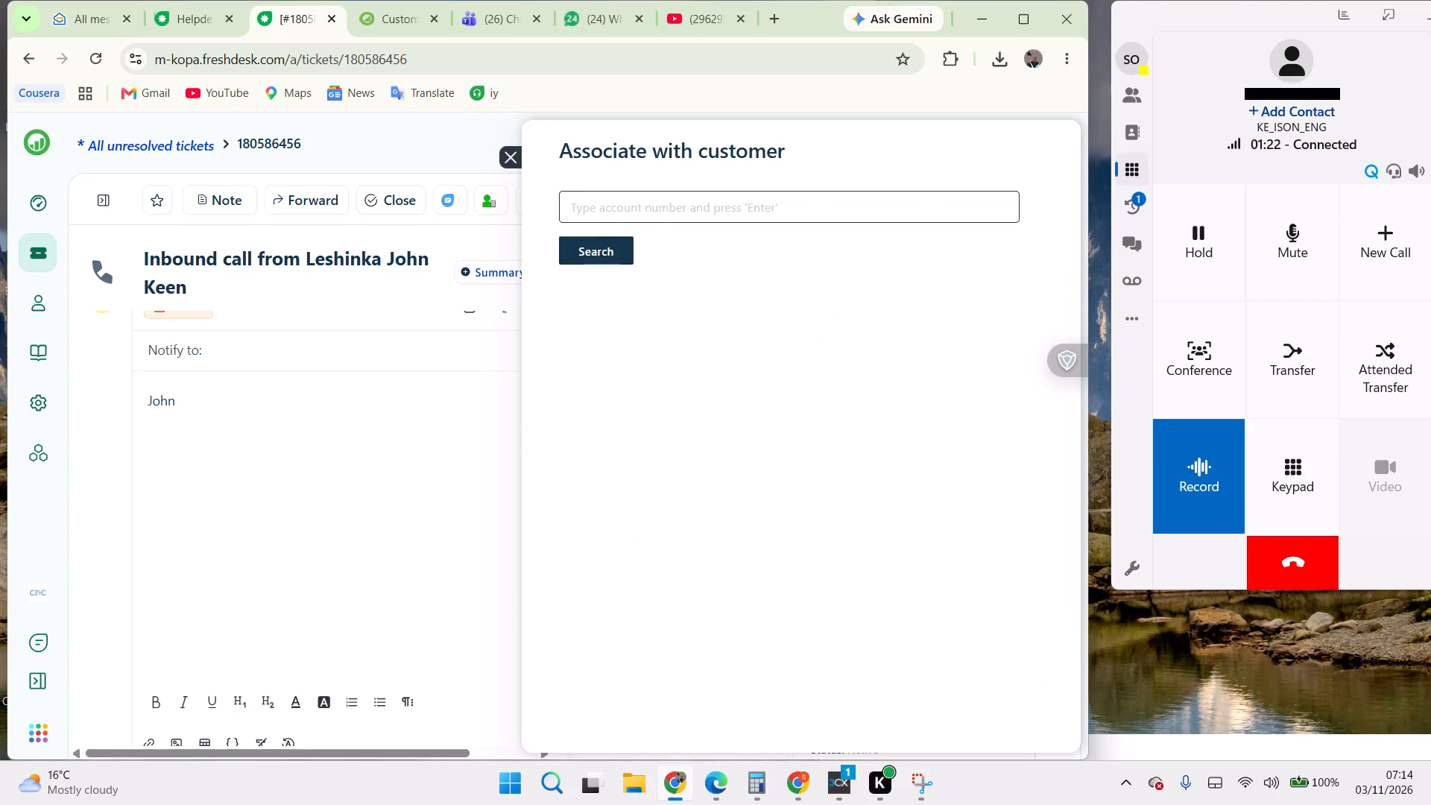
key(ctrl+v)
key(BackSpace)
click(579, 255)
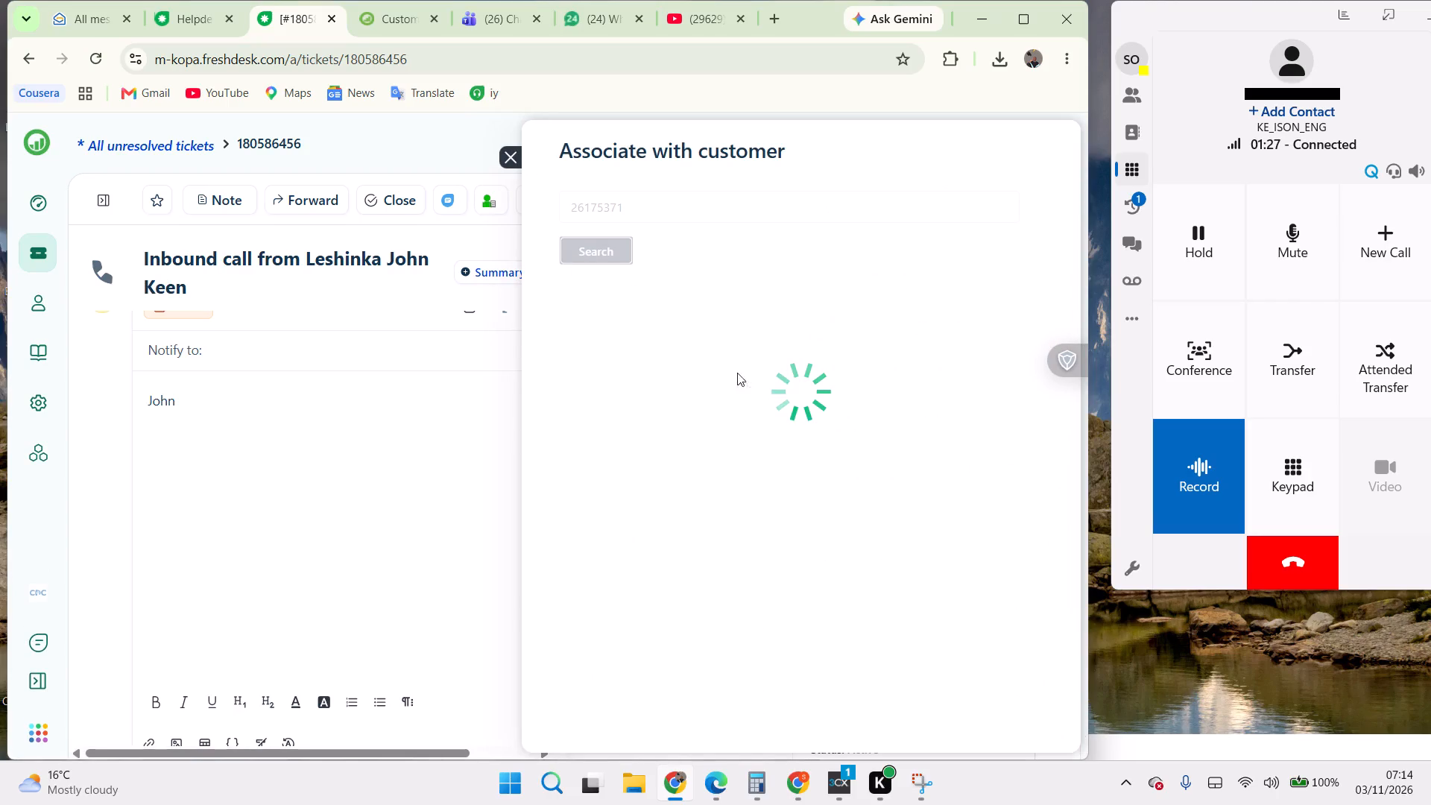
click(646, 468)
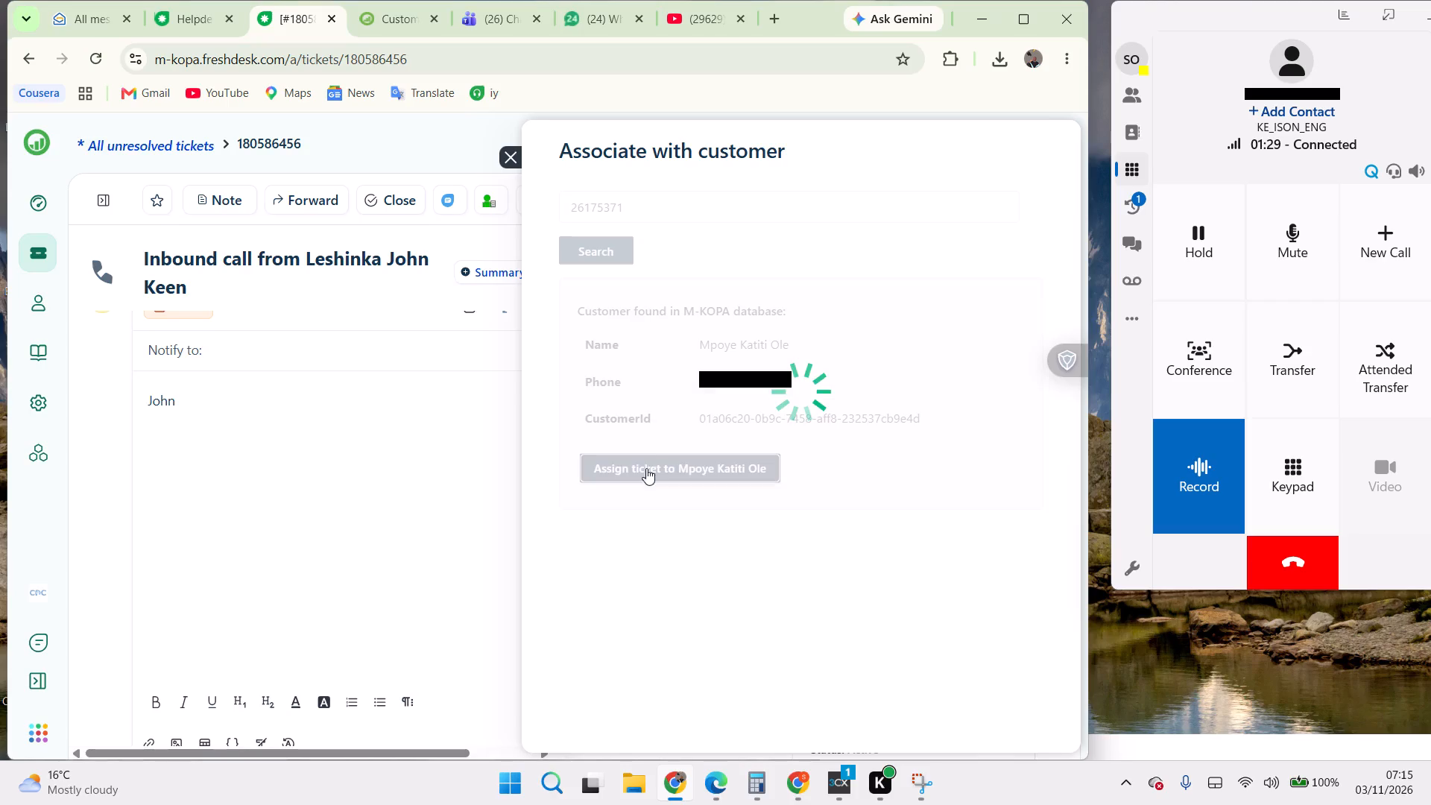
Examine the reassigned customer's product and primary loan information in the CRM, and check the ticket's account link.
click(375, 10)
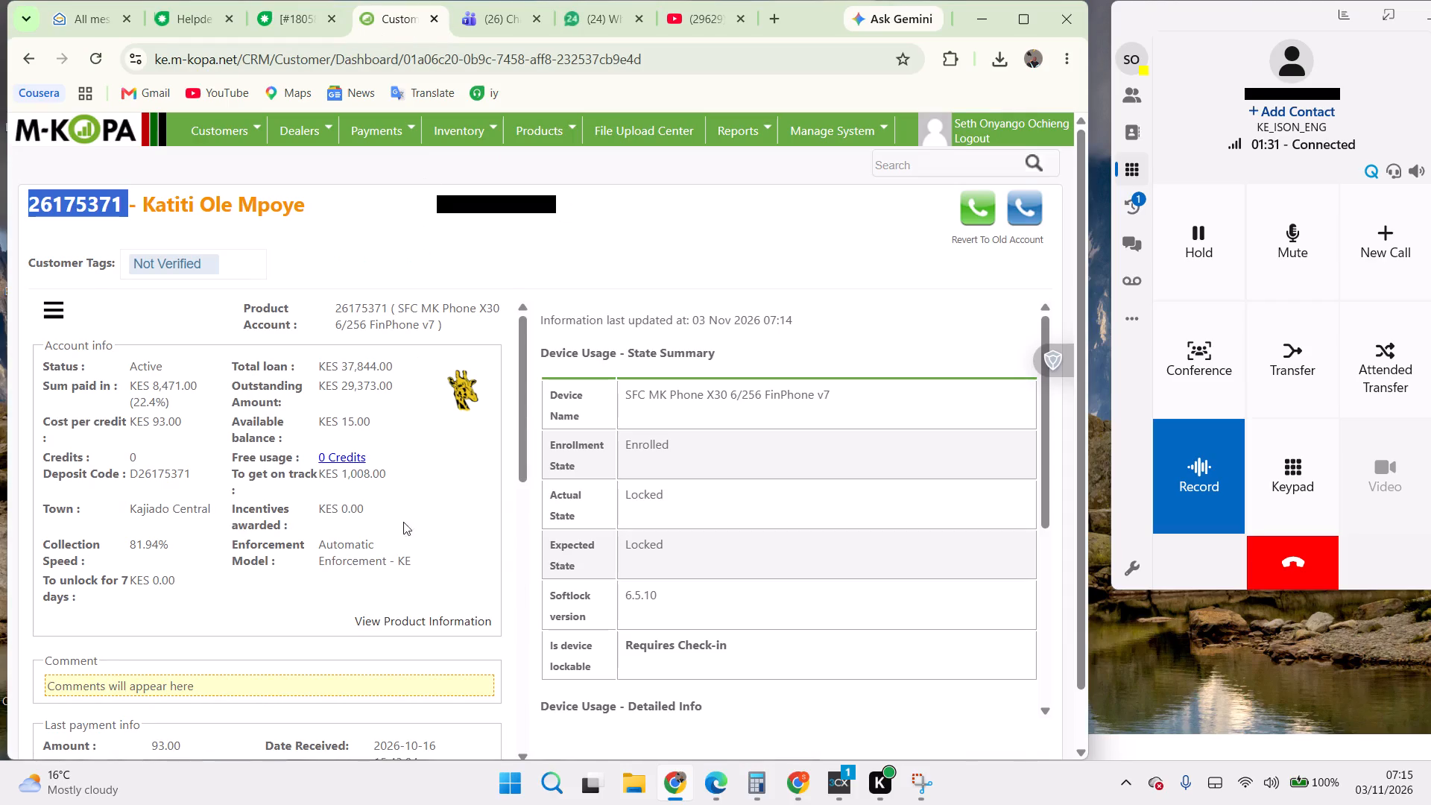
click(414, 616)
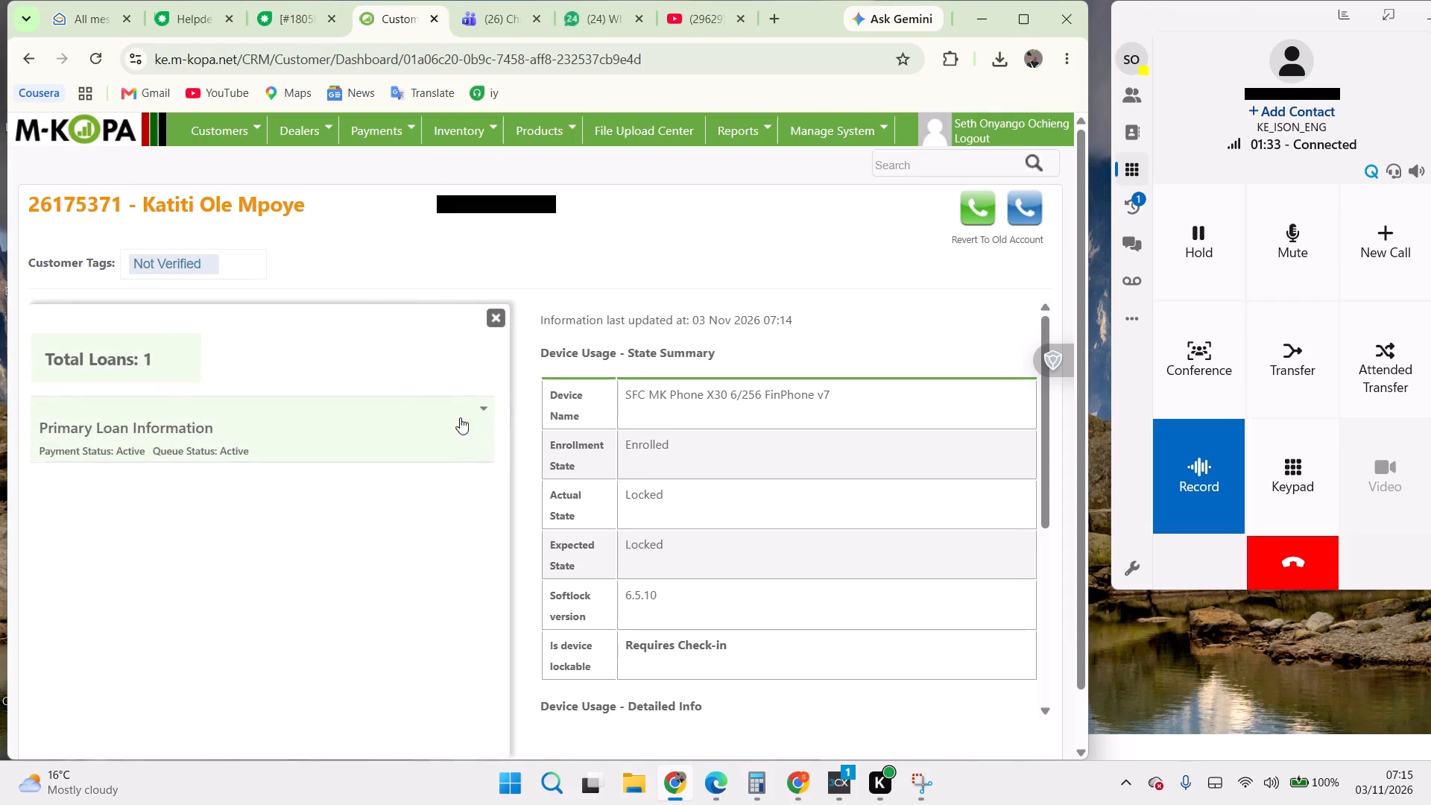
click(498, 412)
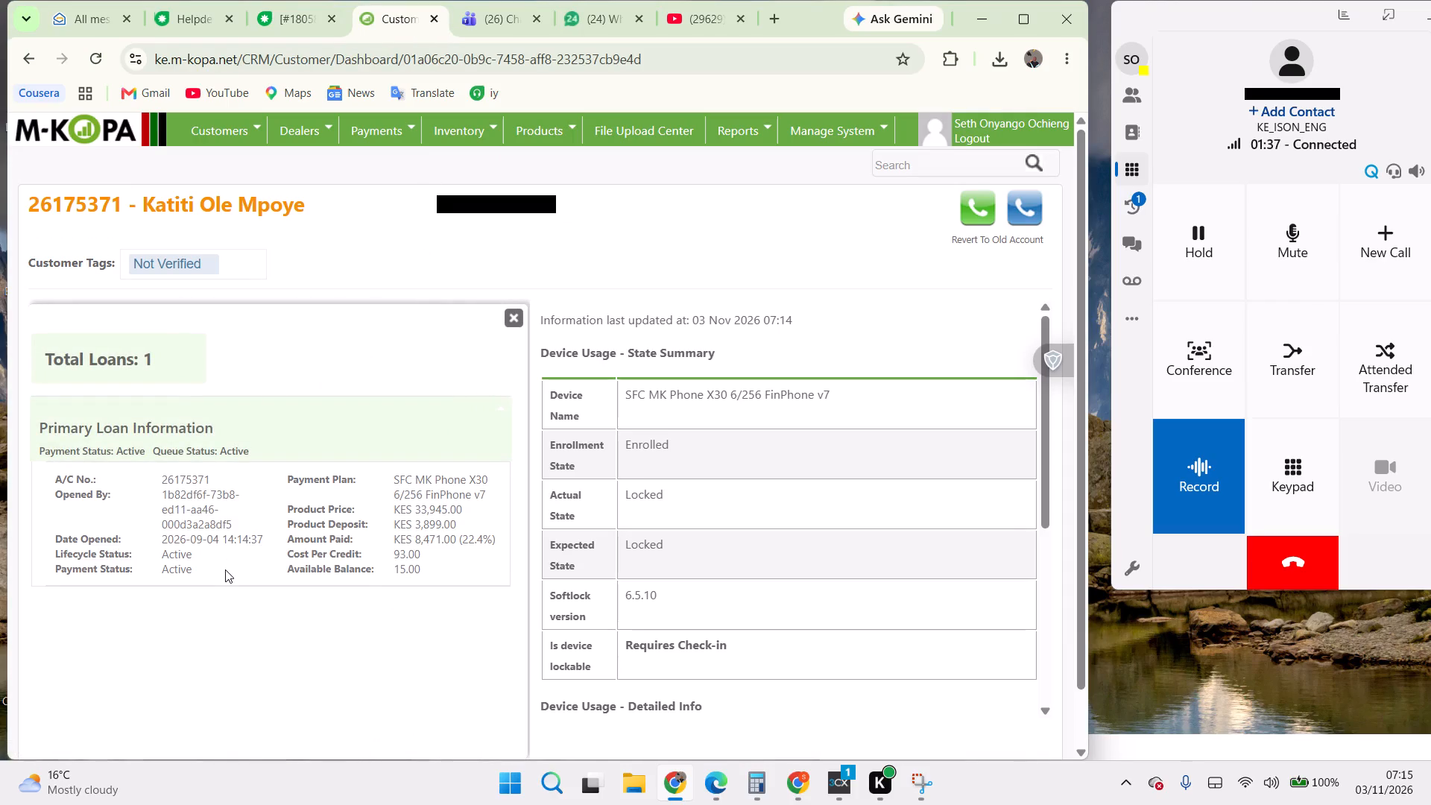
click(520, 318)
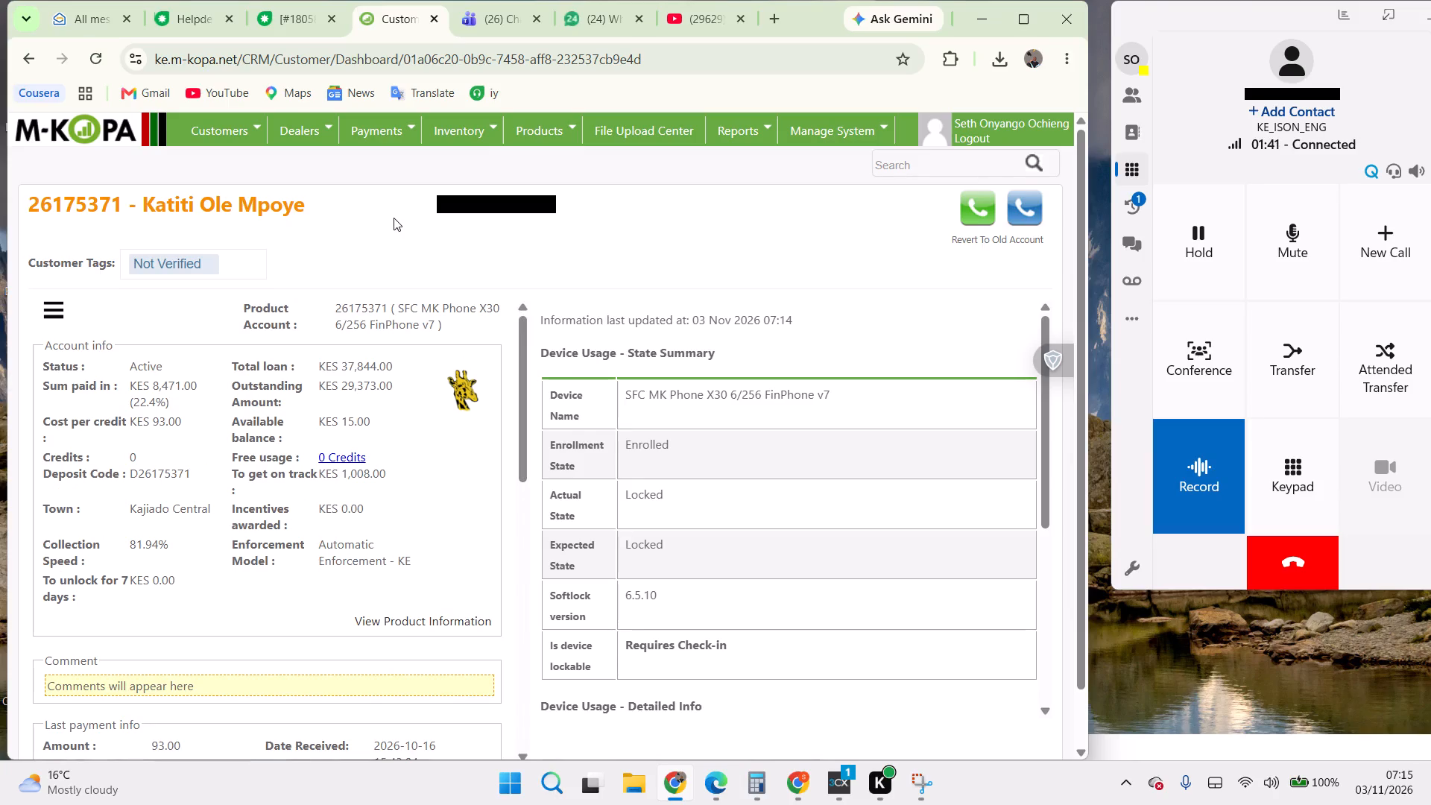
click(282, 19)
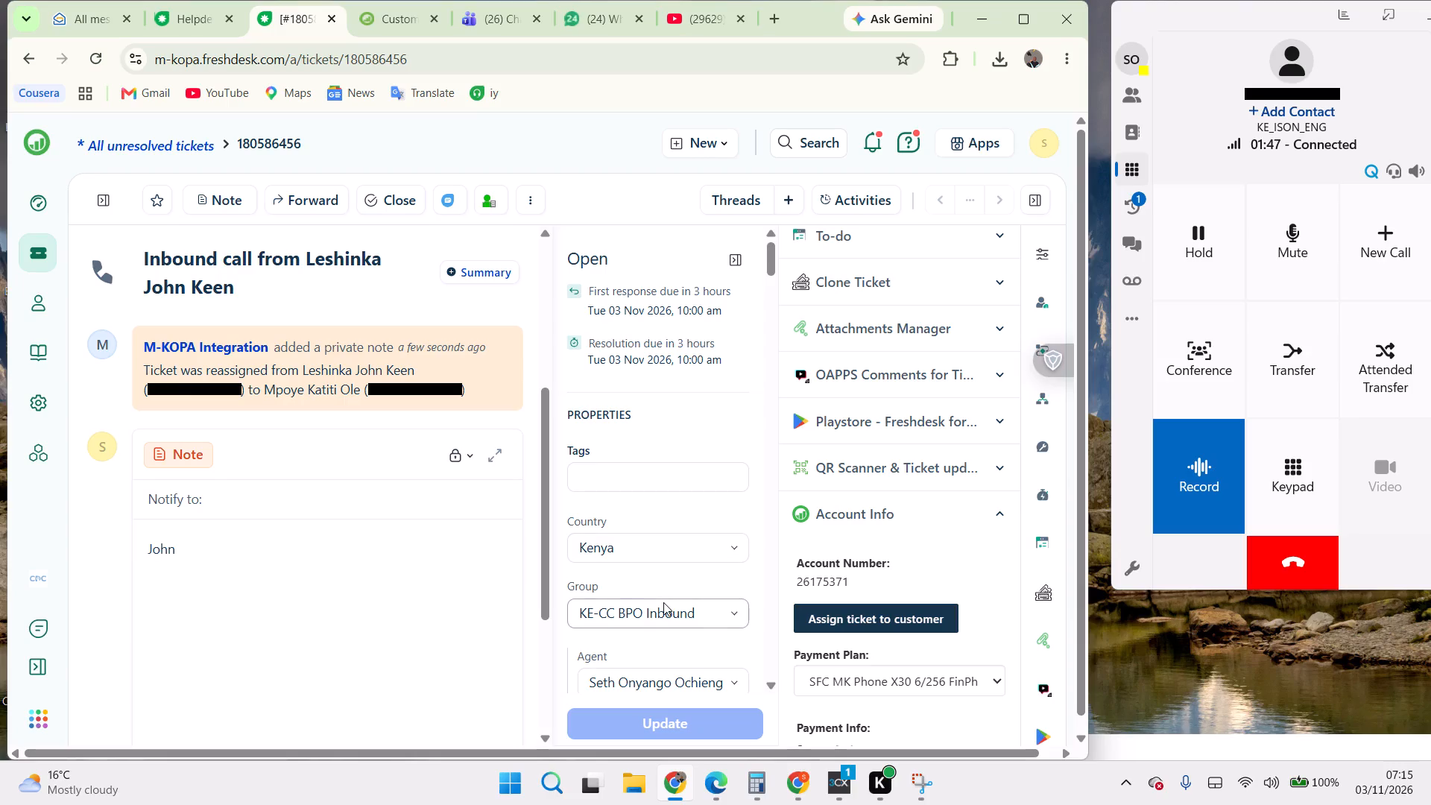
scroll(663, 602, down, 2)
scroll(663, 602, up, 1)
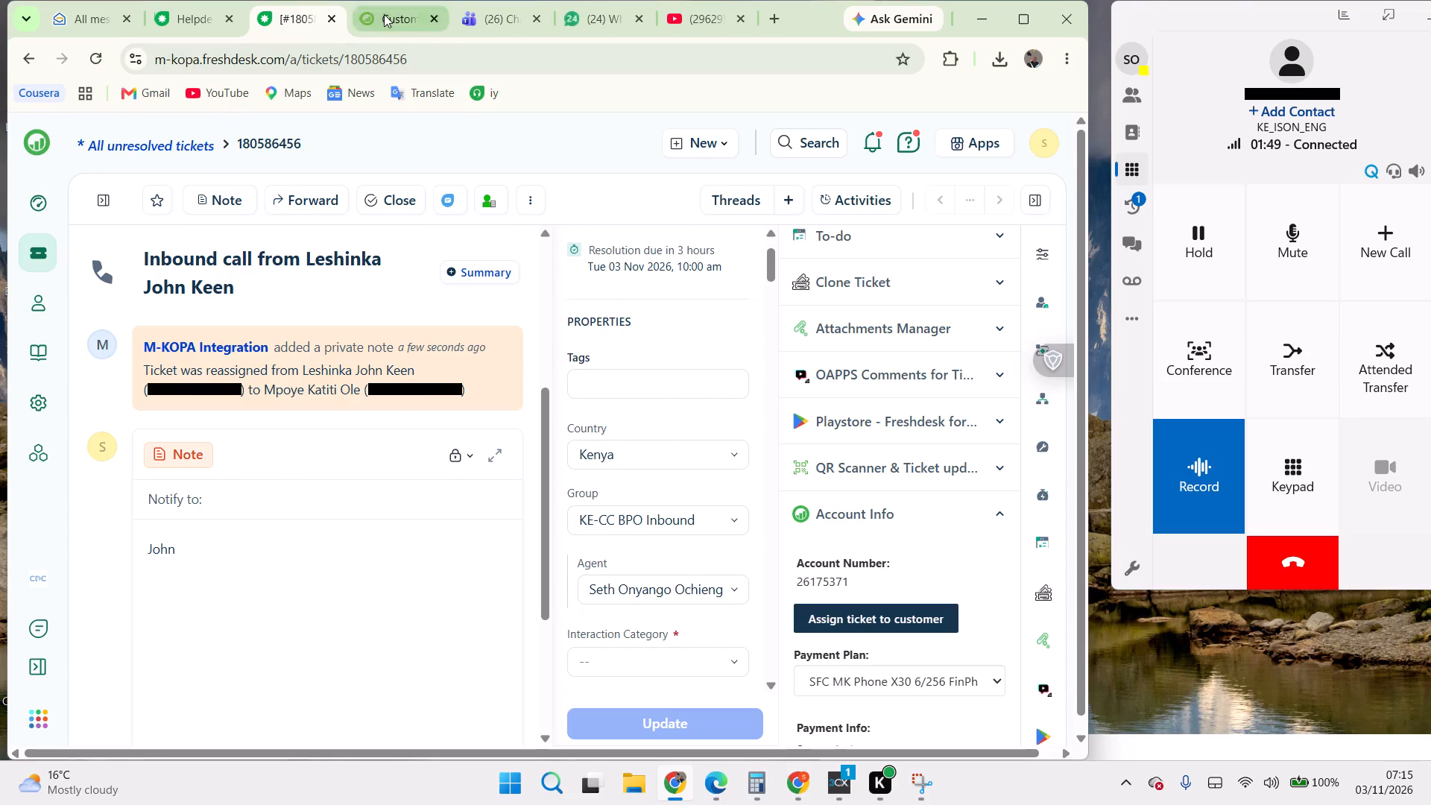
click(384, 14)
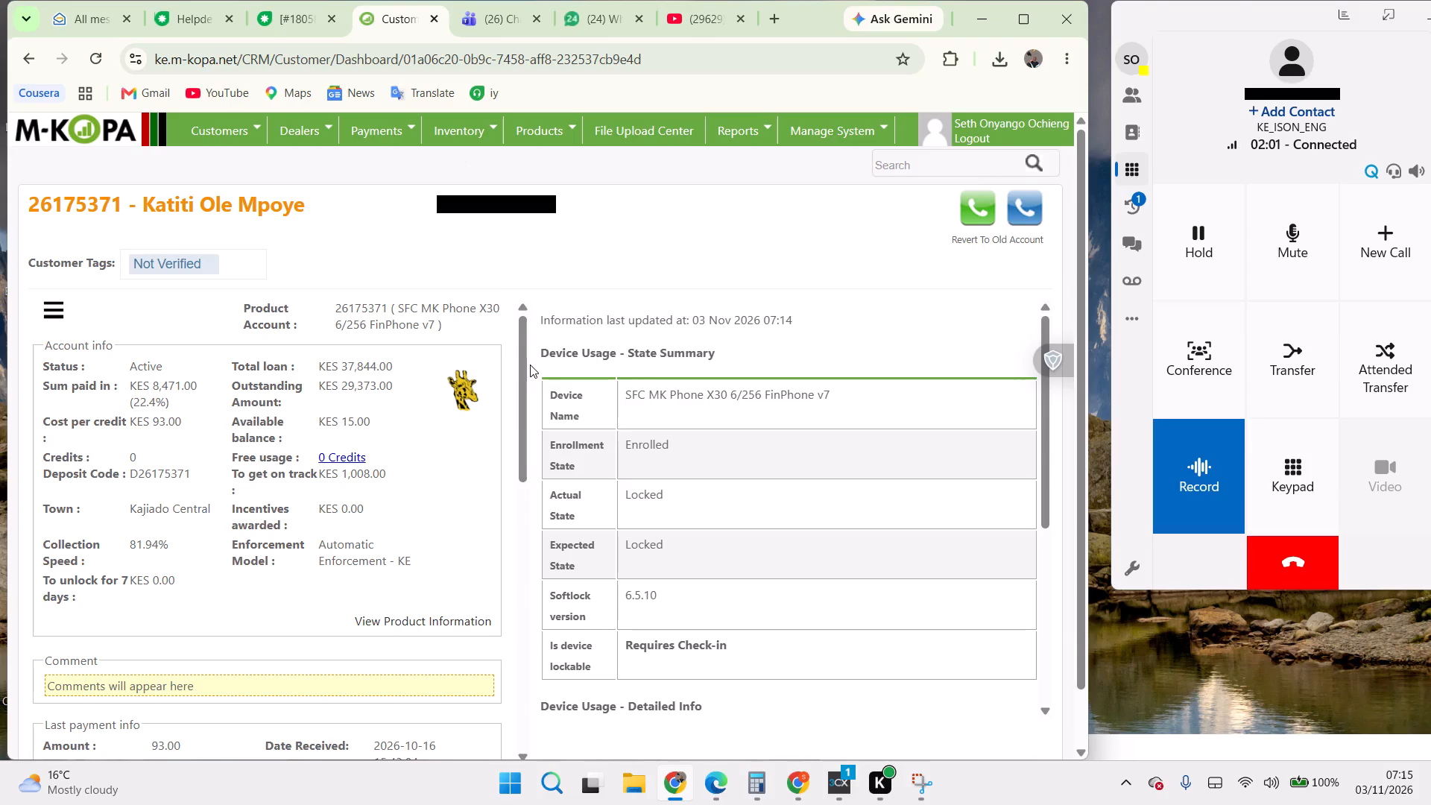
Classify the call ticket as Samsung Devices, with reason Phone protection benefit and sub-reason Lost/stolen phone replacement claim inquiry.
click(285, 21)
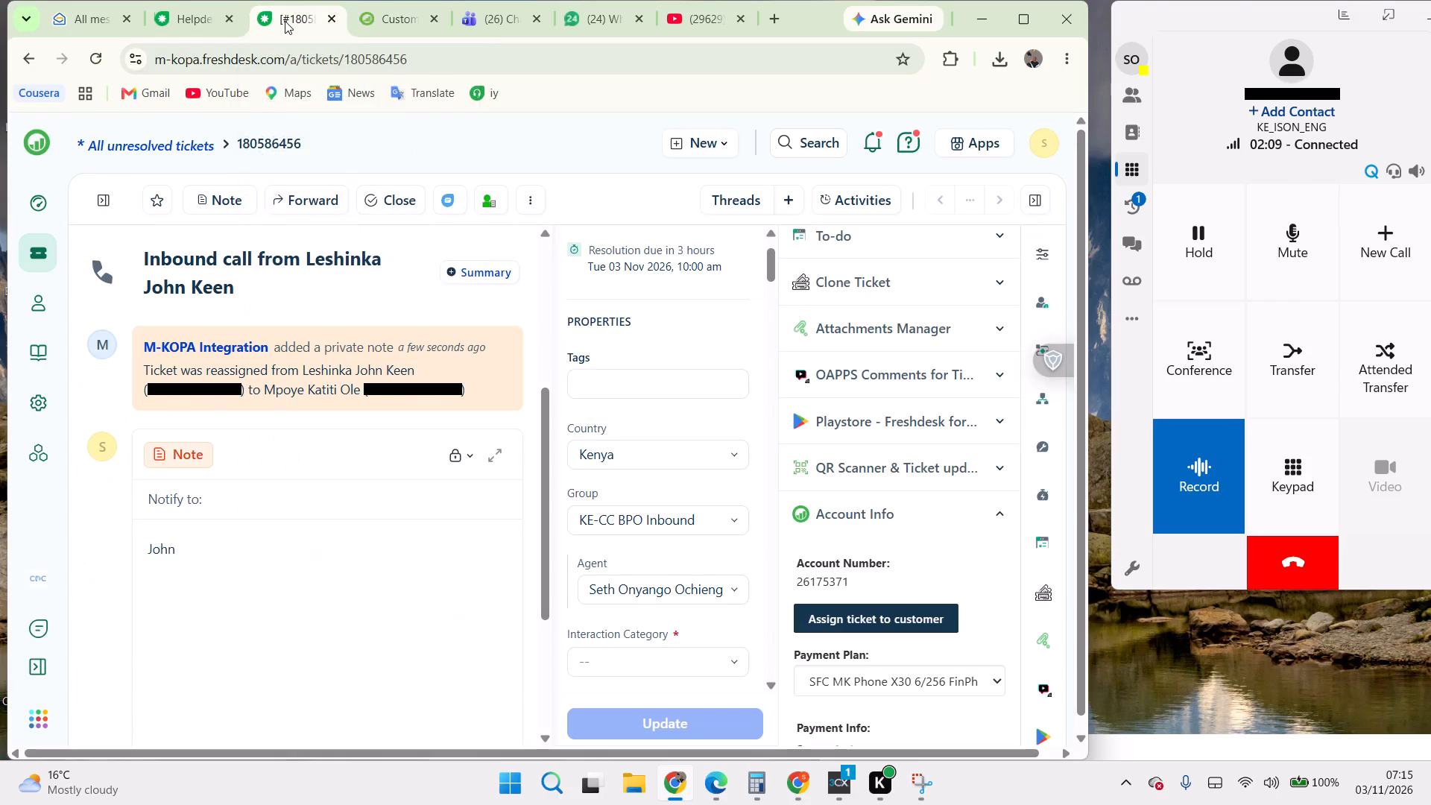
scroll(663, 610, down, 2)
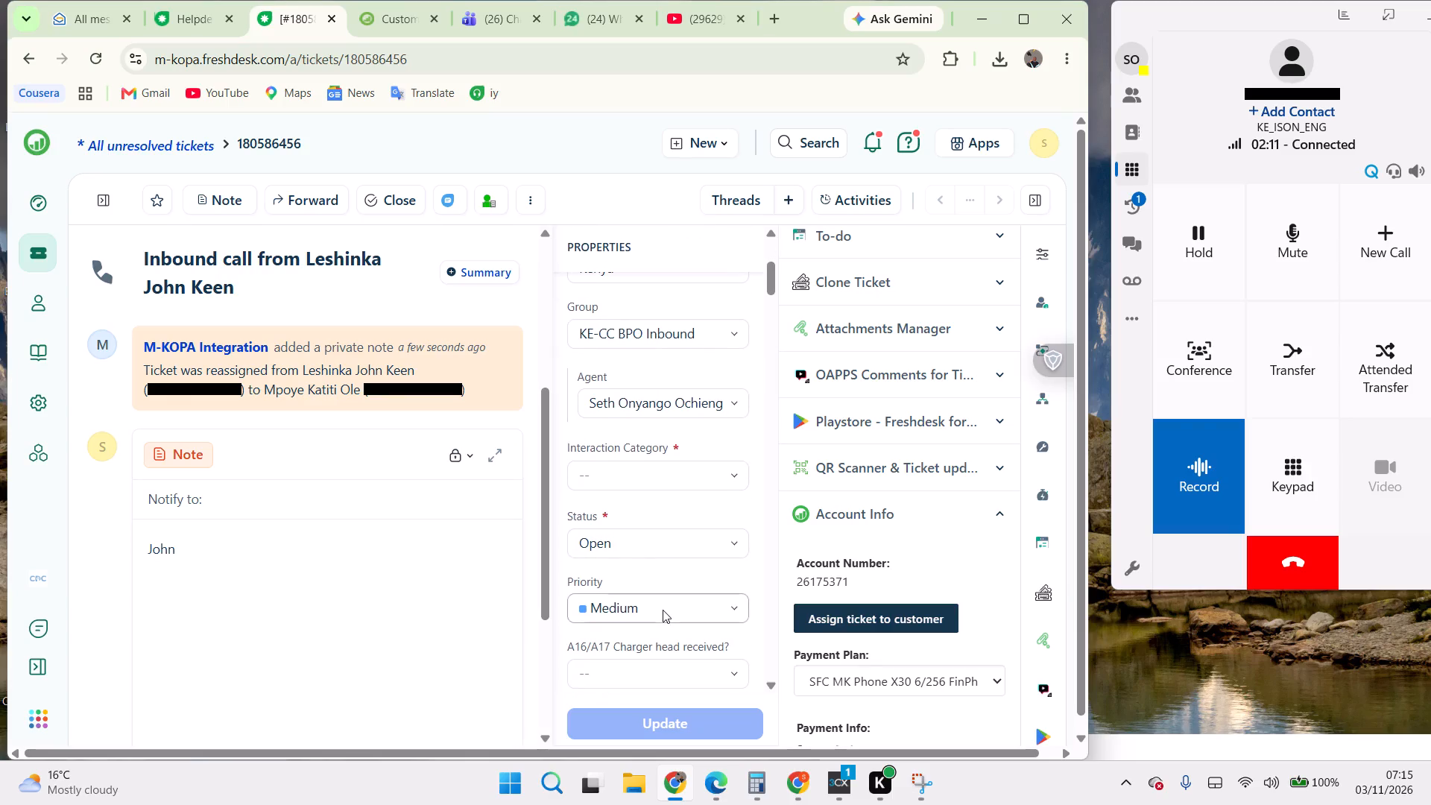
click(642, 474)
click(641, 552)
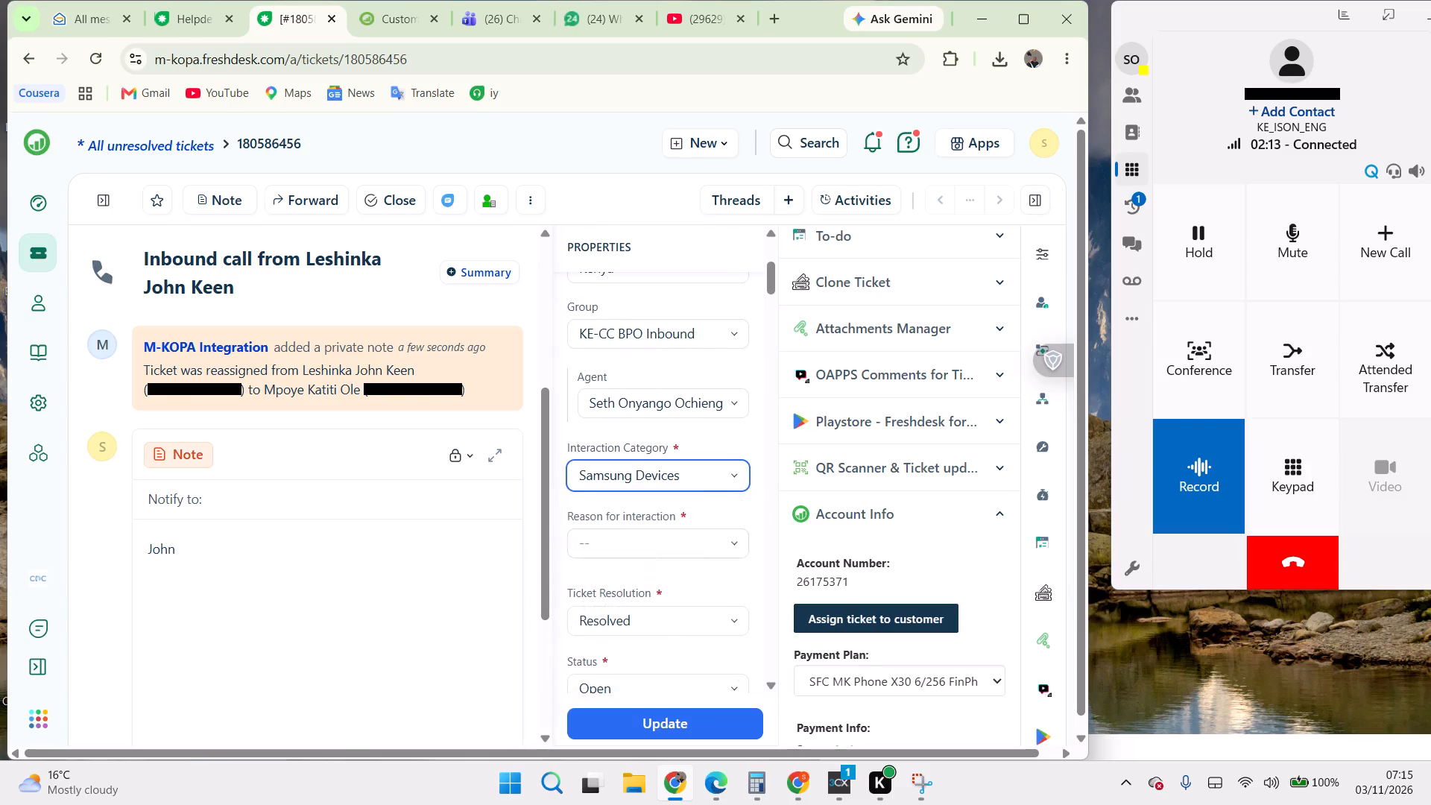
click(388, 26)
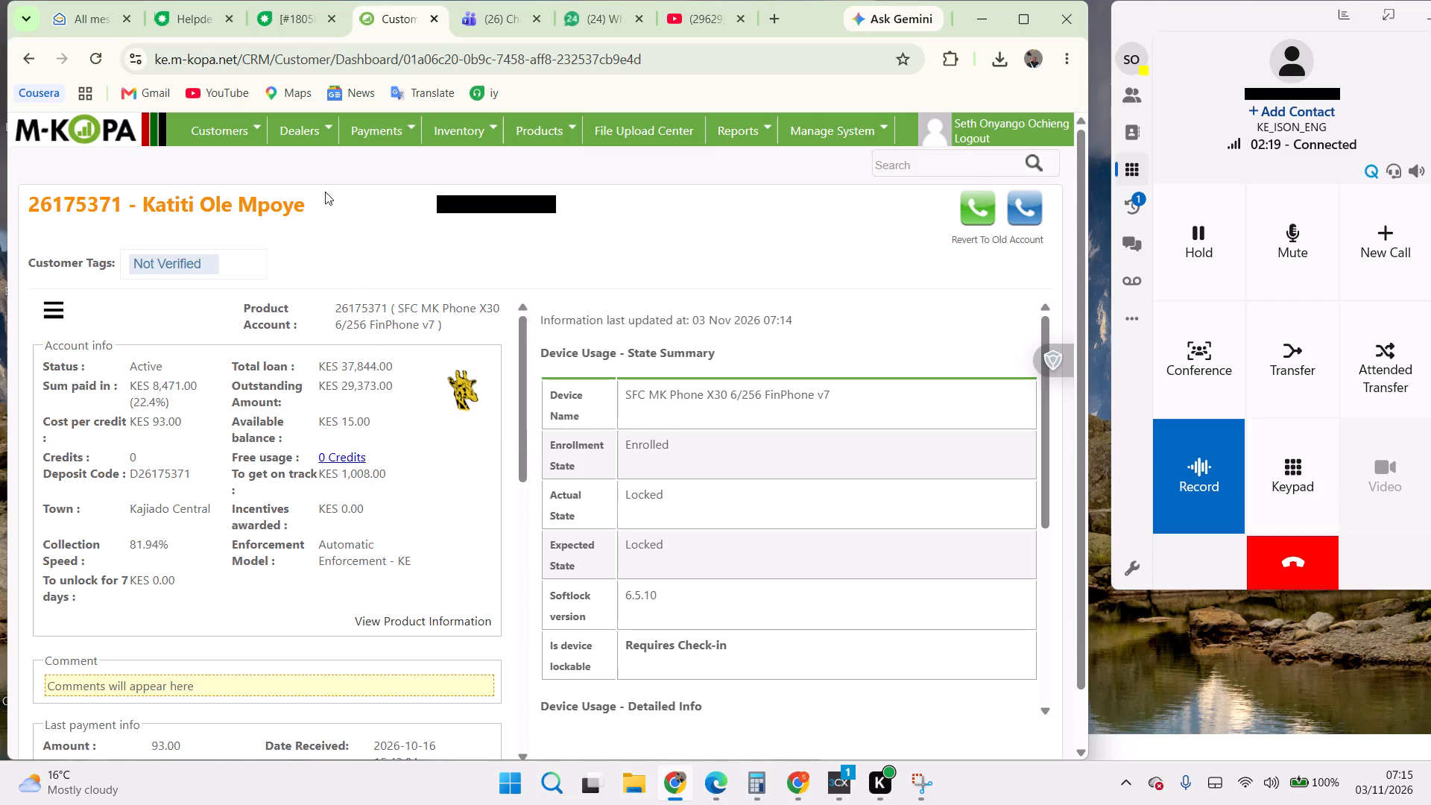
click(279, 16)
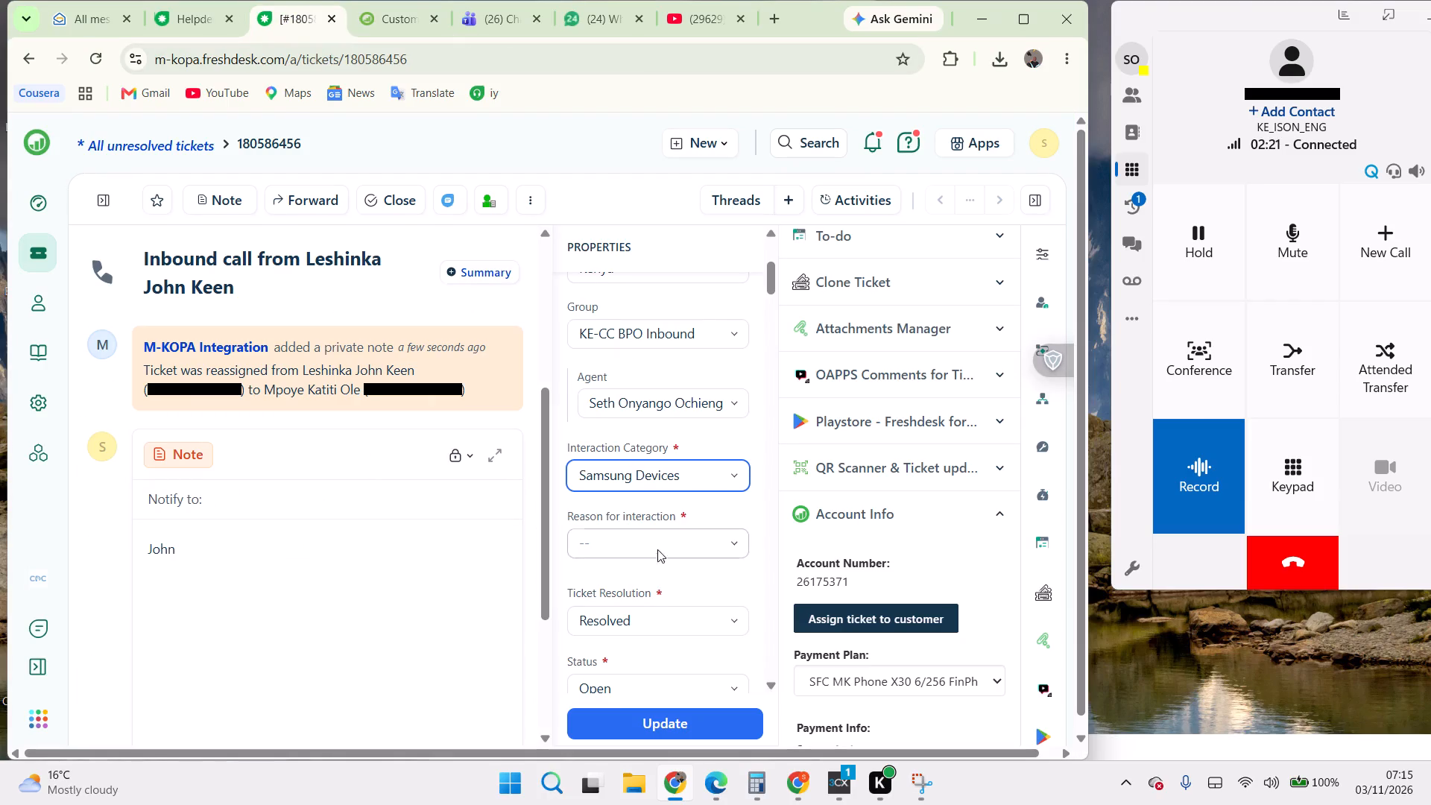
click(656, 542)
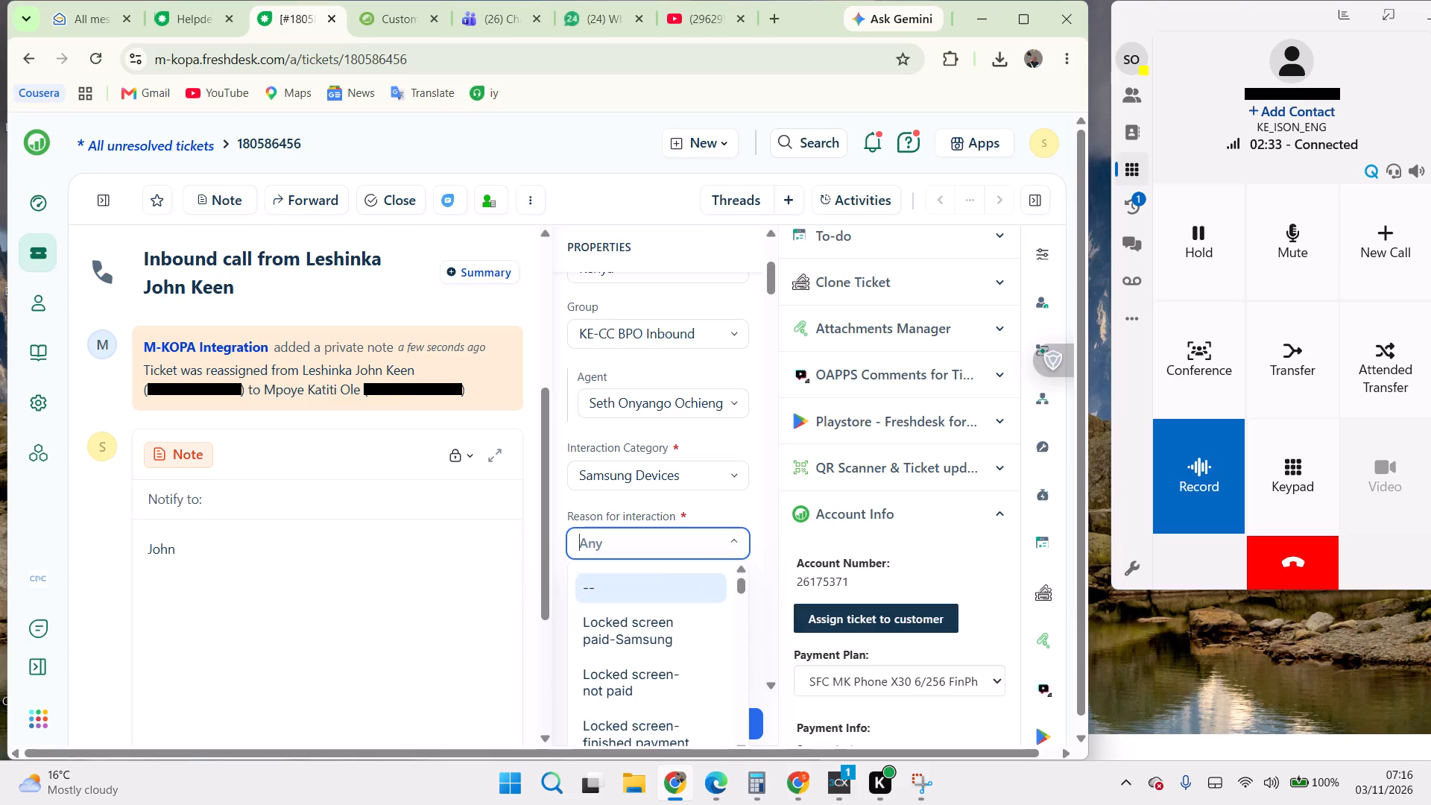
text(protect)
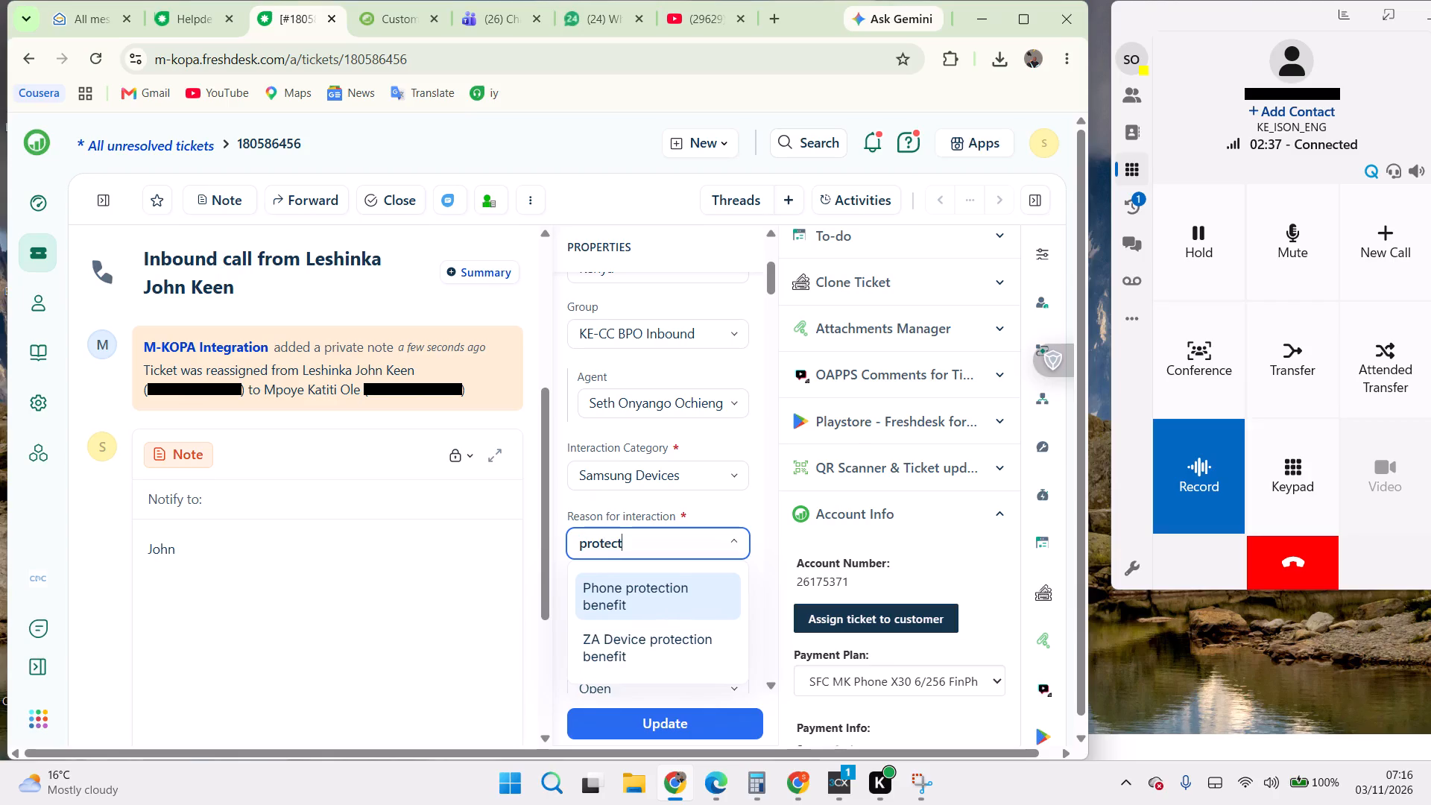
click(616, 597)
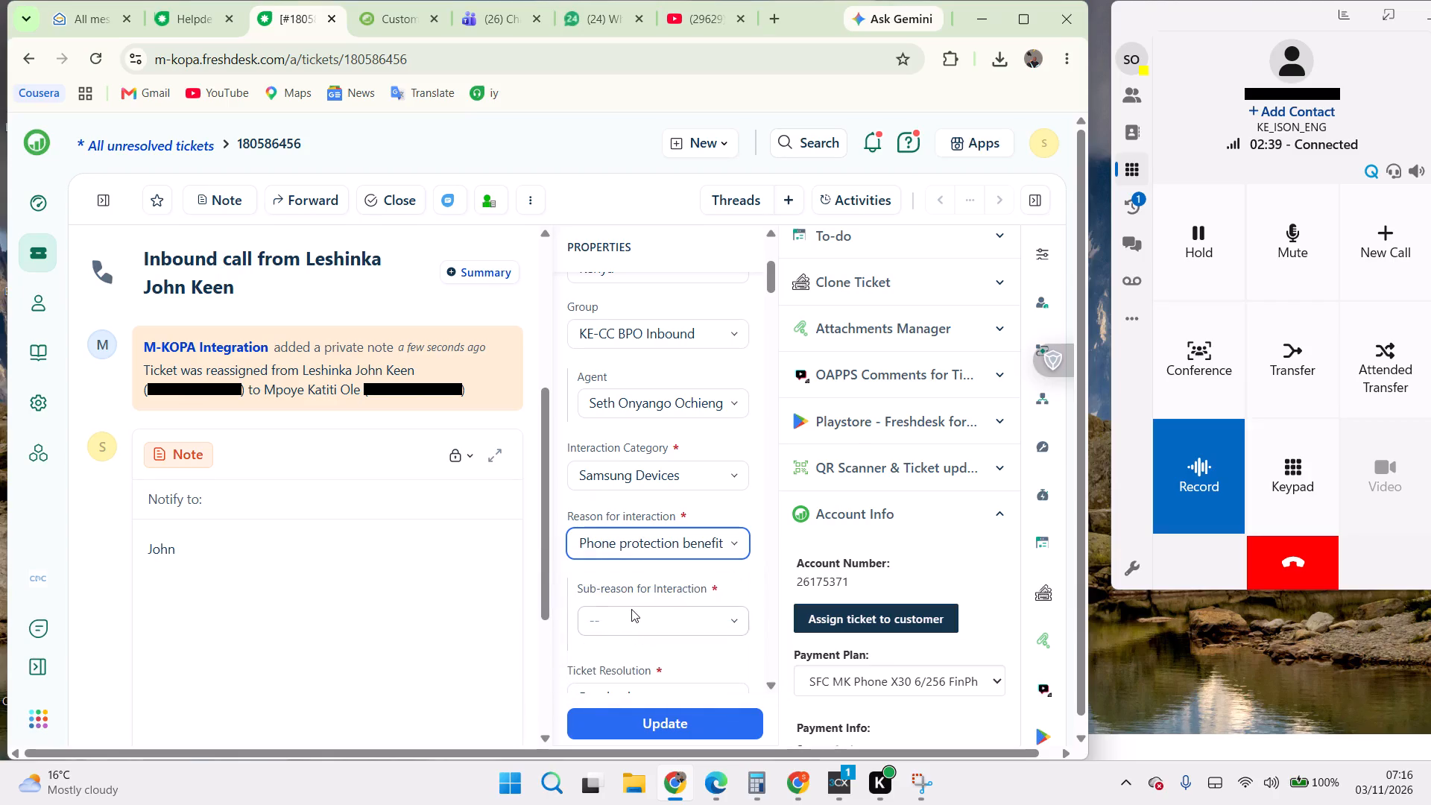
click(631, 609)
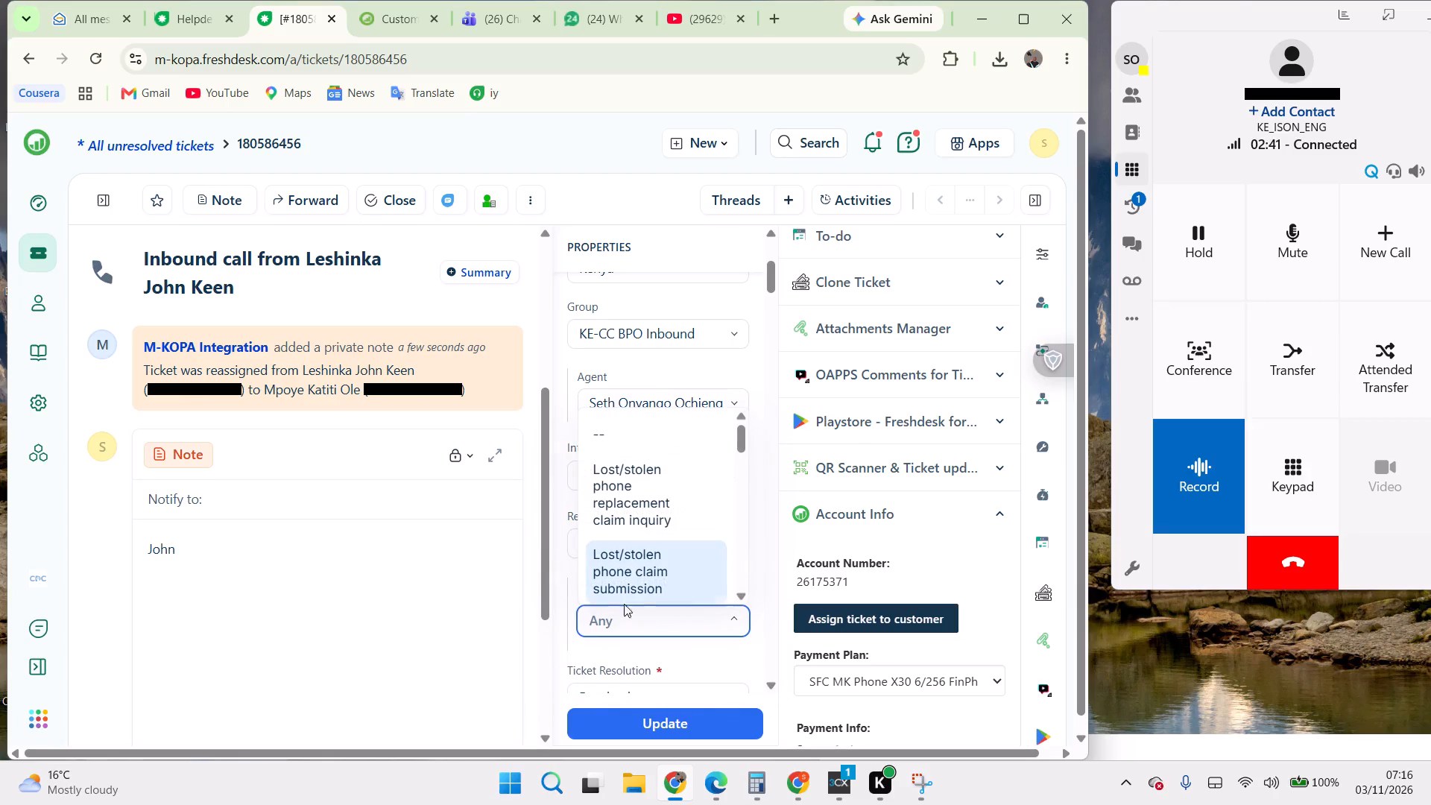
click(645, 514)
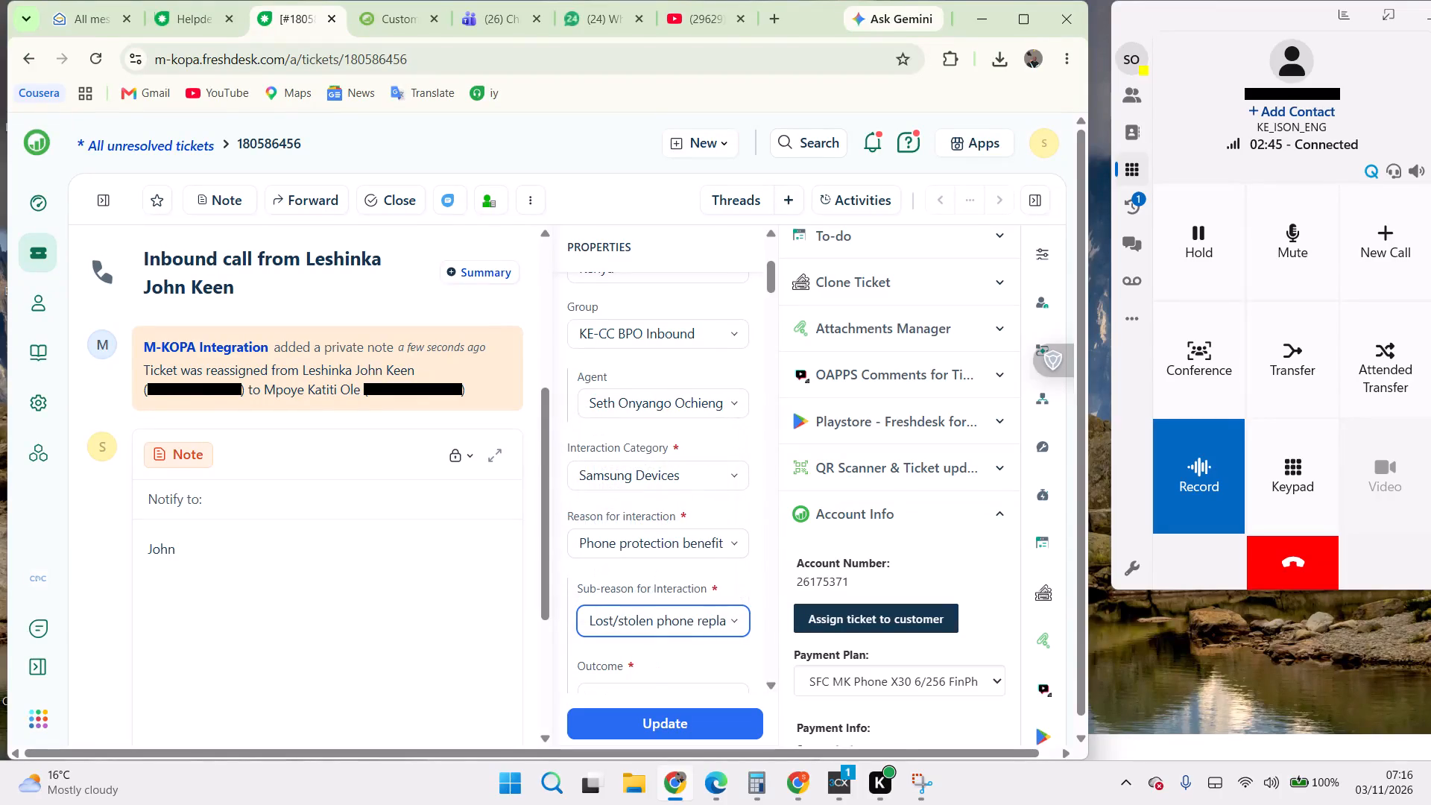
Set the ticket's outcome to Resolved: Advised to visit Flagship SC and its status to Resolved.
scroll(651, 587, down, 3)
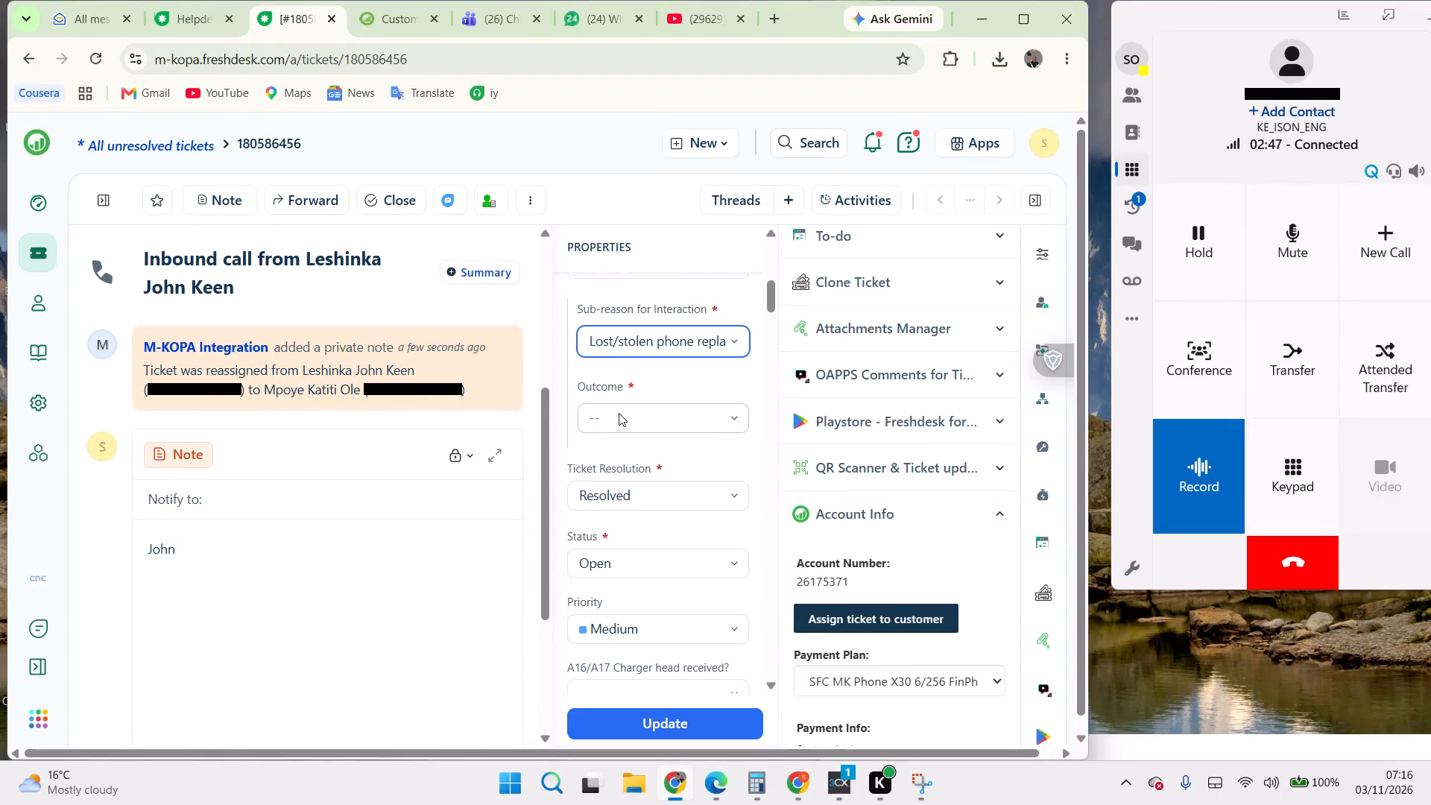
click(620, 410)
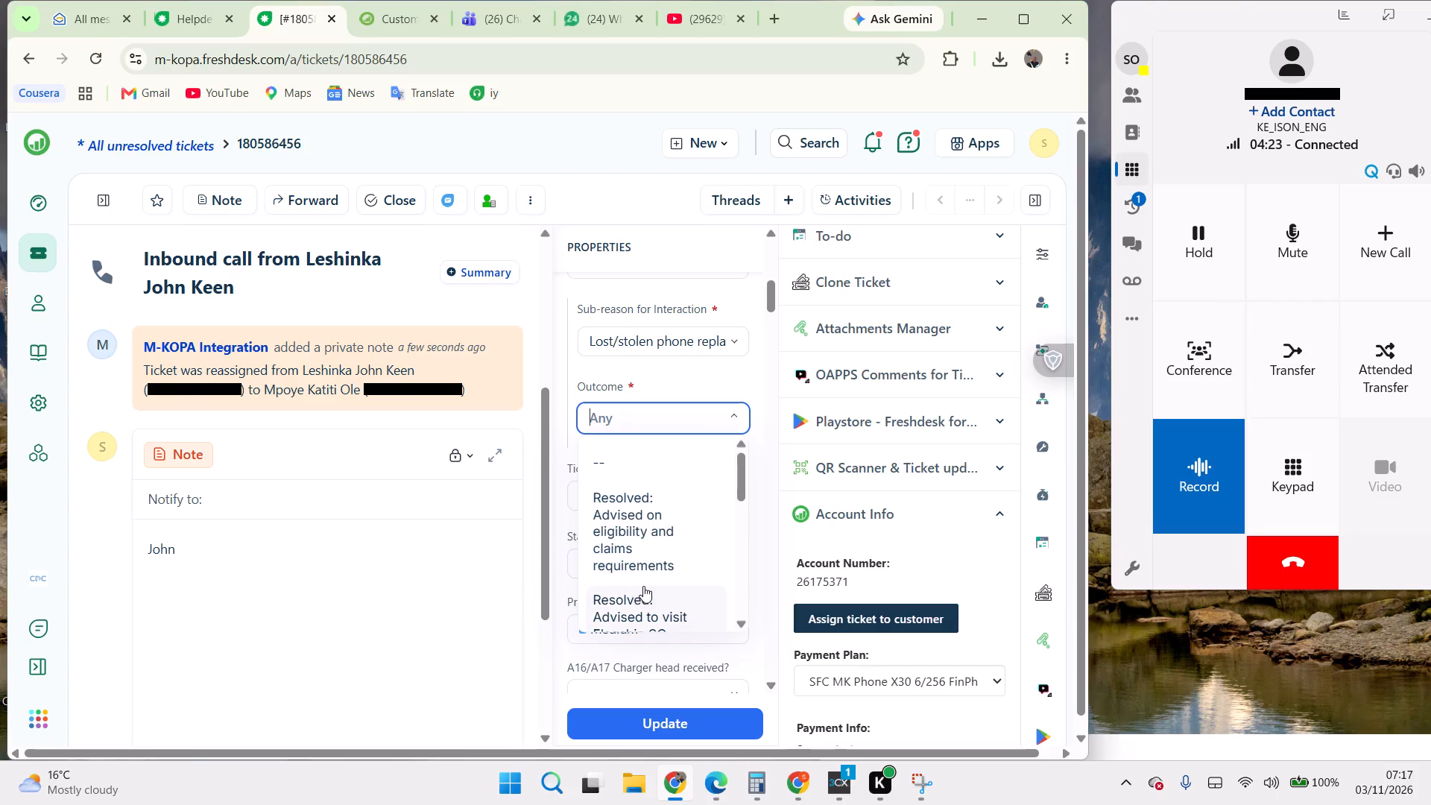
scroll(643, 586, down, 1)
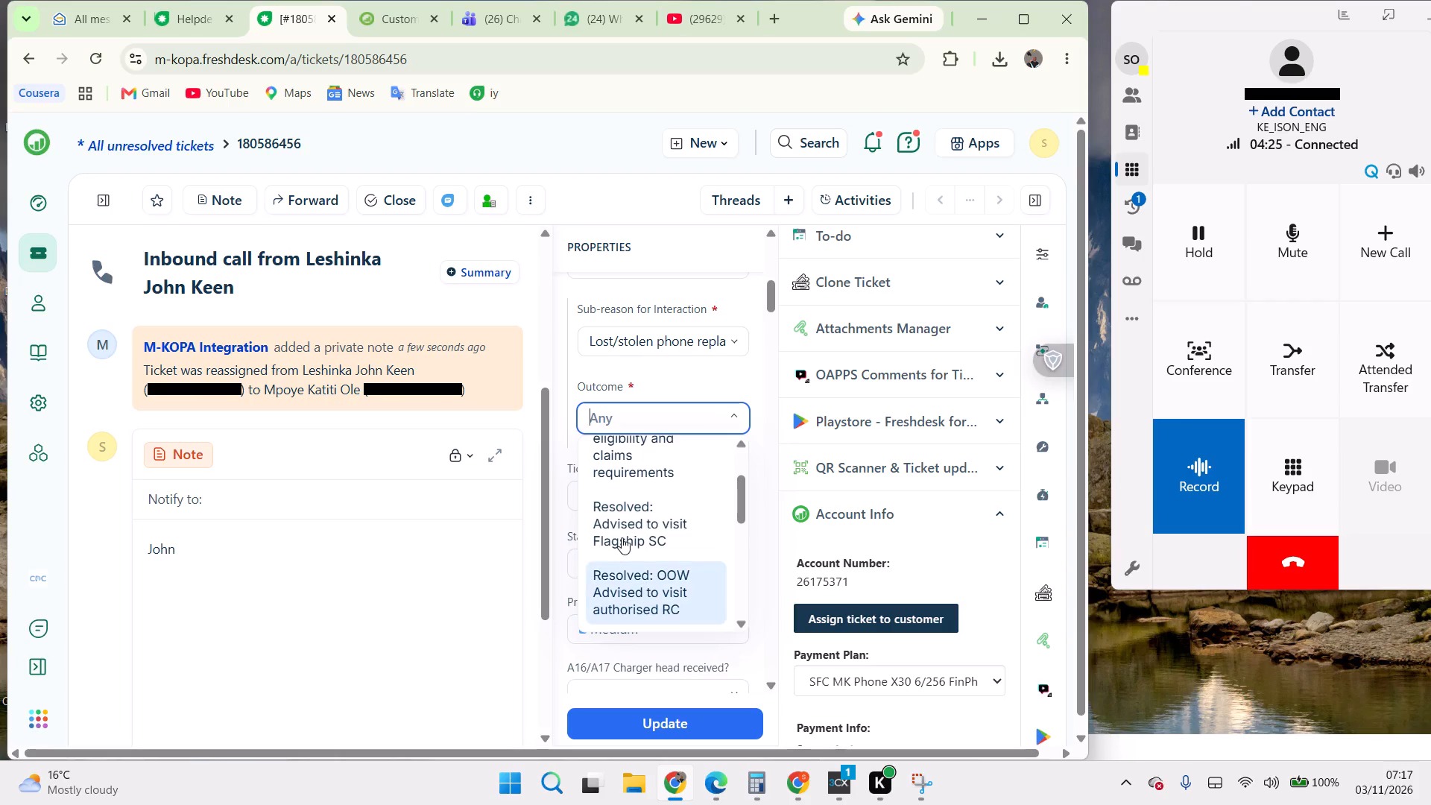
click(620, 524)
click(649, 565)
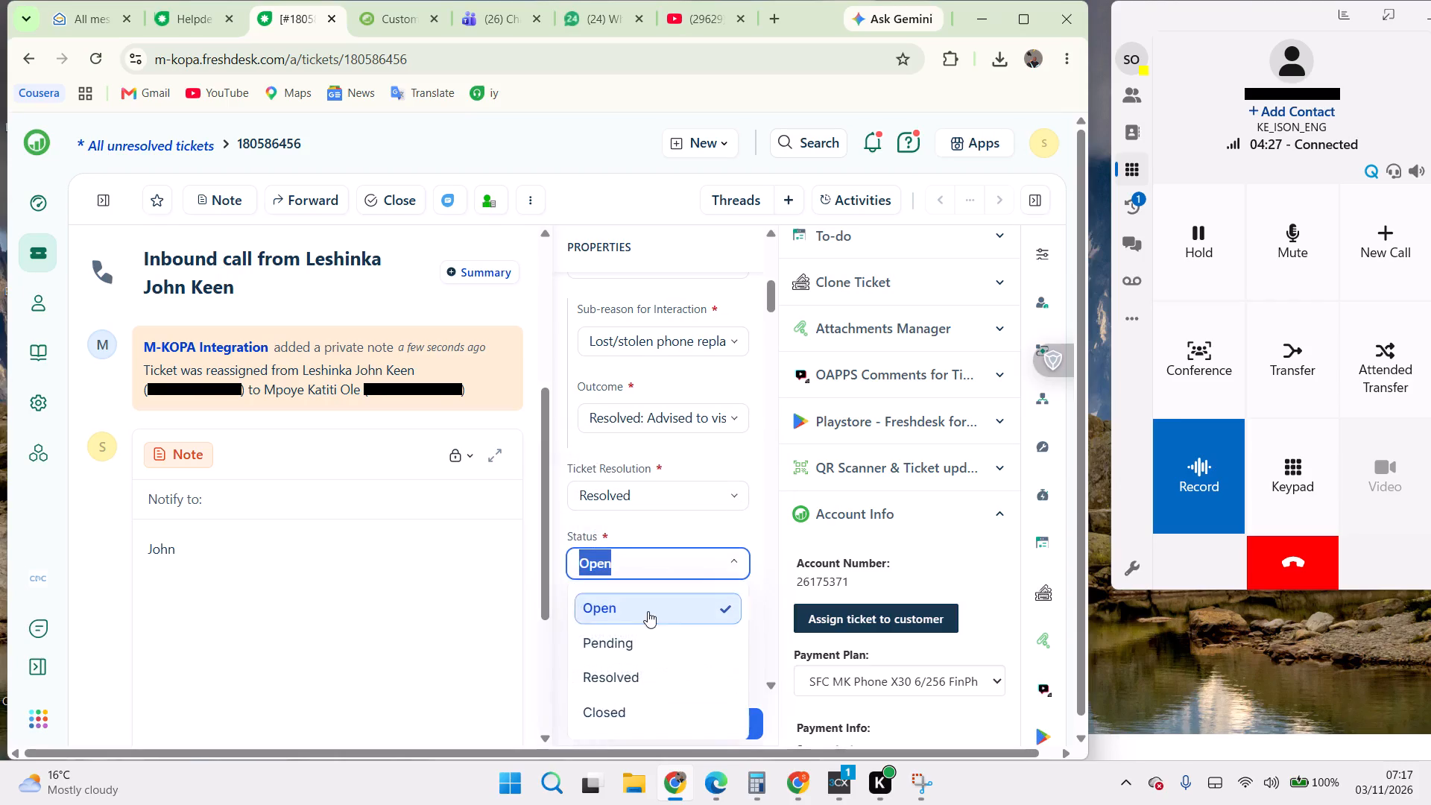
click(619, 677)
Copy the ticket's sub-reason and outcome texts into the note draft, each on its own line below the caller's first name.
click(631, 333)
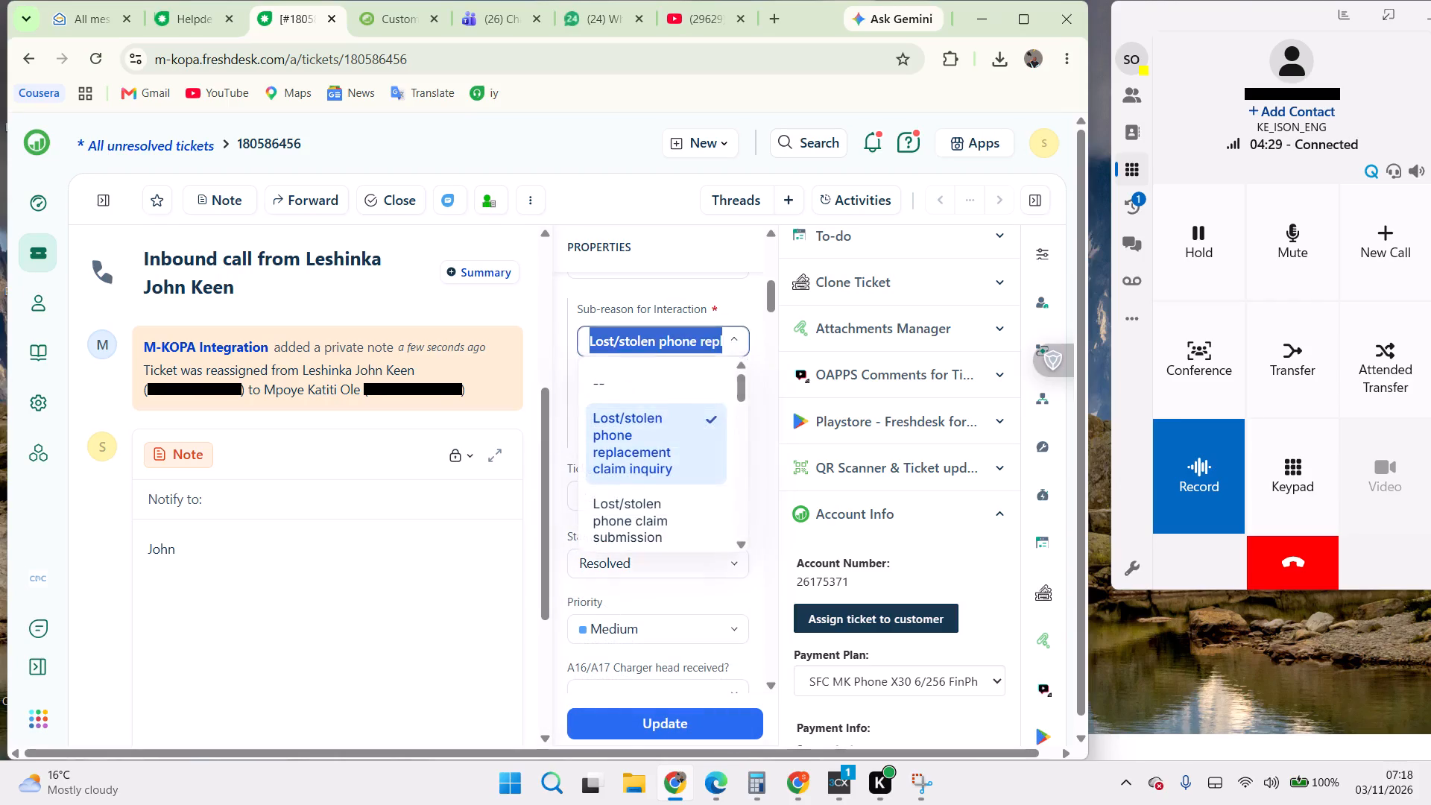
right_click(631, 333)
click(698, 369)
click(200, 609)
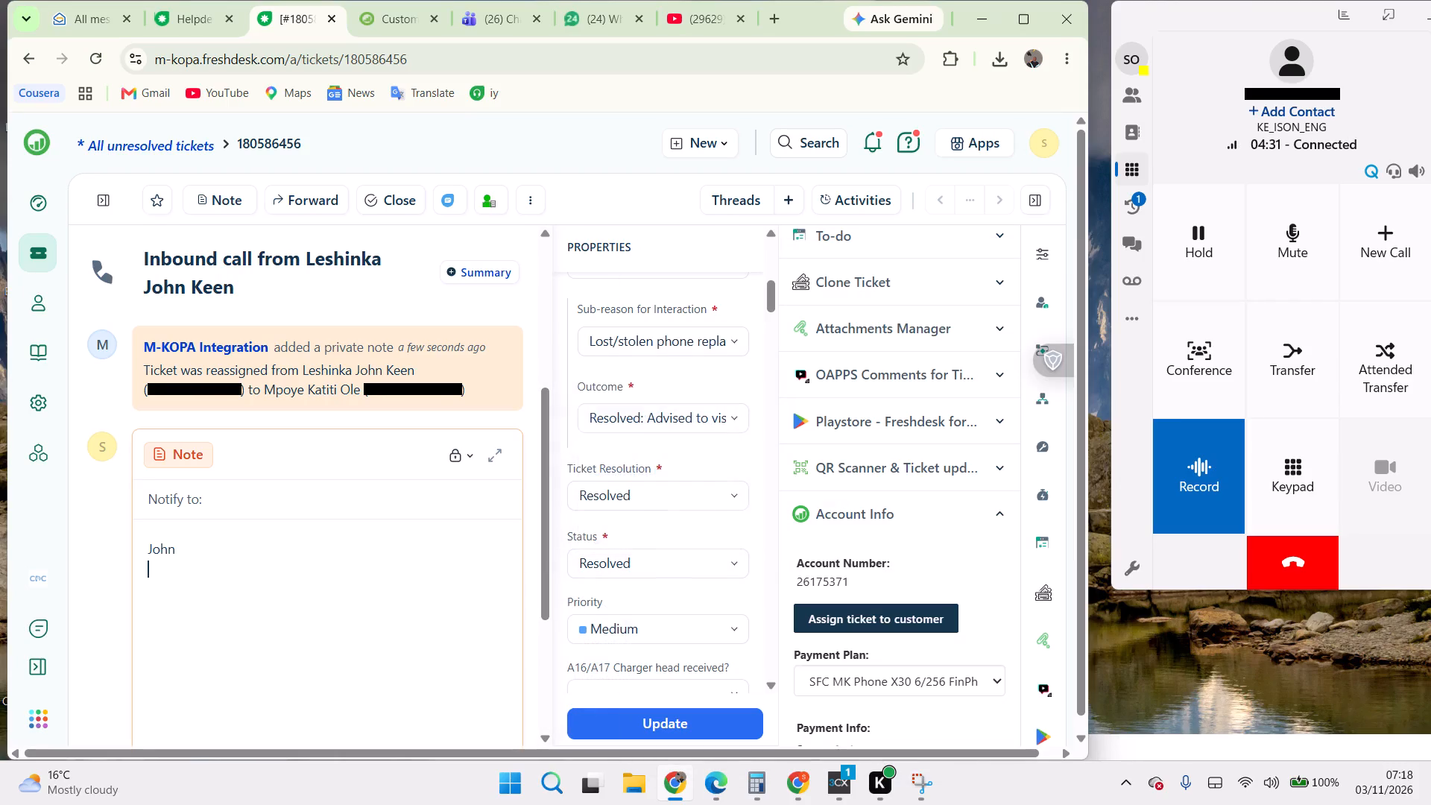
key(ctrl+v)
key(Return)
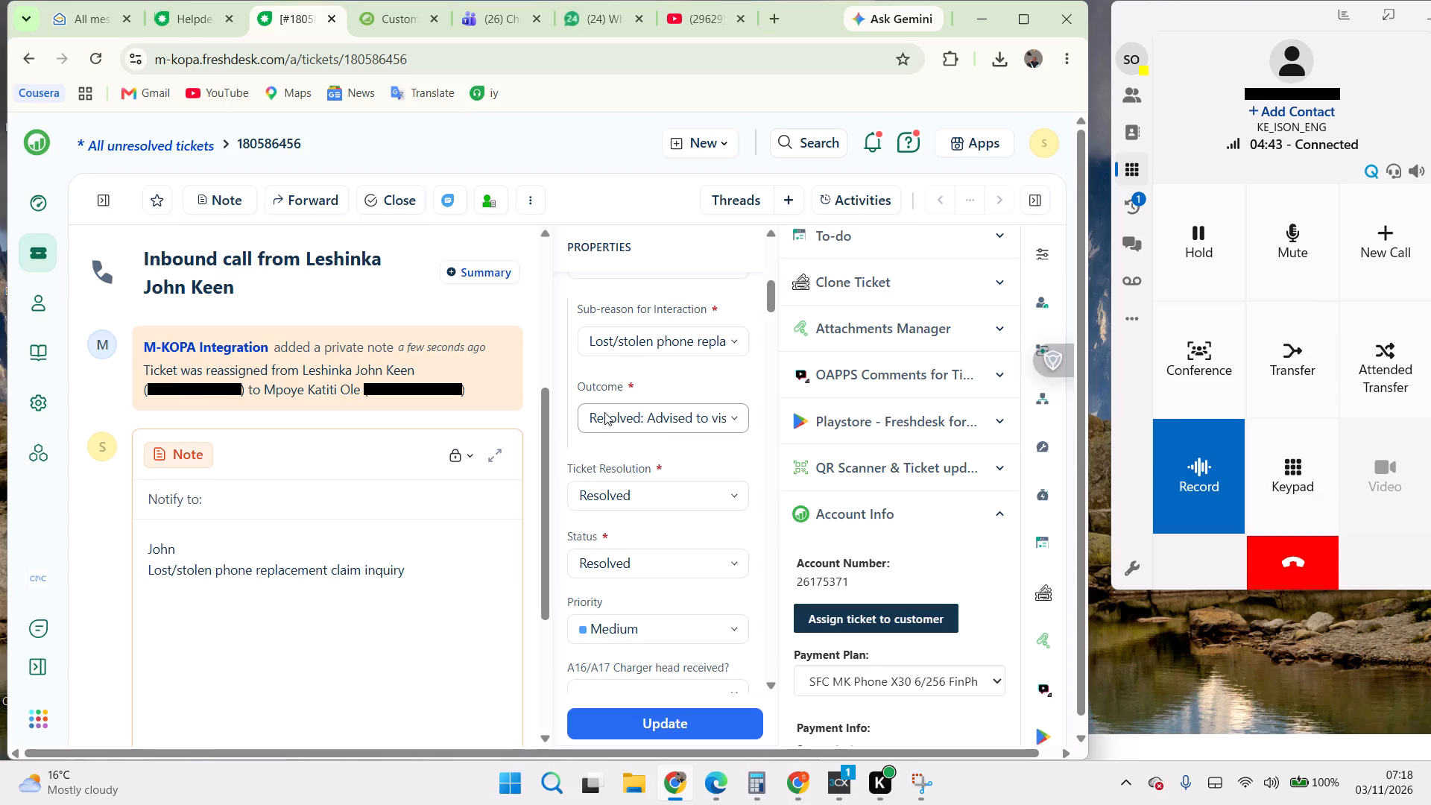
click(604, 412)
right_click(604, 412)
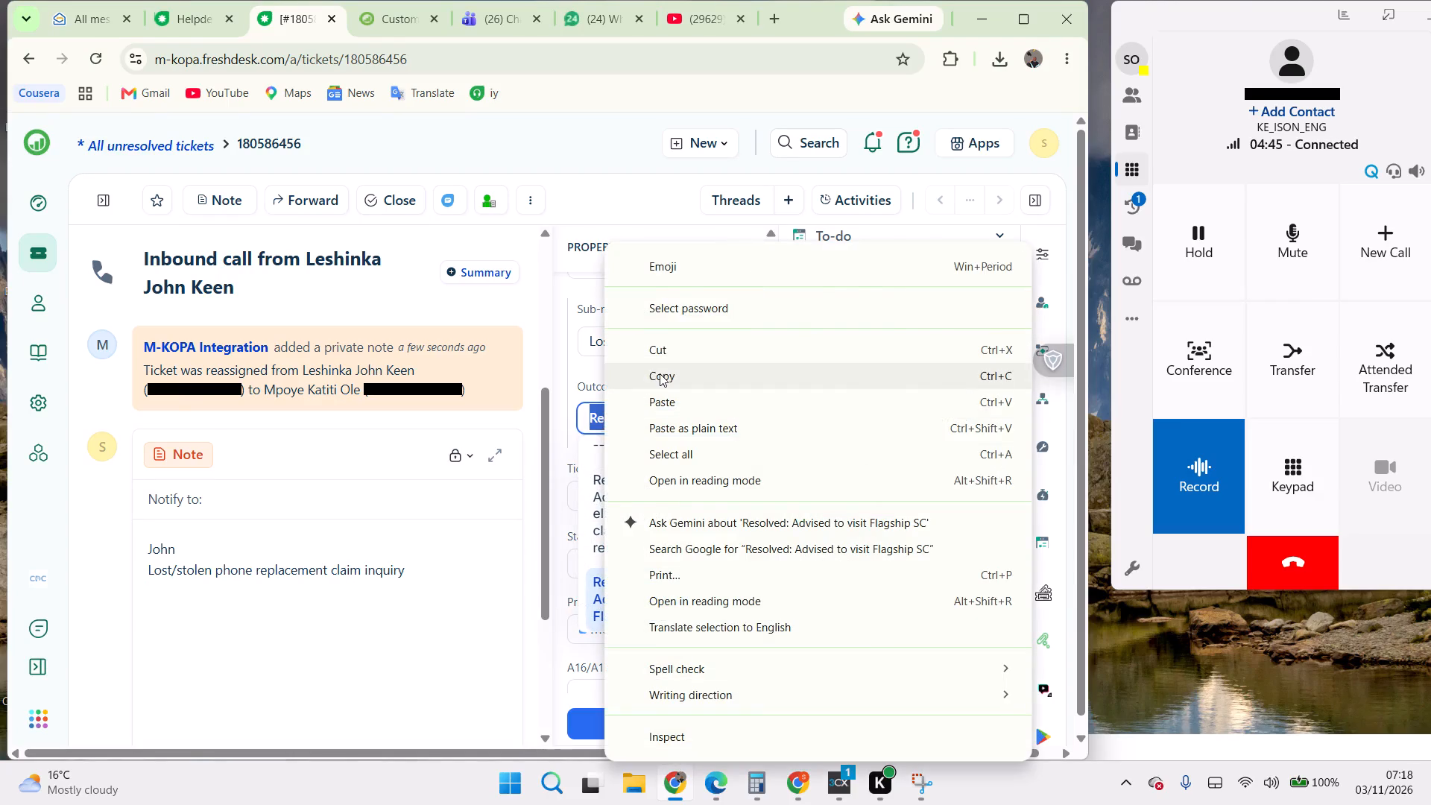
click(660, 373)
click(446, 576)
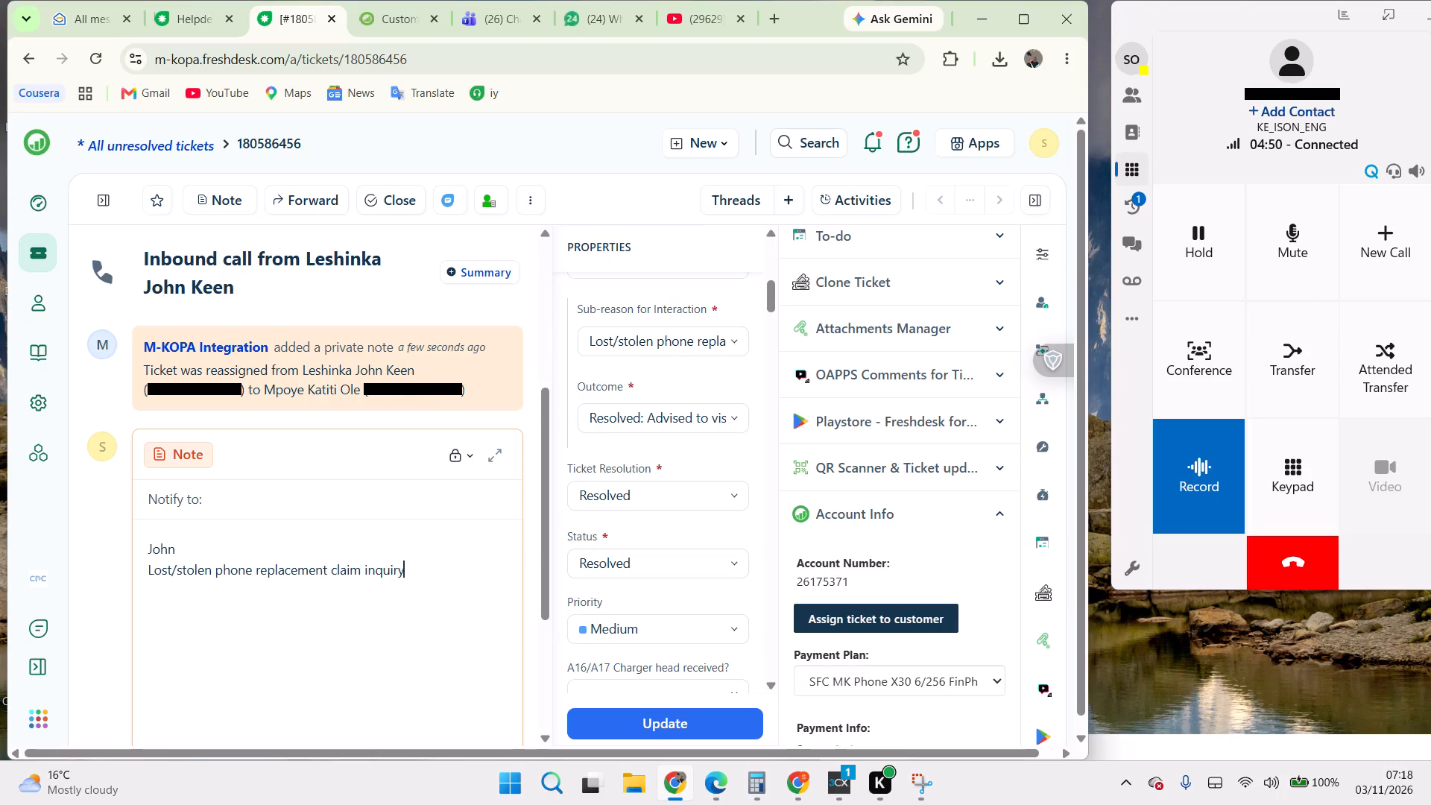
key(Return)
key(ctrl+v)
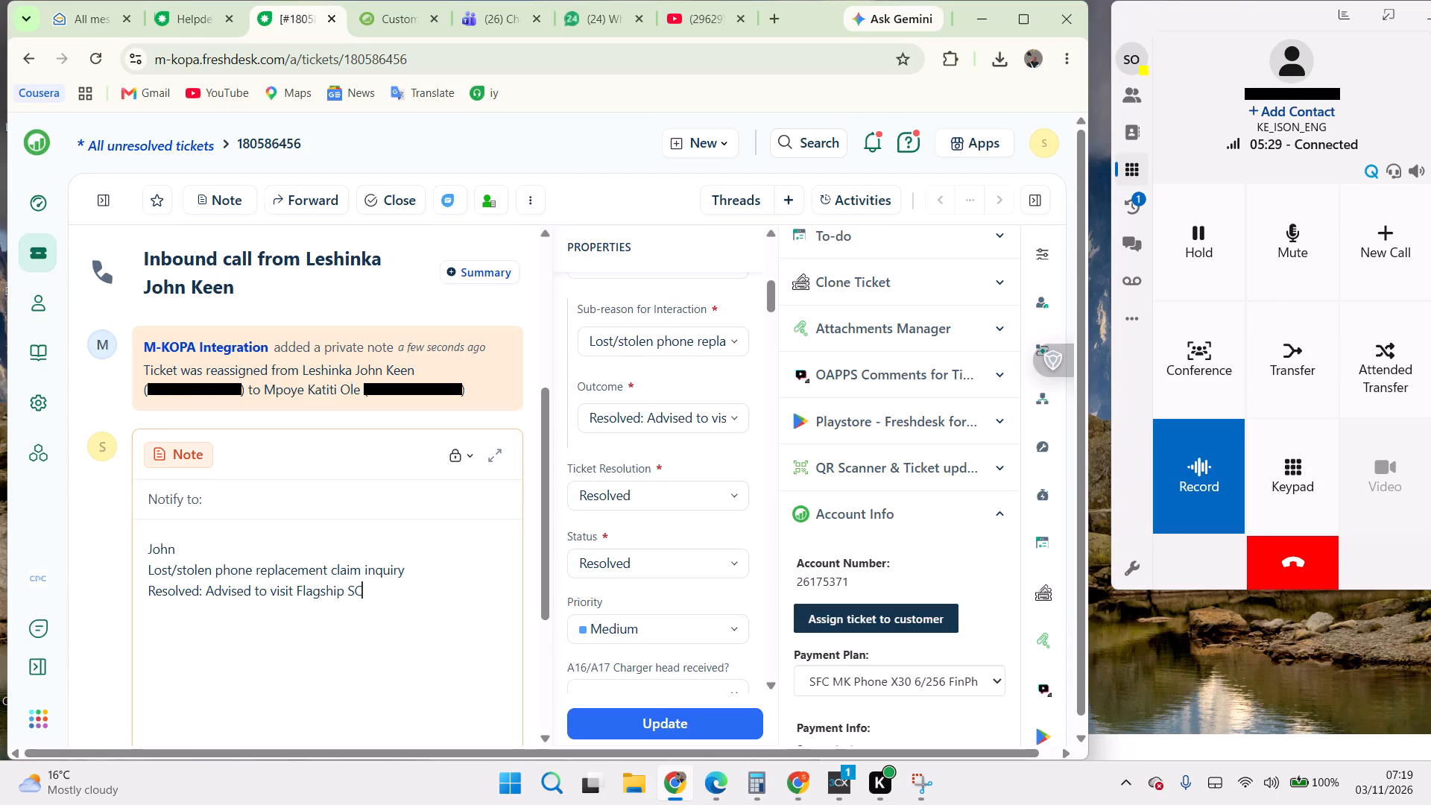
Add the drafted private note to the ticket and save the updated ticket properties.
scroll(466, 605, down, 1)
scroll(466, 605, up, 1)
scroll(466, 605, down, 1)
scroll(466, 605, up, 1)
scroll(466, 605, down, 2)
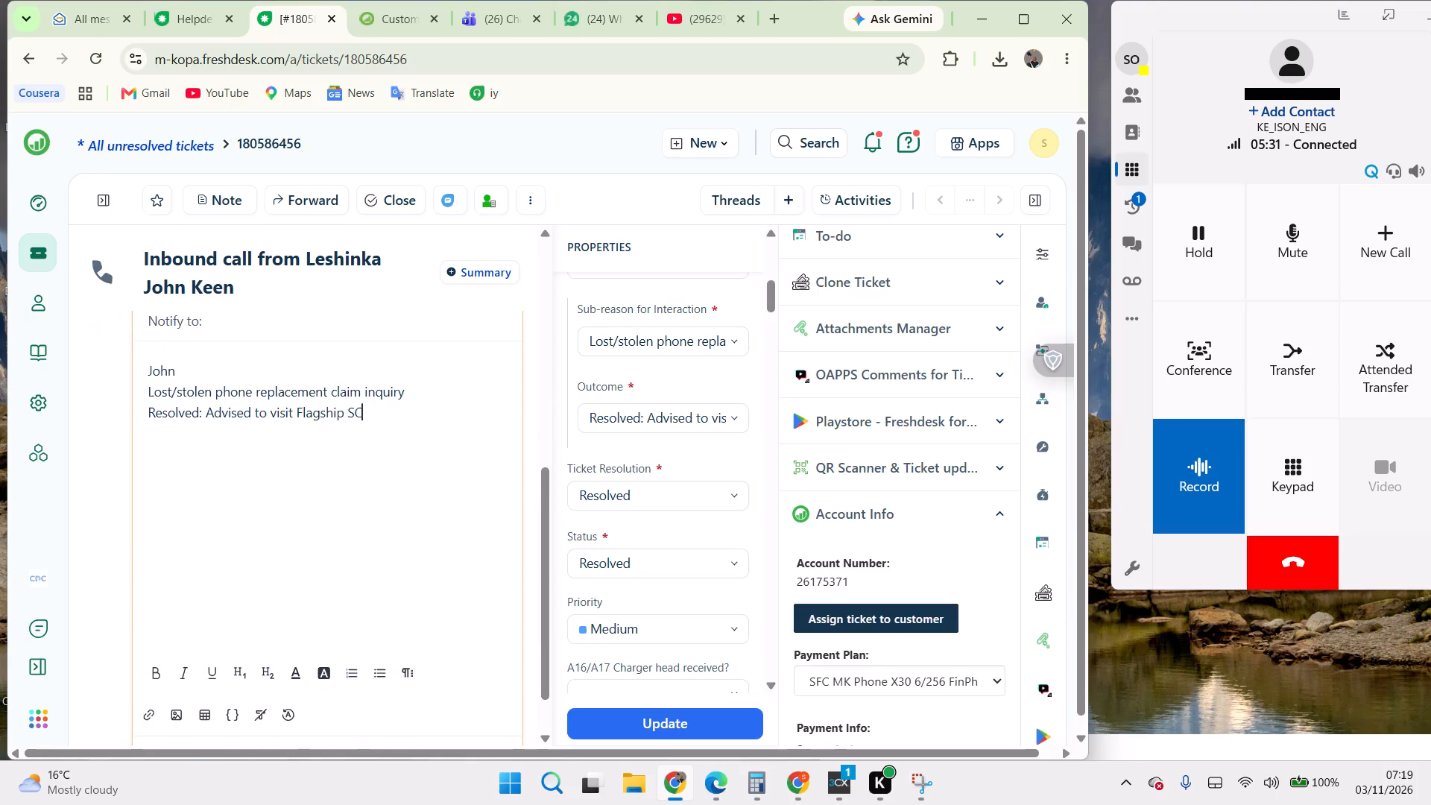
scroll(466, 605, down, 4)
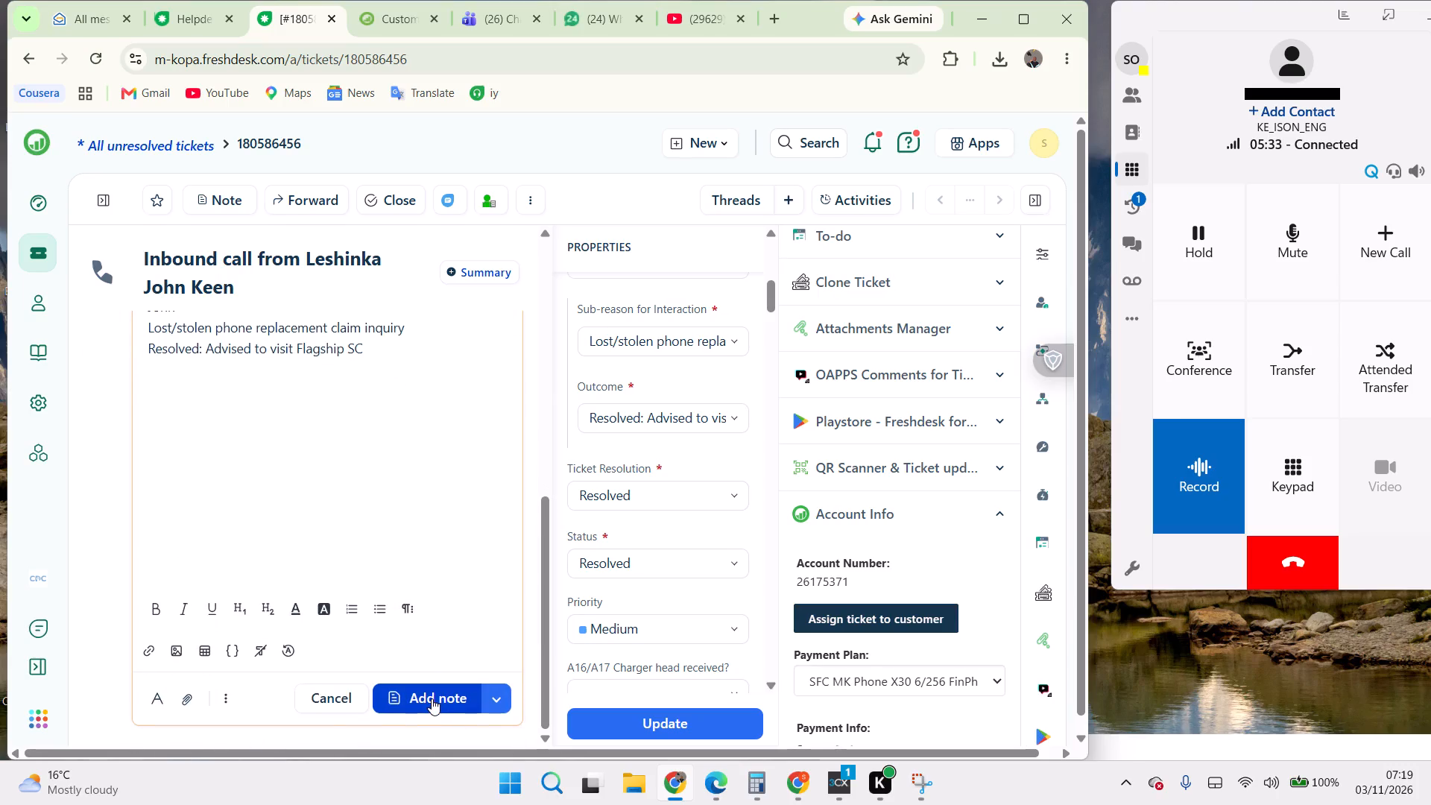
click(432, 698)
click(632, 720)
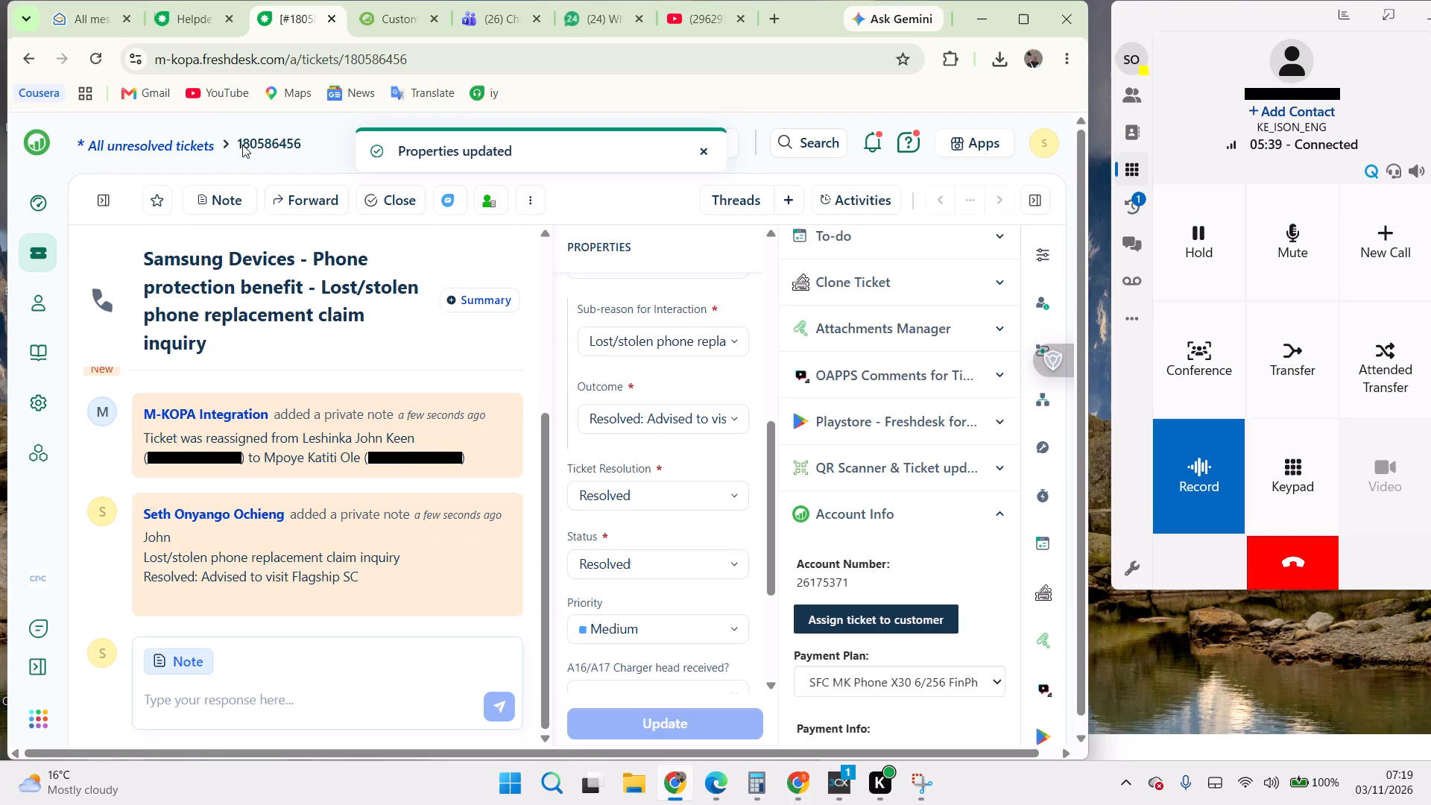
Switch to the open knowledge base article listing the Kenya service centres.
click(180, 22)
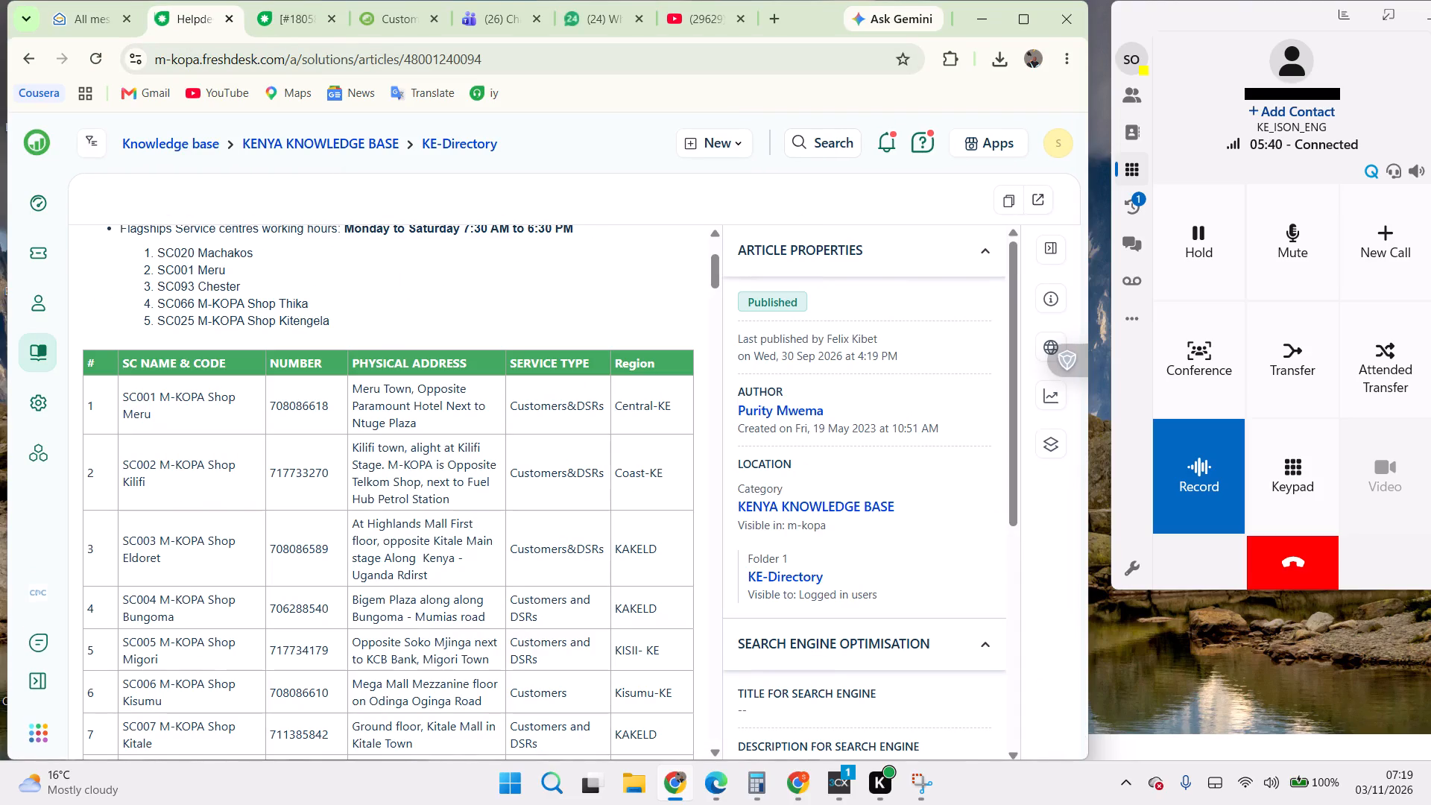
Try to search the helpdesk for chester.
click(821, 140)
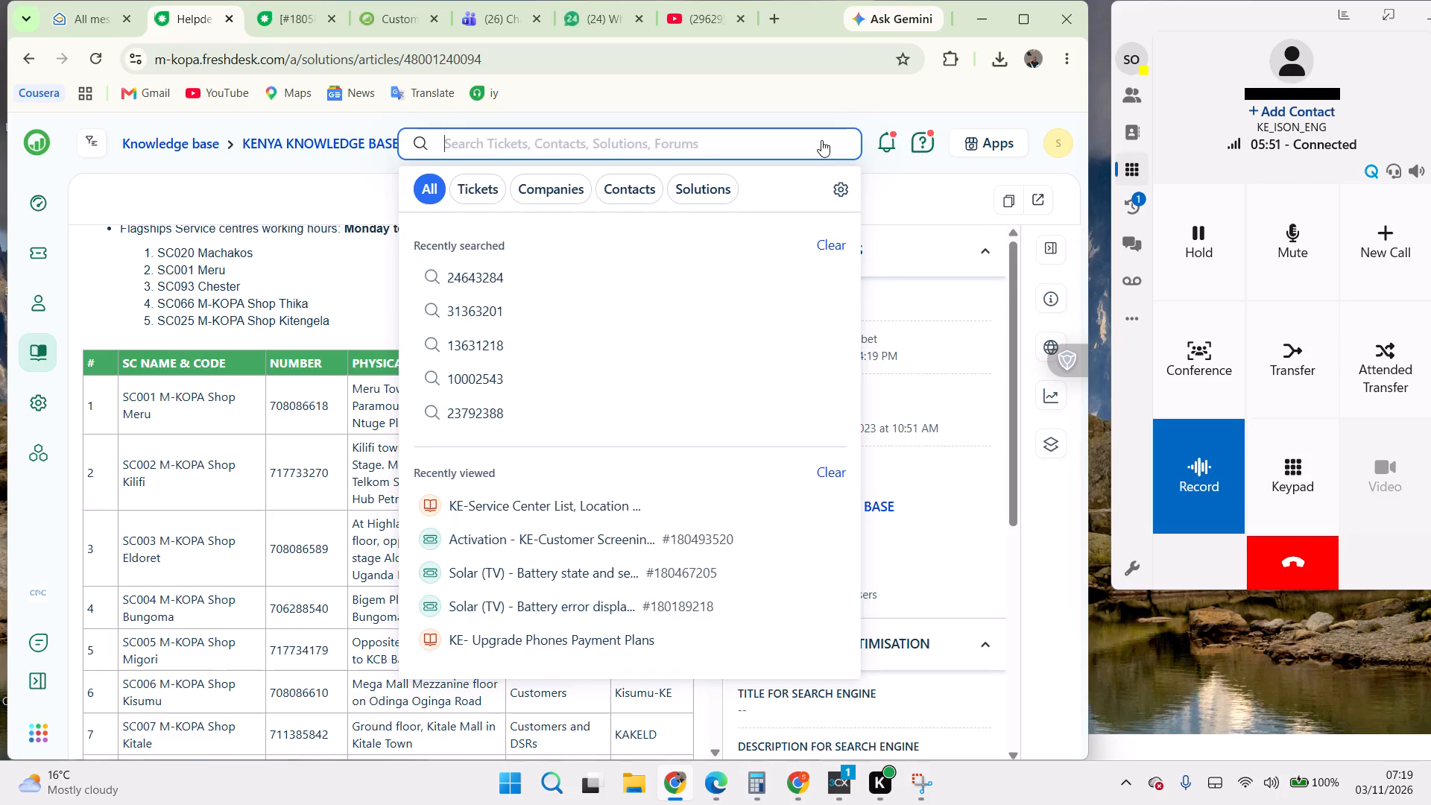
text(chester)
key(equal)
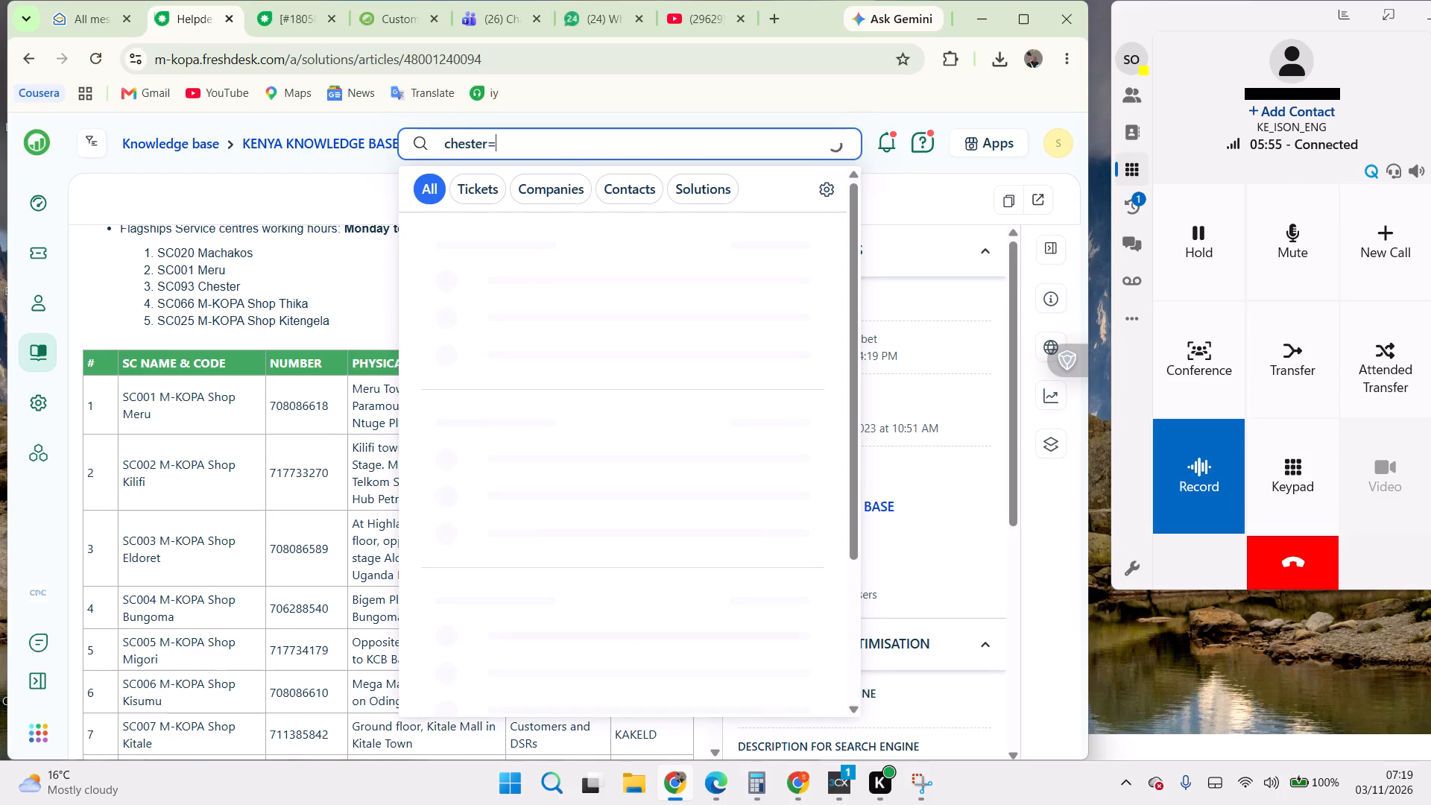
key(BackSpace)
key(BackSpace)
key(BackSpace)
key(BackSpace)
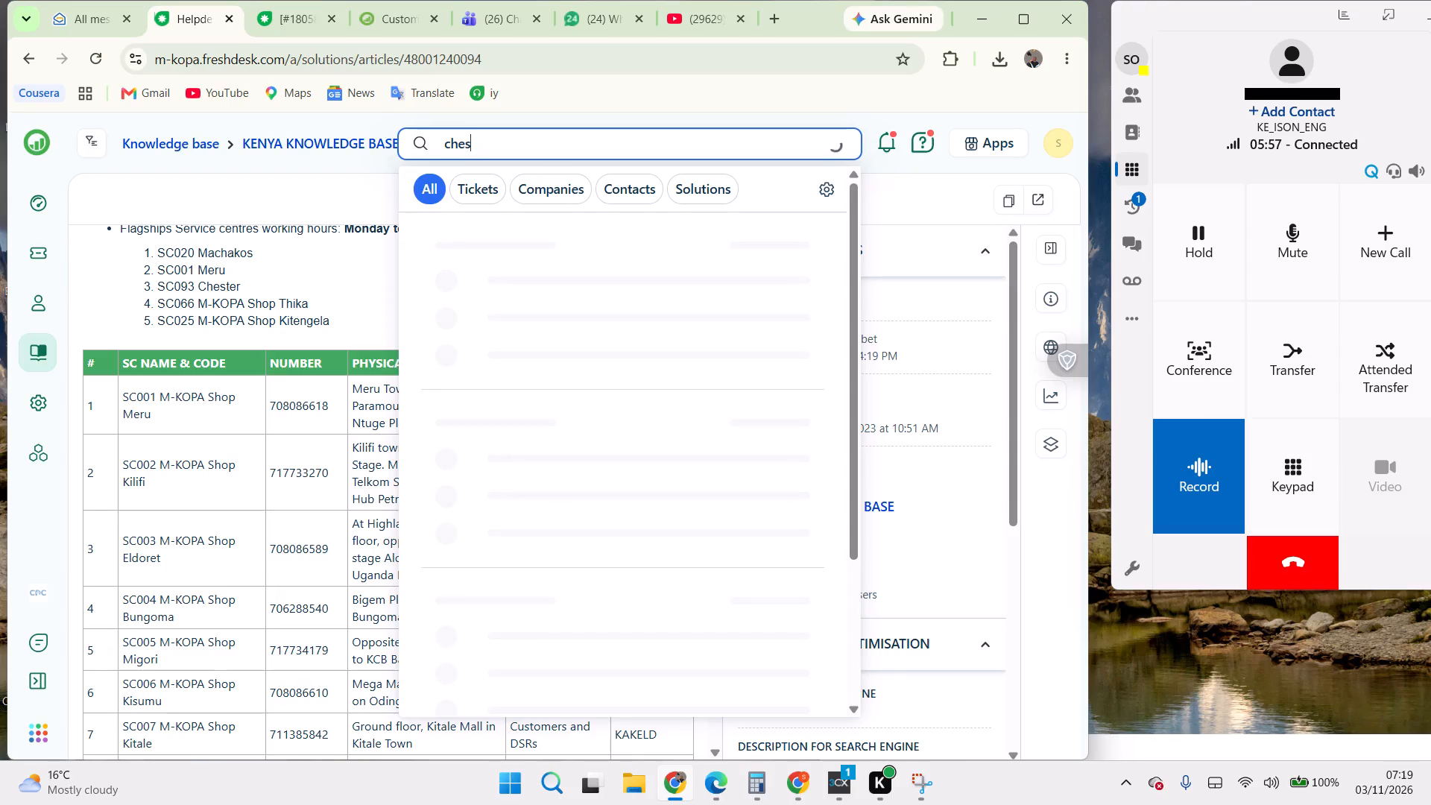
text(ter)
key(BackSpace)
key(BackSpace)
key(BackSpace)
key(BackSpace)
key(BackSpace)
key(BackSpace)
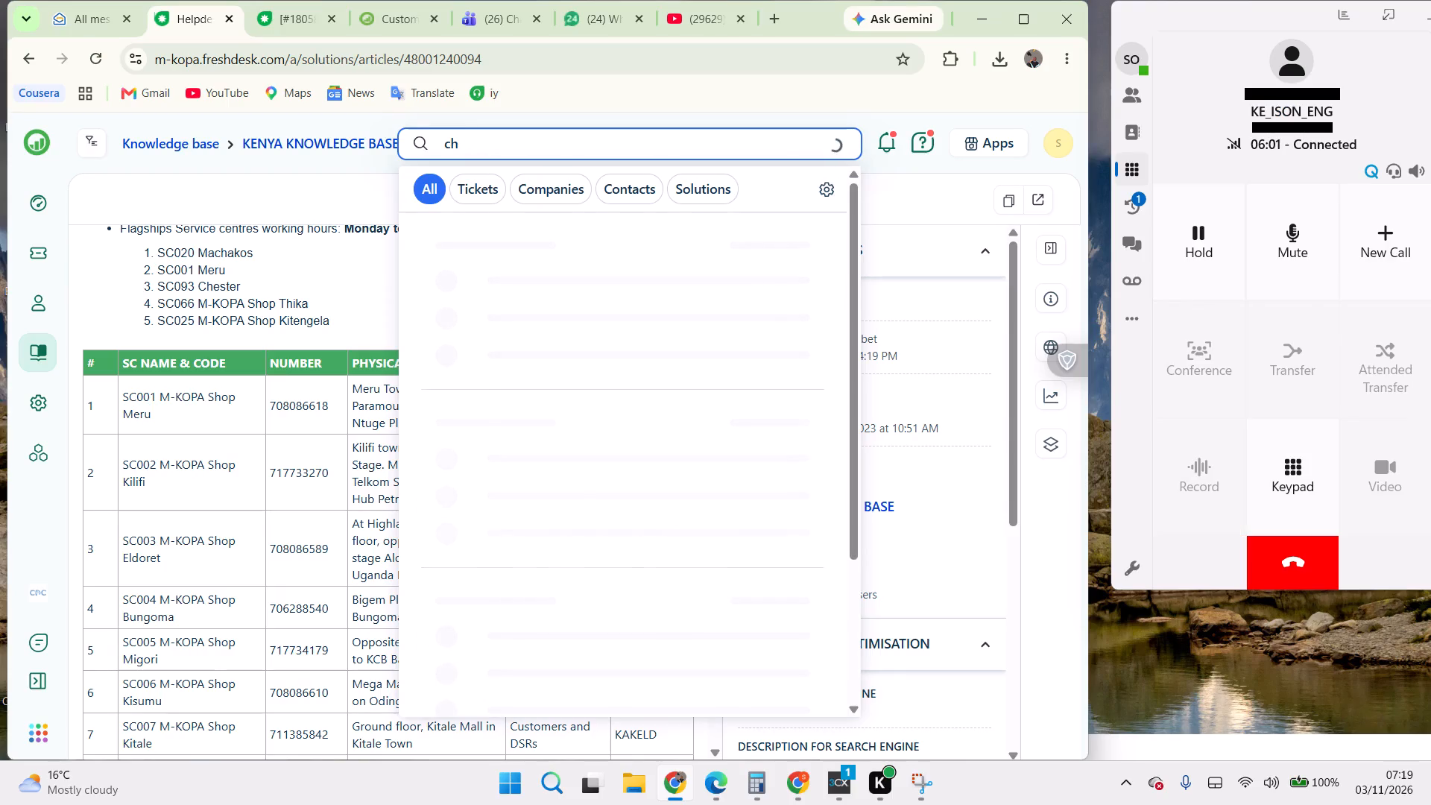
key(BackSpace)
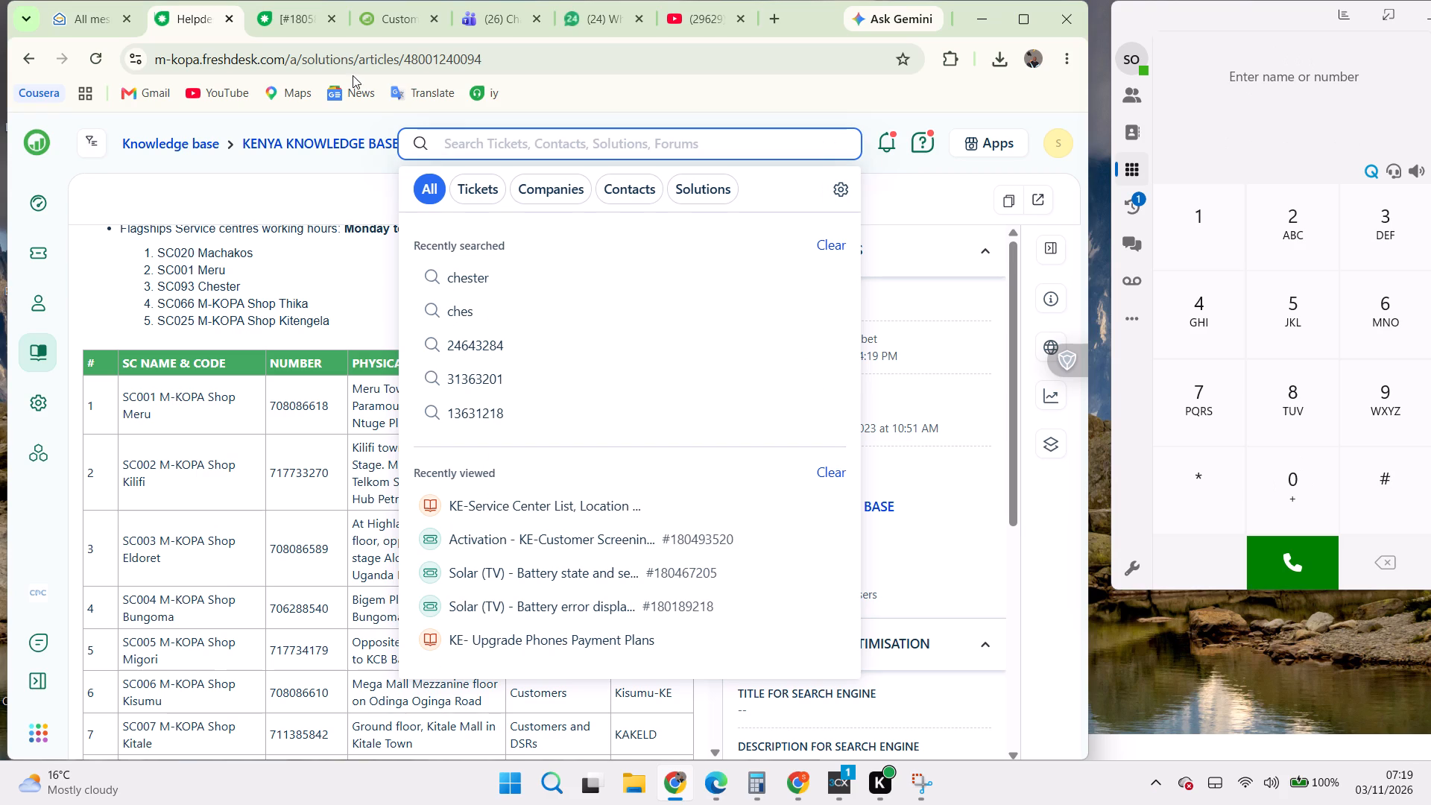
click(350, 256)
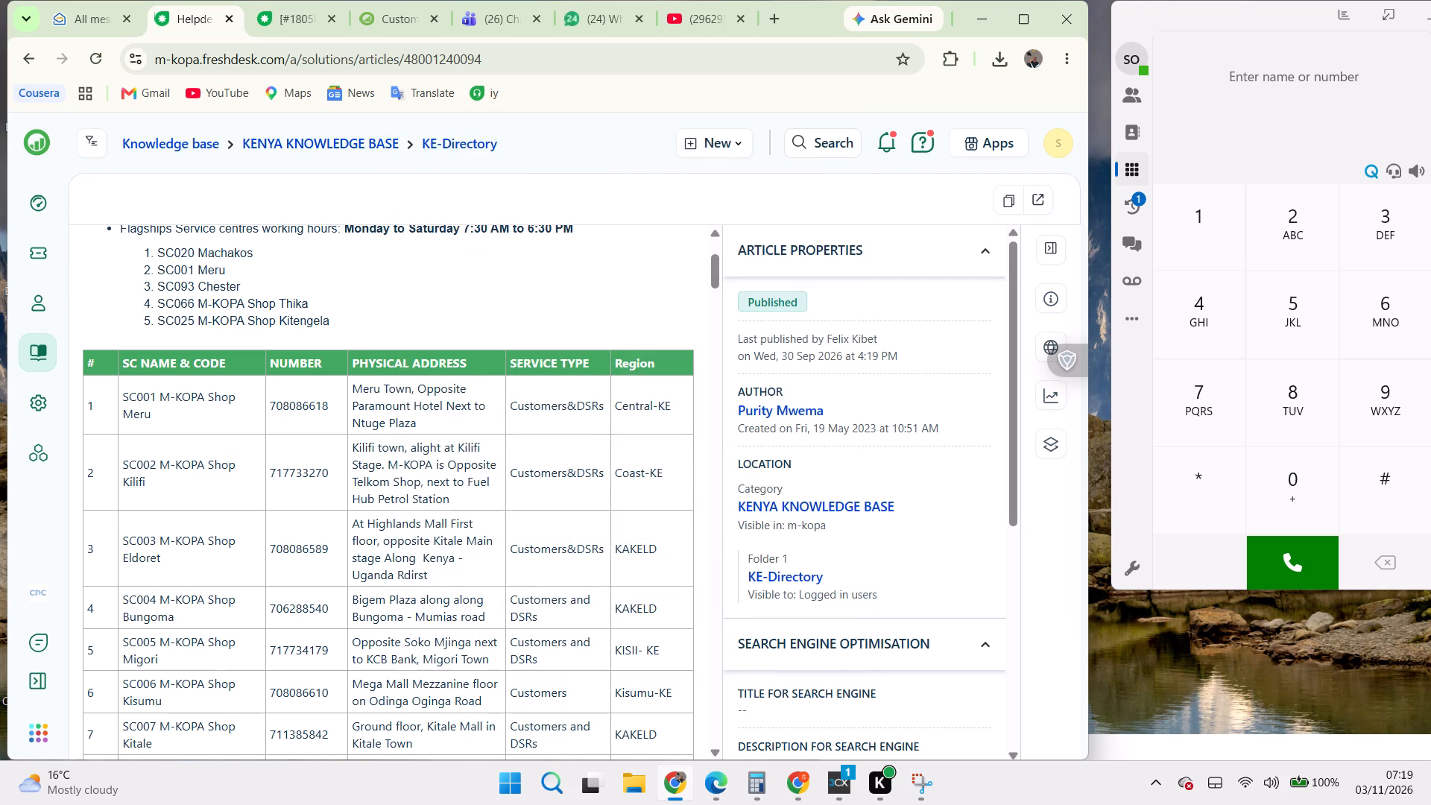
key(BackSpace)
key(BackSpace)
Search within the service centre article for nairob.
key(ctrl+f)
key(BackSpace)
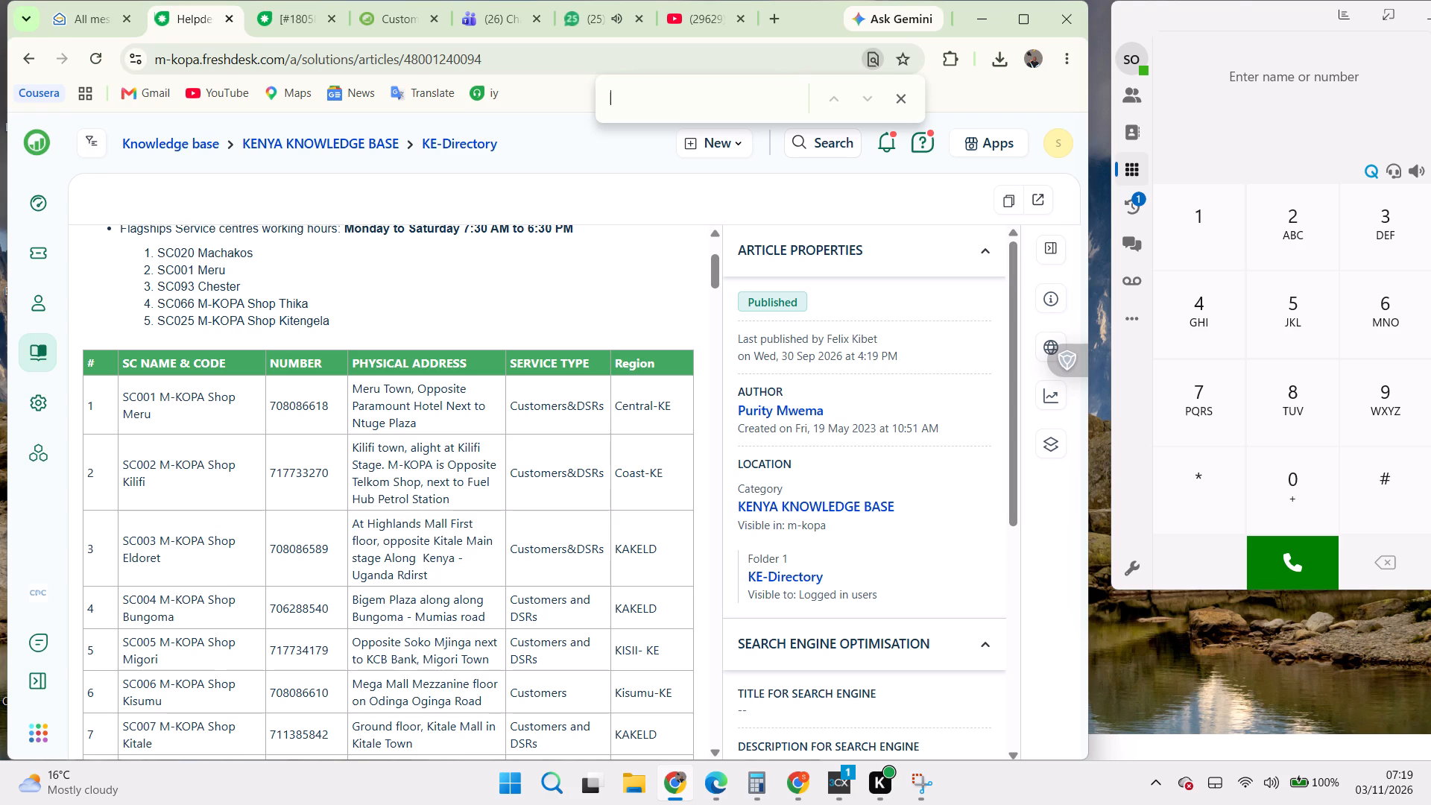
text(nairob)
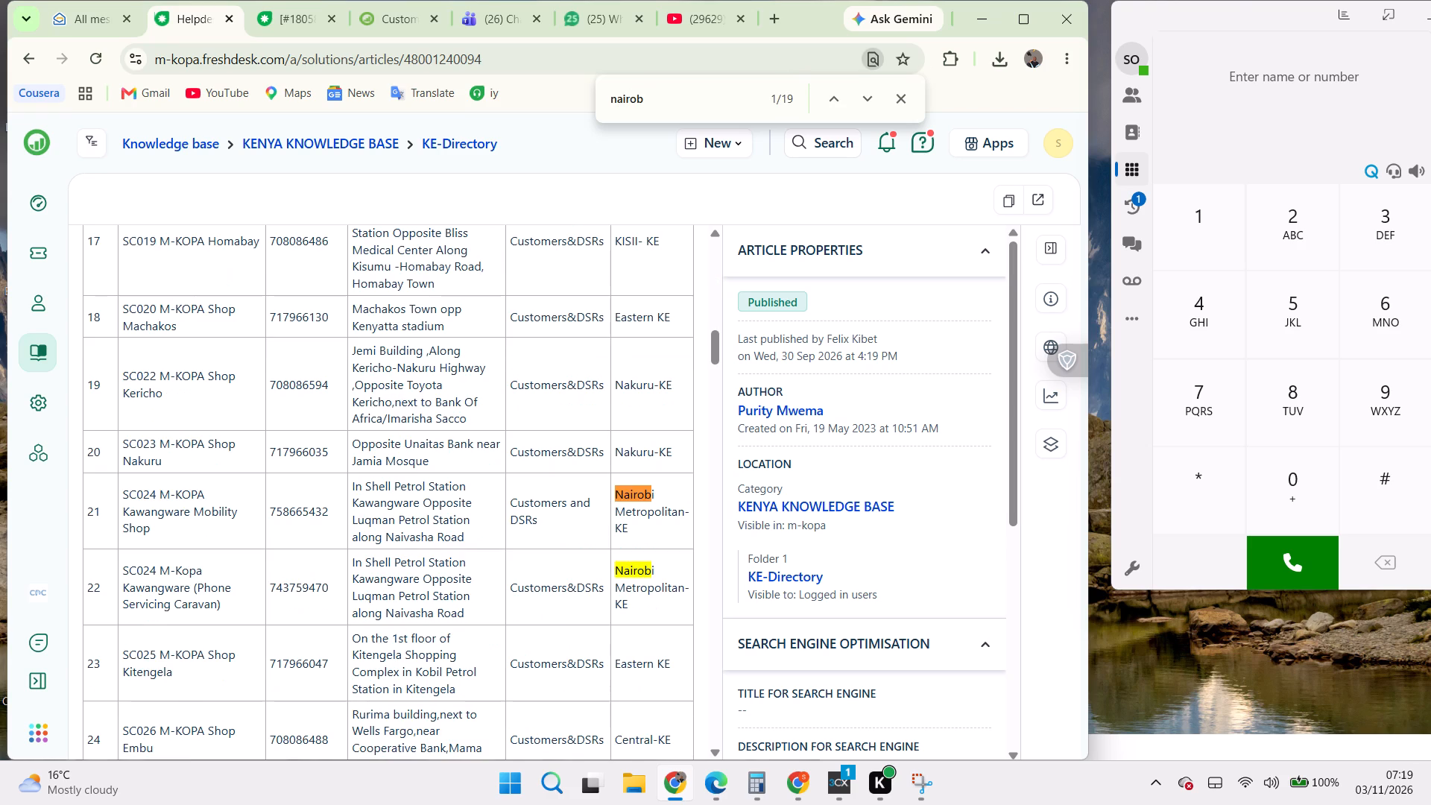
Find the Nairobi CBD shop by searching the service centre article for nairobi, and copy its full location description.
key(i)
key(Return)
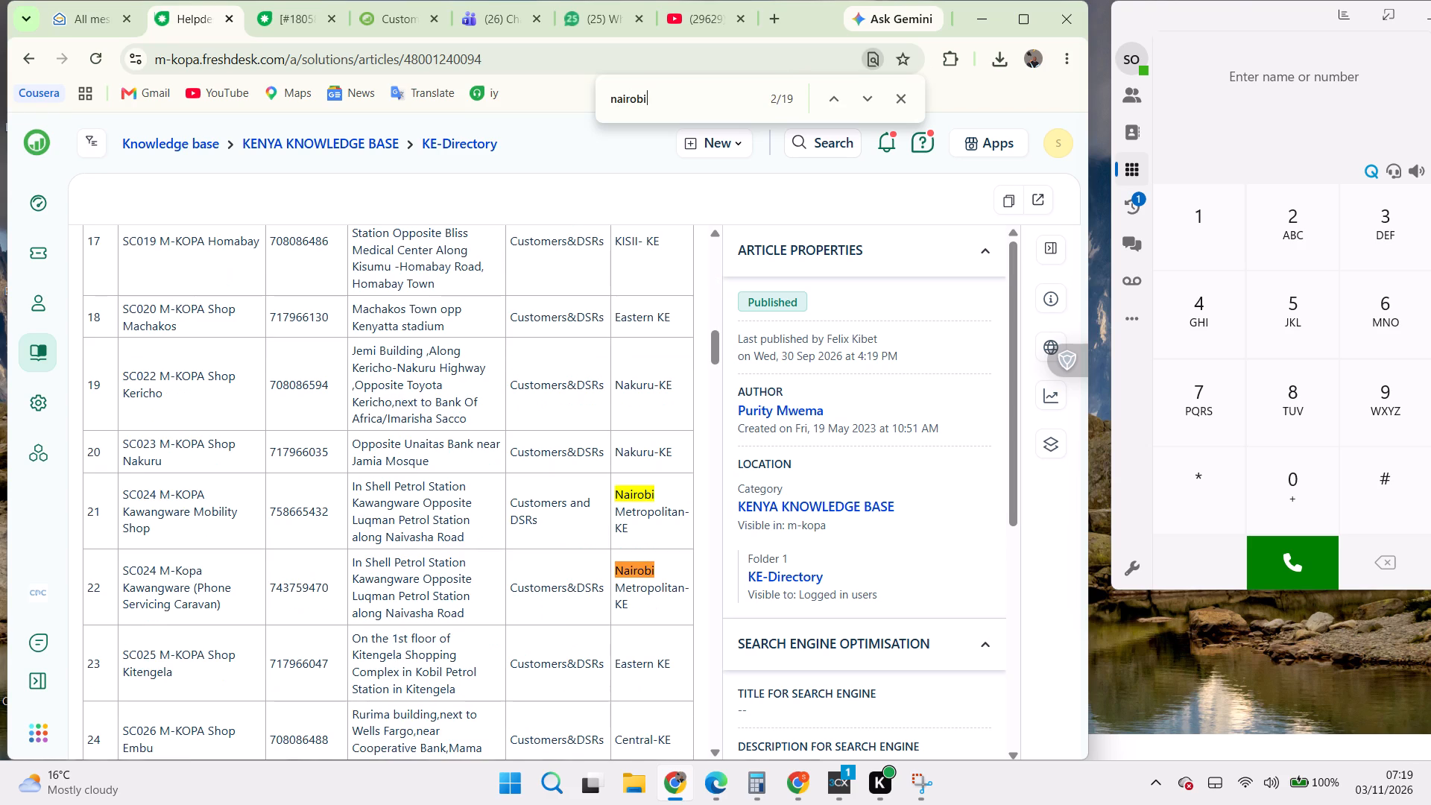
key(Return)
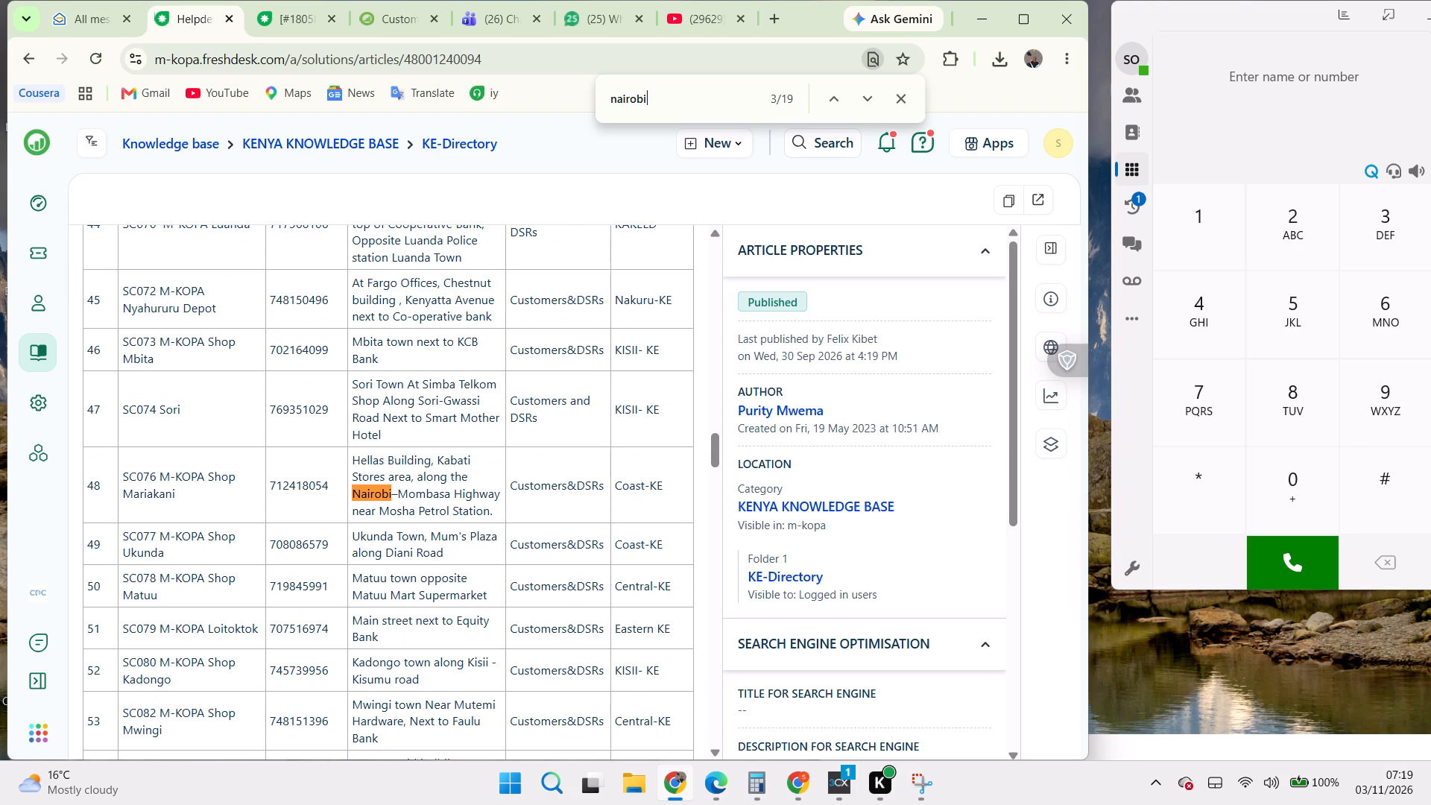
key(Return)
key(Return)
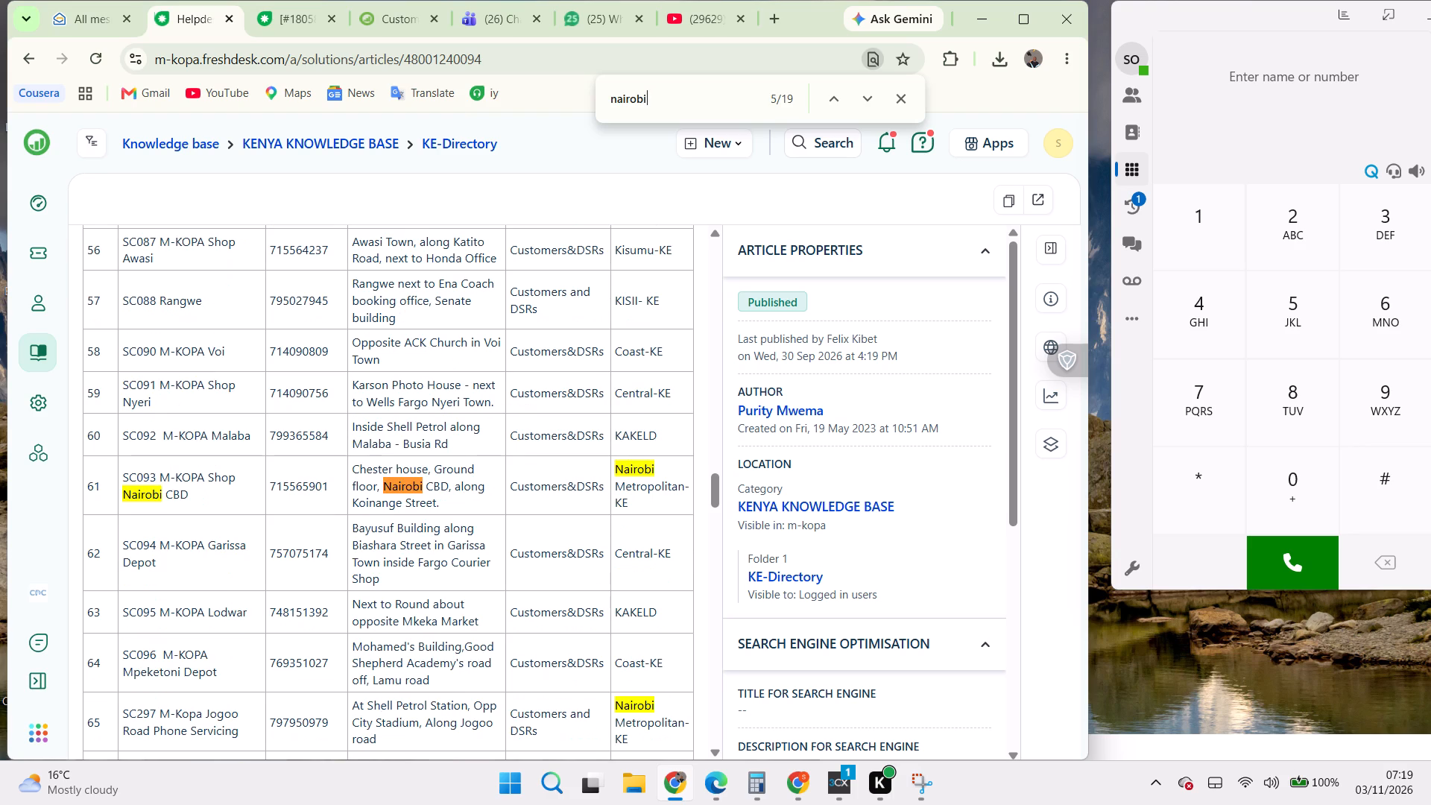
drag(350, 468, 388, 487)
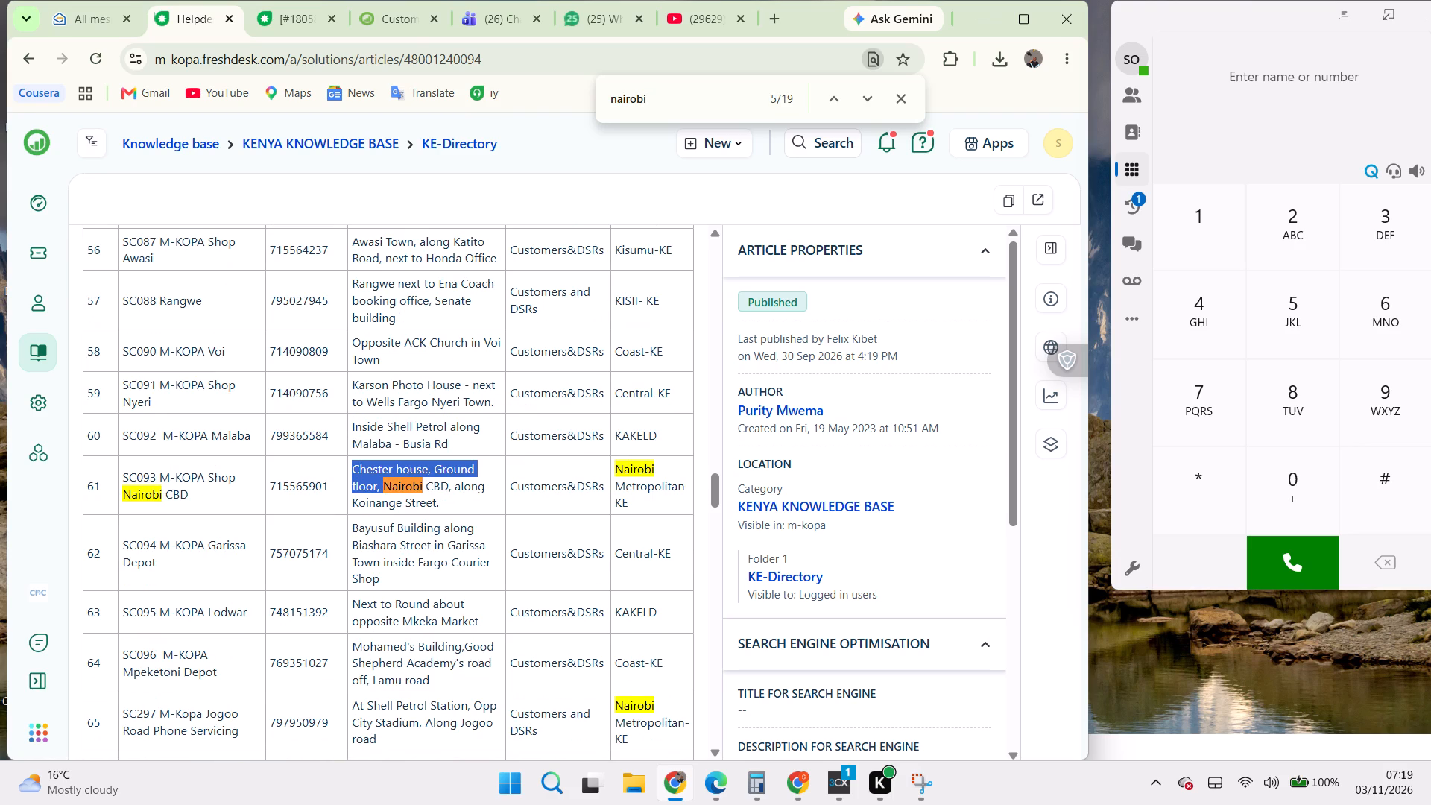
drag(388, 487, 455, 505)
right_click(455, 505)
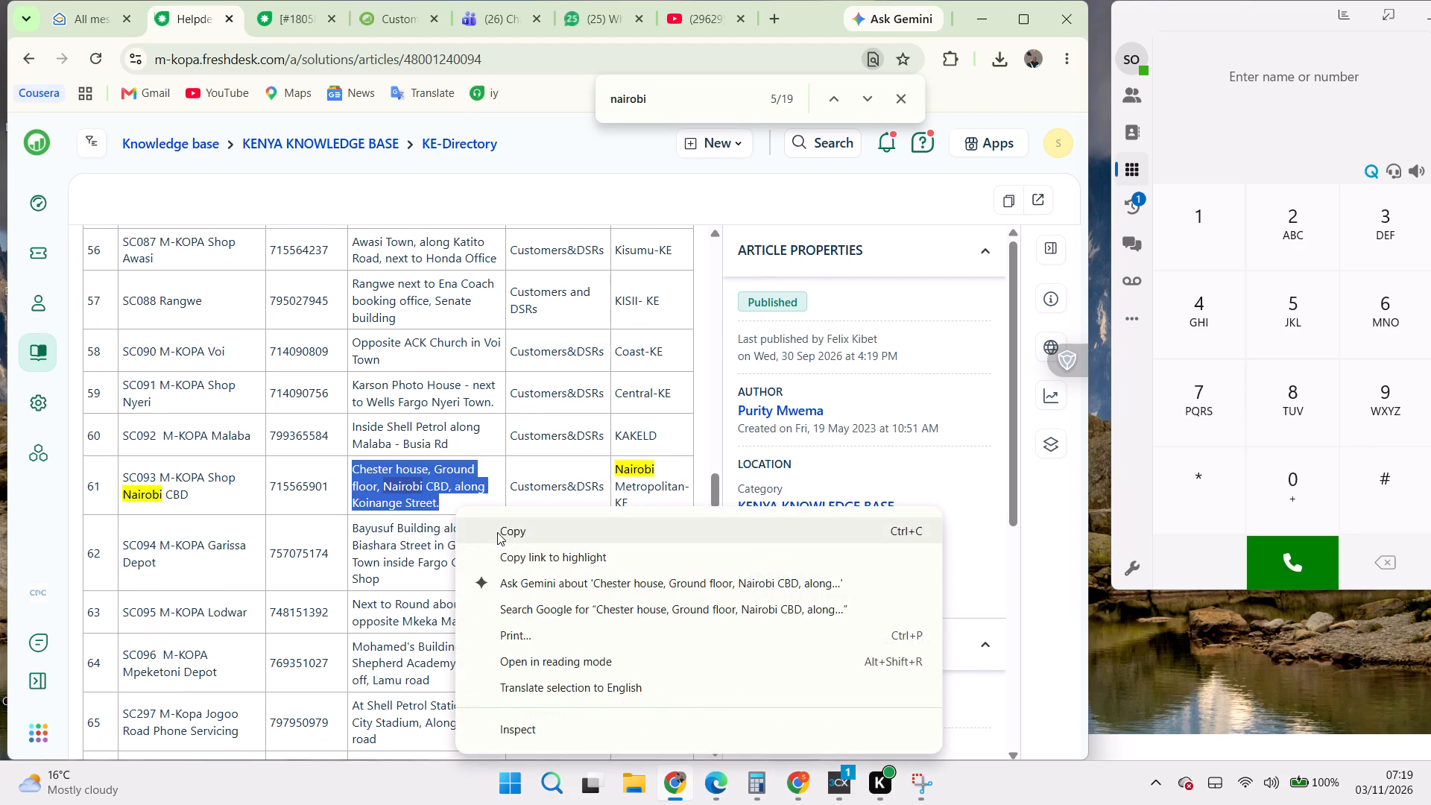
click(497, 532)
click(304, 19)
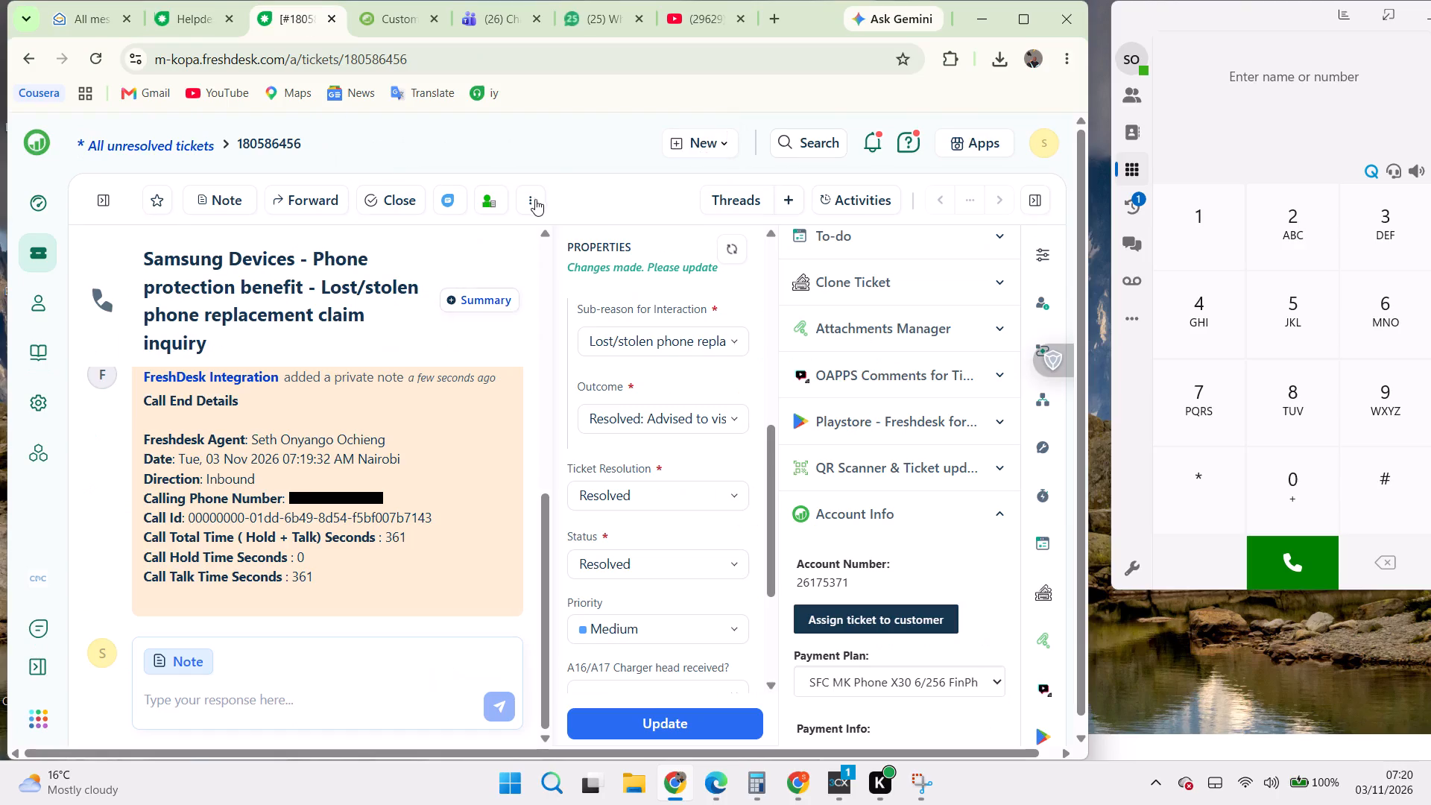
click(535, 198)
click(11, 54)
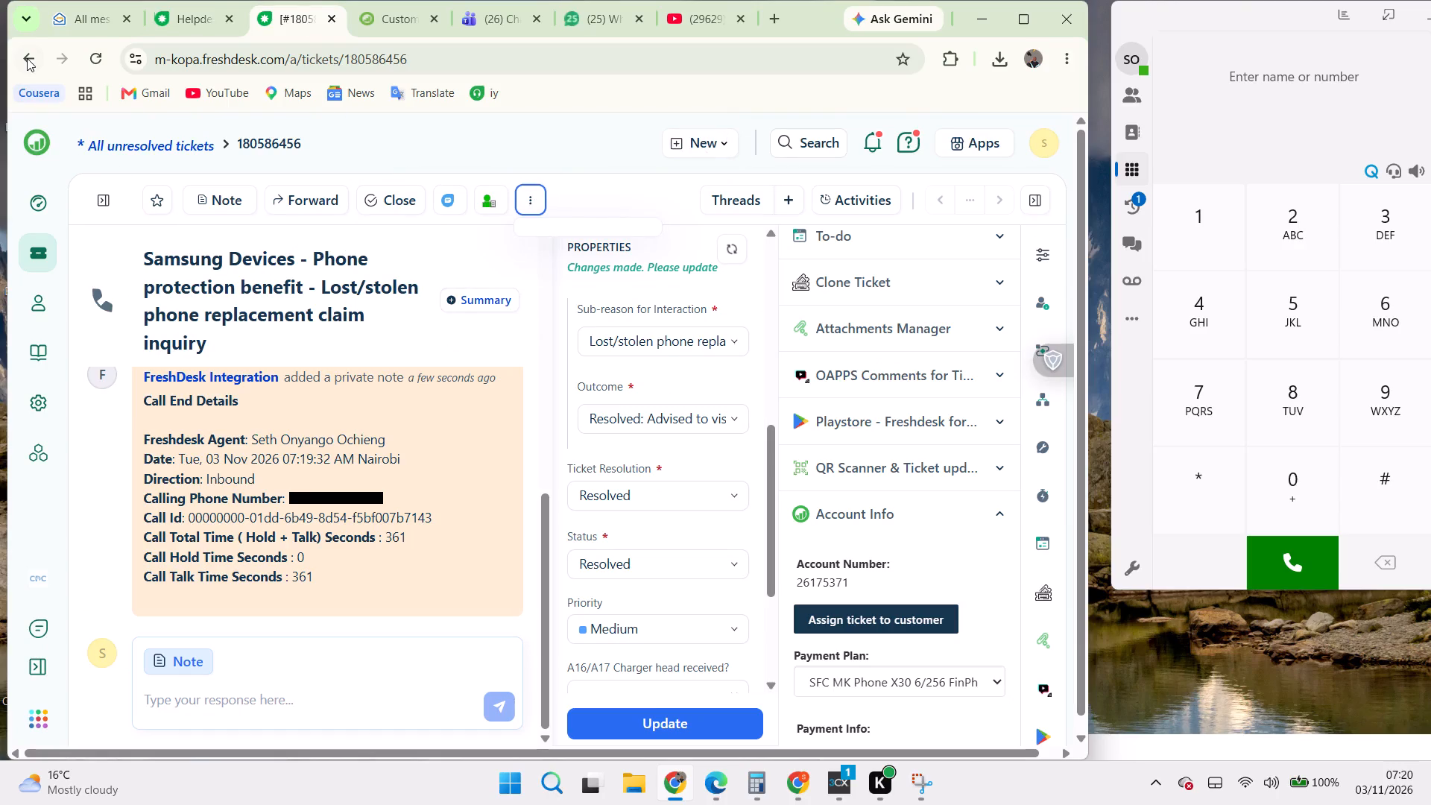
click(27, 58)
click(63, 56)
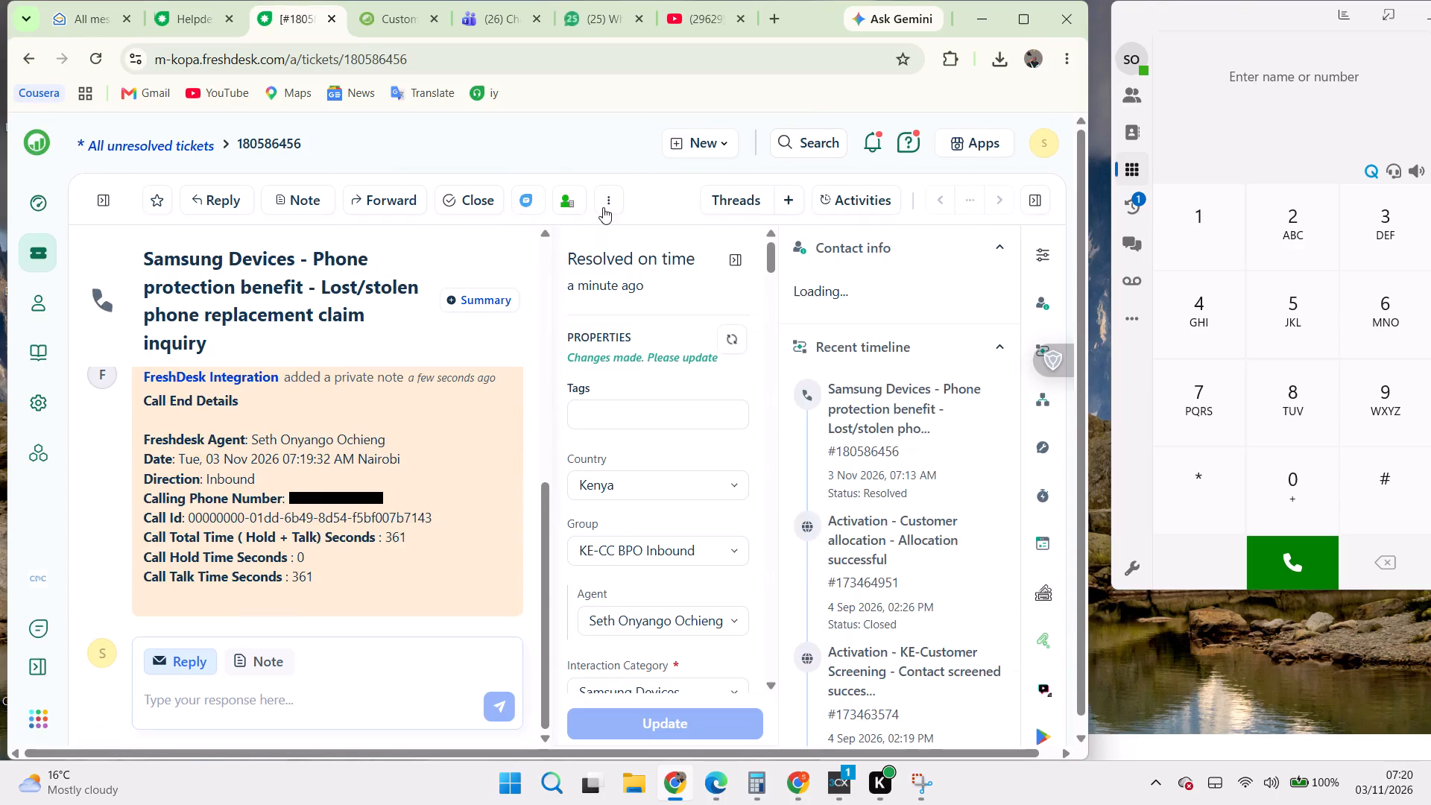
click(608, 198)
click(631, 392)
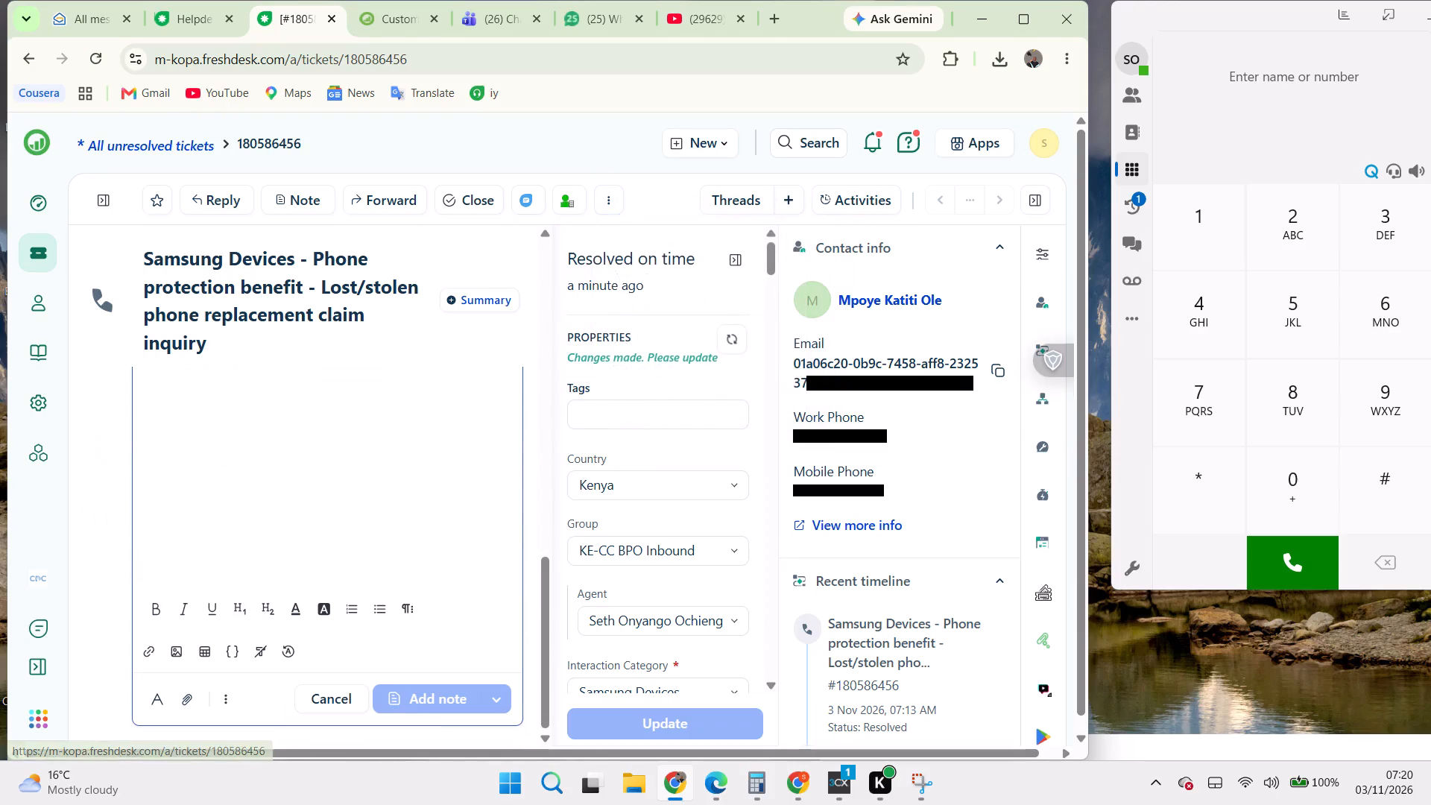
click(303, 438)
key(ctrl+v)
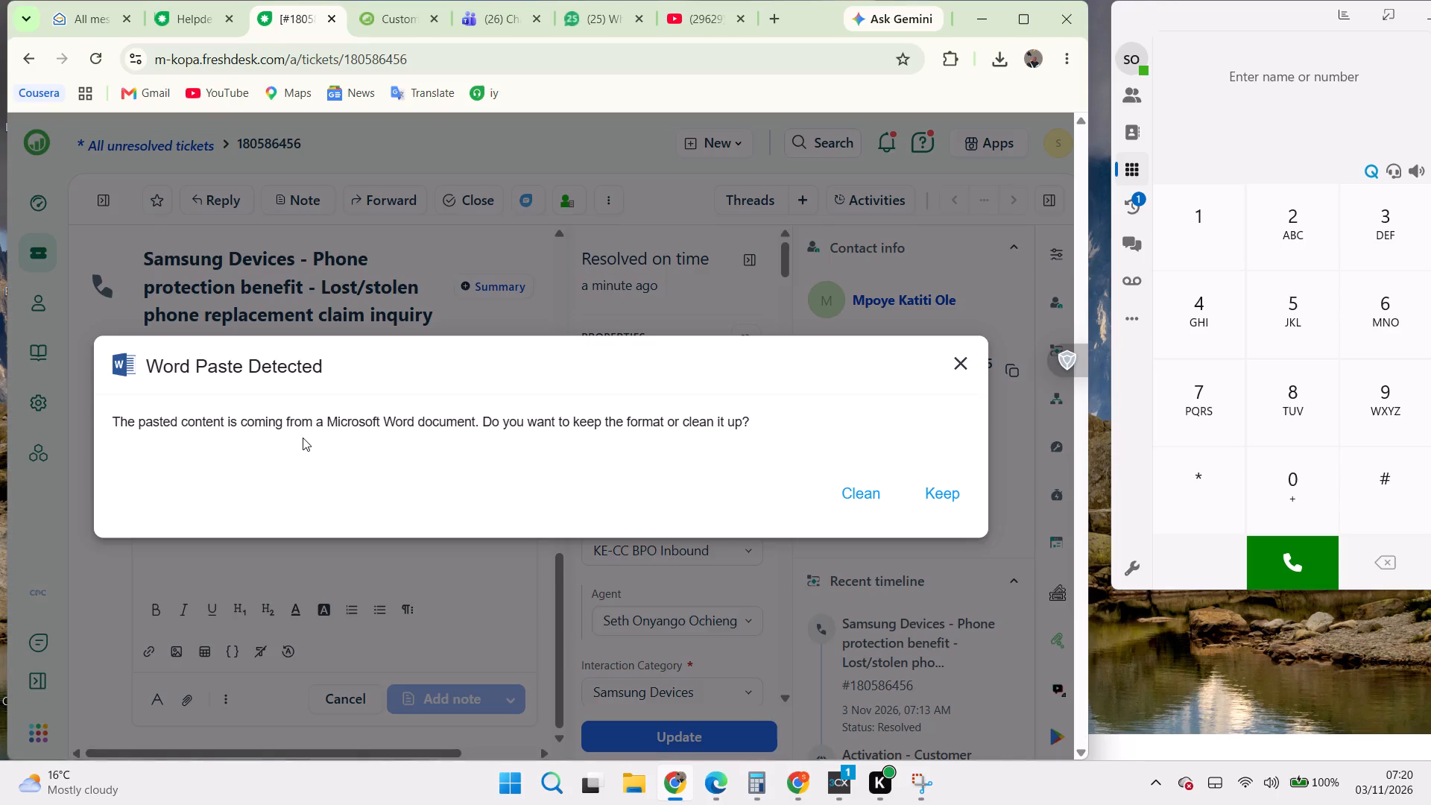
click(947, 482)
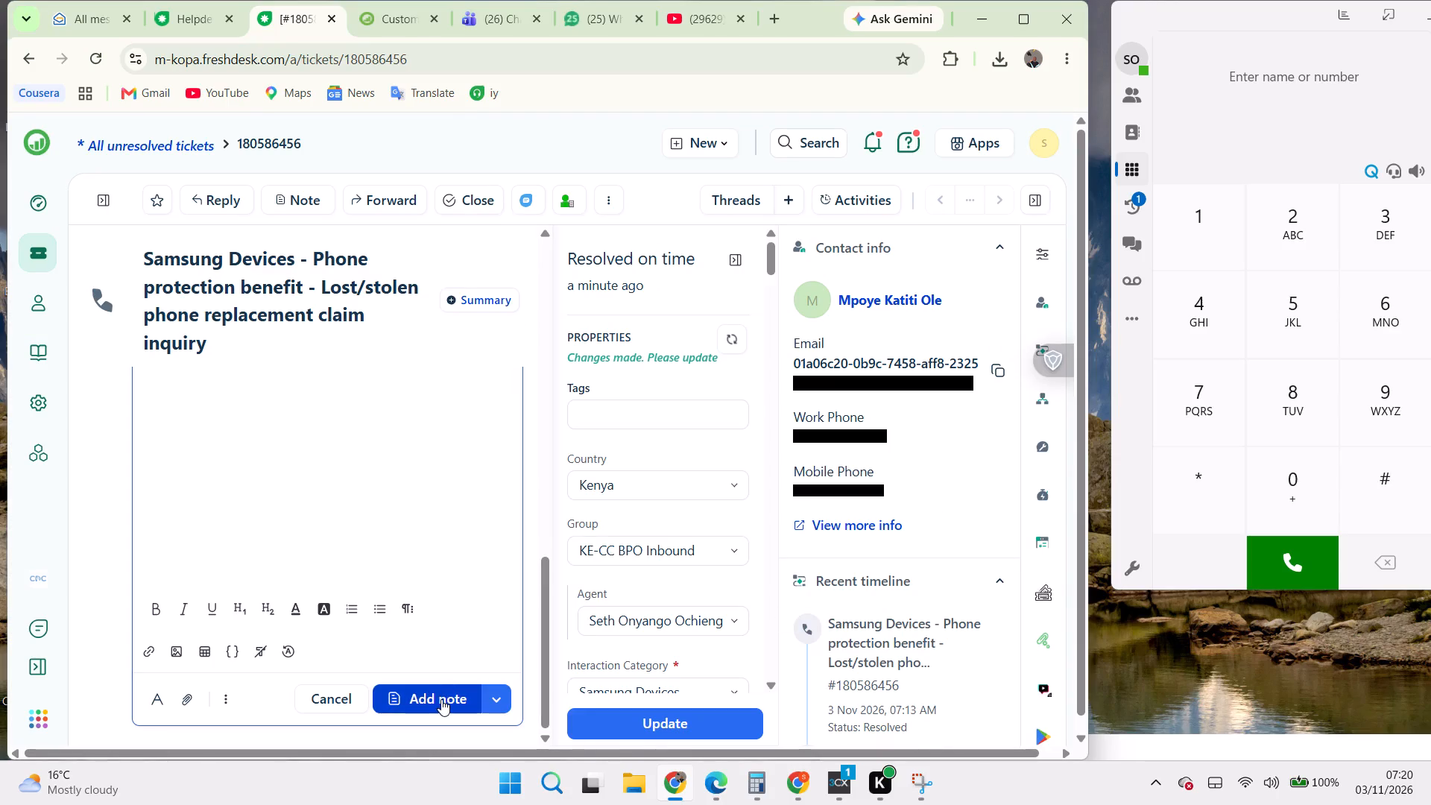
click(441, 699)
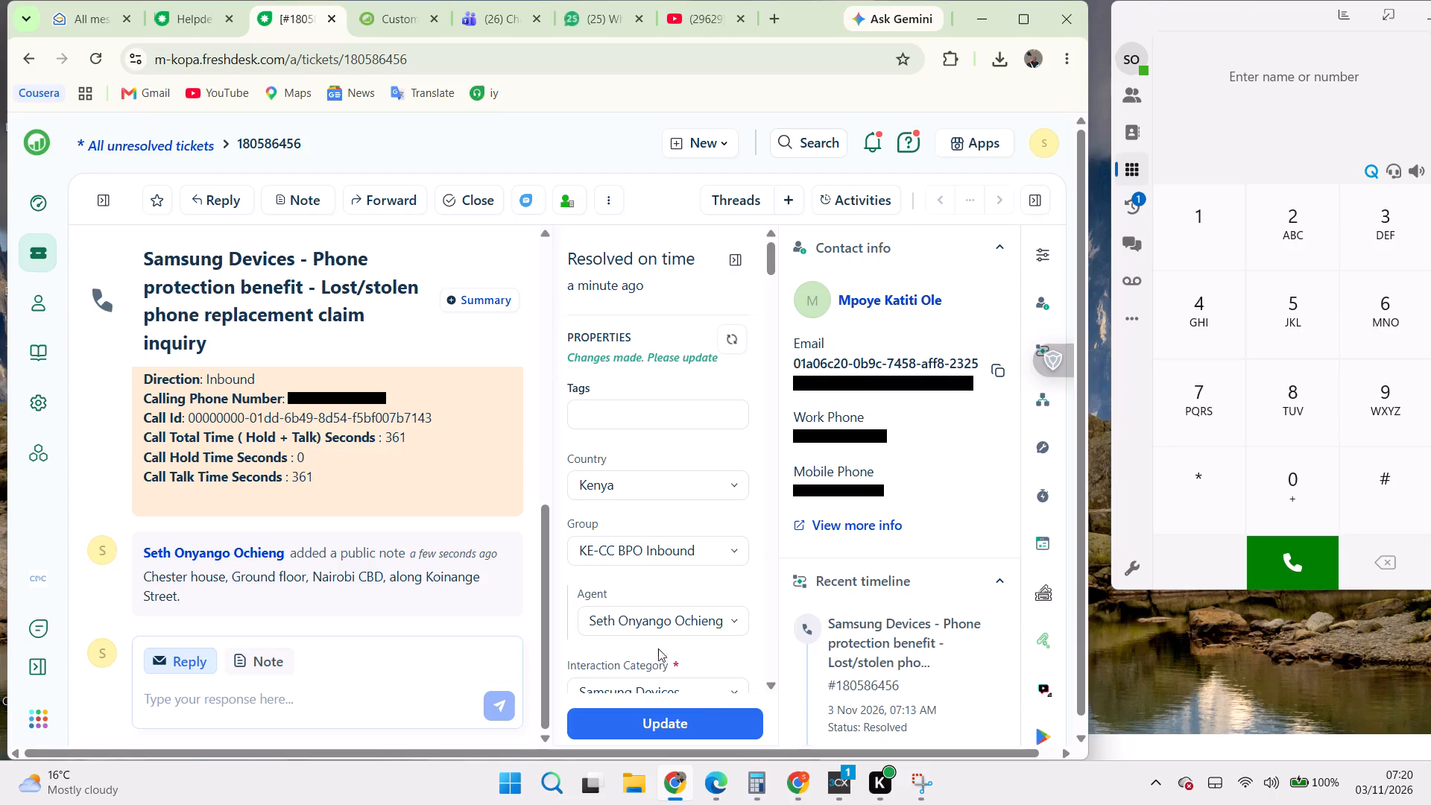
Save the pending property changes on the lost/stolen phone replacement ticket.
scroll(665, 645, down, 4)
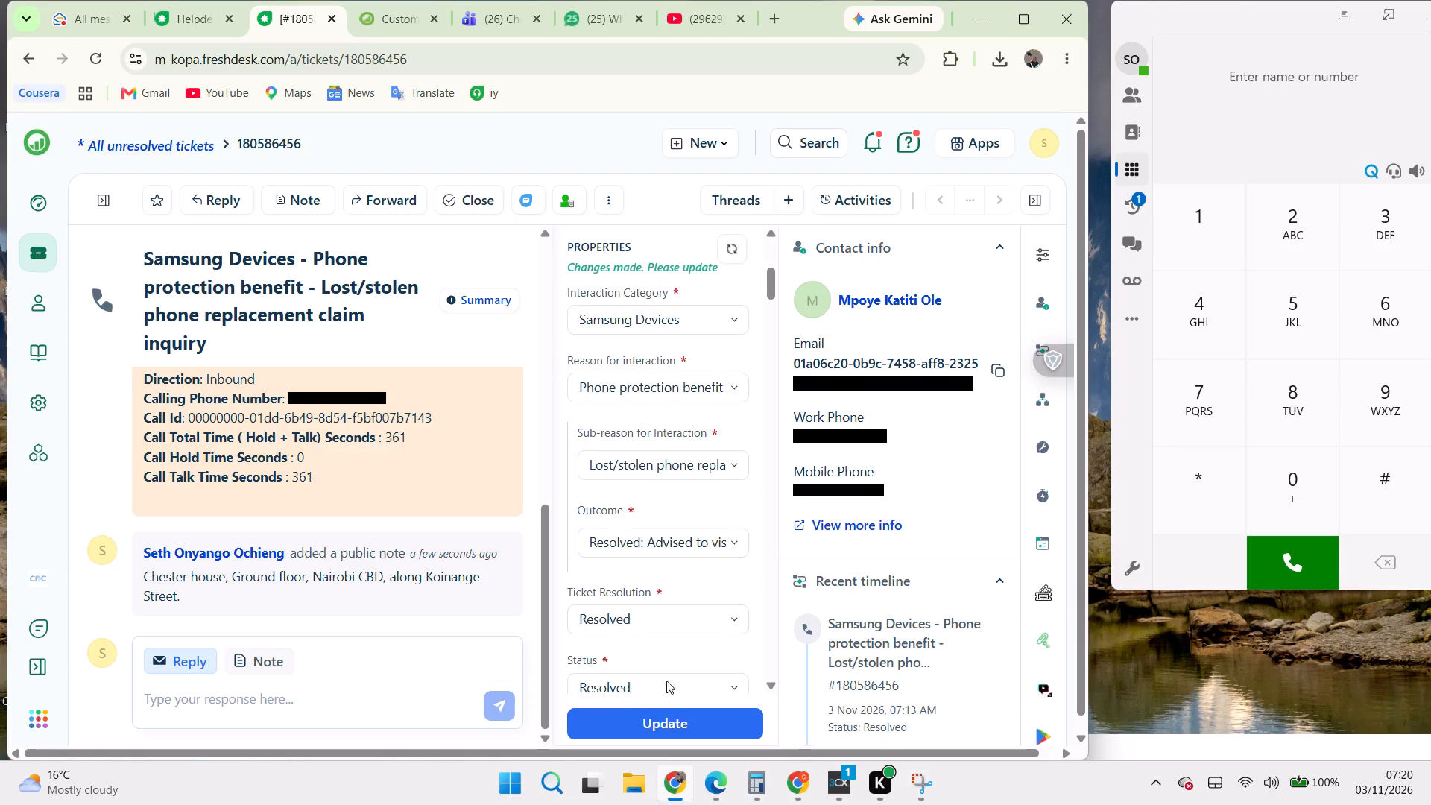
click(634, 729)
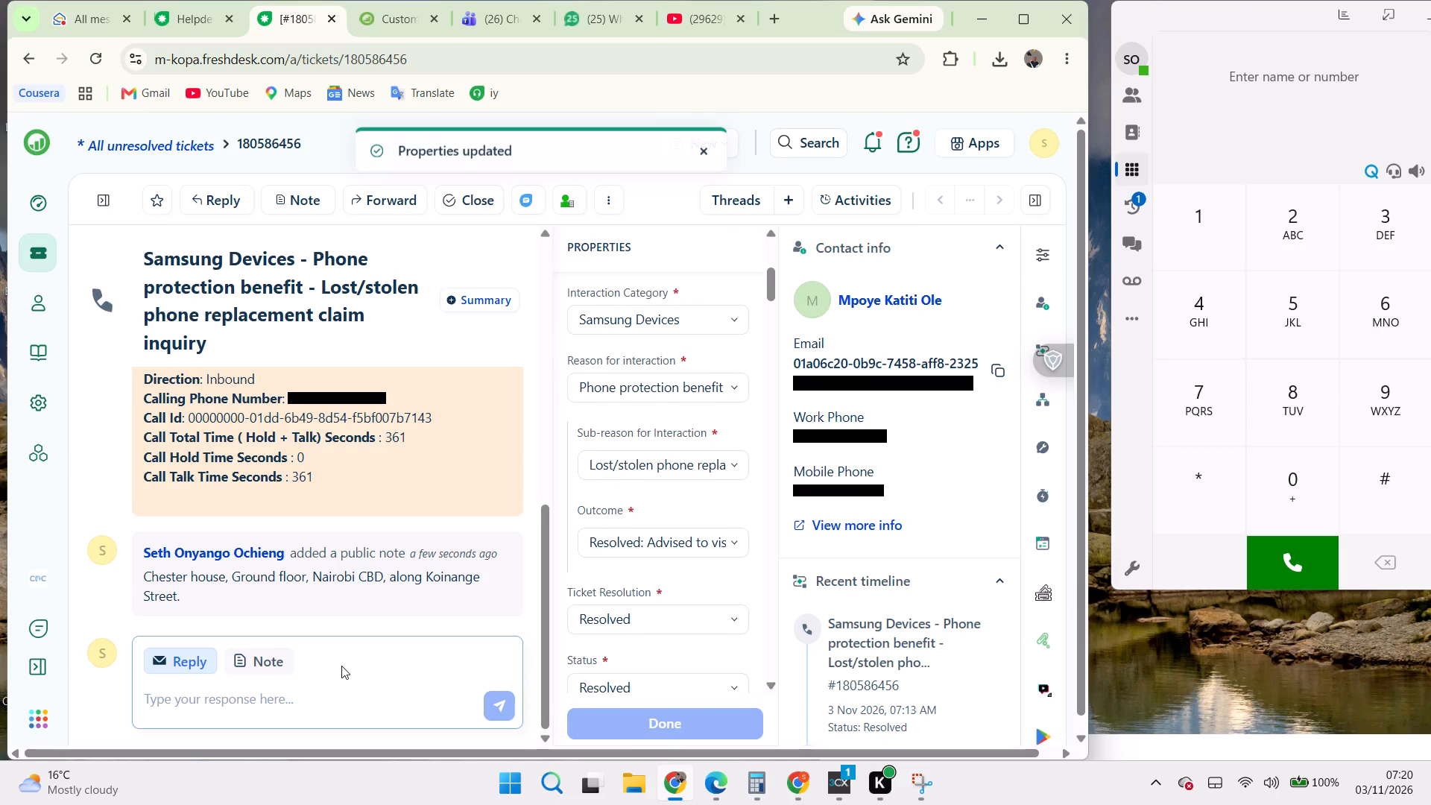
Copy the calling phone number from the ticket's call details and search for that number in the M-KOPA CRM.
scroll(348, 509, up, 4)
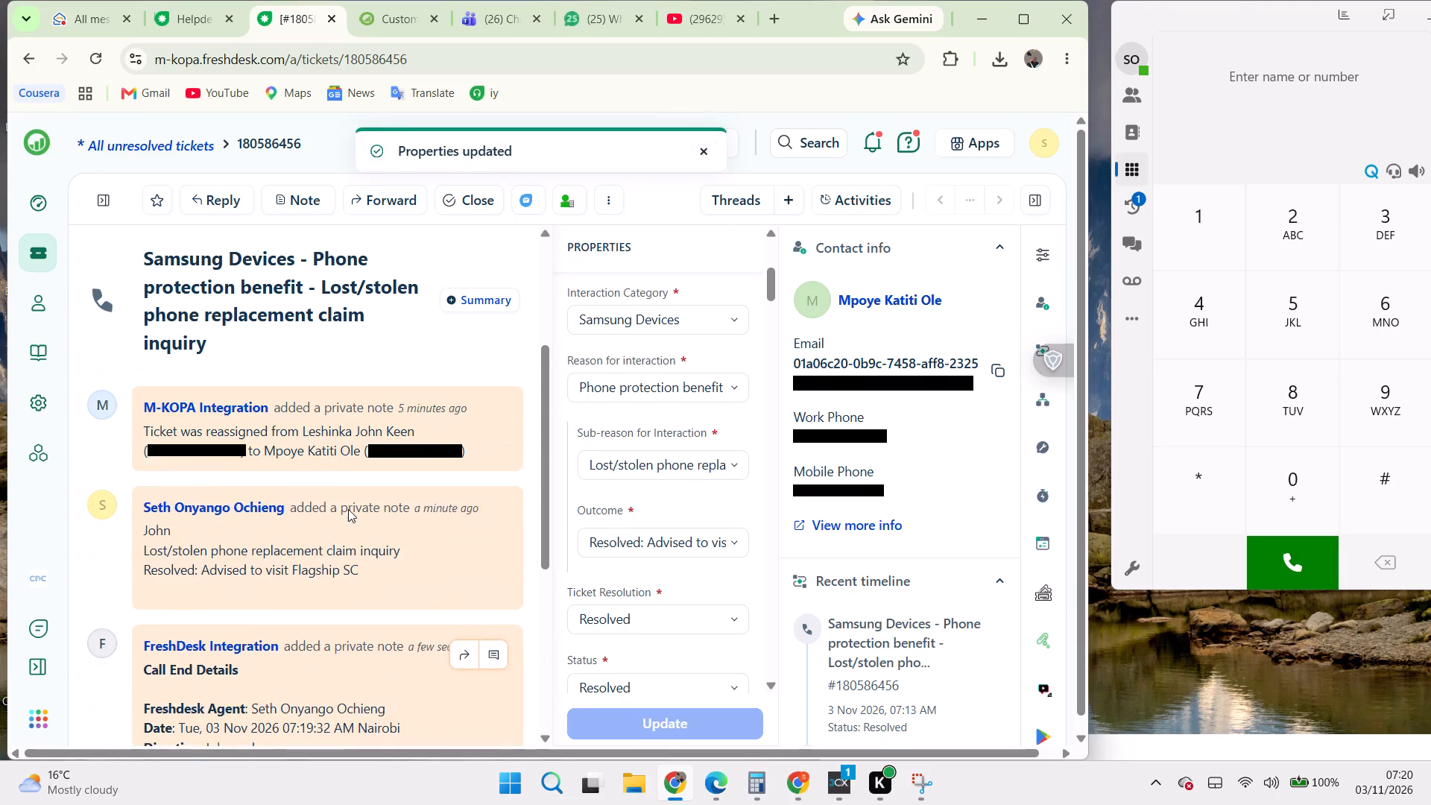
scroll(348, 509, up, 2)
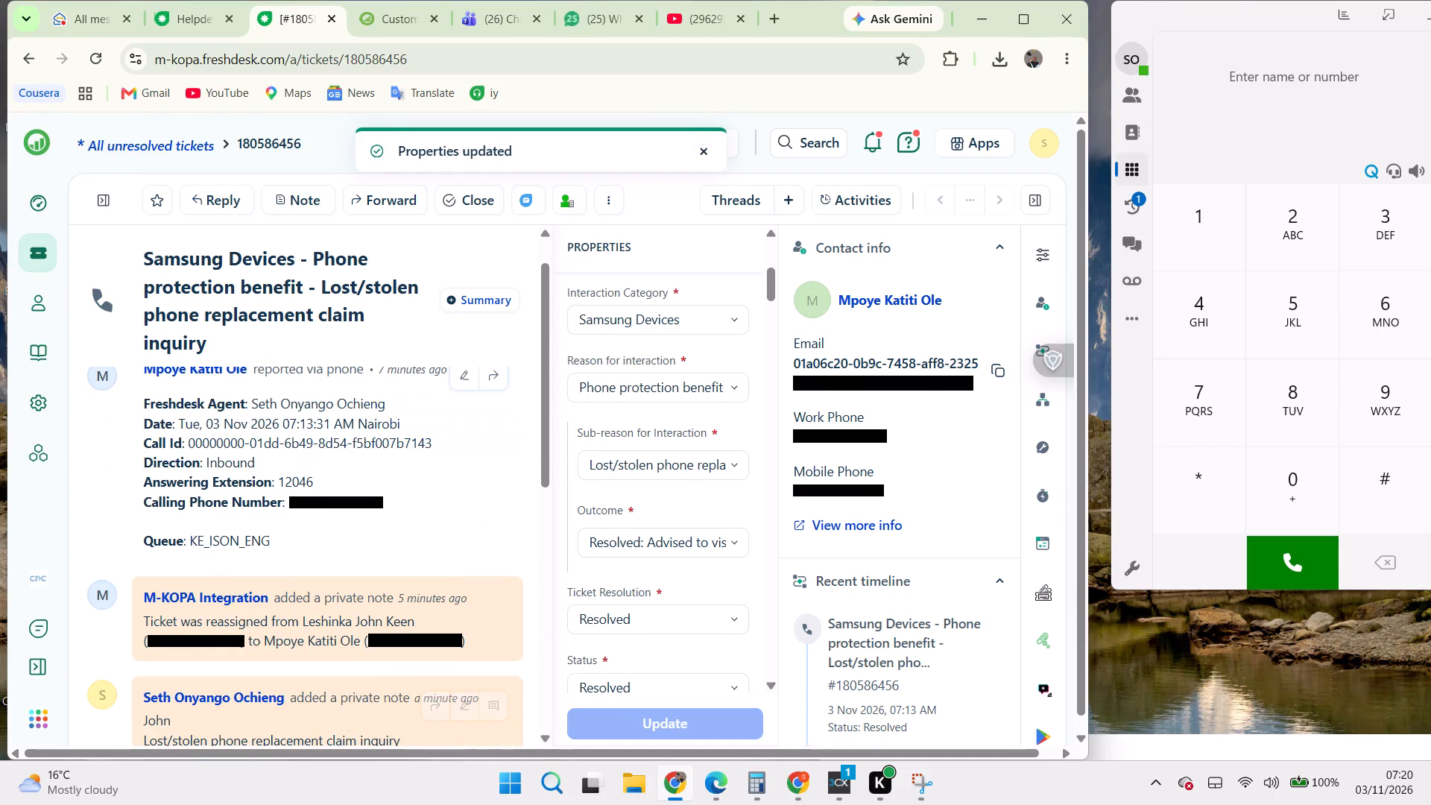
drag(320, 501, 394, 504)
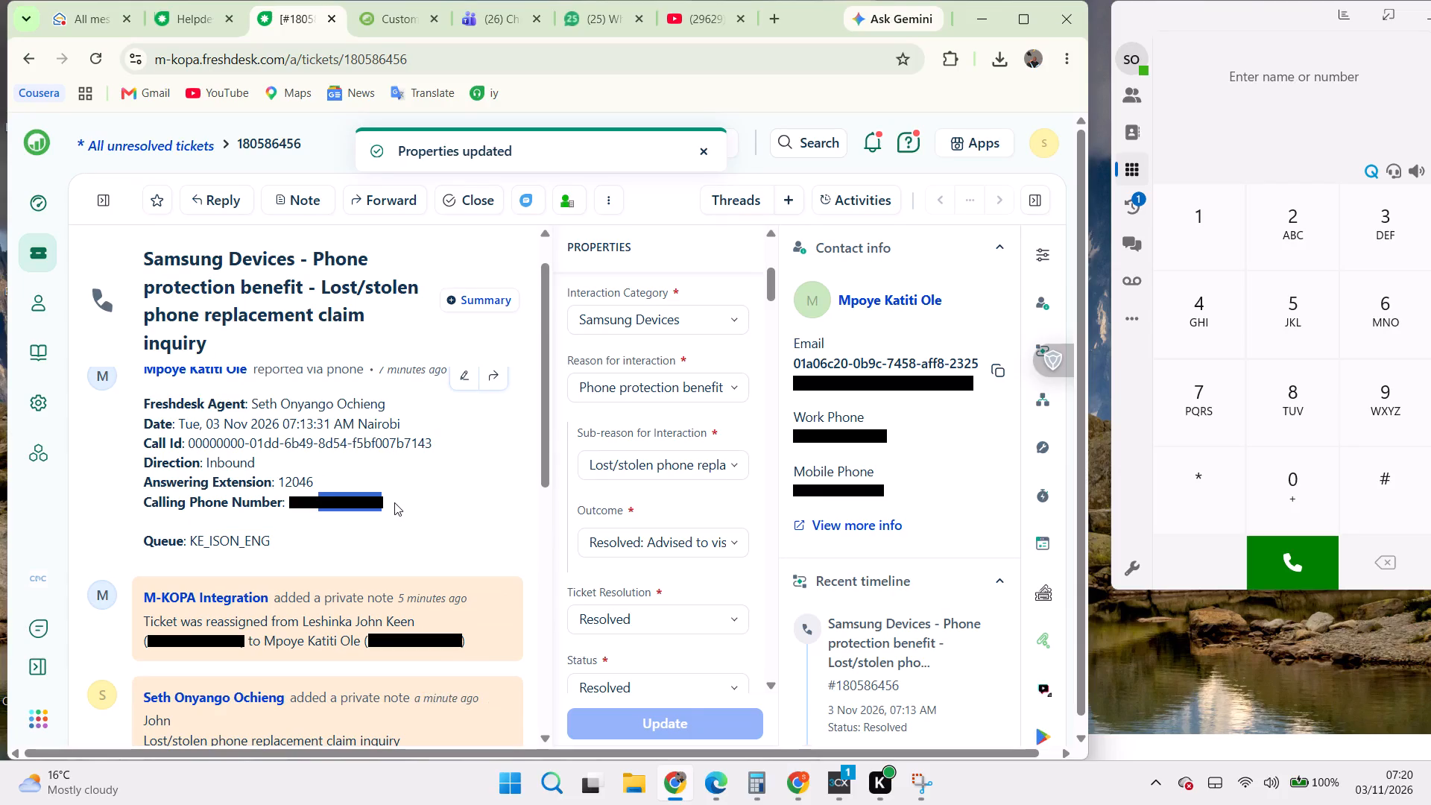
right_click(394, 502)
click(444, 532)
click(394, 15)
click(895, 167)
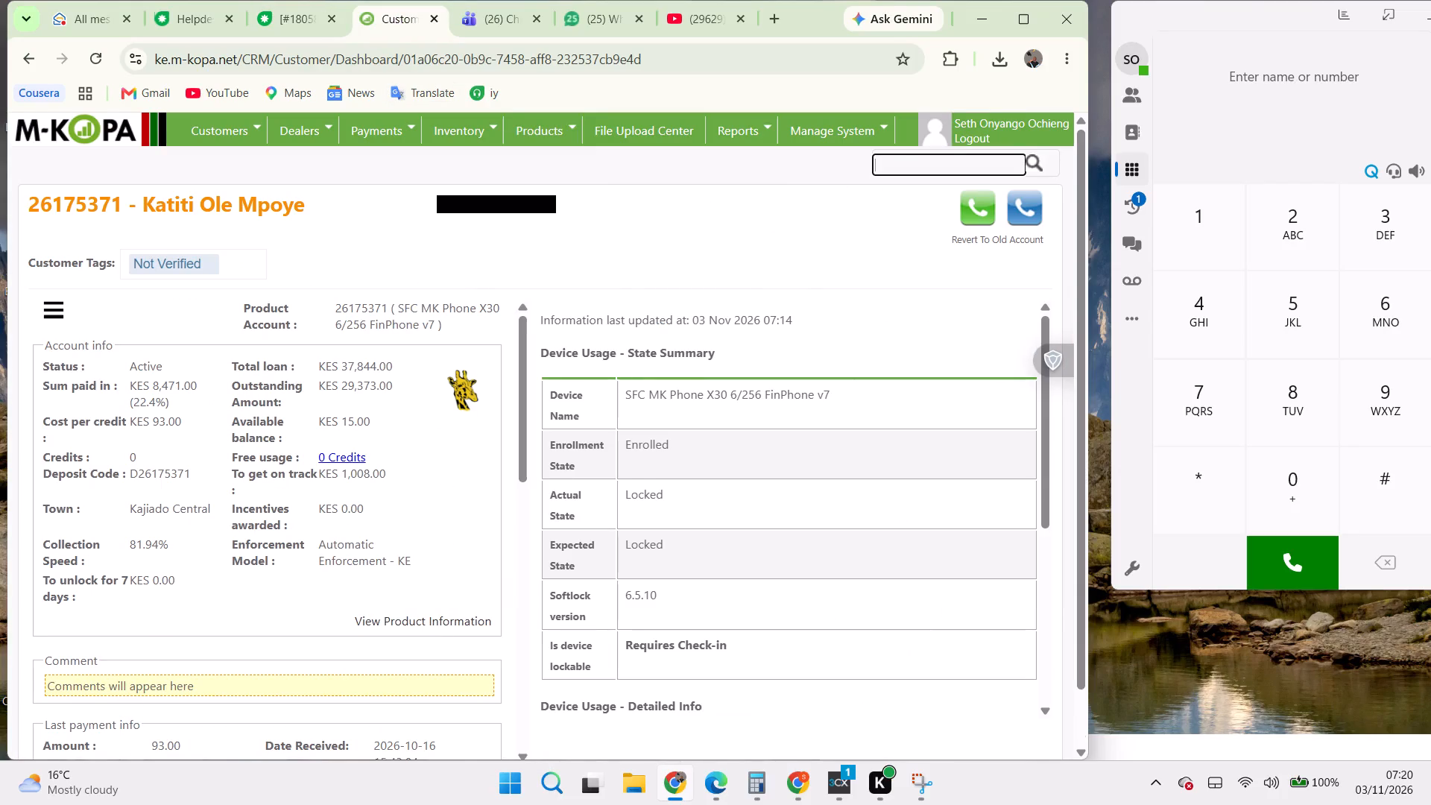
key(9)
key(ctrl+v)
key(Return)
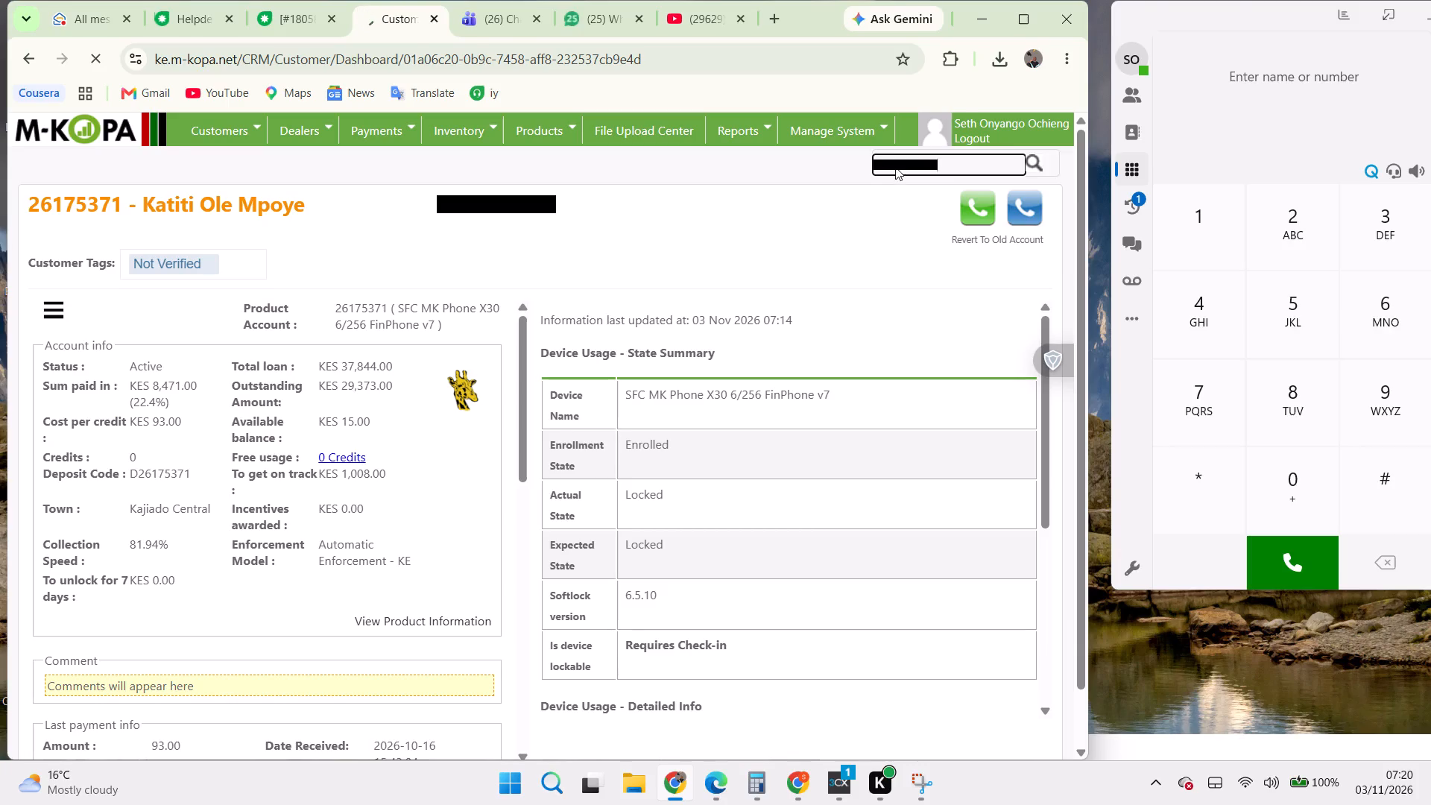
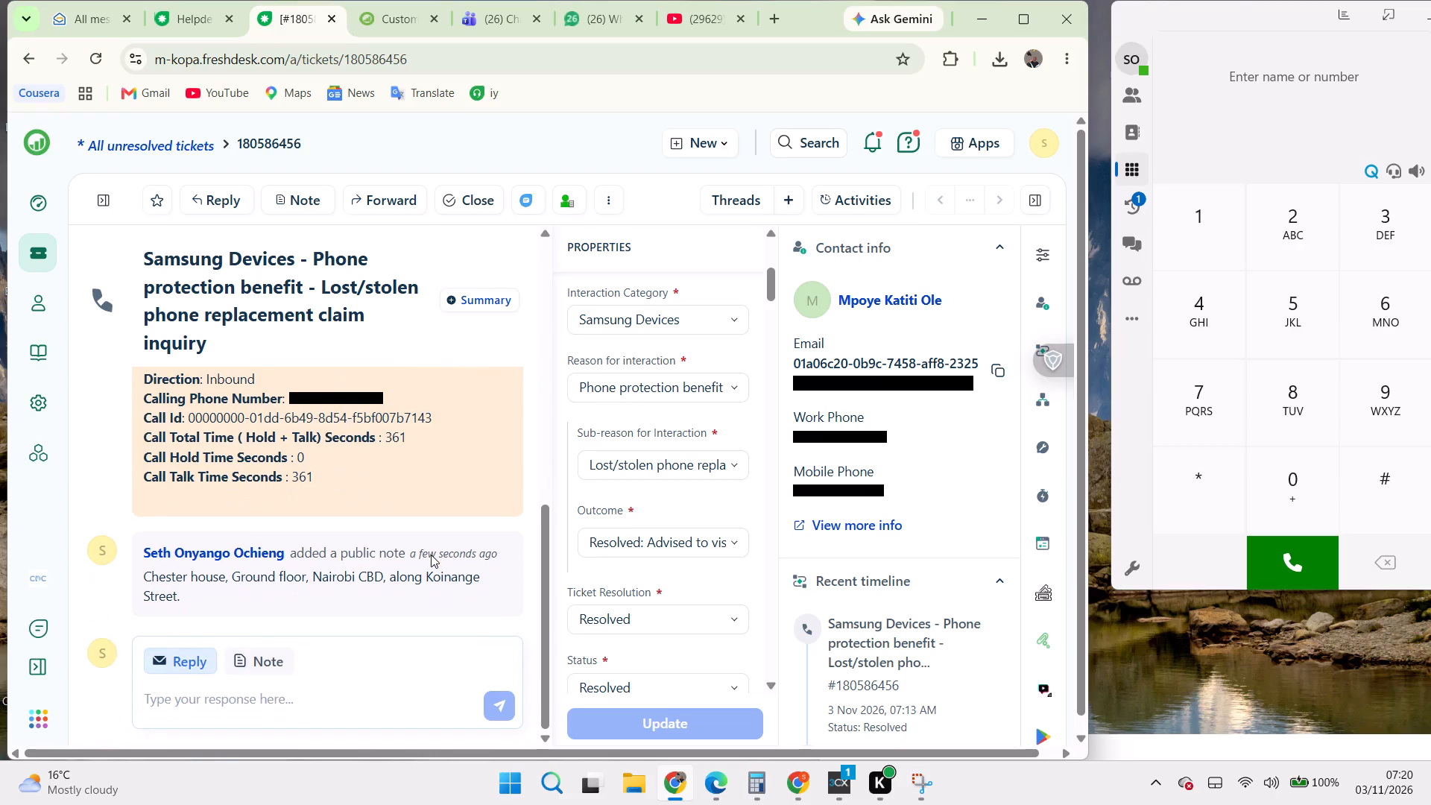
Open the CDC Softphone to check the latest call record and its linked ticket.
click(37, 577)
click(37, 577)
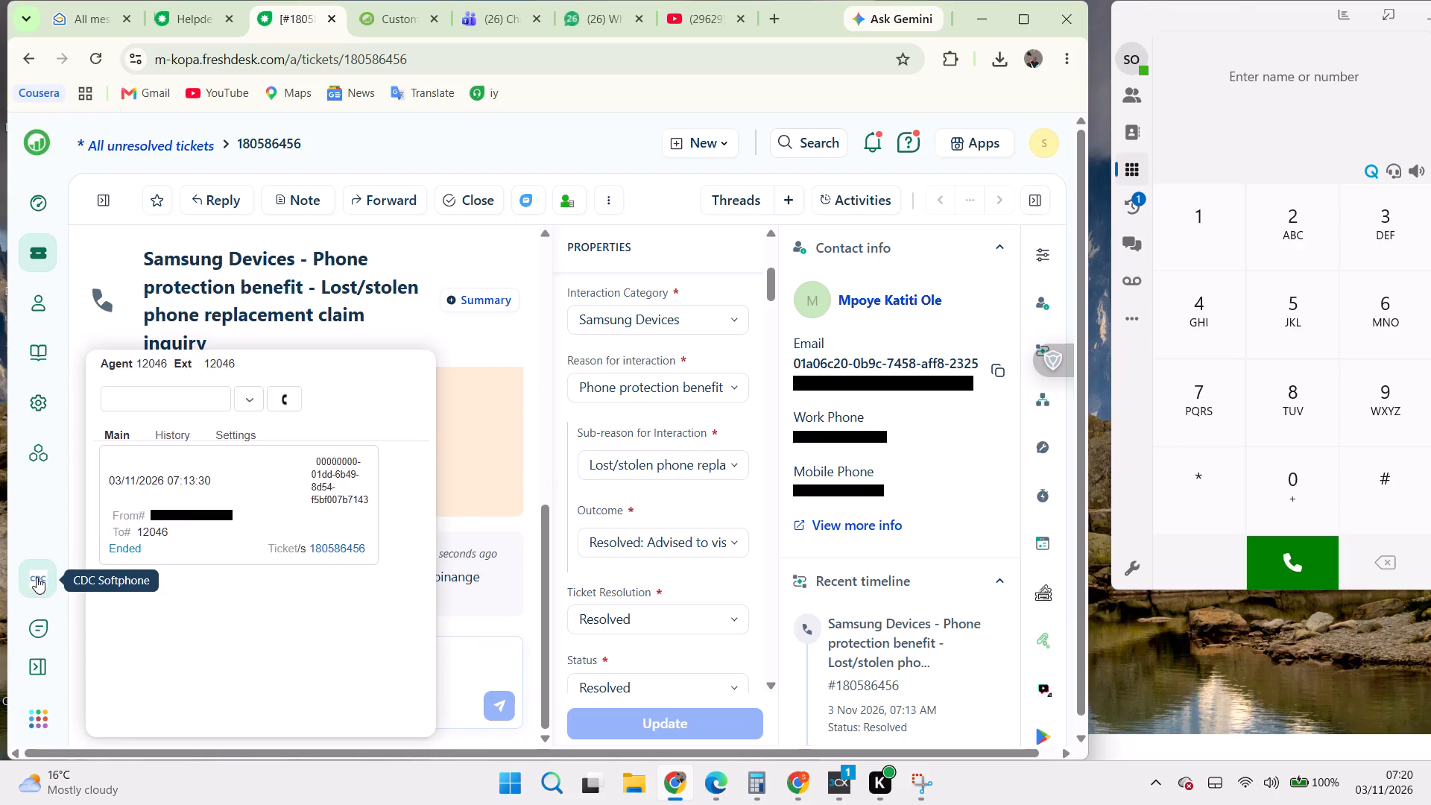
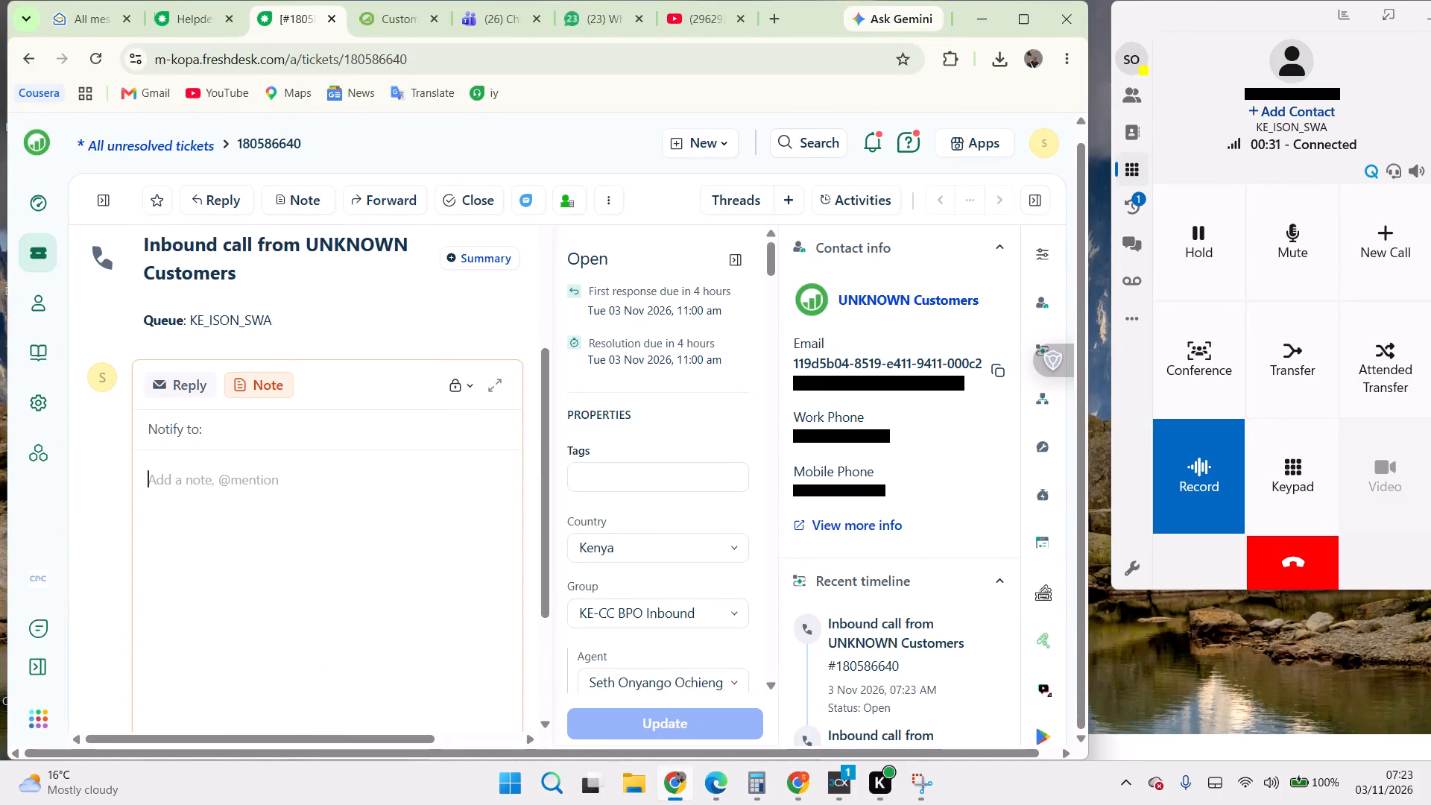
Start the ticket's private note with the caller's first name on its own line.
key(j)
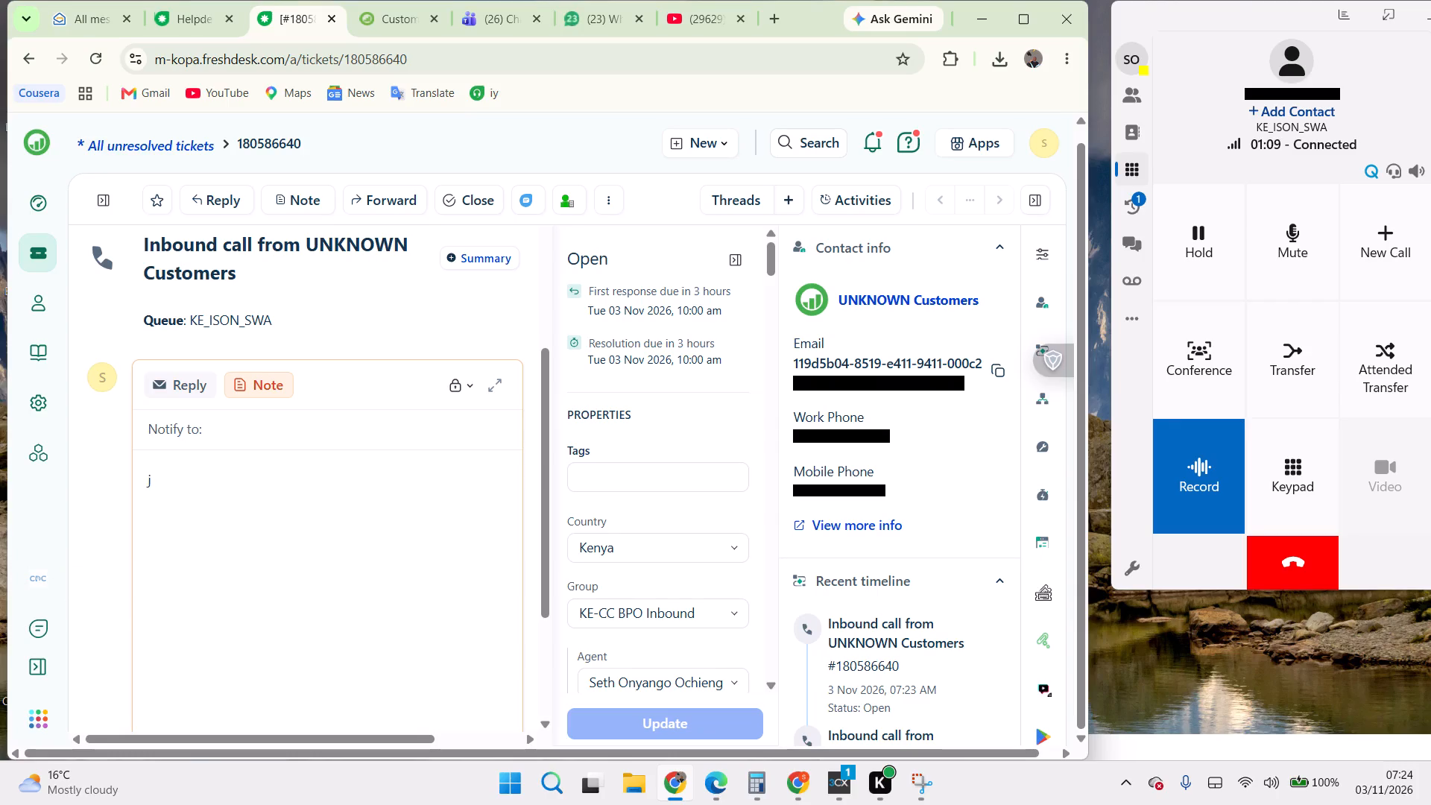
scroll(233, 534, up, 1)
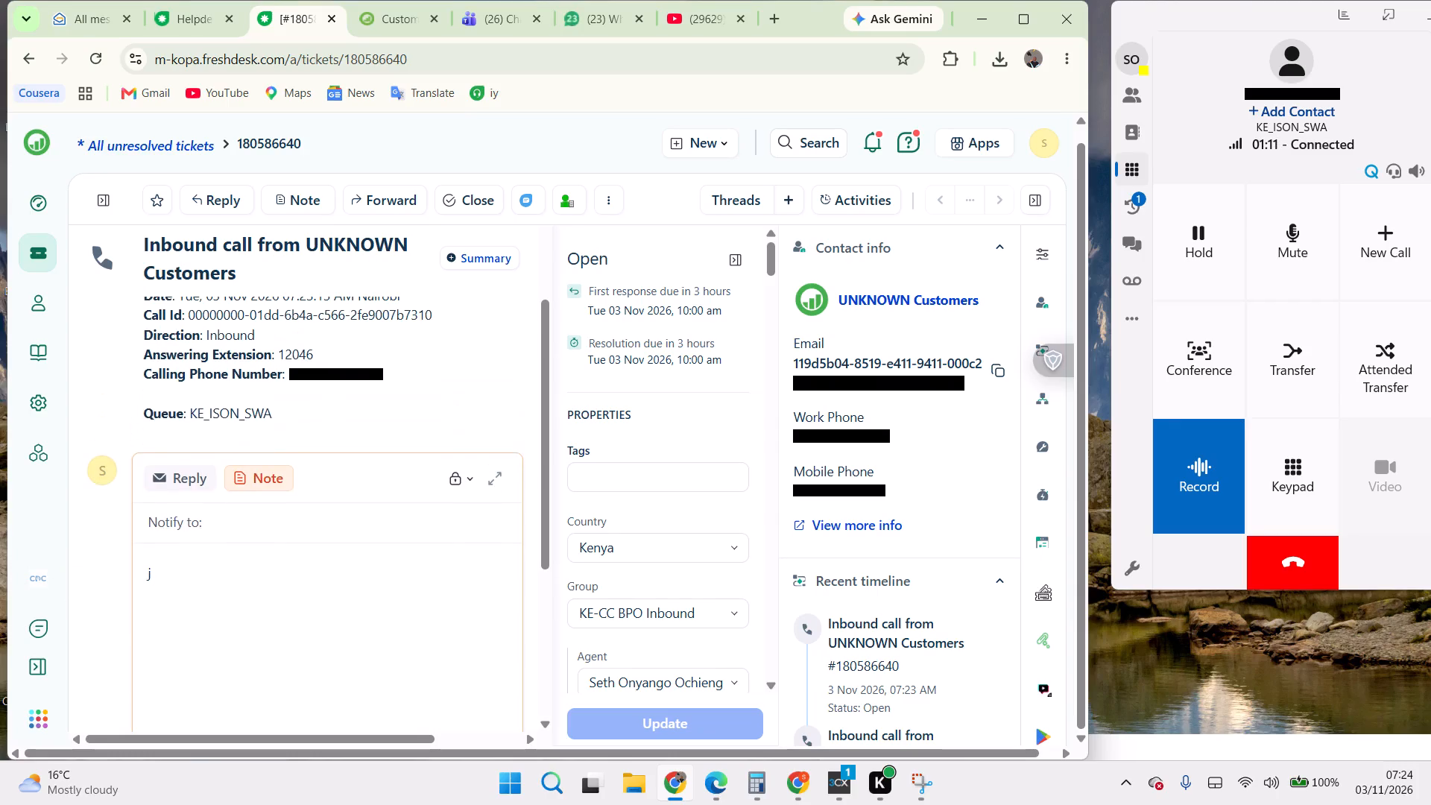
scroll(233, 534, up, 2)
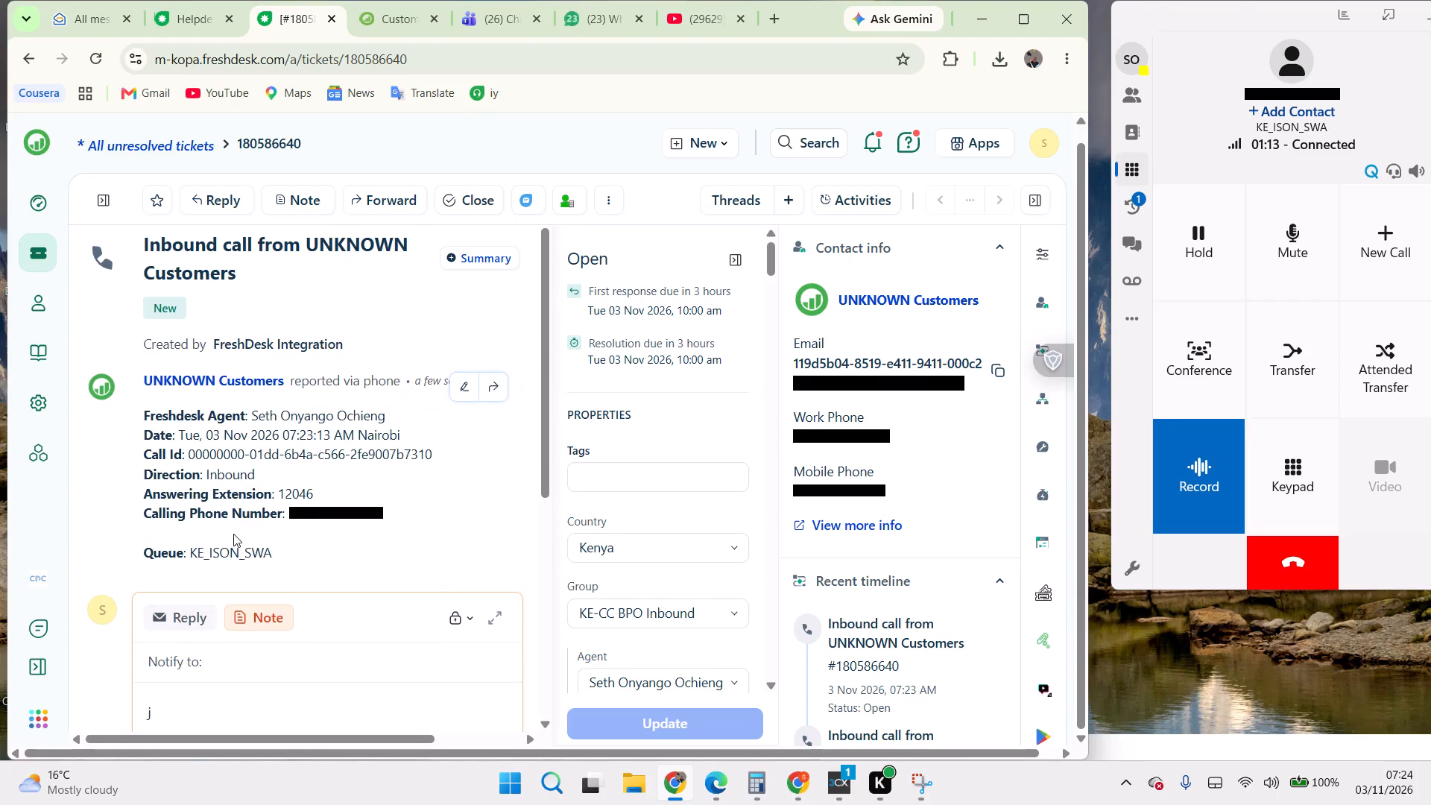
scroll(233, 534, down, 2)
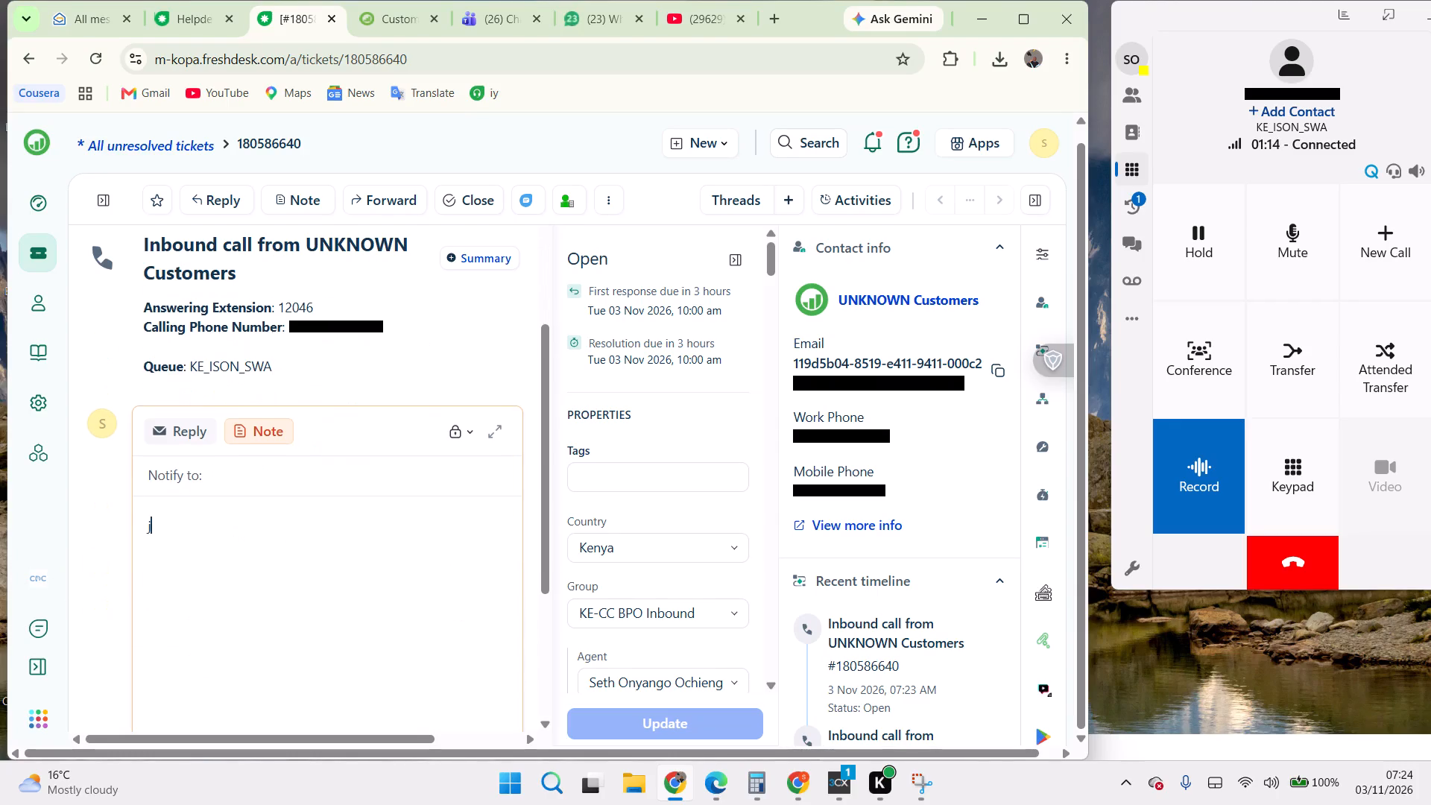
key(BackSpace)
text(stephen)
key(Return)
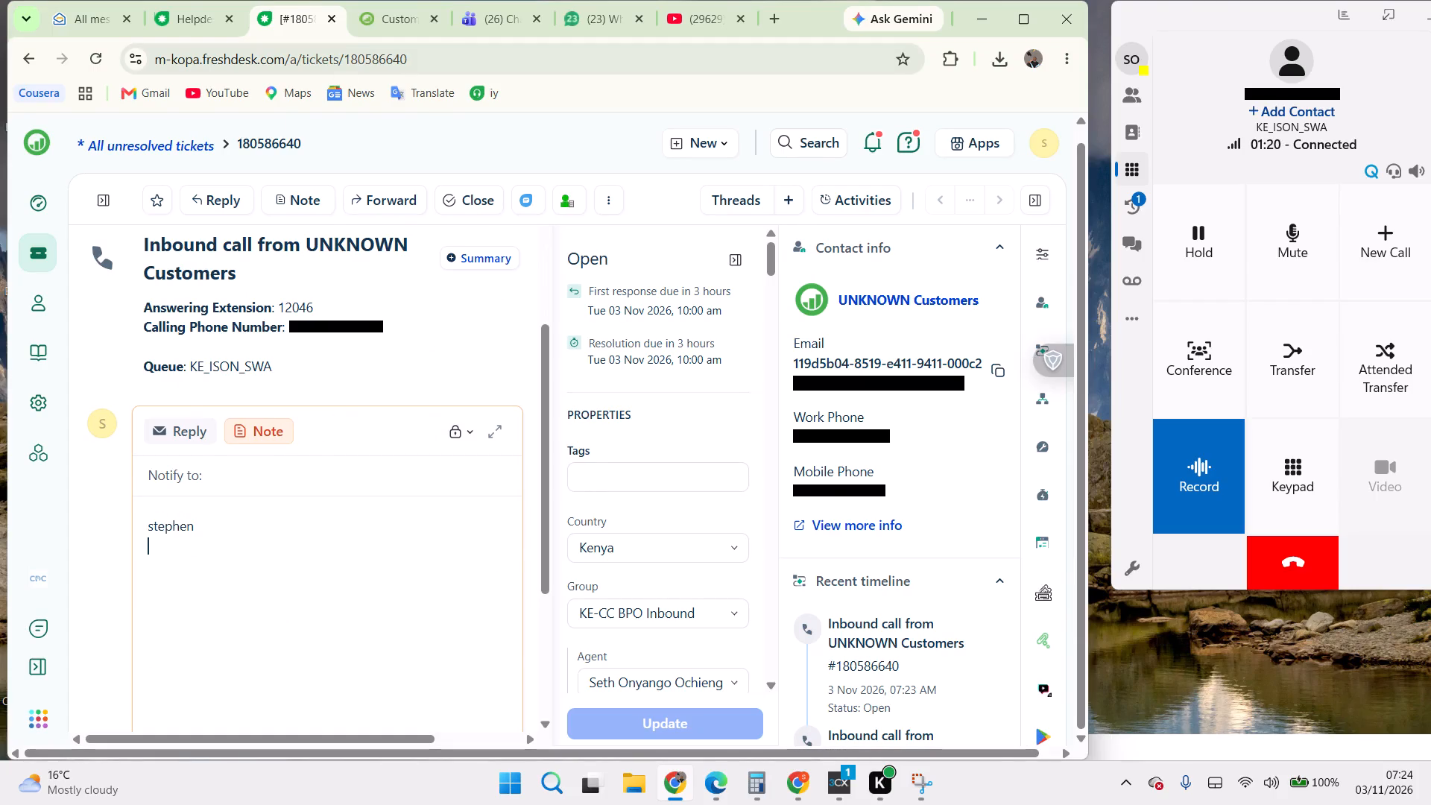
Search the M-KOPA CRM for the caller's account number.
click(388, 20)
click(292, 29)
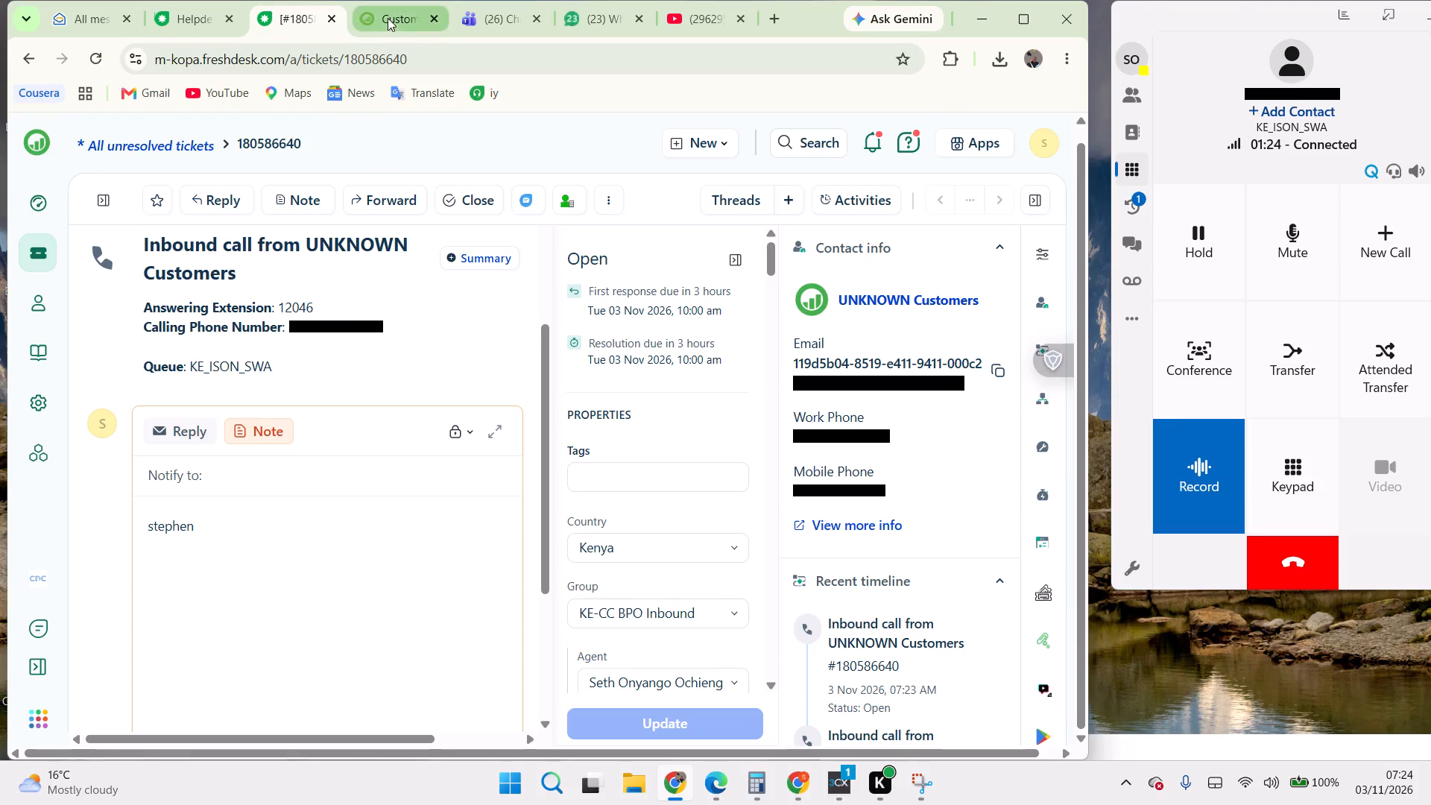
click(388, 18)
click(904, 168)
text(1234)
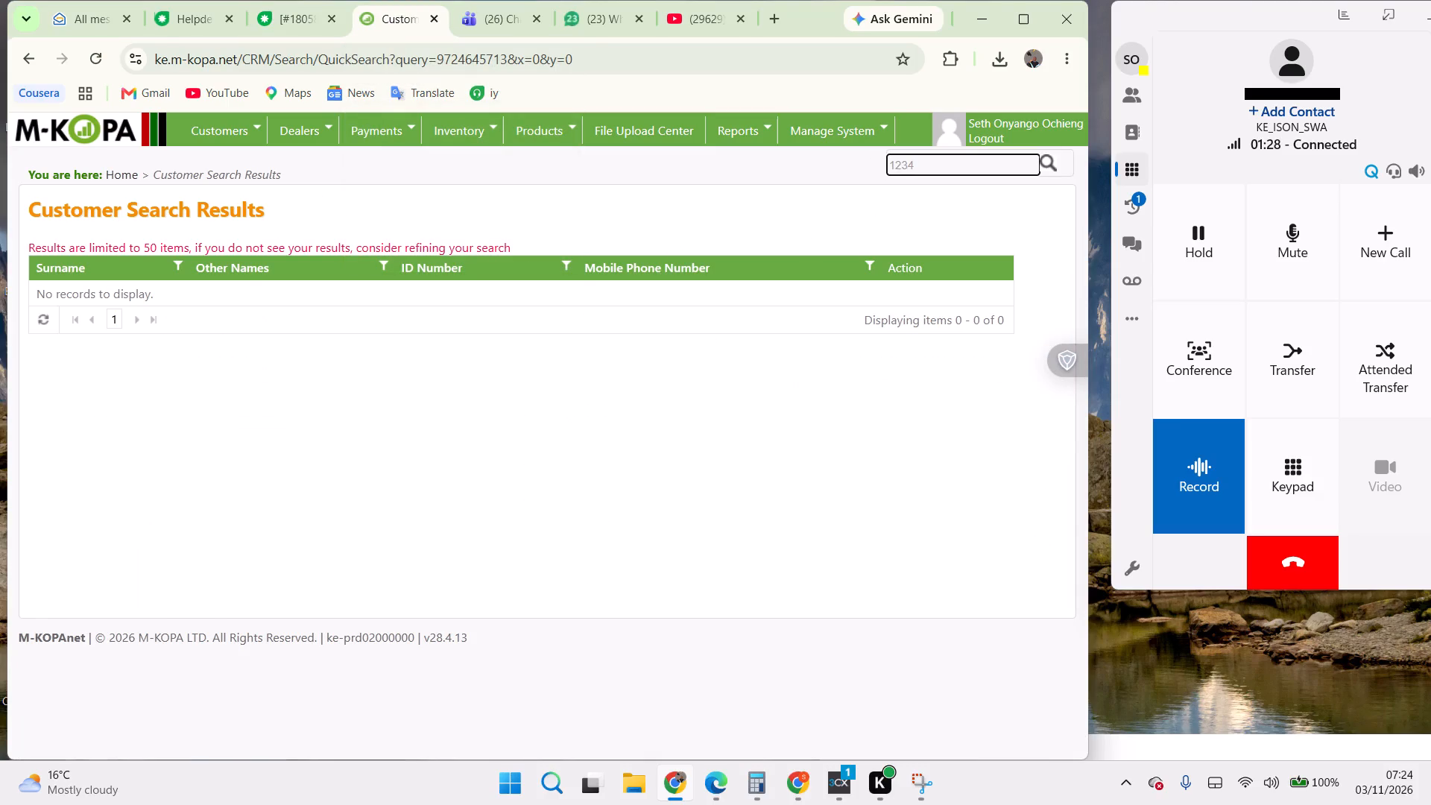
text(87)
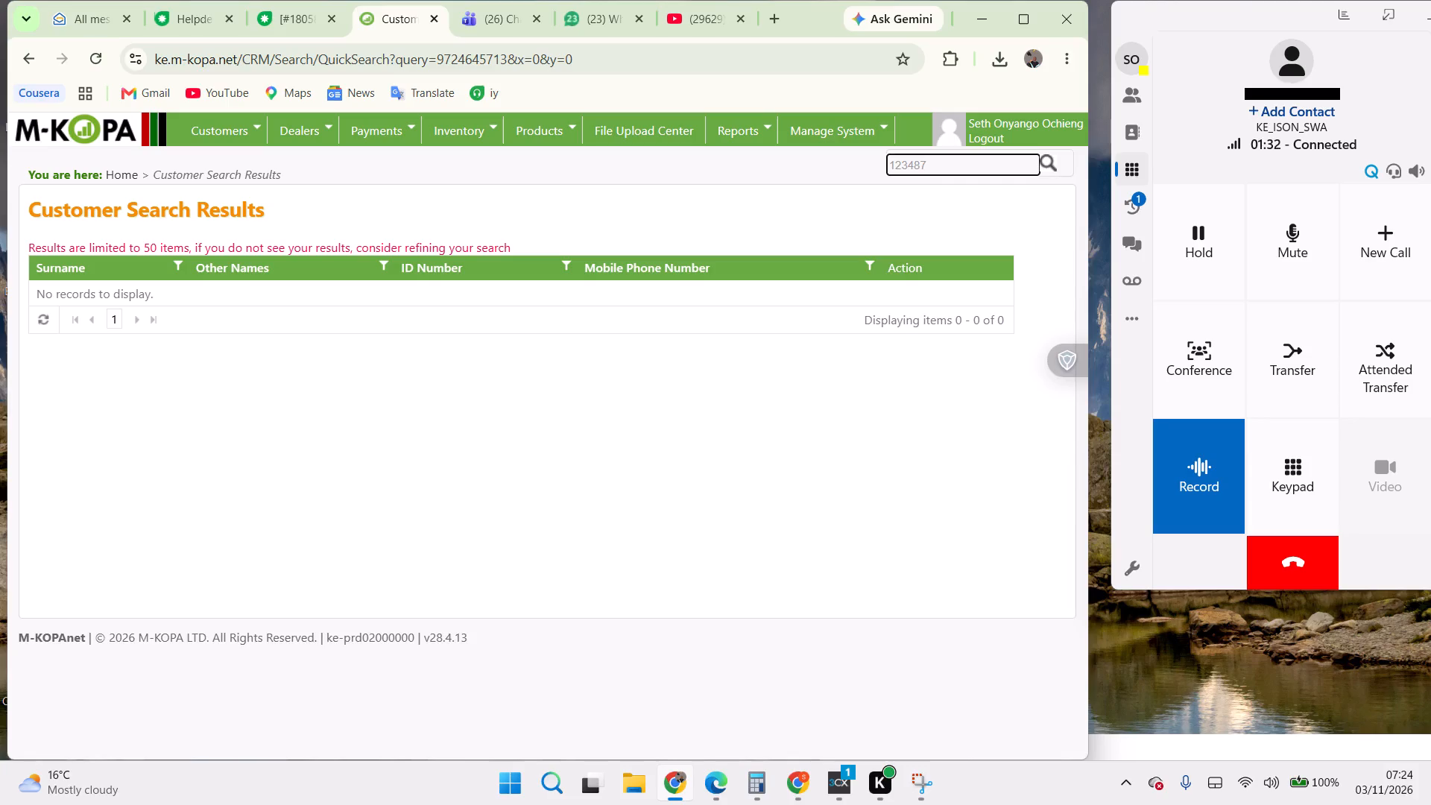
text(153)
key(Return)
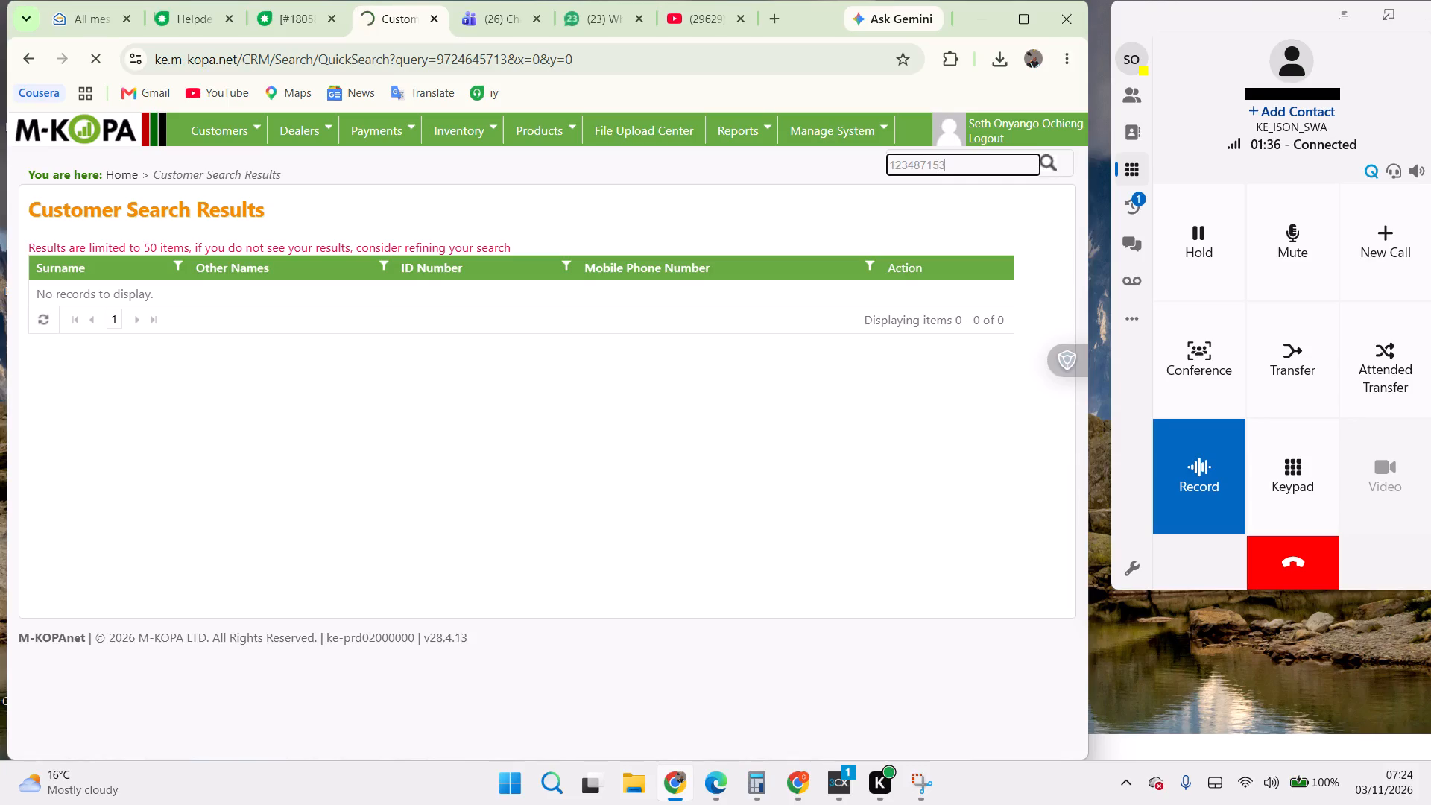
Copy the searched account number and open the customer assignment form from the Freshdesk ticket's Account Info.
double_click(914, 156)
right_click(914, 157)
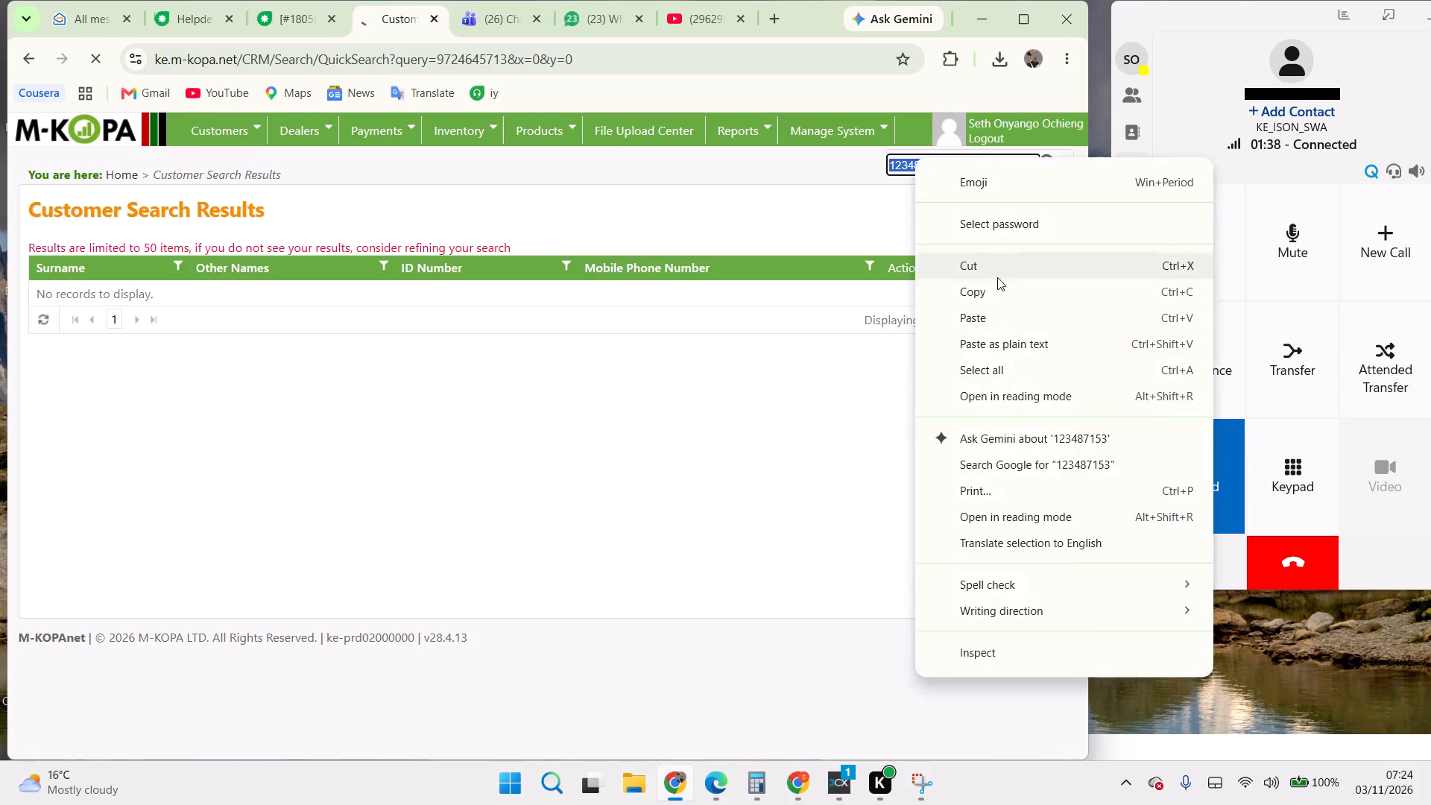
click(977, 285)
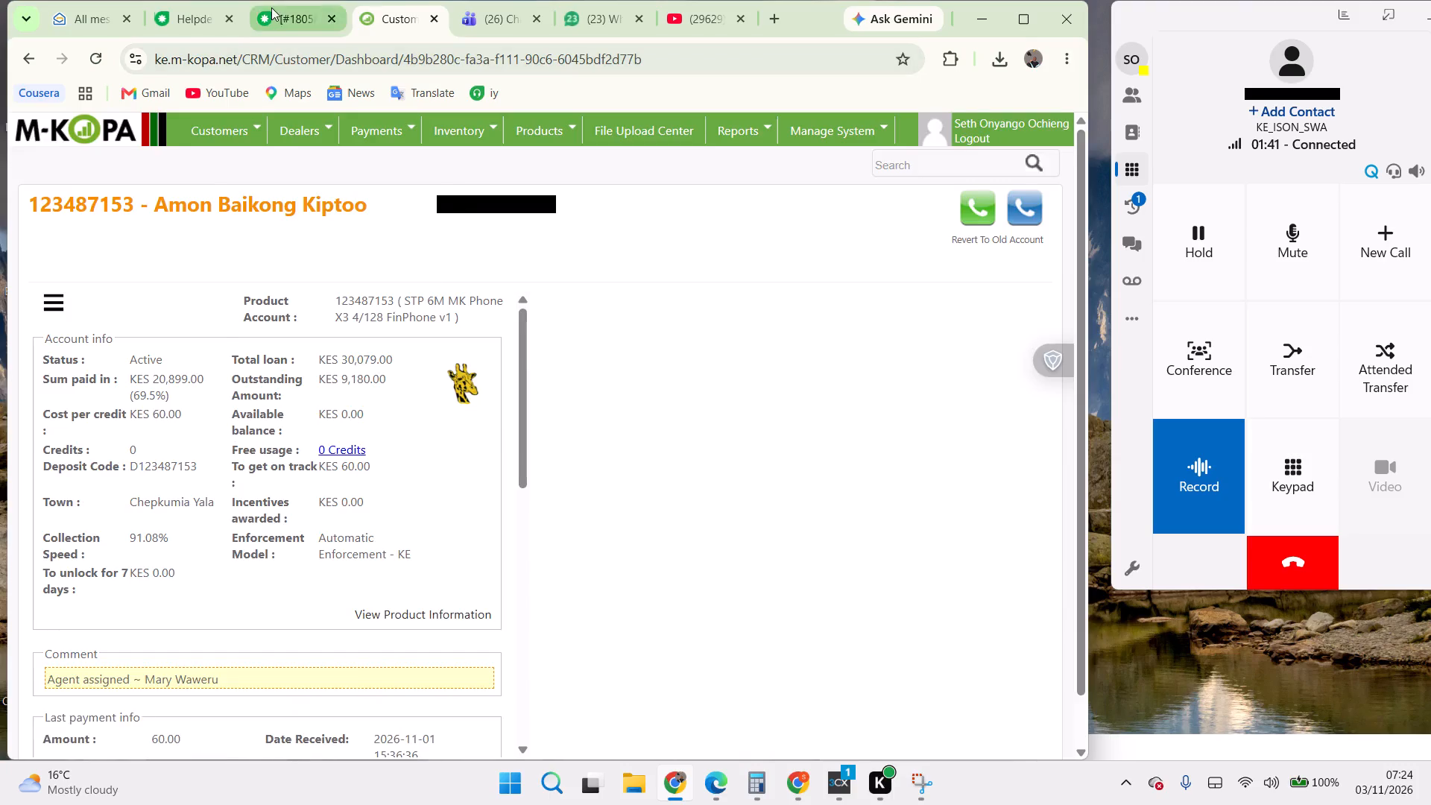
click(271, 7)
scroll(878, 485, down, 2)
scroll(878, 485, up, 1)
scroll(959, 493, down, 2)
scroll(959, 493, up, 1)
scroll(959, 493, down, 1)
scroll(959, 493, up, 1)
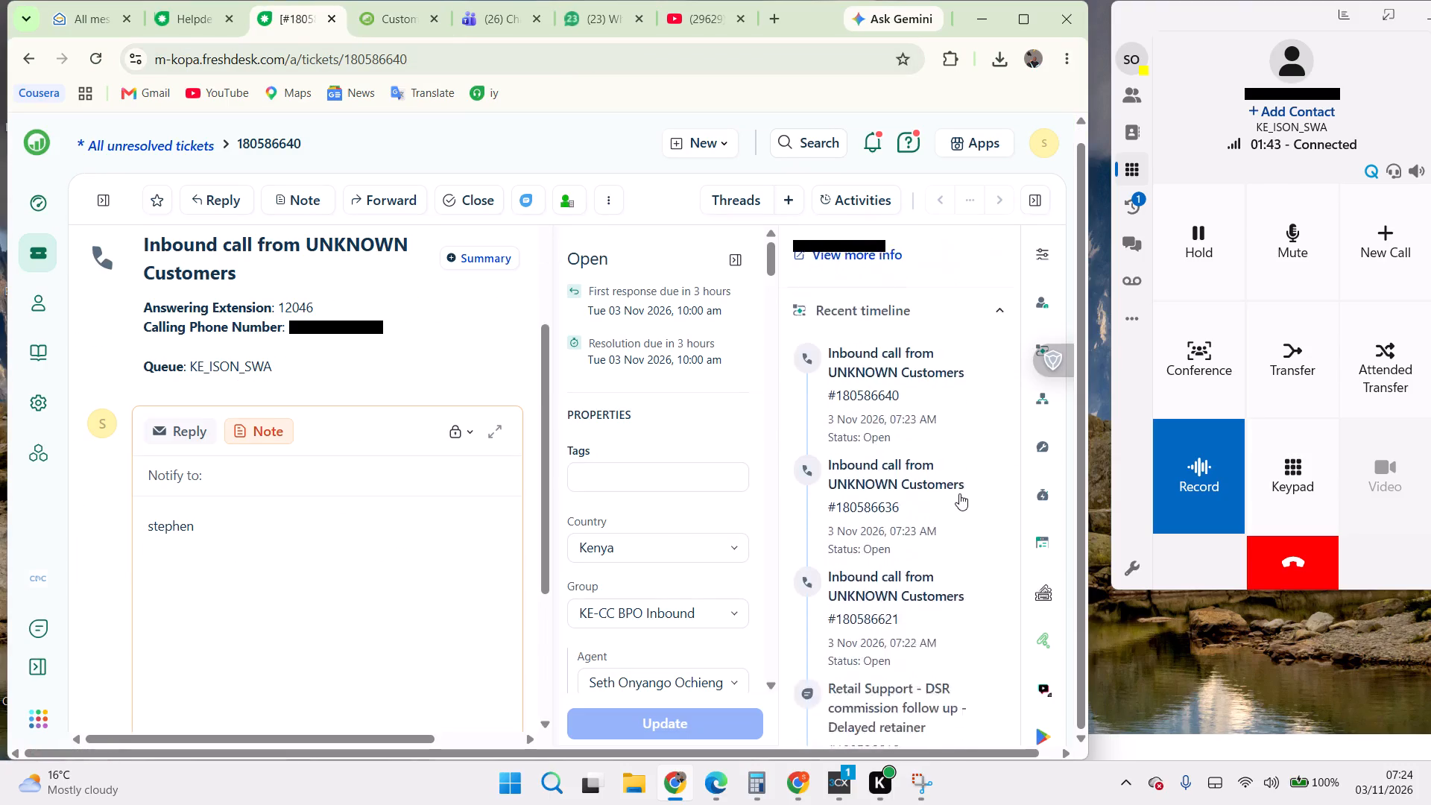
scroll(959, 493, down, 14)
scroll(959, 493, up, 1)
scroll(959, 493, down, 1)
scroll(959, 493, up, 1)
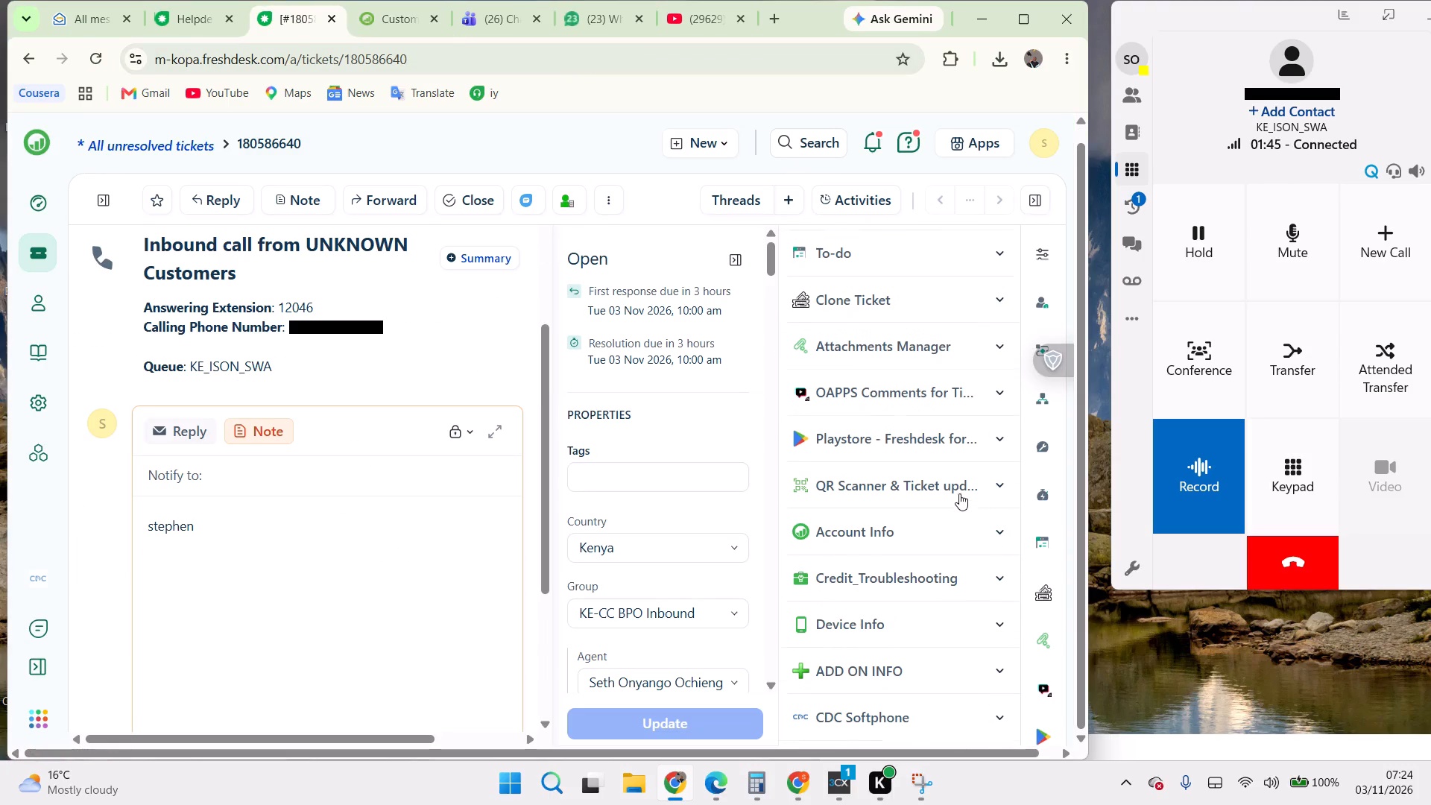
click(996, 614)
scroll(879, 525, down, 3)
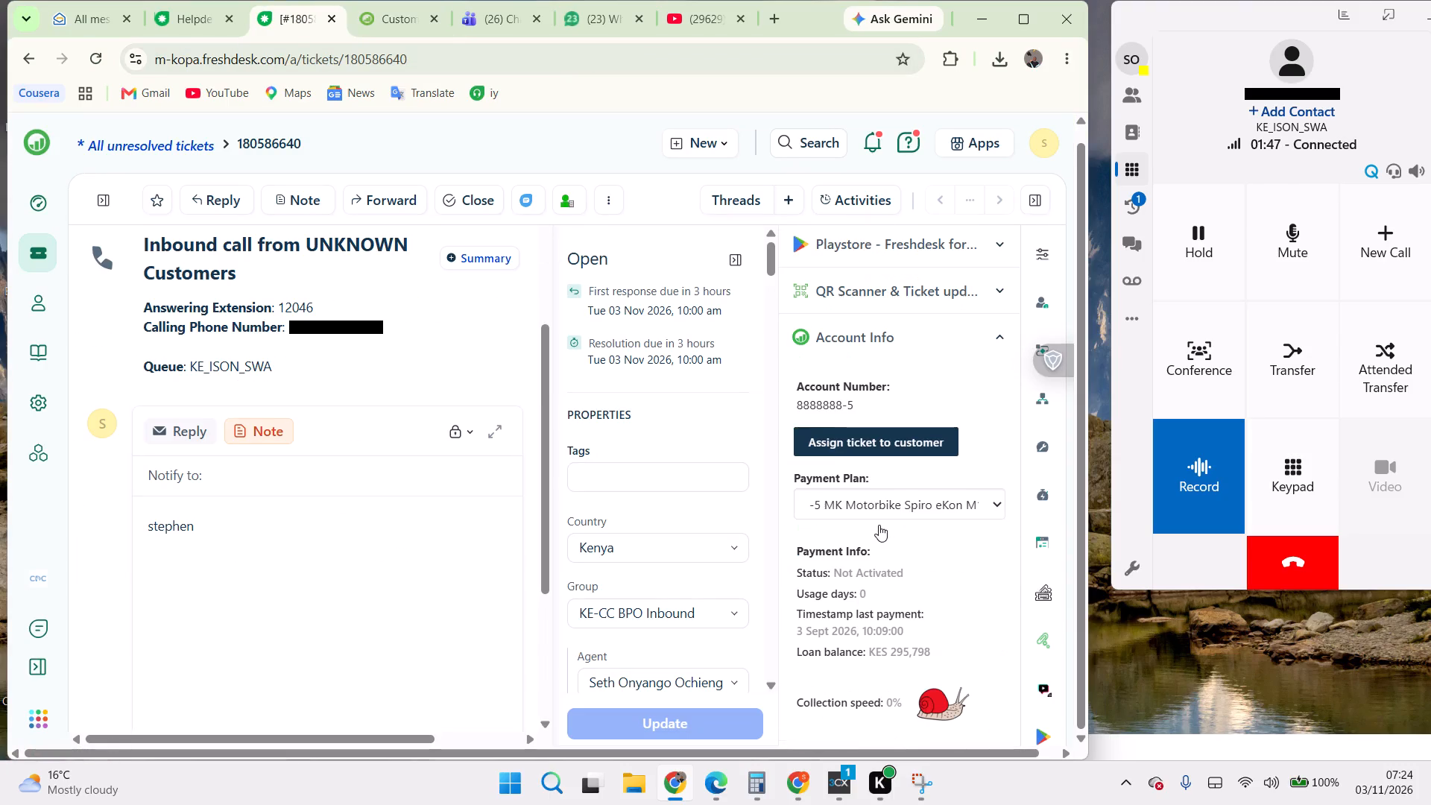
click(859, 432)
click(595, 203)
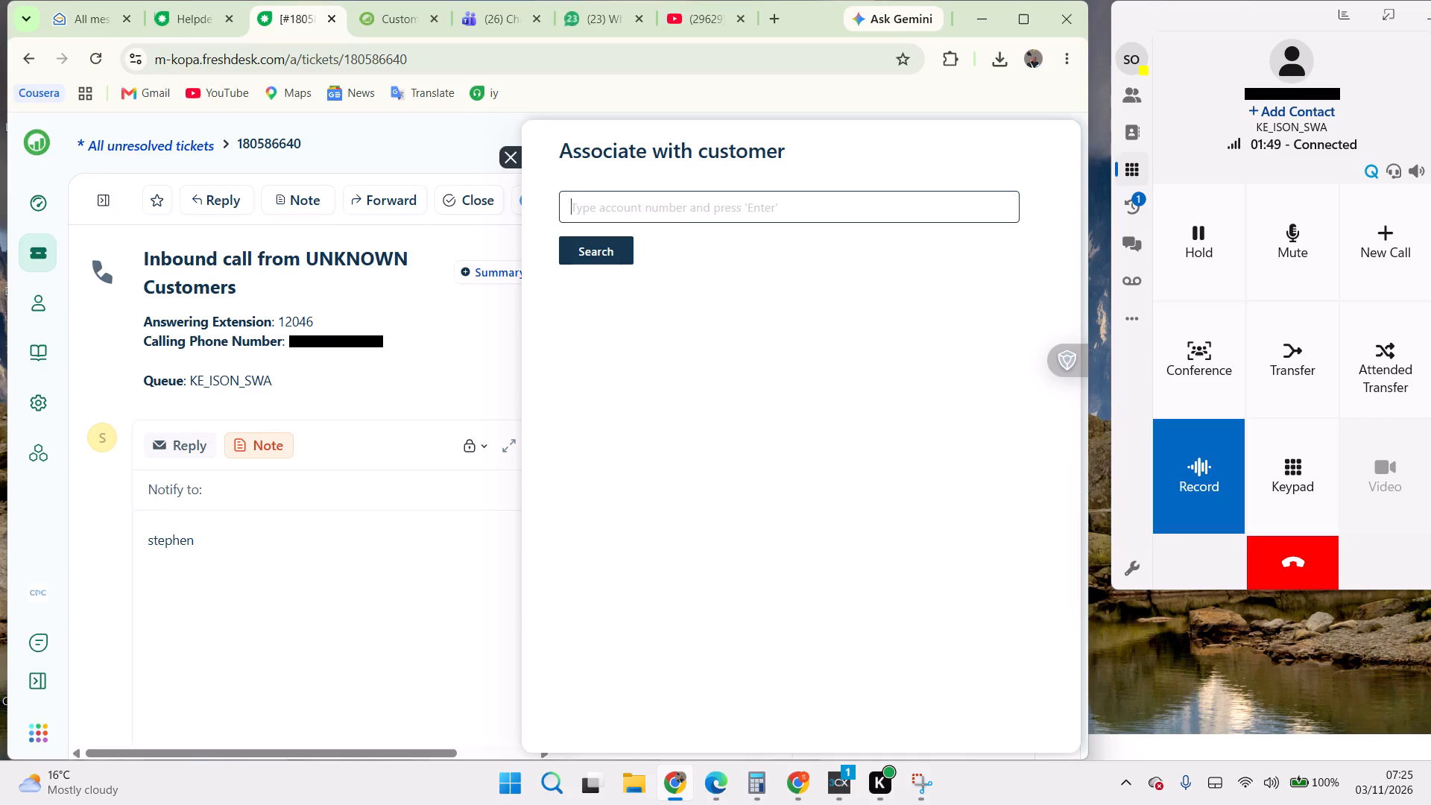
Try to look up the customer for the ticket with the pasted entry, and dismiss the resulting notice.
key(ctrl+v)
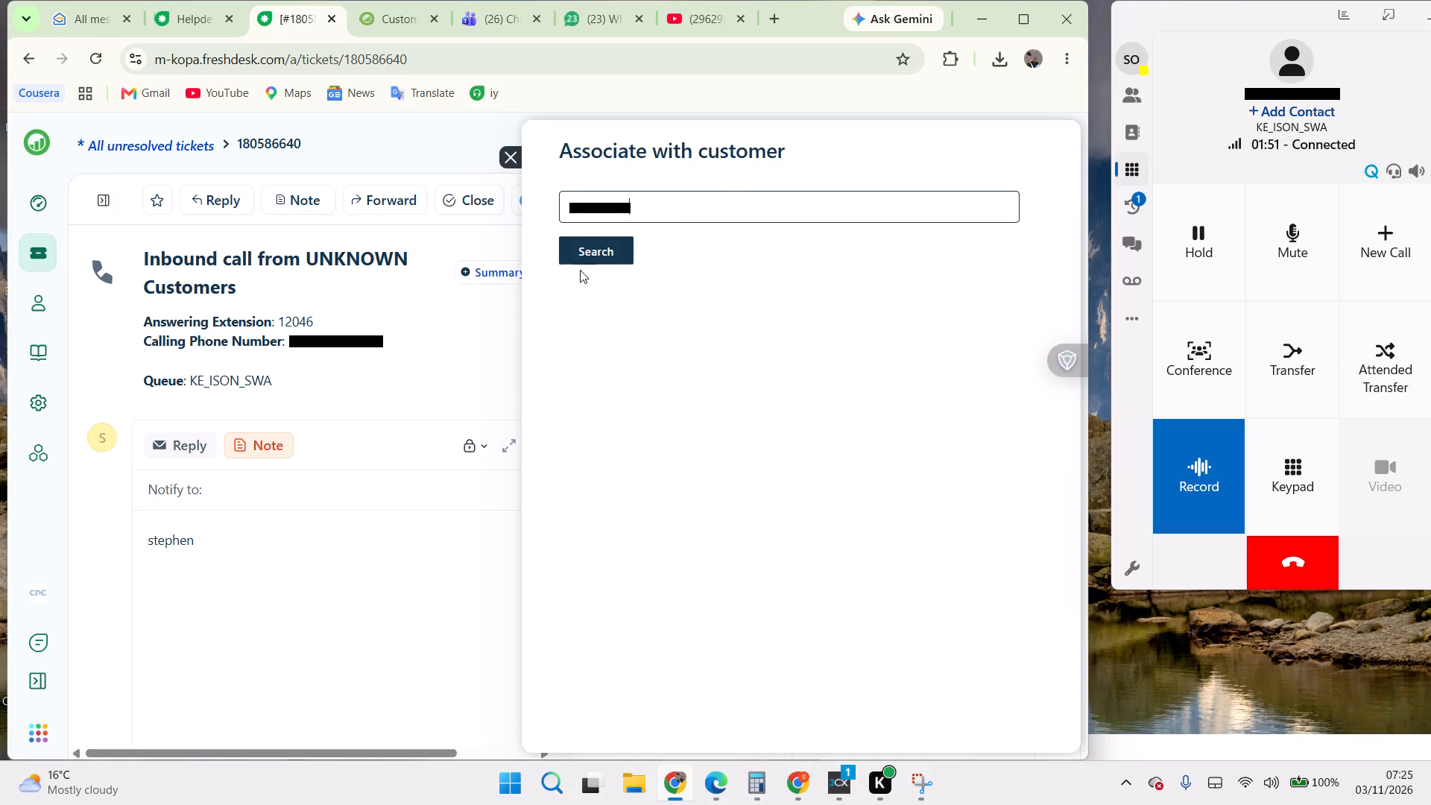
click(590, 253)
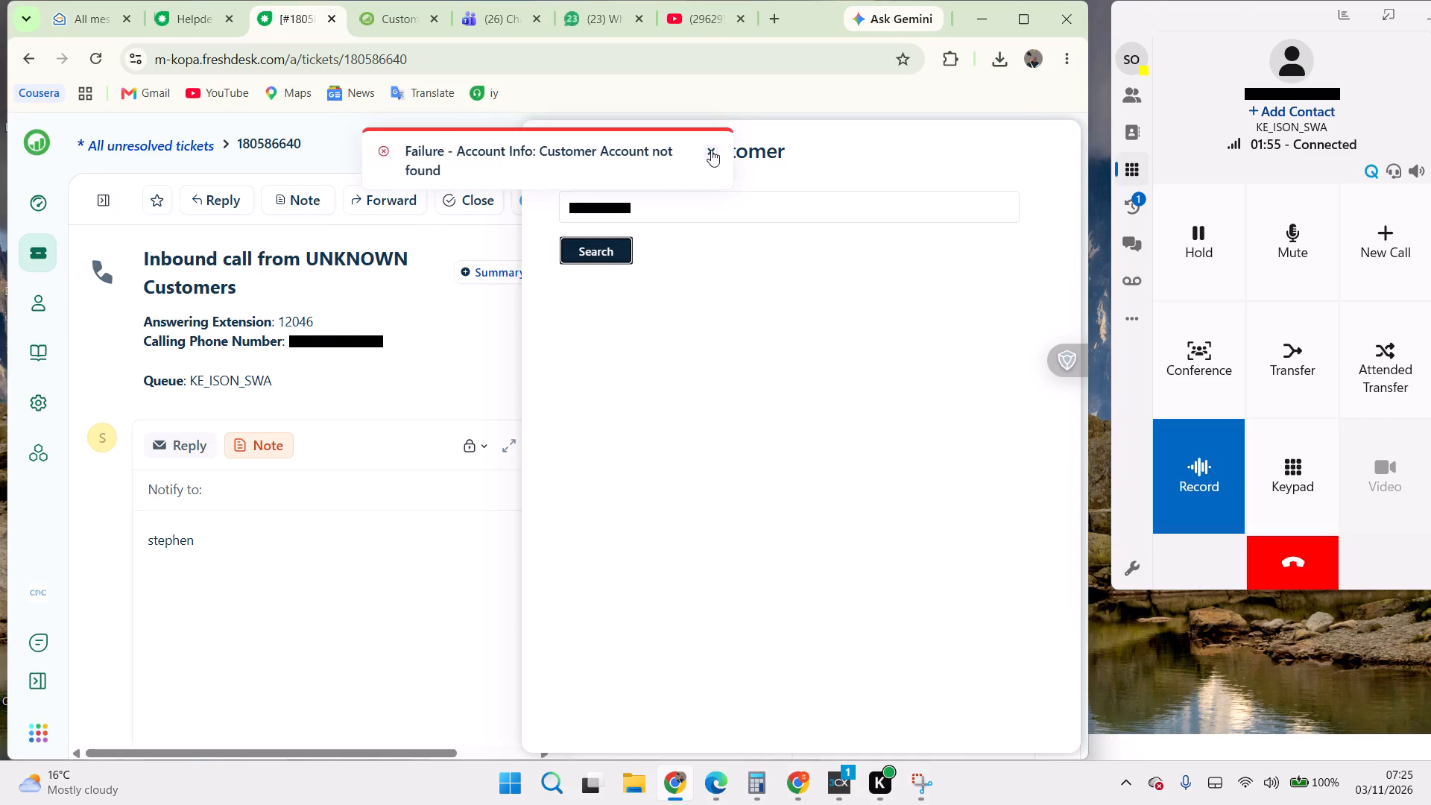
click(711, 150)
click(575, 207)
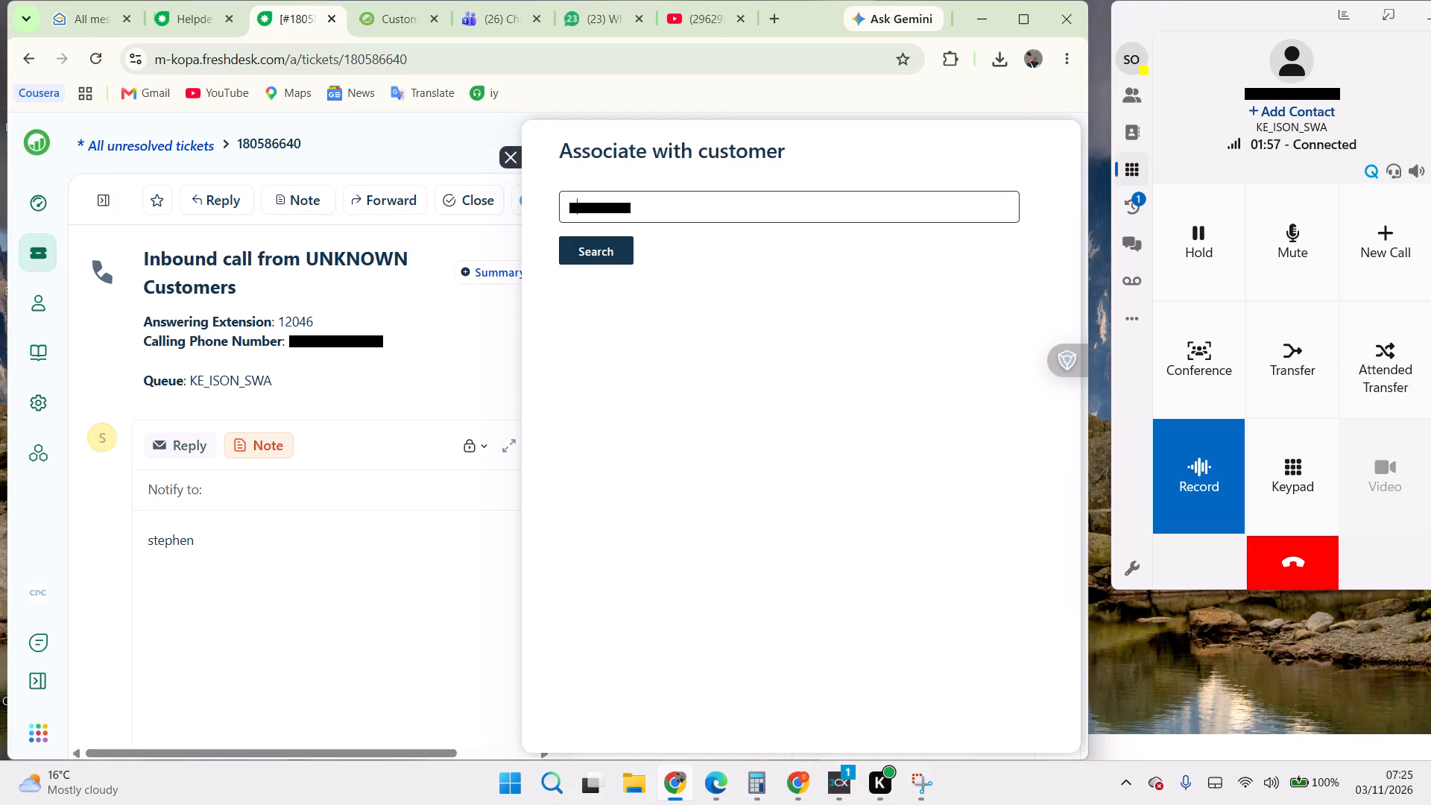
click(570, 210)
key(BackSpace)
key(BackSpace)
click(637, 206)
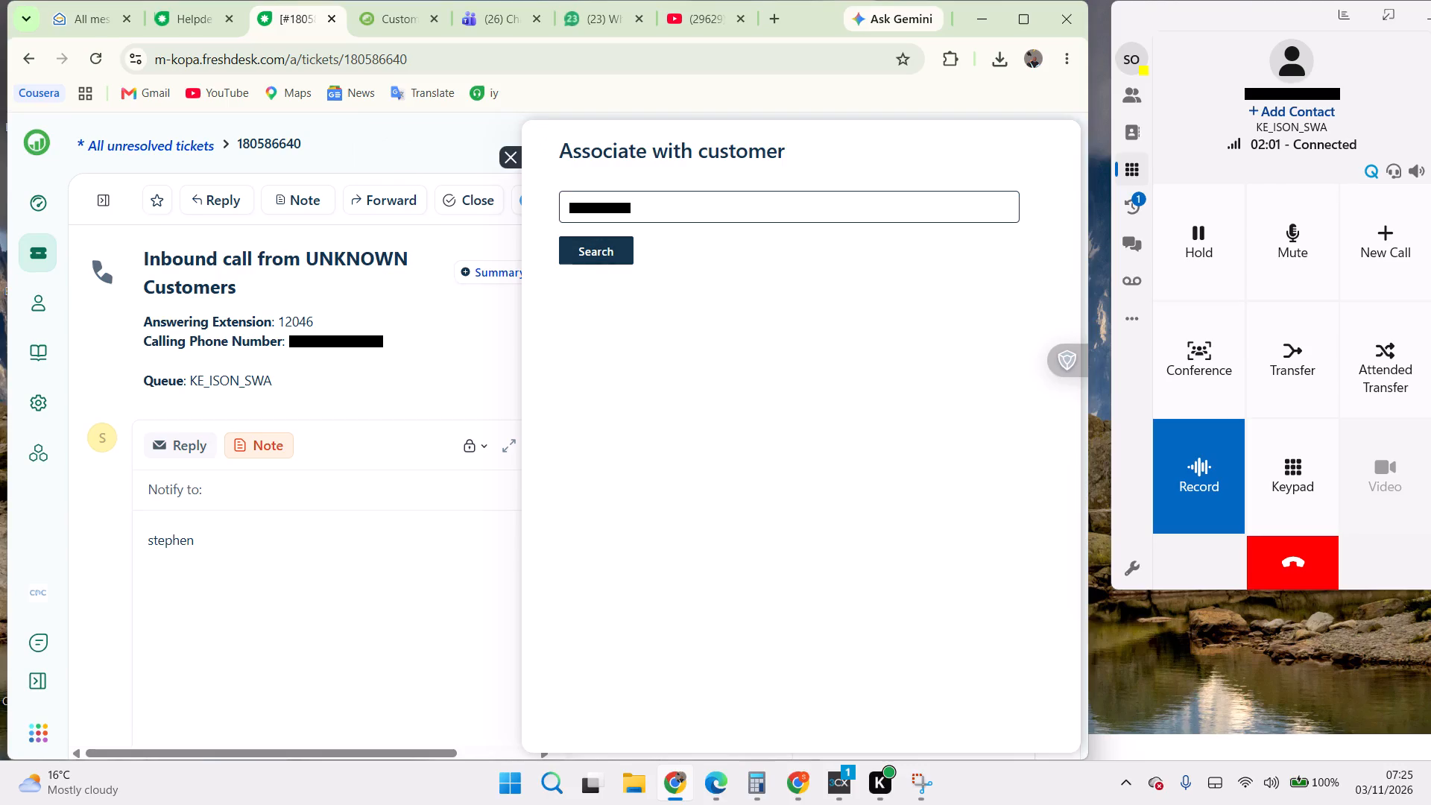
Assign the ticket to the customer, using the account number copied from the heading of the customer's CRM dashboard.
click(372, 16)
double_click(87, 204)
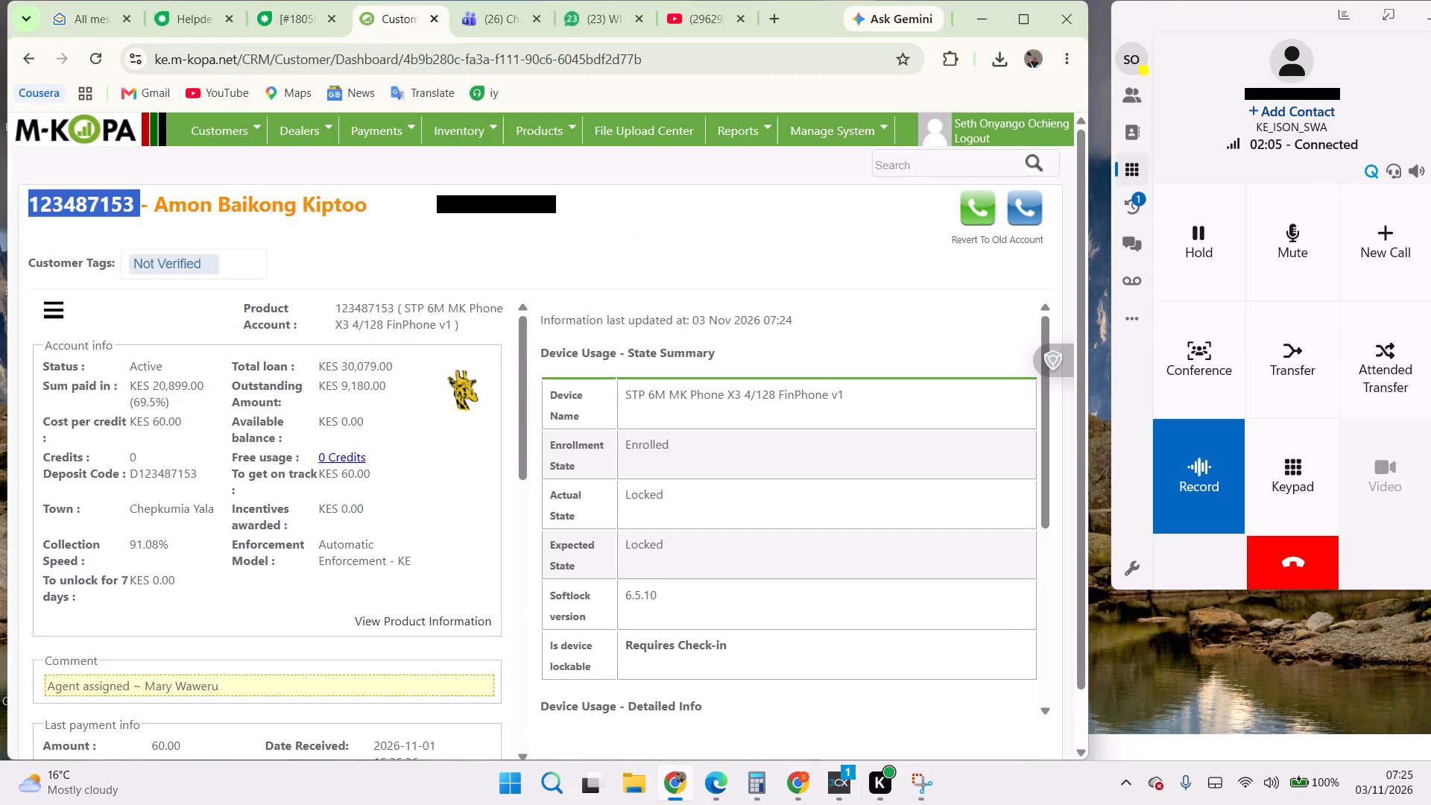
right_click(87, 204)
click(152, 233)
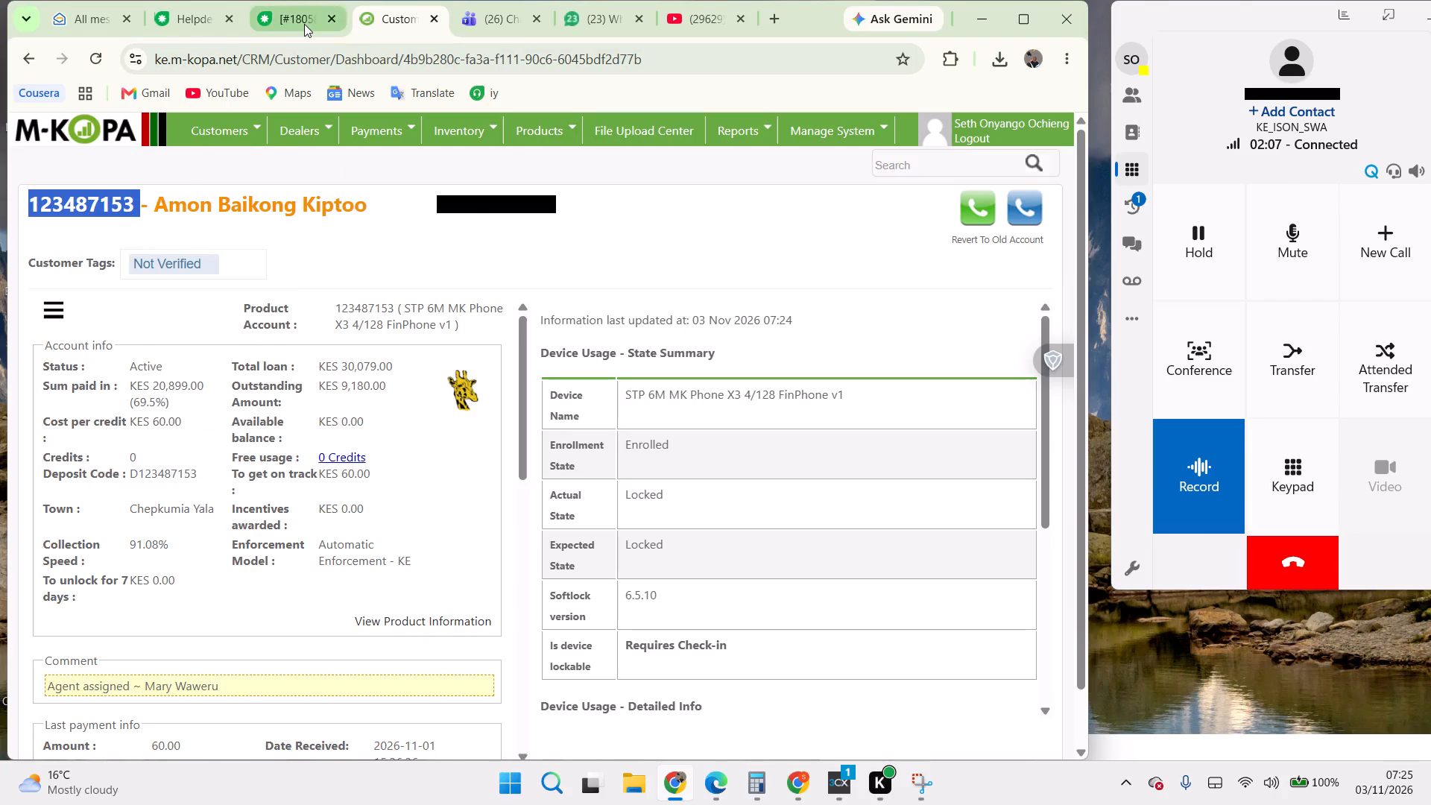
click(304, 24)
key(BackSpace)
key(BackSpace)
key(BackSpace)
key(BackSpace)
key(BackSpace)
key(BackSpace)
key(BackSpace)
key(BackSpace)
key(BackSpace)
key(BackSpace)
key(BackSpace)
key(BackSpace)
key(BackSpace)
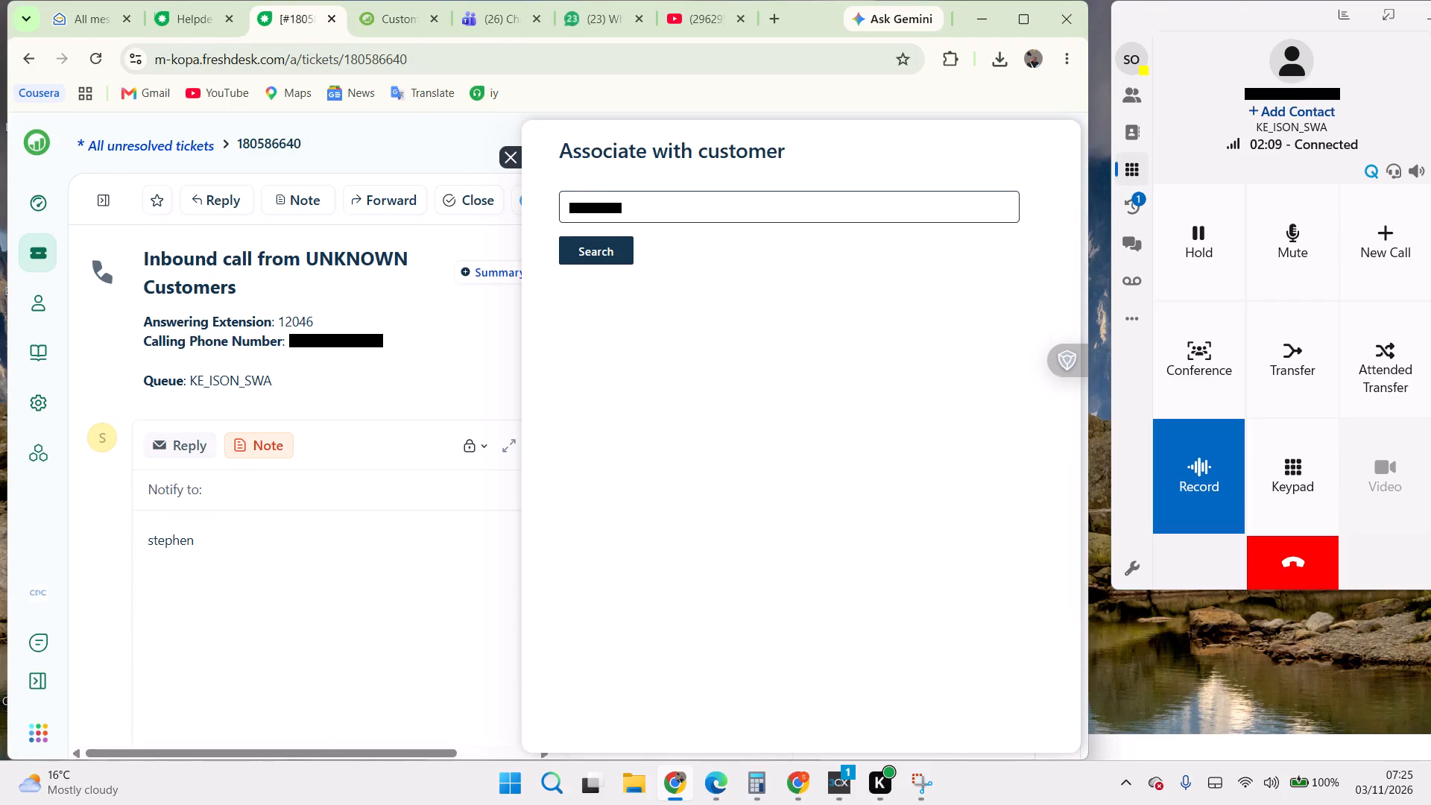
key(ctrl+v)
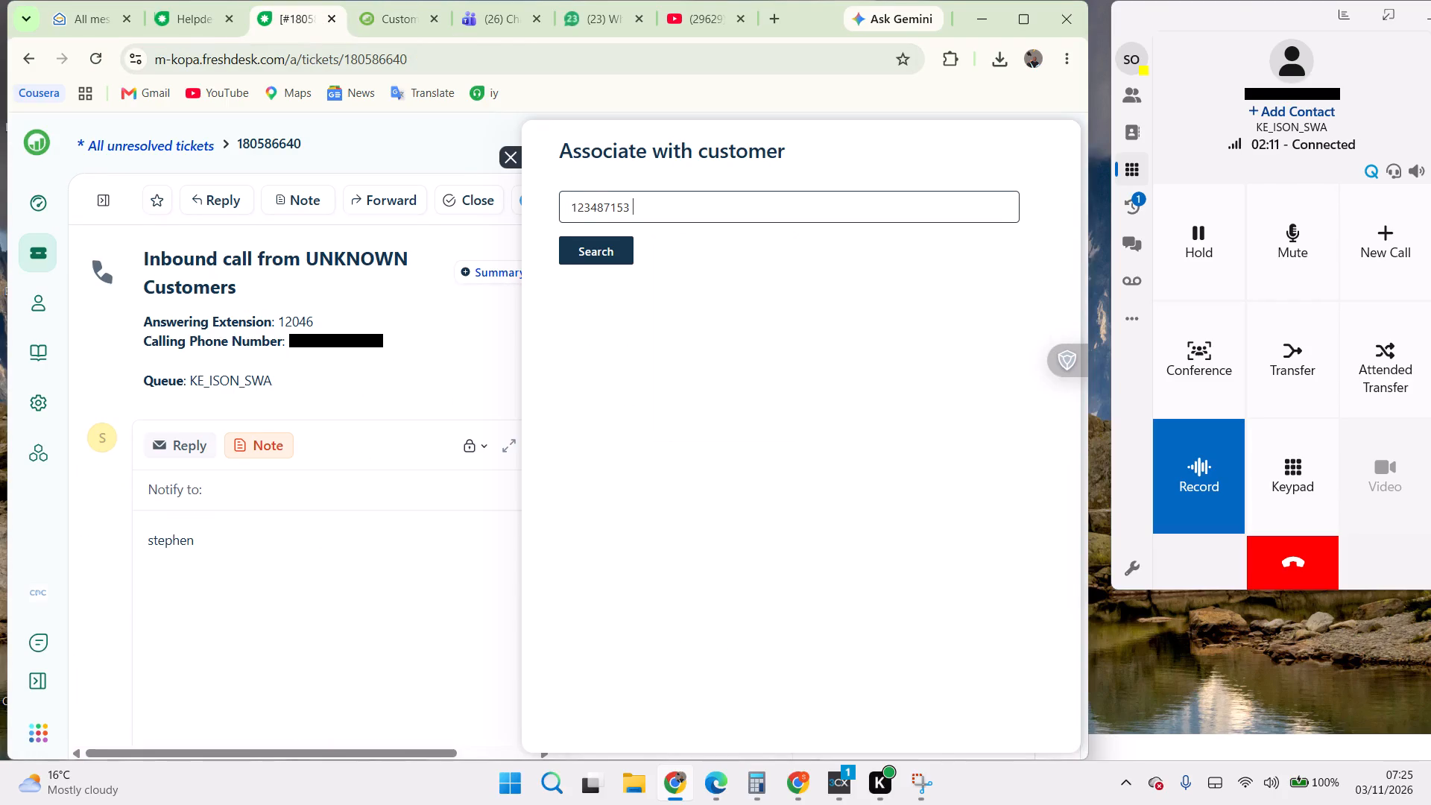
key(BackSpace)
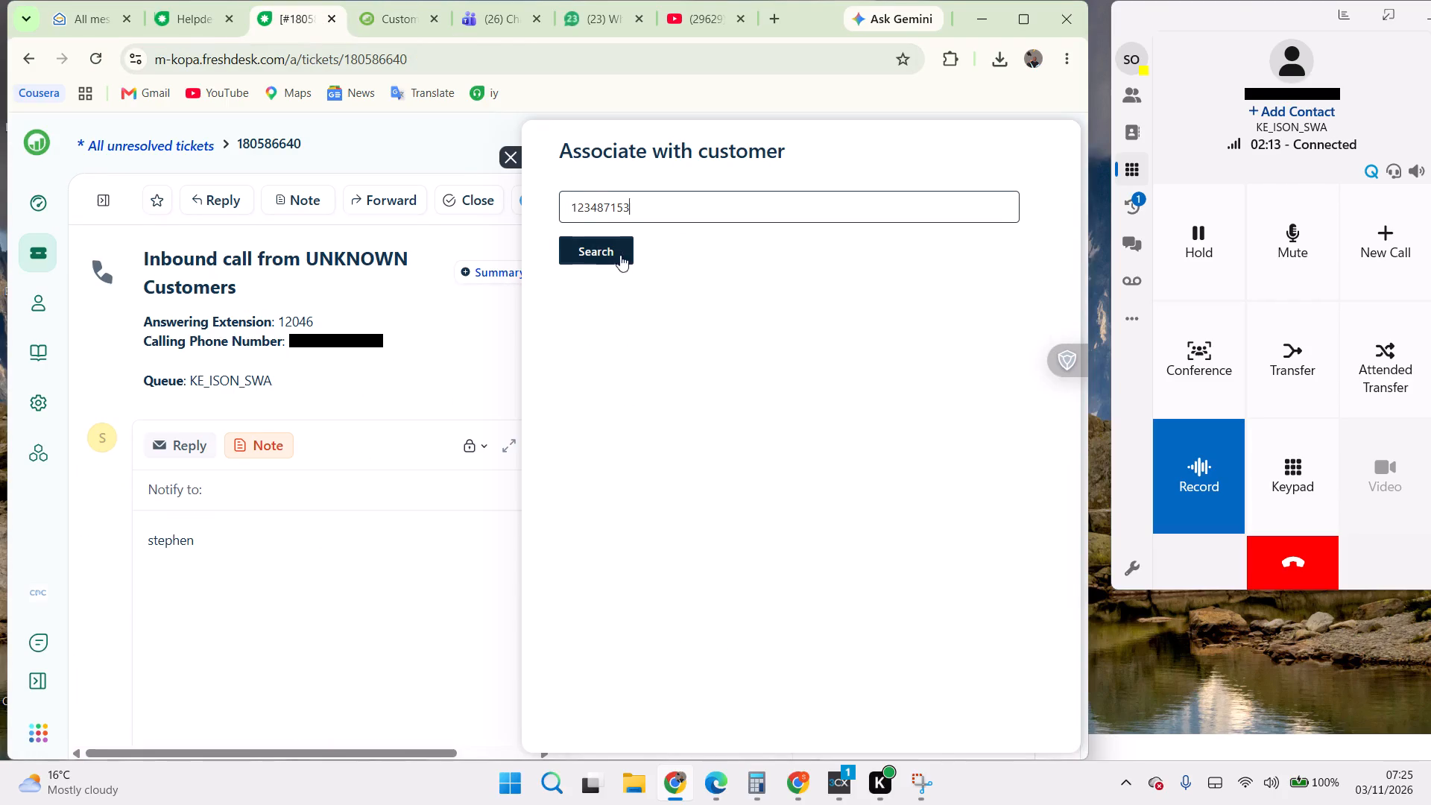
click(604, 251)
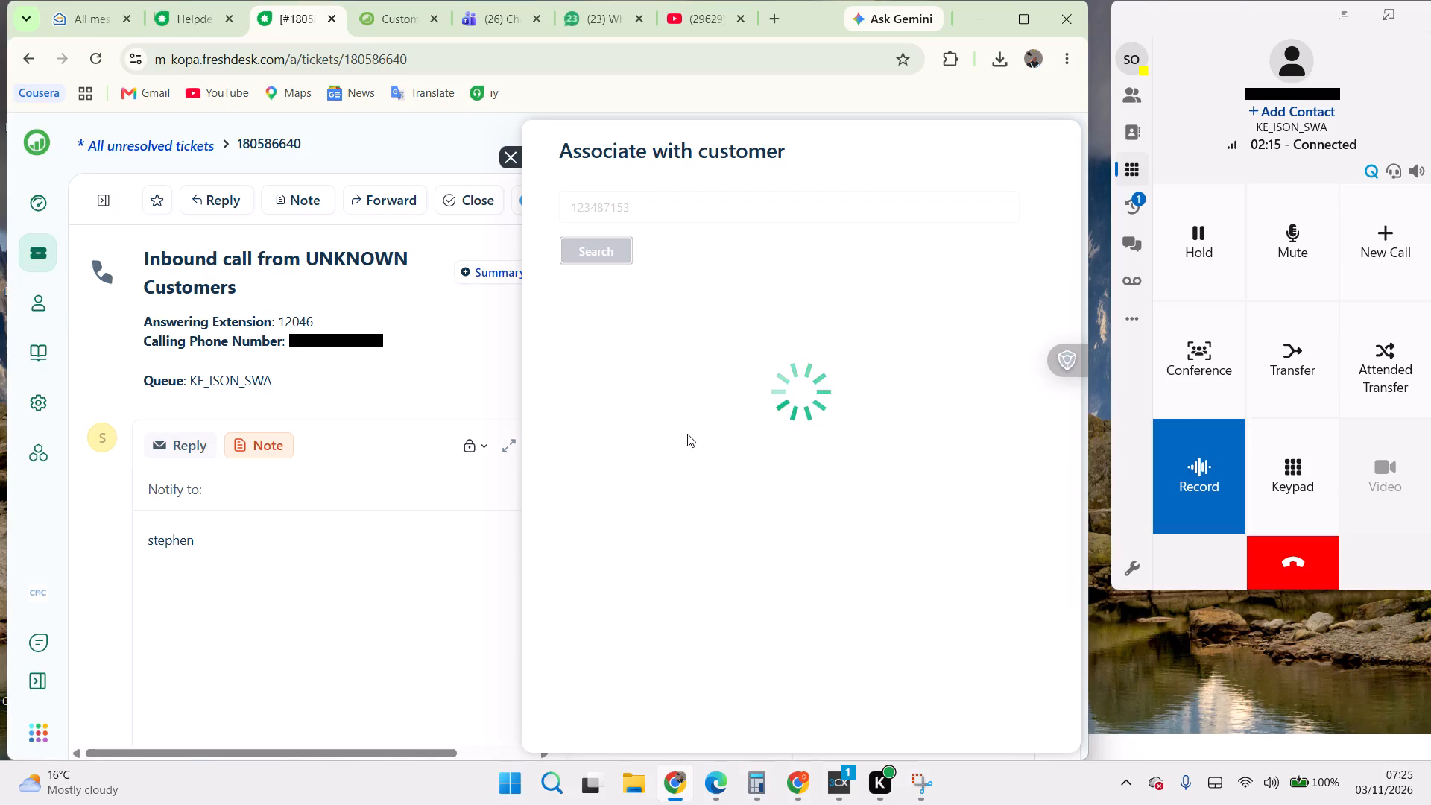
click(663, 461)
Check the customer's personal and contact details in the CRM's Update Information form, and close it without changes.
click(389, 11)
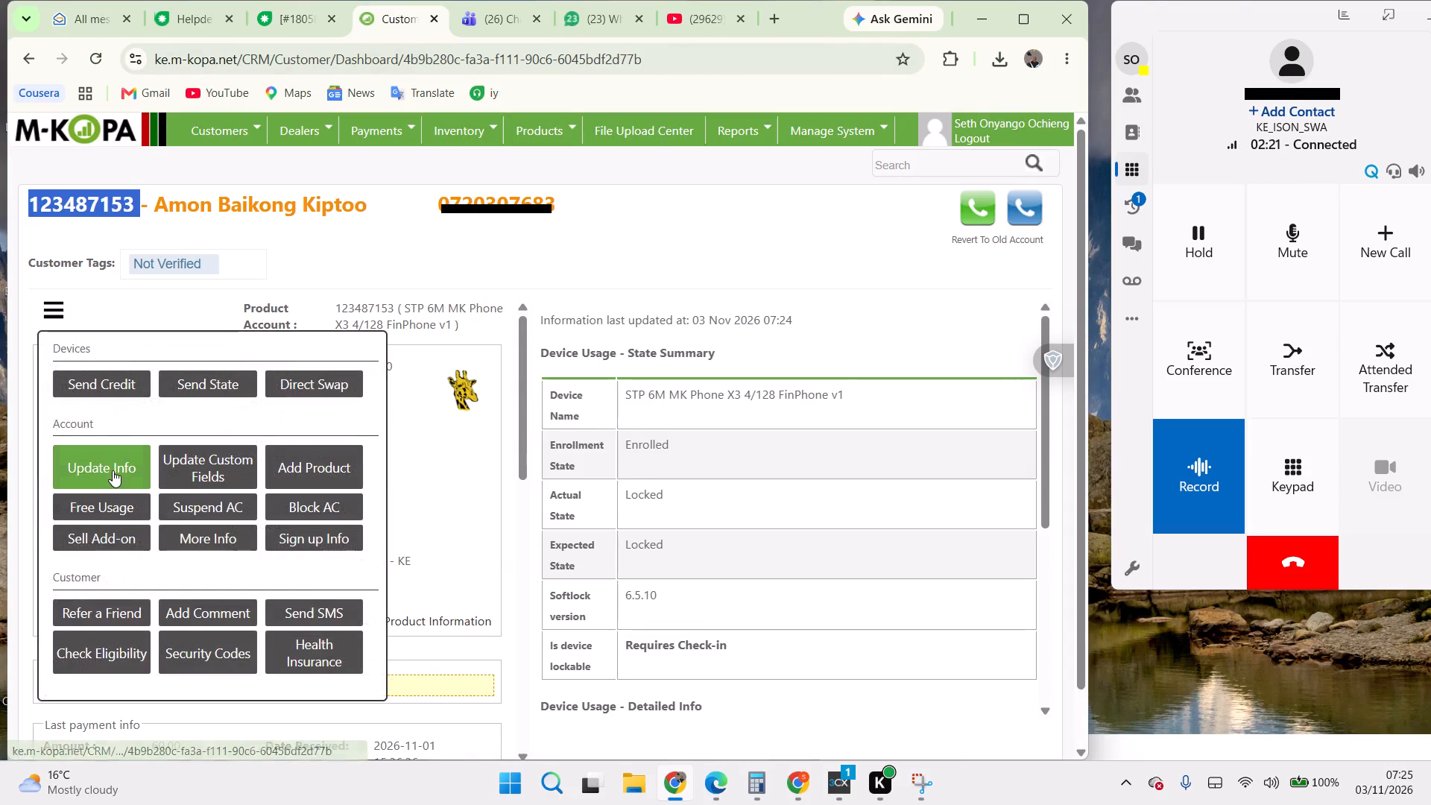
click(113, 470)
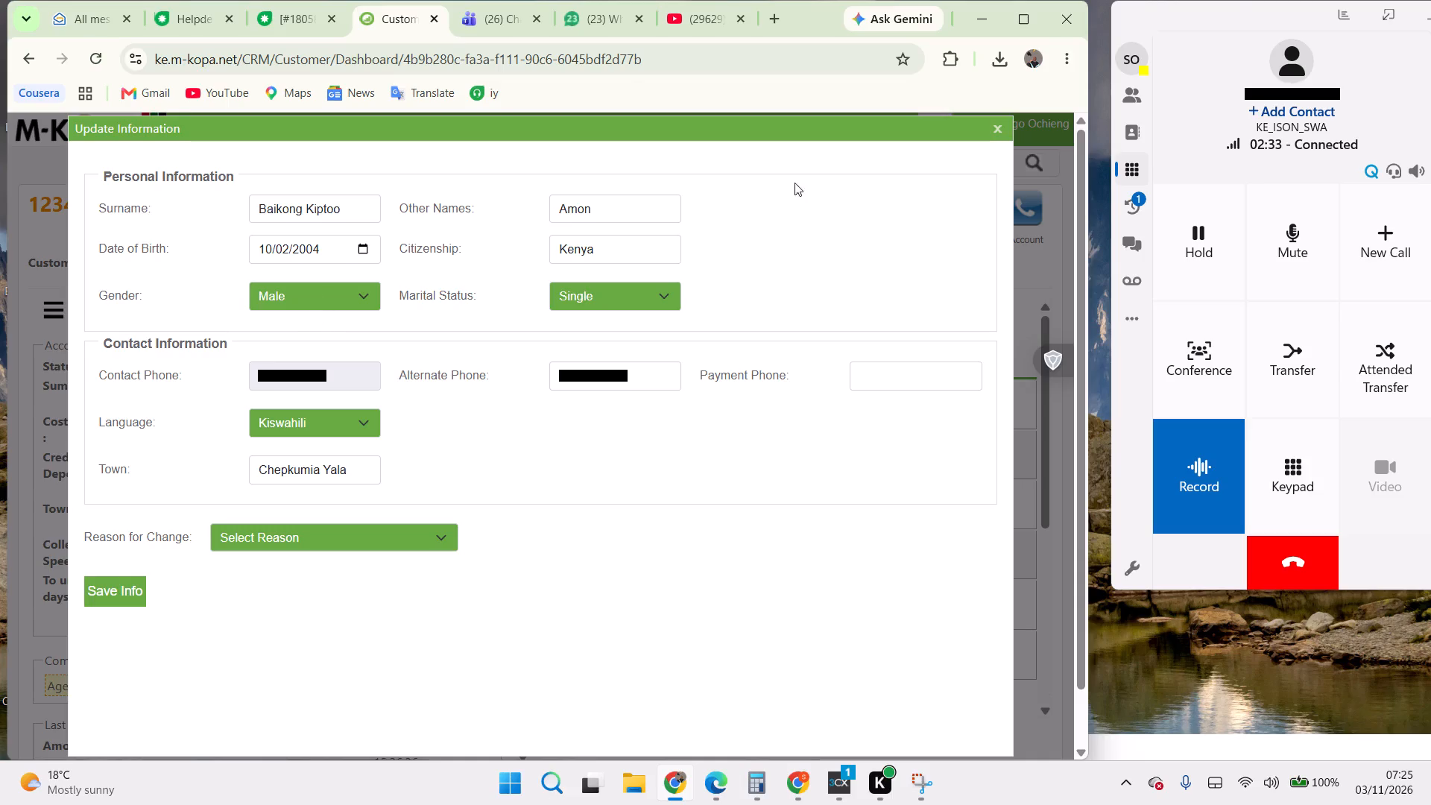
click(1001, 127)
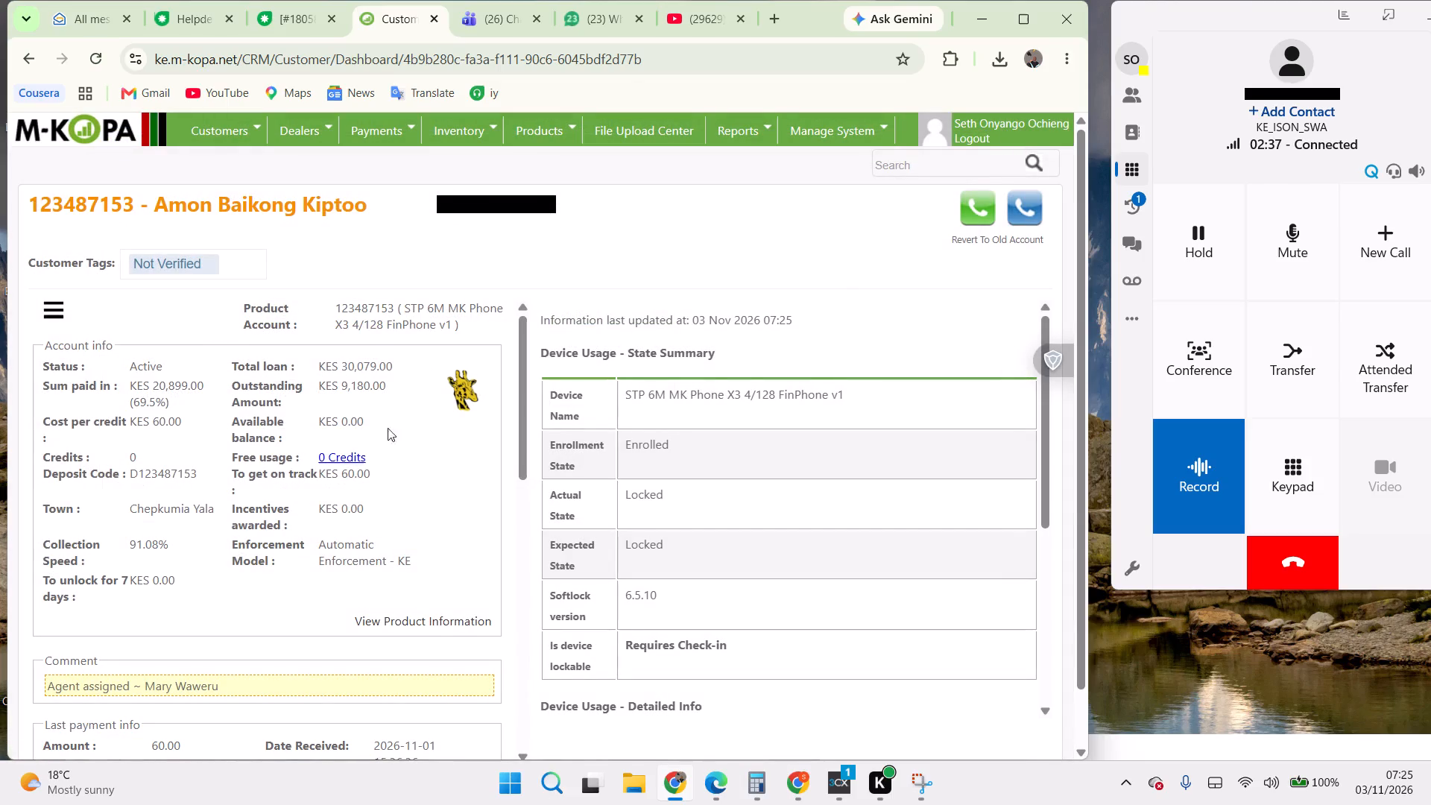
Review the customer's product information, expanding the details of the add-on Upgrade loan v7.
click(406, 618)
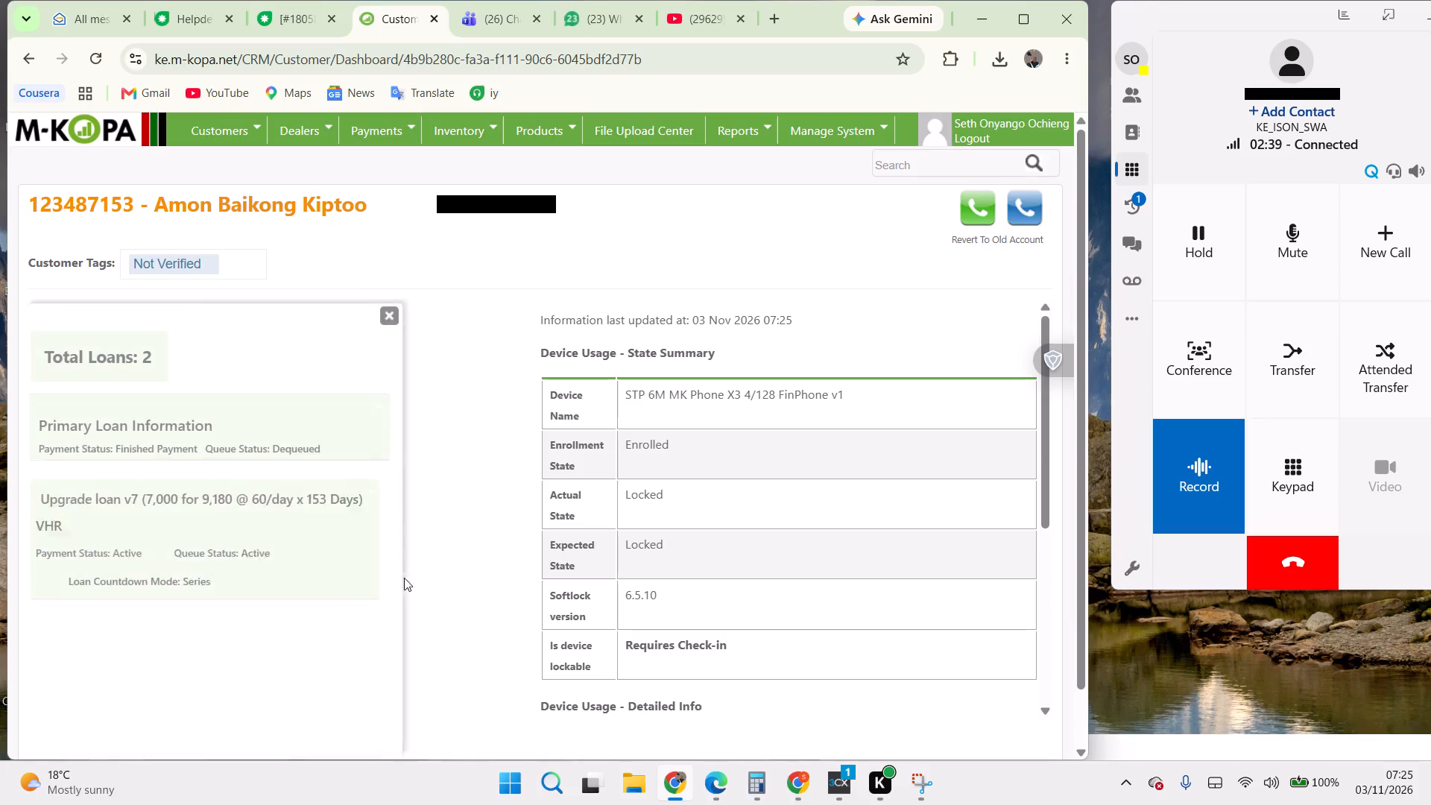
click(490, 494)
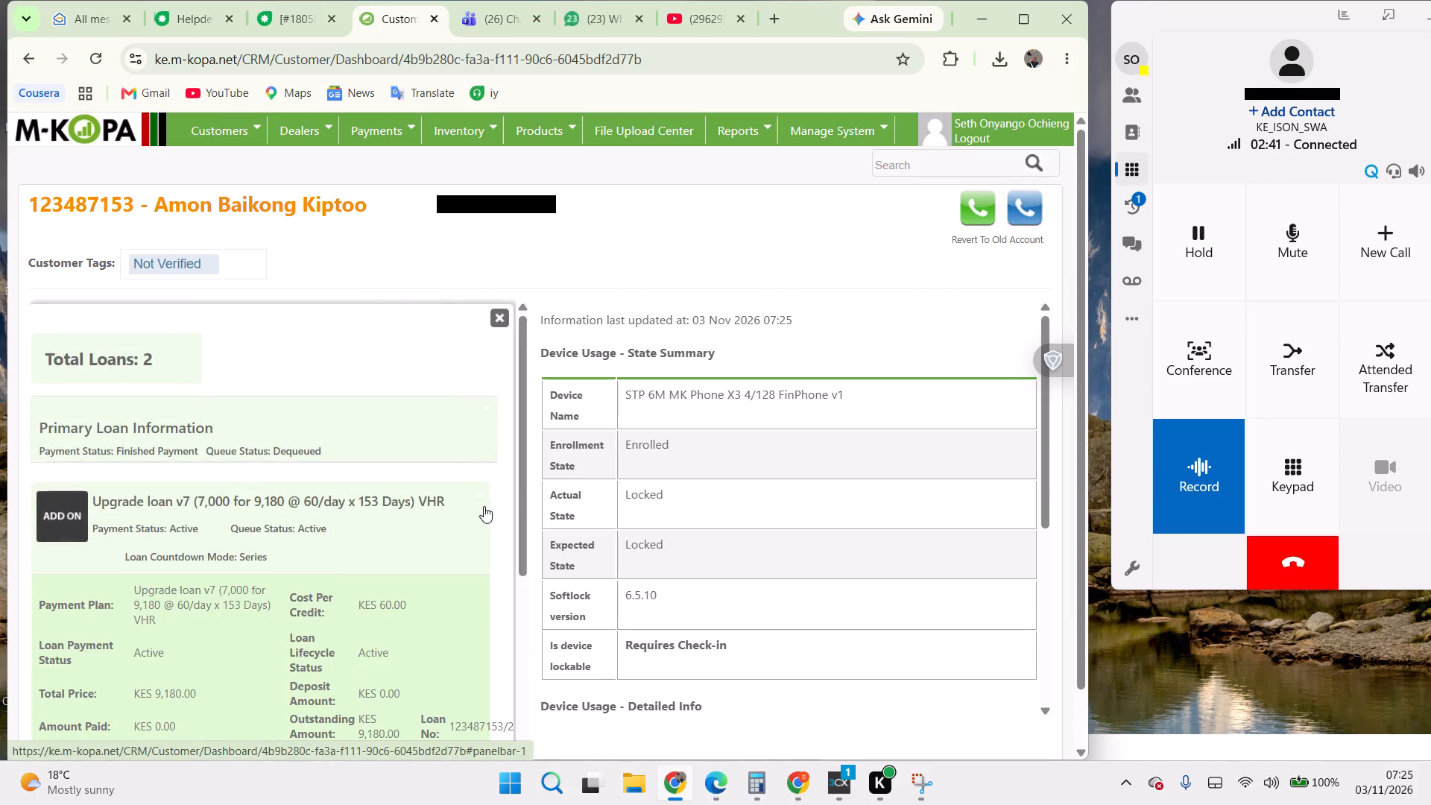
scroll(329, 580, down, 2)
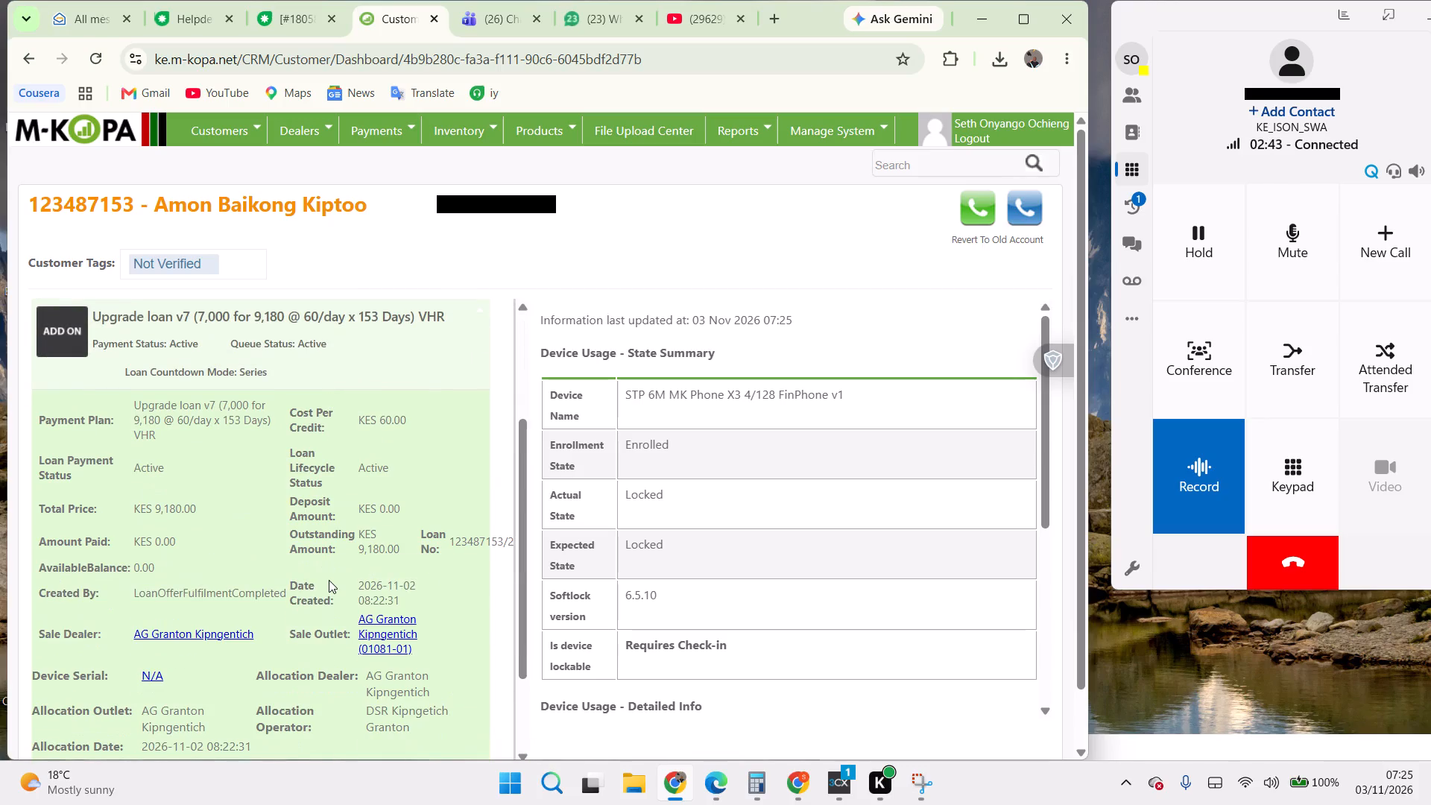
scroll(329, 580, up, 2)
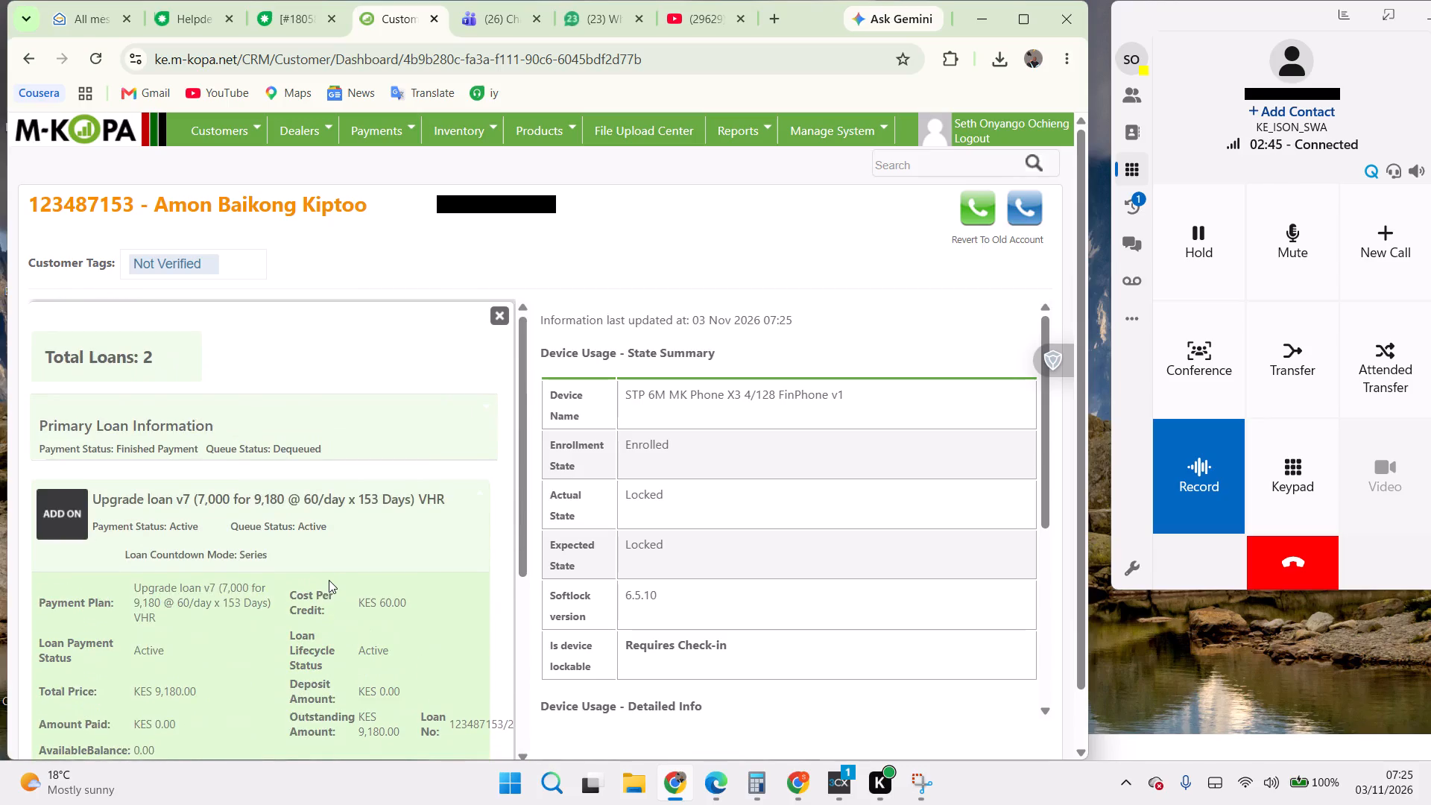
scroll(329, 580, down, 1)
scroll(329, 580, up, 2)
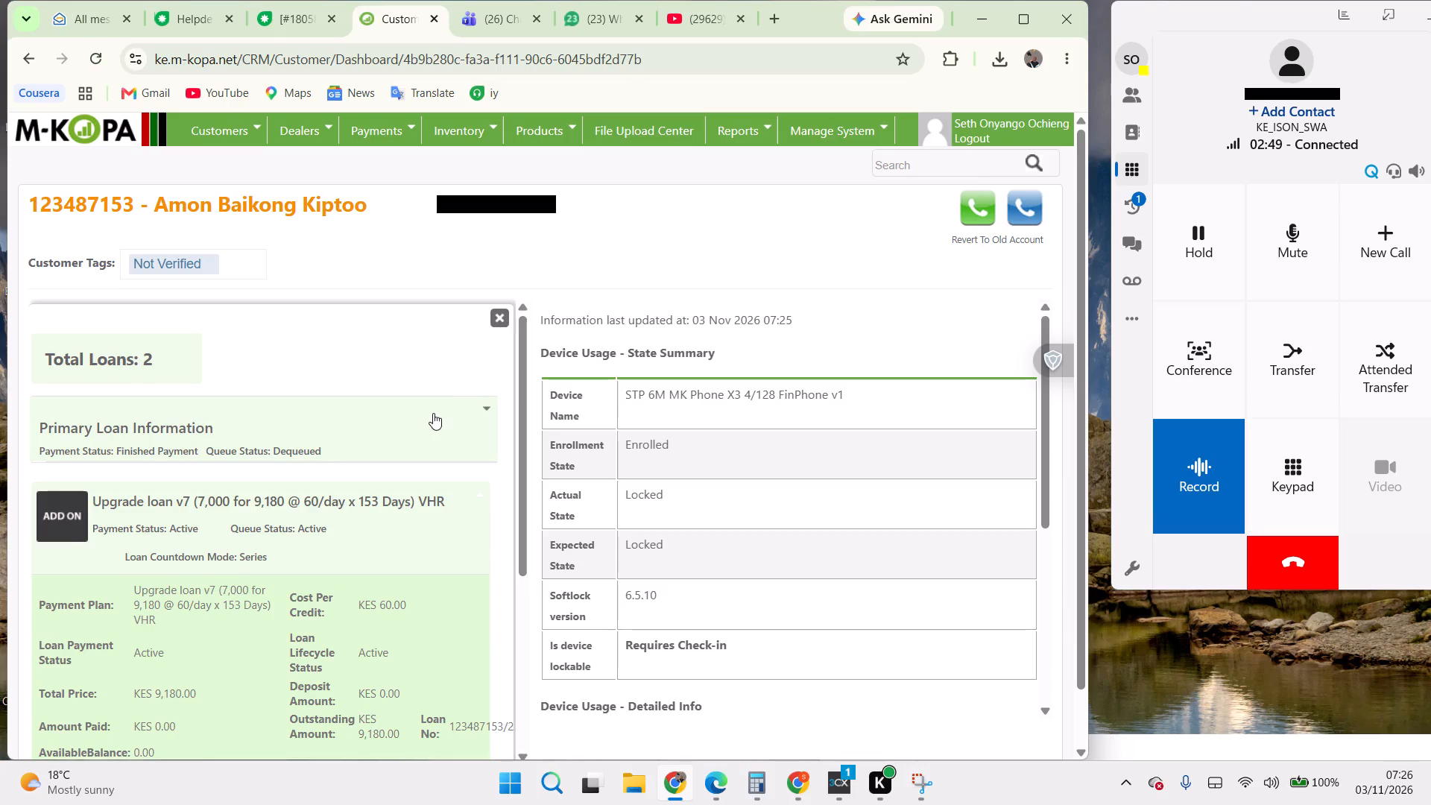
Examine the add-on Upgrade loan v7 details and close the product information.
scroll(366, 484, down, 2)
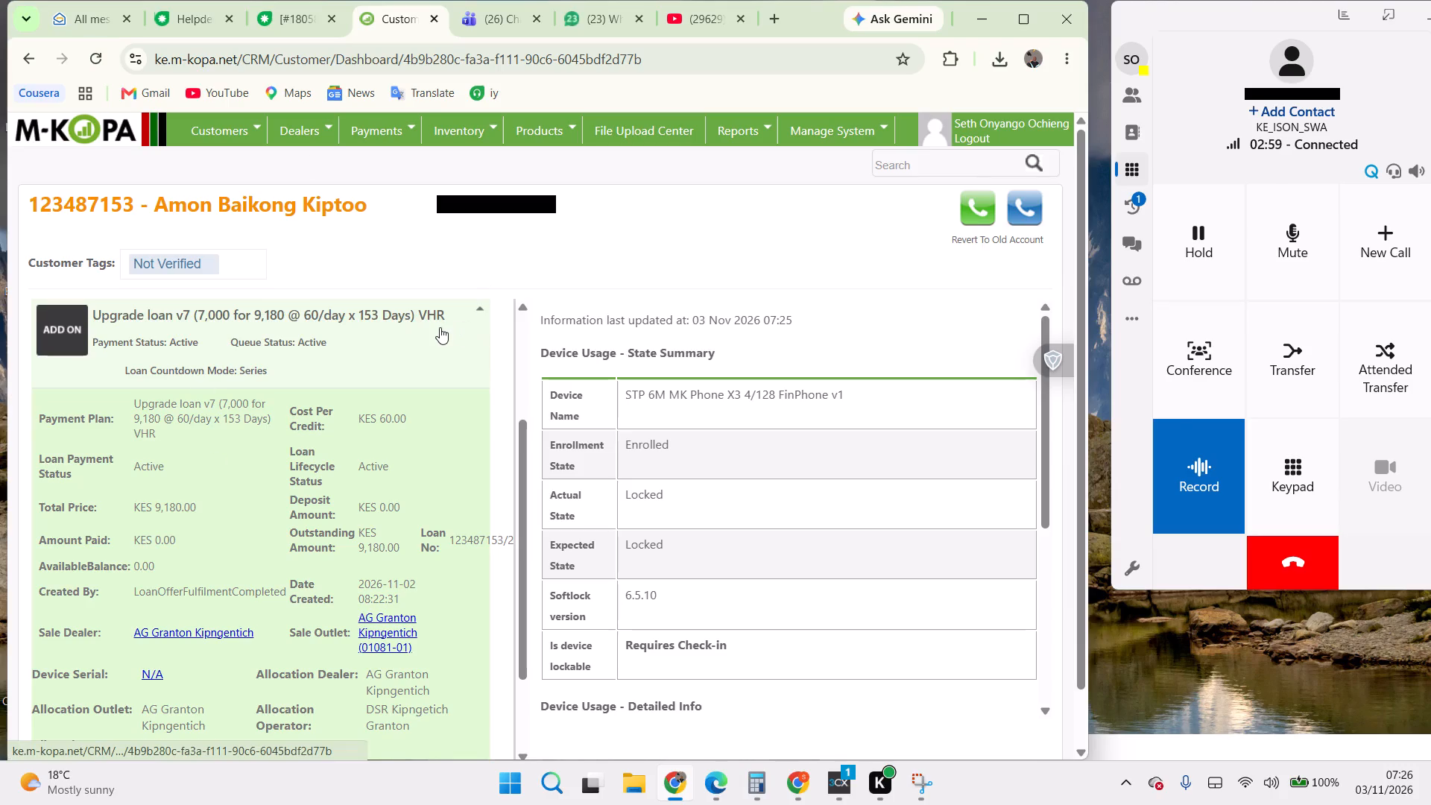
scroll(438, 326, up, 2)
click(501, 311)
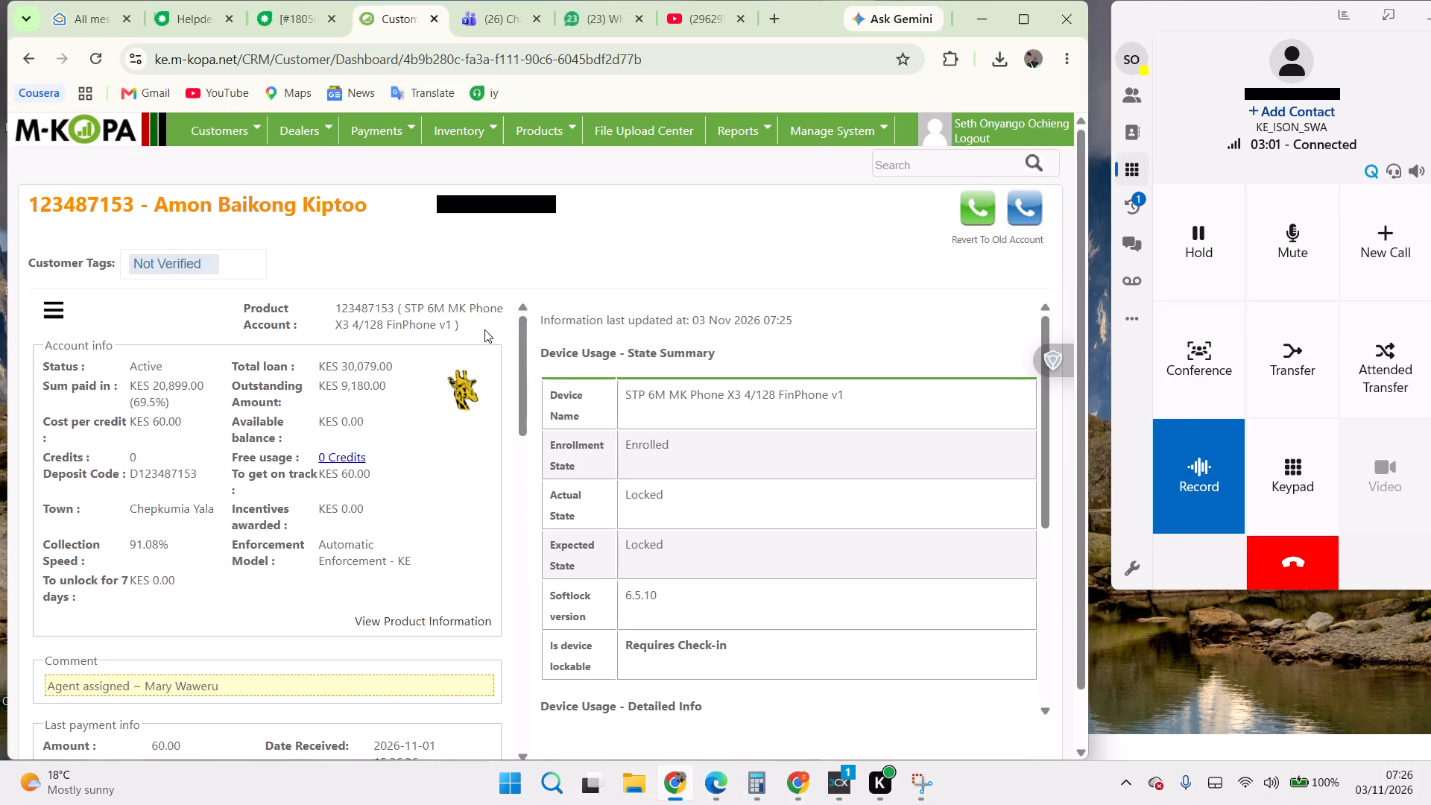
Return to the inbound call ticket in Freshdesk and open the Interaction Category choices in its properties.
click(288, 19)
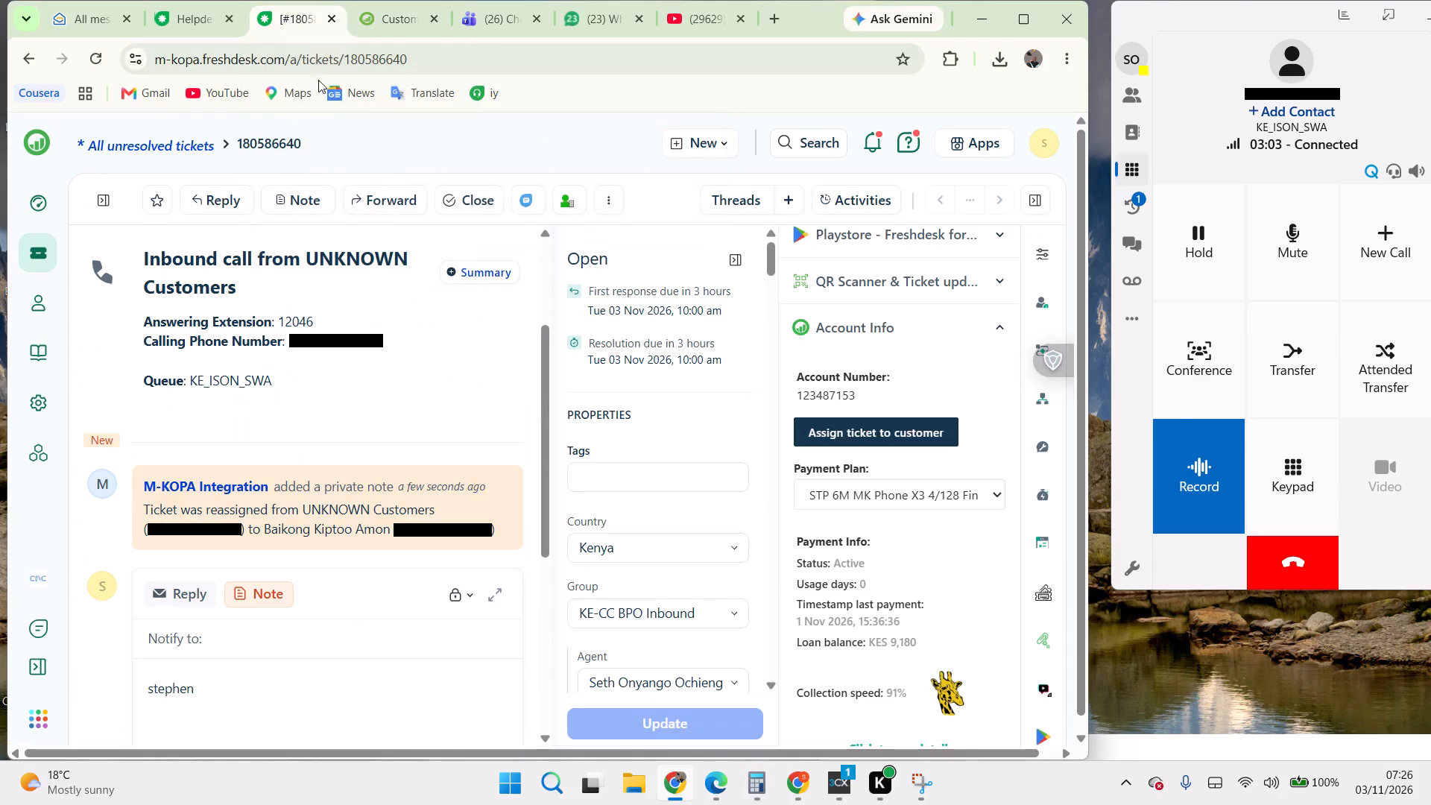
scroll(349, 536, down, 3)
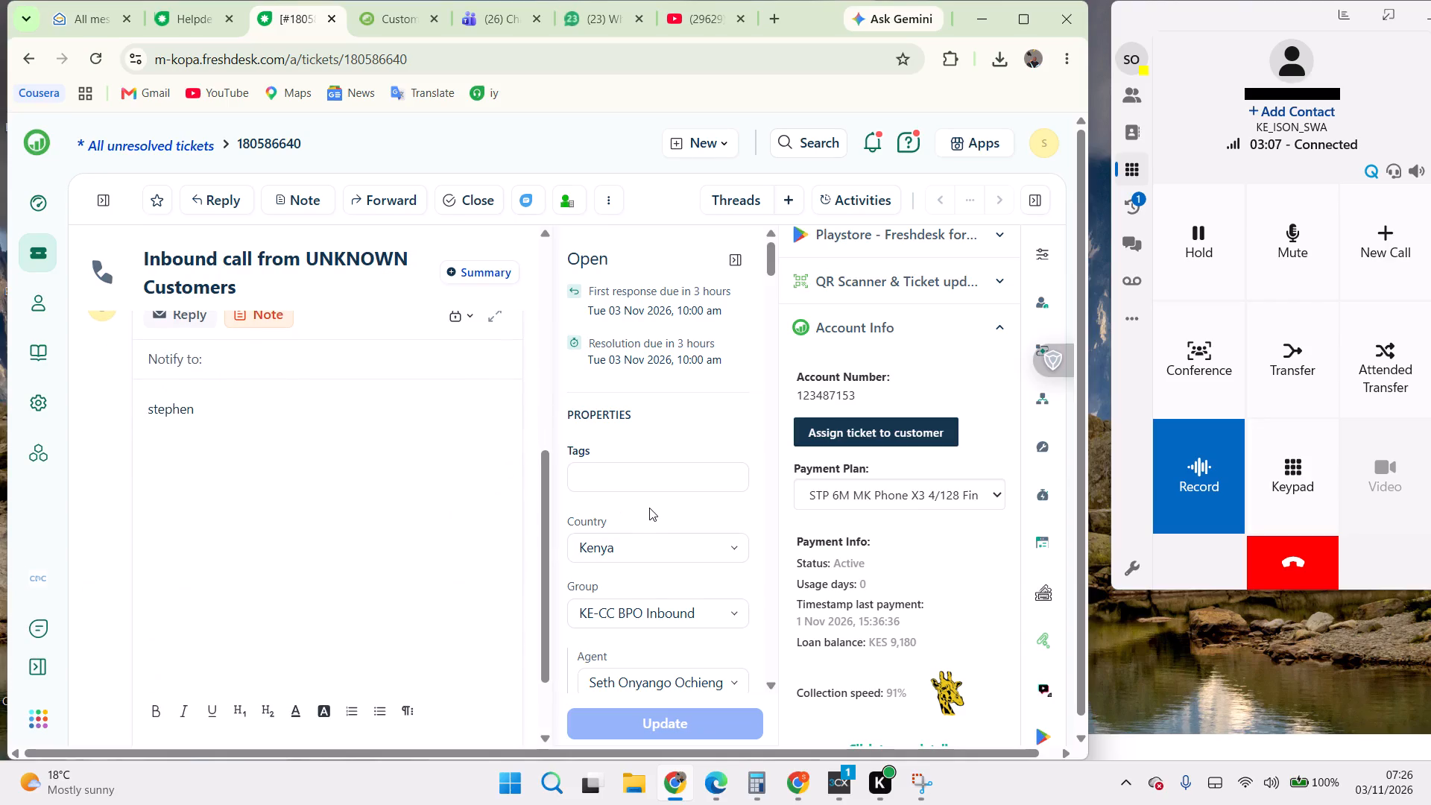
scroll(649, 508, down, 2)
scroll(649, 508, up, 3)
scroll(649, 508, down, 2)
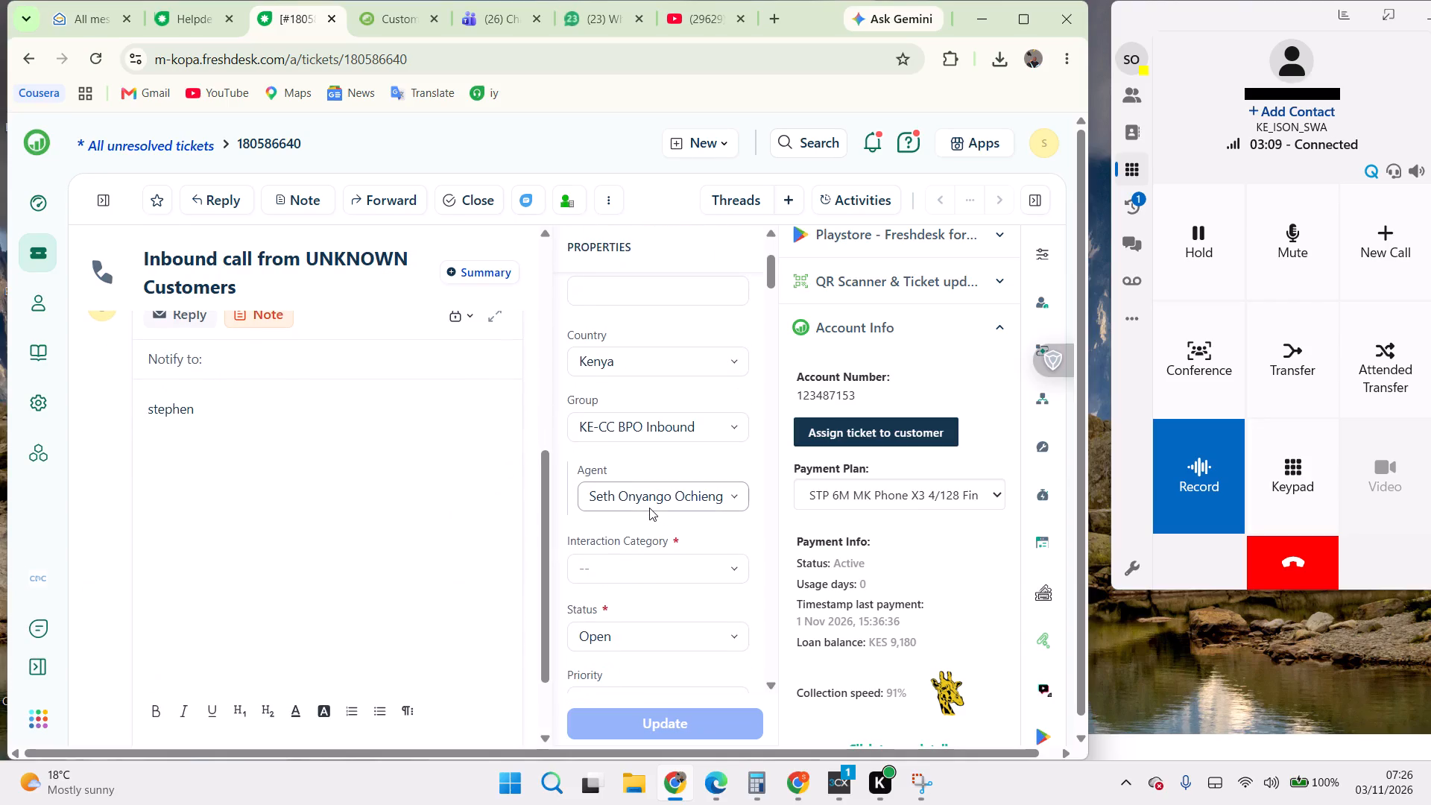
scroll(649, 508, down, 1)
click(638, 475)
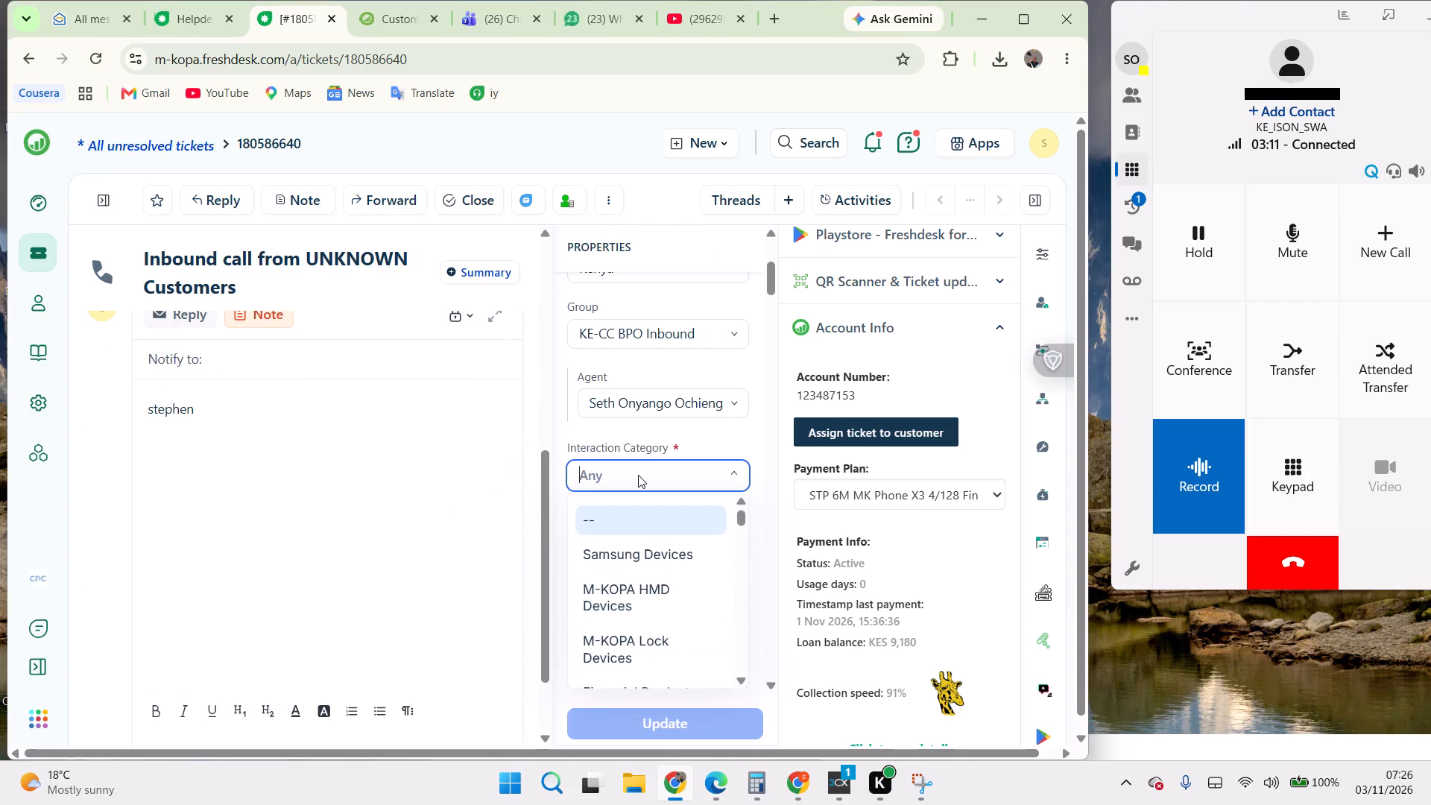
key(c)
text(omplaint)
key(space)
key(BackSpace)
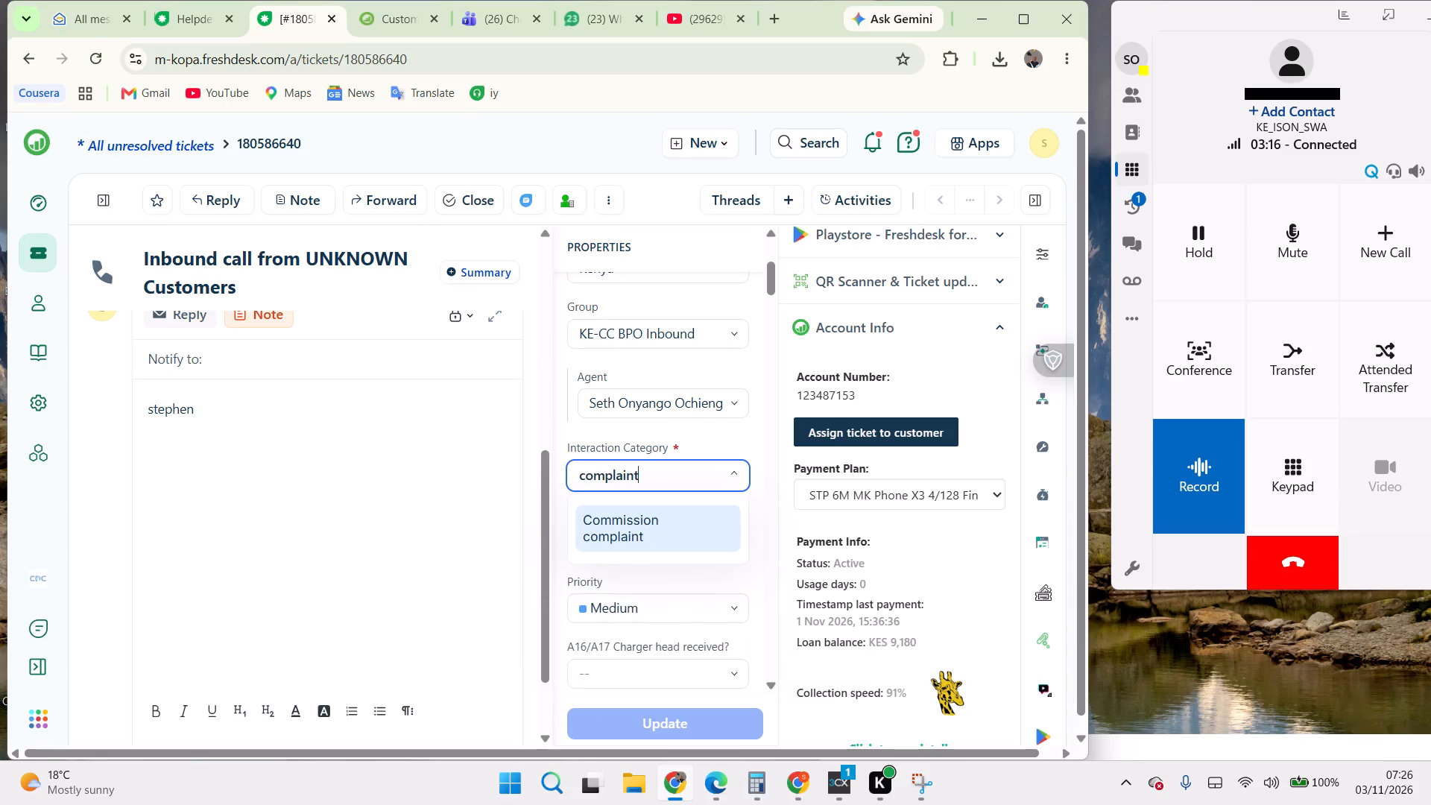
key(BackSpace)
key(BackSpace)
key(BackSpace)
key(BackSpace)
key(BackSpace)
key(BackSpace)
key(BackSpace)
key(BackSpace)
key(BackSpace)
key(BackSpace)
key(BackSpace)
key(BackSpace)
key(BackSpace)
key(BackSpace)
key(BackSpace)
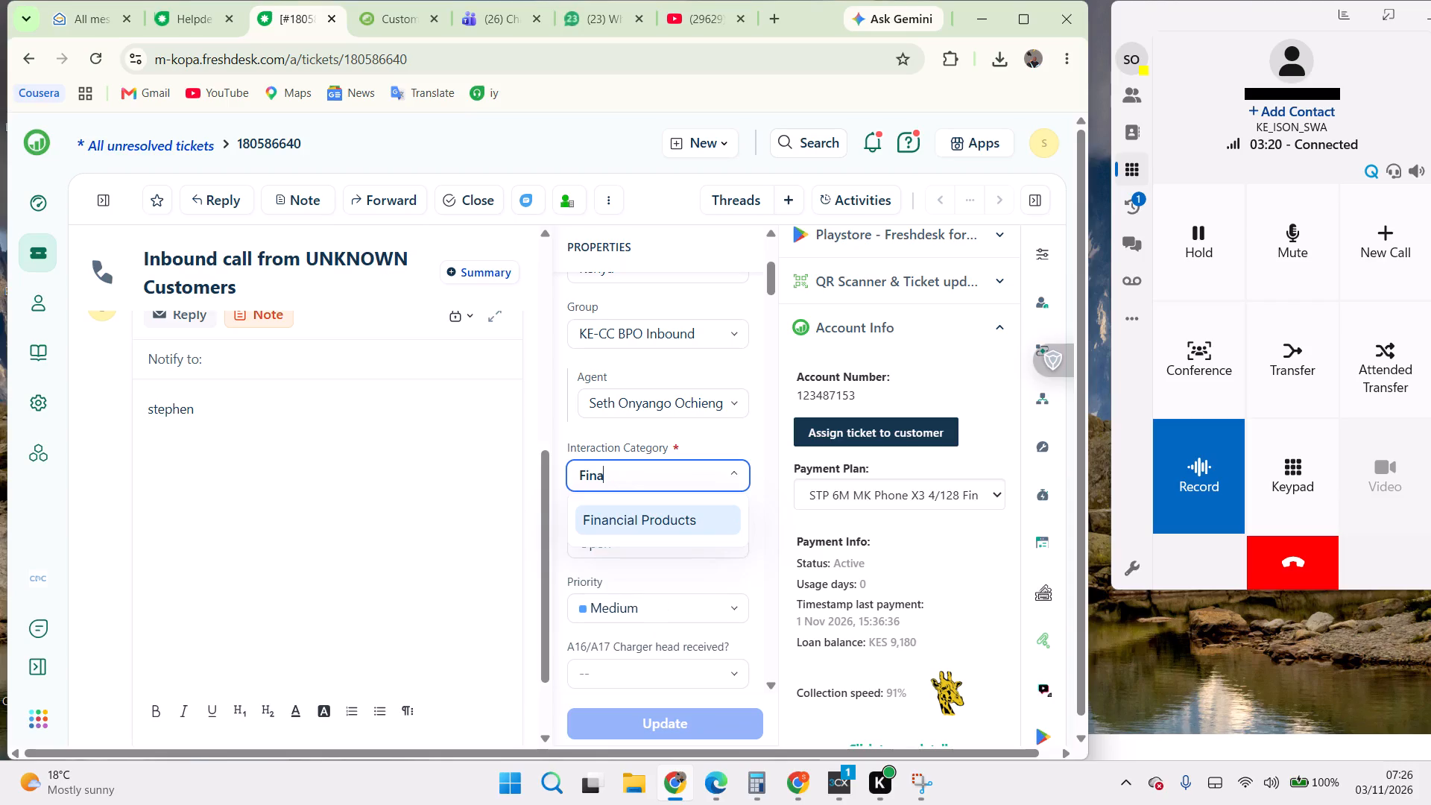
Set the ticket's Interaction Category to Financial Products and its Reason for interaction to Complaint on cash loan.
click(642, 517)
click(634, 549)
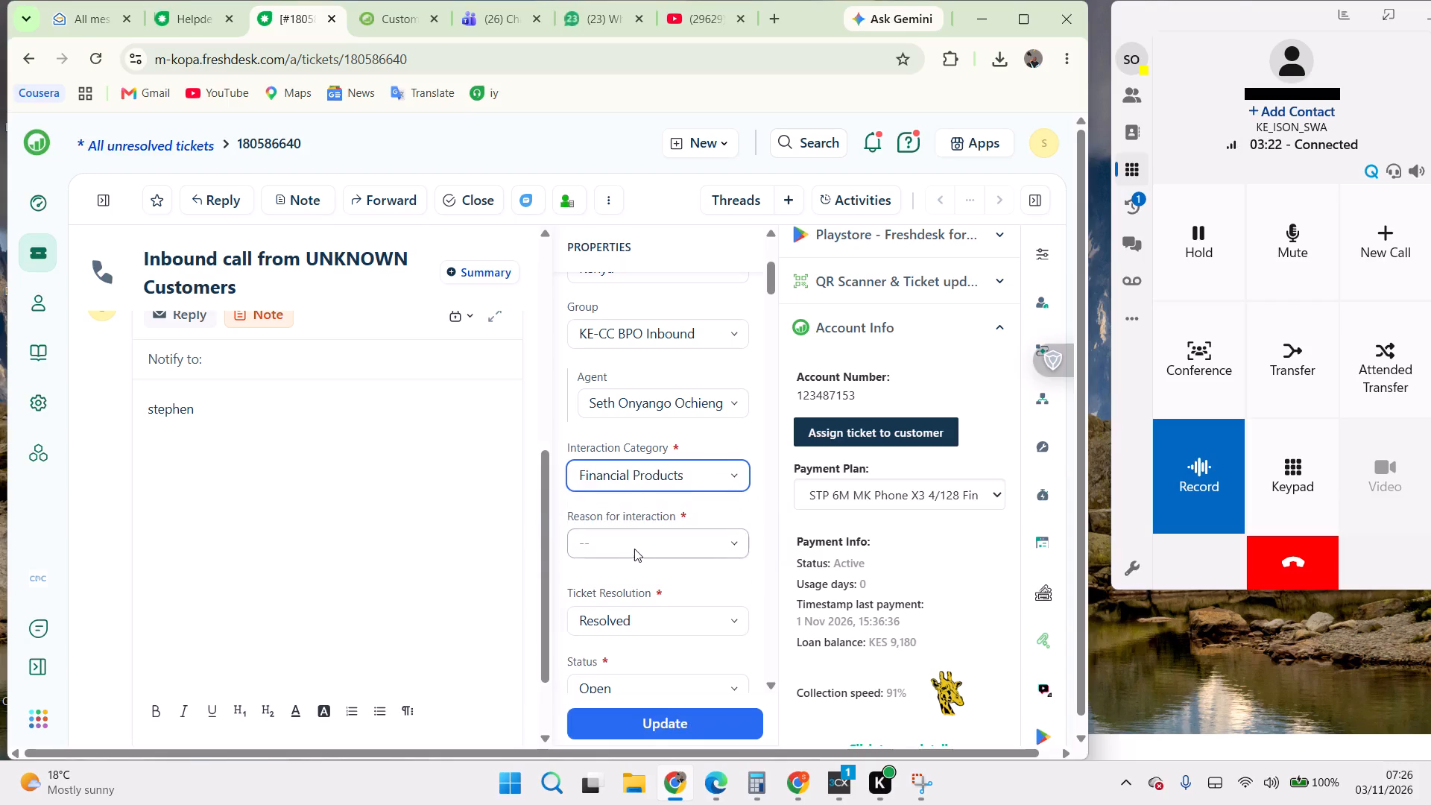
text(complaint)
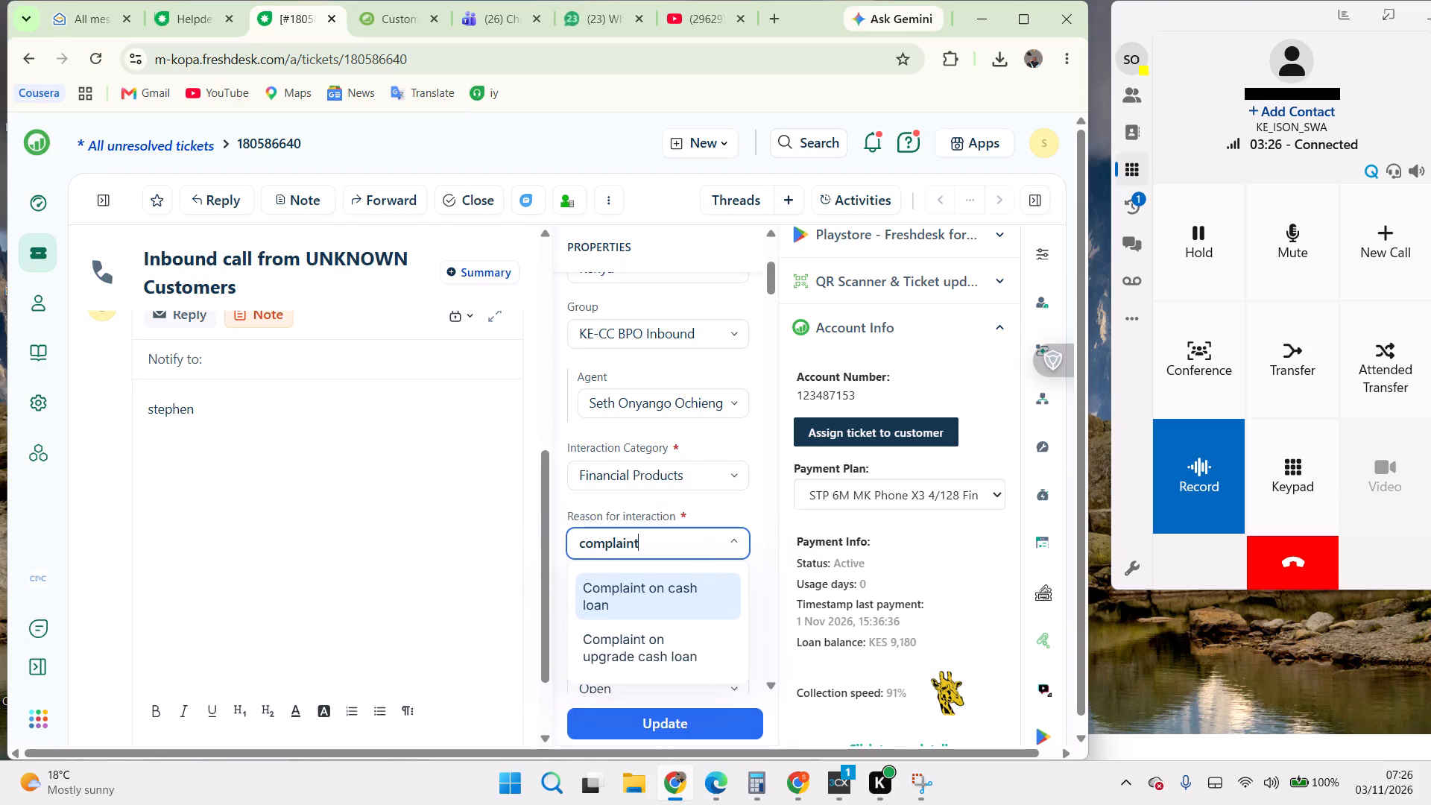
click(609, 603)
Set the ticket's Sub-reason for Interaction to "Complaint - cash loan applied but not received".
scroll(634, 560, down, 1)
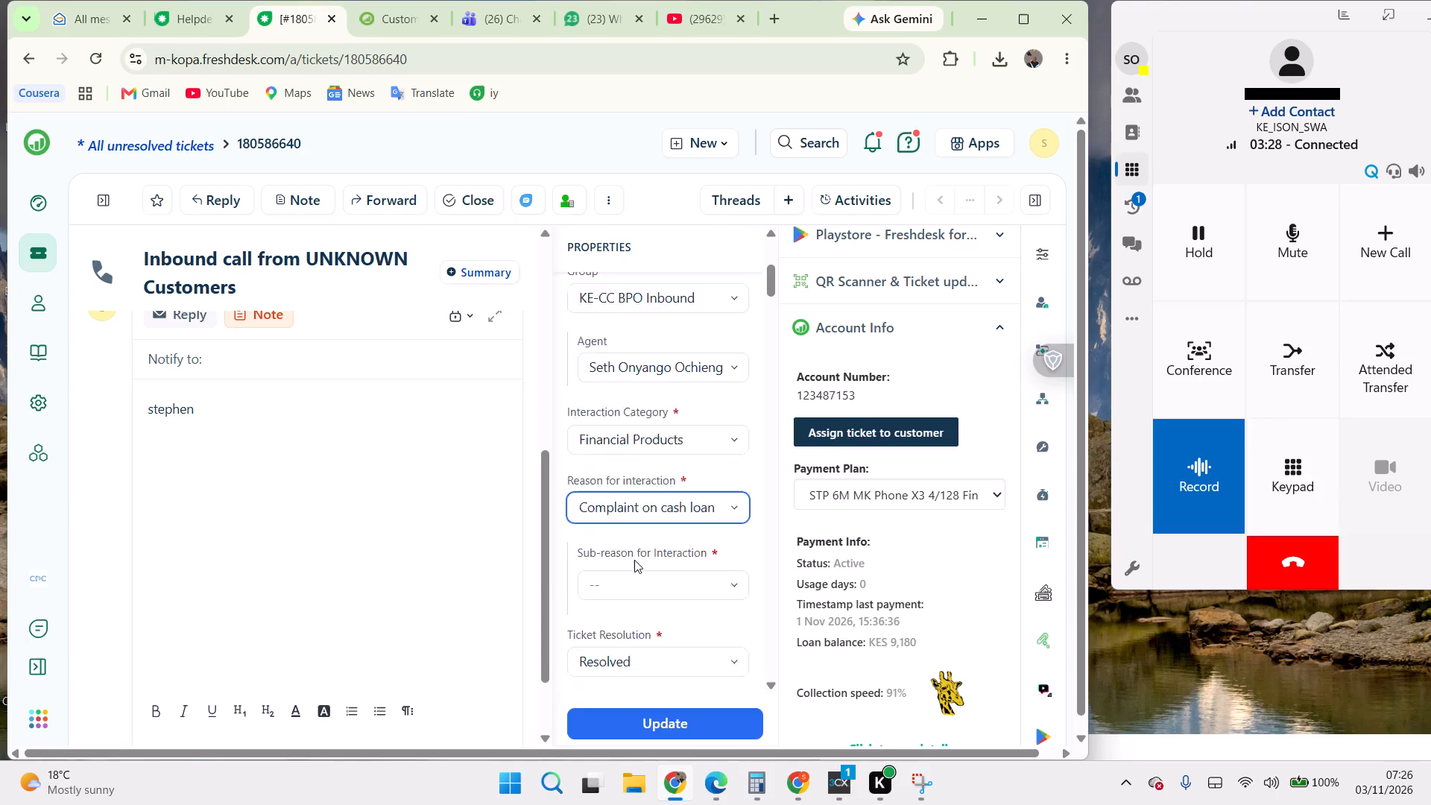
click(648, 525)
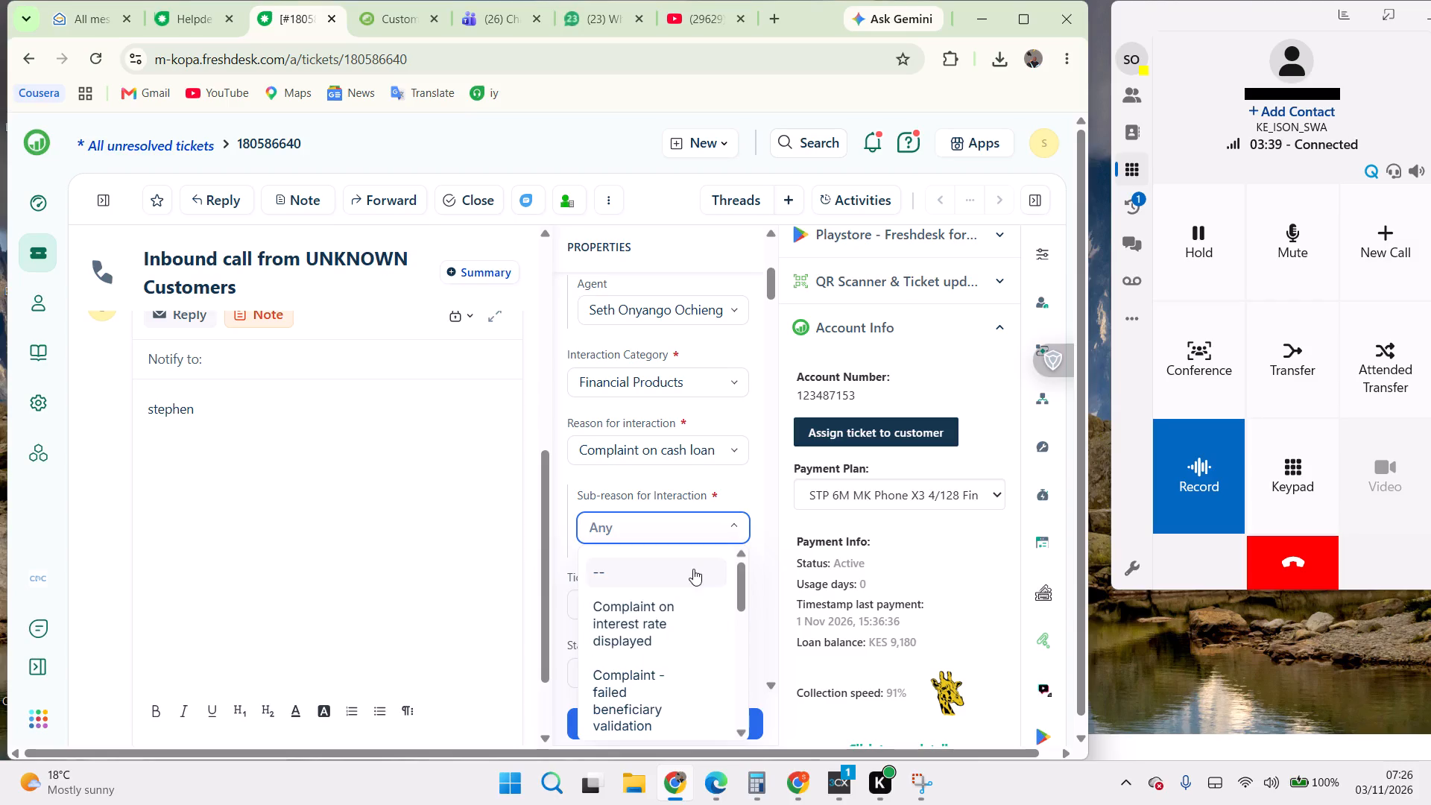
drag(739, 597, 737, 605)
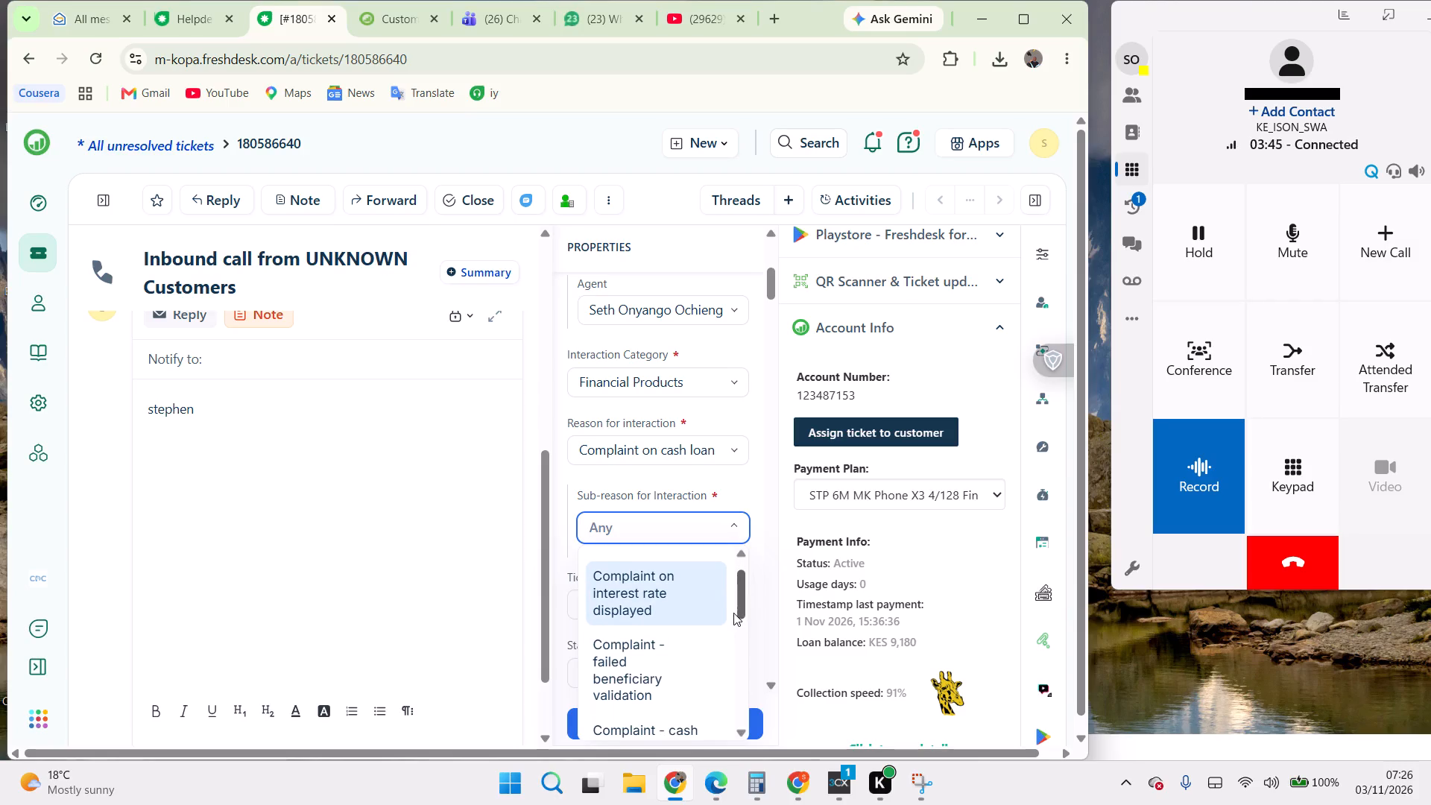
drag(736, 610, 742, 623)
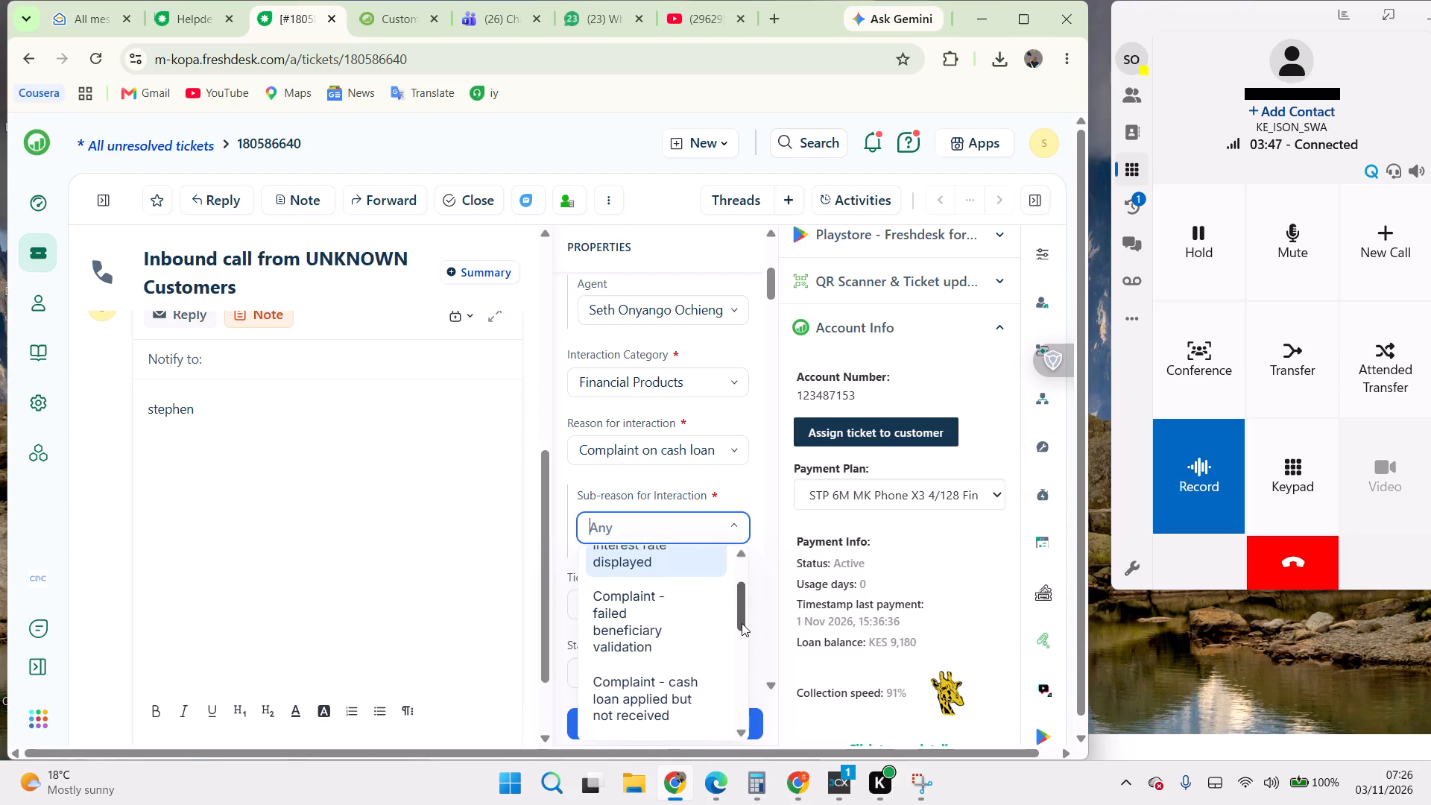
drag(742, 623, 745, 638)
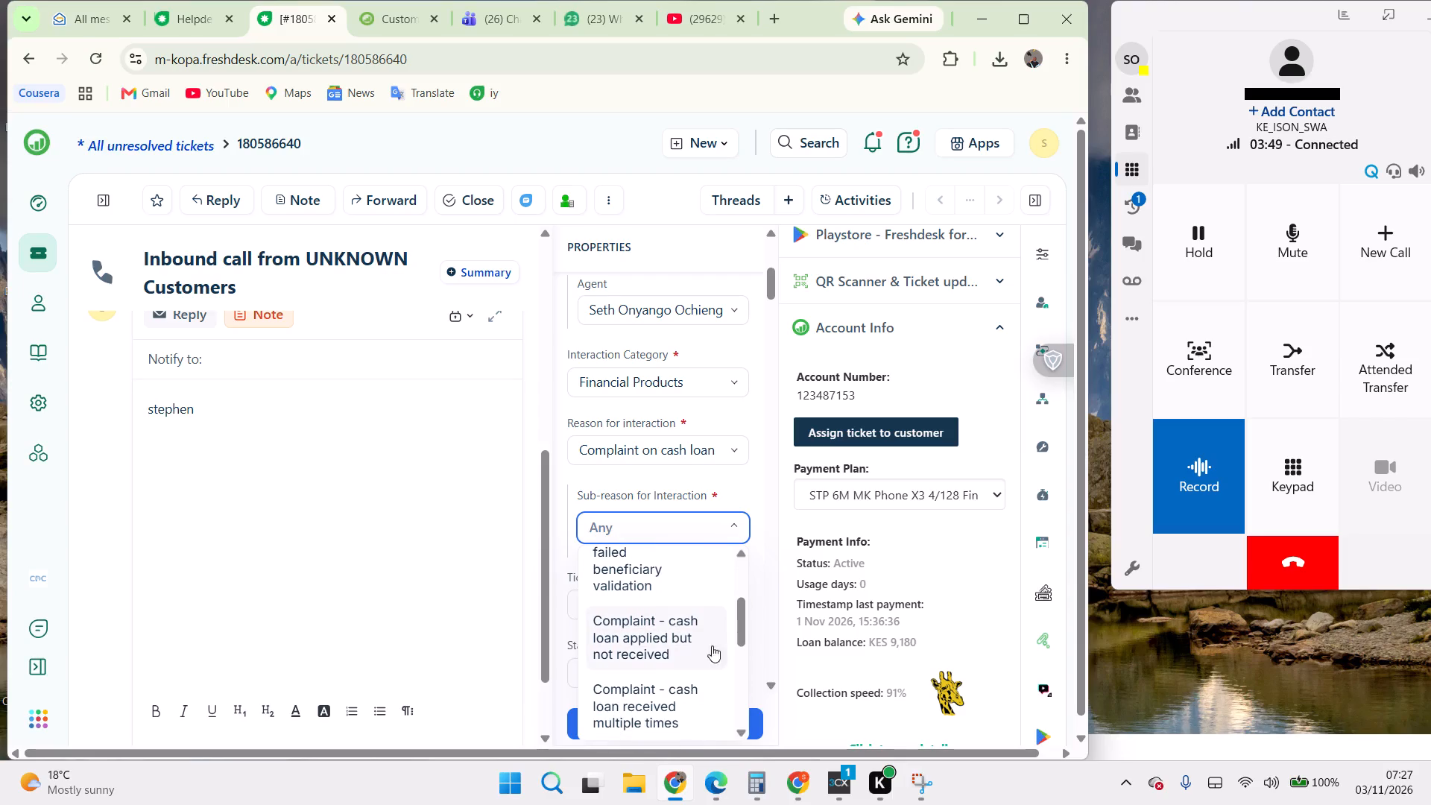
click(658, 634)
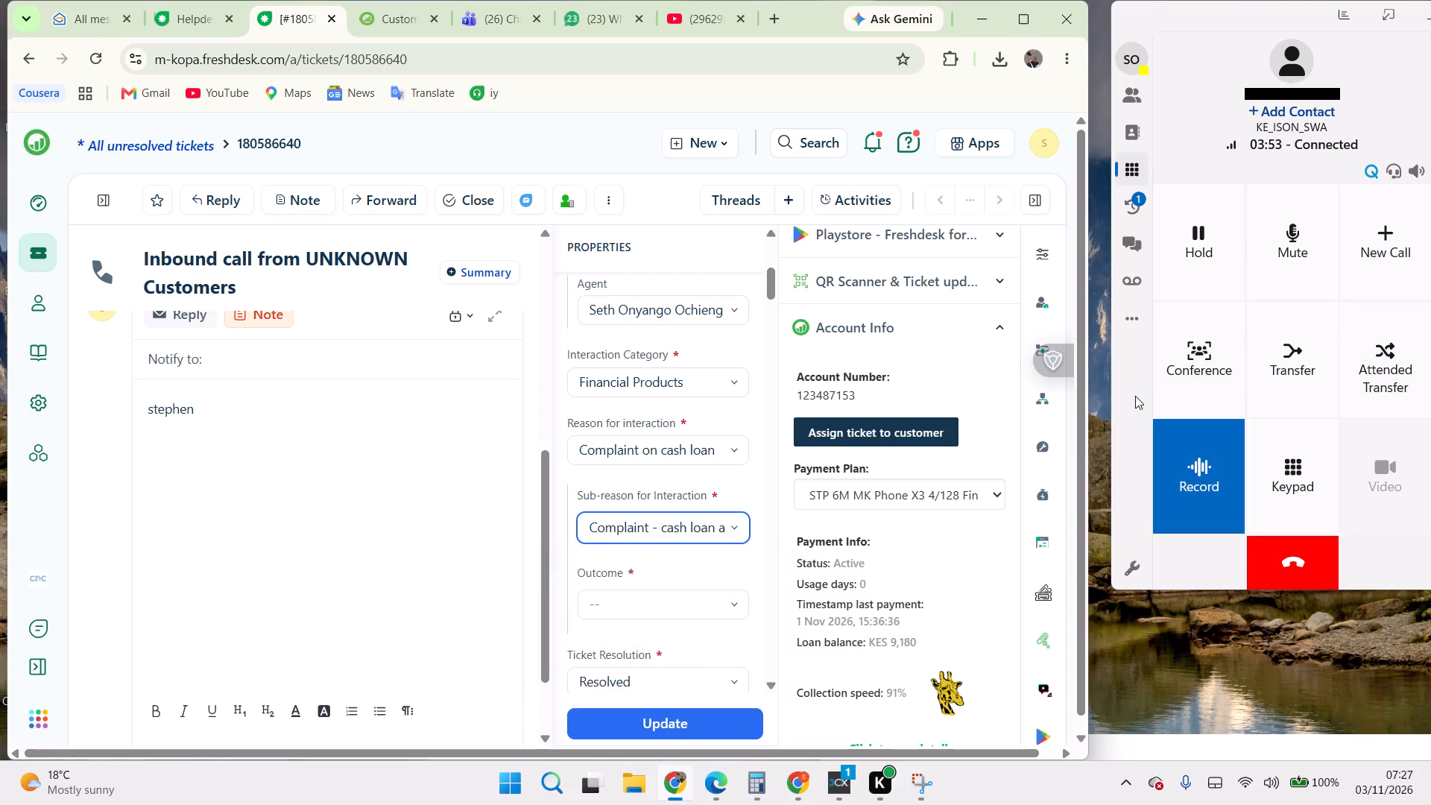
Look through the Outcome options available for the ticket without choosing one.
click(634, 608)
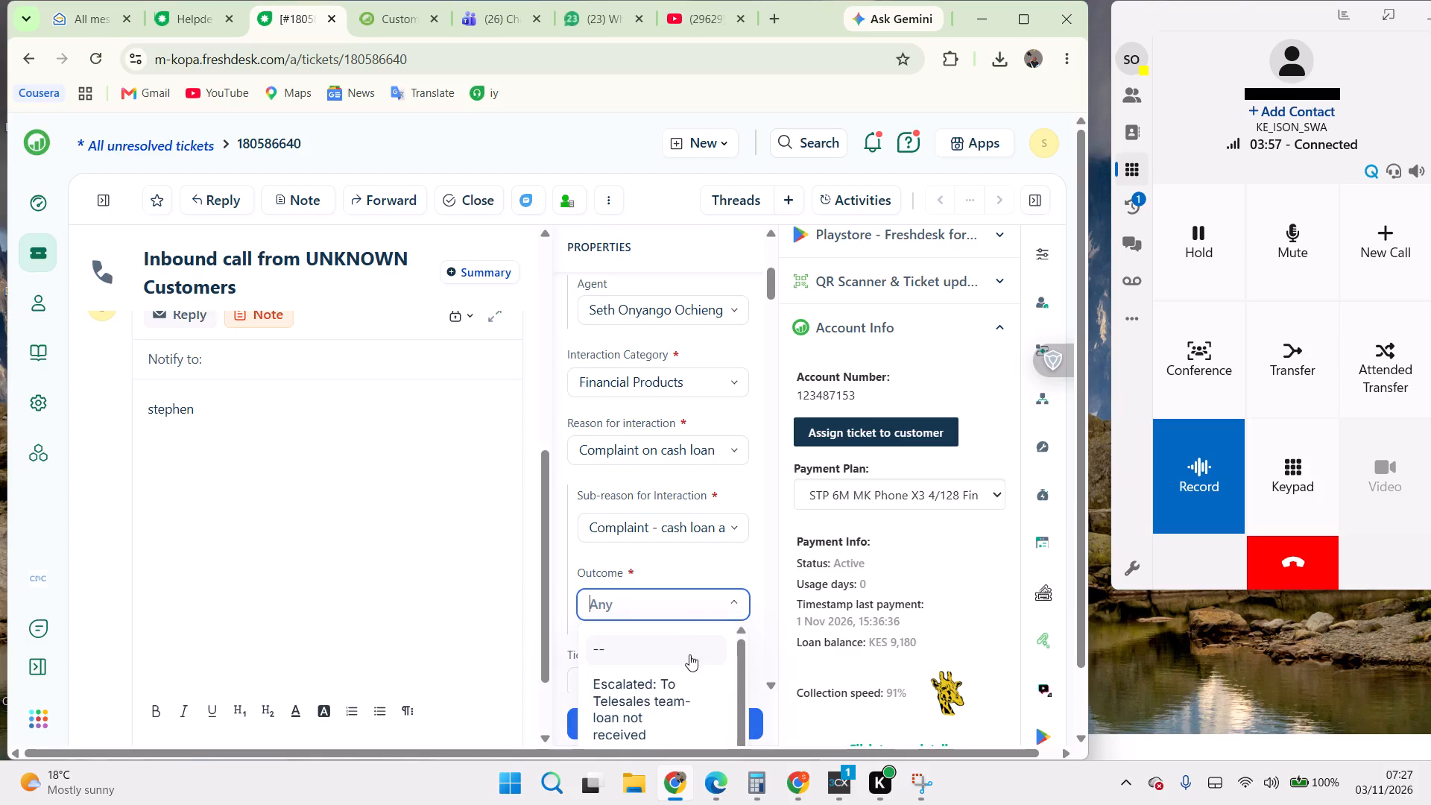
scroll(675, 686, down, 1)
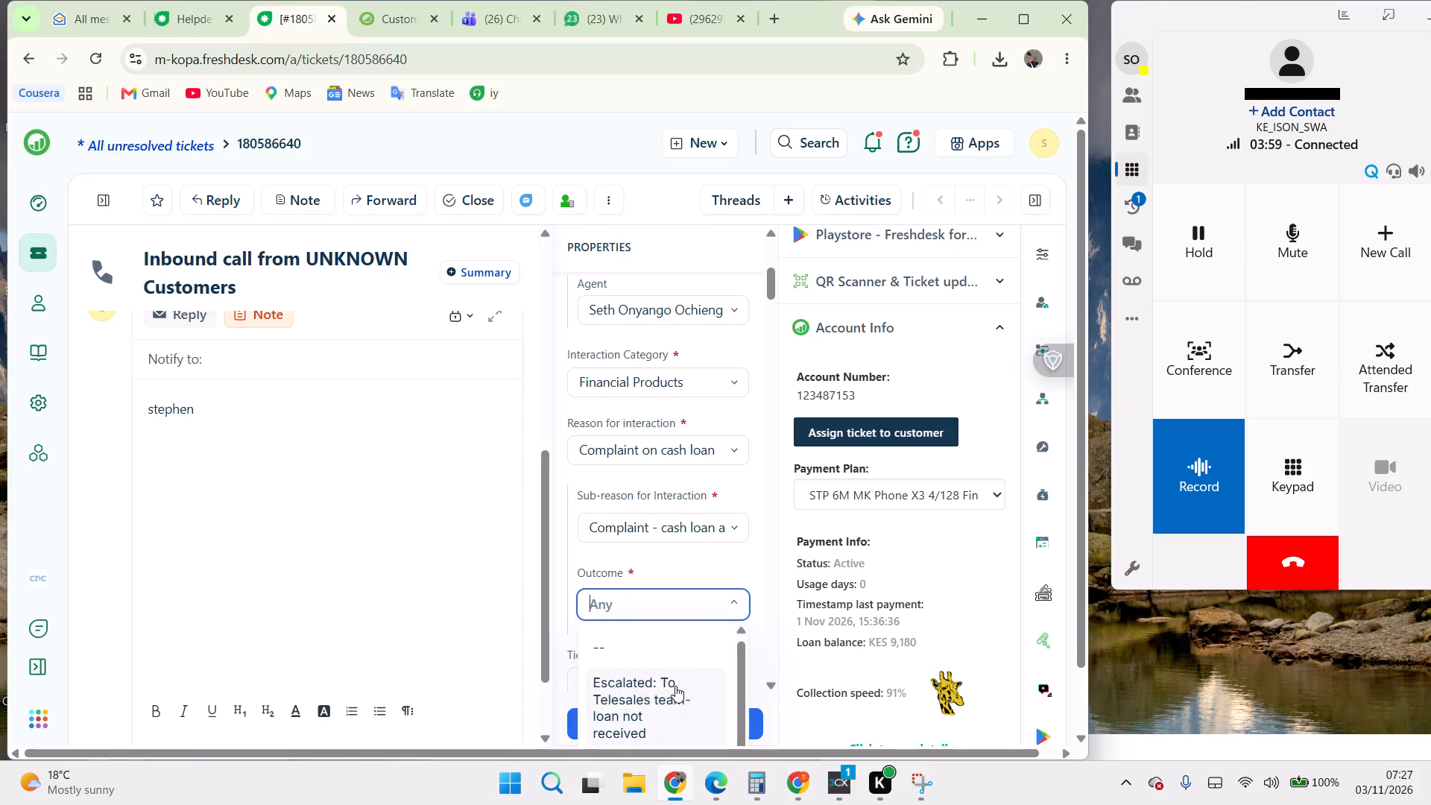
scroll(675, 686, down, 1)
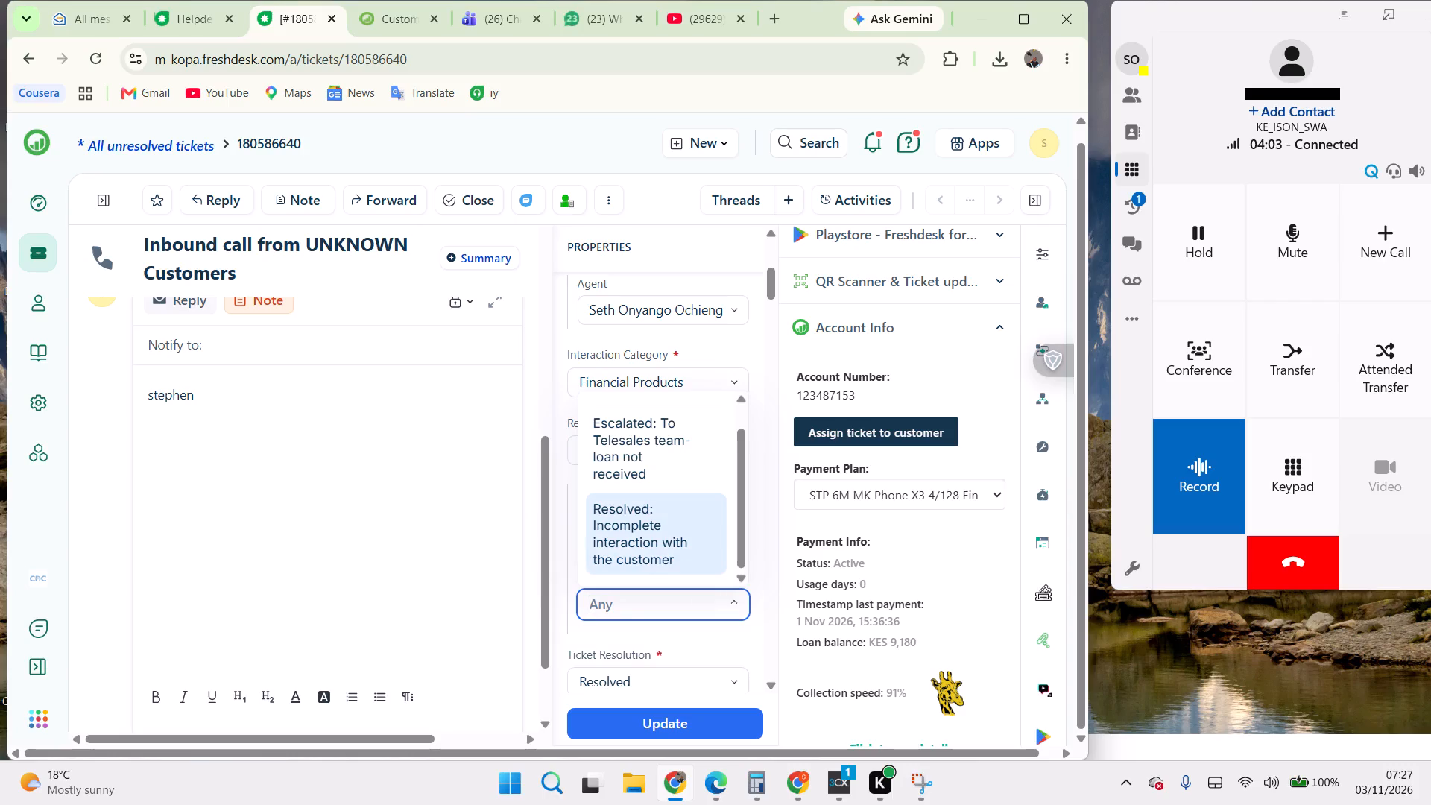
Search Freshdesk for the customer's tickets, using the account number copied from the heading of the CRM dashboard.
click(392, 17)
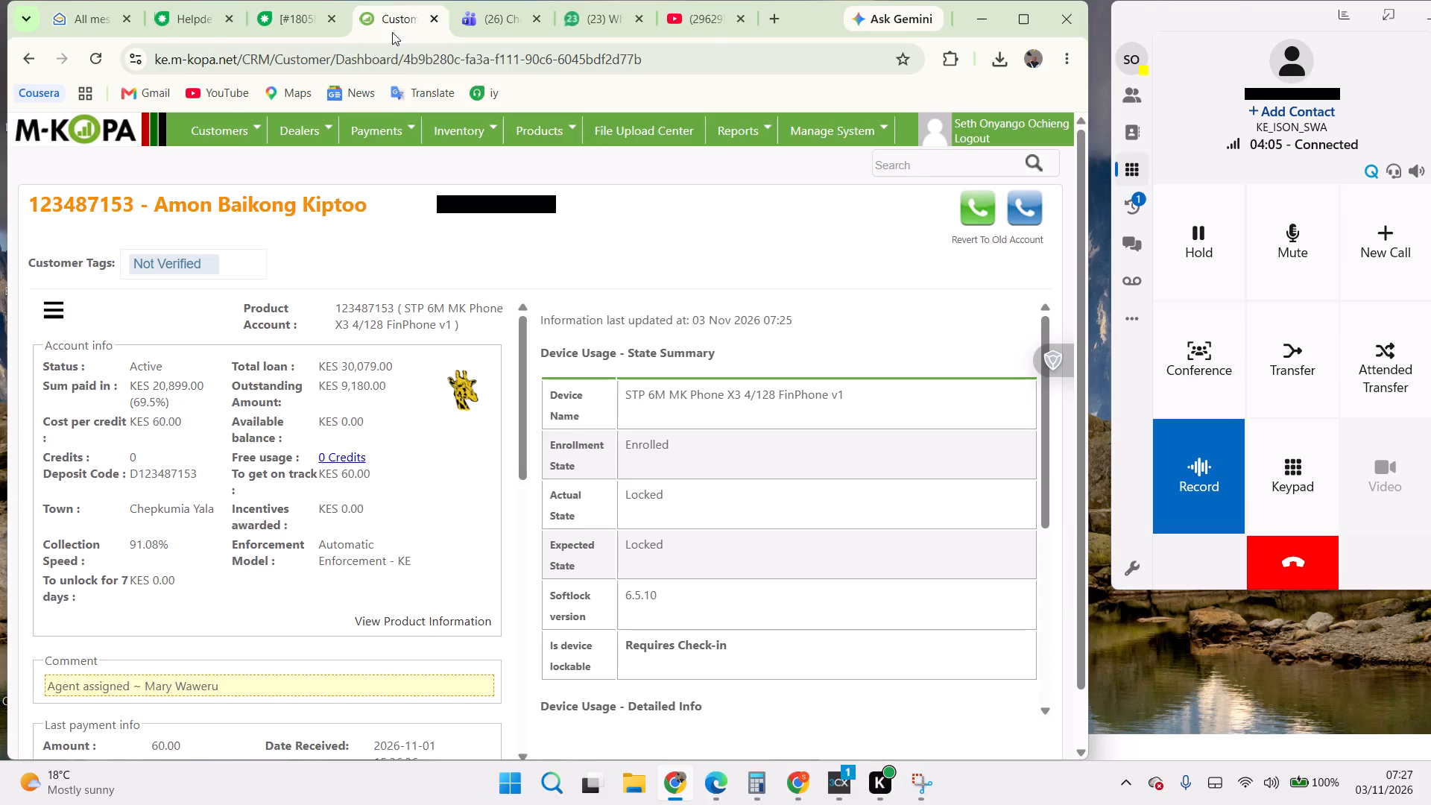
double_click(74, 204)
right_click(74, 204)
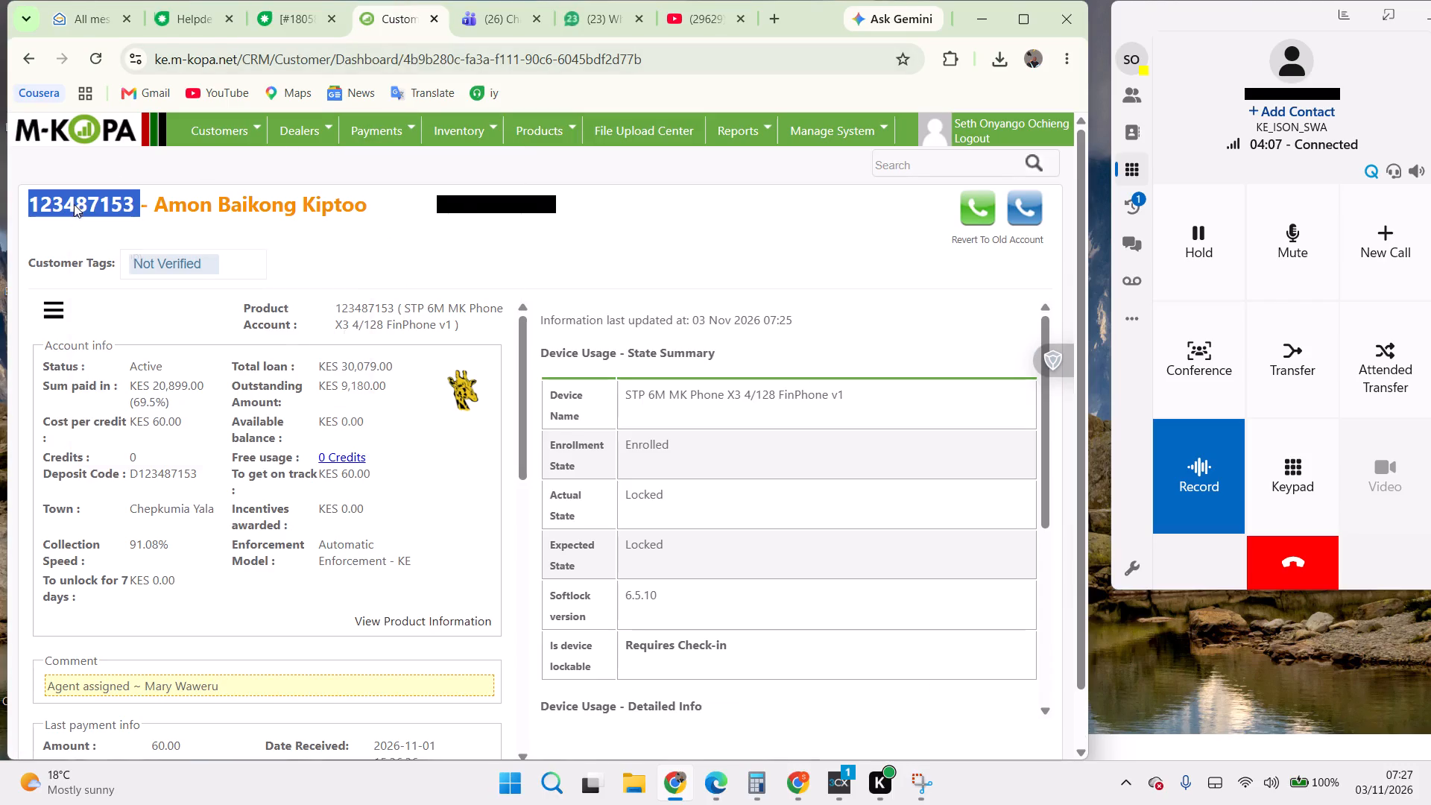
click(128, 225)
click(178, 22)
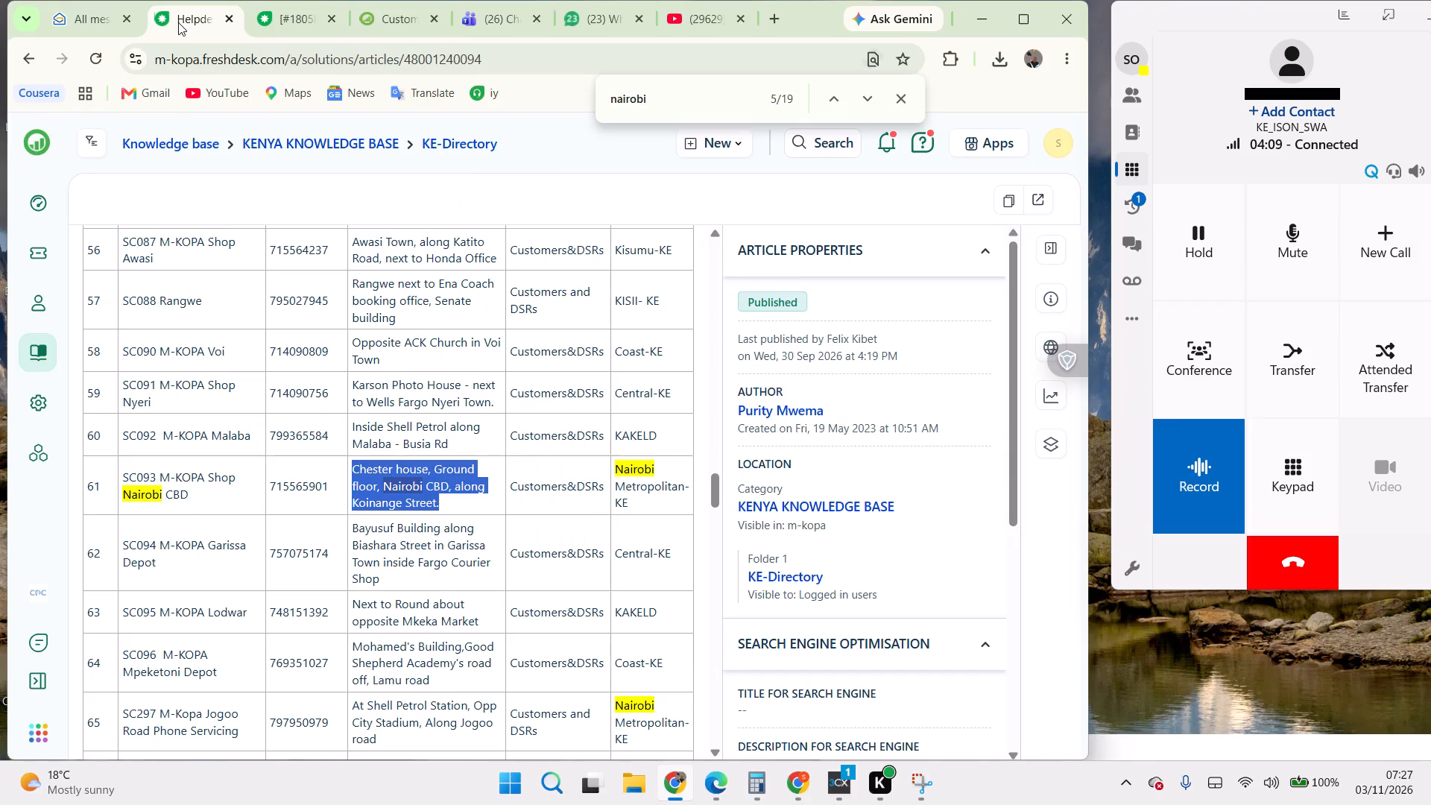
click(903, 100)
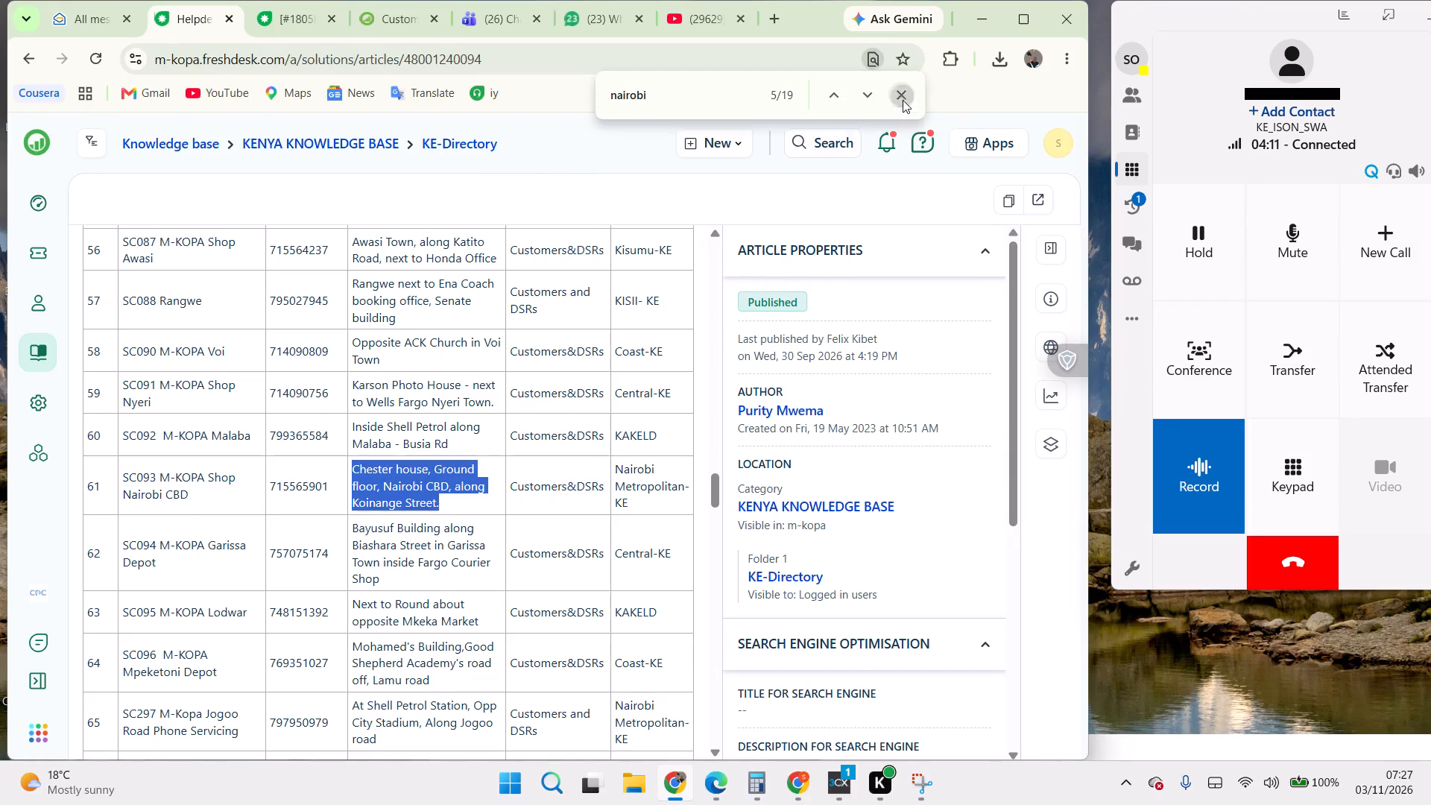
click(844, 142)
key(ctrl+v)
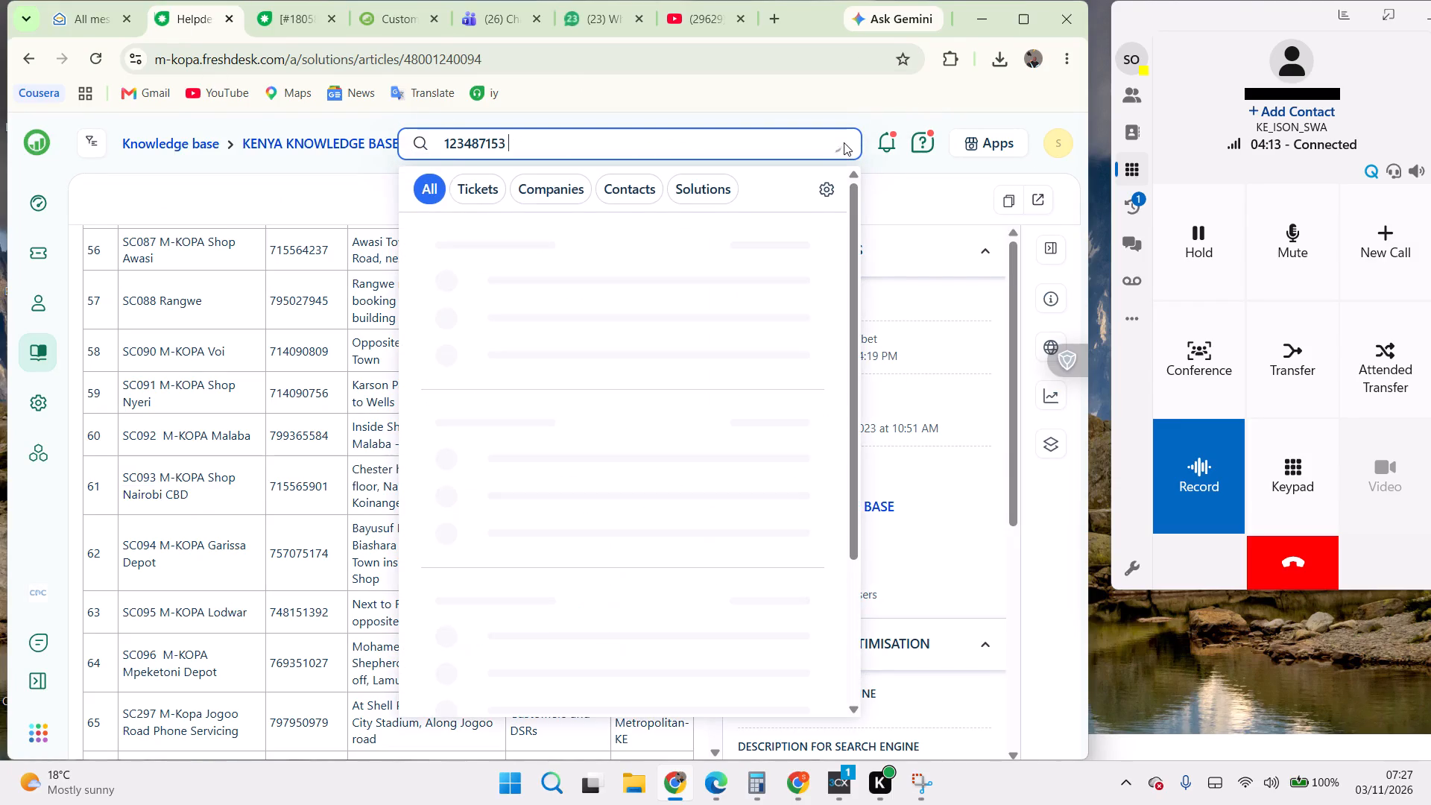
key(Return)
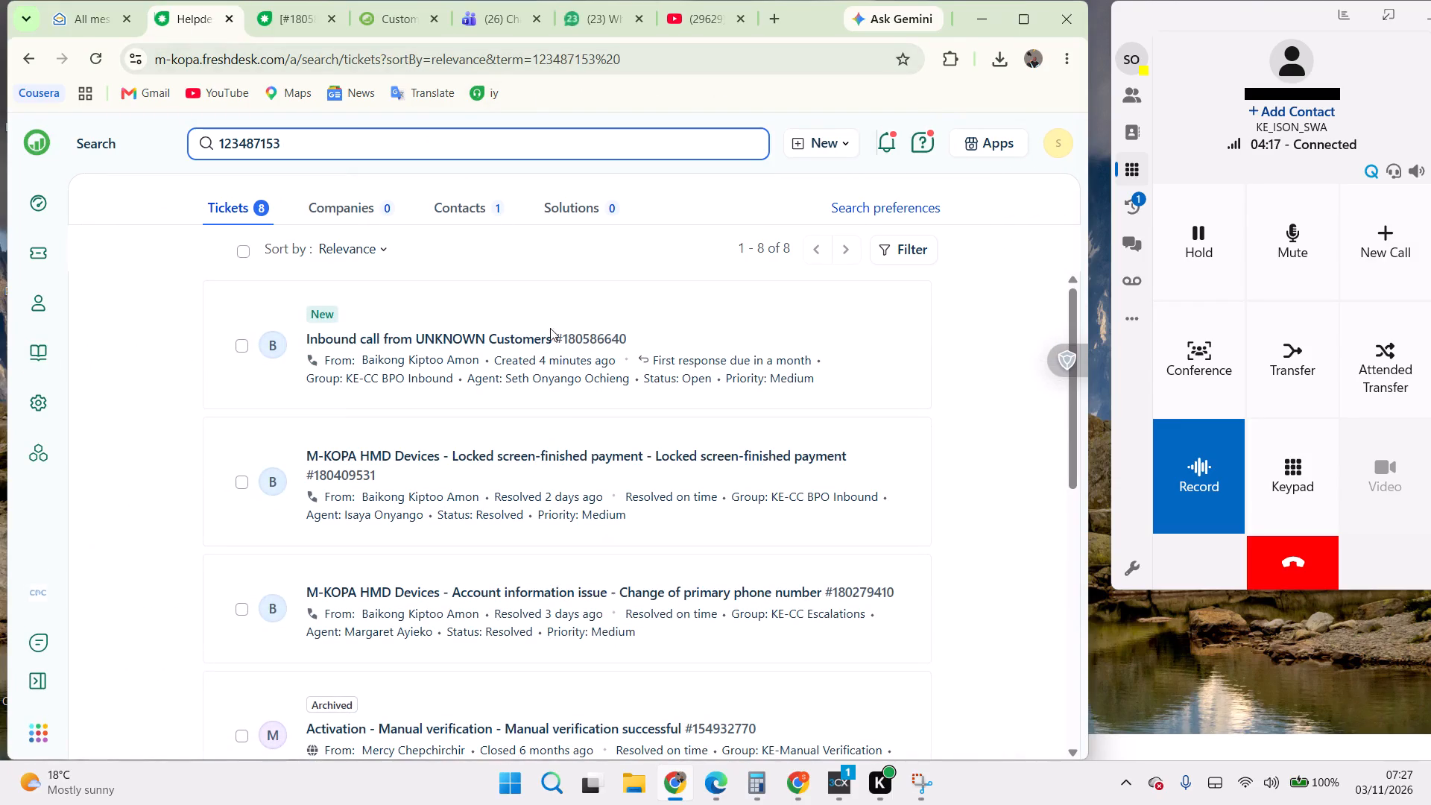
Go back to the call ticket and check its Sub-reason for Interaction options without changing the selection.
click(385, 25)
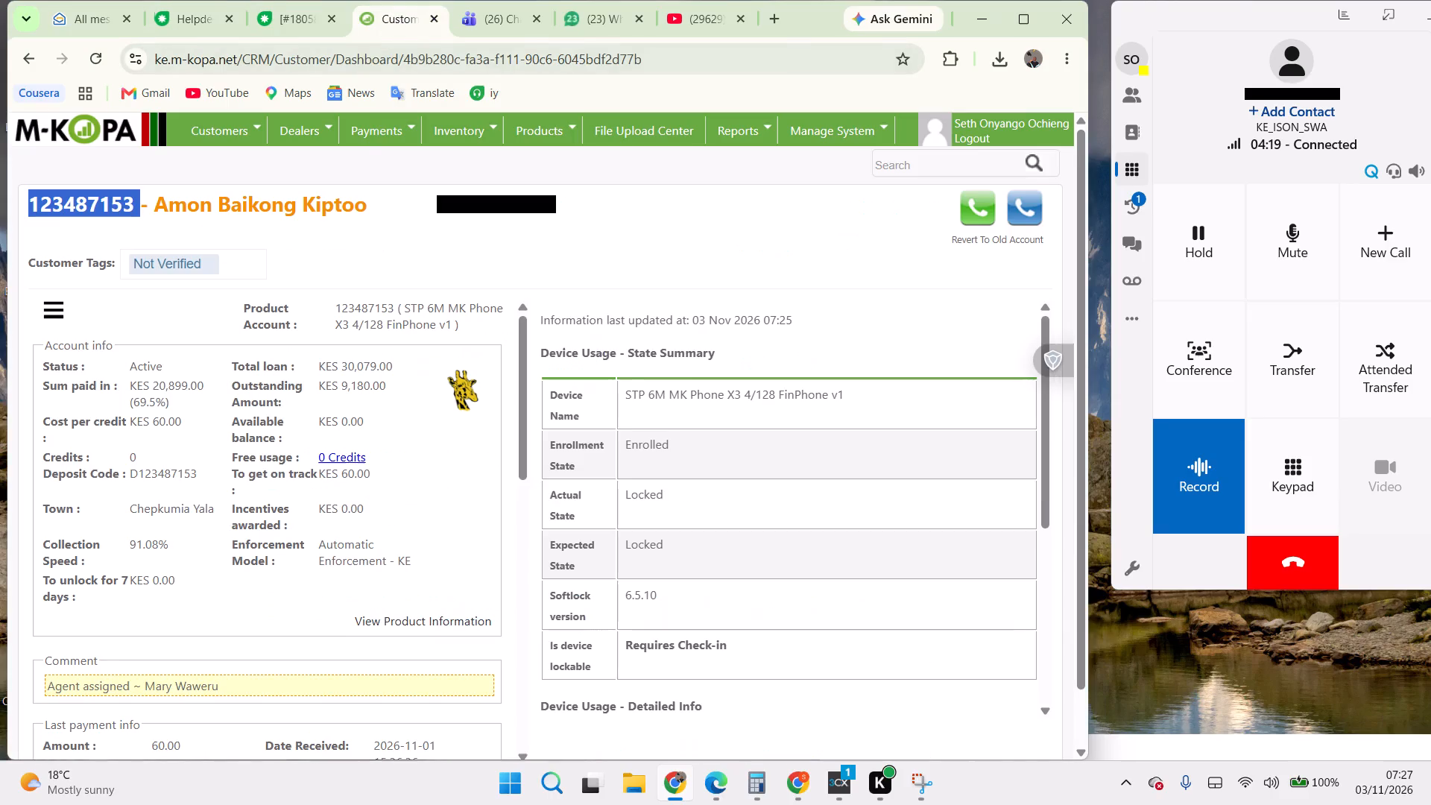
click(282, 21)
click(376, 554)
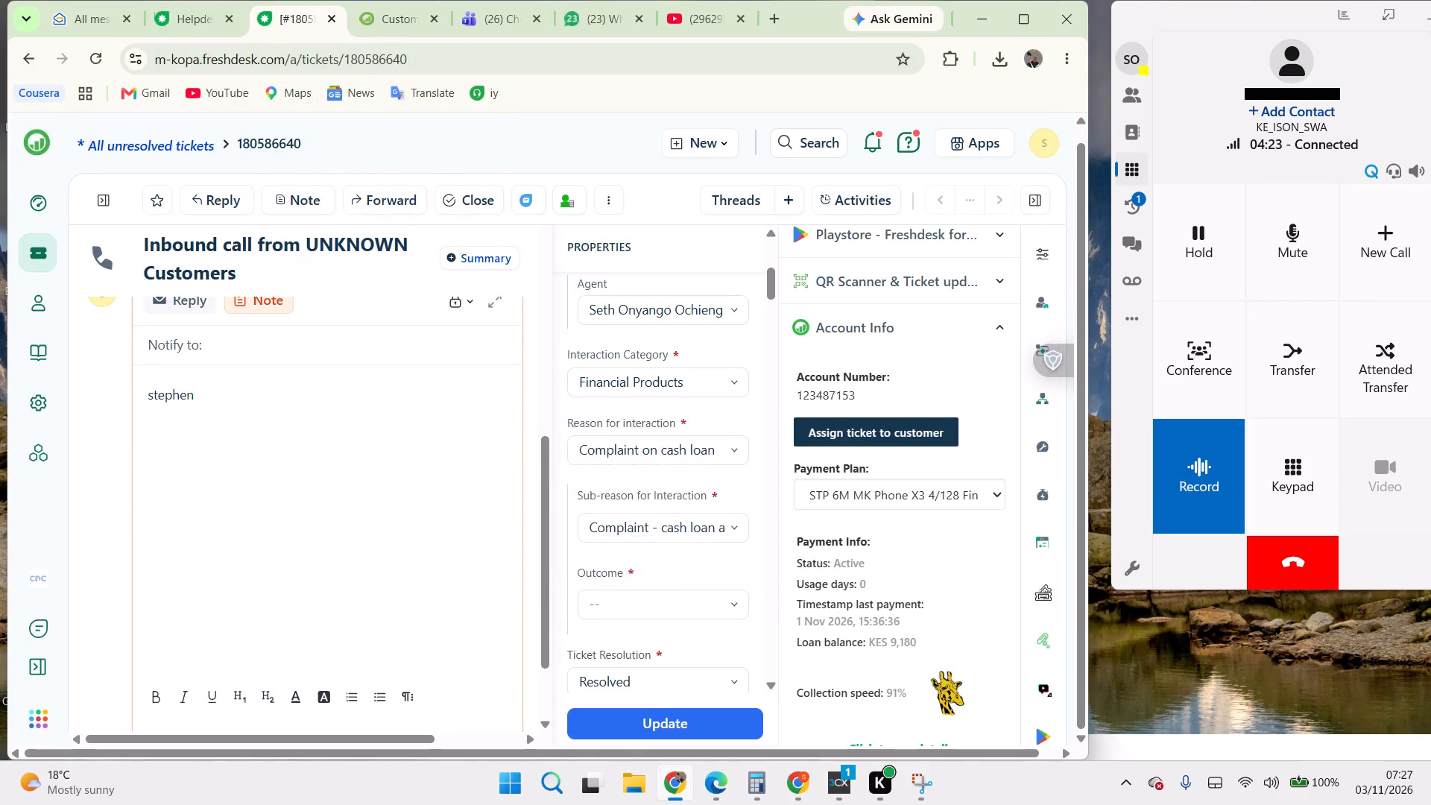
click(649, 525)
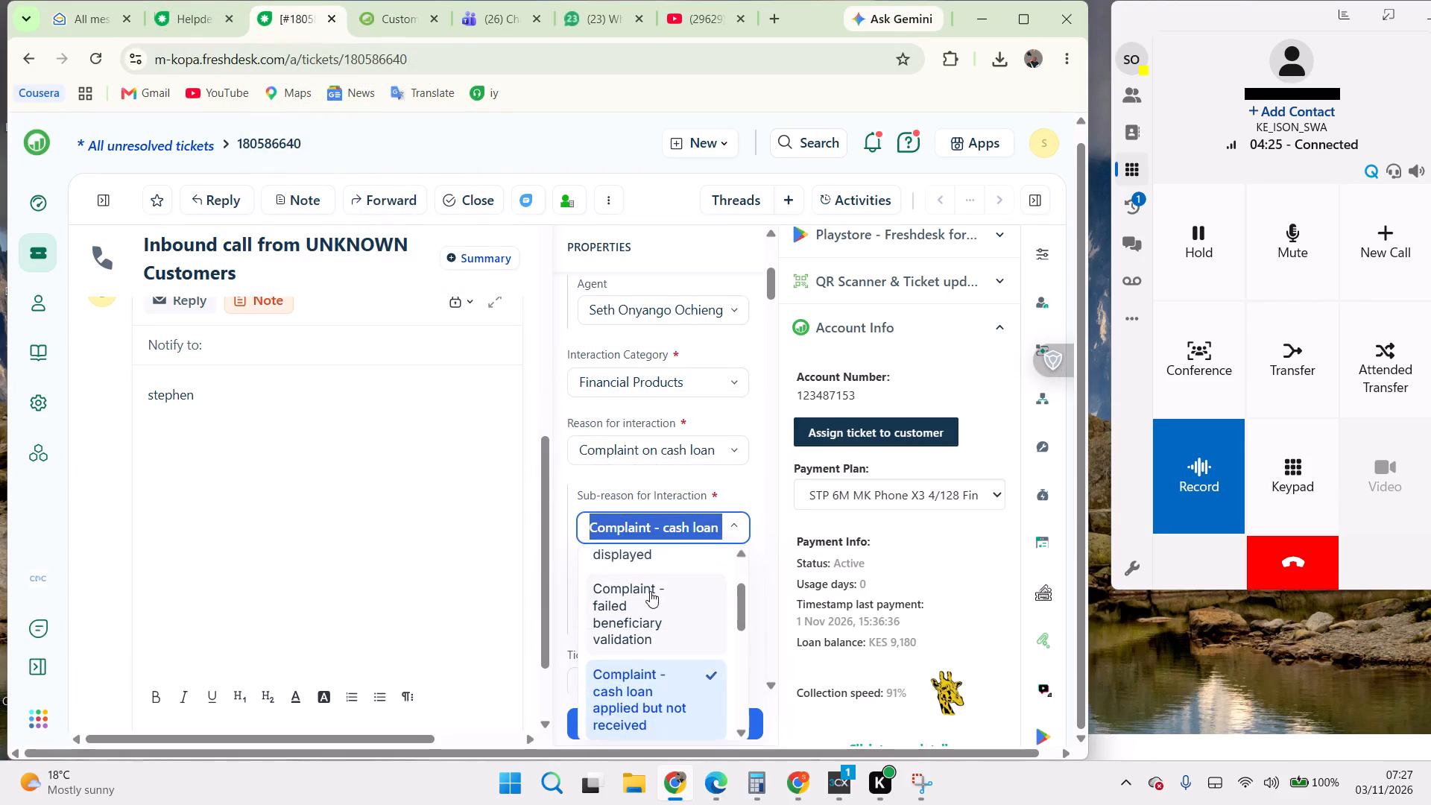
scroll(650, 591, up, 1)
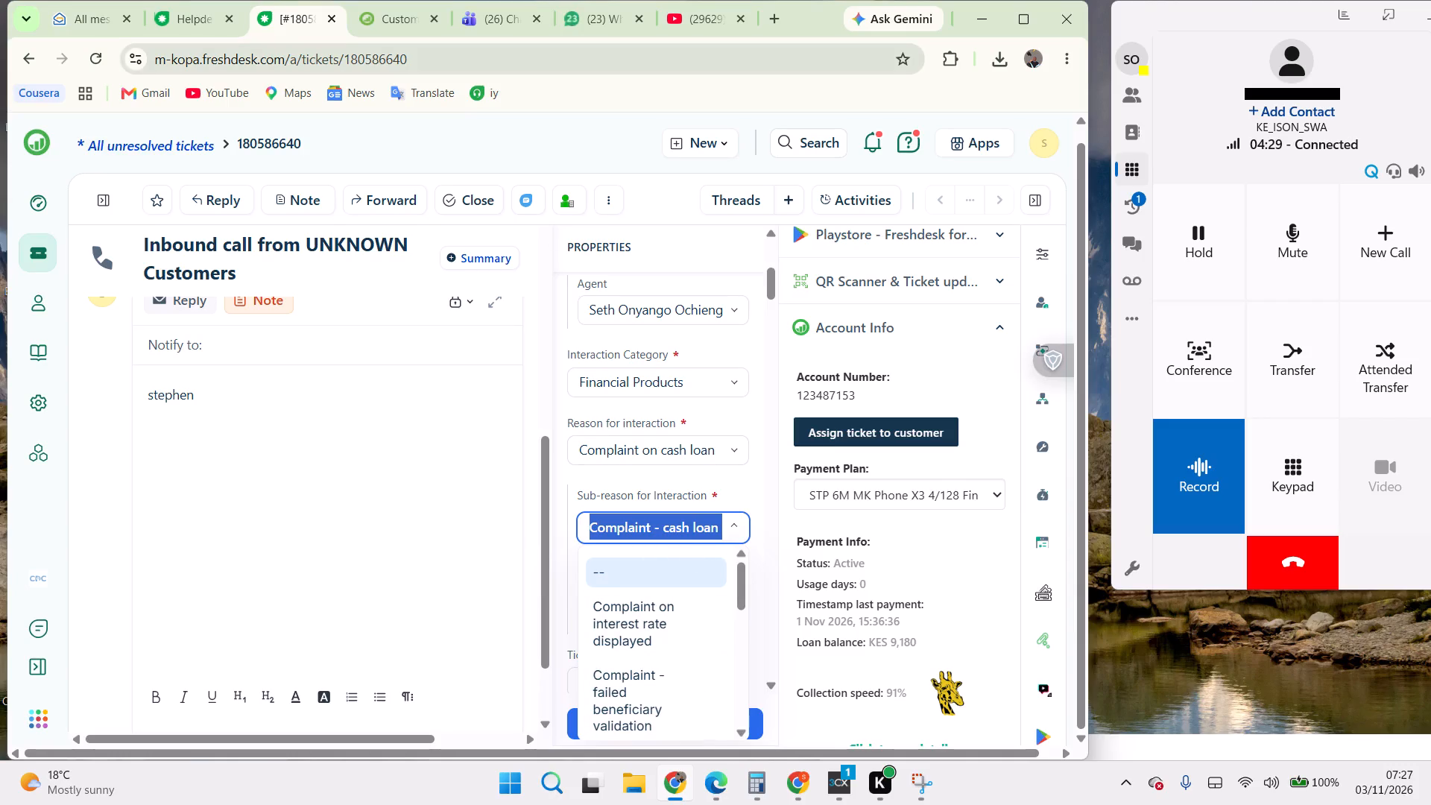
click(186, 22)
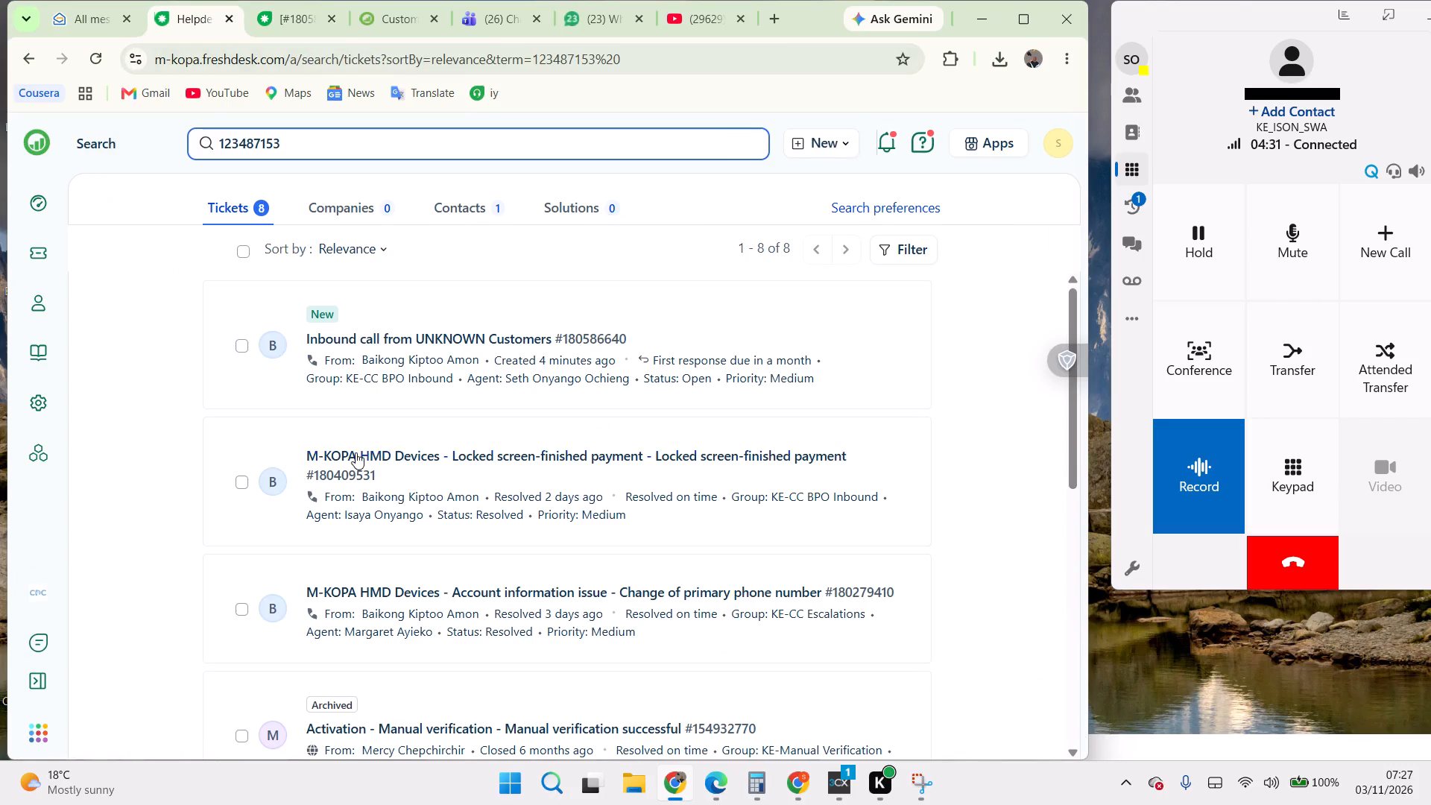
scroll(358, 449, down, 2)
scroll(358, 449, up, 1)
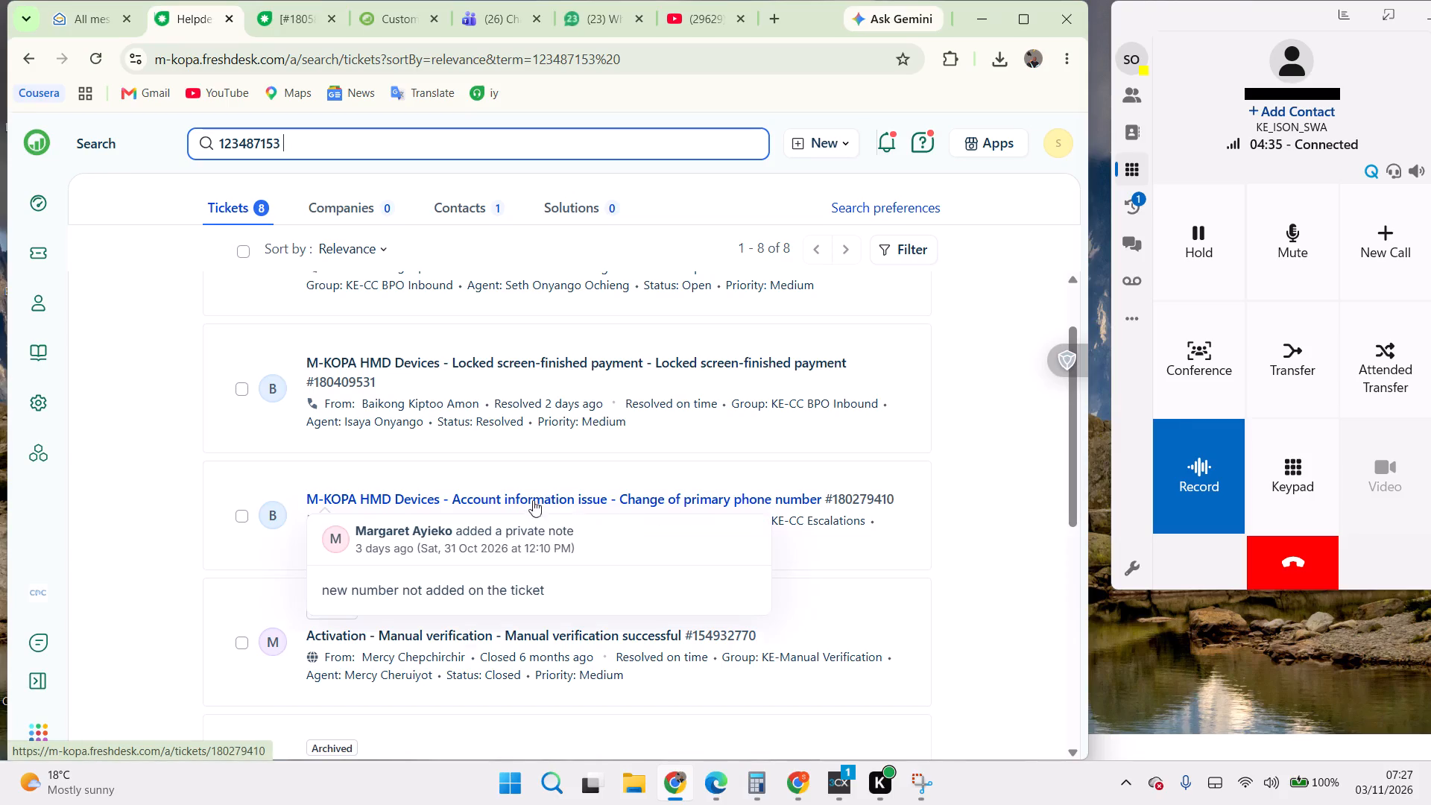
click(487, 506)
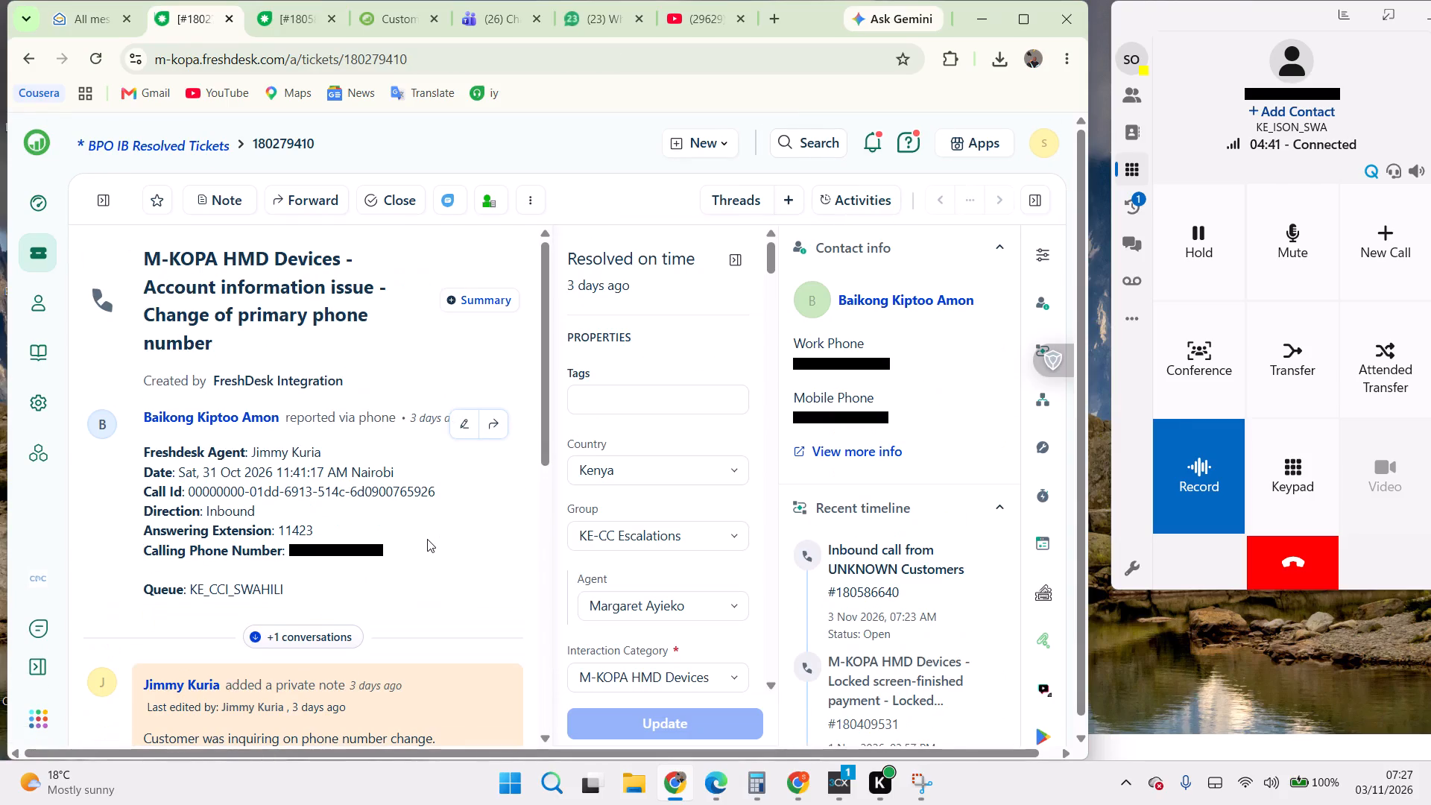
scroll(427, 539, down, 3)
scroll(427, 539, up, 2)
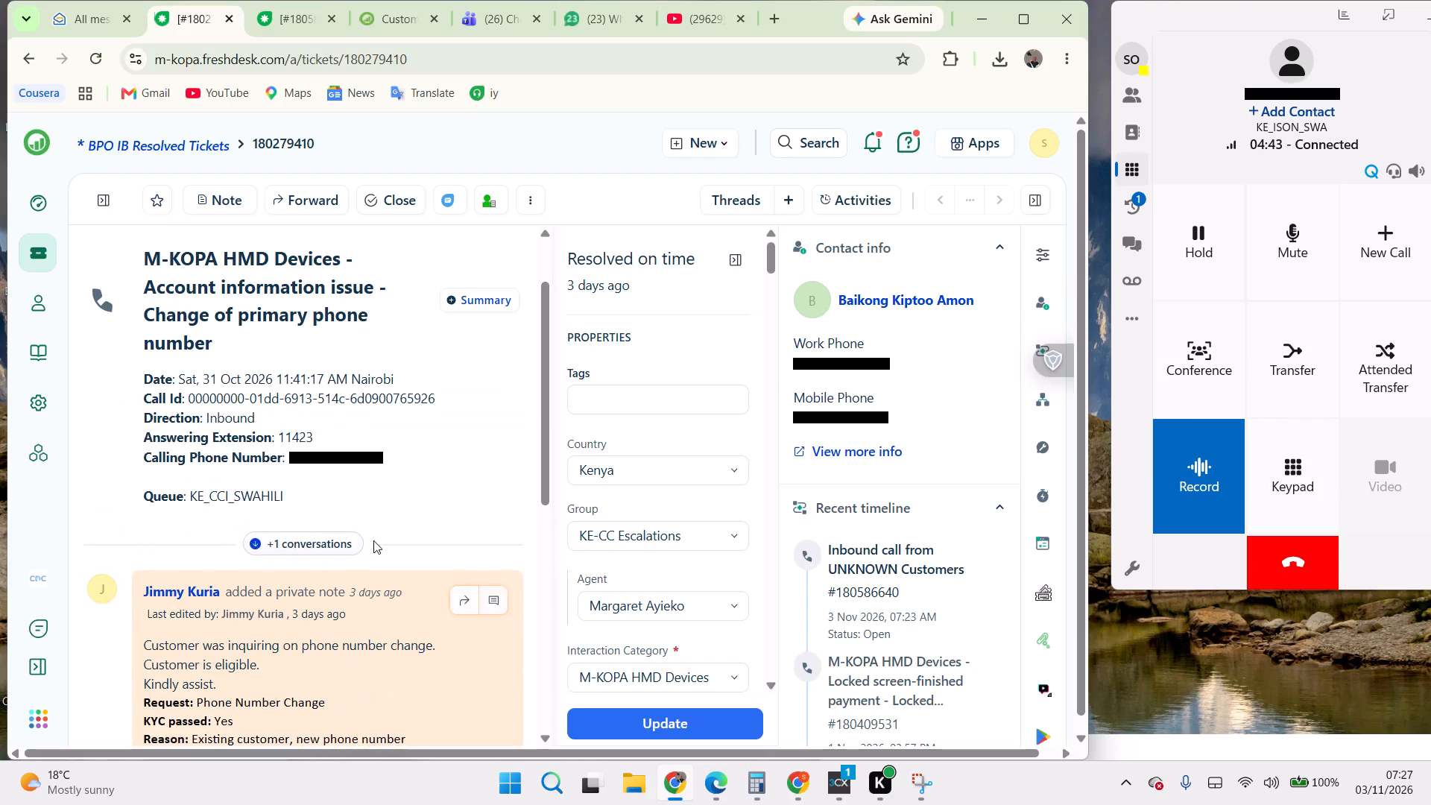
click(320, 546)
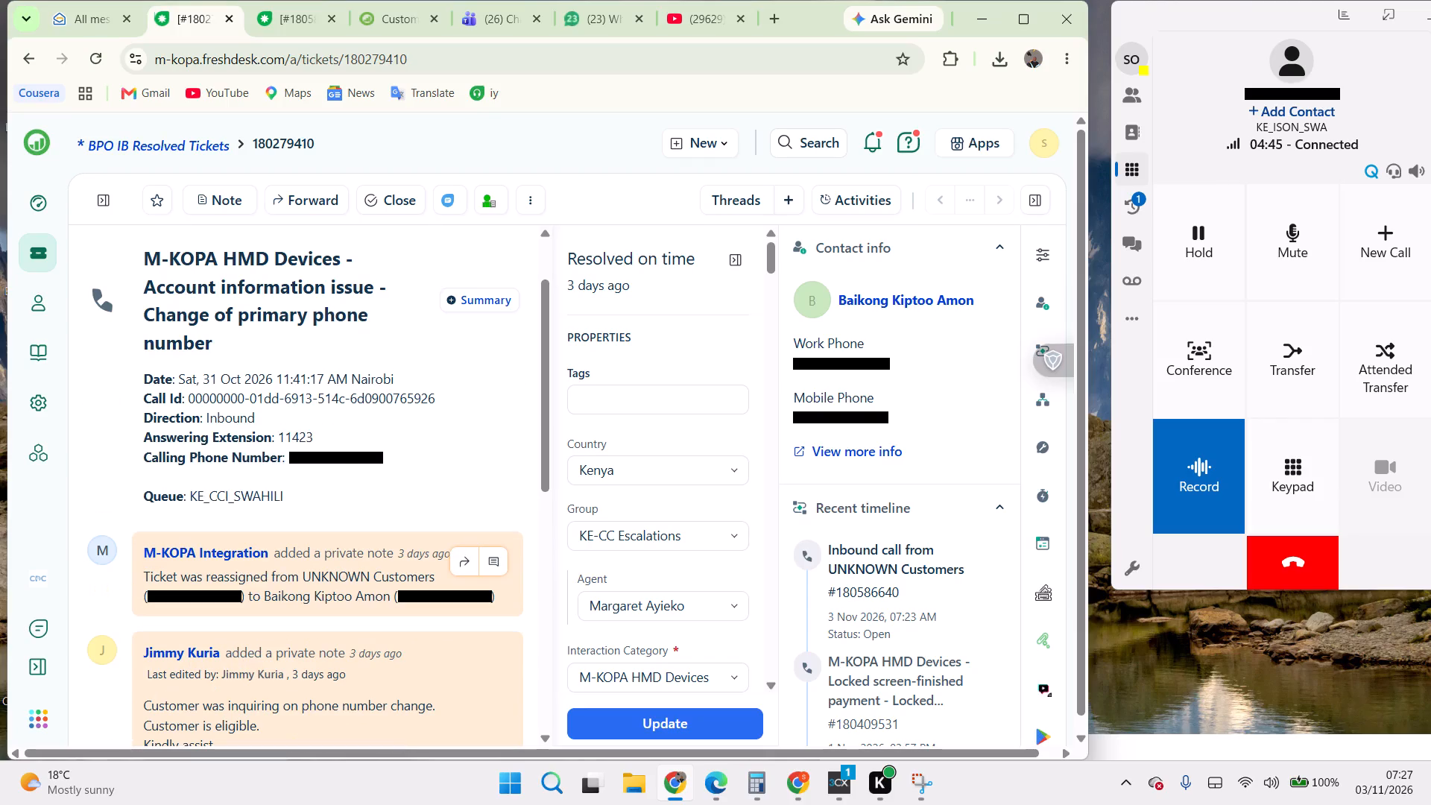
scroll(320, 546, down, 3)
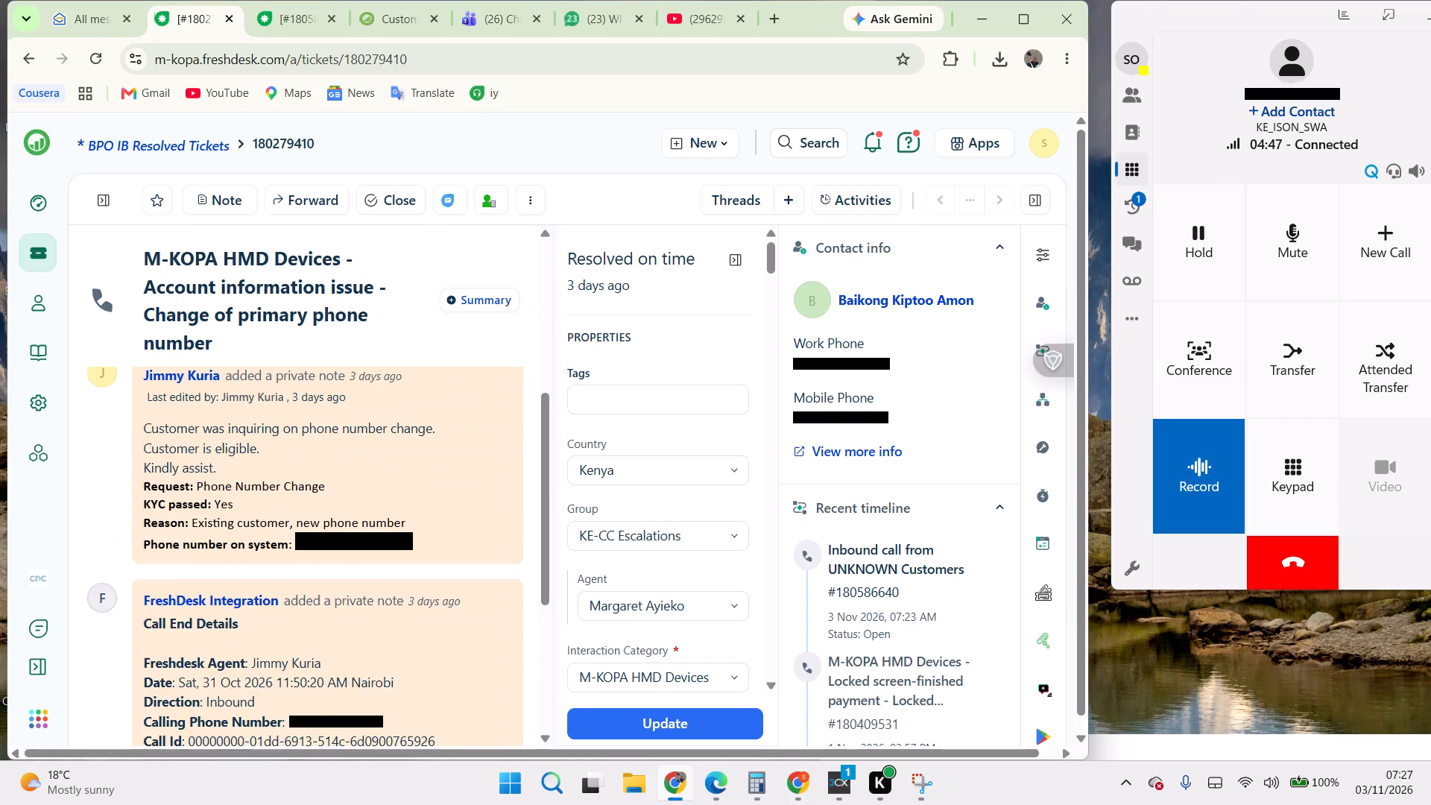
click(498, 198)
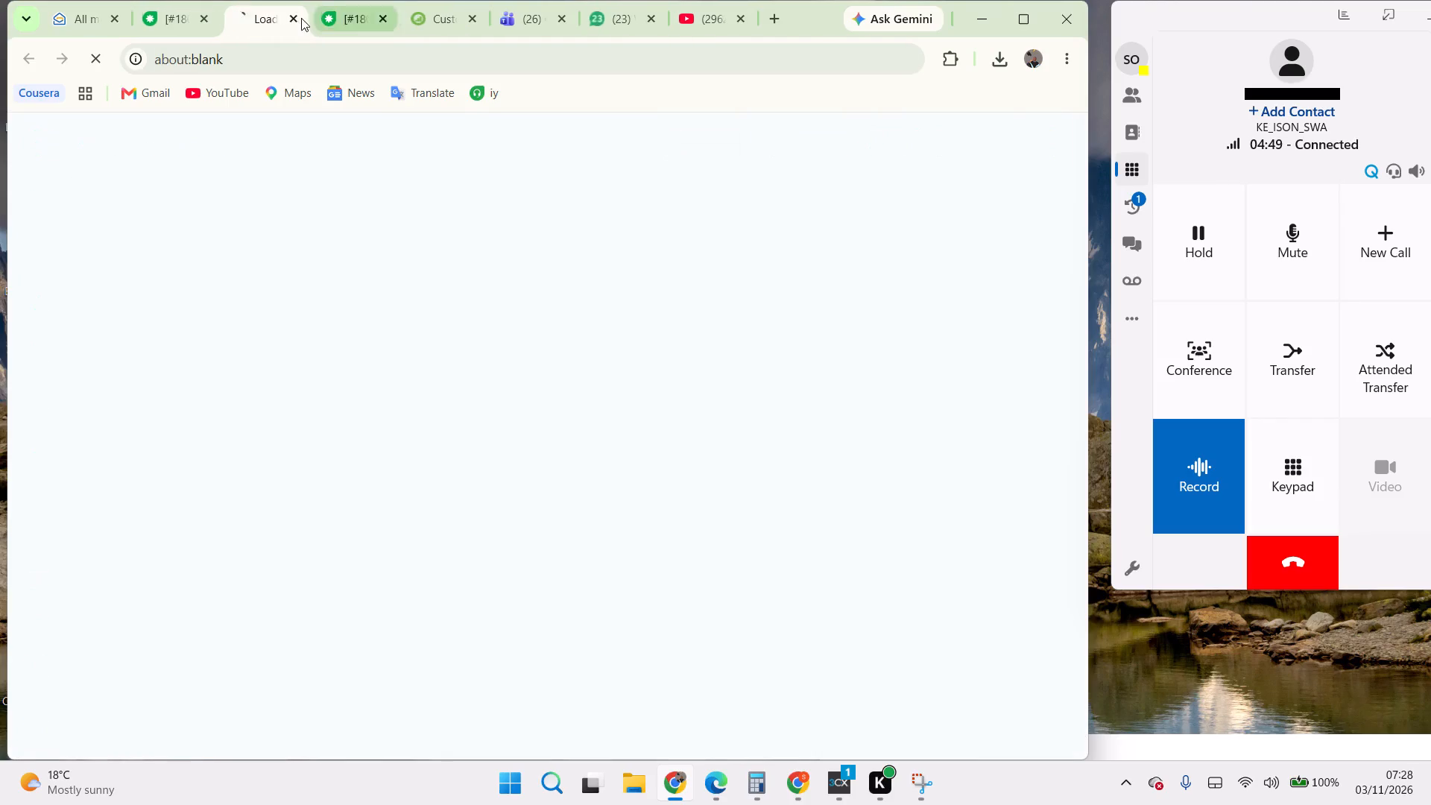
click(339, 22)
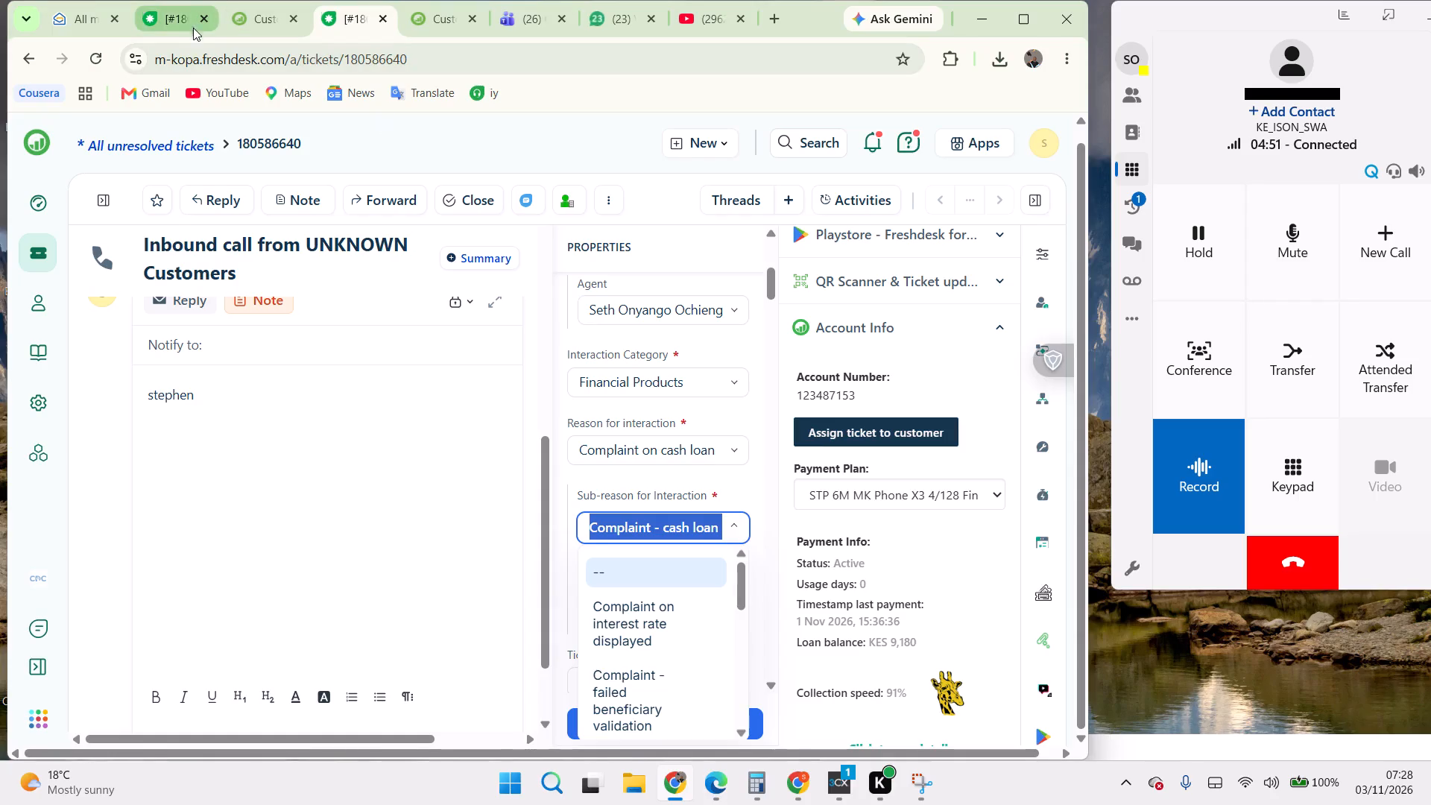
click(176, 21)
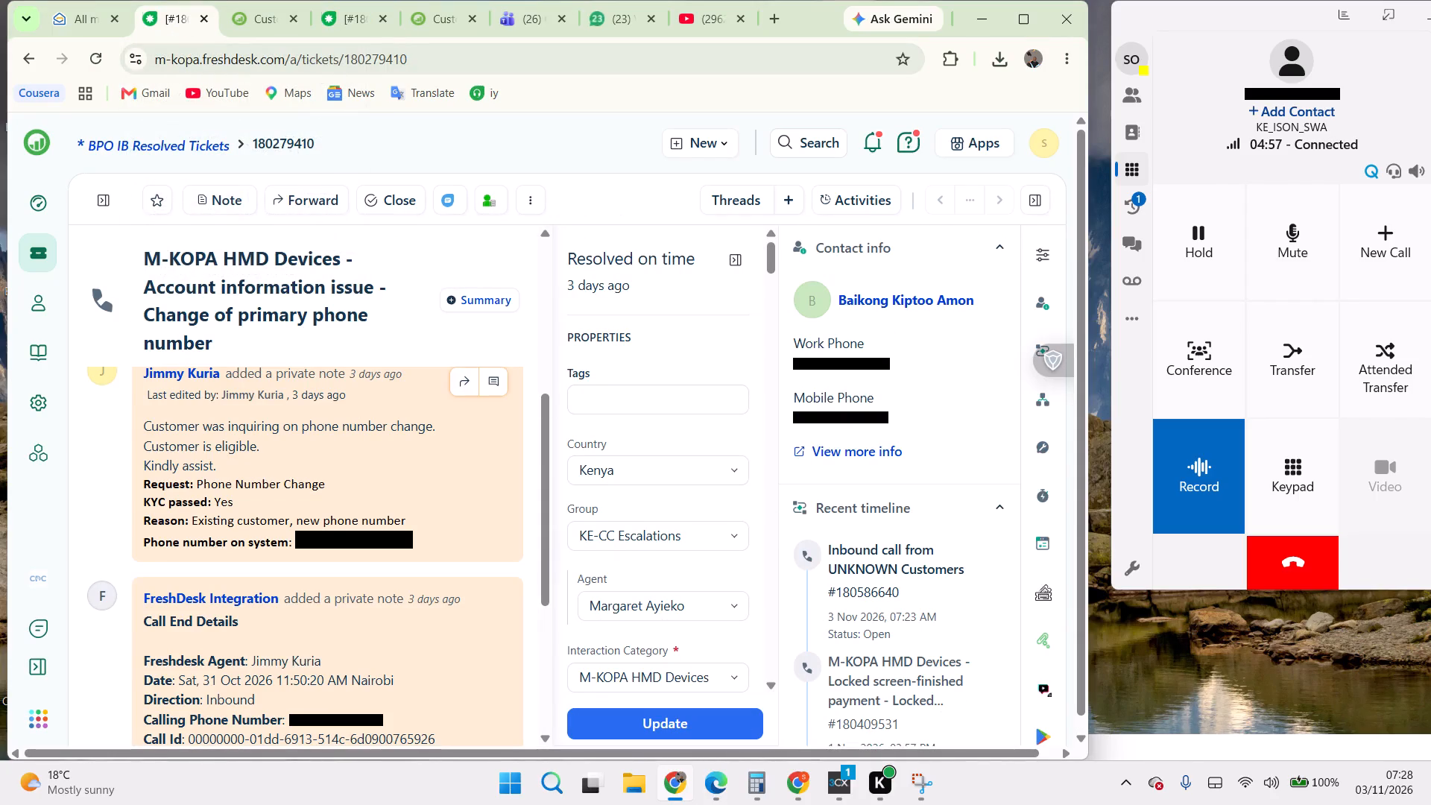
scroll(363, 509, up, 1)
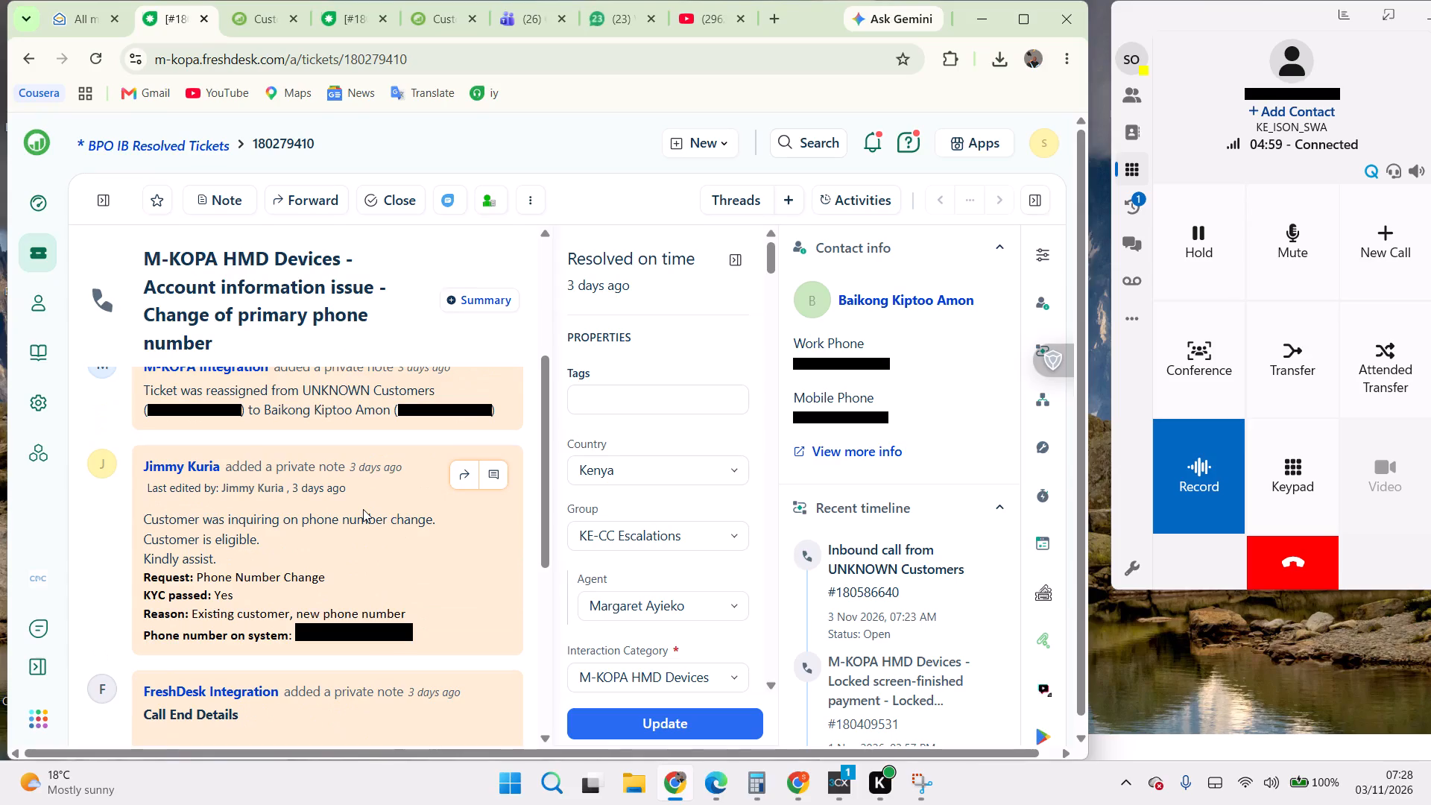
scroll(363, 509, up, 2)
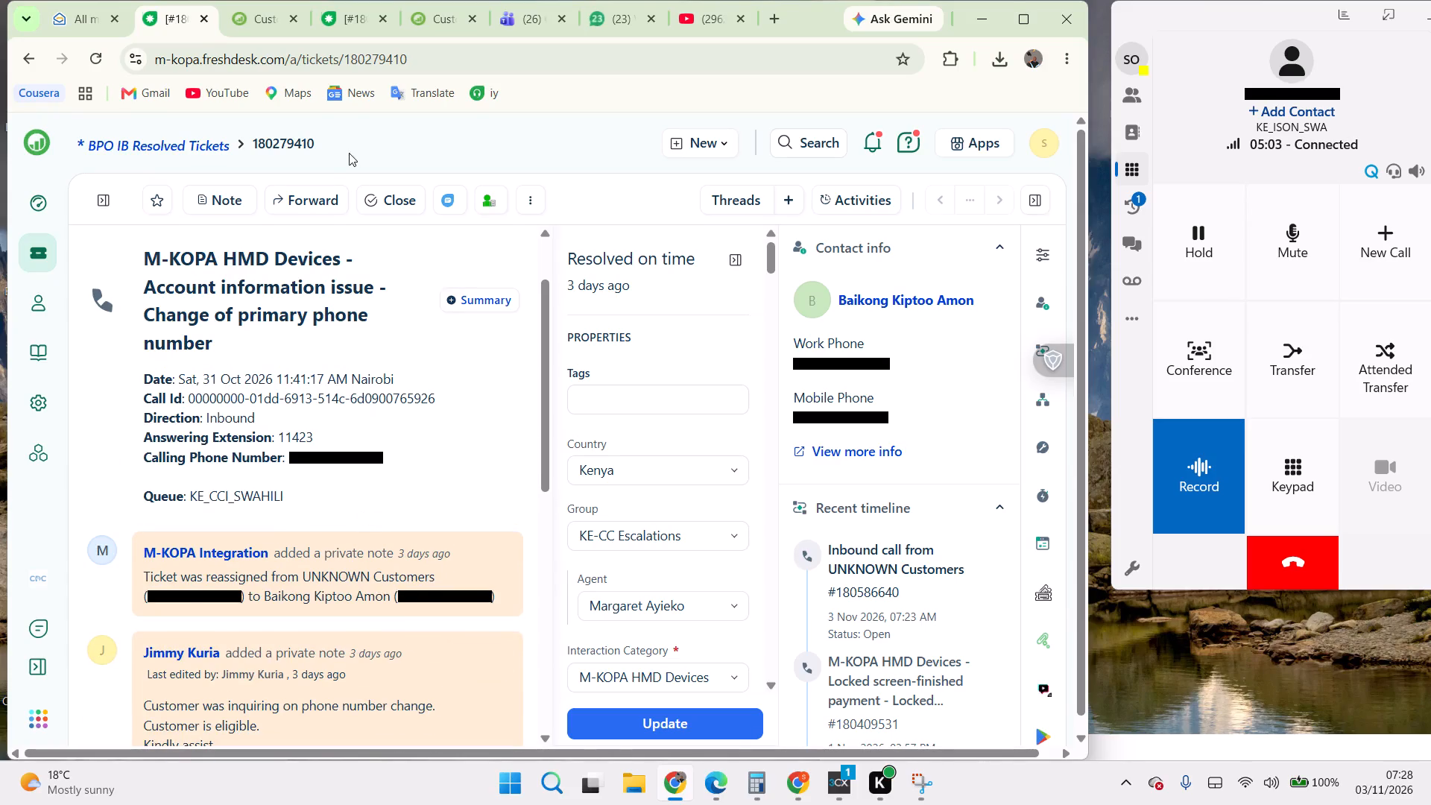
click(288, 16)
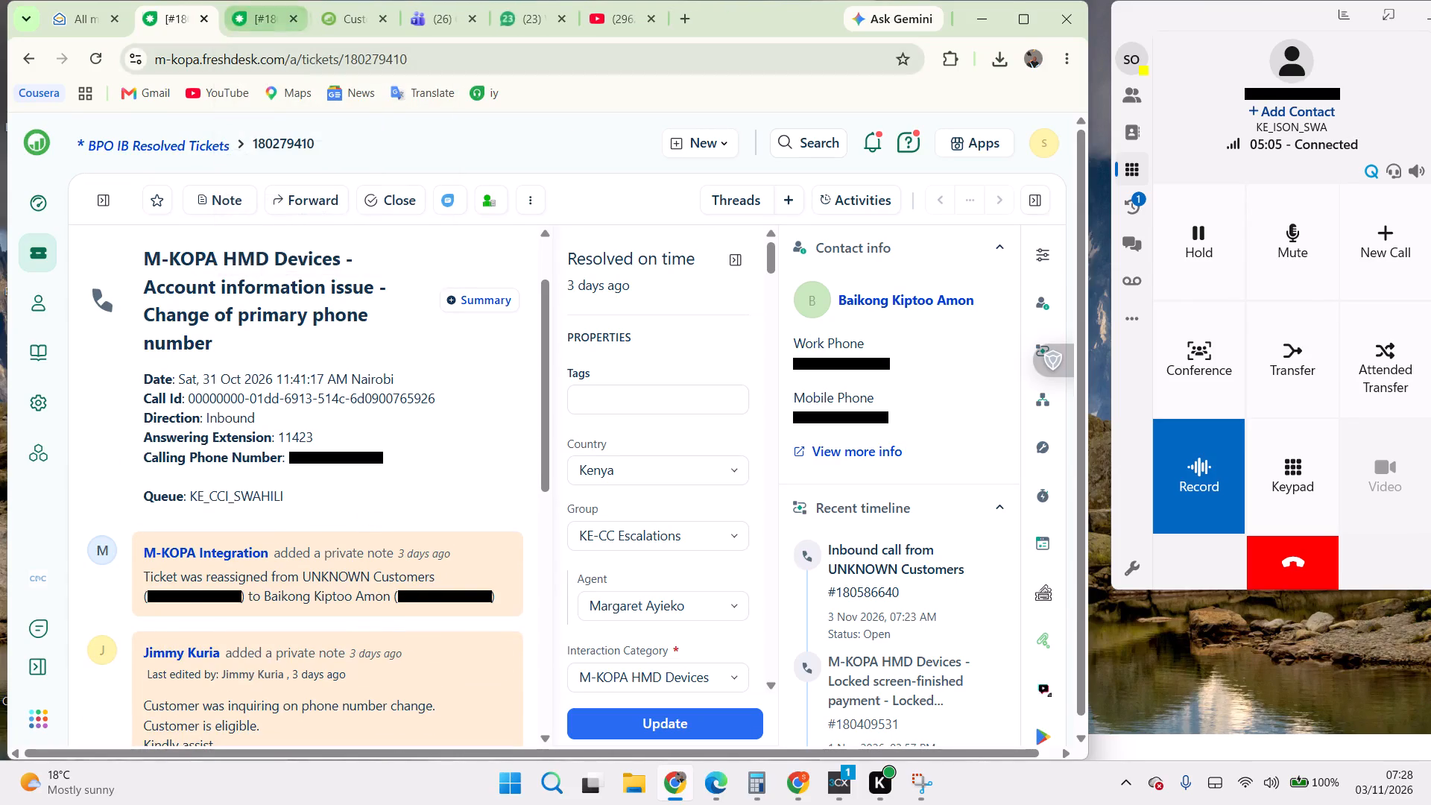
click(256, 22)
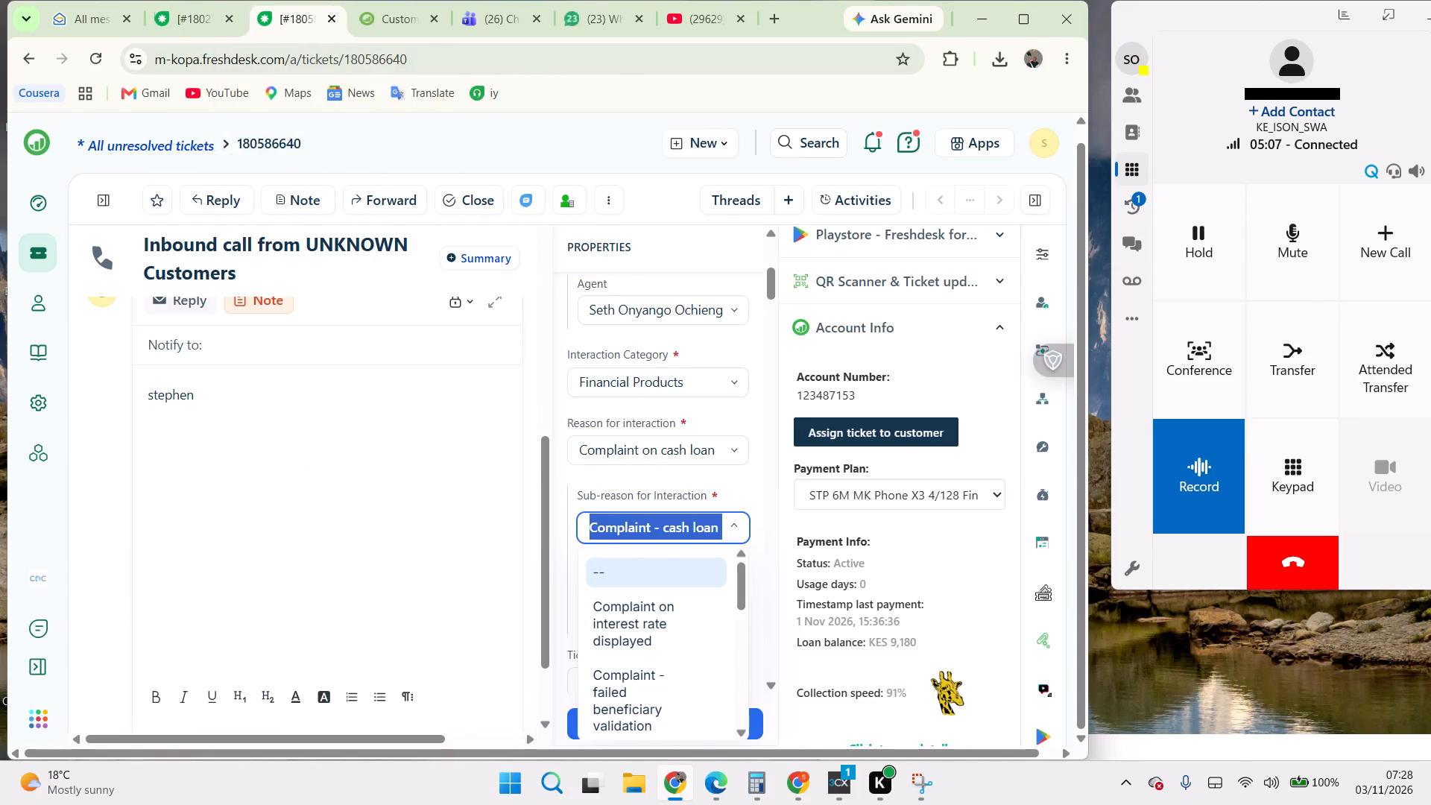
click(671, 529)
click(636, 601)
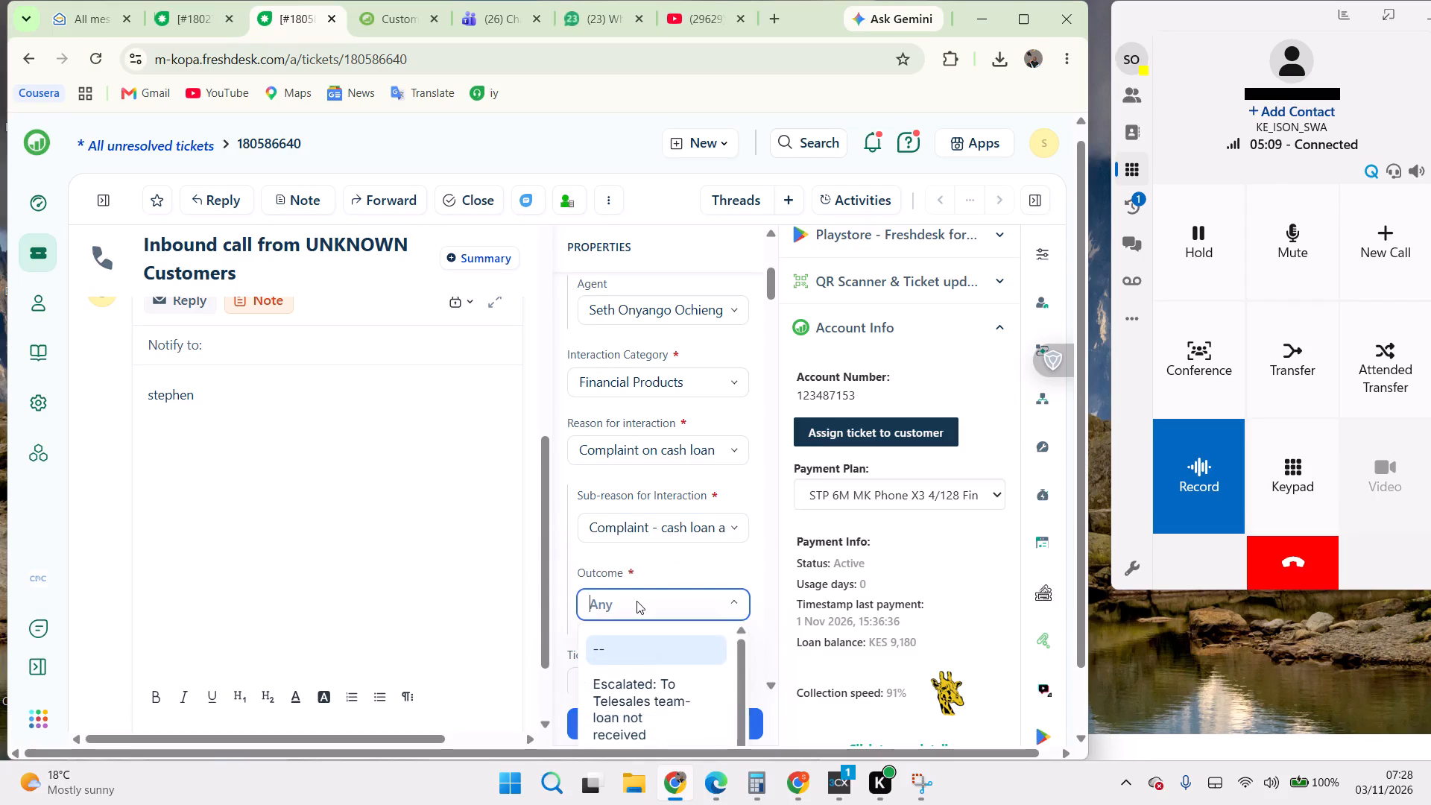
scroll(652, 616, down, 1)
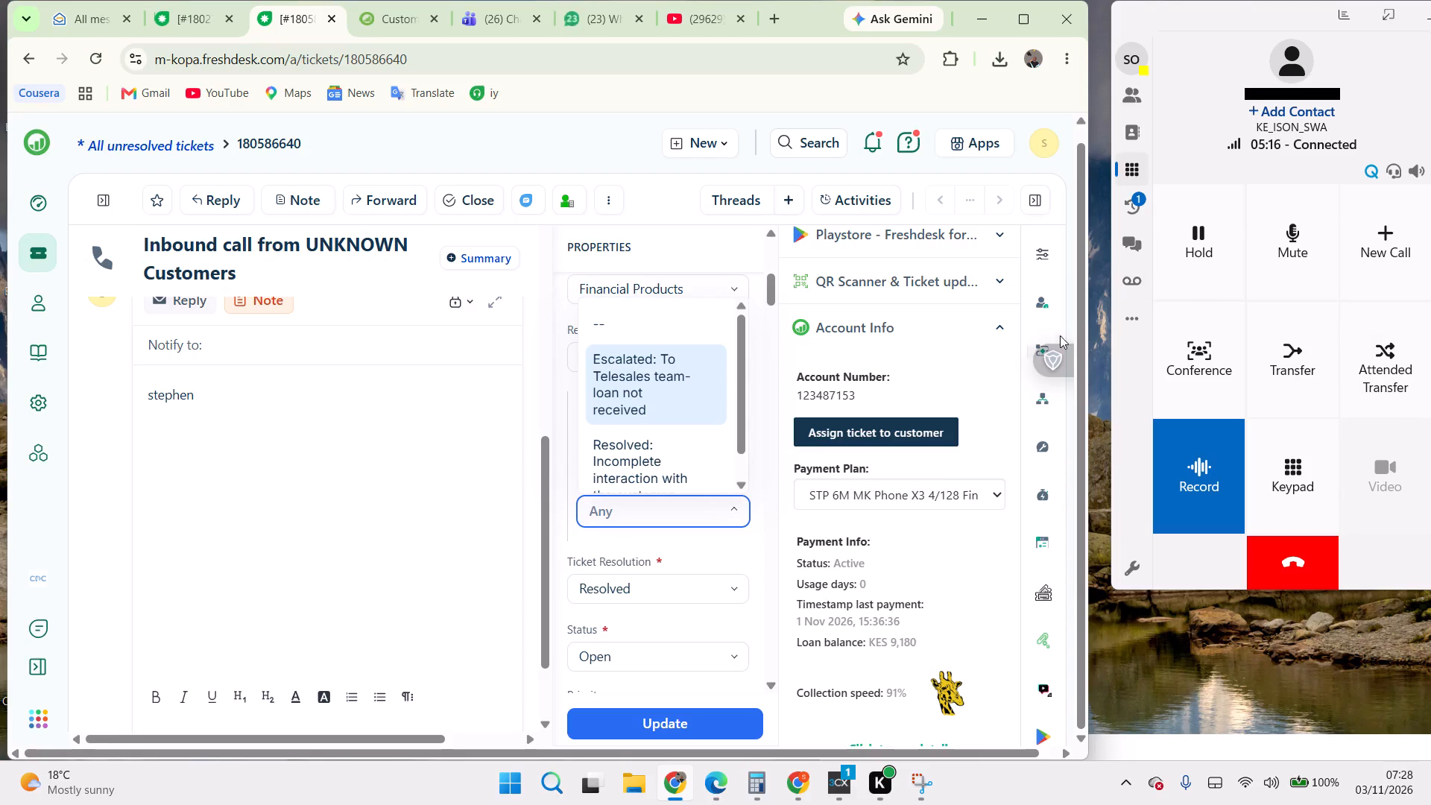
click(657, 390)
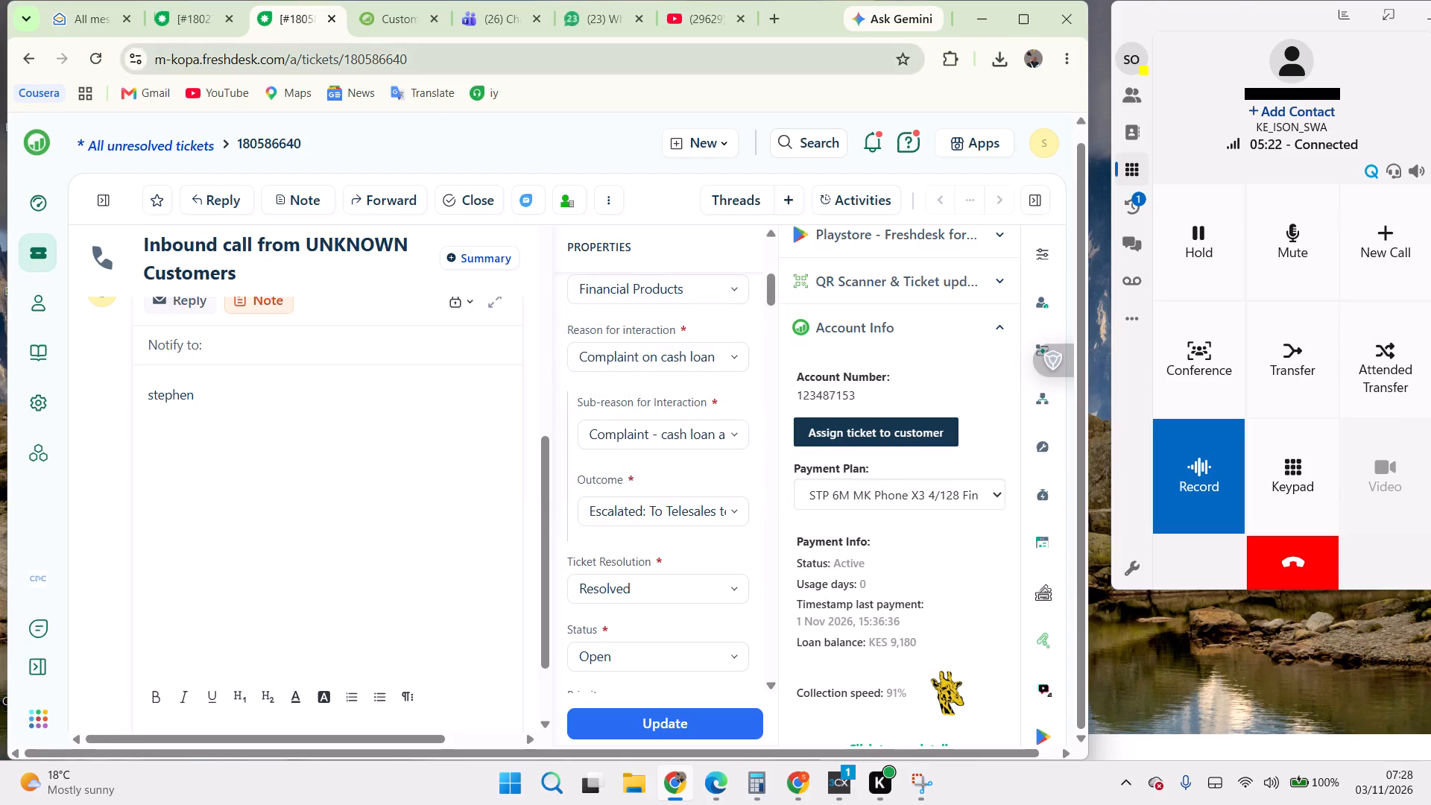
Check the customer's CRM dashboard briefly and set the call ticket's Status to Resolved.
click(391, 27)
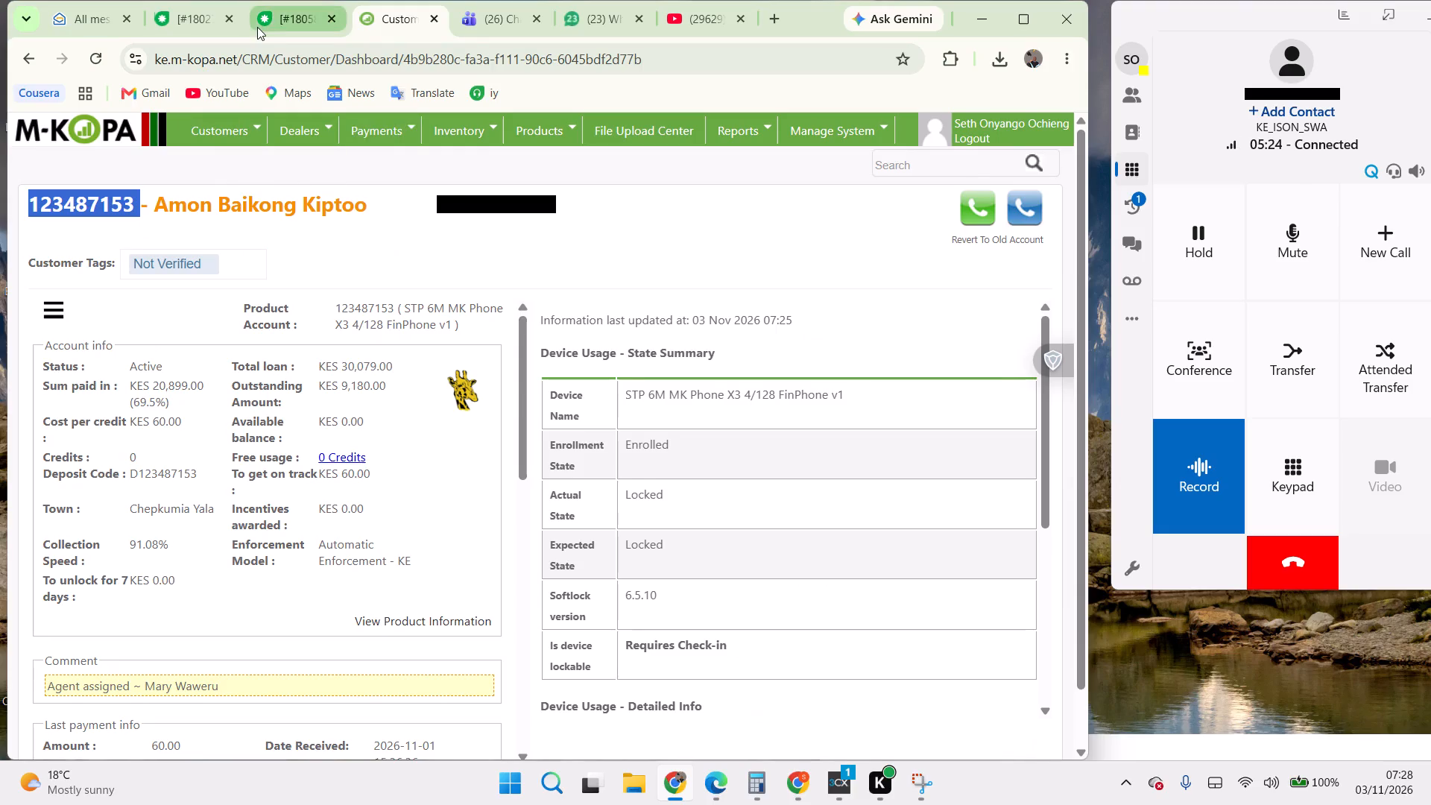
click(285, 12)
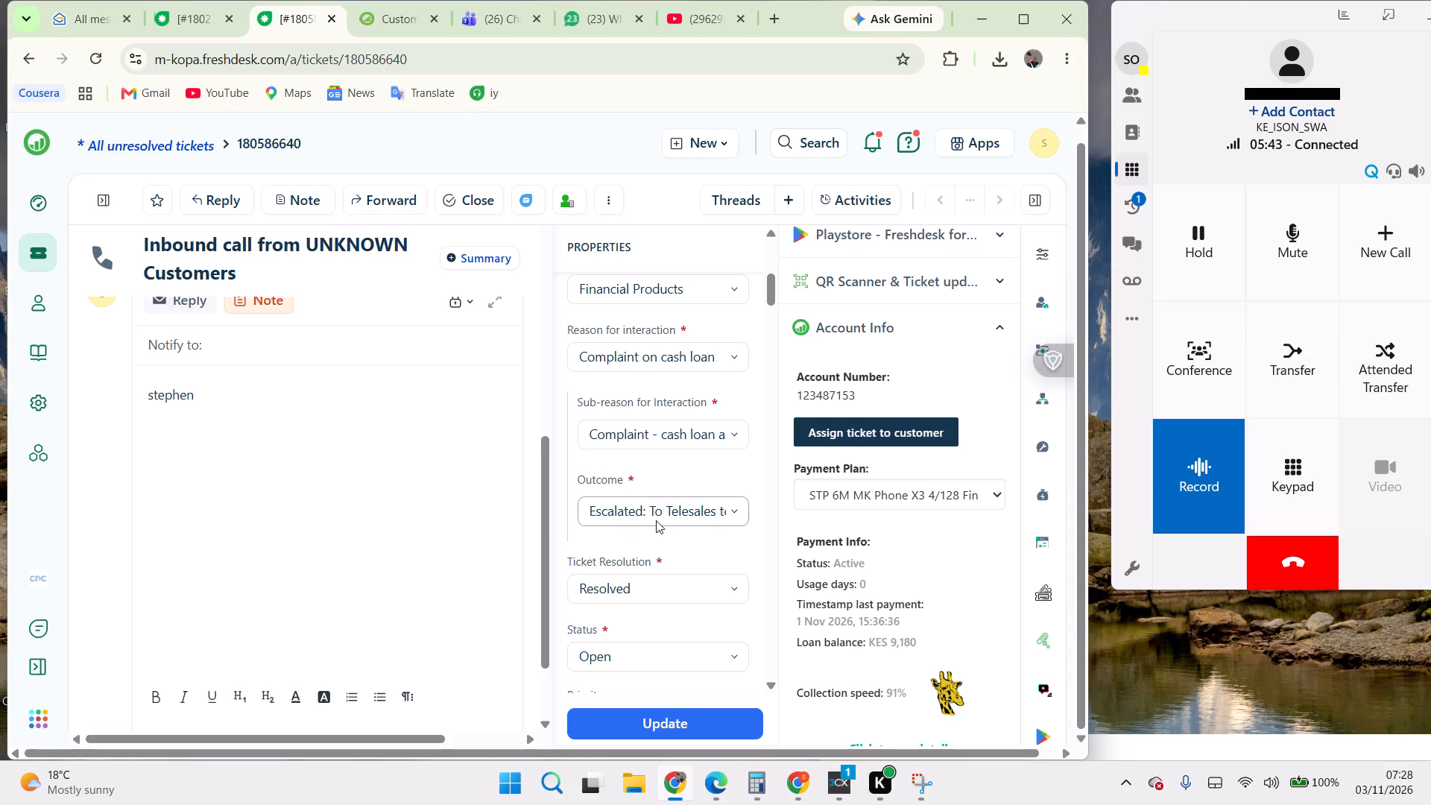
click(636, 651)
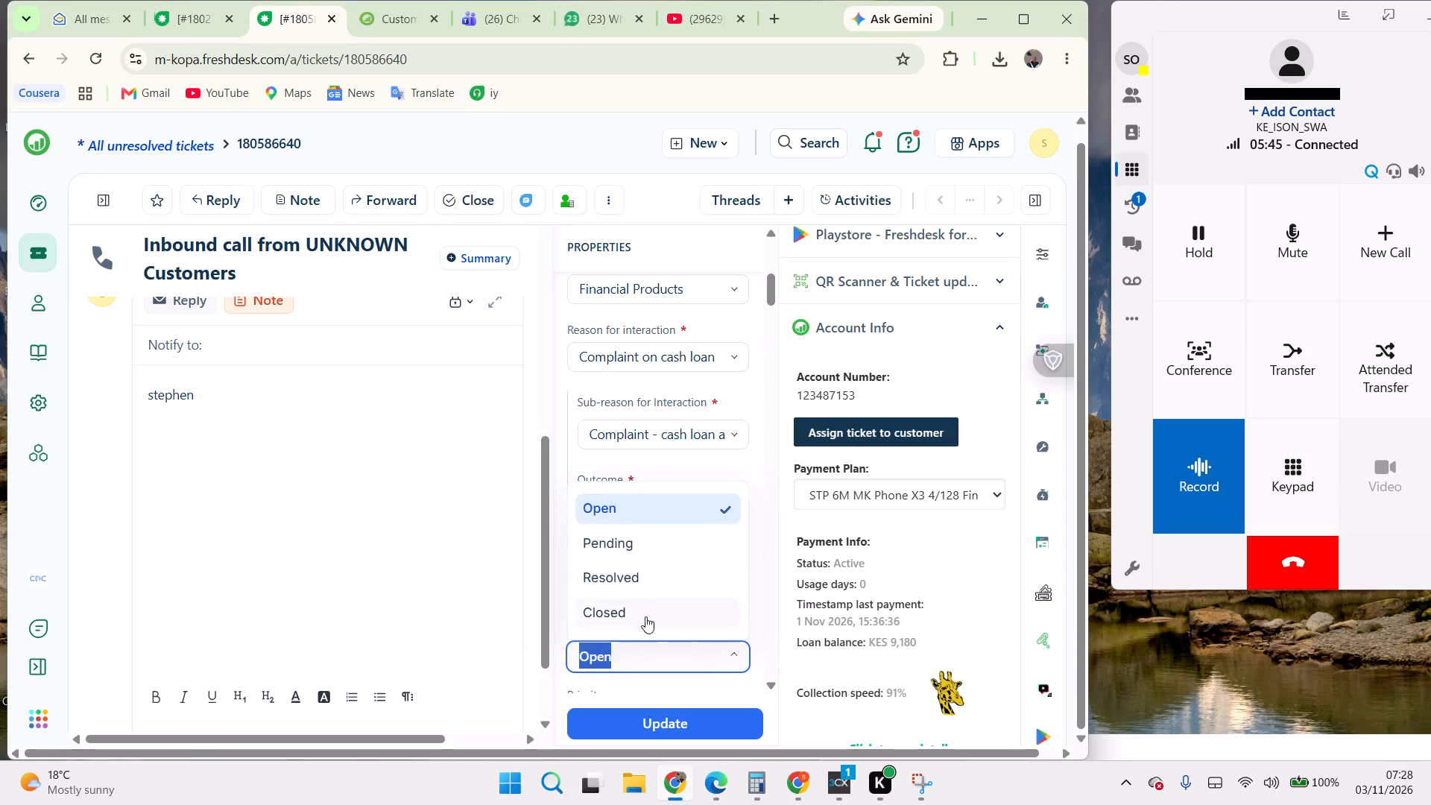
click(647, 575)
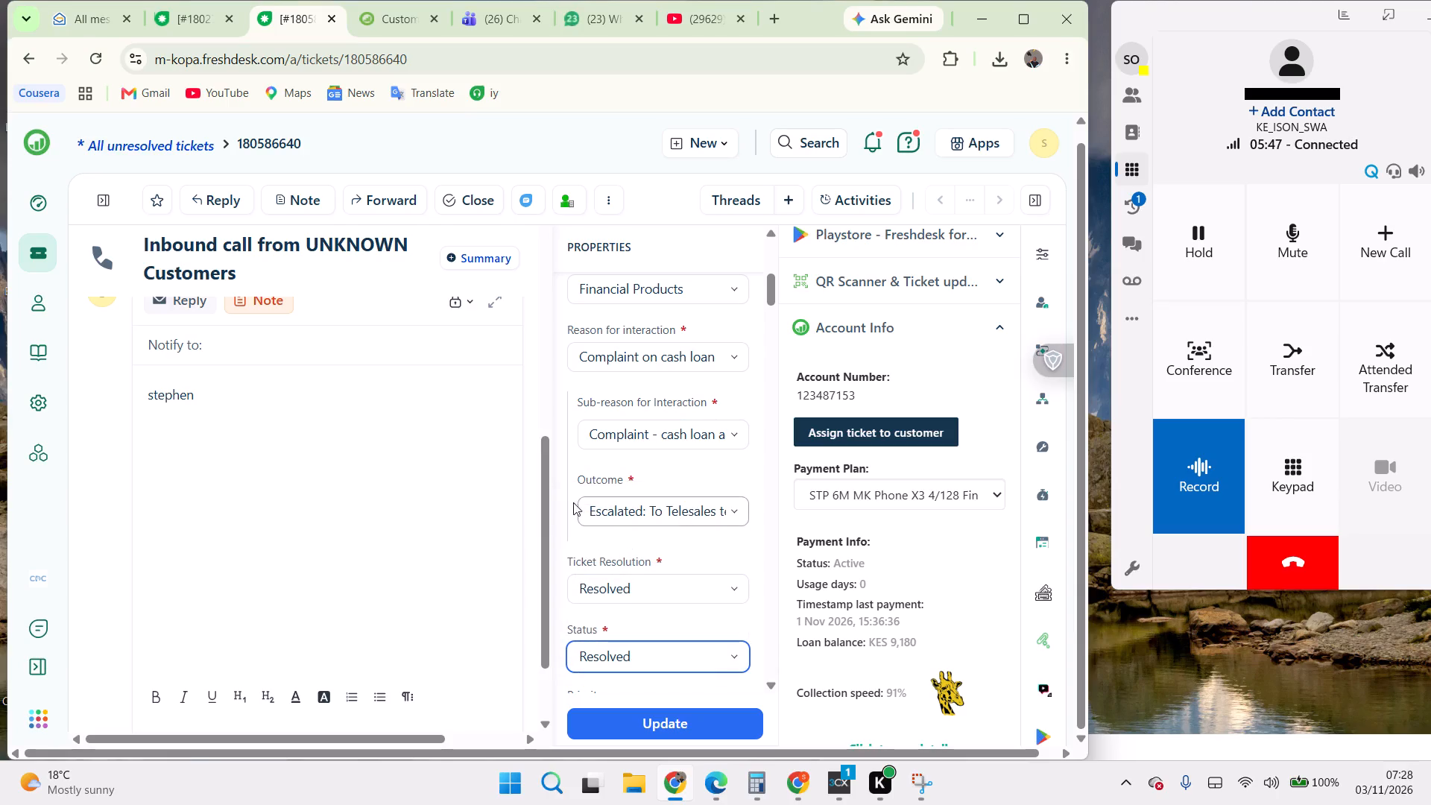
Copy the Reason for interaction, "Complaint on cash loan", into the ticket's note draft as a new line.
click(616, 347)
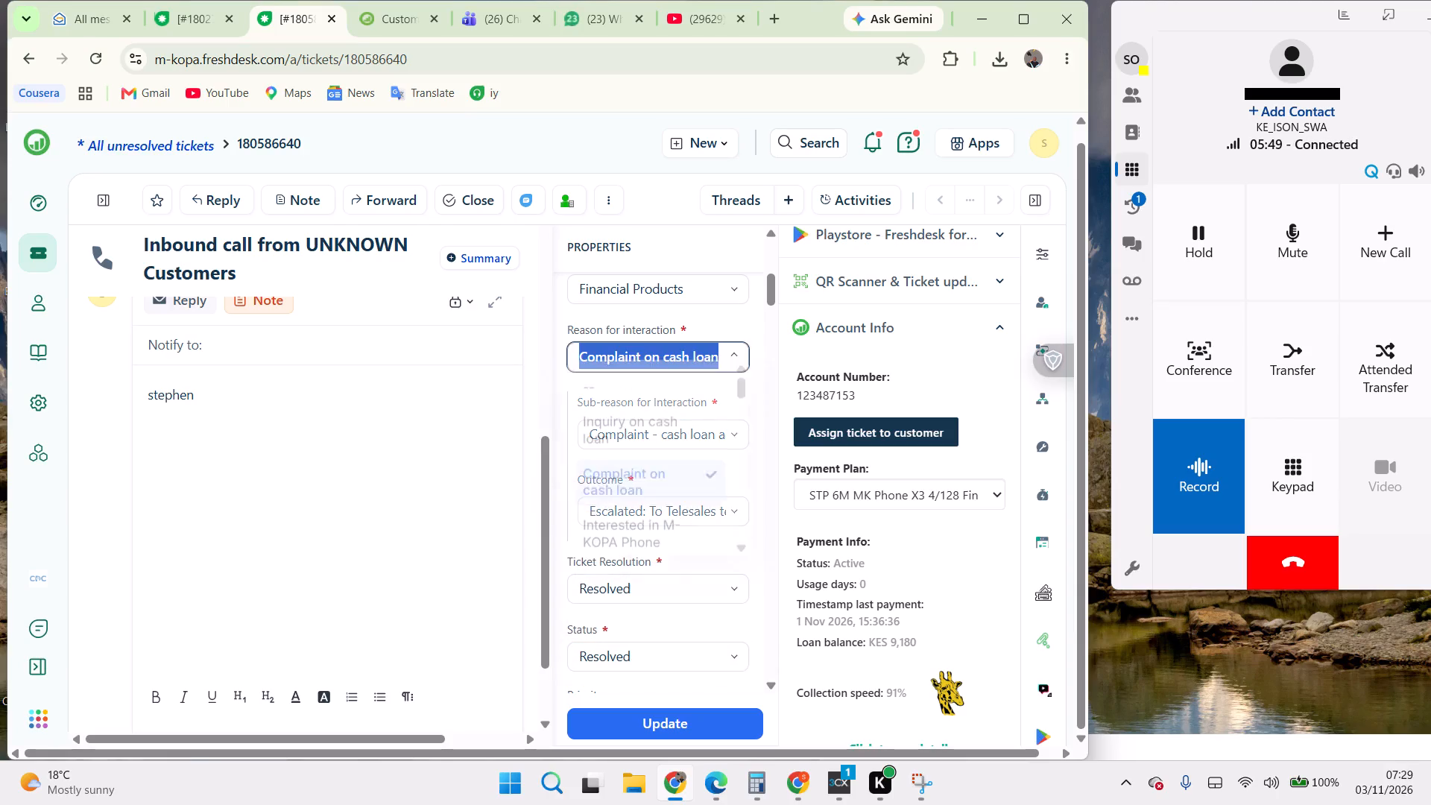
right_click(616, 347)
click(672, 379)
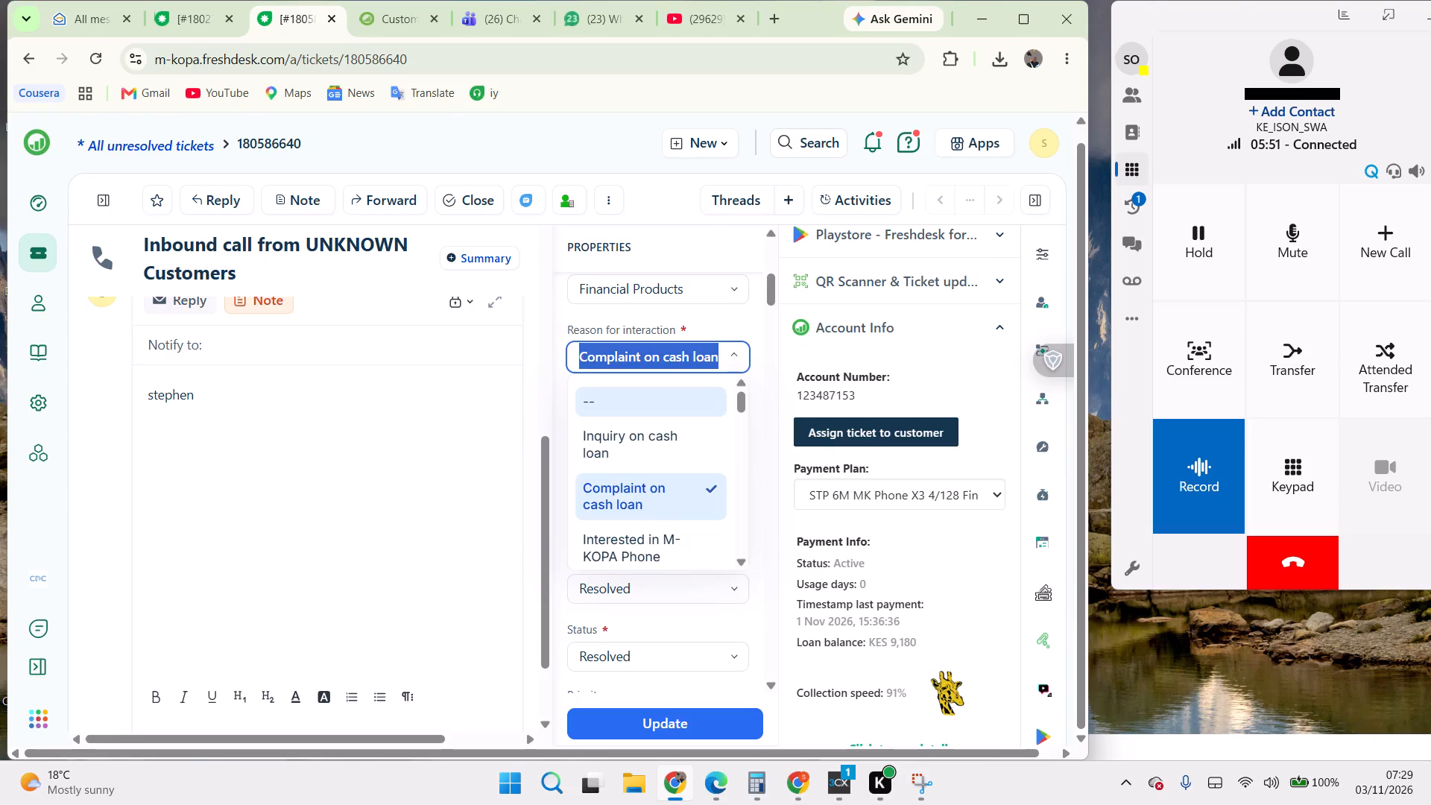
click(236, 458)
key(ctrl+v)
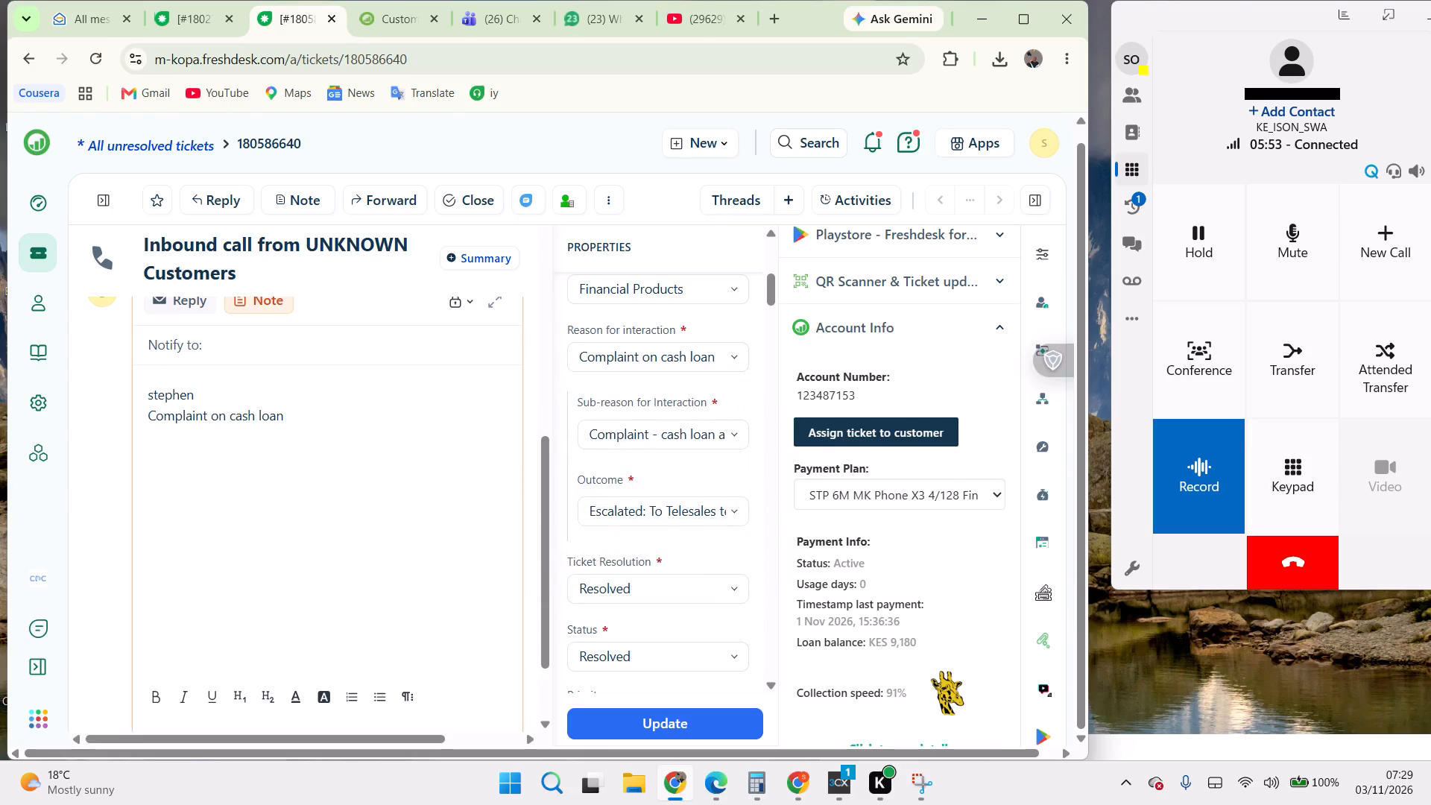
key(Return)
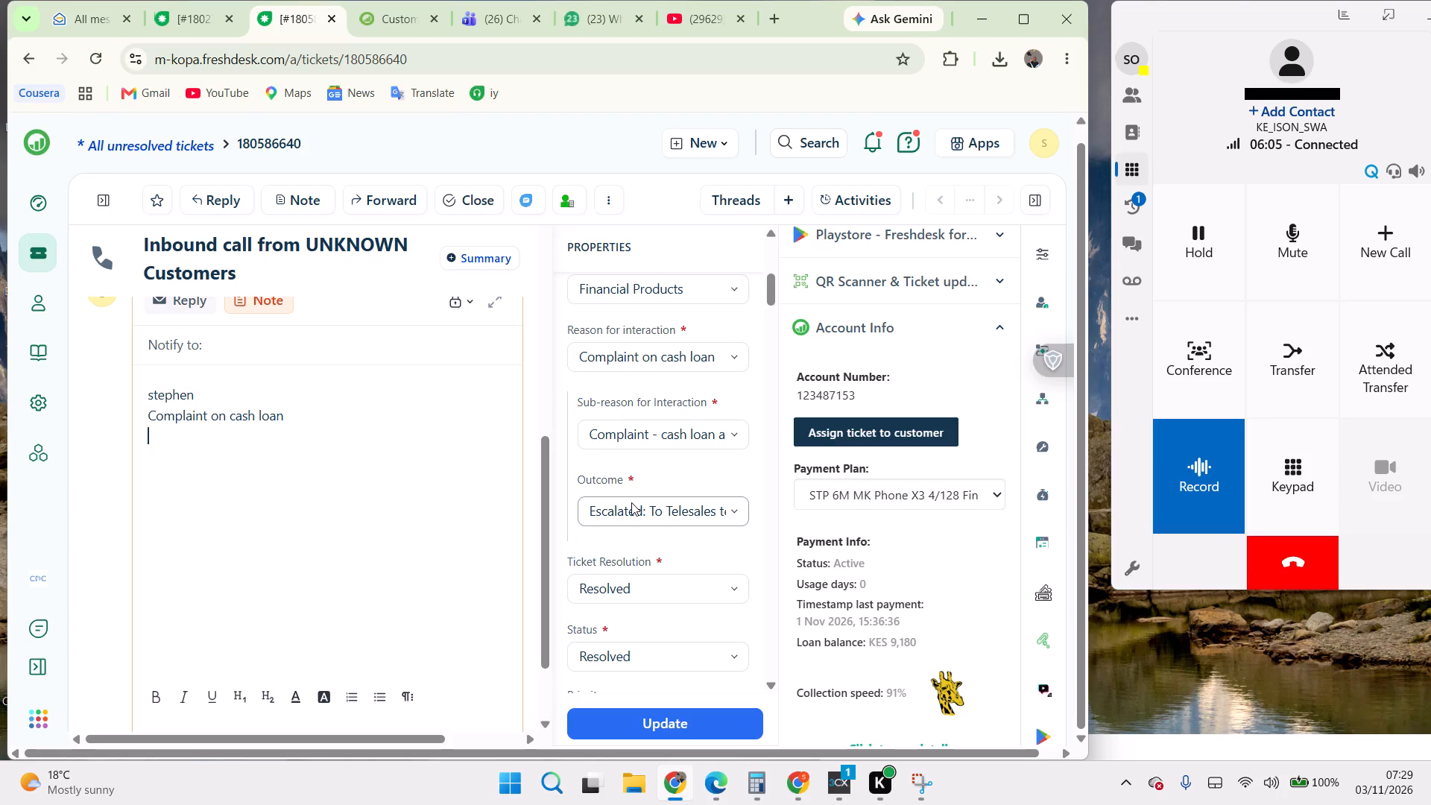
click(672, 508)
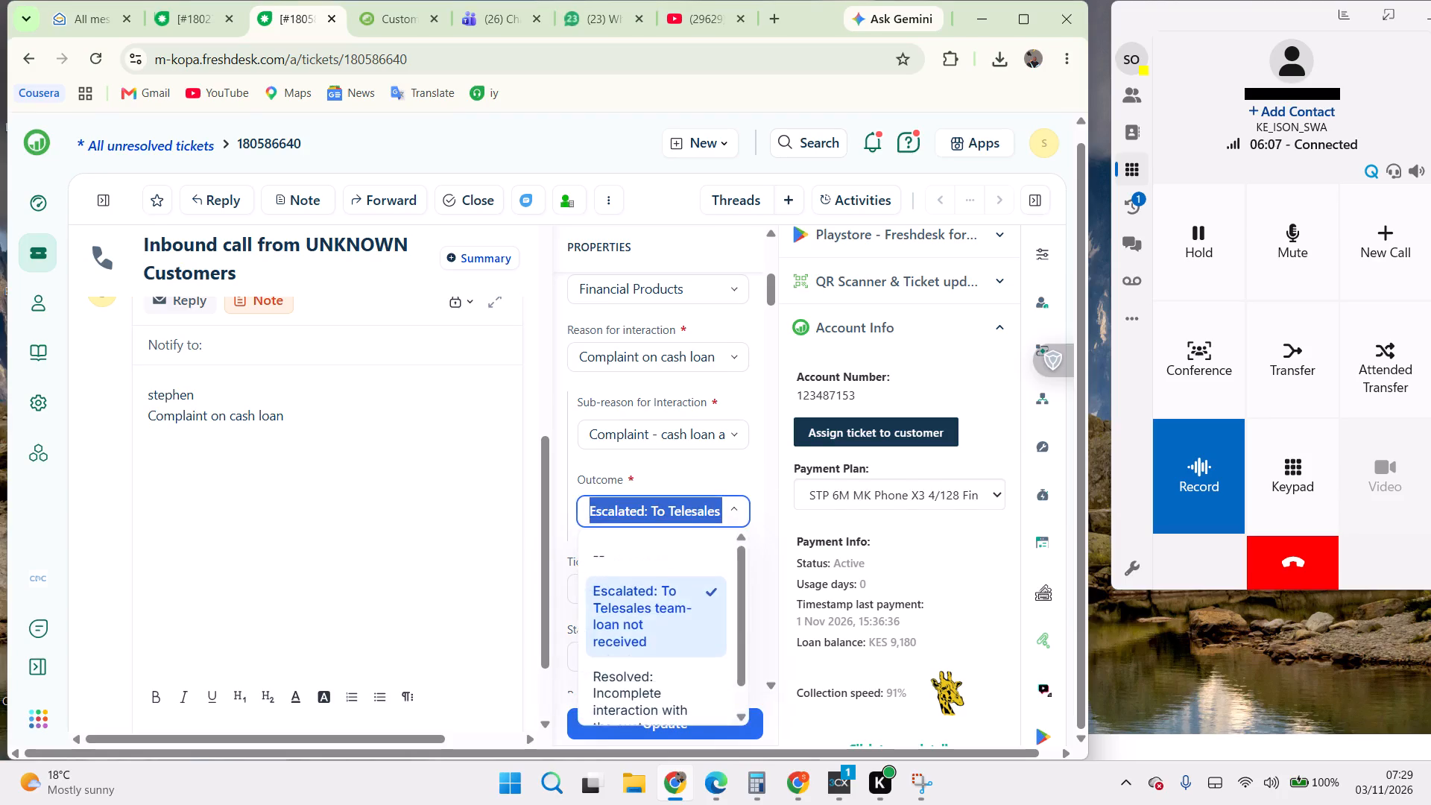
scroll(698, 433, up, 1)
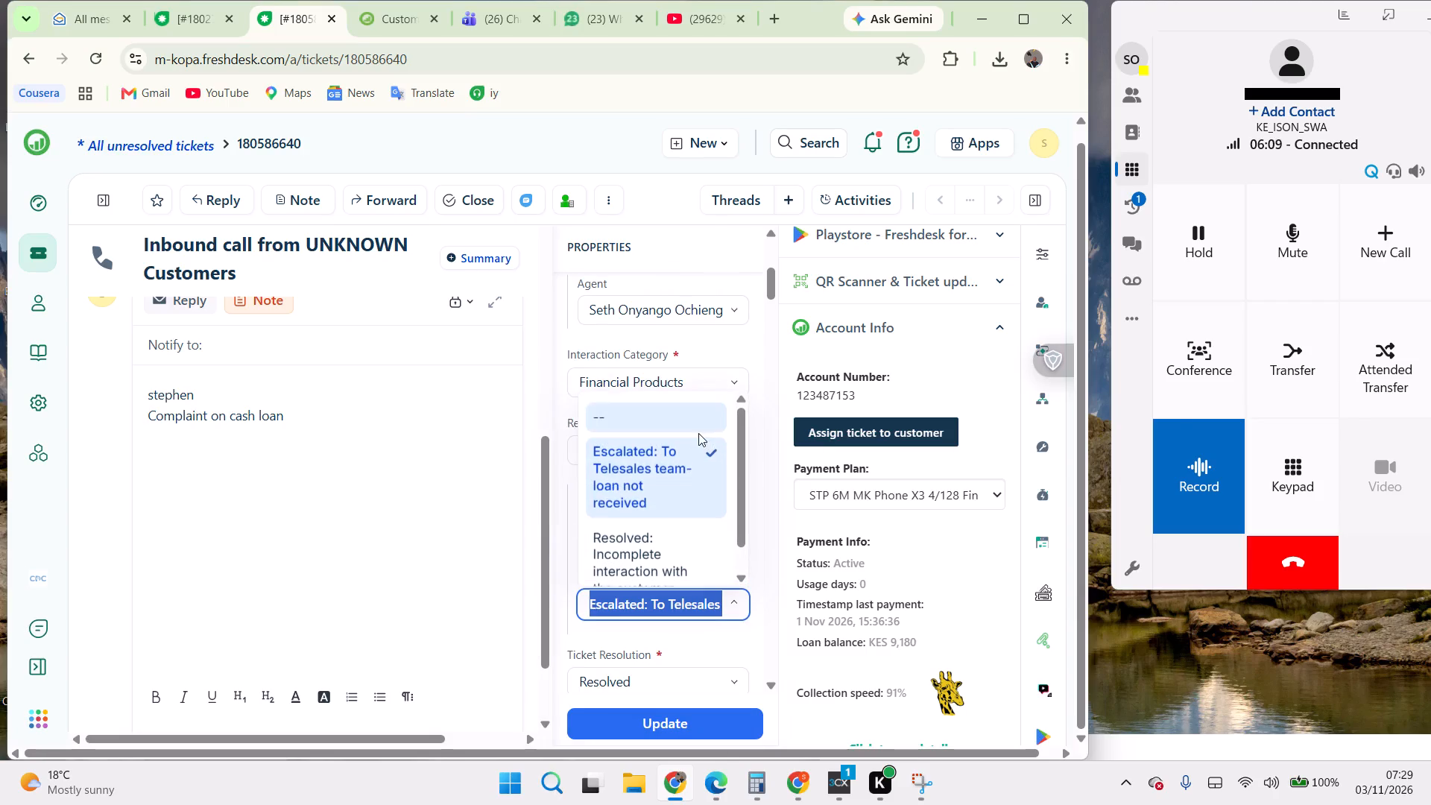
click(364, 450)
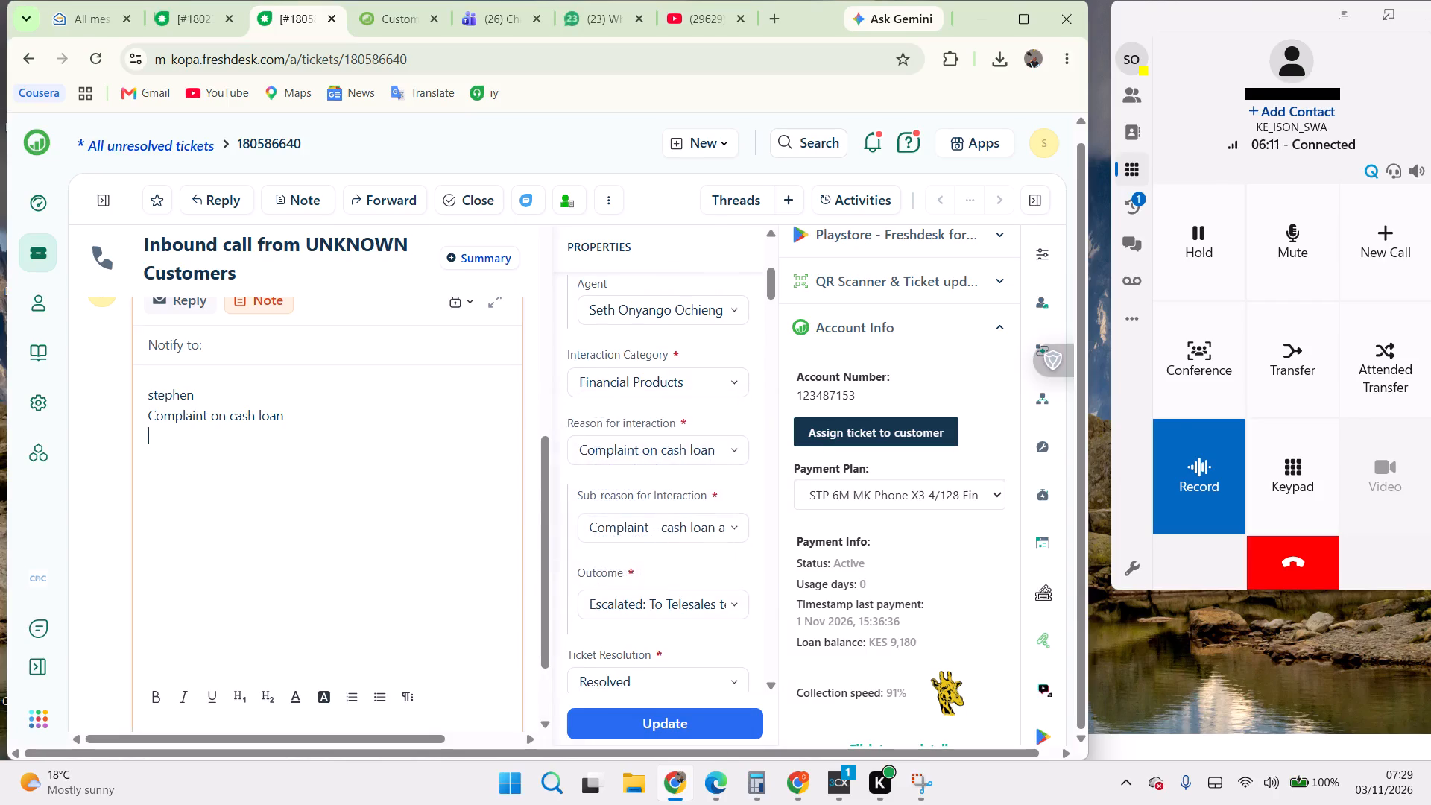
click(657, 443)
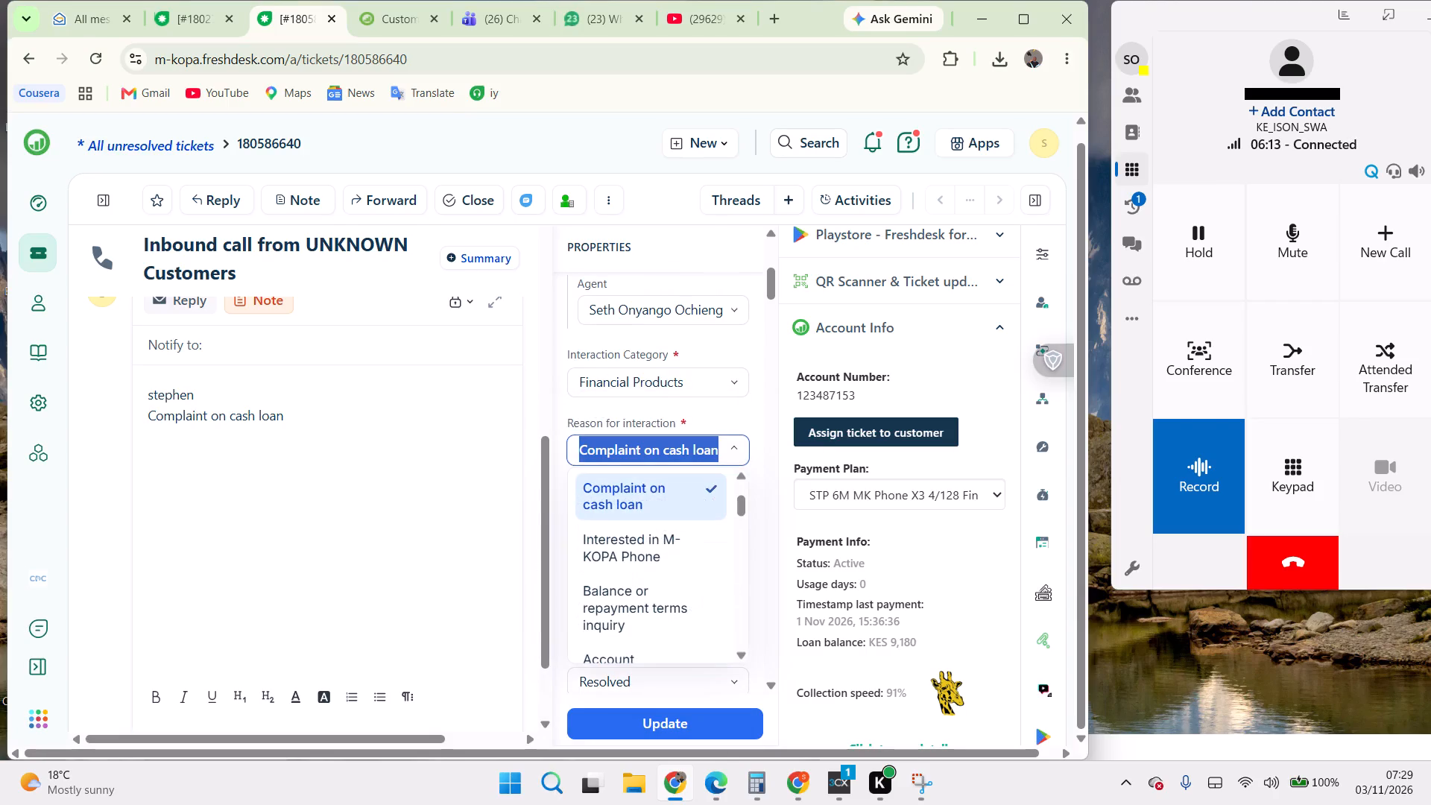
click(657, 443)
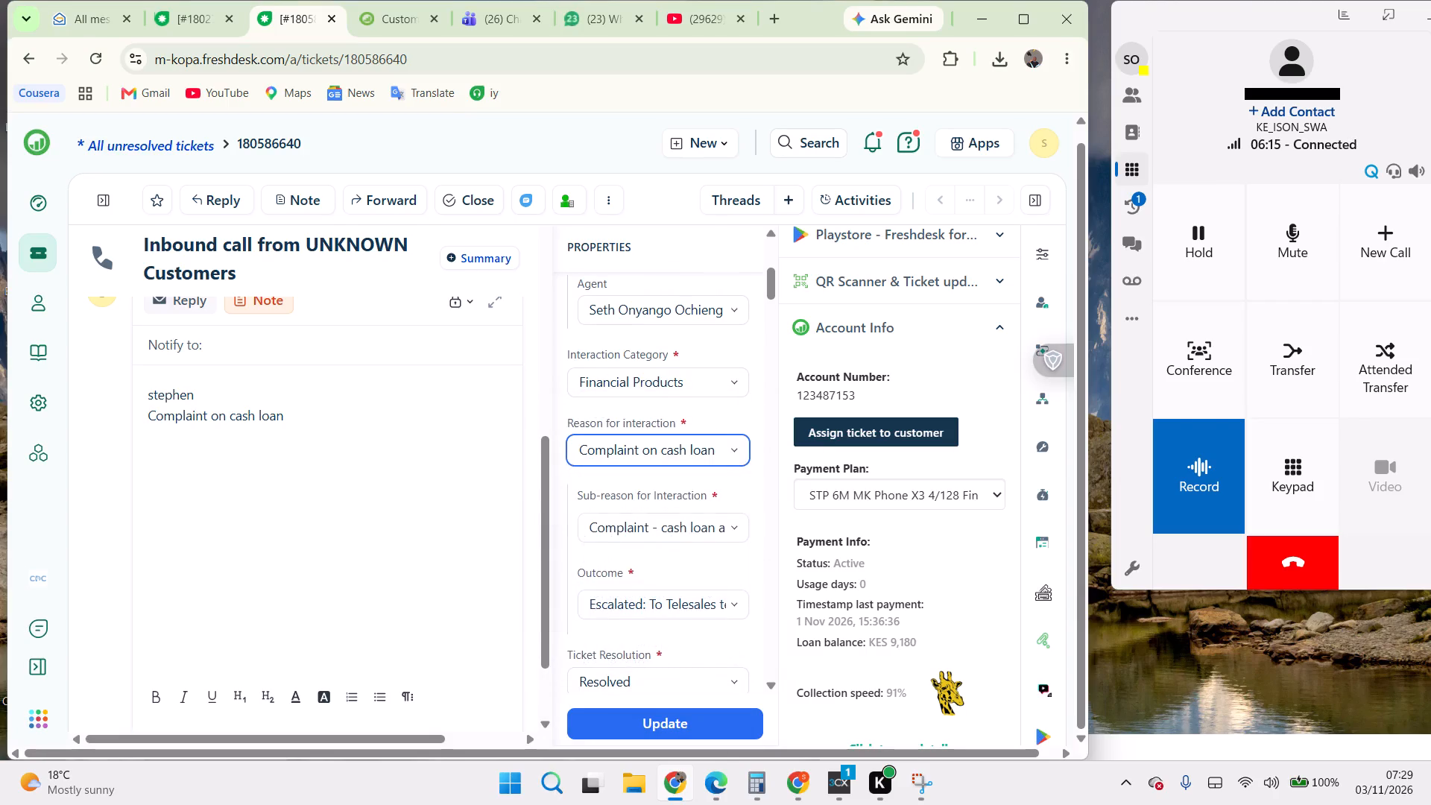
Copy the Sub-reason, "Complaint - cash loan applied but not received", into the note draft as its own line.
click(678, 525)
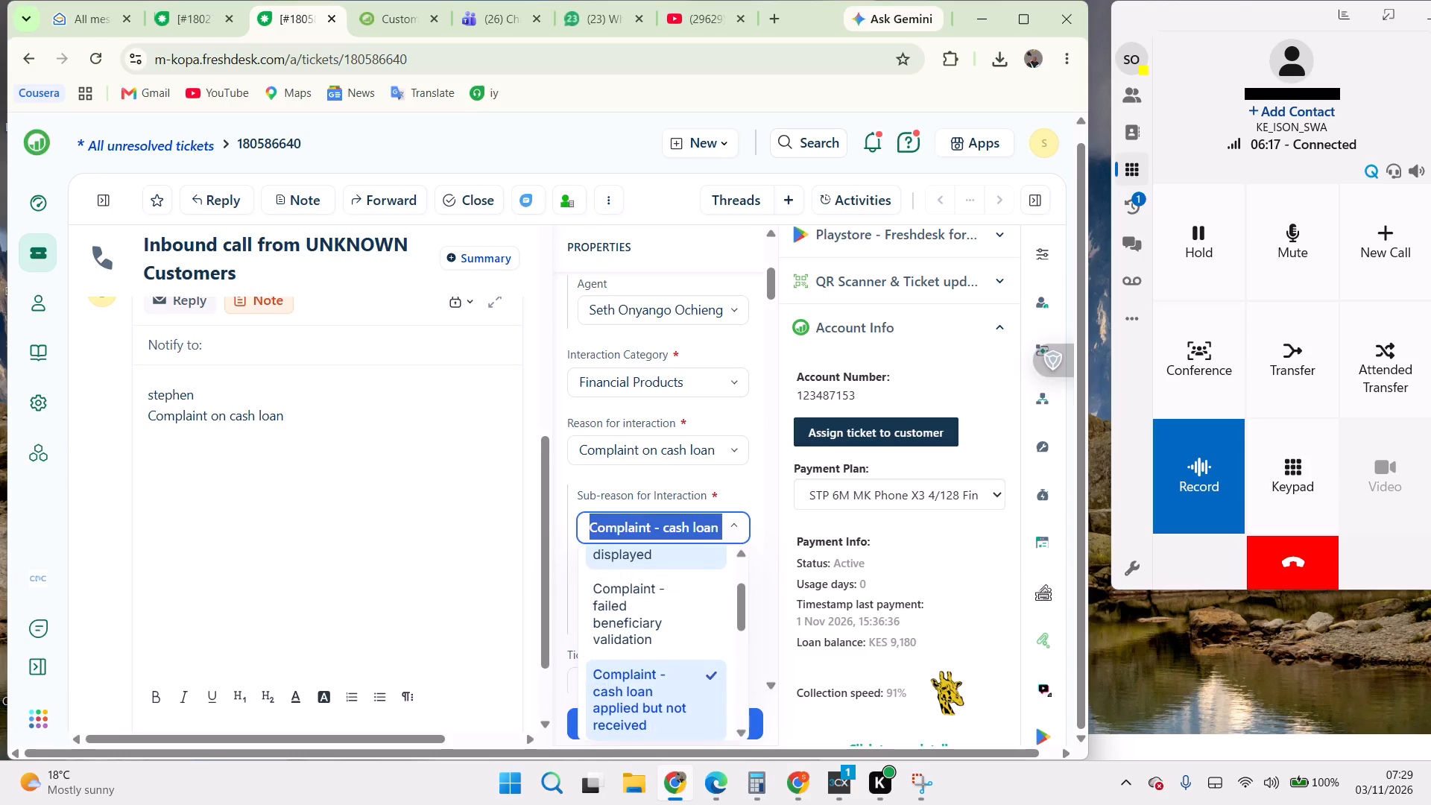
click(678, 525)
click(645, 525)
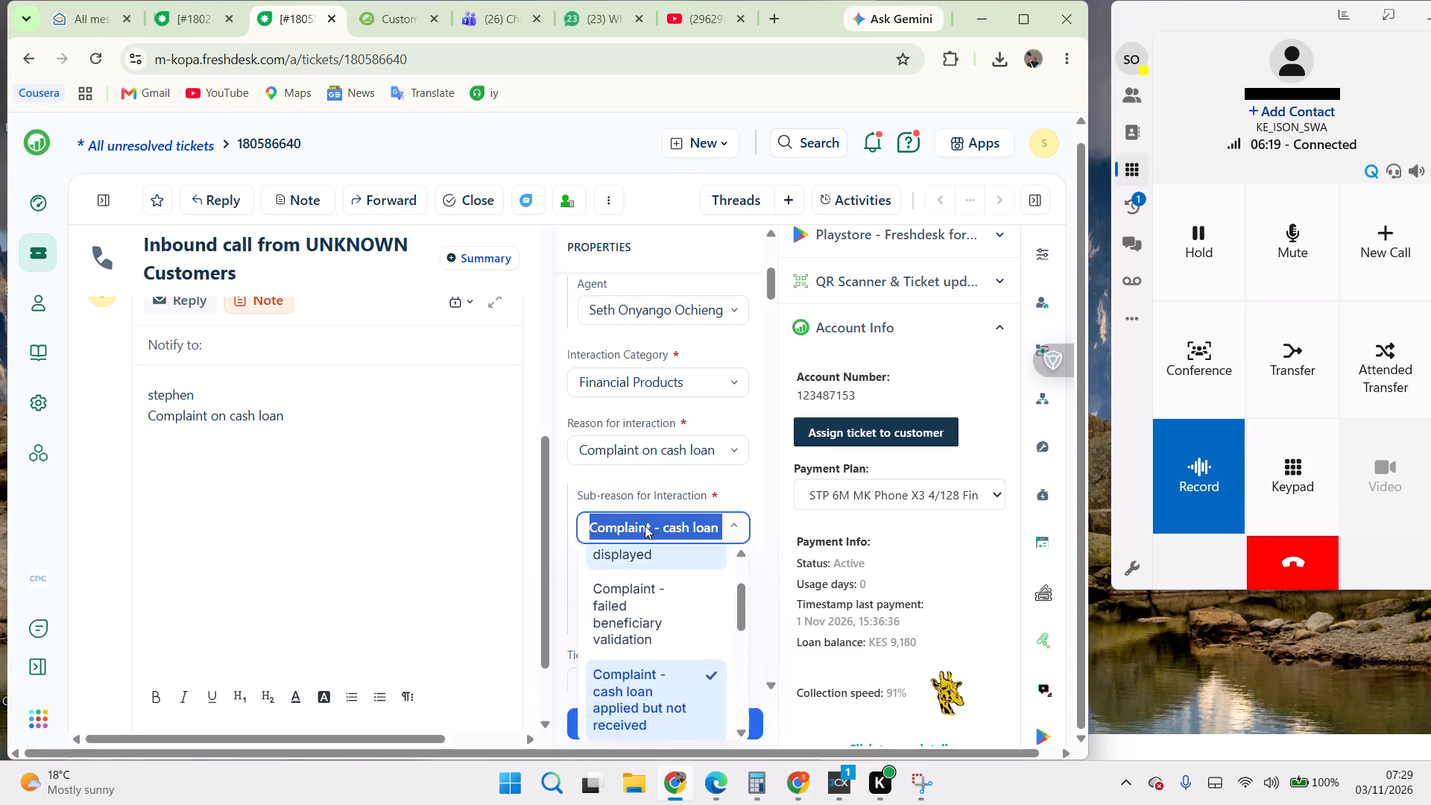
right_click(645, 525)
click(707, 145)
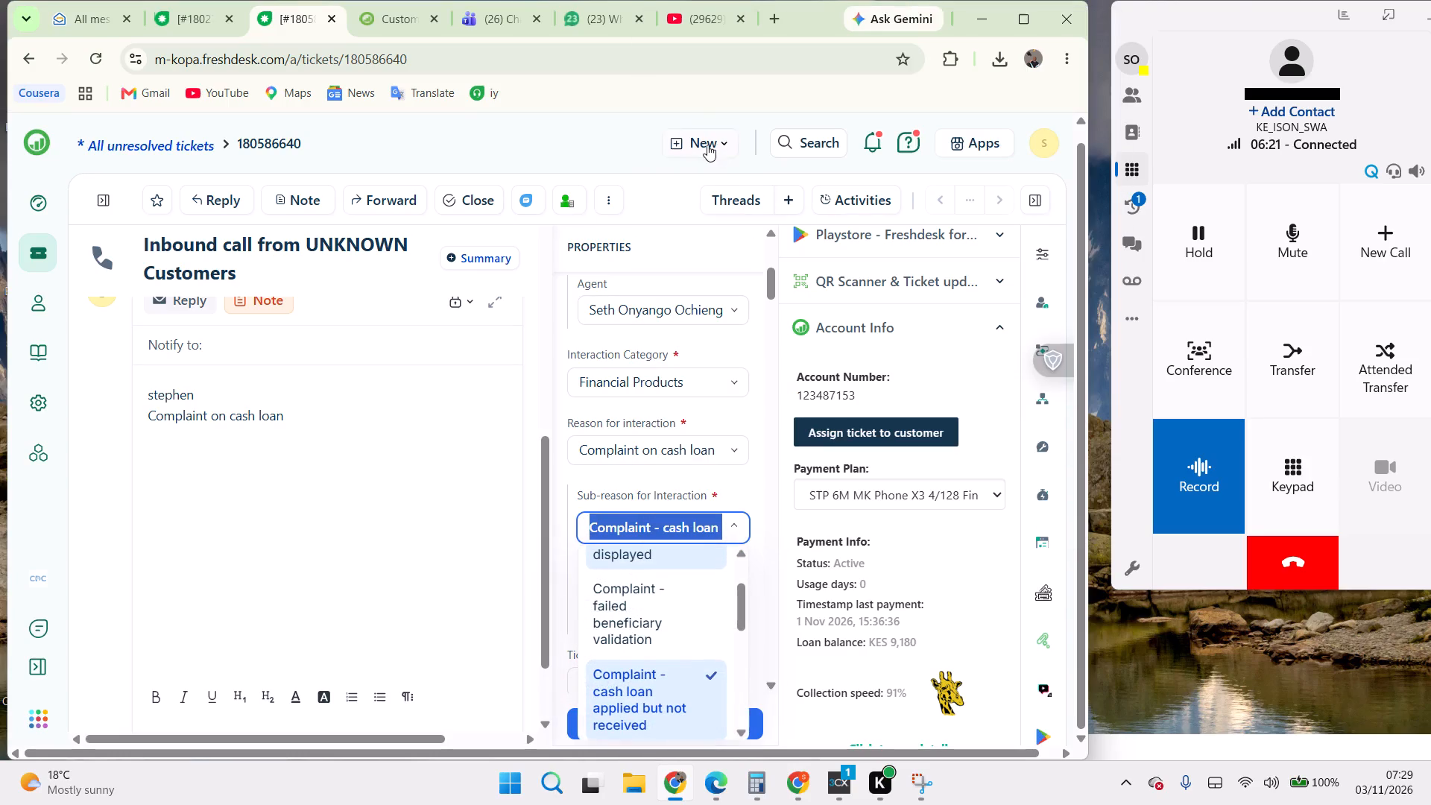
click(294, 433)
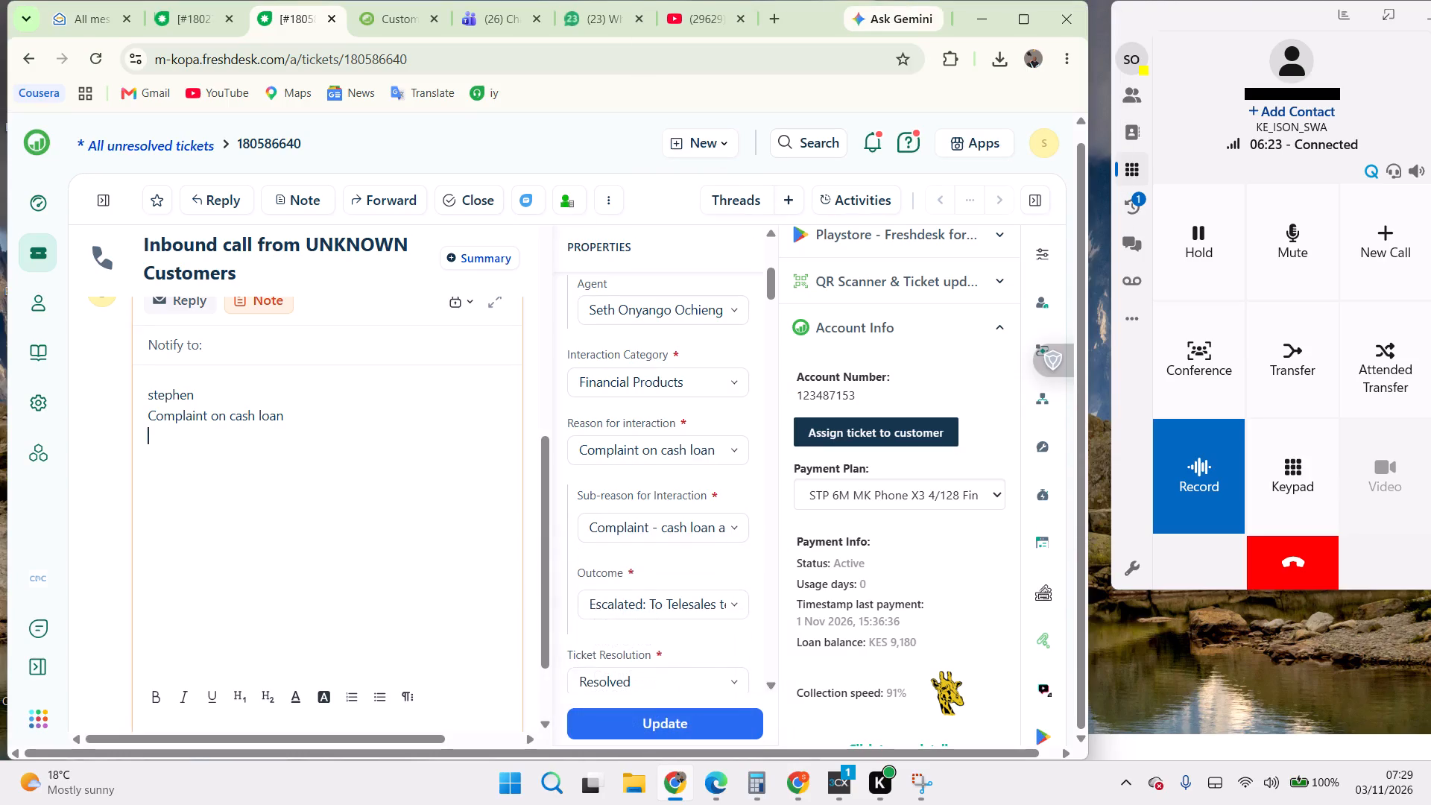
key(ctrl+v)
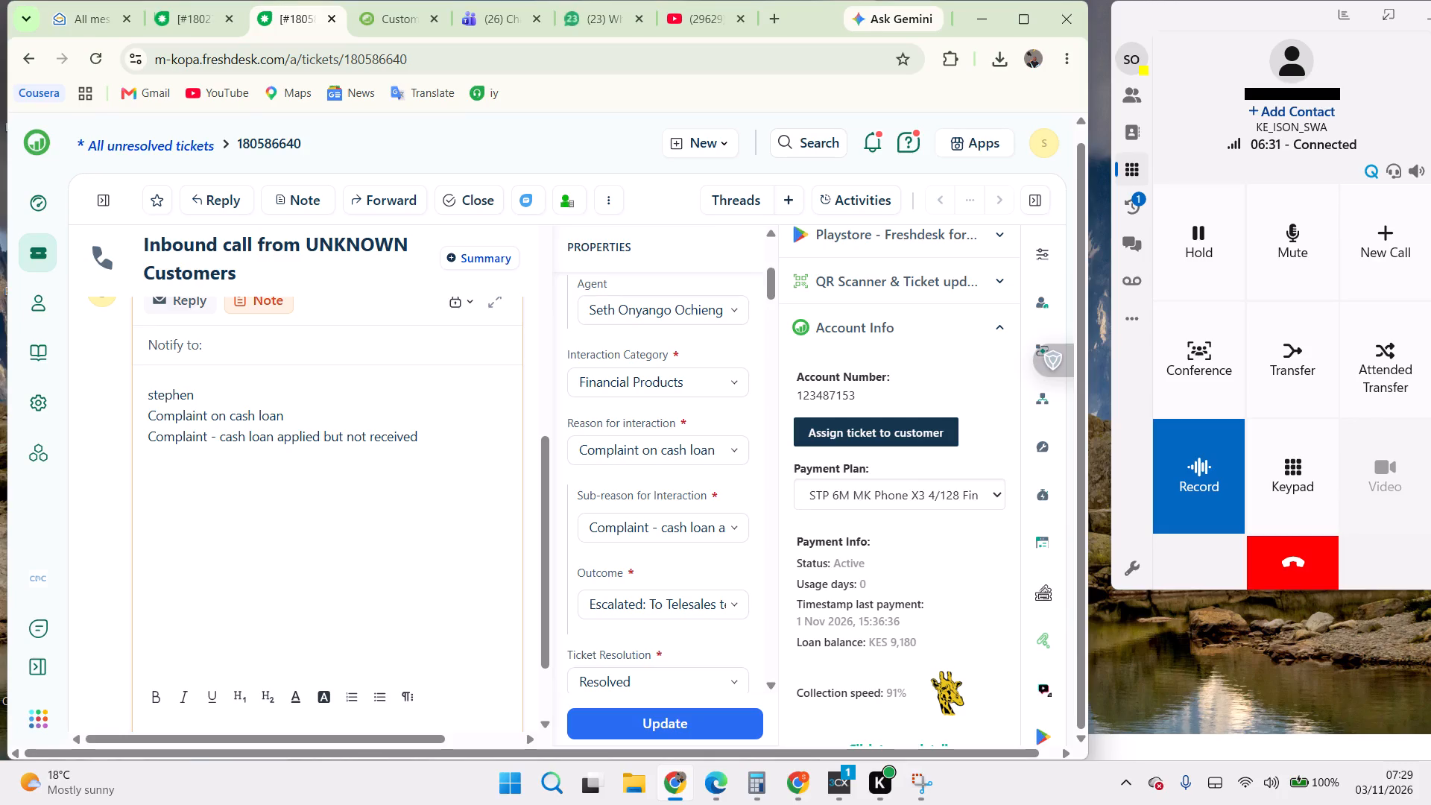
key(Return)
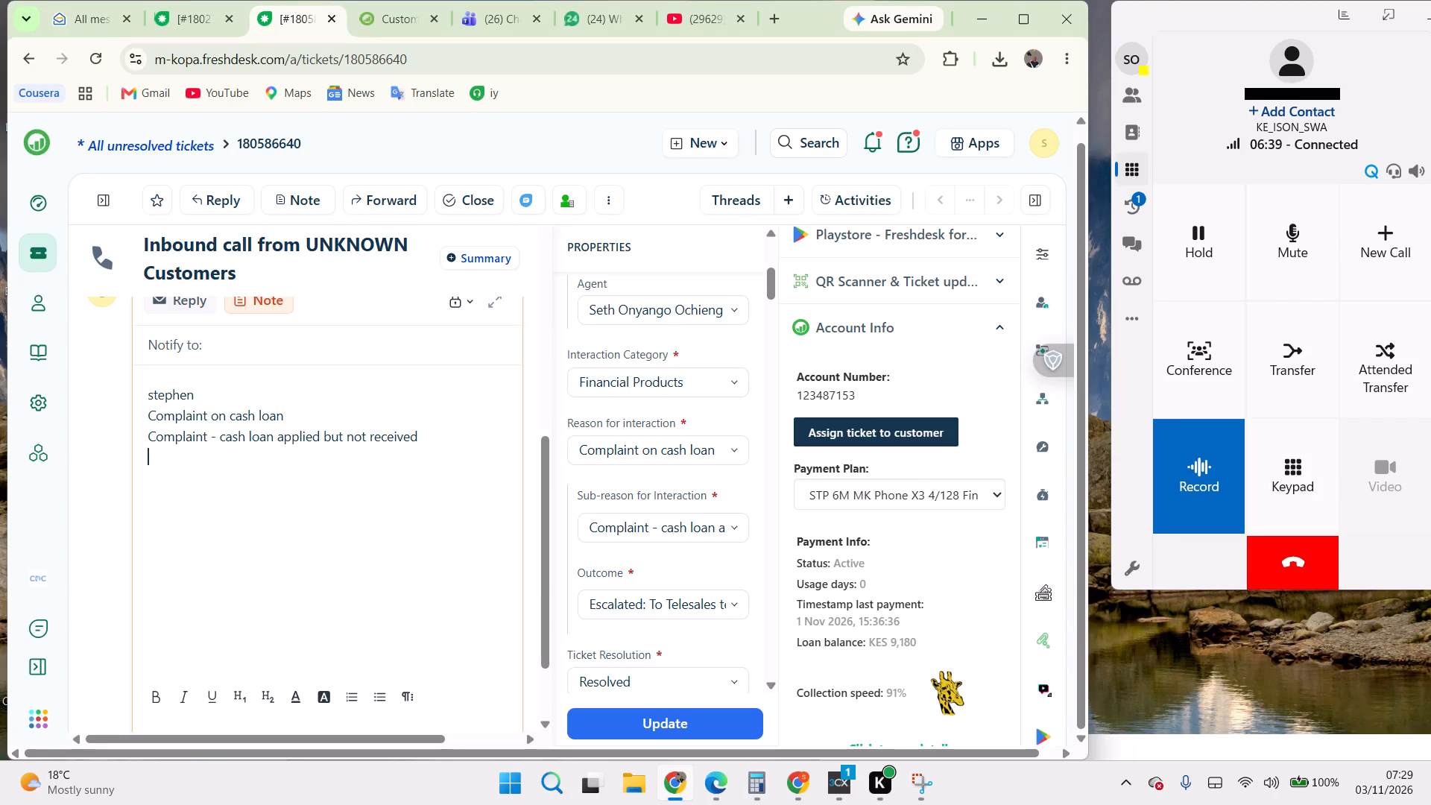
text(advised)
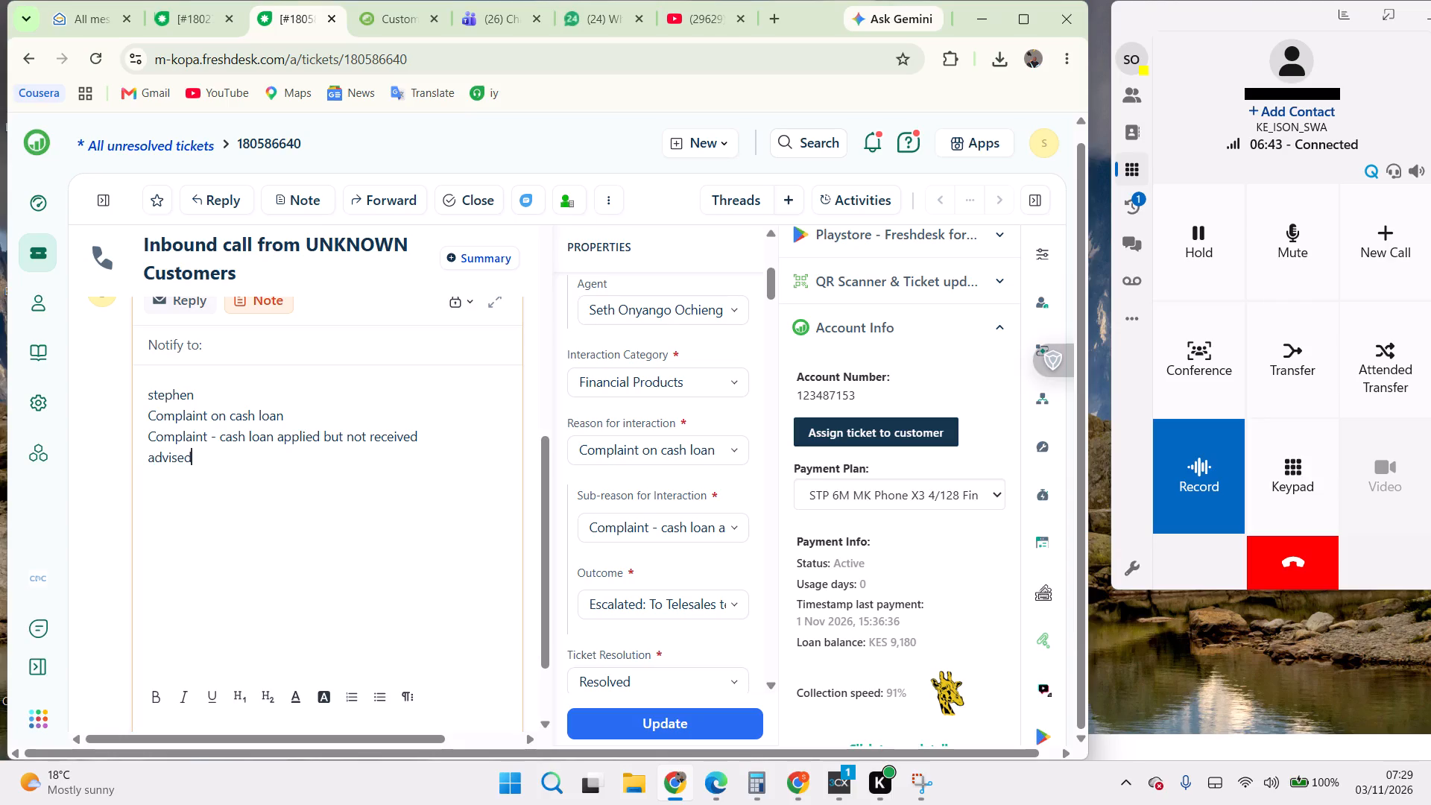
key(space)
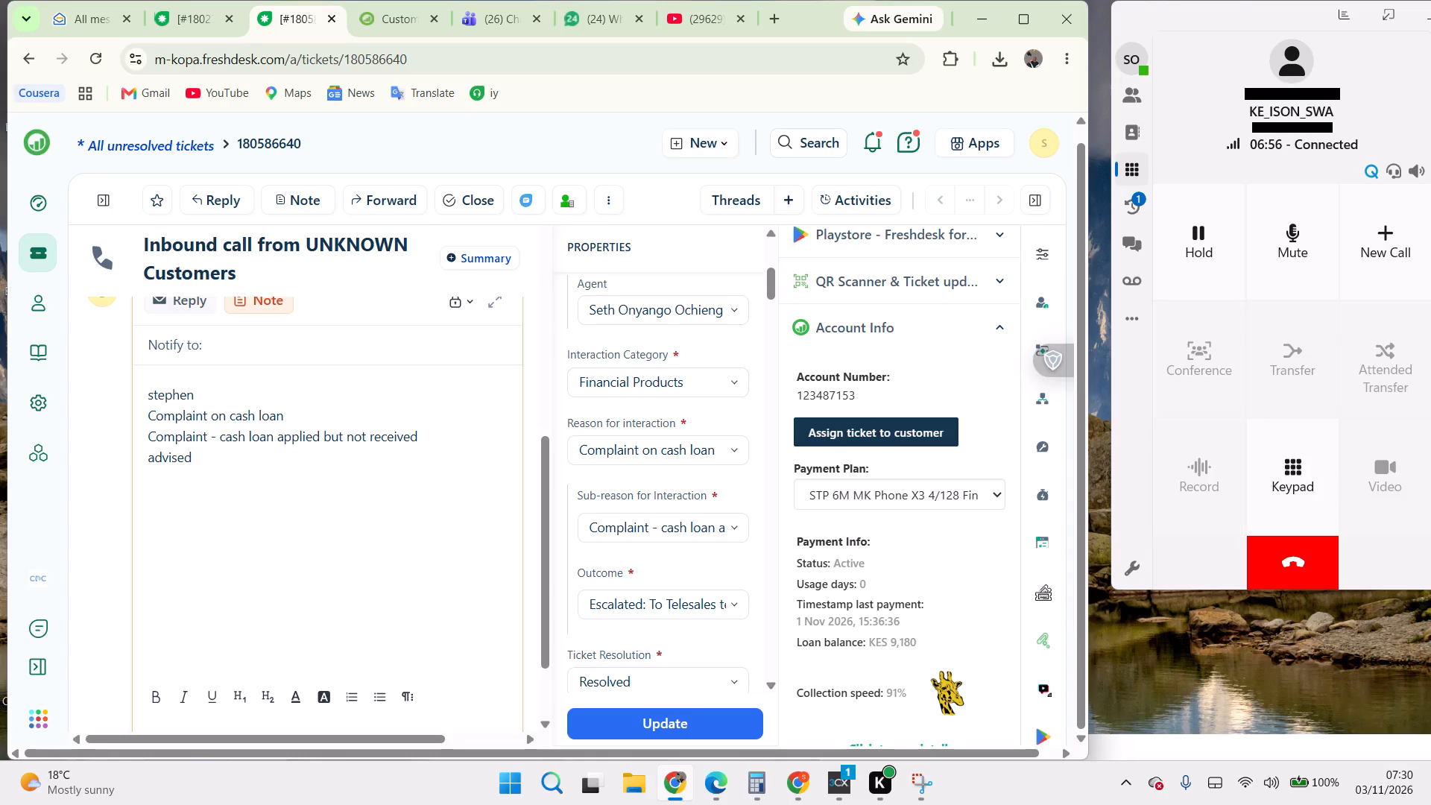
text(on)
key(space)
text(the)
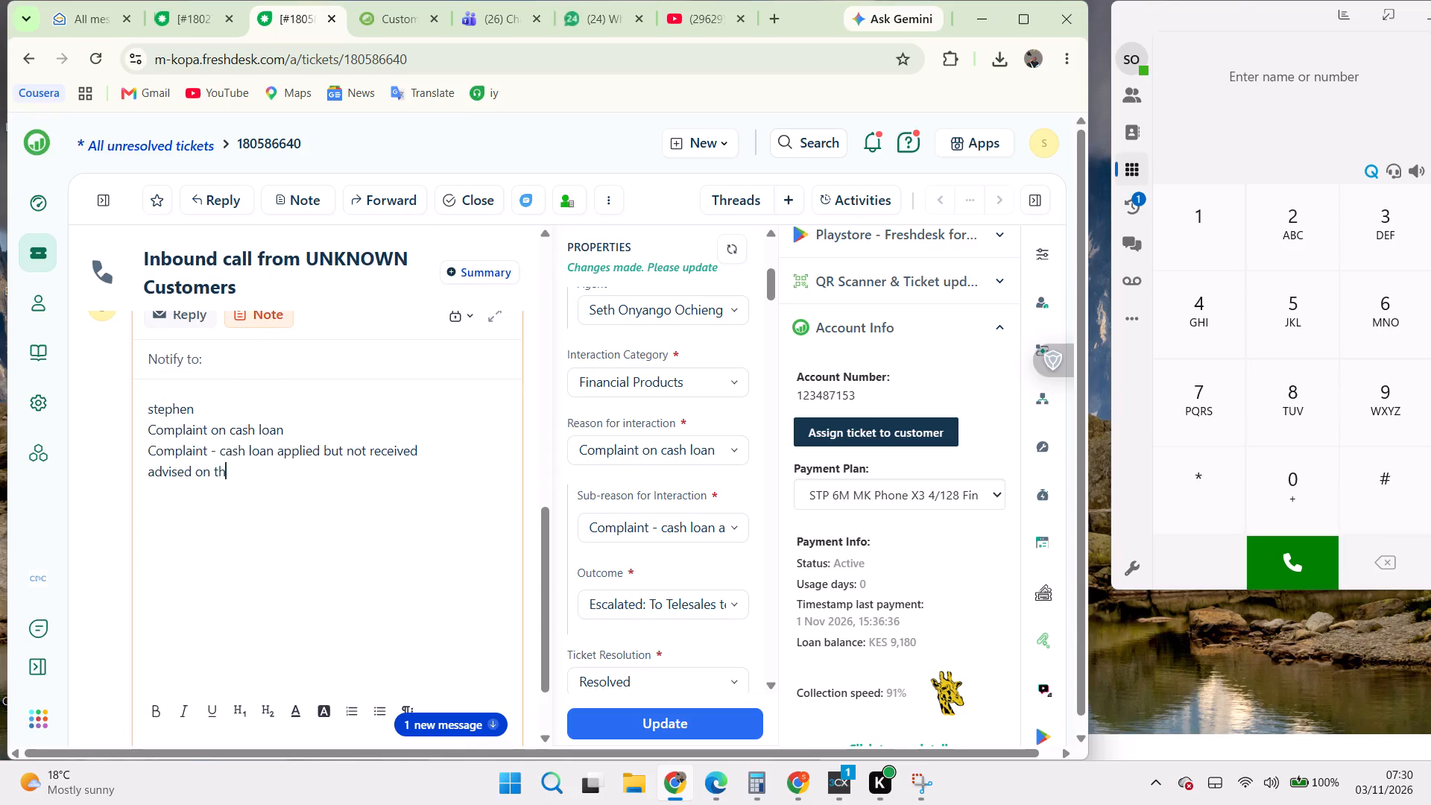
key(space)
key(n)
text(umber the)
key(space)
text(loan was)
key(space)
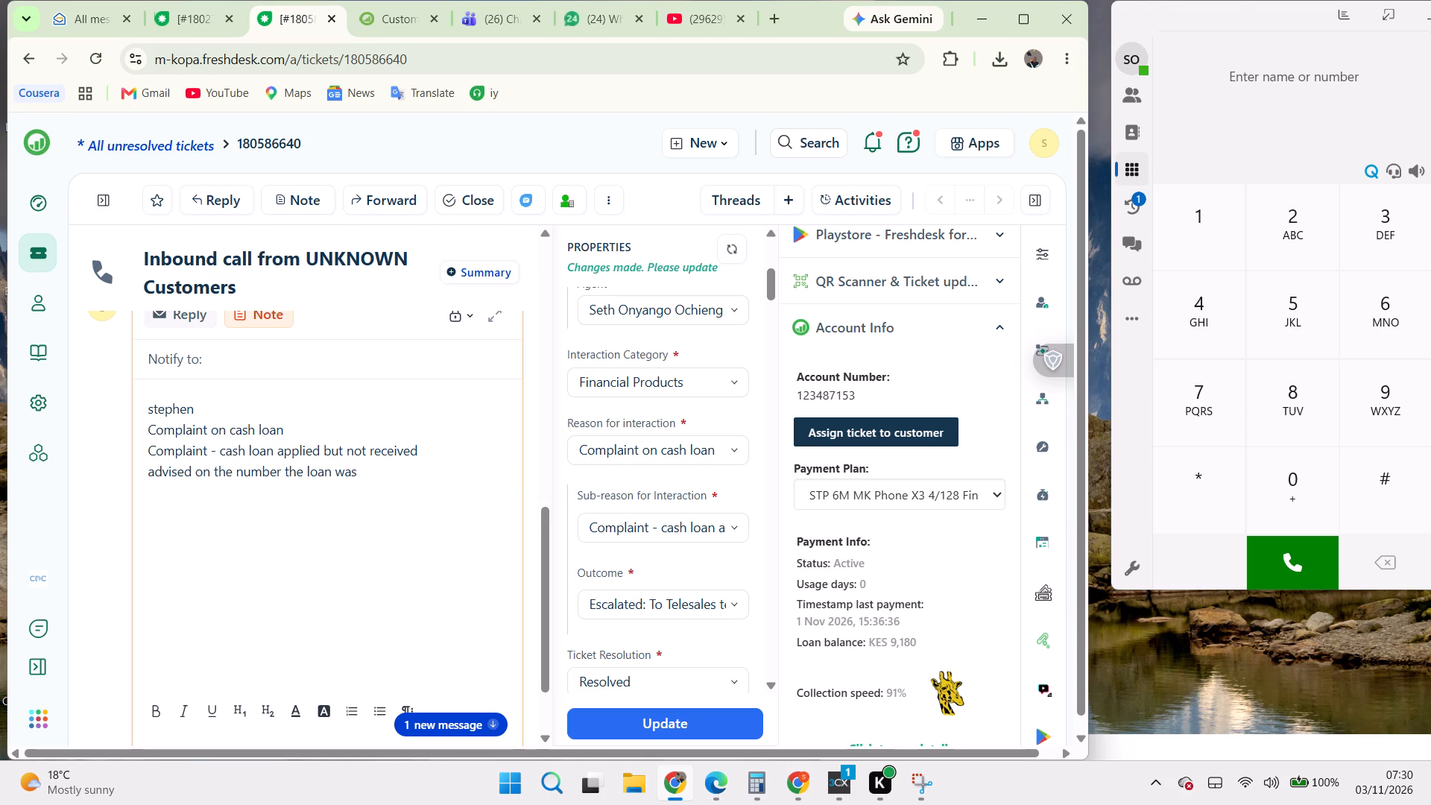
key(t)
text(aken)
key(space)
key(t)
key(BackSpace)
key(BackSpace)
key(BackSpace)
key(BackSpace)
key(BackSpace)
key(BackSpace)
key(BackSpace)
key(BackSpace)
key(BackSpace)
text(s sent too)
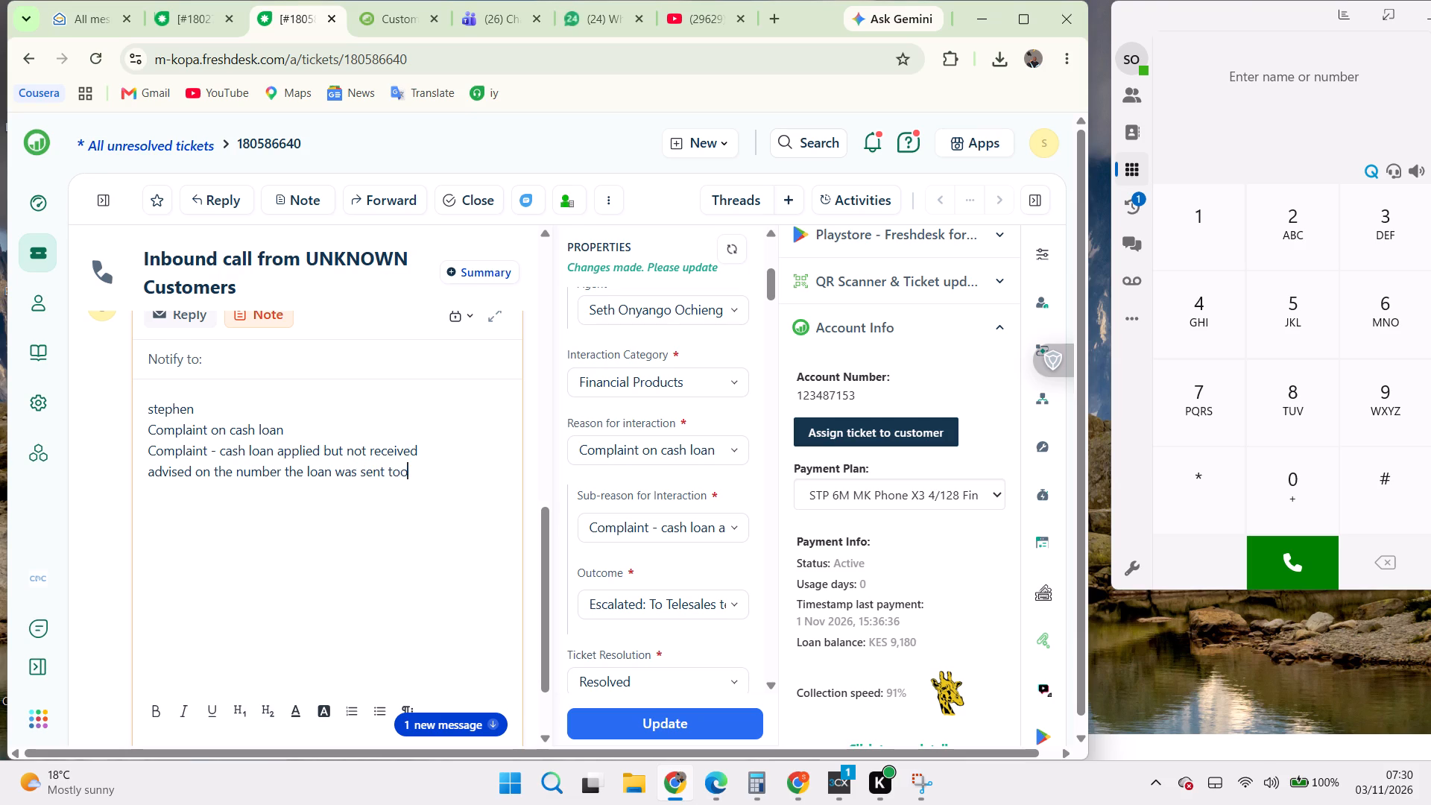
scroll(306, 553, down, 2)
scroll(399, 587, up, 2)
scroll(399, 587, down, 1)
scroll(456, 622, down, 1)
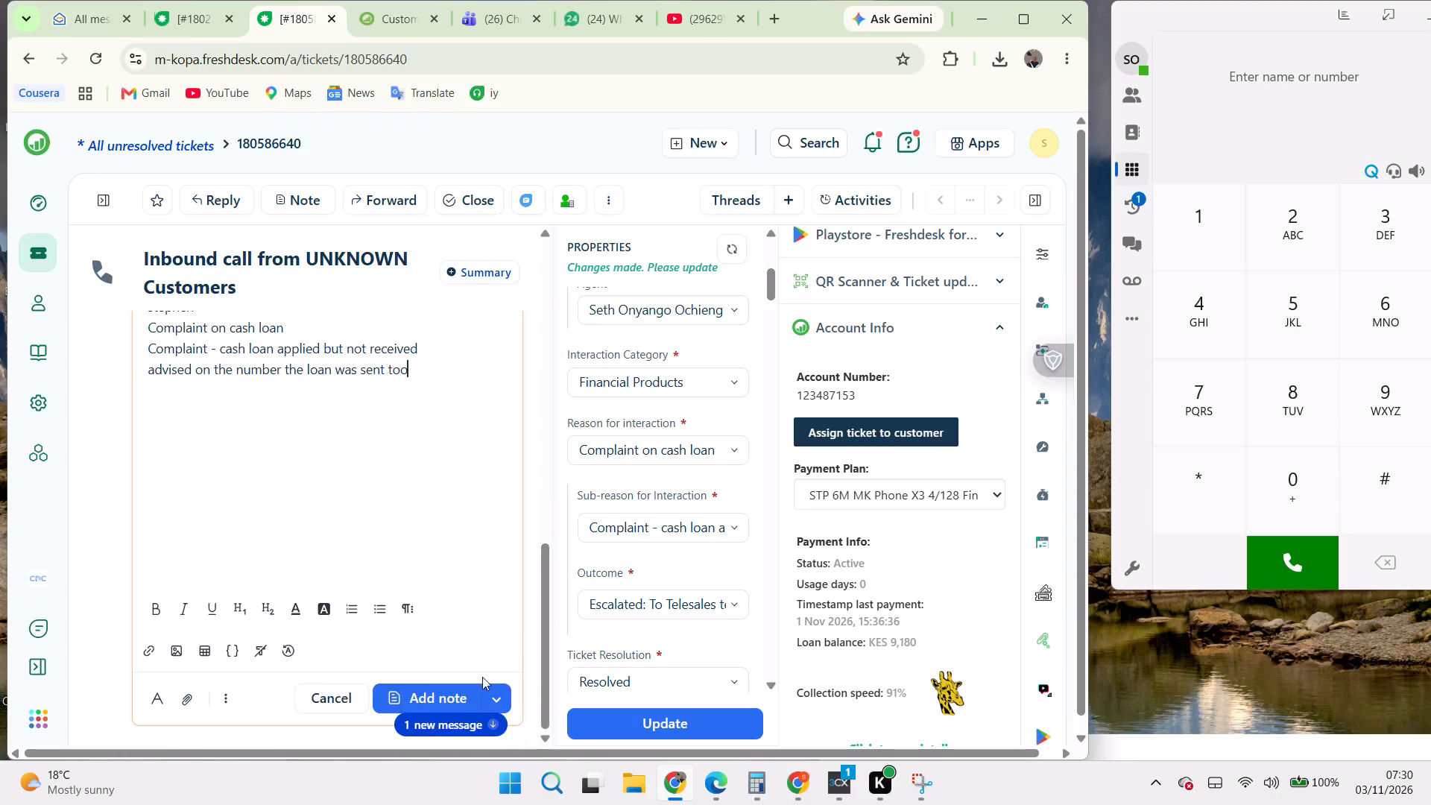
click(451, 702)
click(672, 722)
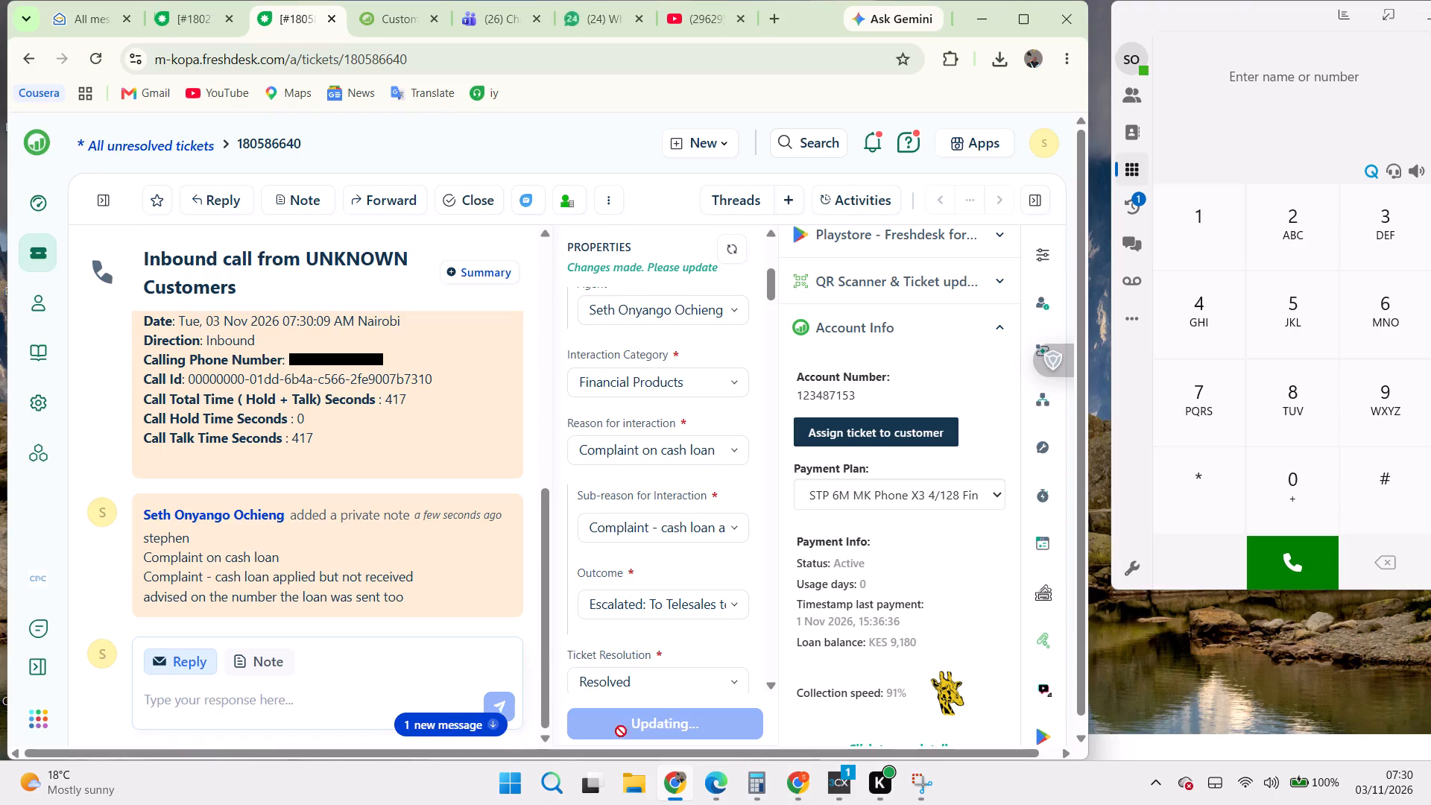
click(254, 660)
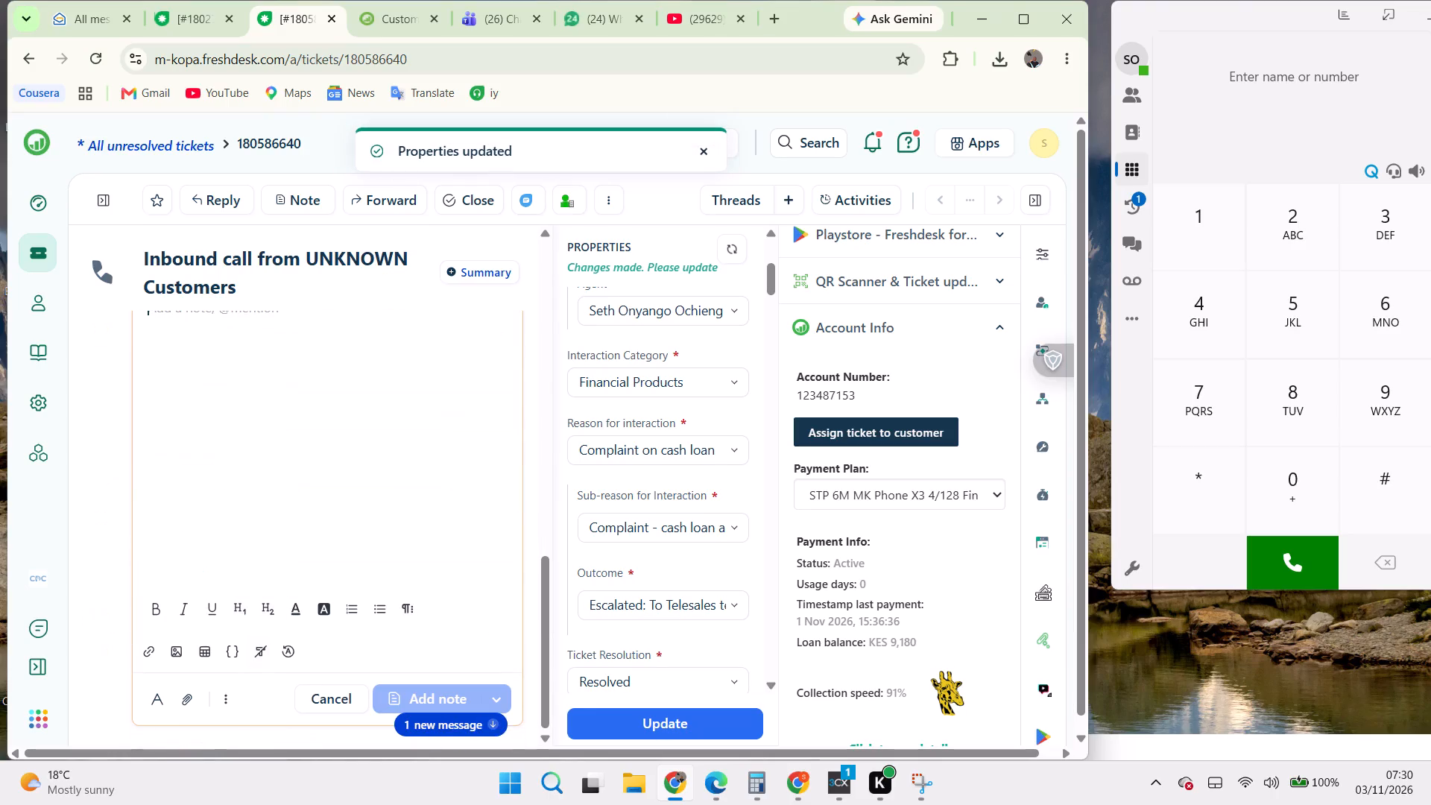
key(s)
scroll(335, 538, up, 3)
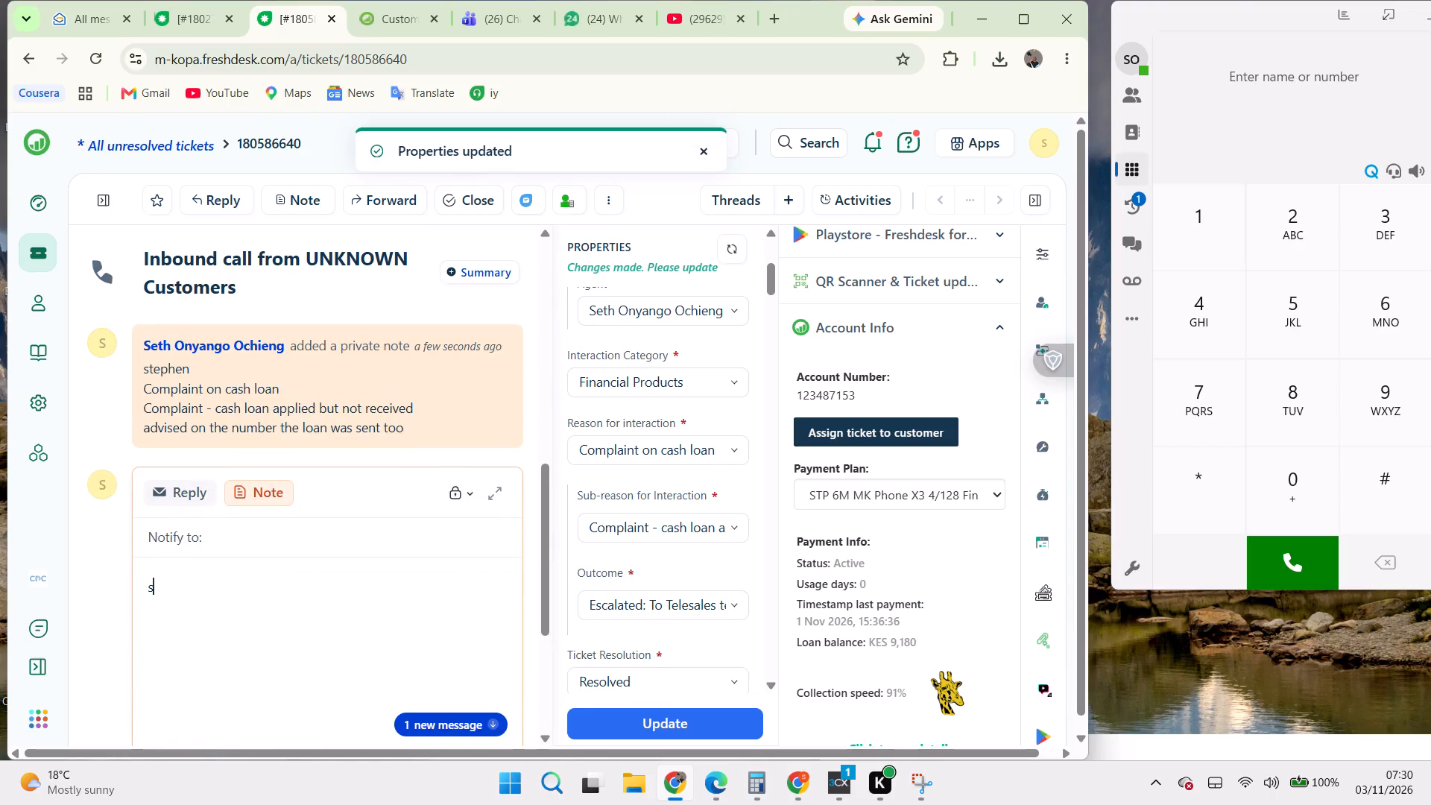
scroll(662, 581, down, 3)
click(669, 723)
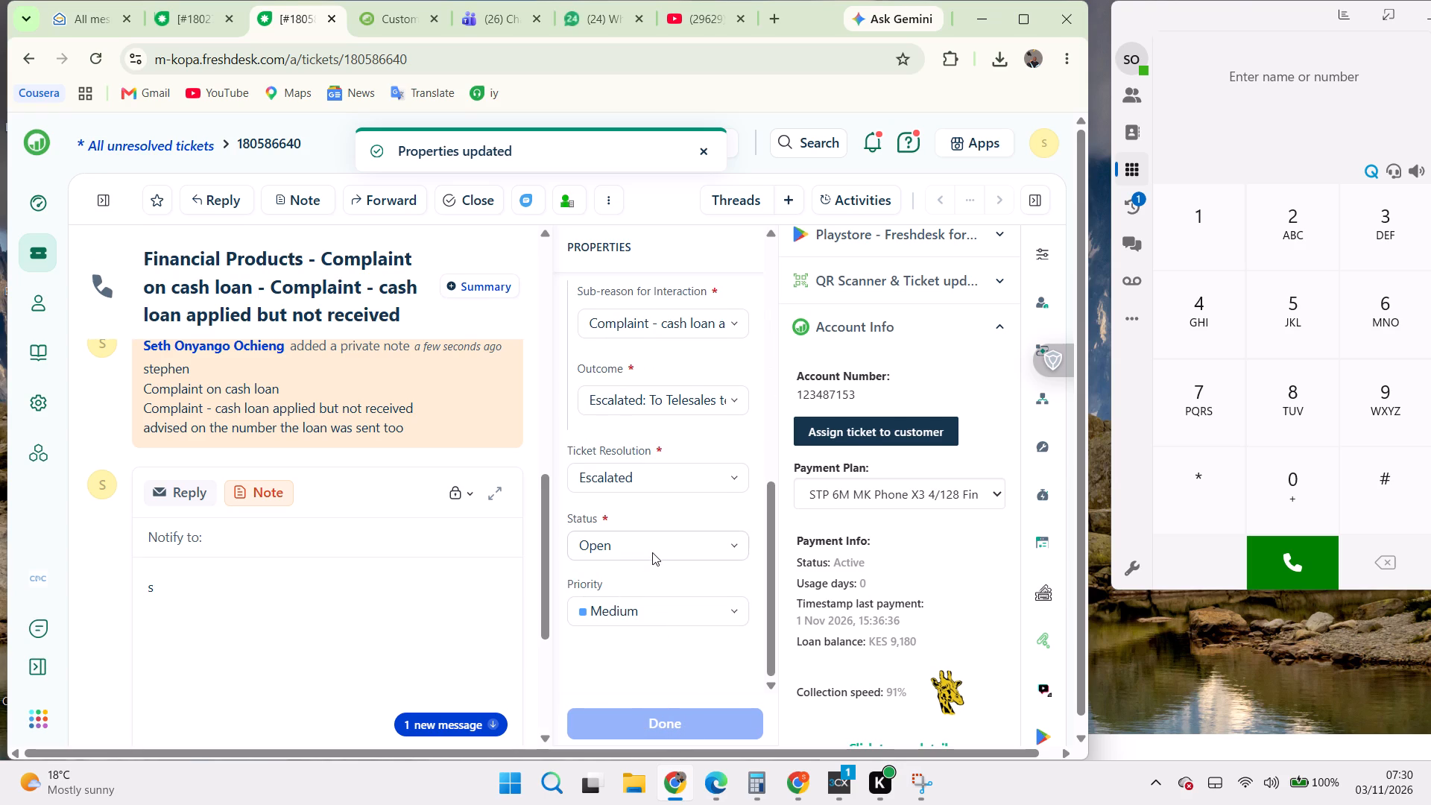
click(652, 546)
click(609, 657)
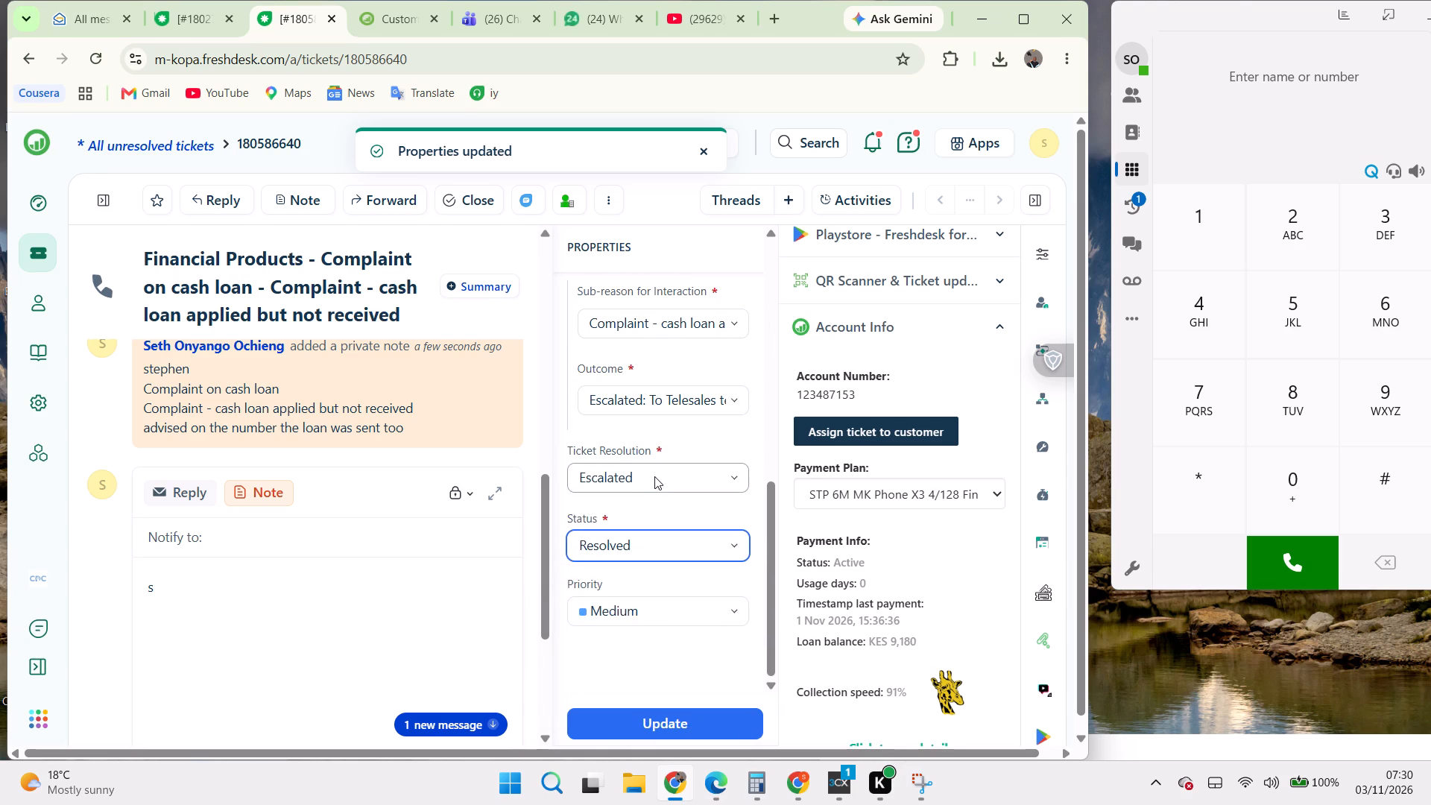
click(654, 476)
scroll(635, 525, up, 2)
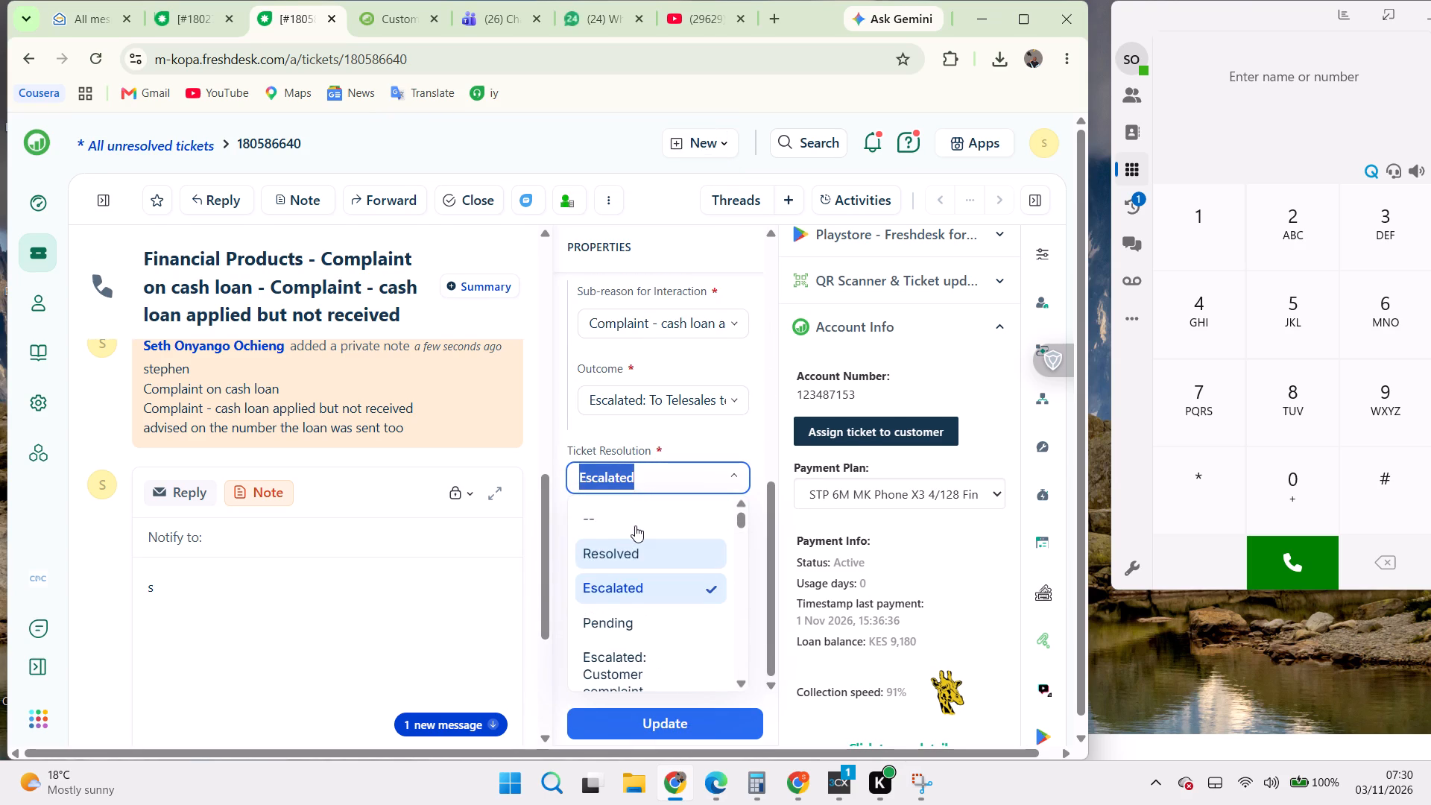
click(628, 557)
click(641, 722)
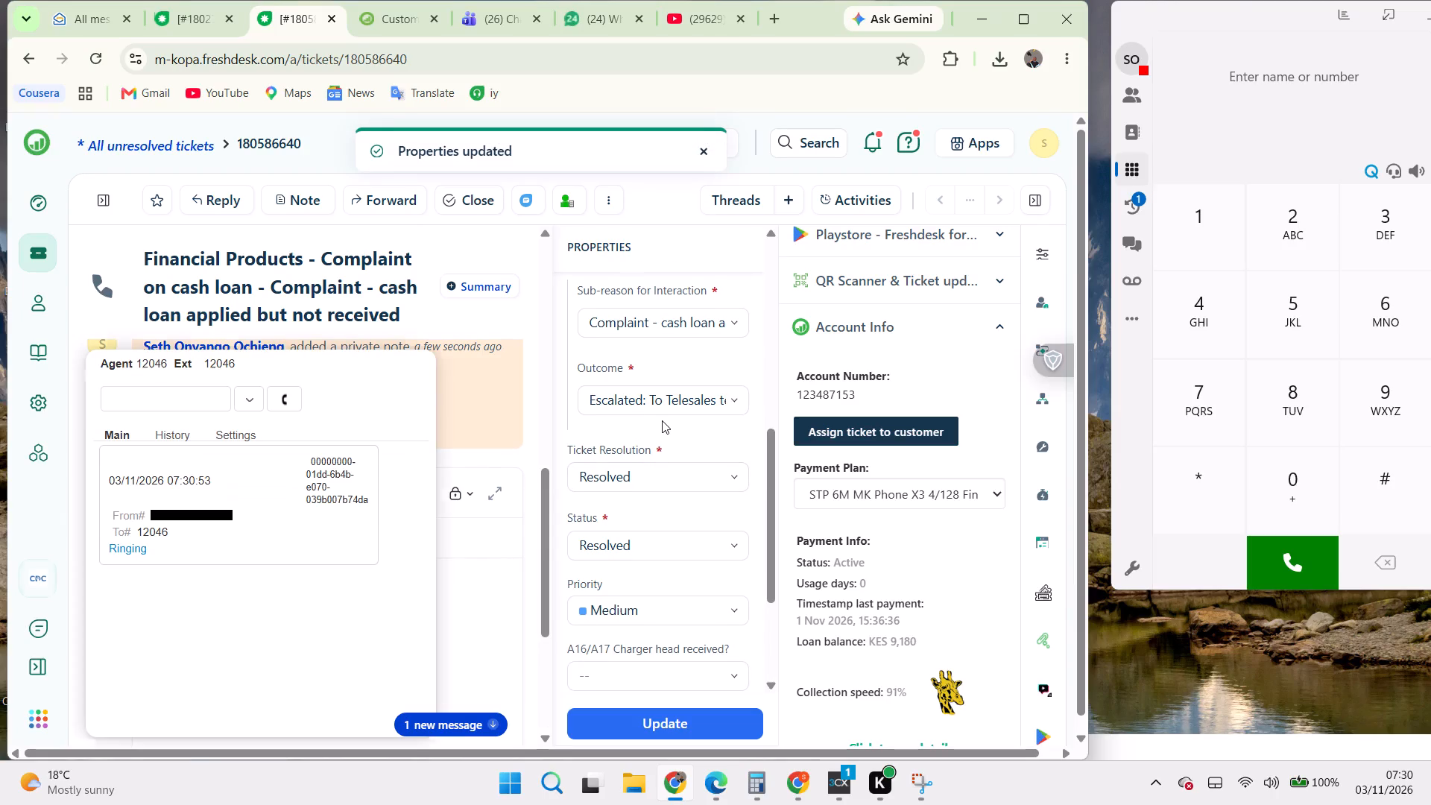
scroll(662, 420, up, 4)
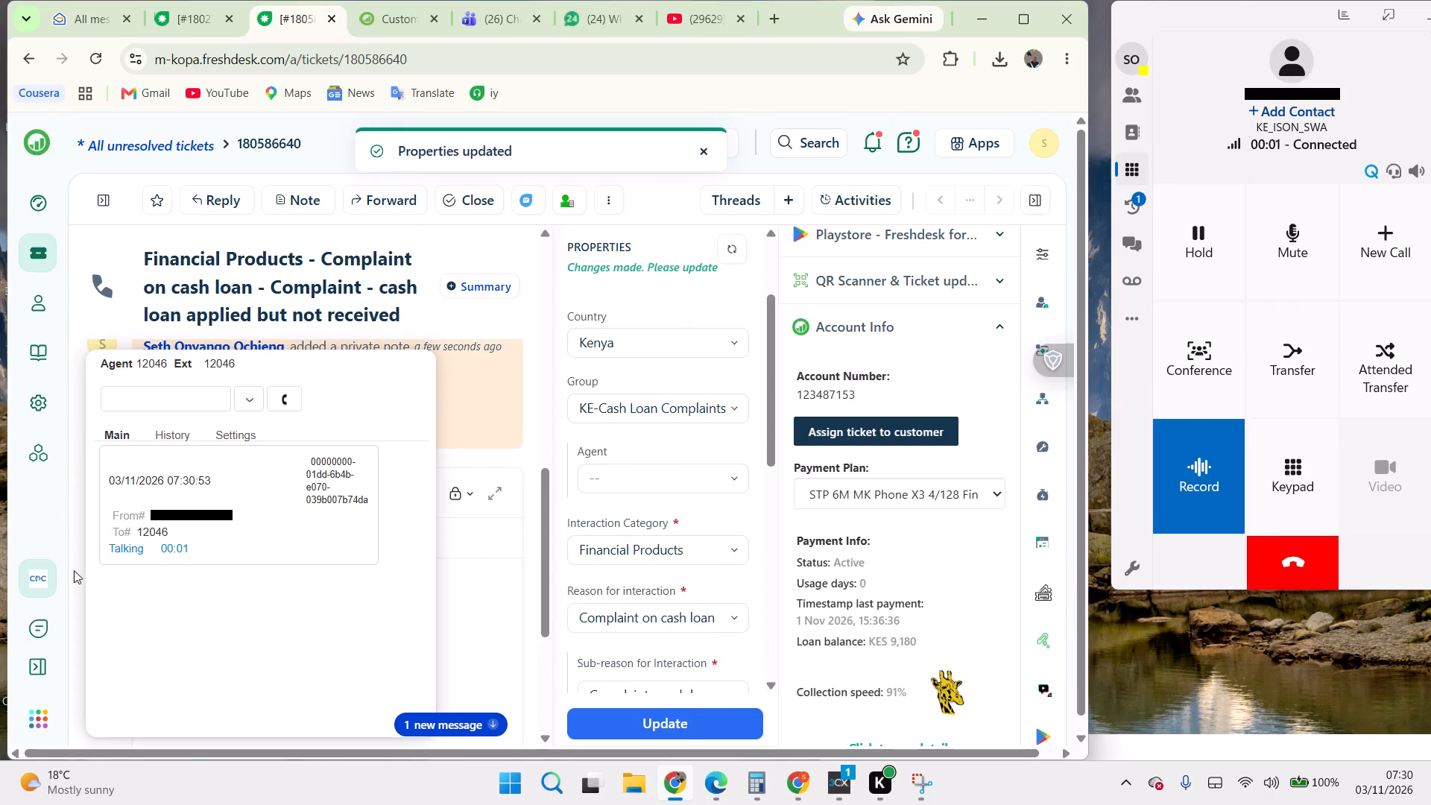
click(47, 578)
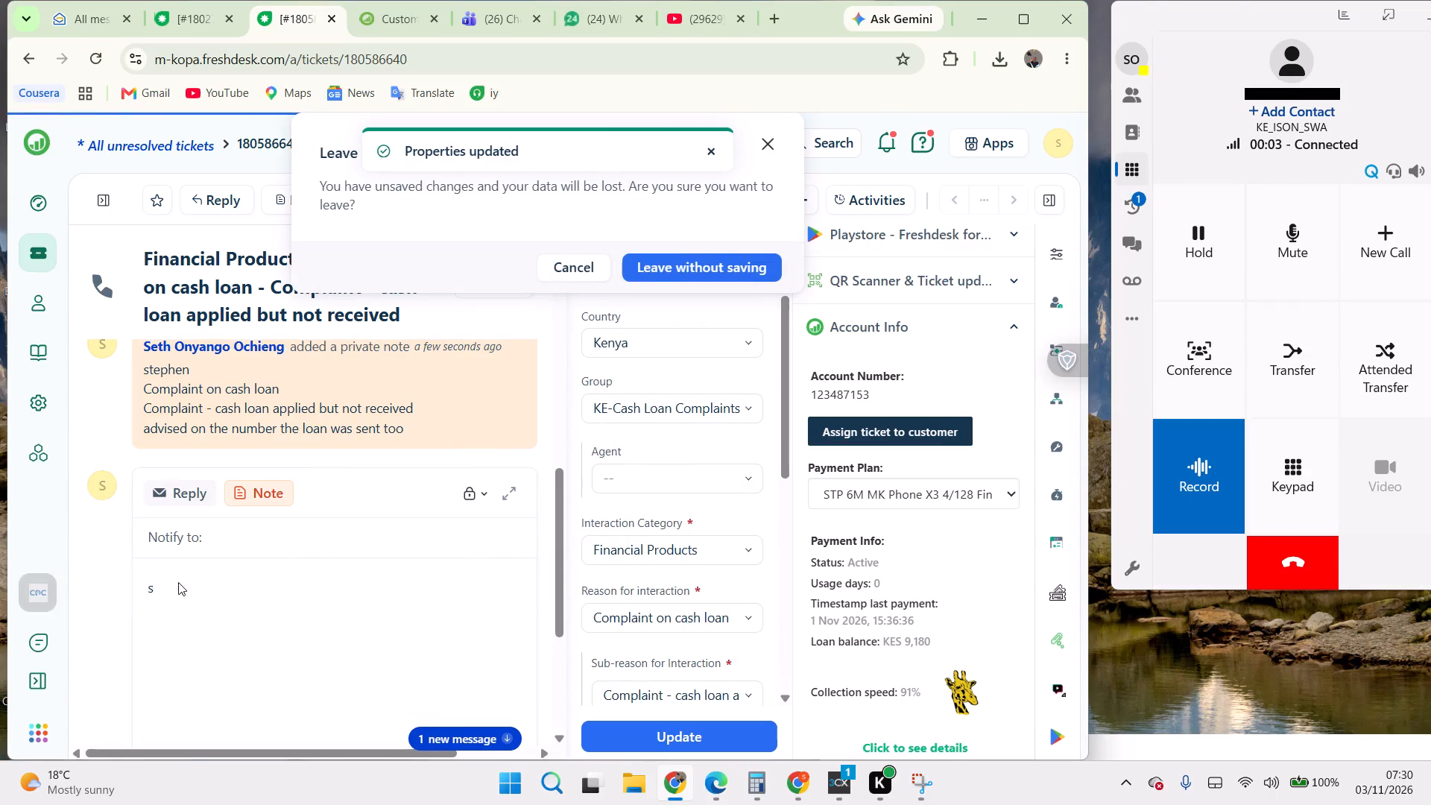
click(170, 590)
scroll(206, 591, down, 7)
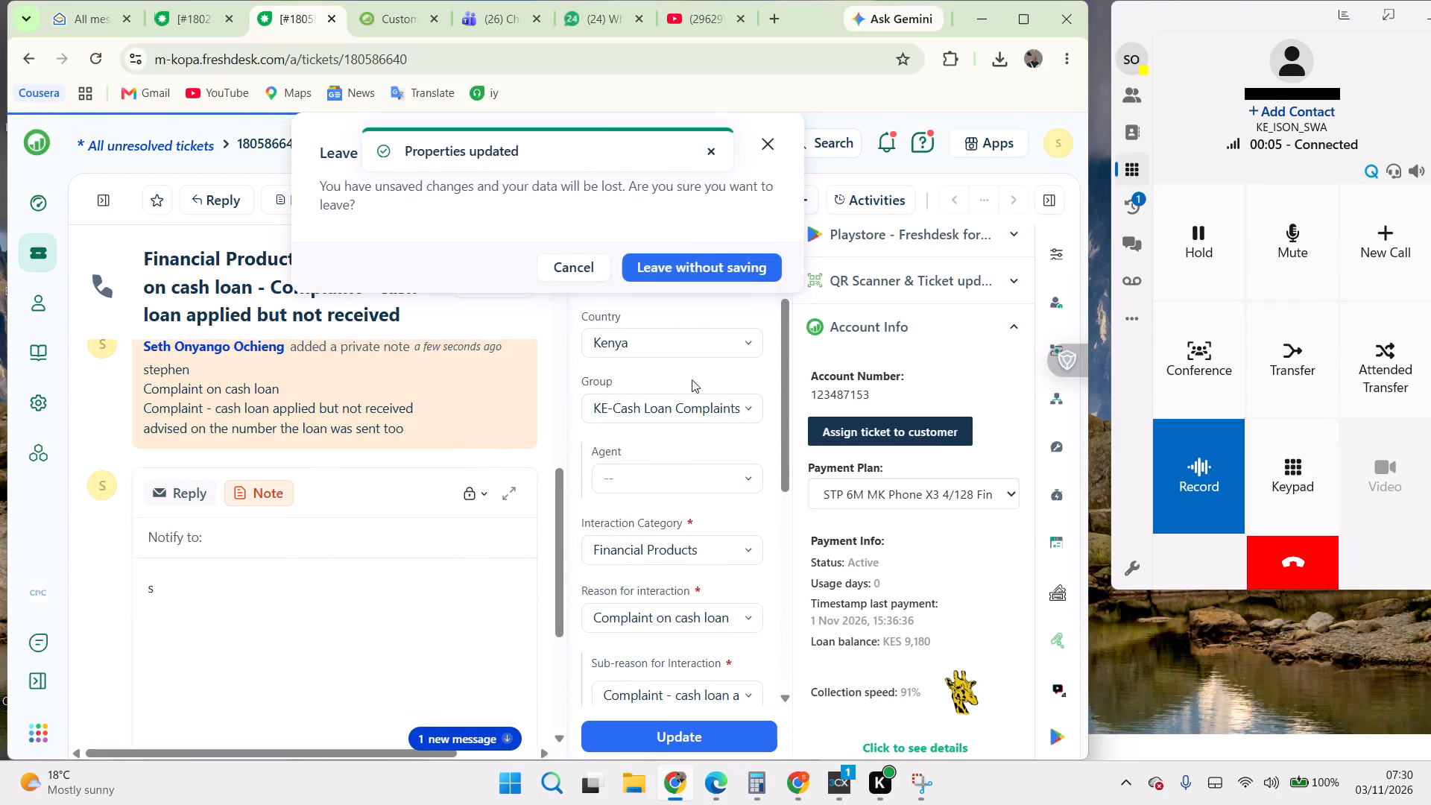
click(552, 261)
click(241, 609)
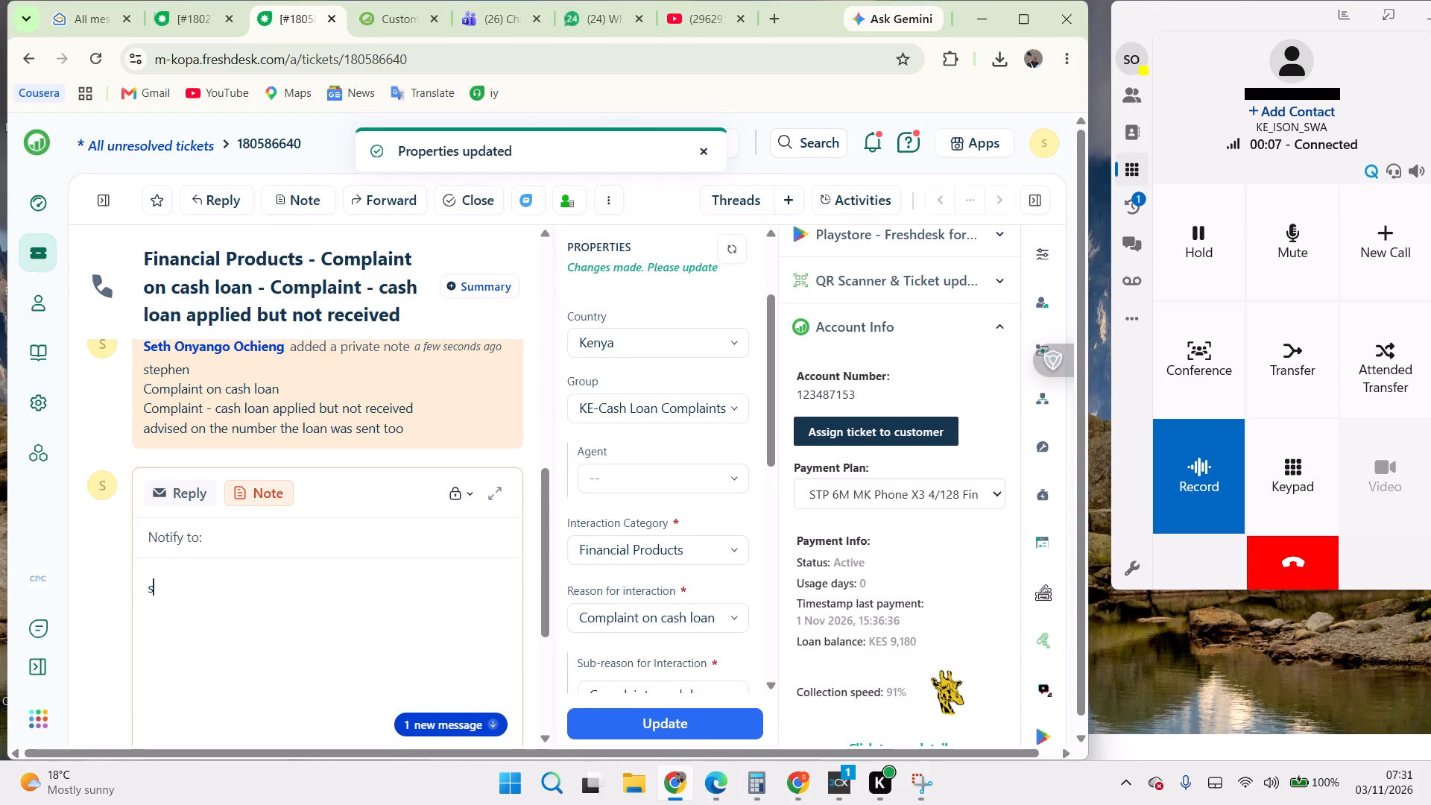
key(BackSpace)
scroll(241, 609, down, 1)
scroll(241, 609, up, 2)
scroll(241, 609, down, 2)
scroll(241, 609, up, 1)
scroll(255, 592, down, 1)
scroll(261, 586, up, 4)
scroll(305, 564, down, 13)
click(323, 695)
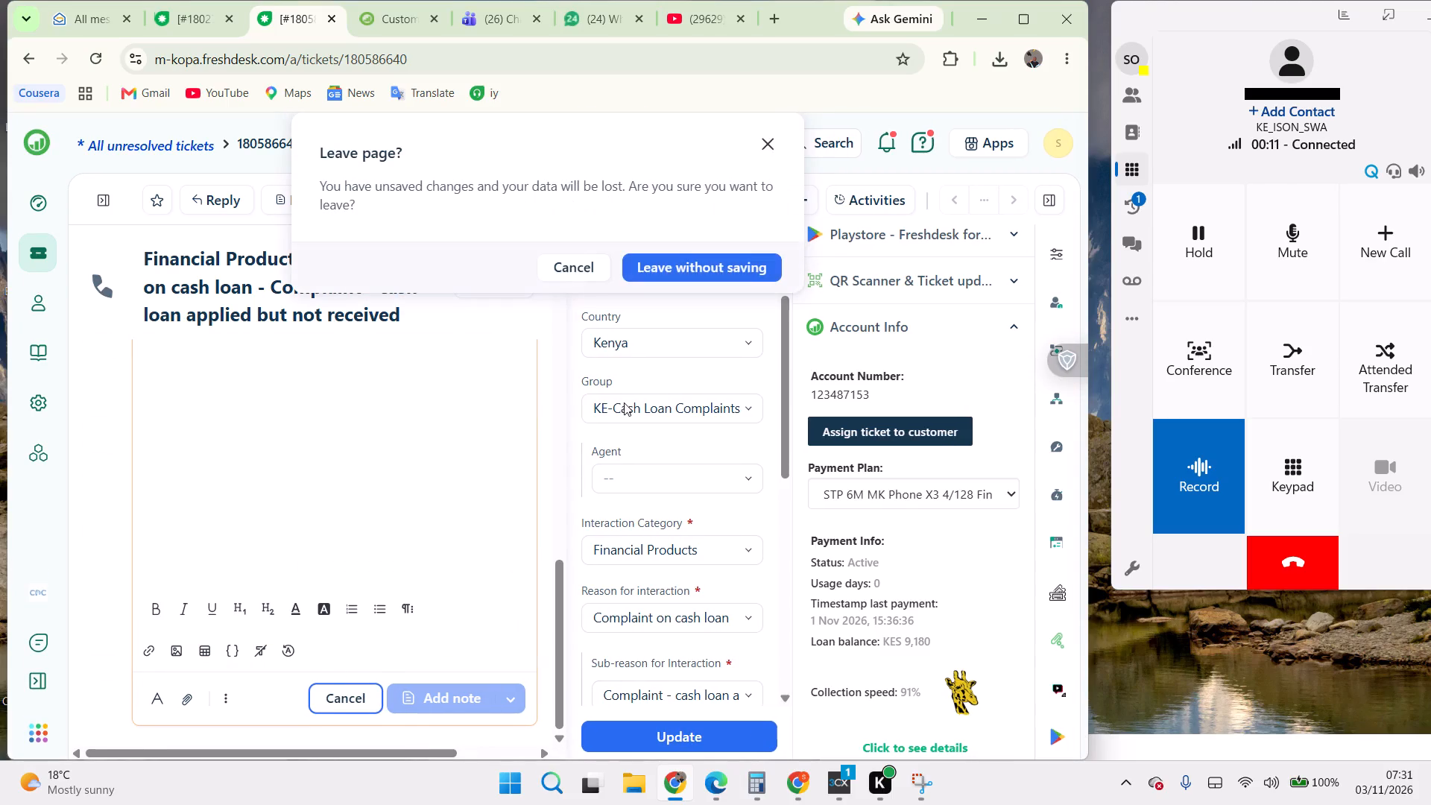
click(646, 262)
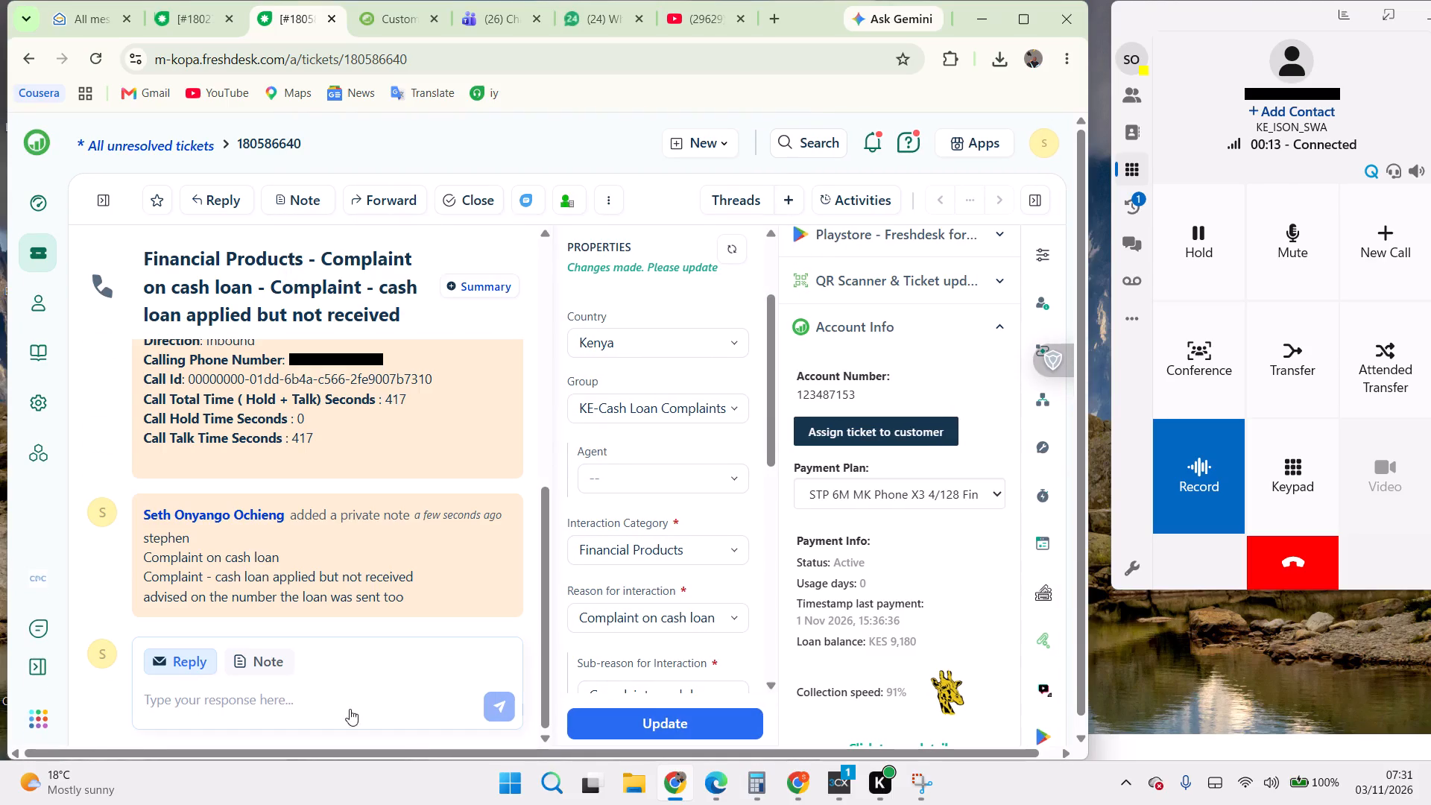
click(34, 571)
click(34, 571)
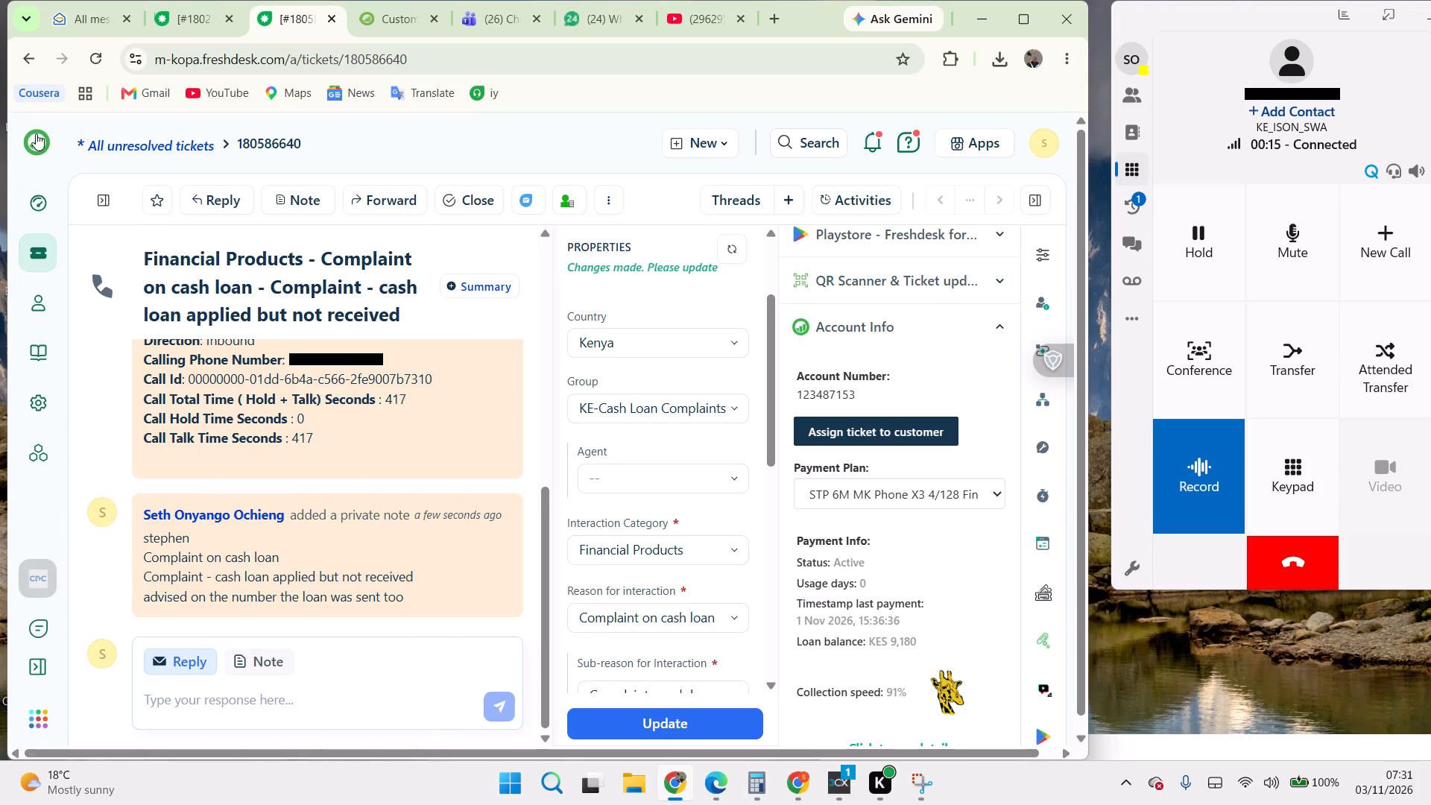
click(29, 207)
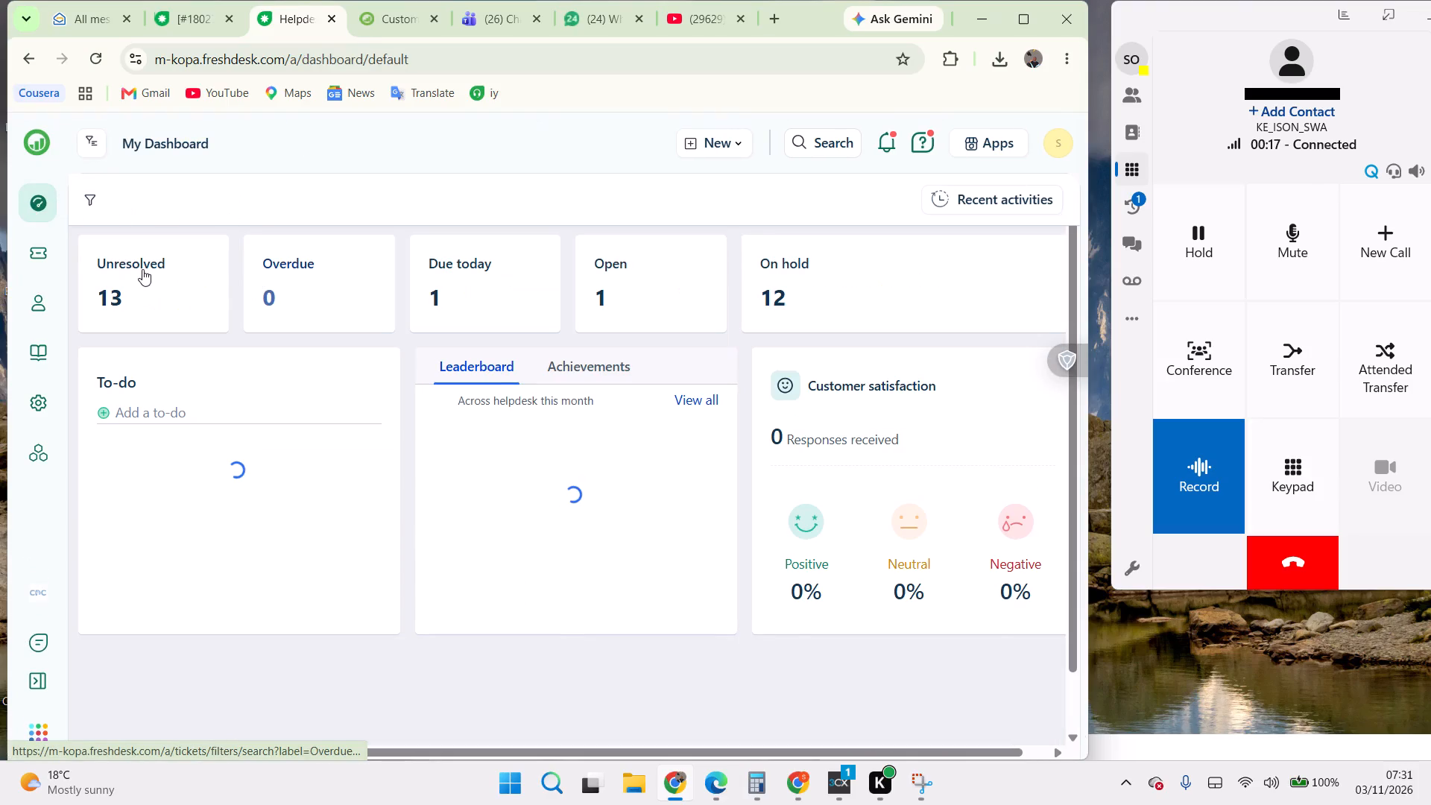
click(142, 269)
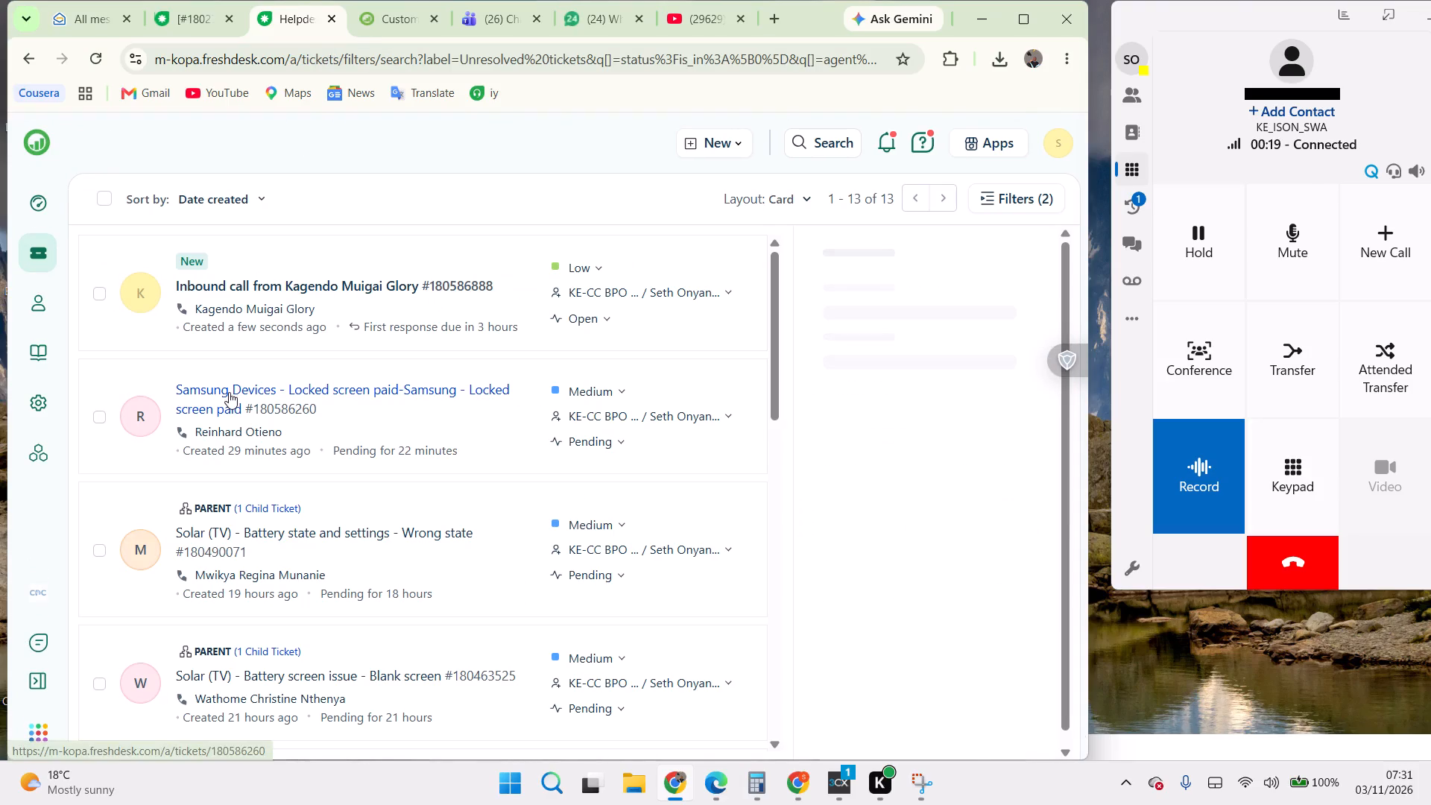
click(300, 288)
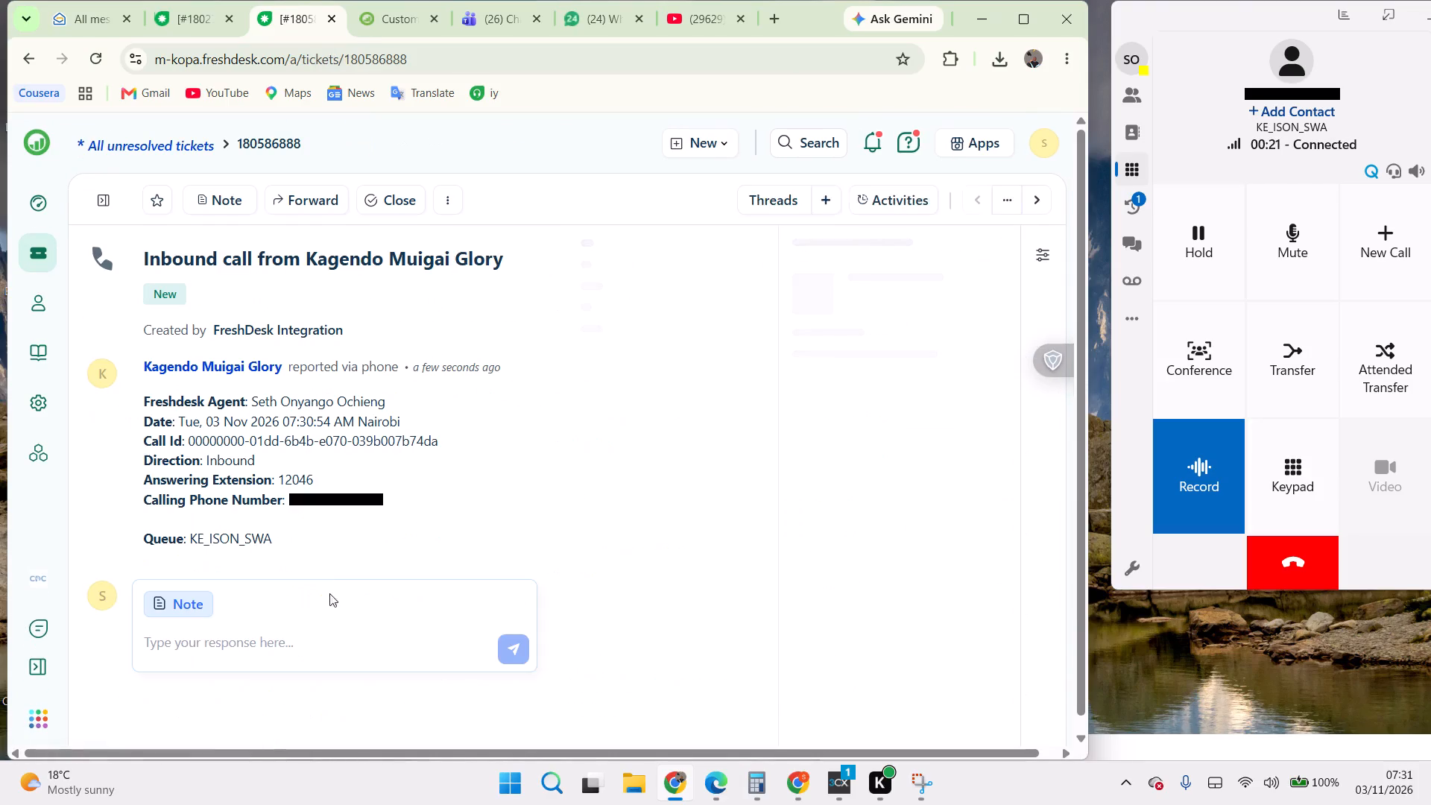
click(192, 636)
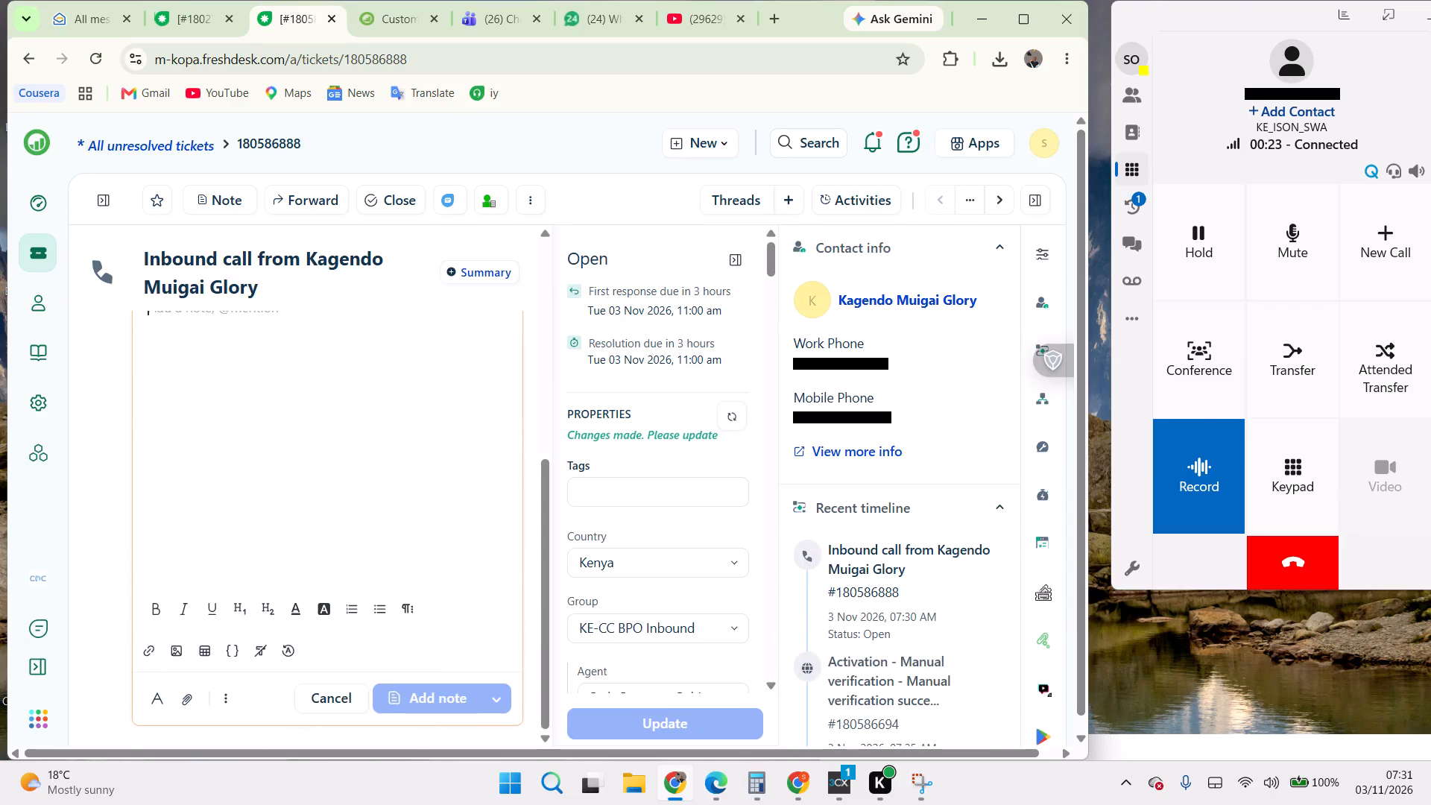
scroll(312, 508, up, 1)
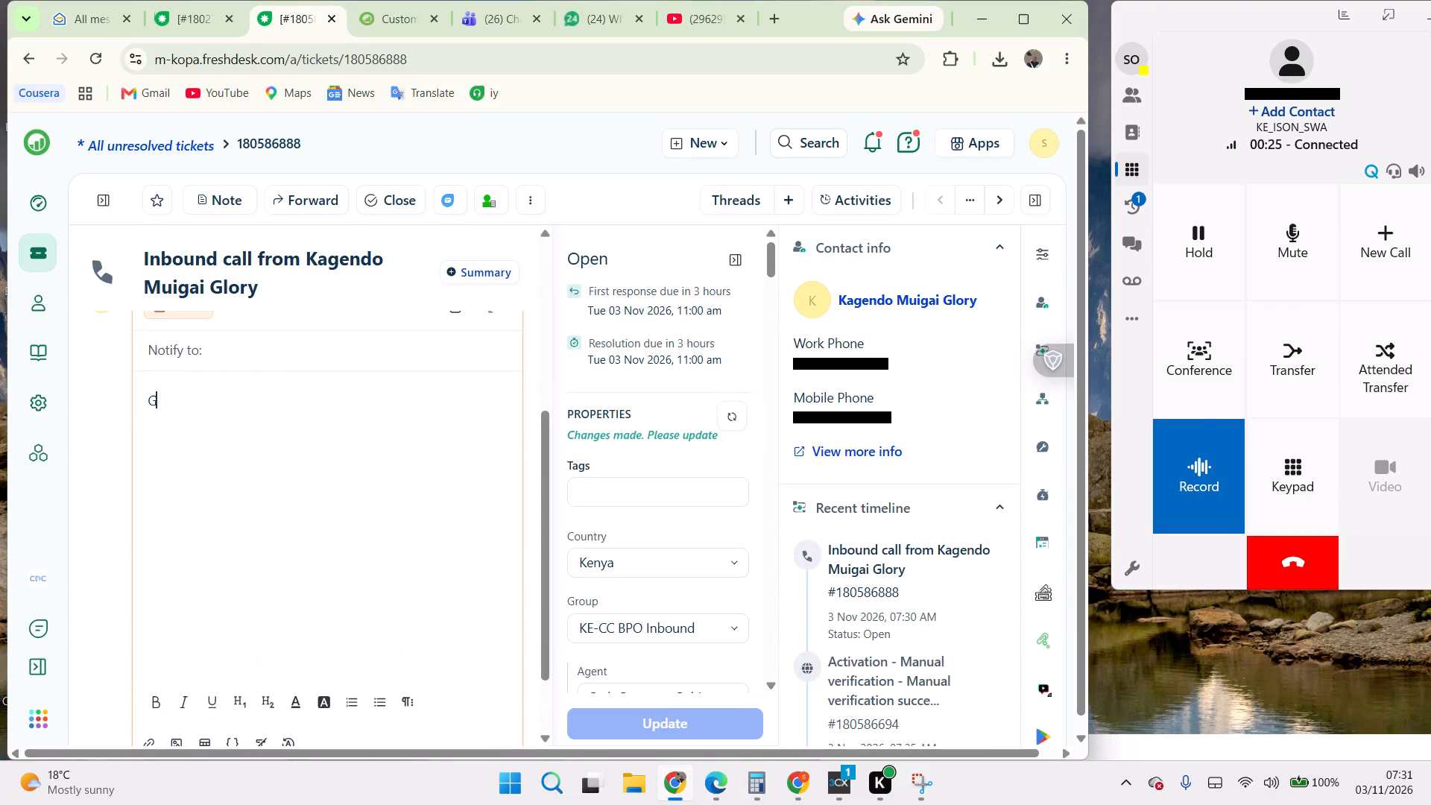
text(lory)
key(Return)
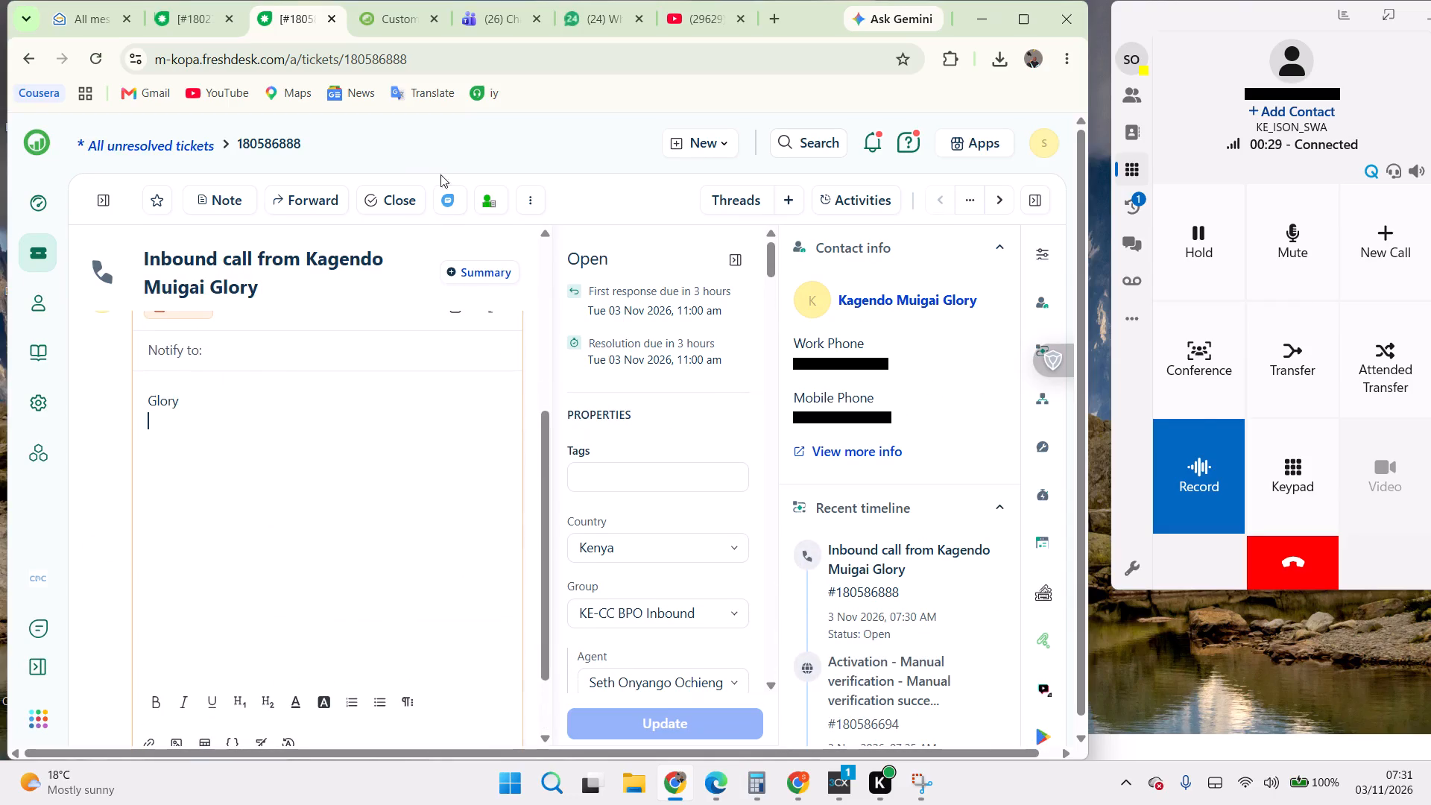
Switch to the CRM customer dashboard.
click(382, 19)
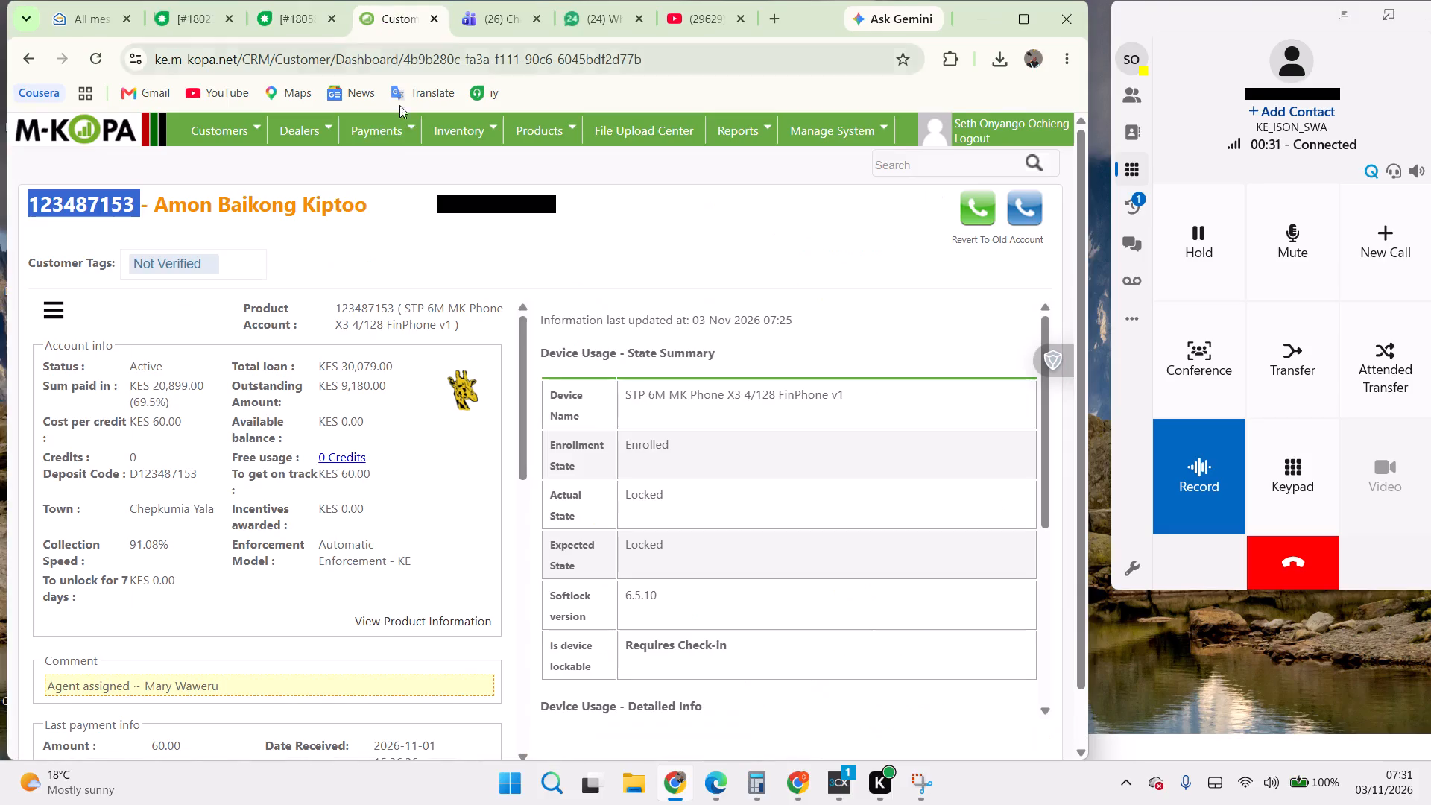
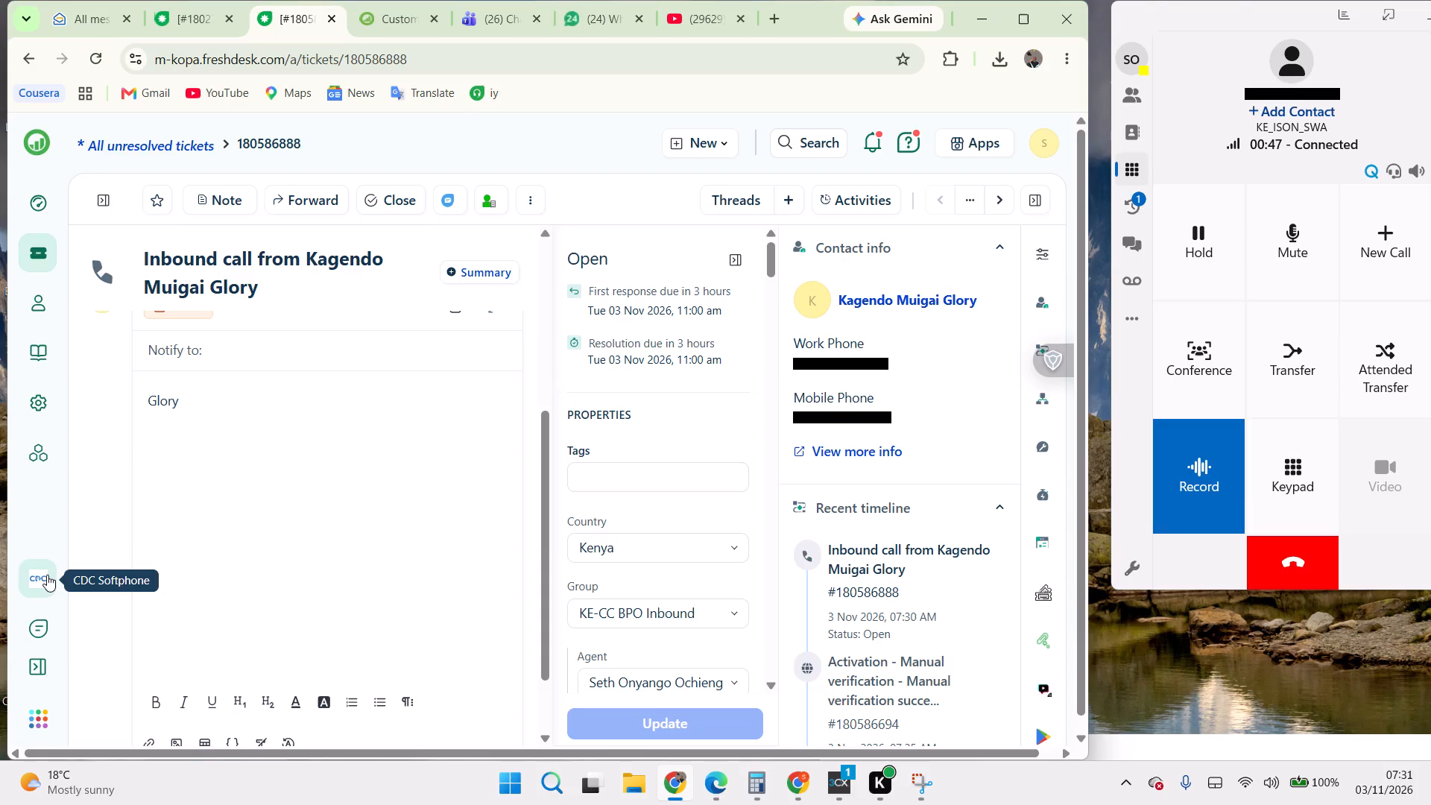
Switch to the M-KOPA CRM and look up the caller's customer dashboard by account number.
click(379, 24)
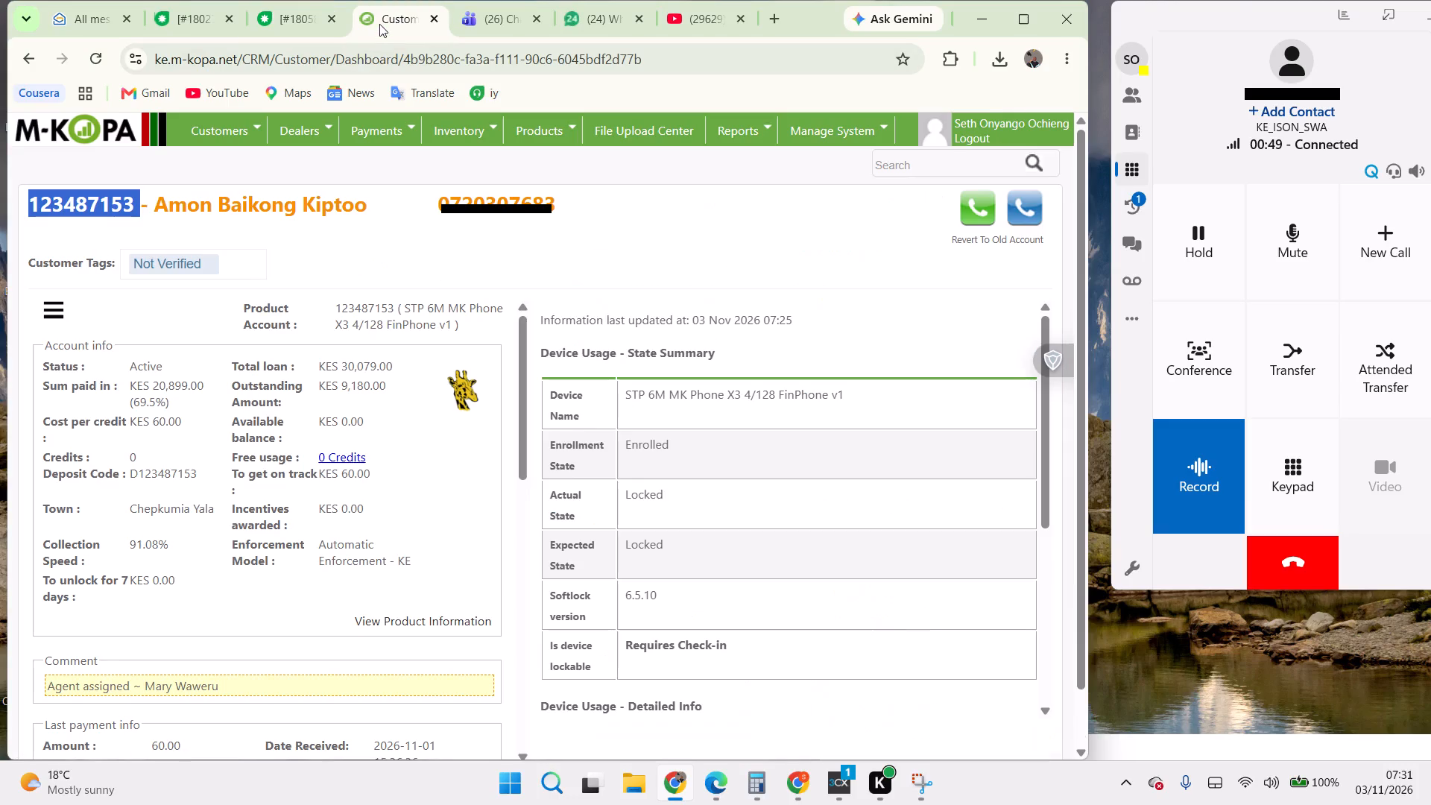
click(897, 167)
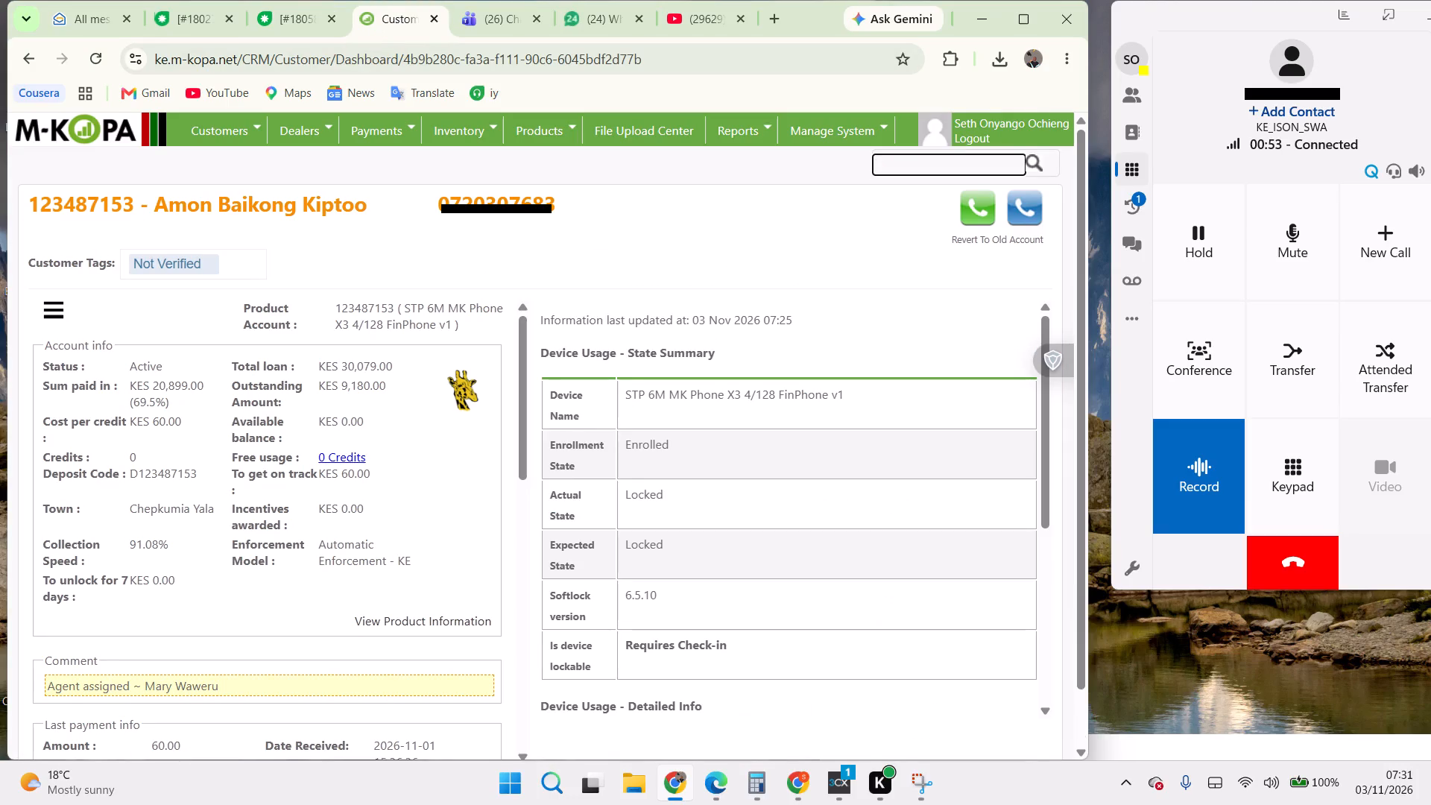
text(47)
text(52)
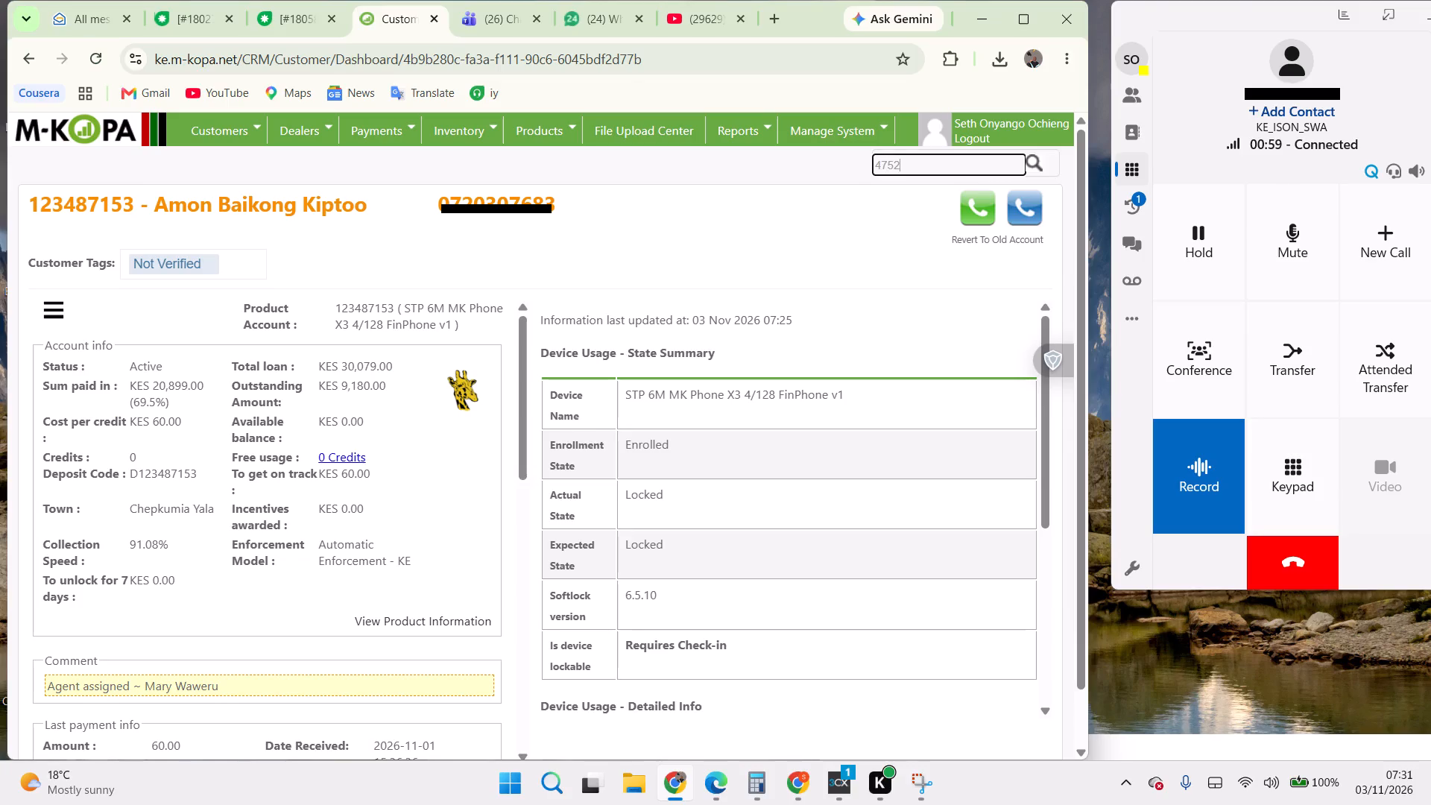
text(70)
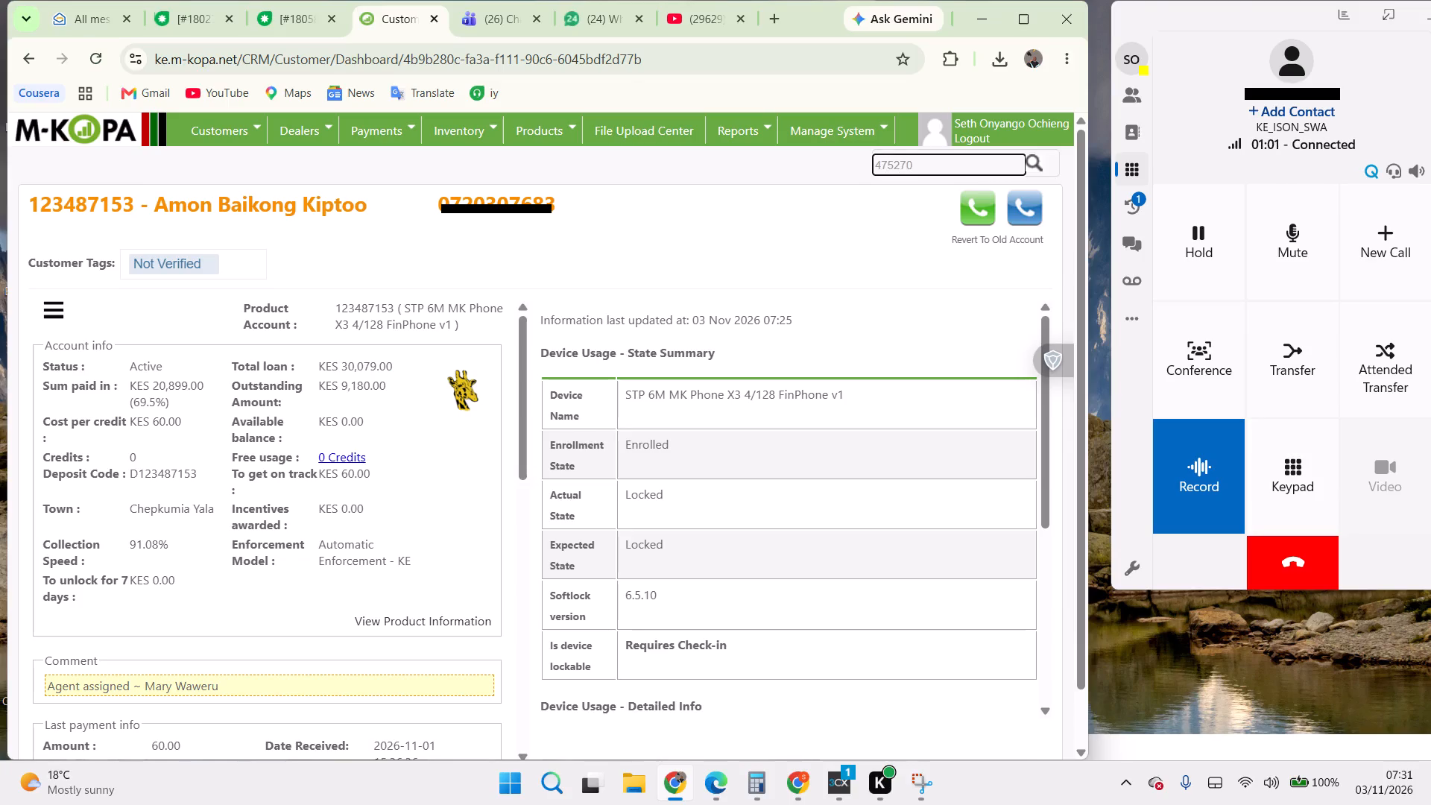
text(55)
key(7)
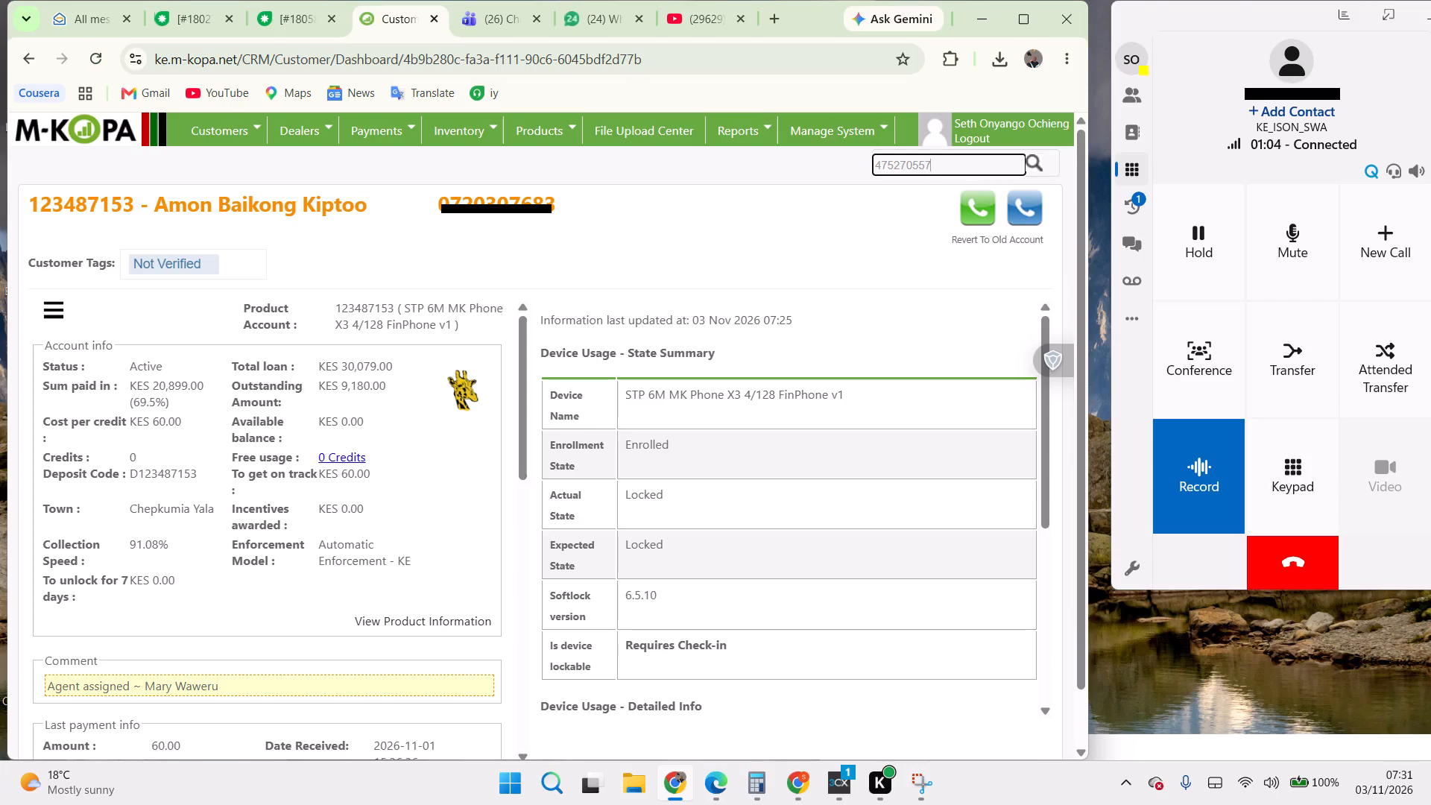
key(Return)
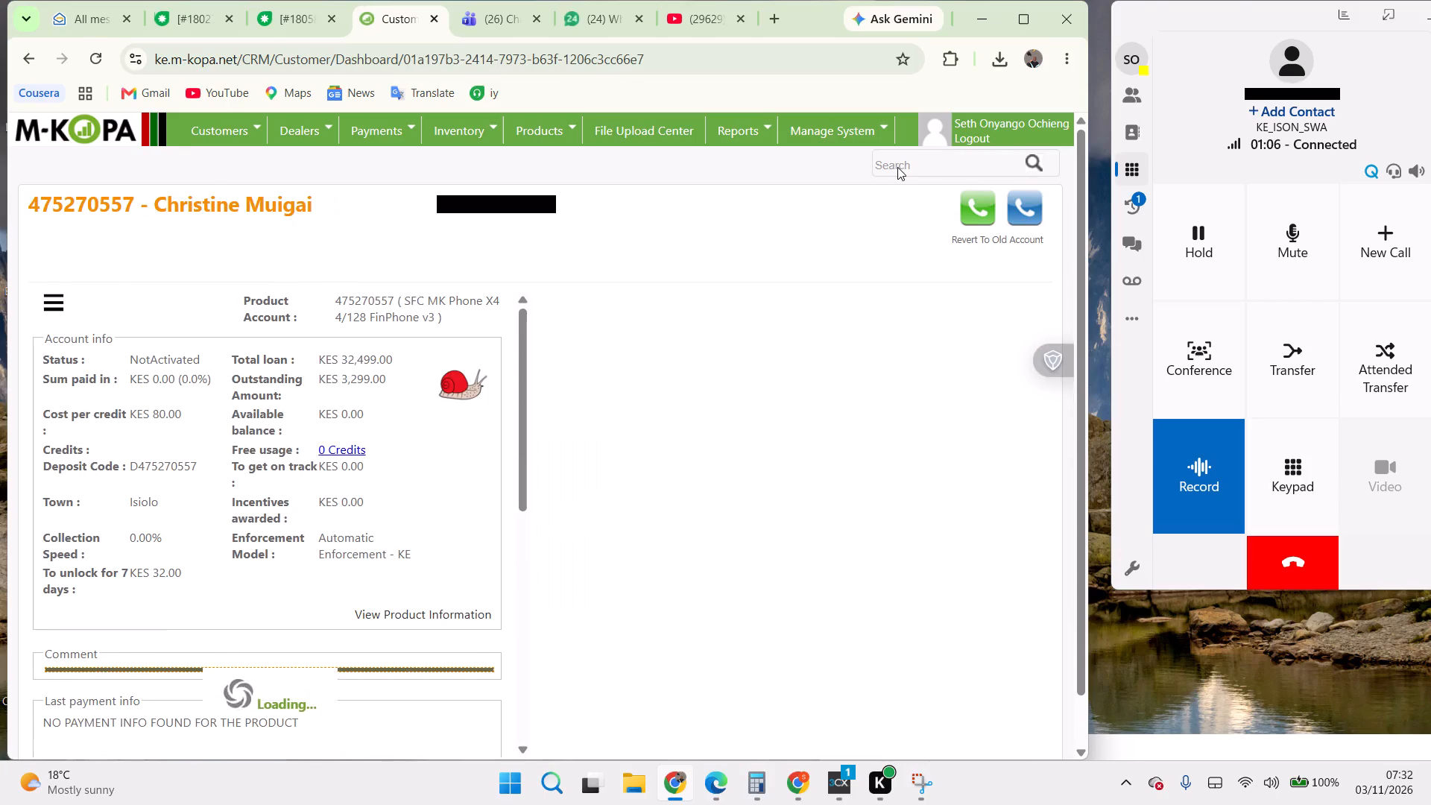
Search Freshdesk for the account number copied from the dashboard and open the "Activation - KE-Customer Screening - Wrong payment plan selected" ticket.
double_click(63, 202)
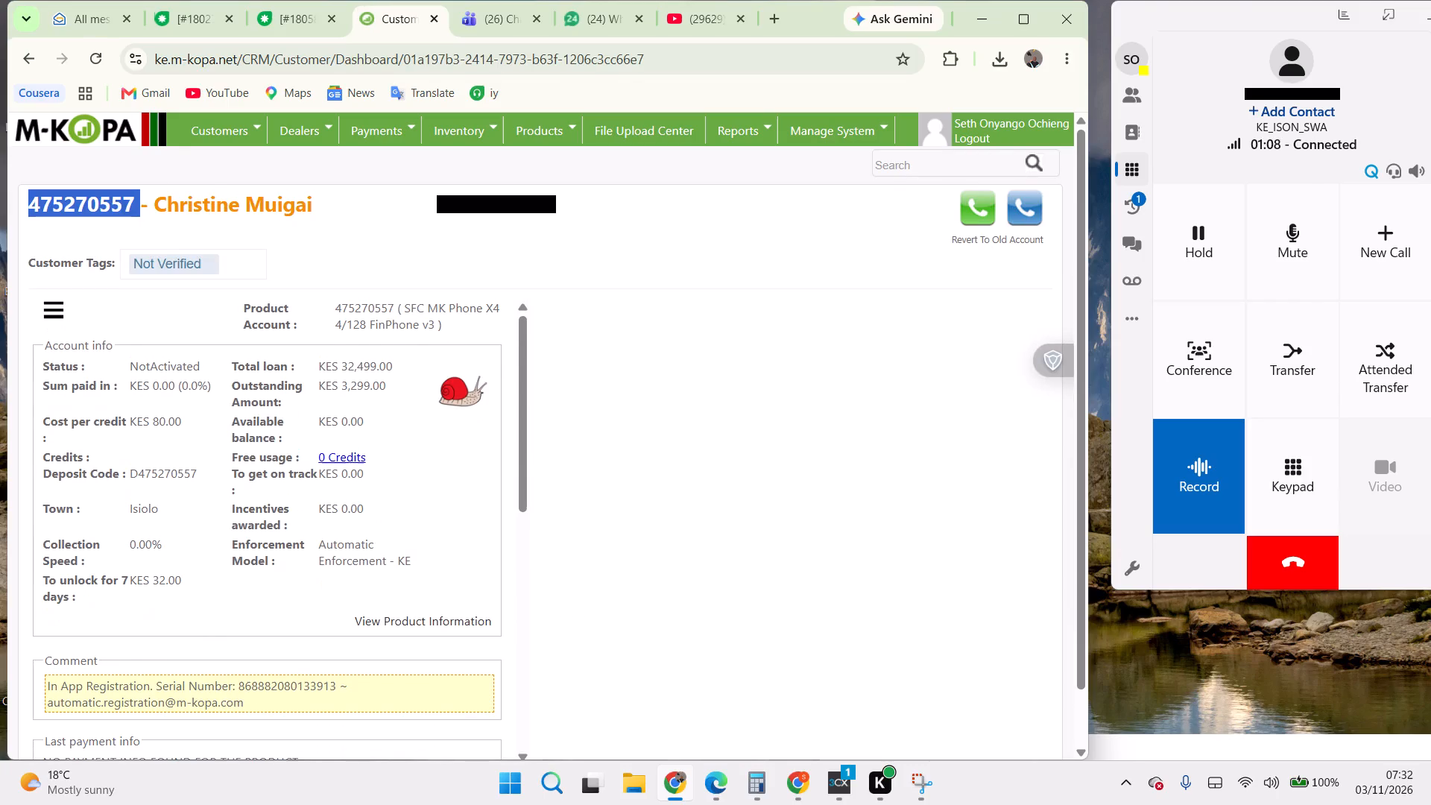
right_click(63, 202)
click(104, 222)
click(197, 13)
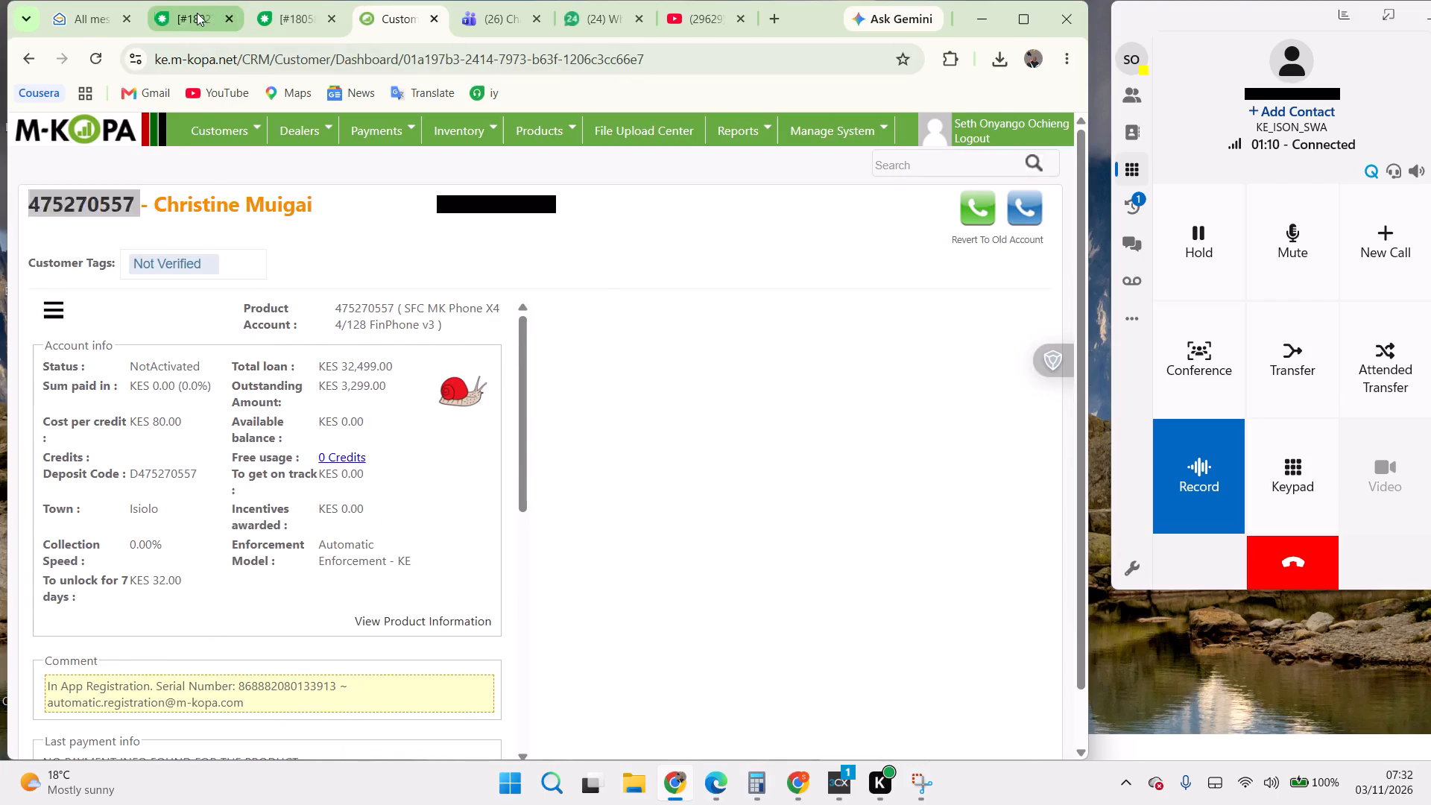
click(812, 133)
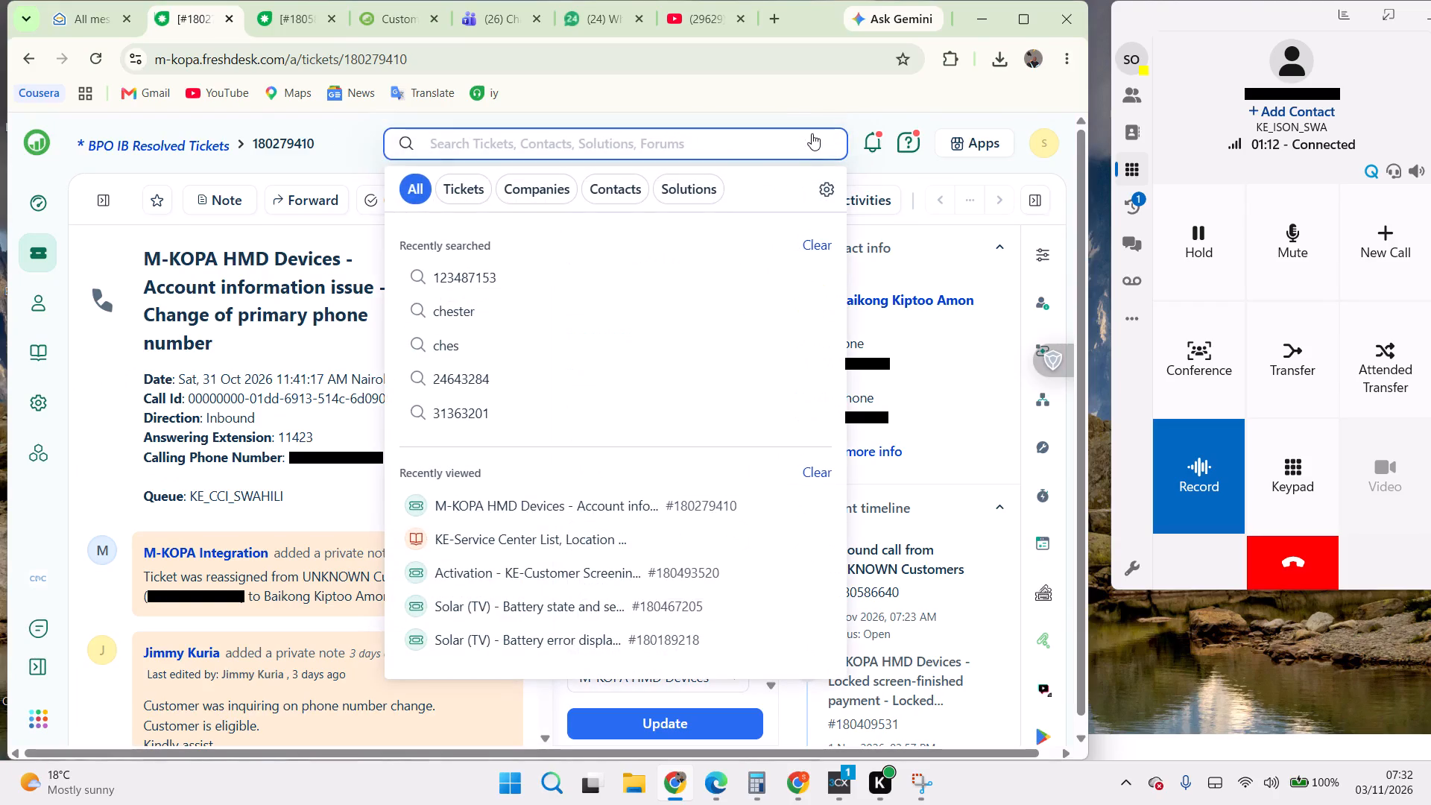
key(ctrl+v)
key(Return)
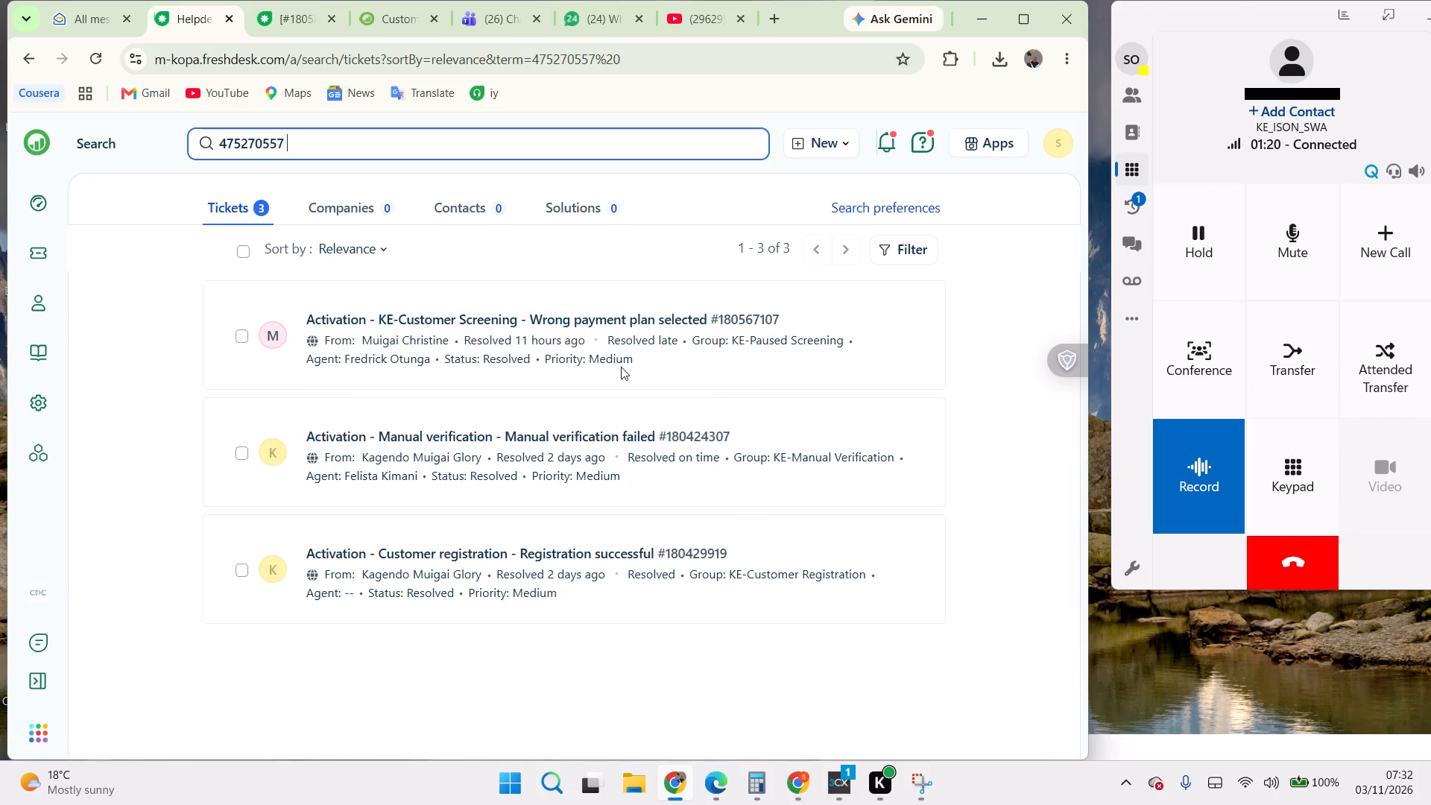
click(563, 321)
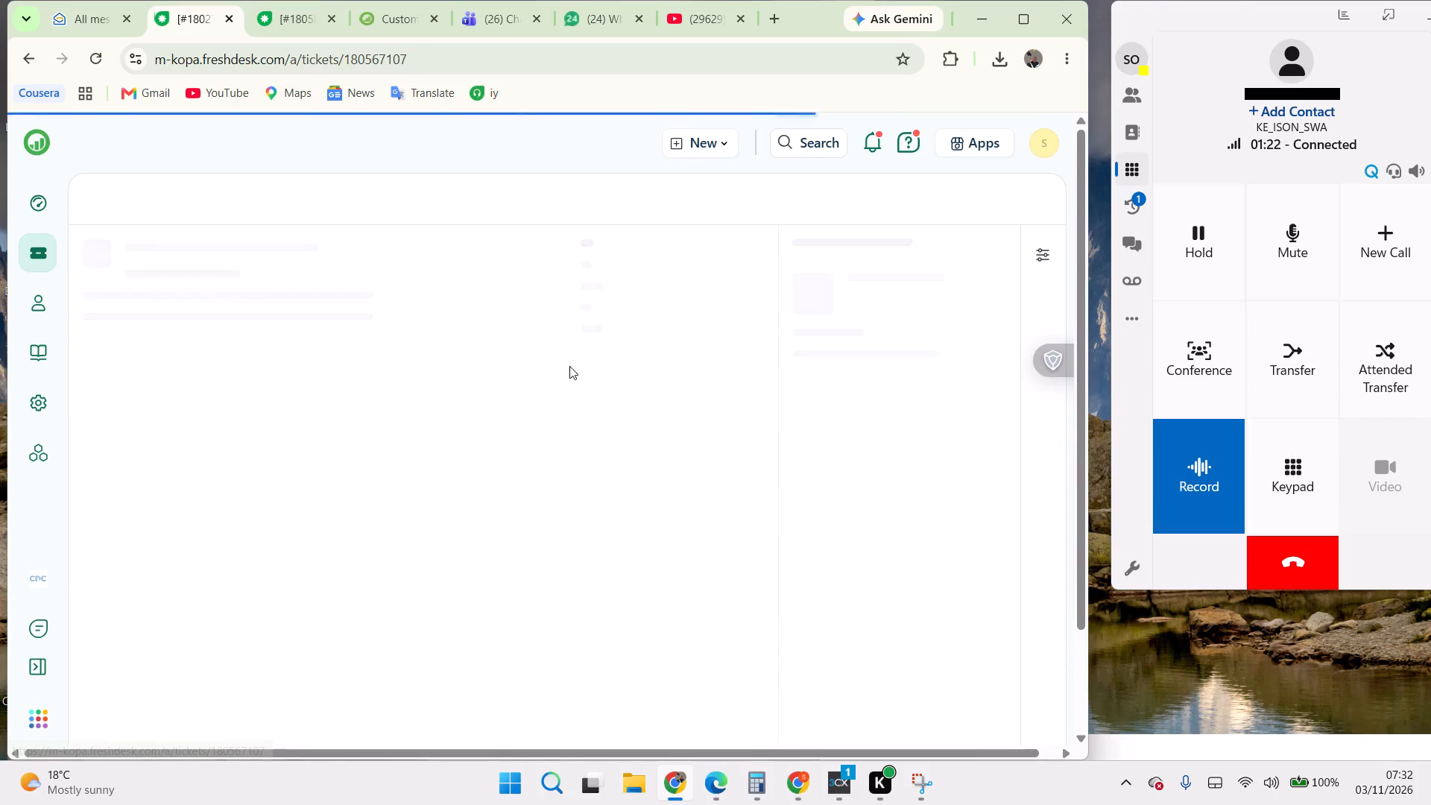
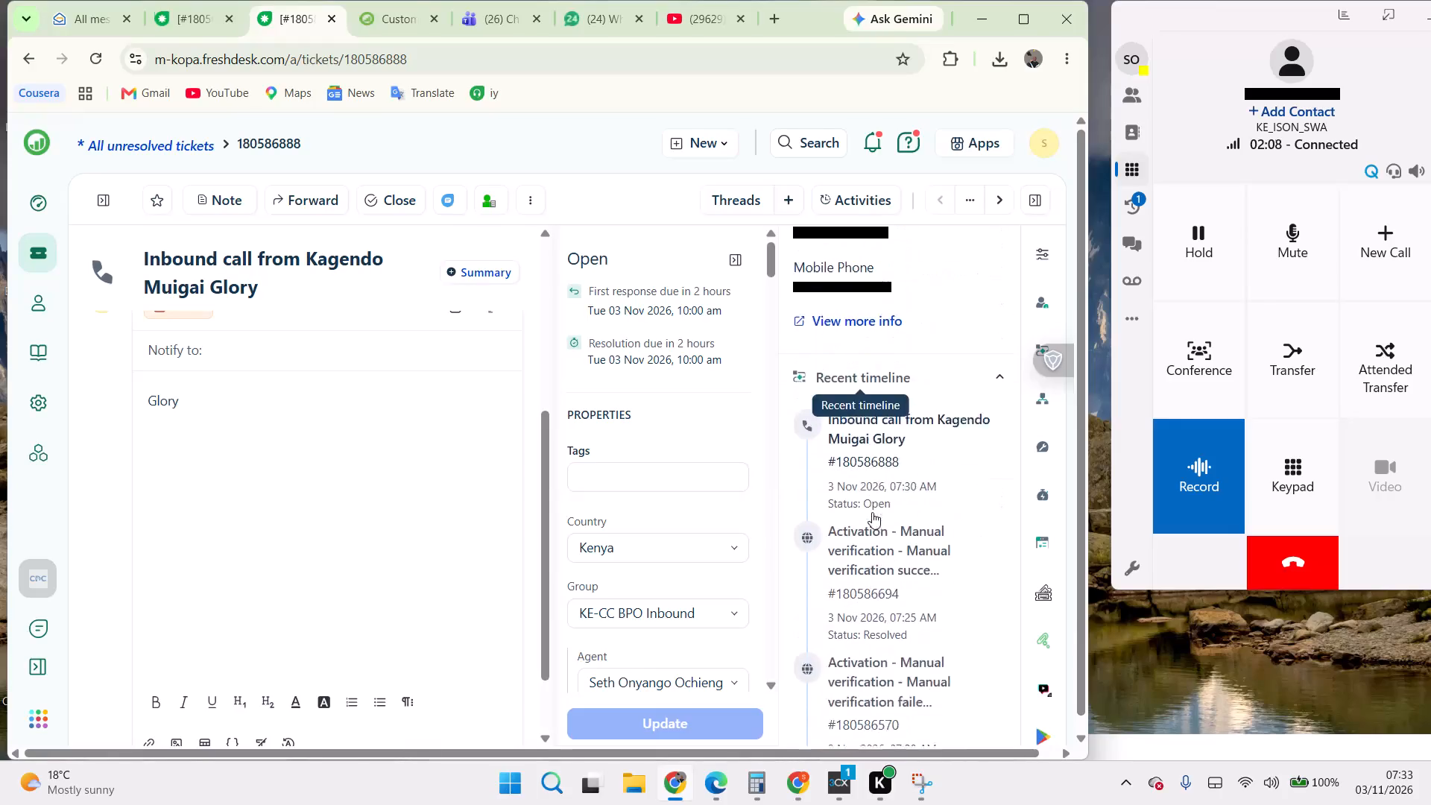
Assign the open inbound call ticket to the customer found with the copied account number, starting from the ticket's Account Info.
scroll(872, 512, down, 3)
scroll(872, 512, up, 1)
scroll(872, 512, down, 1)
scroll(872, 512, up, 2)
scroll(872, 512, down, 7)
scroll(872, 512, up, 1)
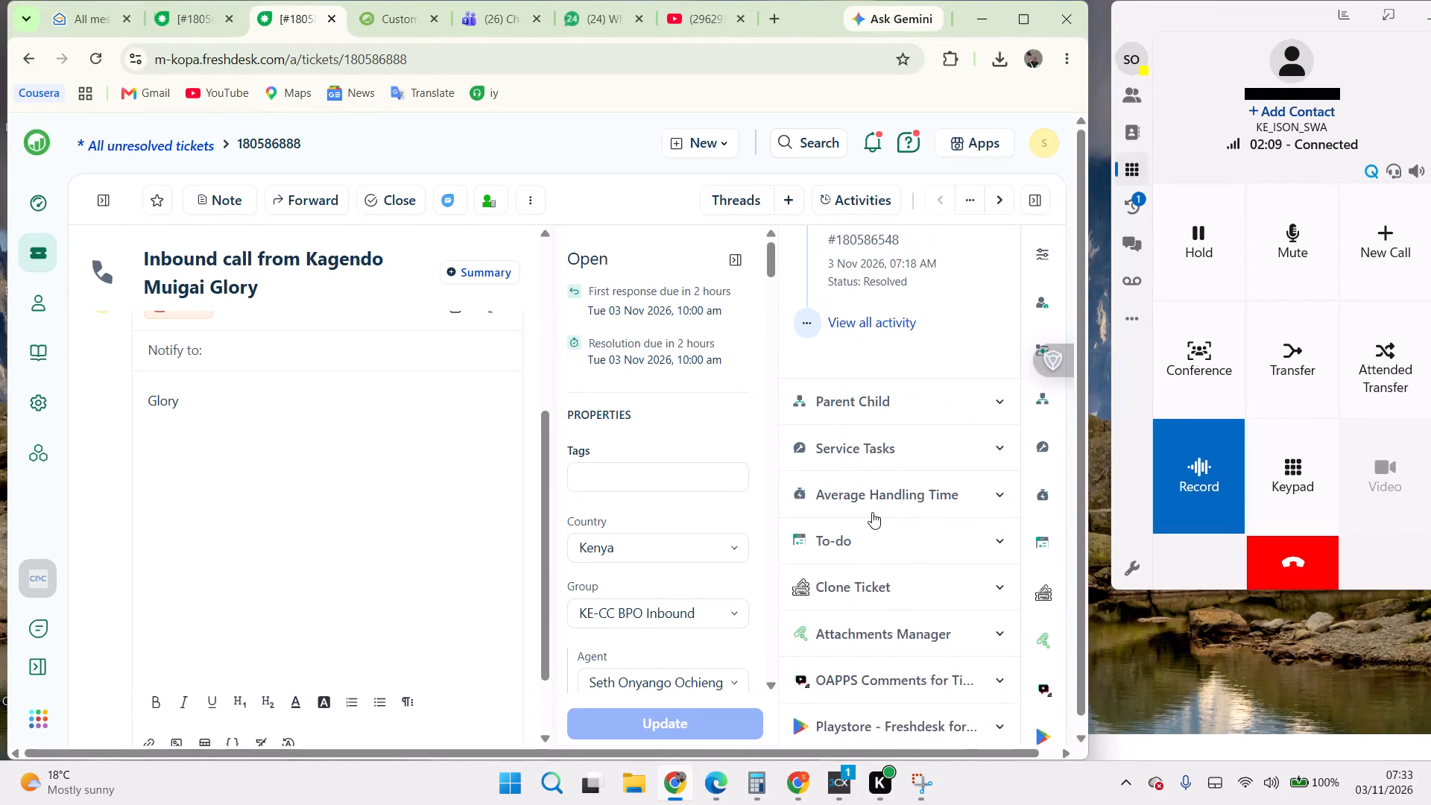
scroll(872, 512, down, 1)
scroll(872, 512, up, 1)
scroll(872, 512, down, 1)
scroll(872, 512, up, 1)
scroll(872, 512, down, 2)
scroll(872, 512, up, 1)
scroll(872, 512, down, 4)
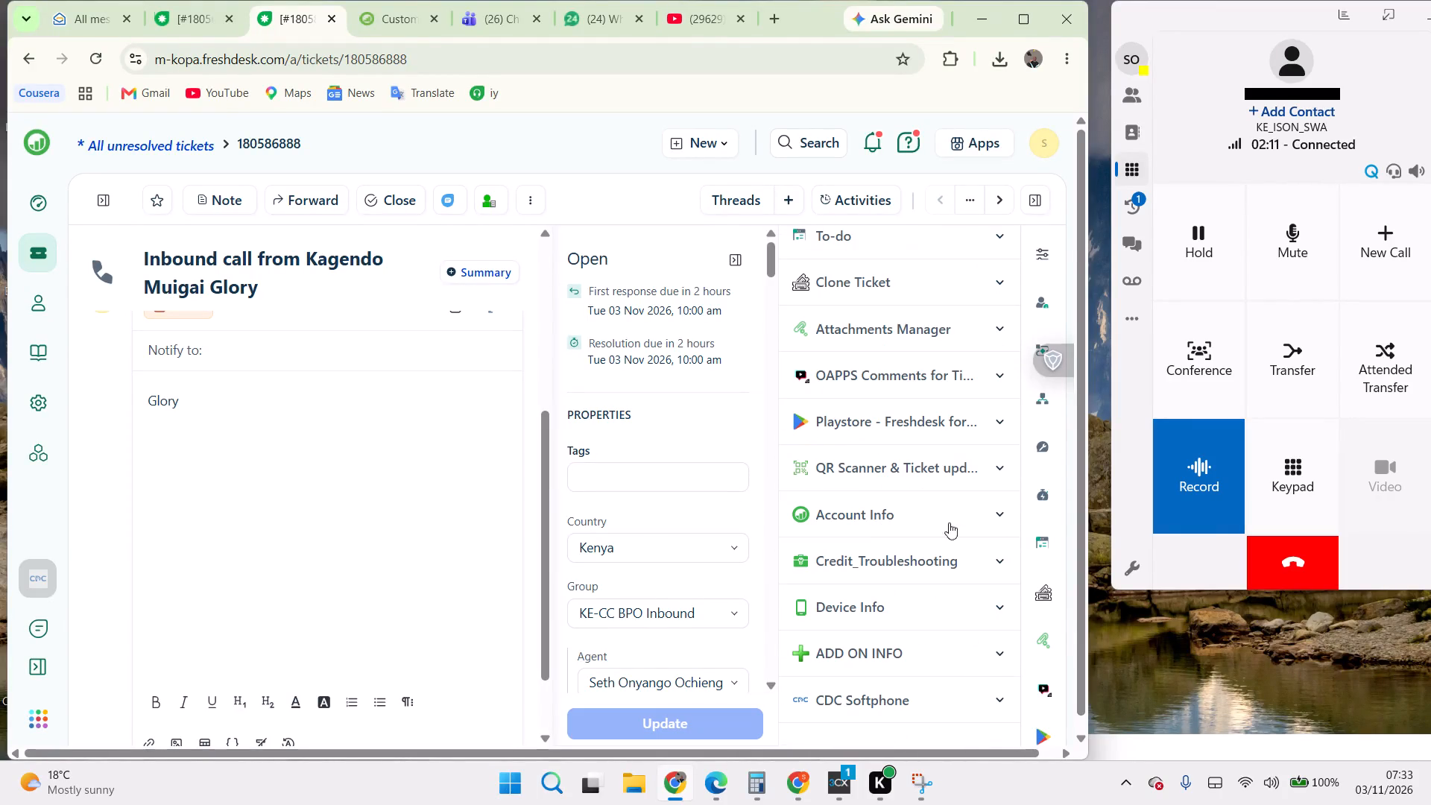
click(1005, 515)
click(837, 616)
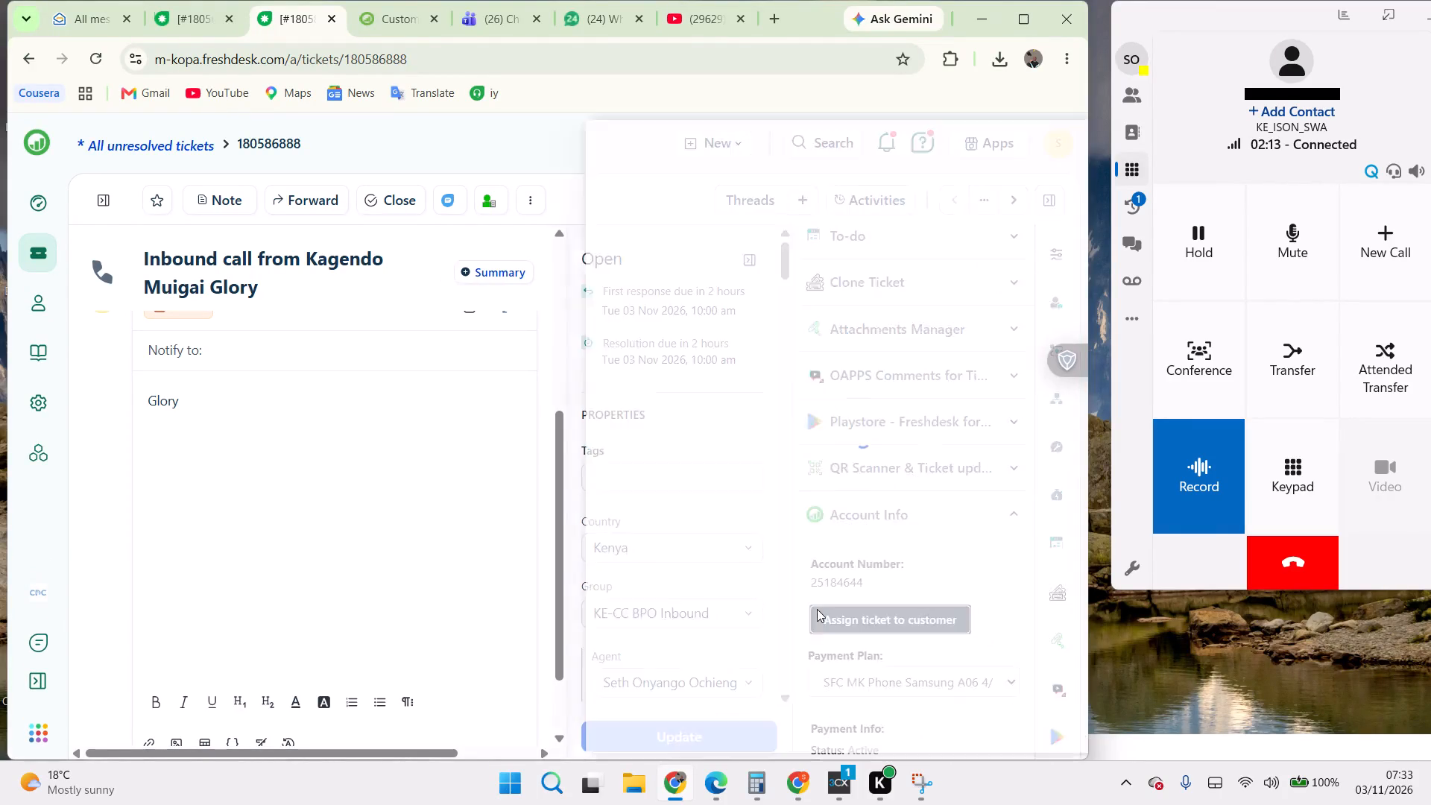
click(579, 212)
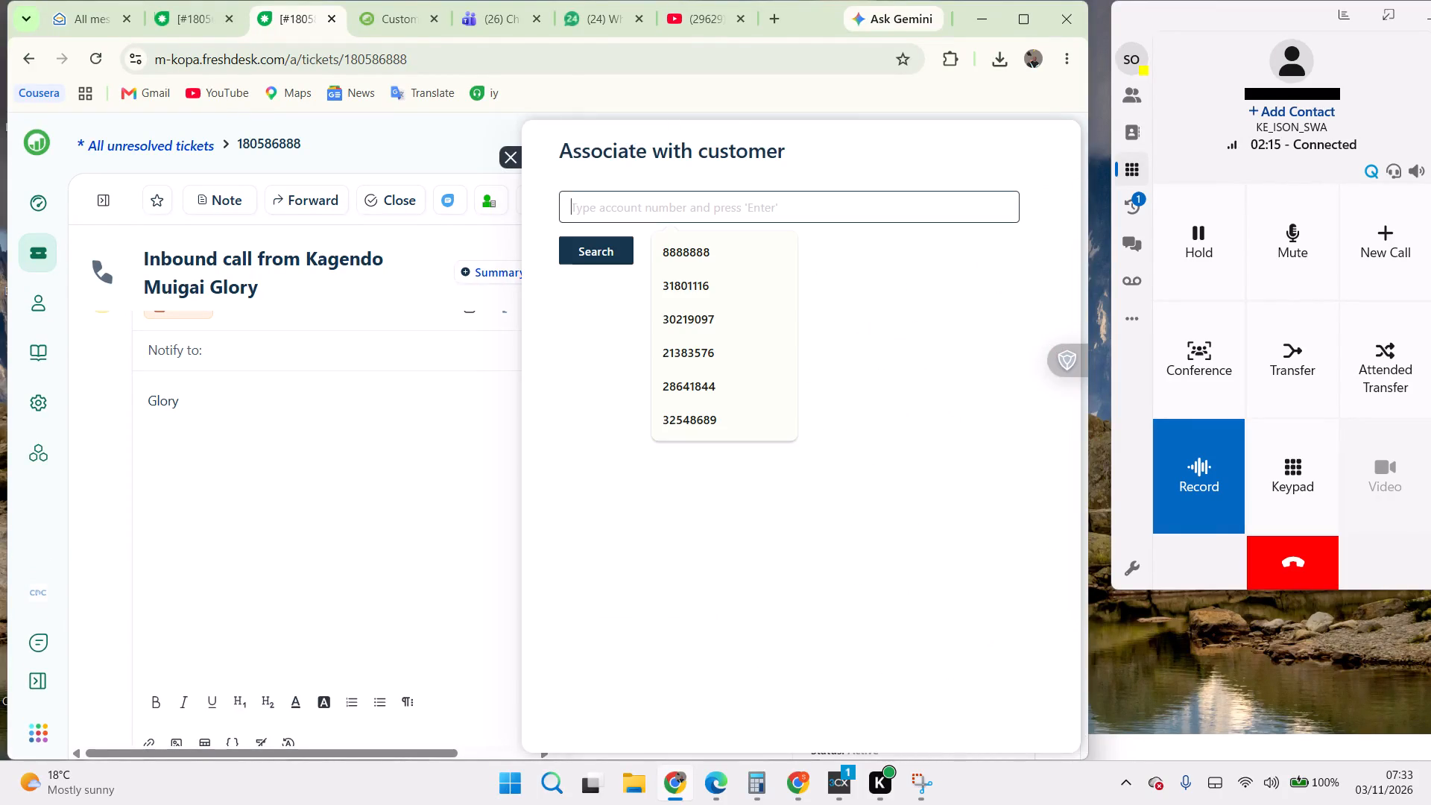
key(ctrl+v)
key(BackSpace)
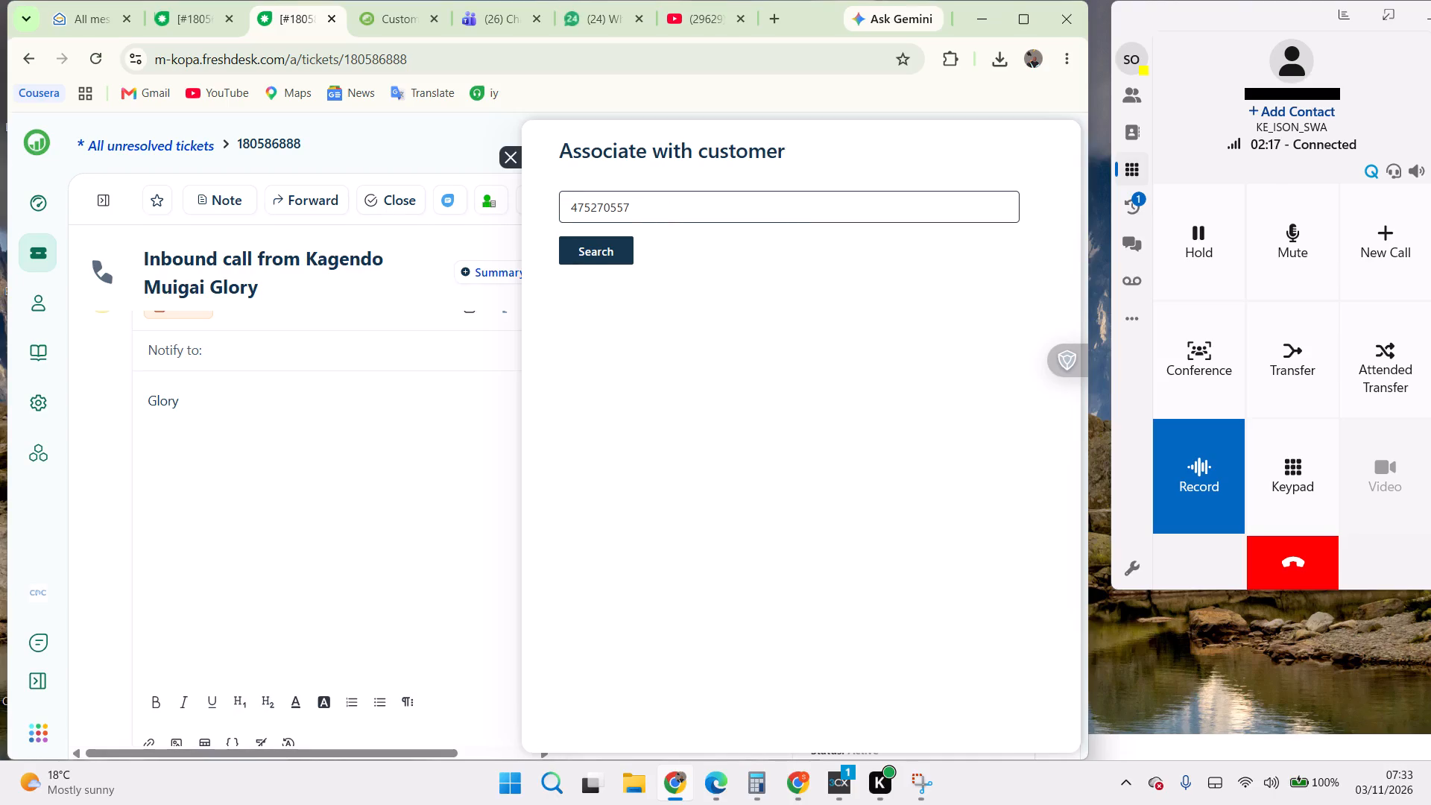
click(582, 252)
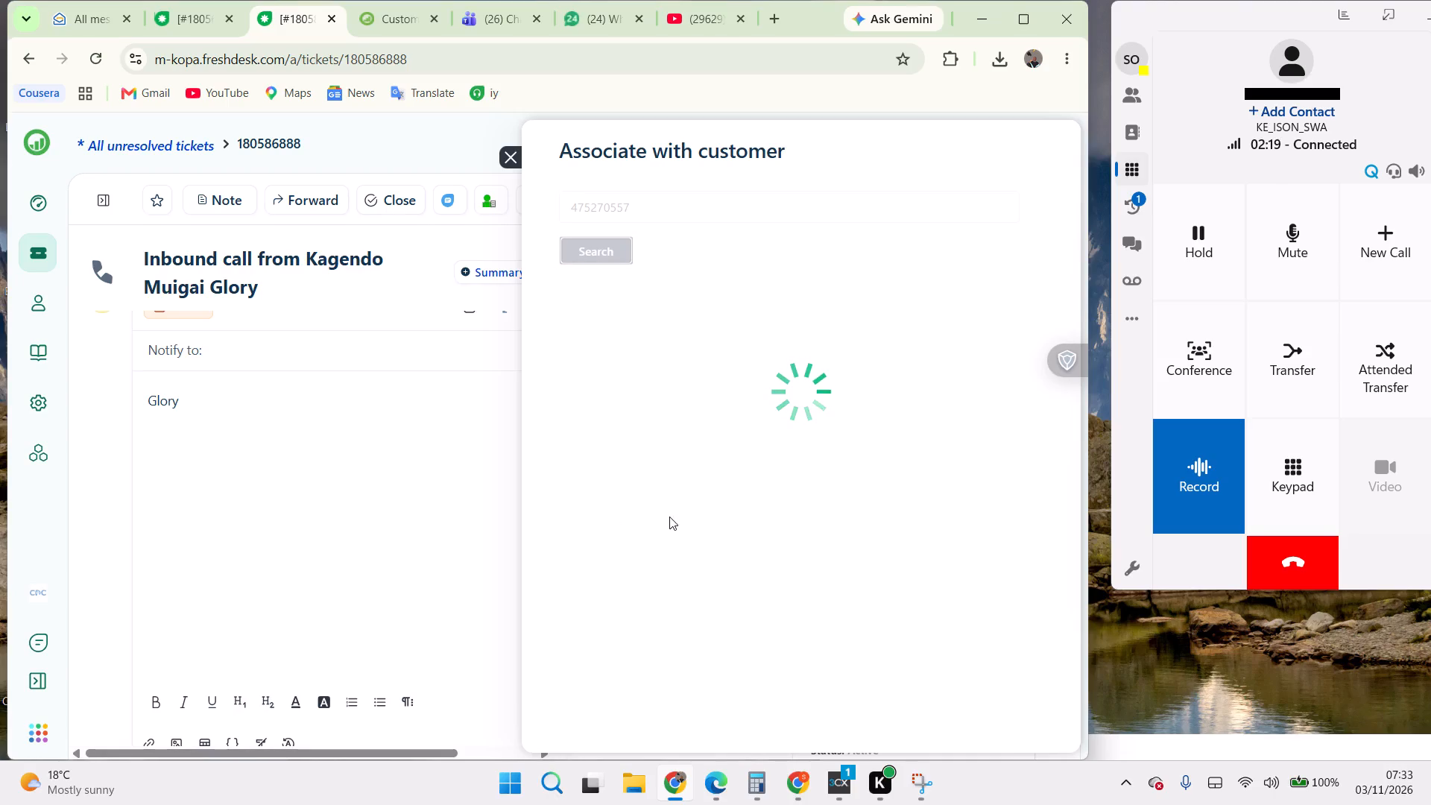
click(683, 459)
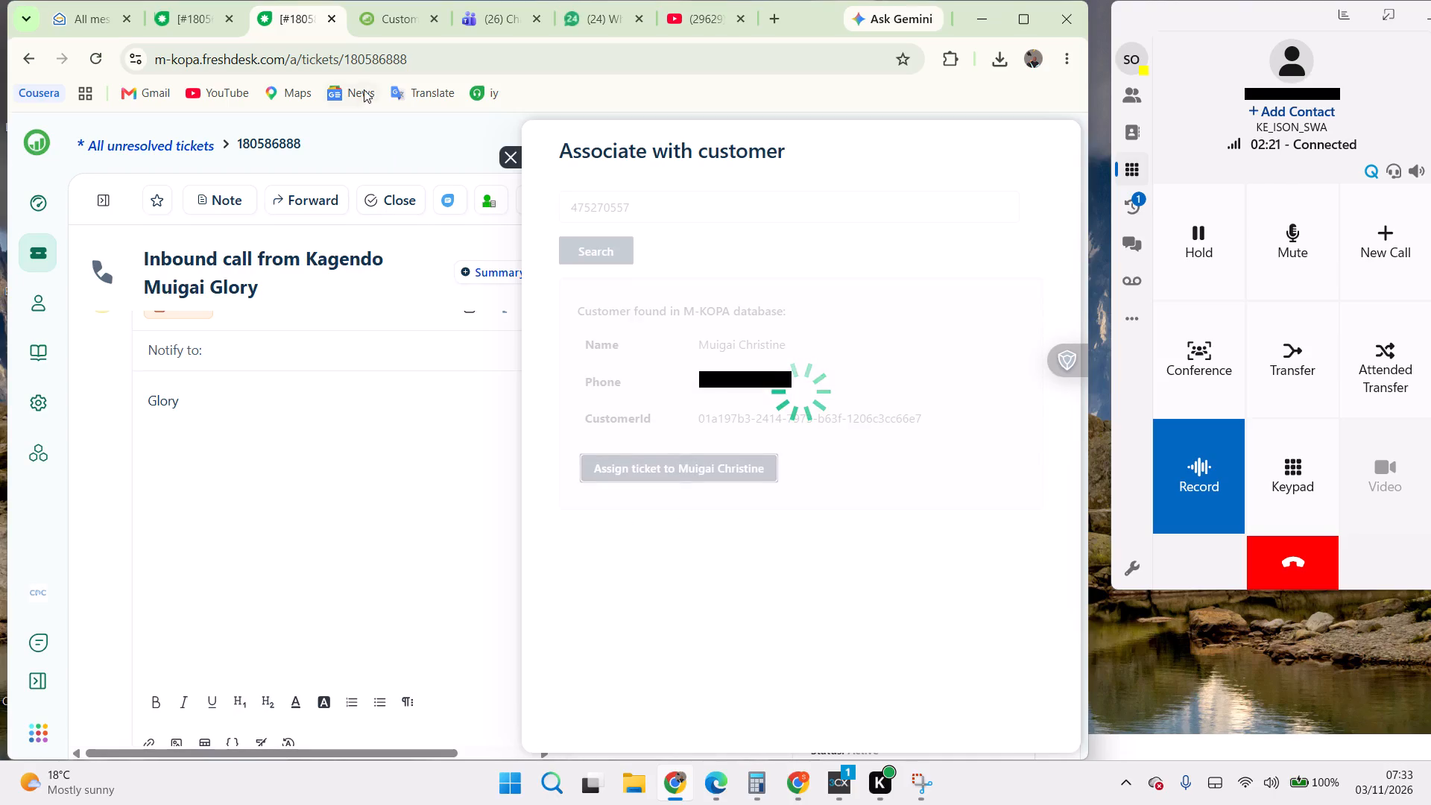
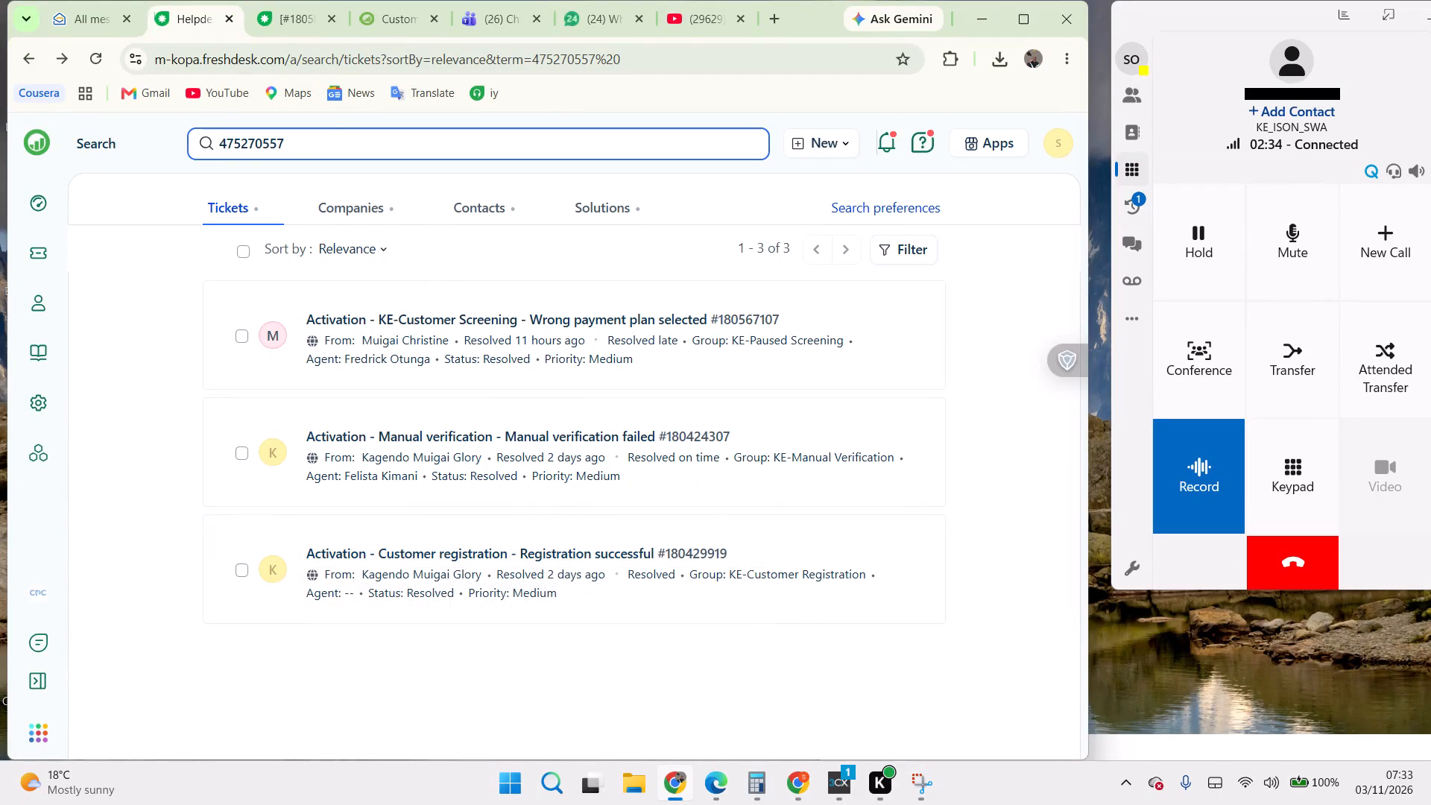
Classify the inbound call ticket as Retail Support with reason Customer activation follow-up and sub-reason Registration follow up.
click(286, 14)
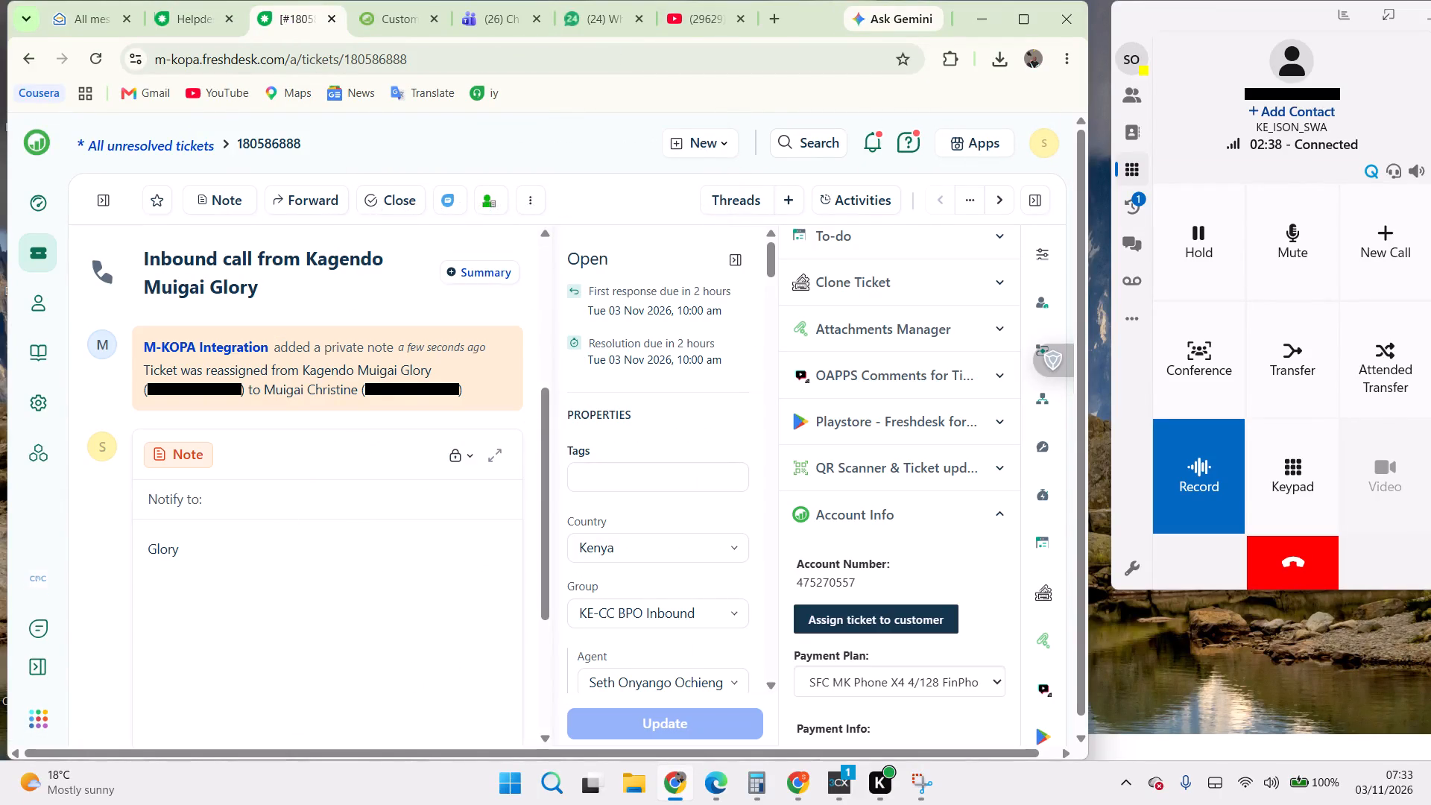
scroll(335, 567, down, 1)
double_click(33, 584)
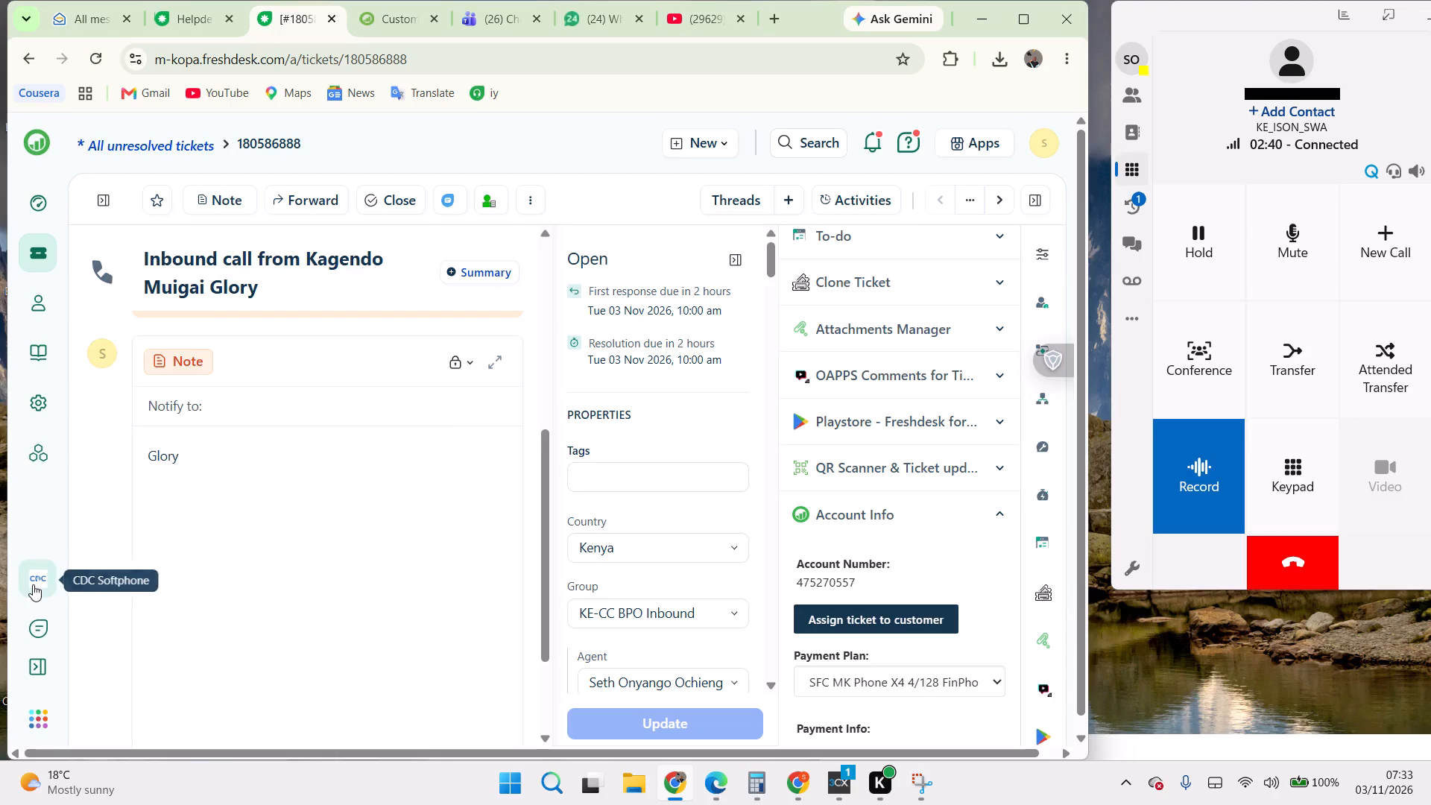
scroll(578, 507, down, 1)
scroll(578, 507, up, 1)
scroll(578, 507, down, 2)
scroll(578, 507, up, 1)
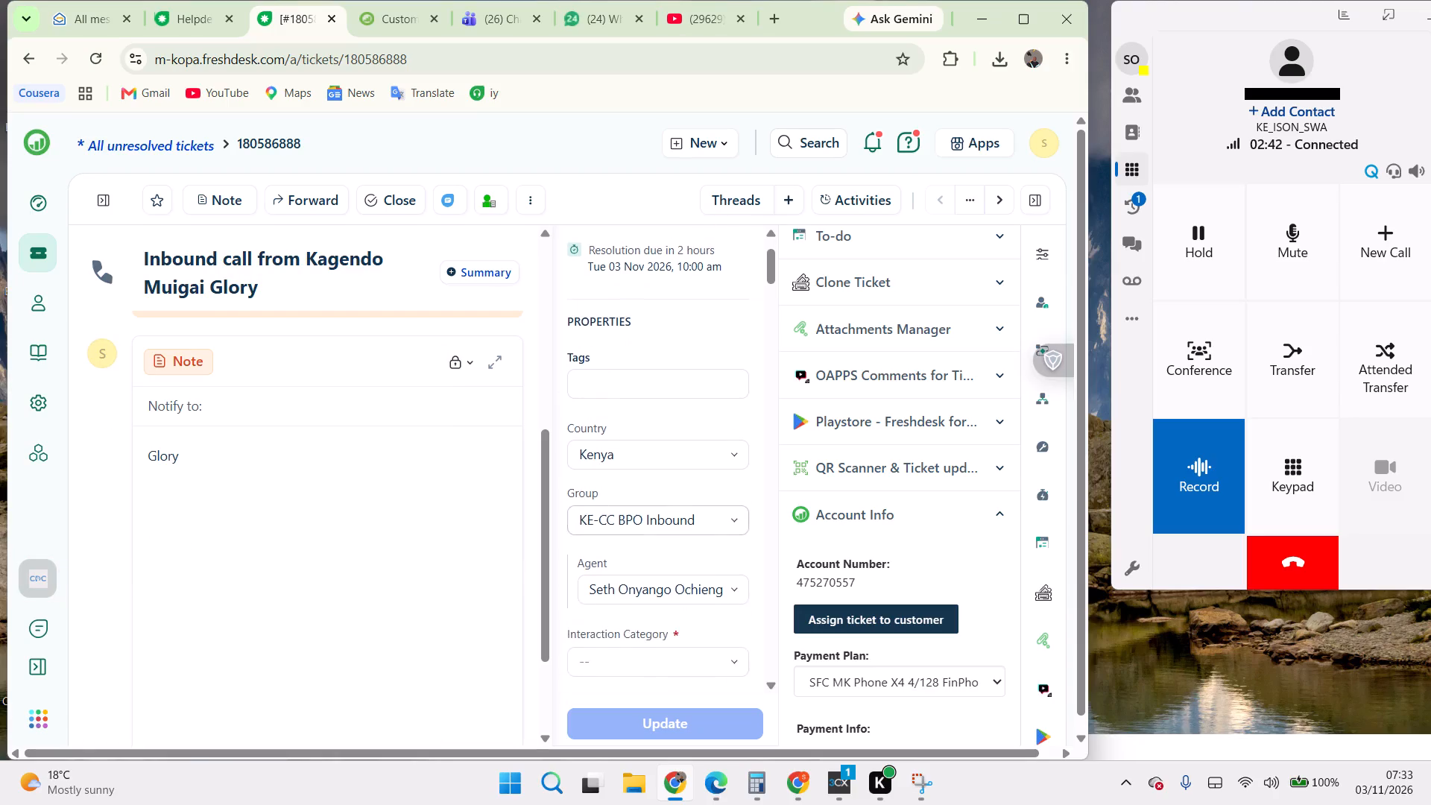
scroll(628, 491, down, 4)
scroll(628, 491, up, 1)
click(637, 382)
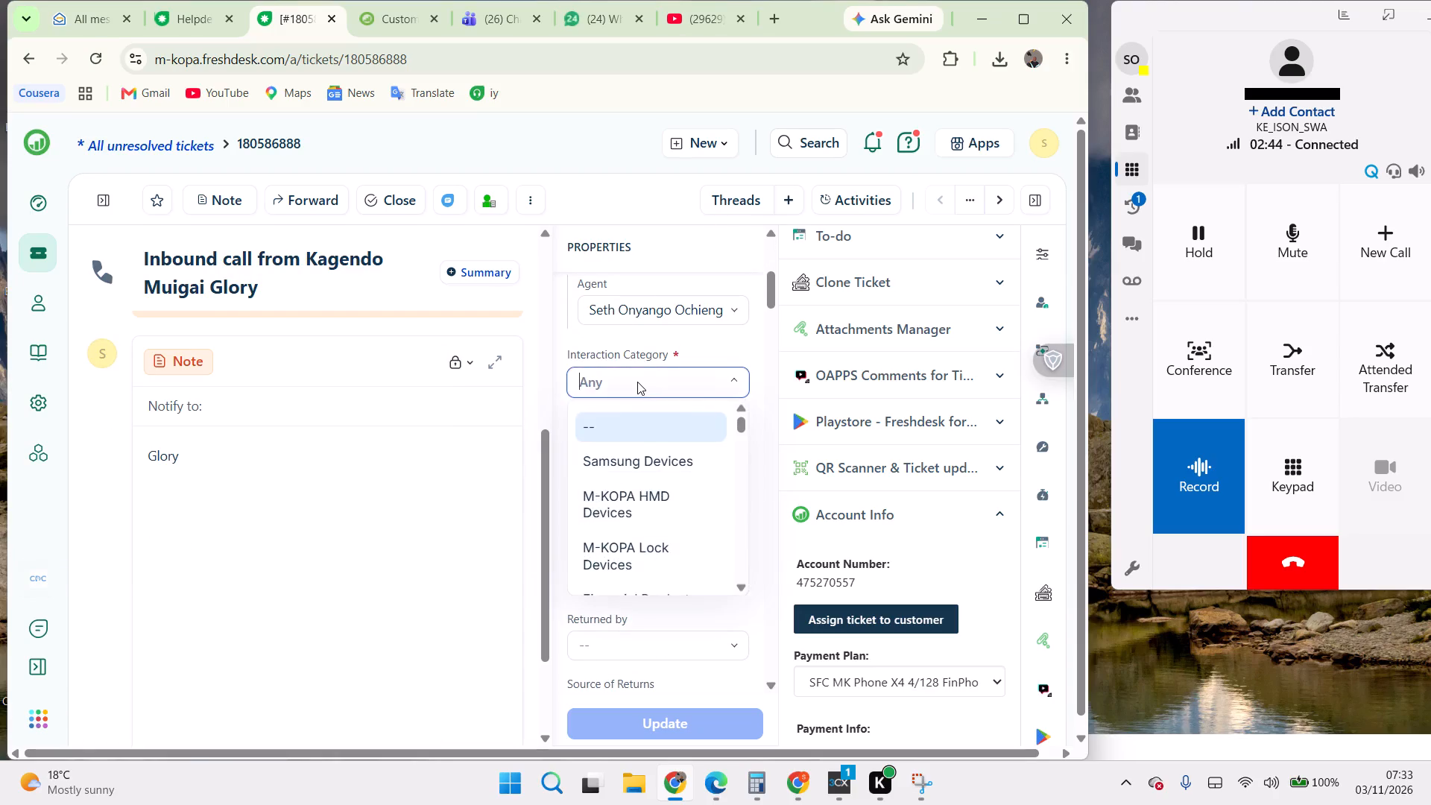
text(ret)
click(625, 424)
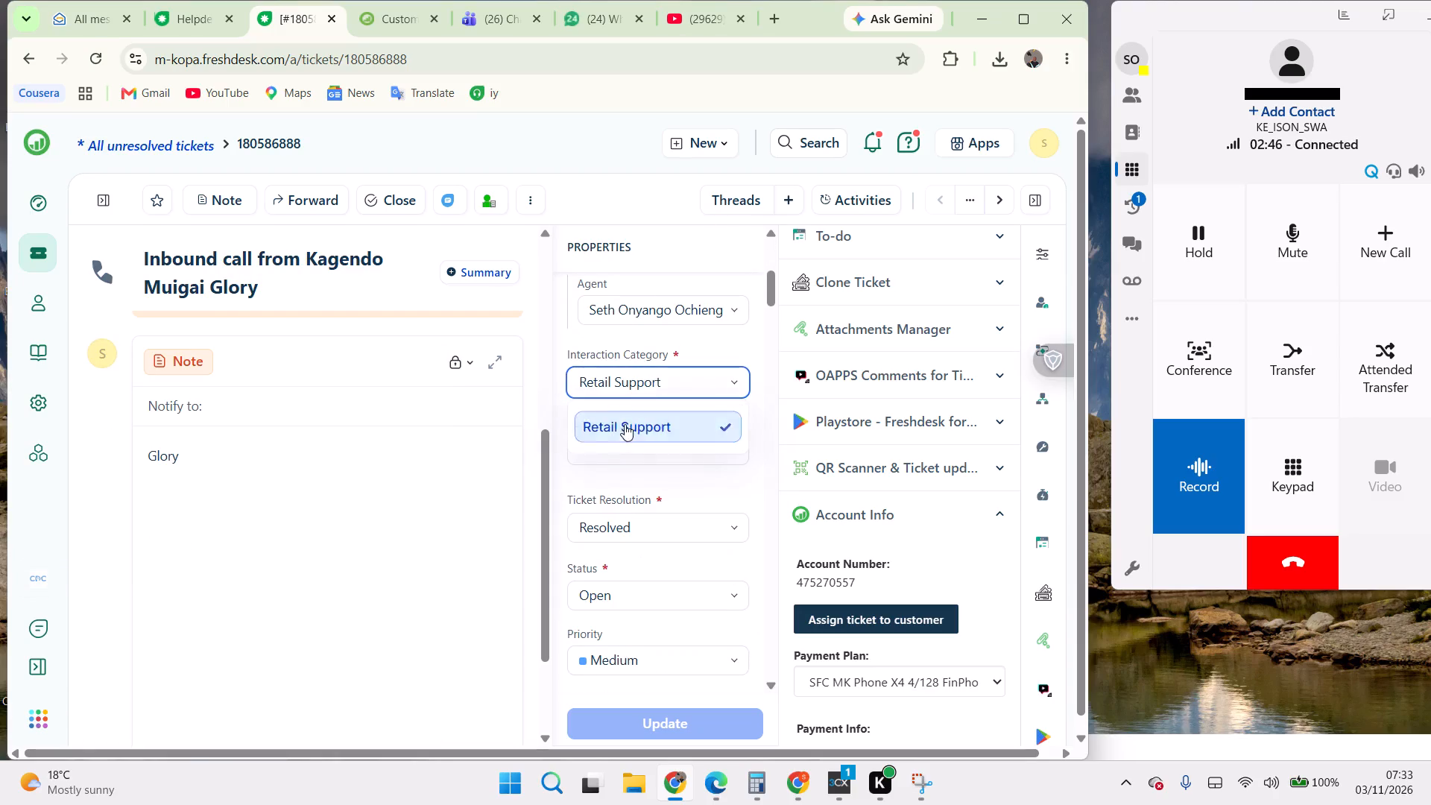
click(630, 459)
text(act)
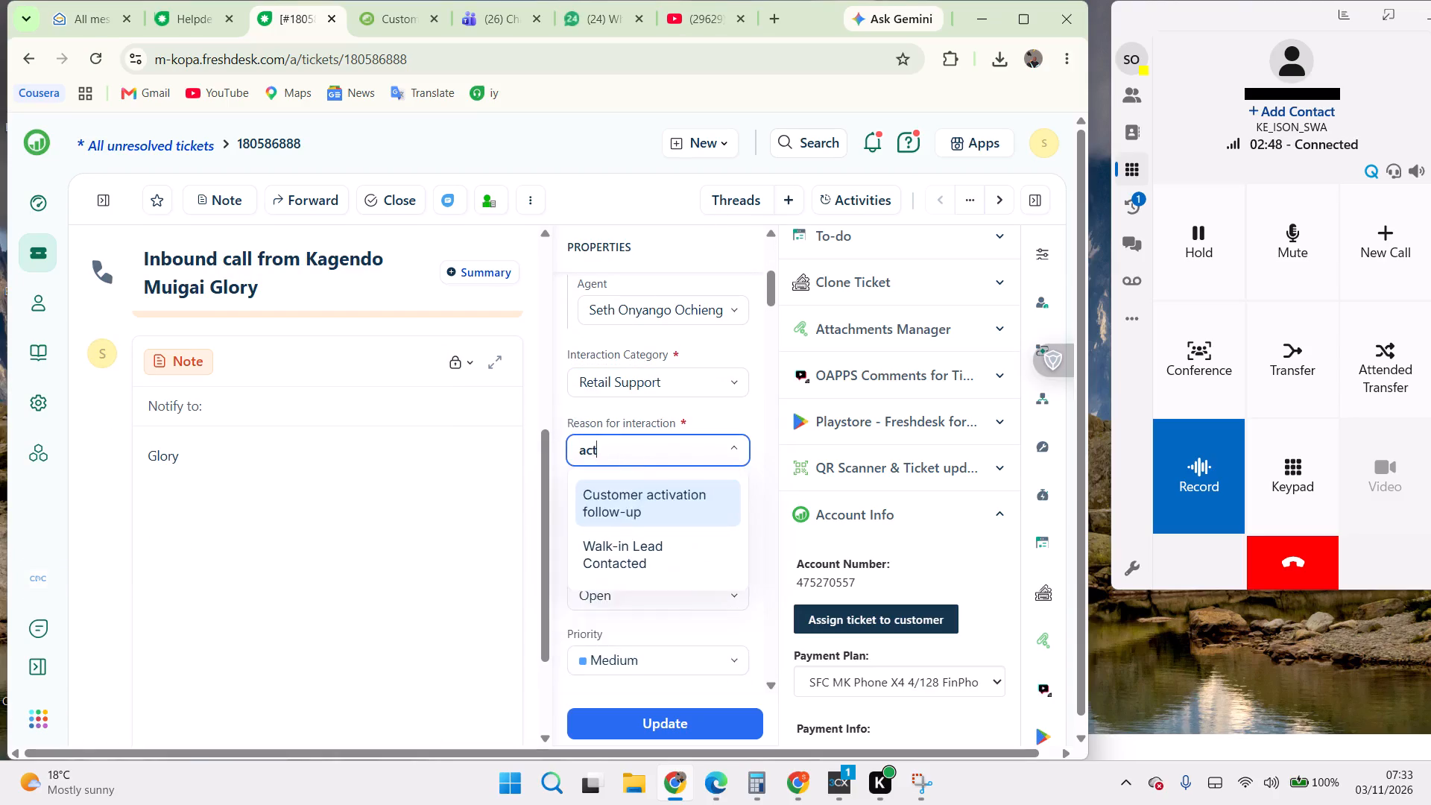
click(625, 505)
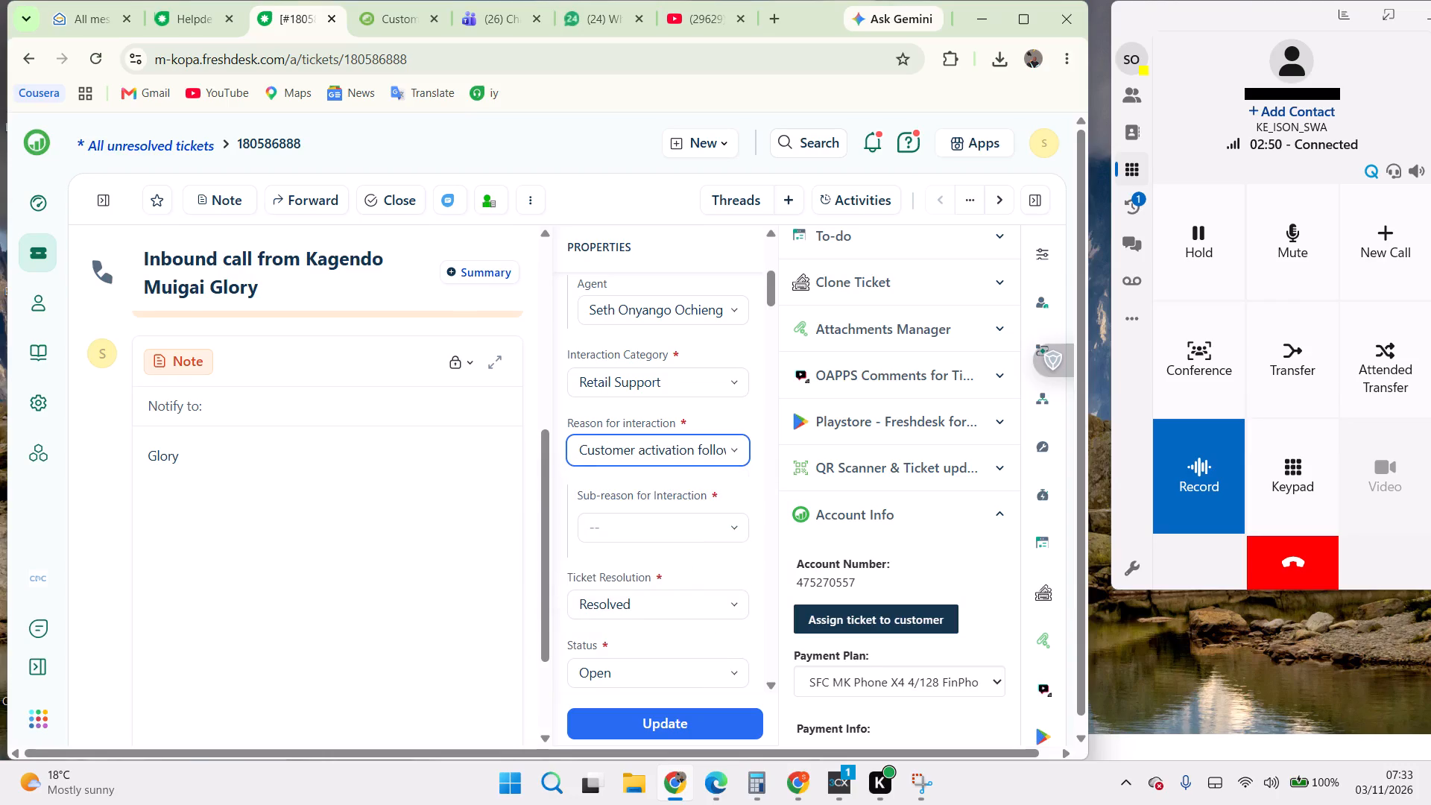
click(657, 532)
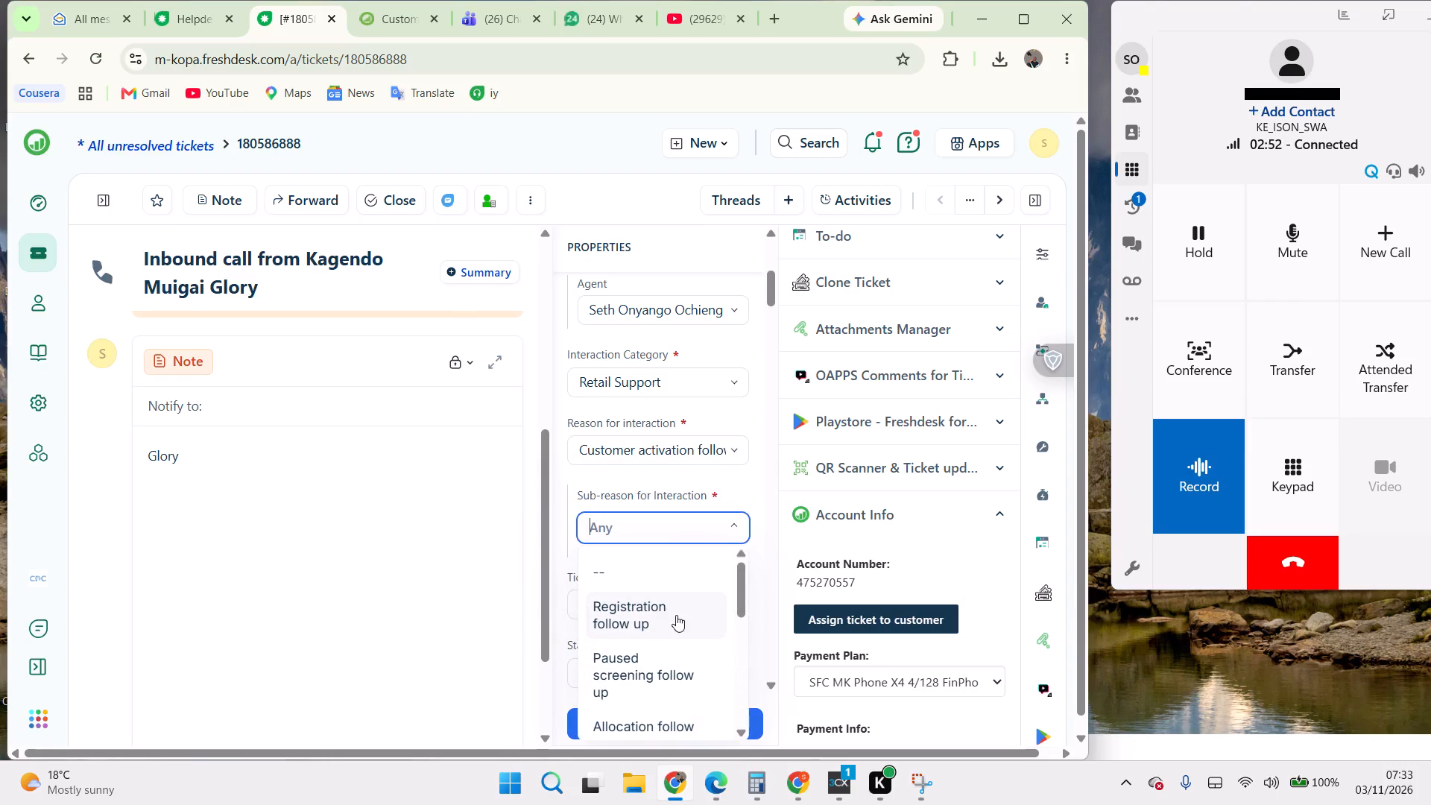
click(637, 619)
Set the ticket's outcome to "Resolved: Advised on the KYC status & resubmission required".
click(671, 602)
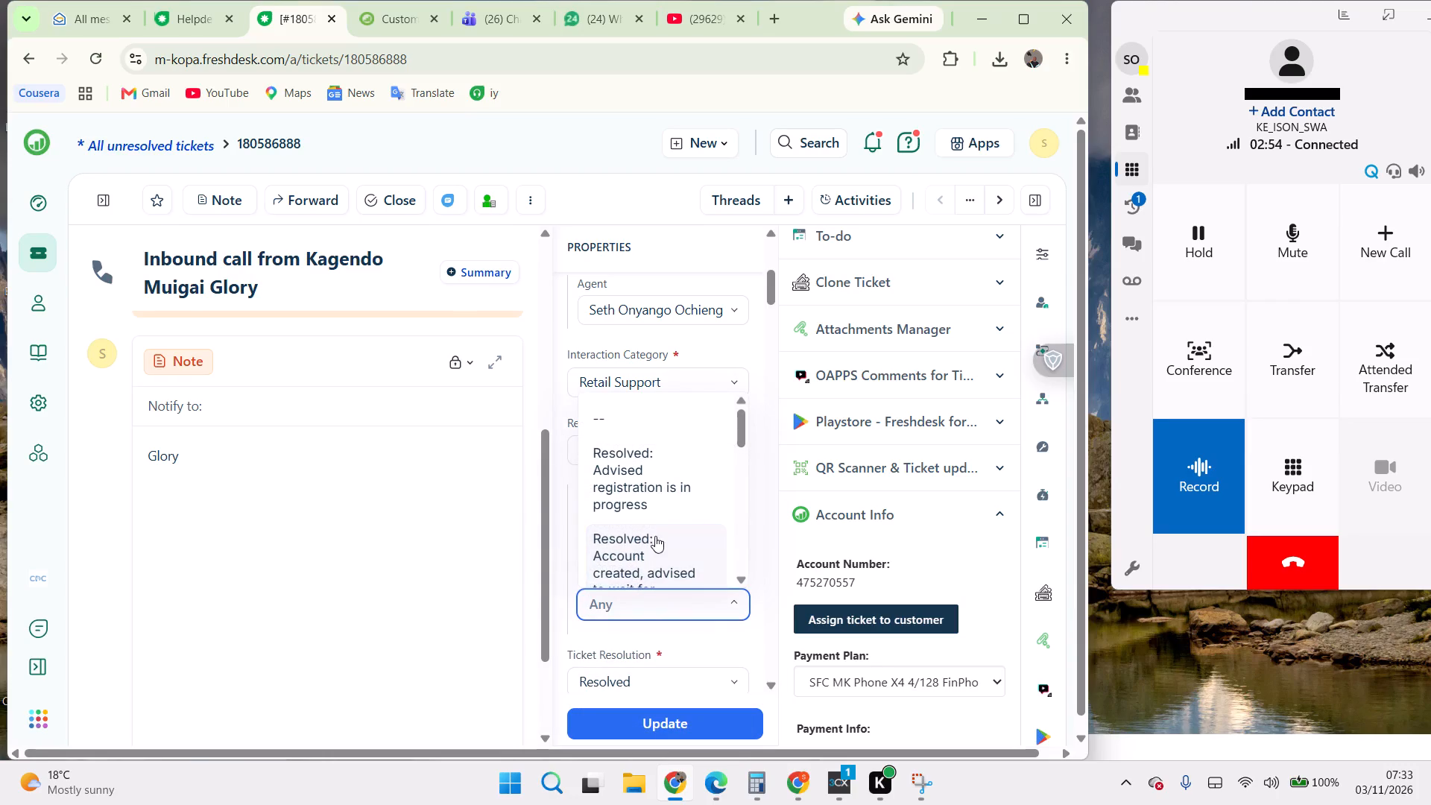
drag(739, 443, 739, 458)
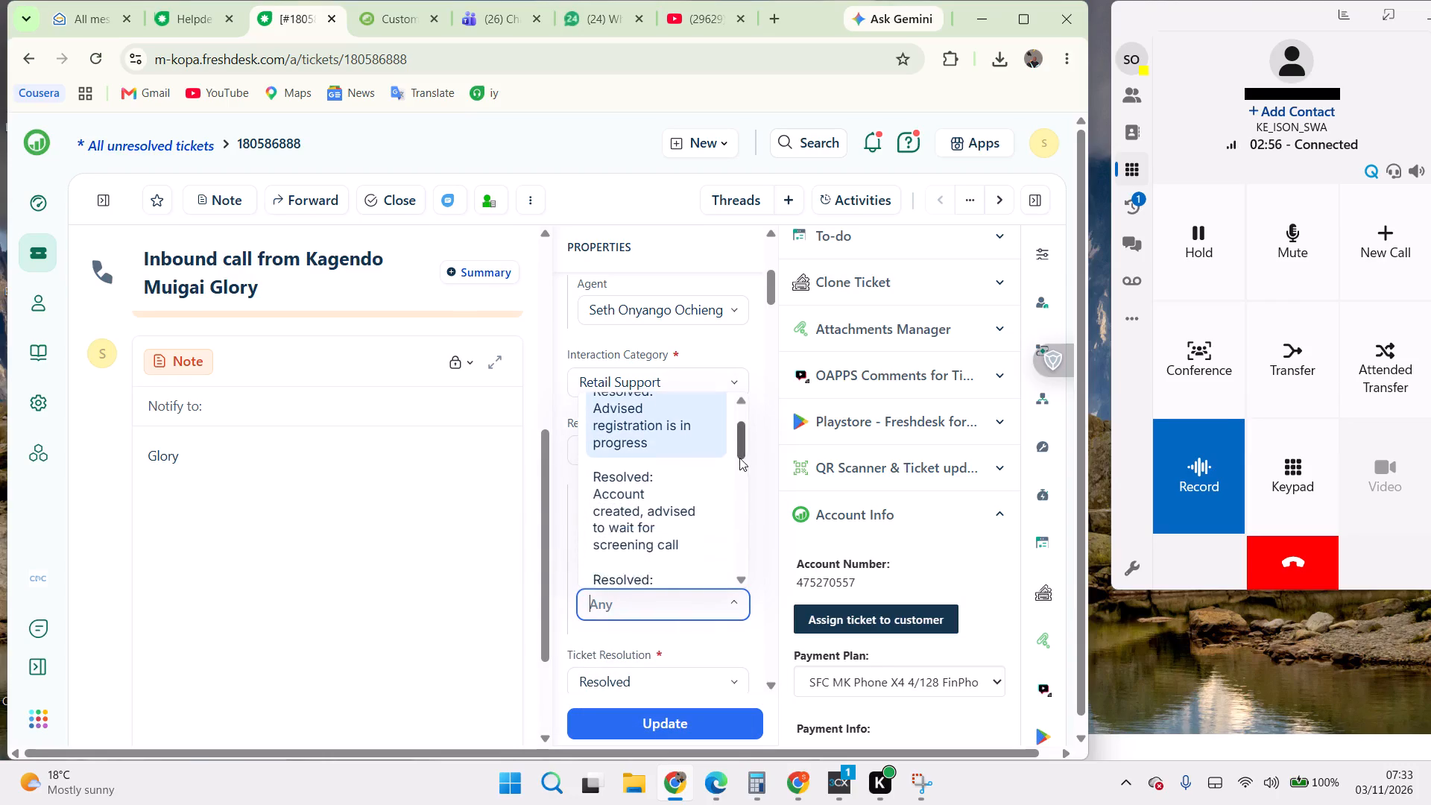
drag(739, 458, 736, 468)
click(657, 548)
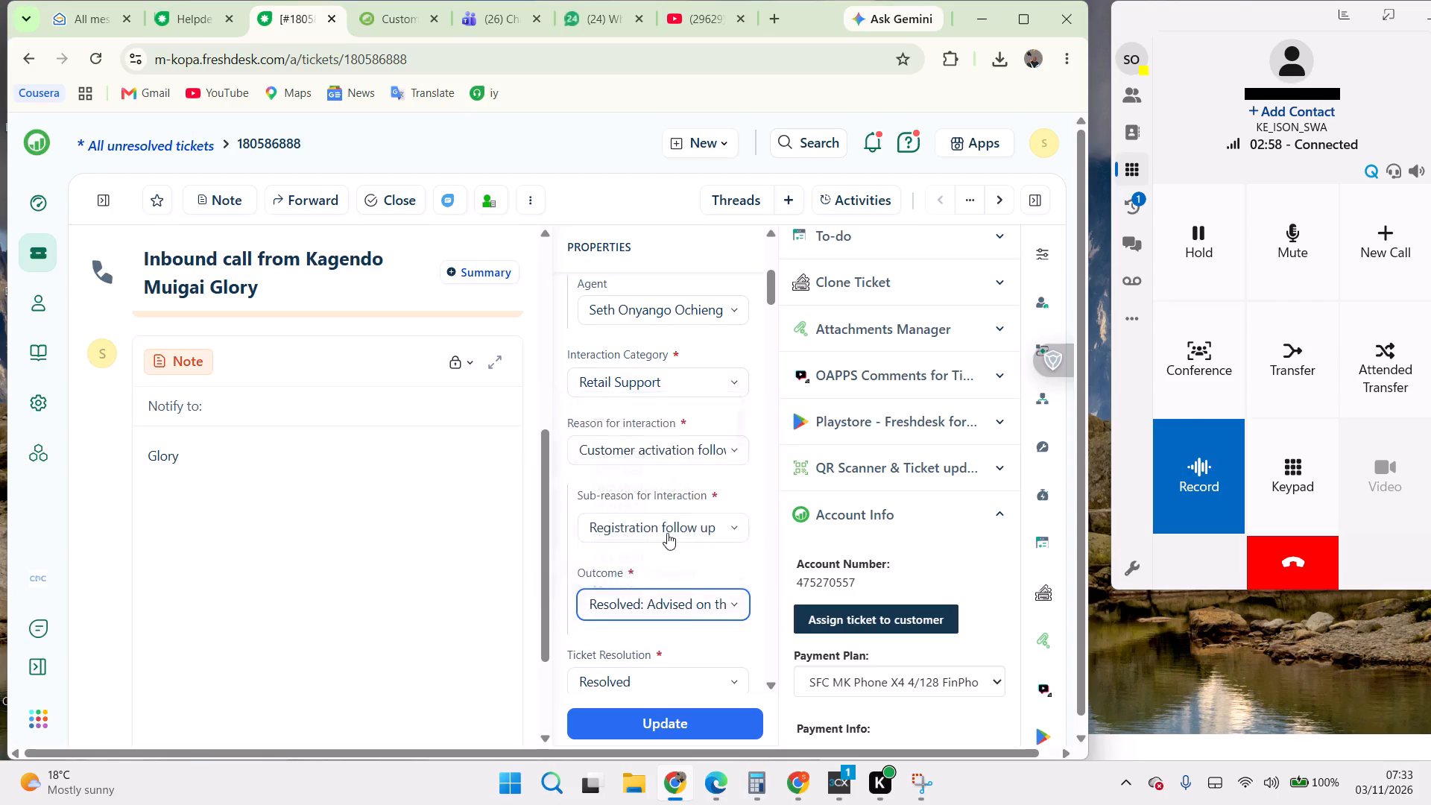
Set the ticket's status to Resolved and save the updated properties.
scroll(667, 533, down, 2)
click(639, 563)
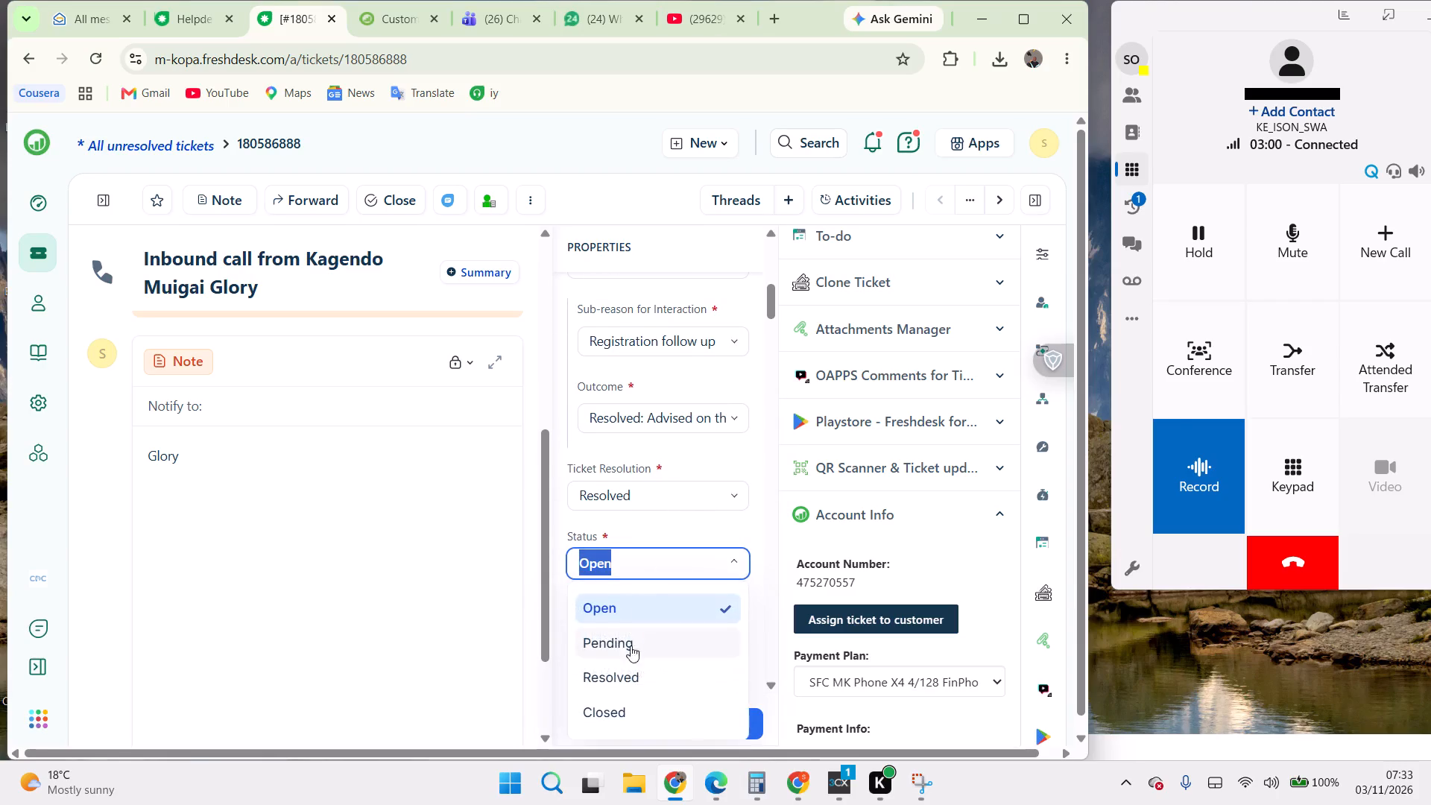
click(625, 673)
click(659, 724)
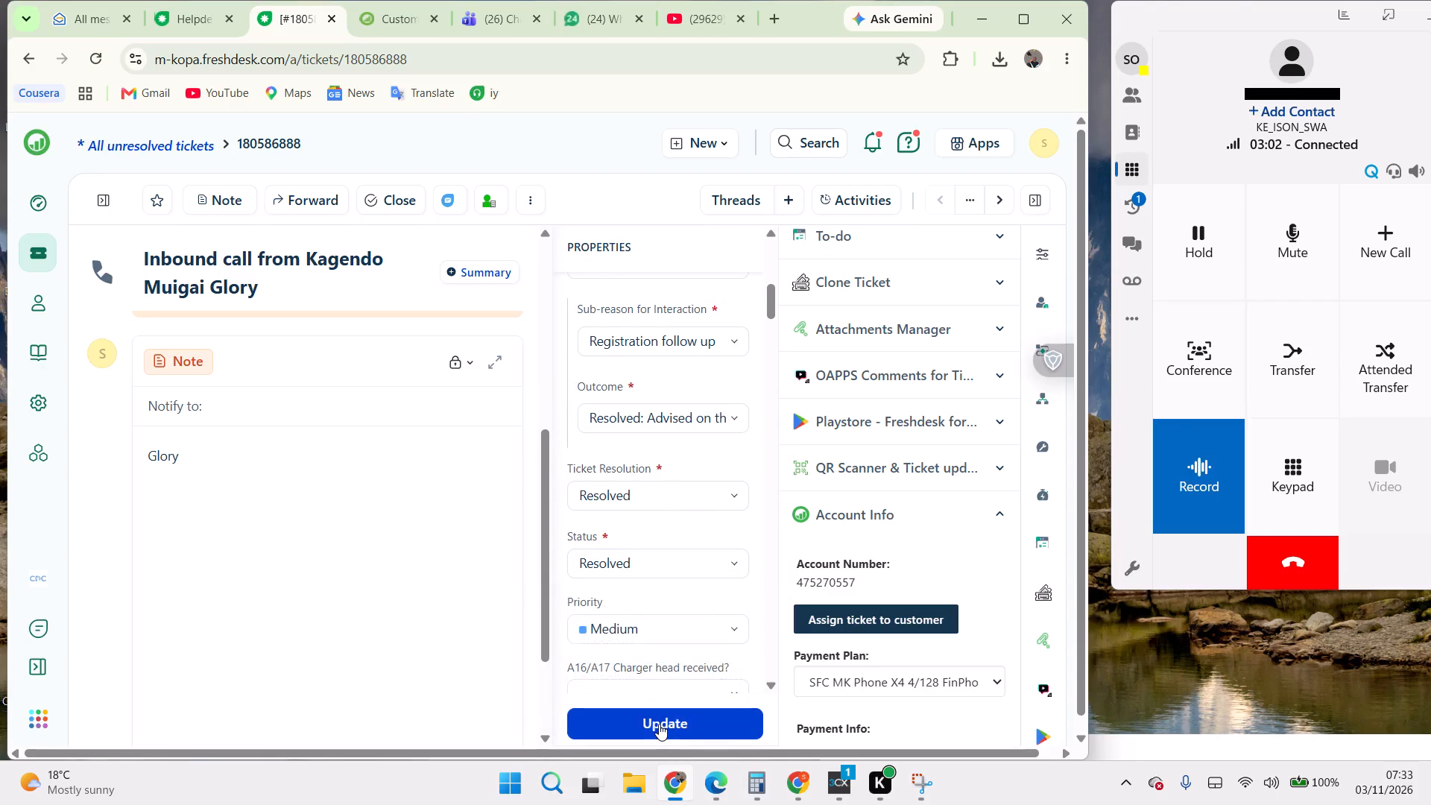
Copy the sub-reason text "Registration follow up" onto a new line below the customer's name in the ticket note.
scroll(654, 563, up, 2)
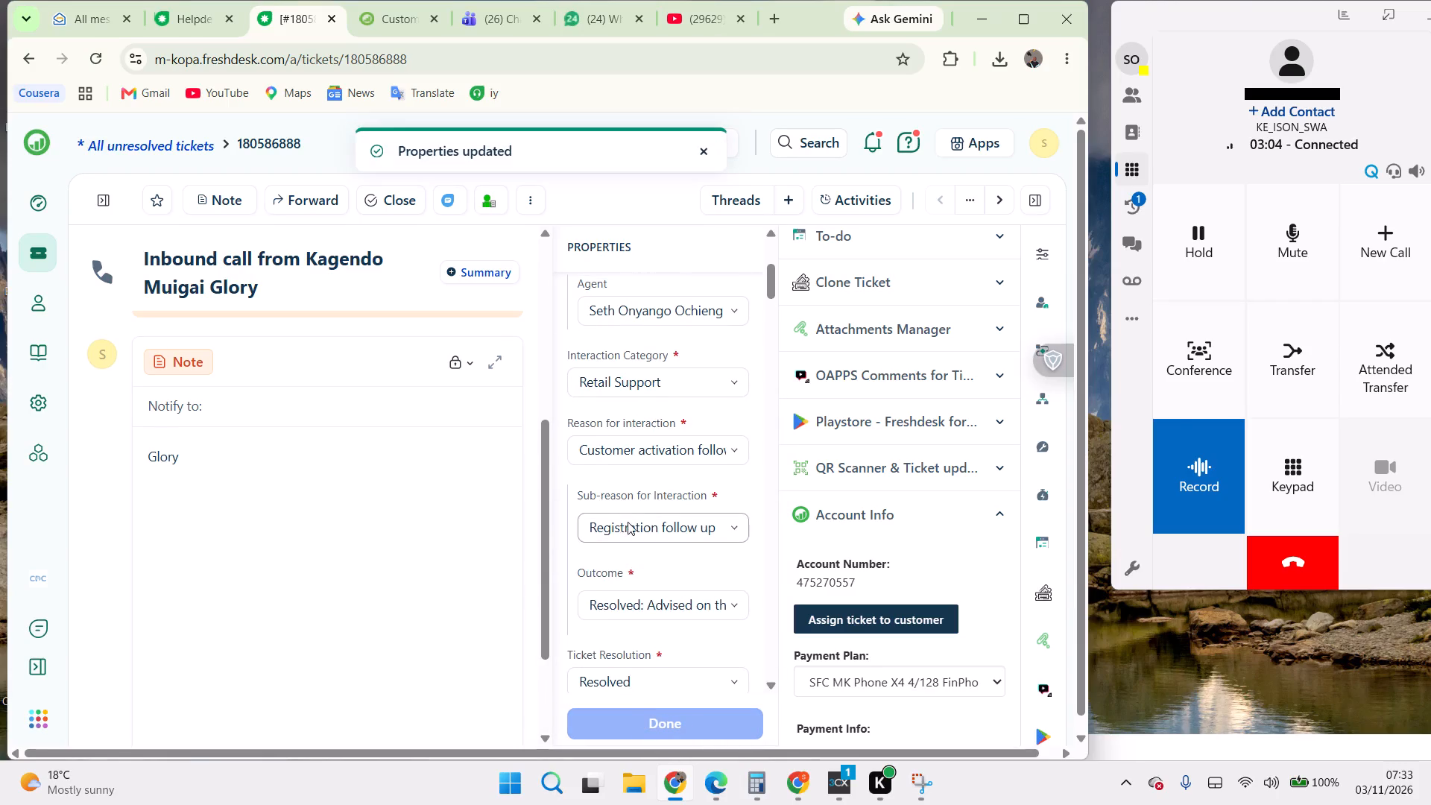
click(628, 522)
right_click(628, 522)
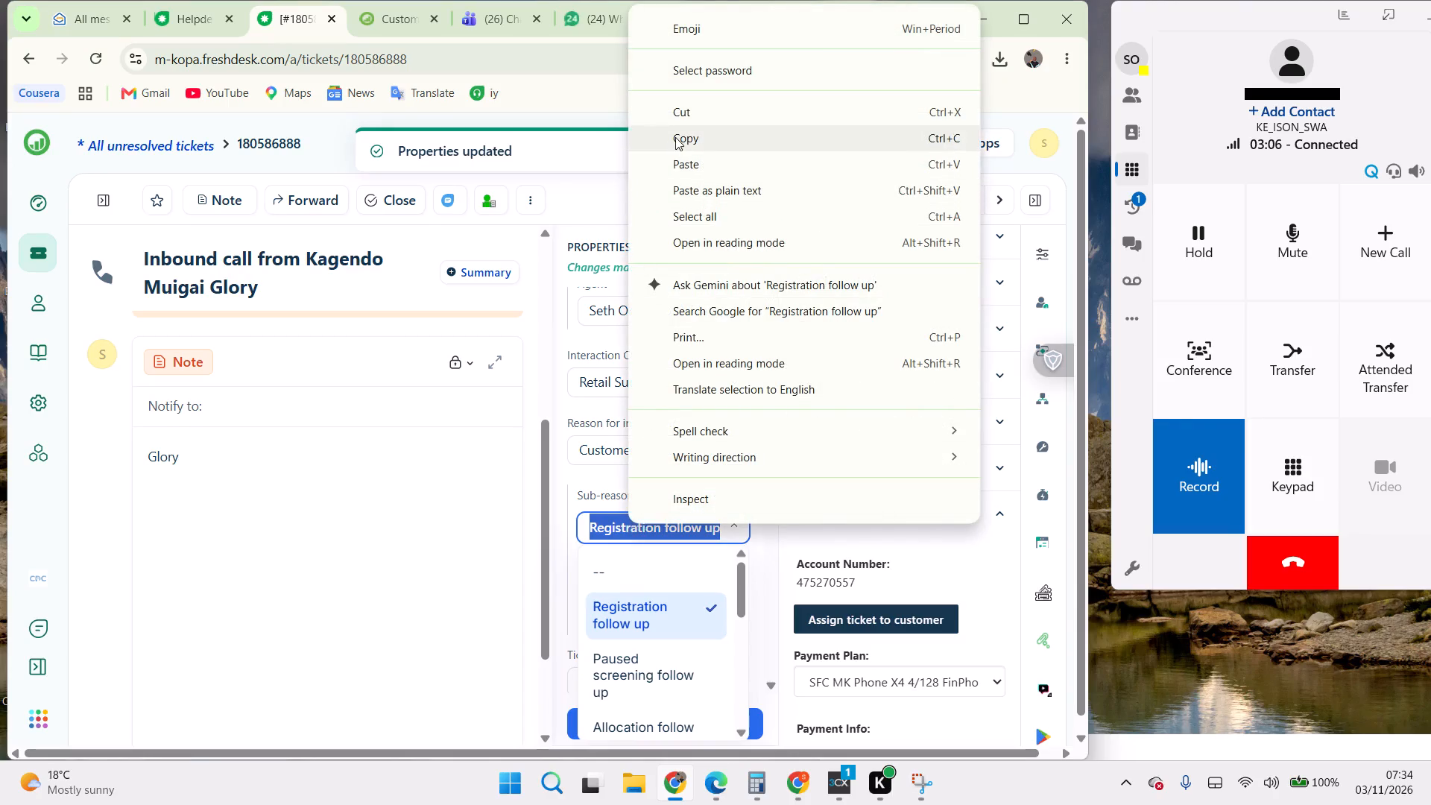
click(675, 137)
click(243, 489)
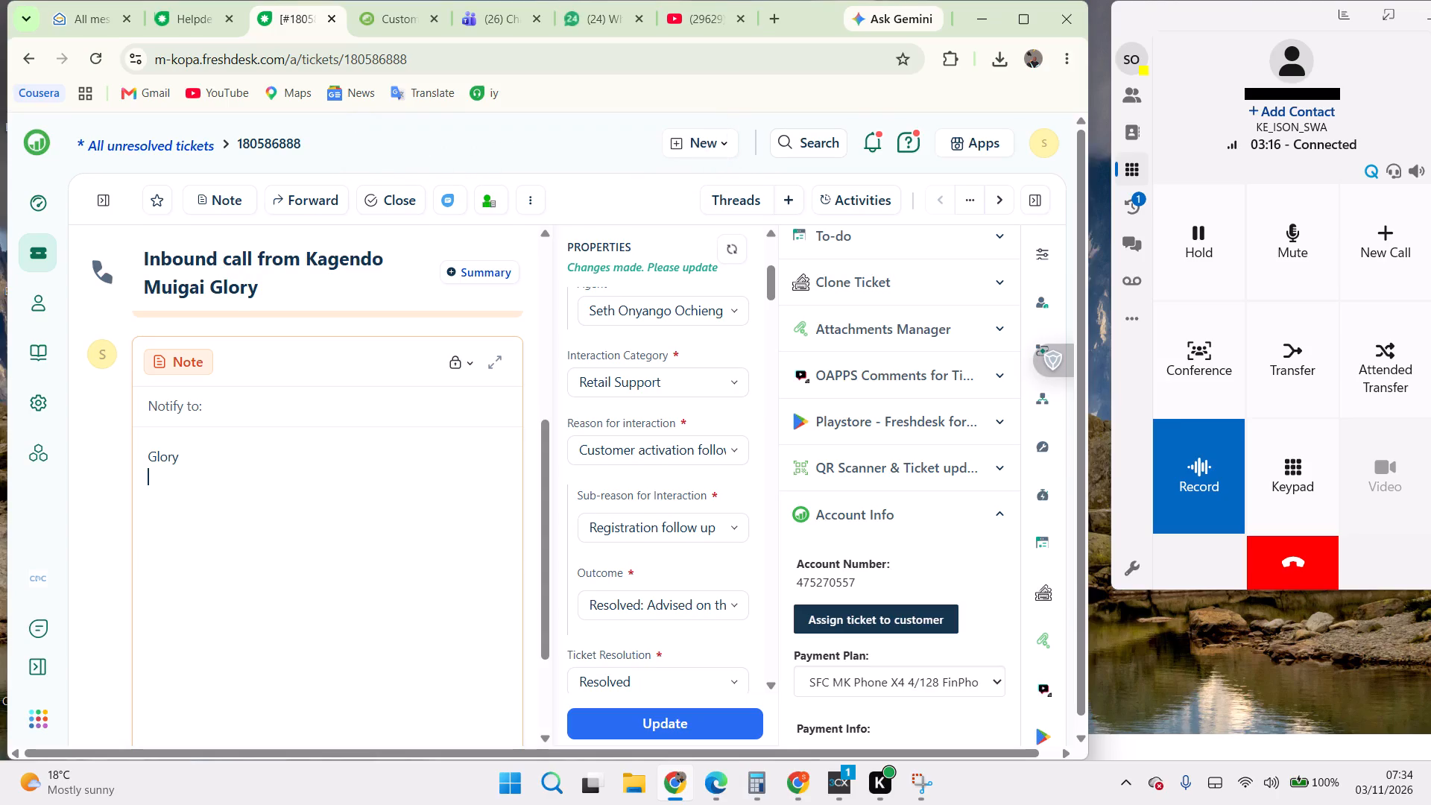
click(641, 520)
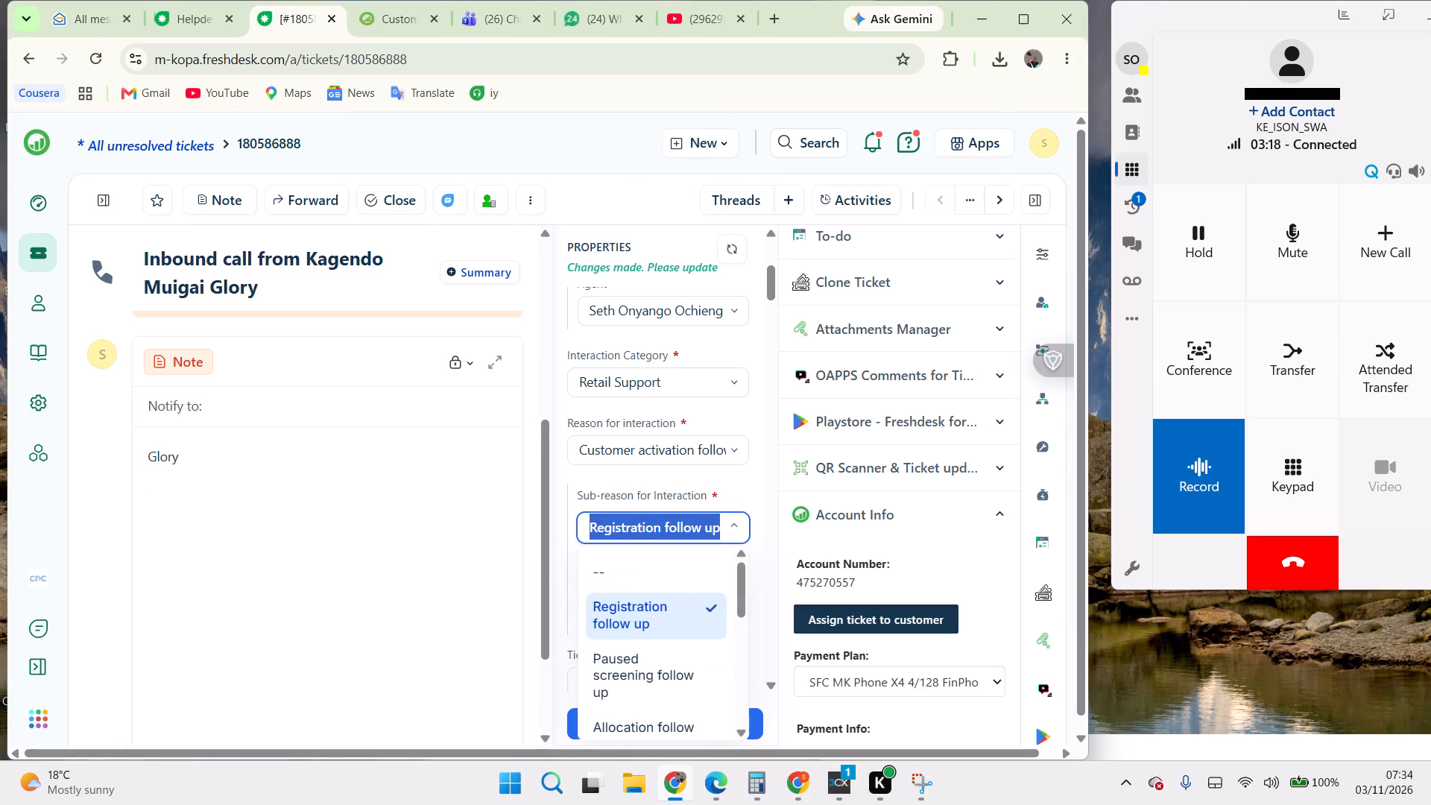
right_click(641, 520)
click(697, 134)
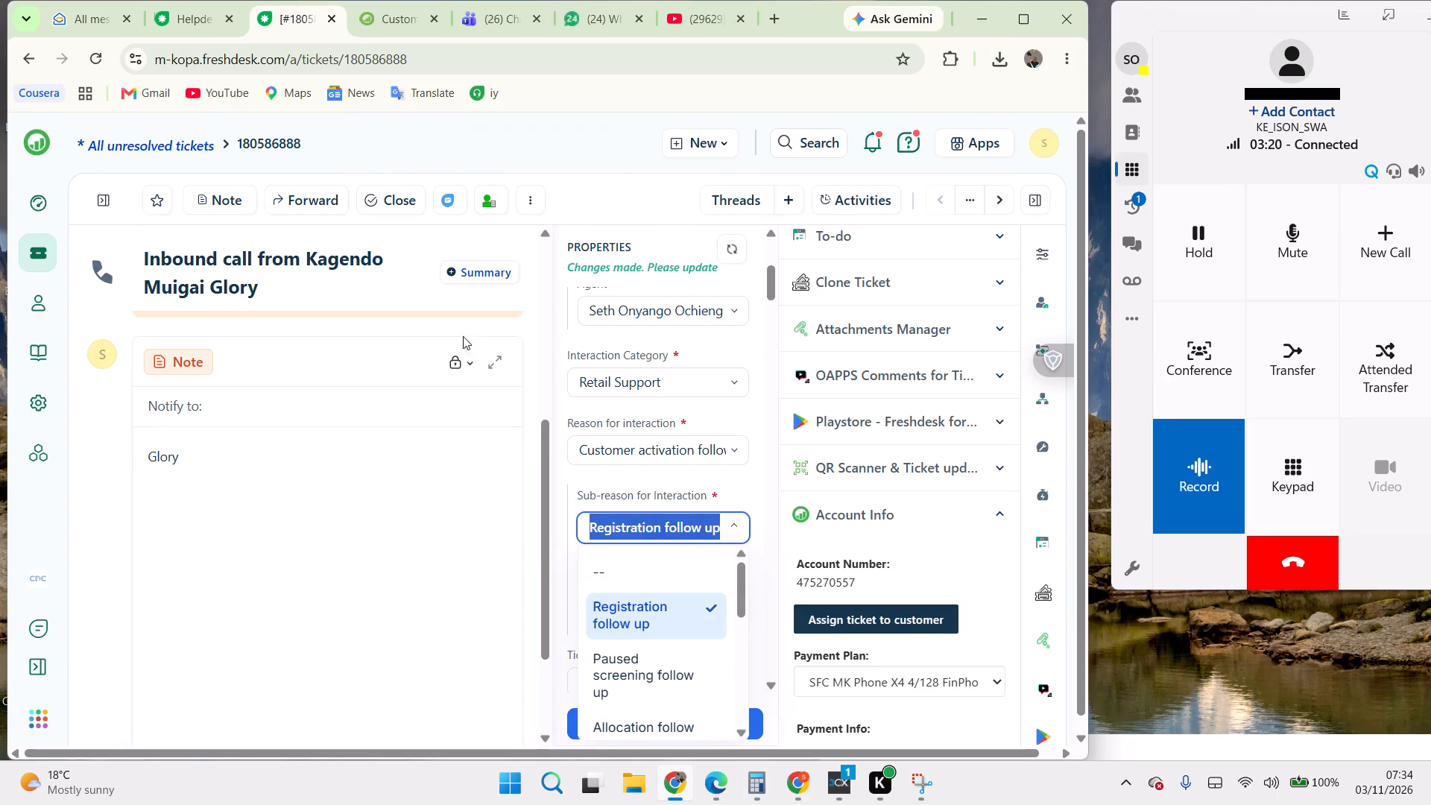
click(215, 473)
key(ctrl+v)
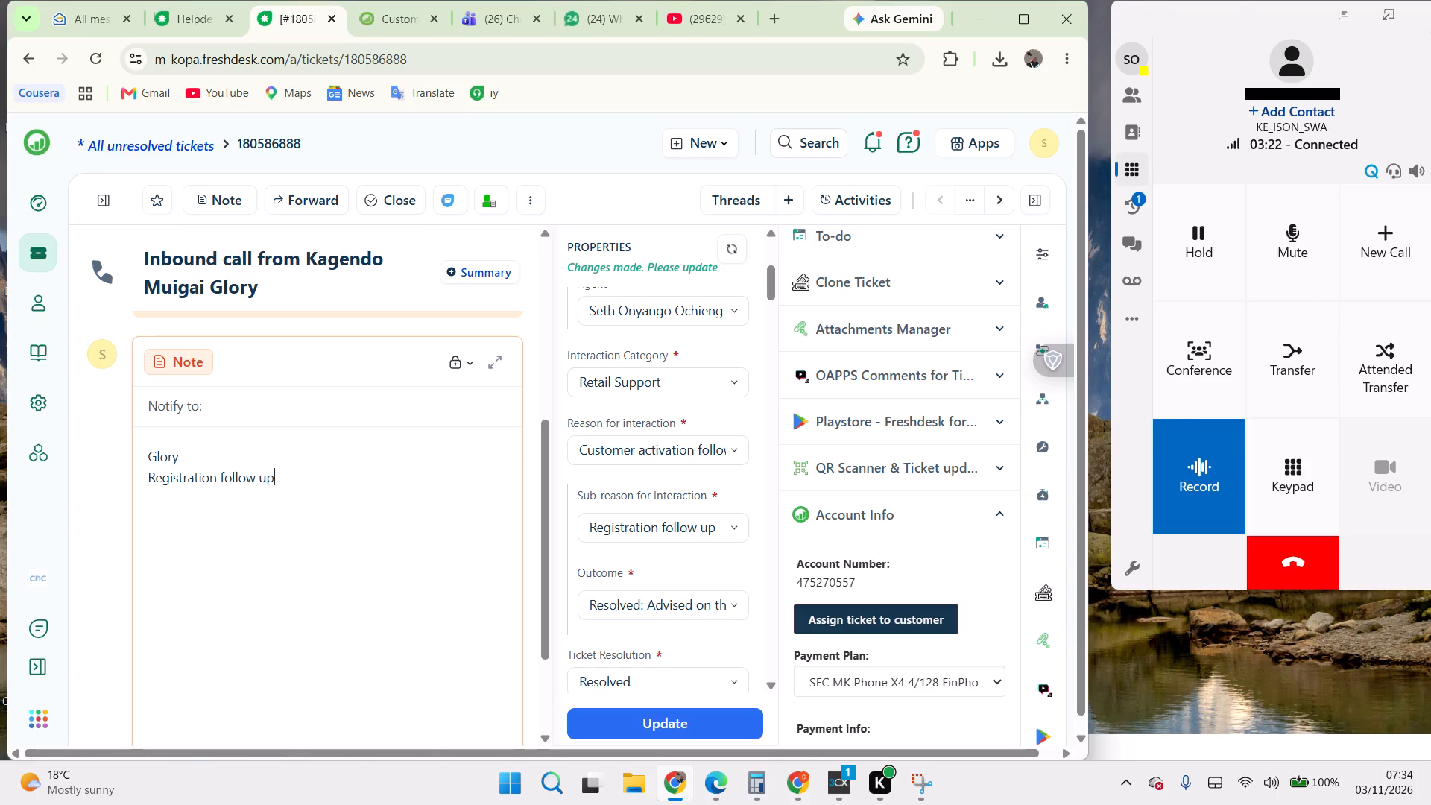
Copy the outcome text "Resolved: Advised on the KYC status & resubmission required" onto the note's next line.
click(183, 15)
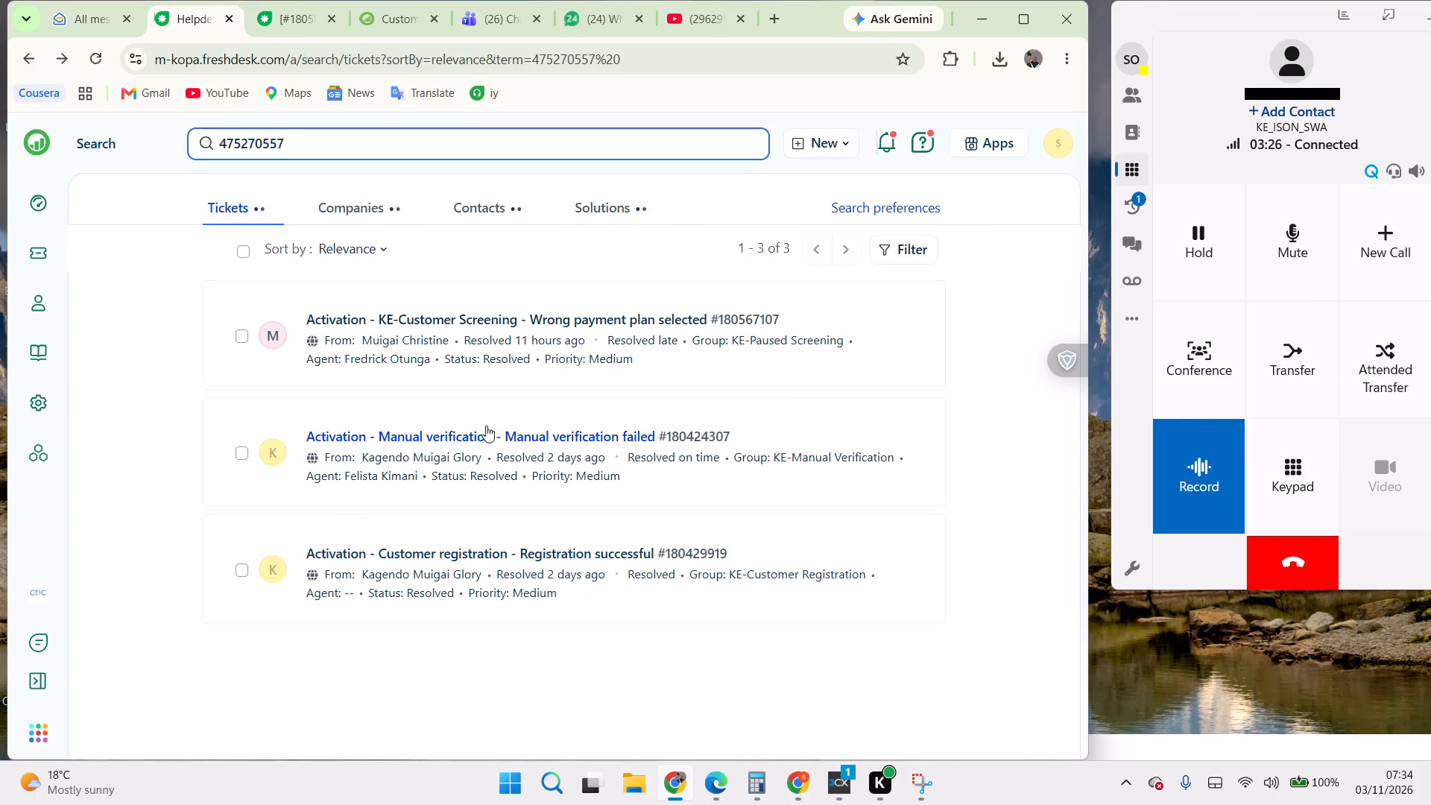
click(288, 12)
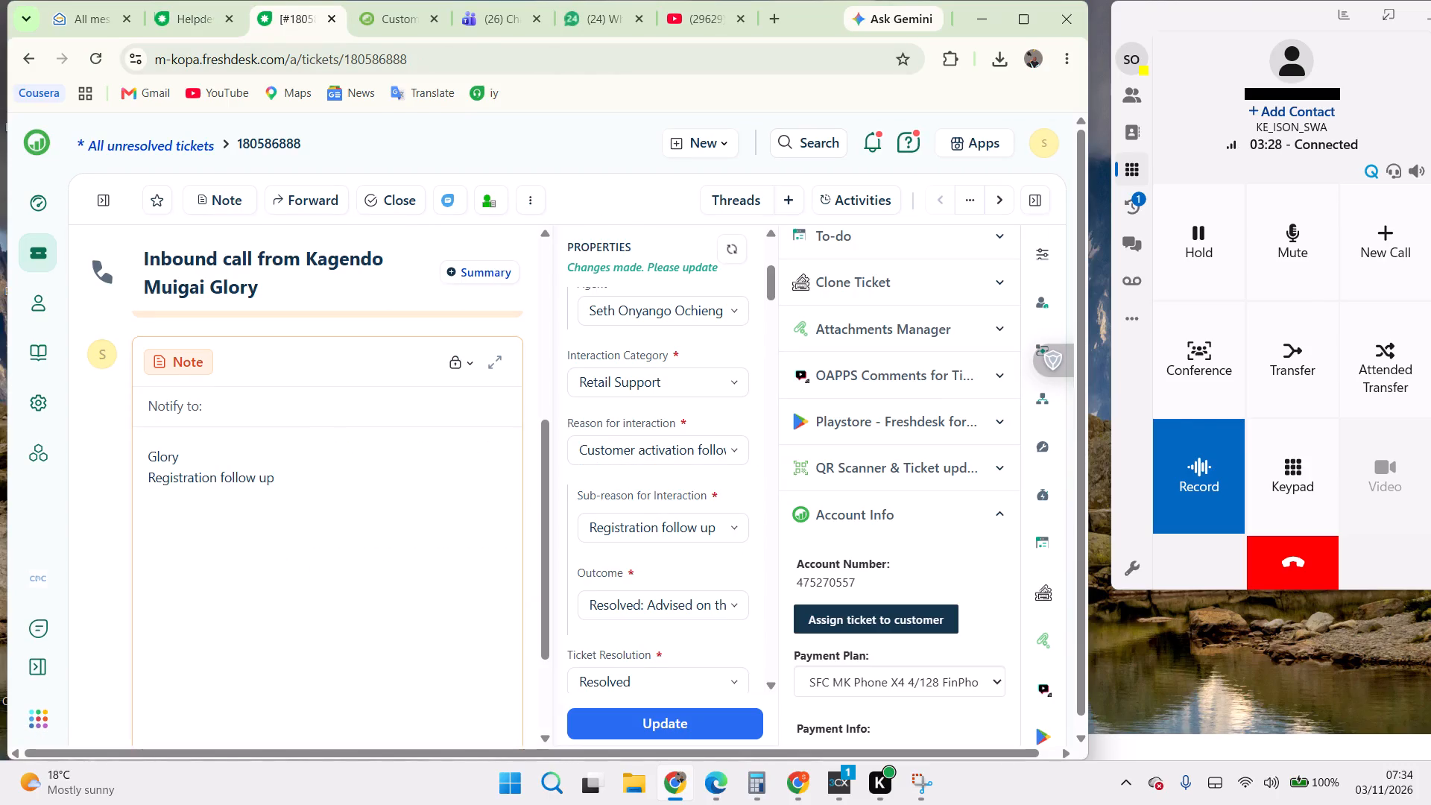
click(640, 597)
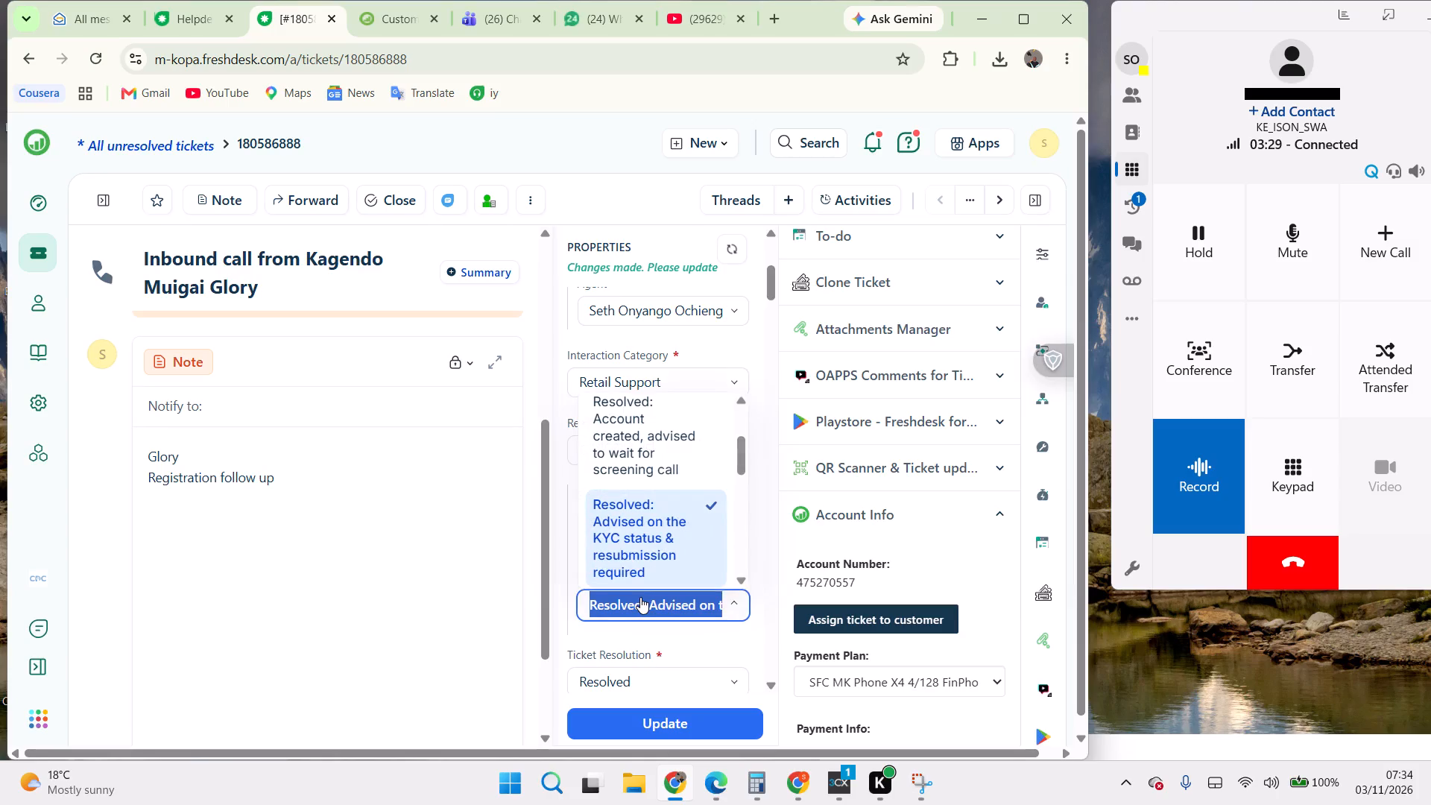
right_click(640, 597)
click(694, 217)
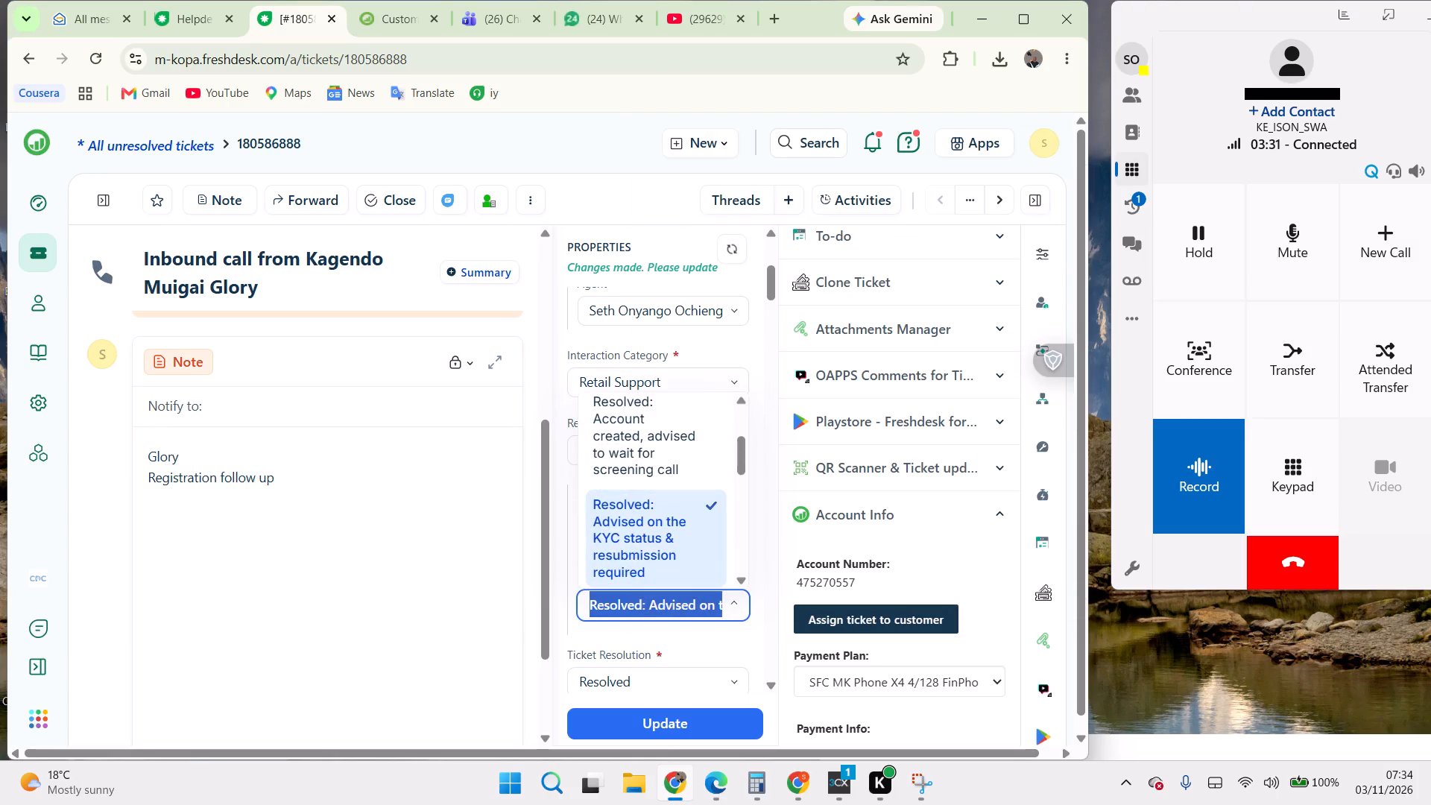
click(308, 492)
key(Return)
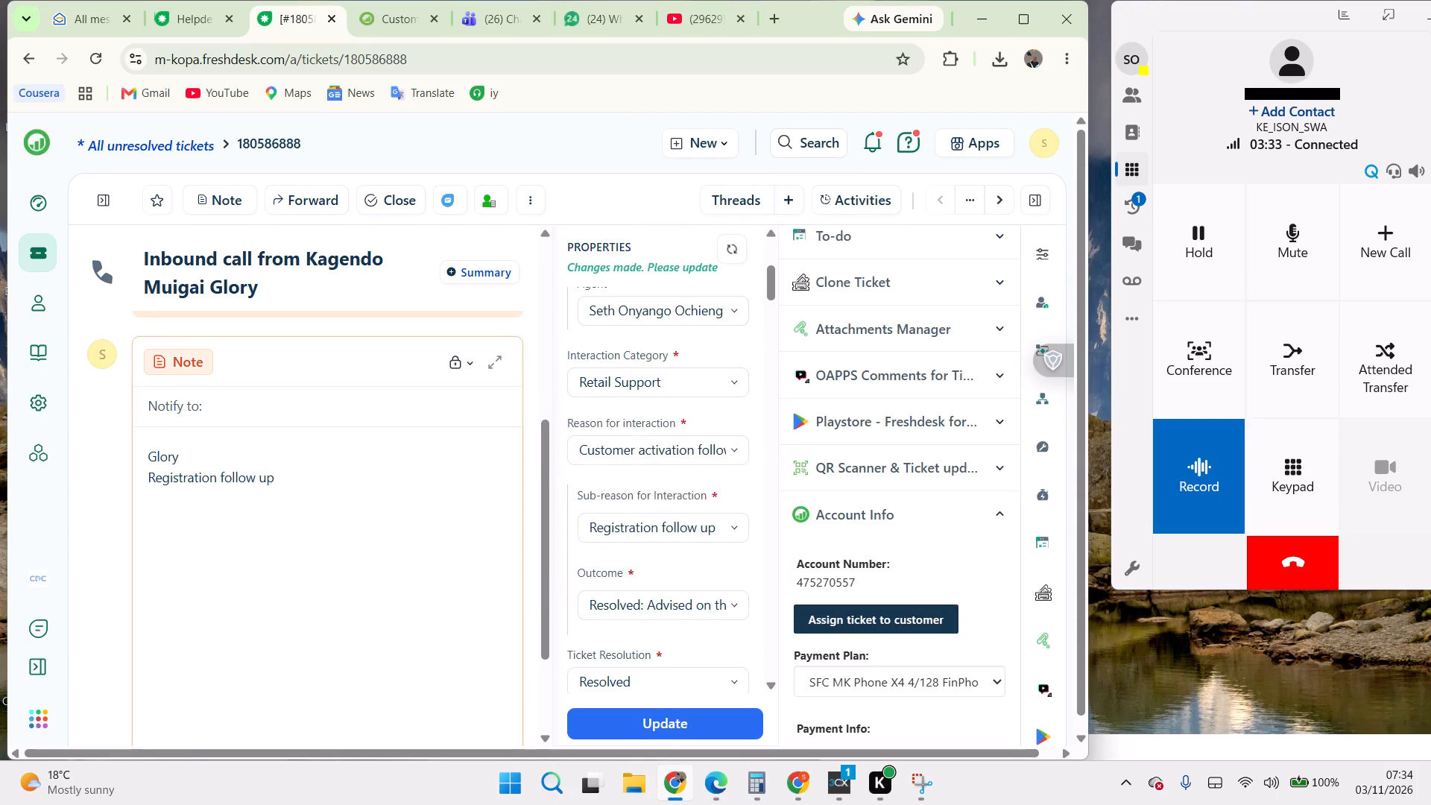
key(ctrl+v)
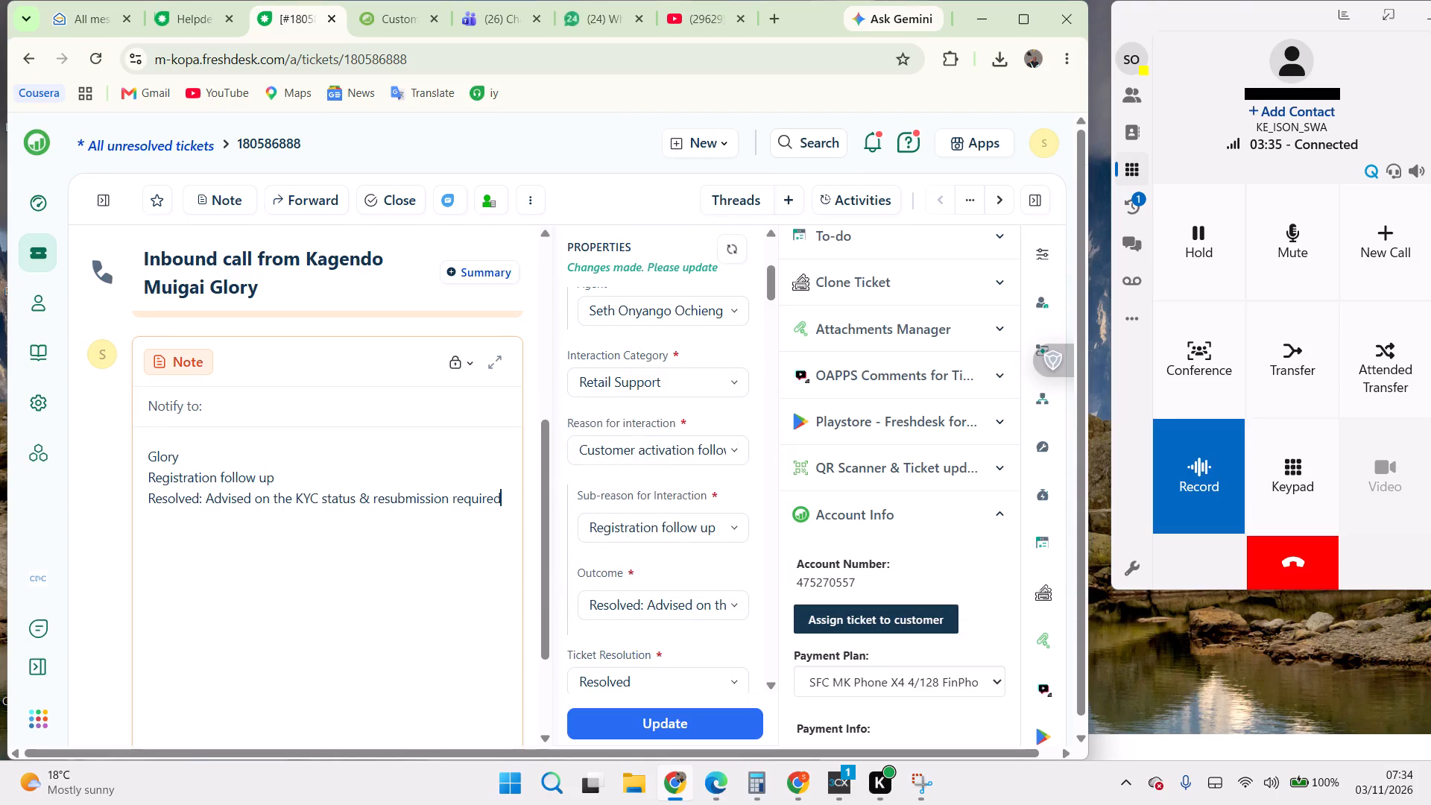
Finish the note with the line "to redo reg with correct plan for payment".
key(Return)
text(wrom)
key(BackSpace)
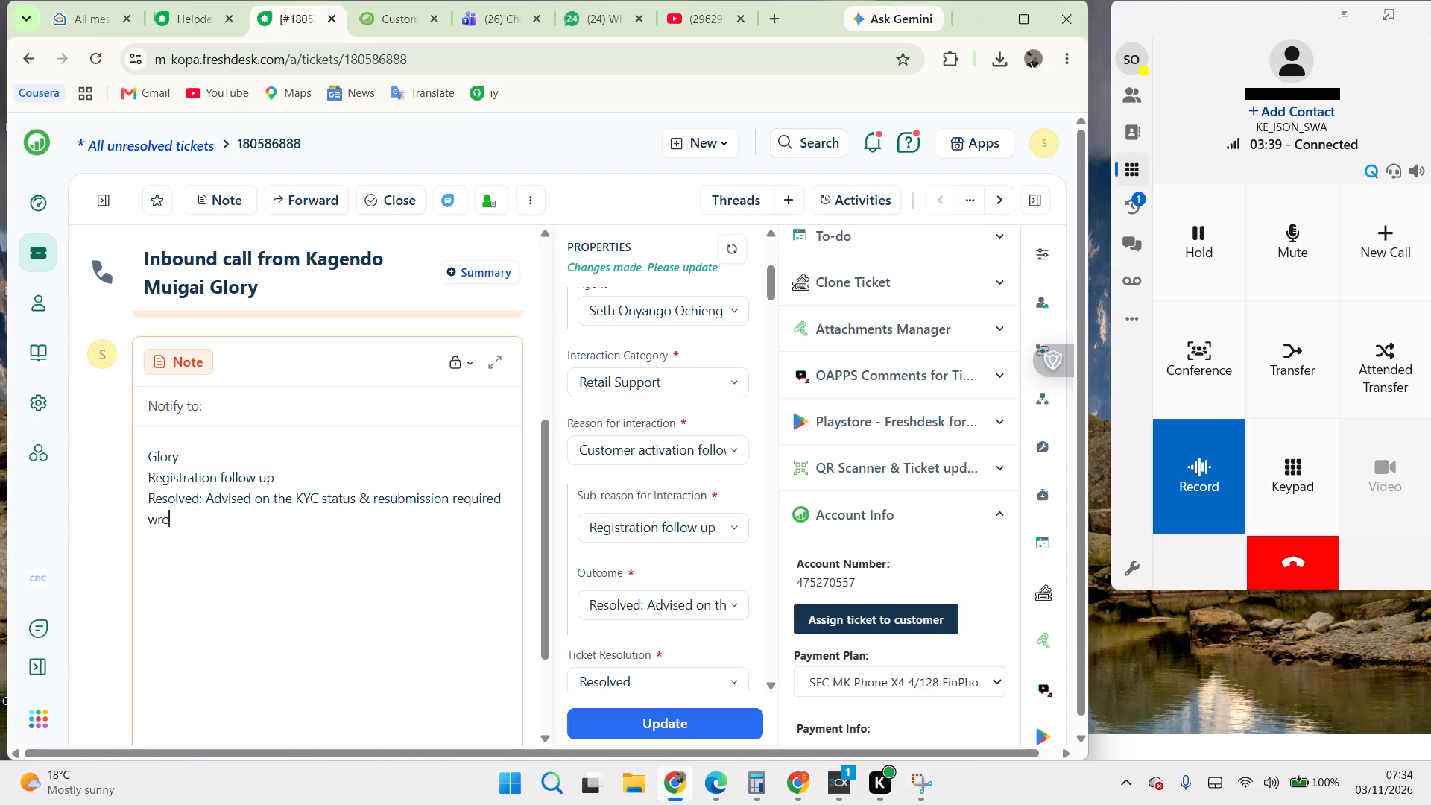
key(BackSpace)
key(BackSpace)
key(BackSpace)
text(to red)
text(o)
key(space)
text(reg with co)
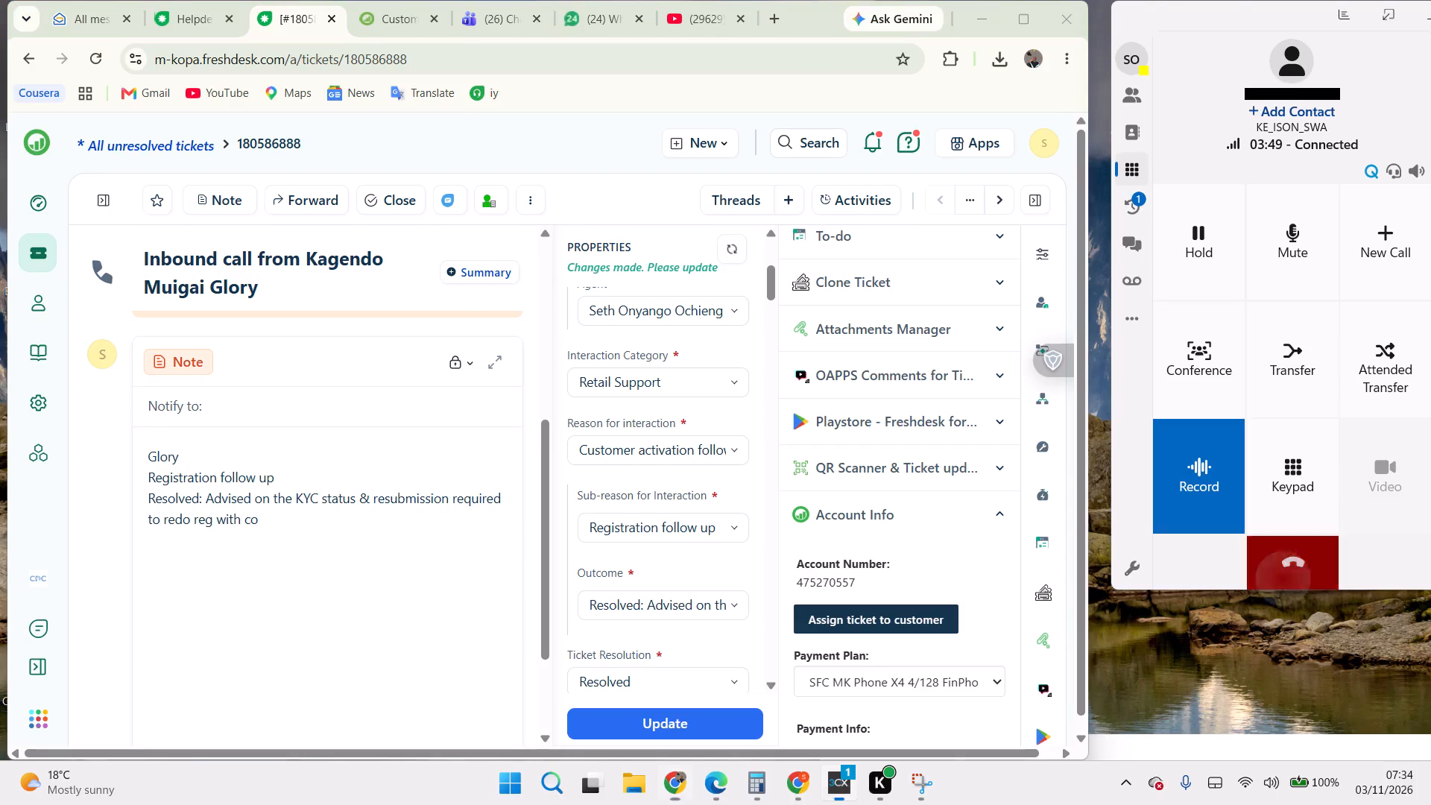
click(288, 526)
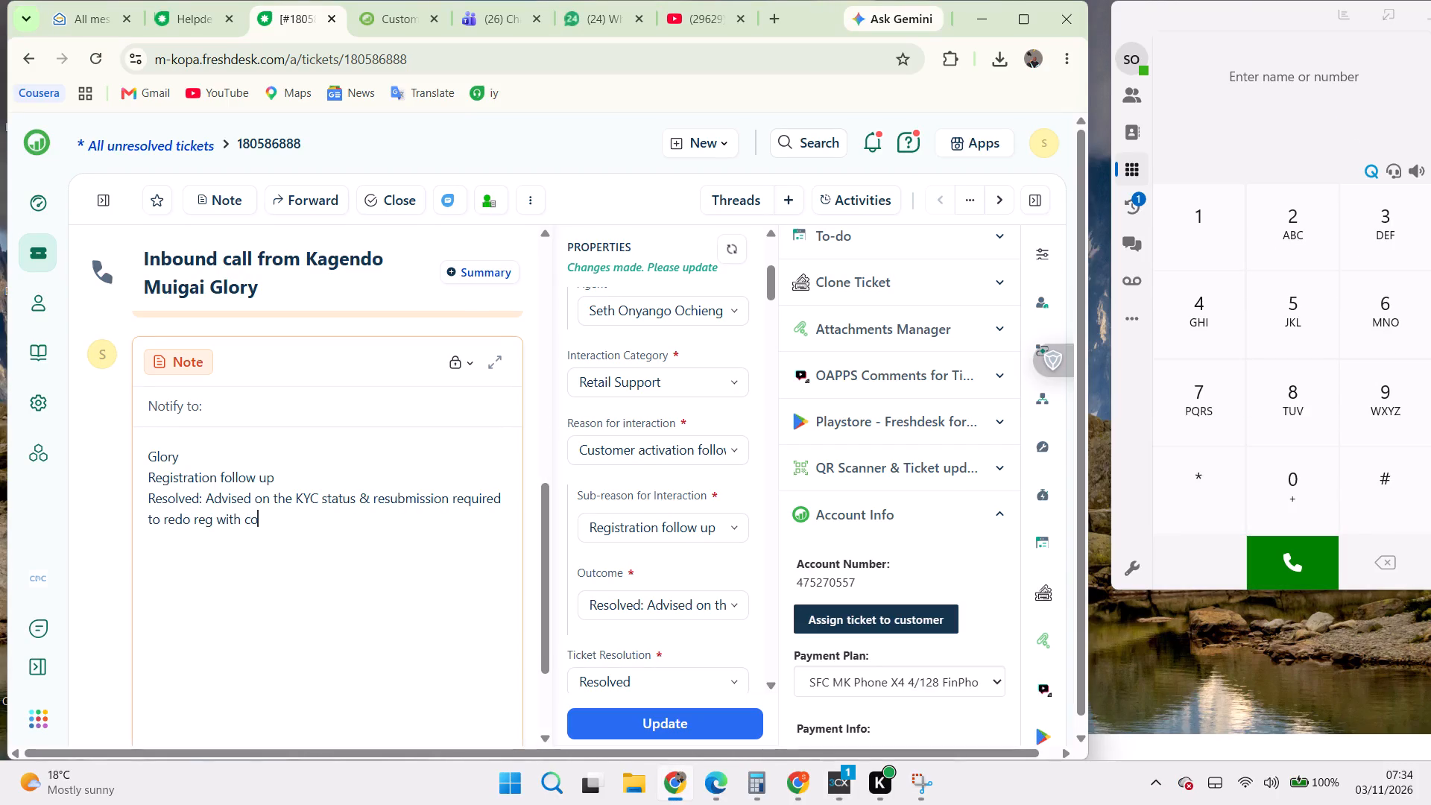
text(rrect p)
text(lan)
key(space)
text(for payment)
Add the completed private note to the ticket and save the ticket properties again.
scroll(292, 550, down, 7)
scroll(292, 559, up, 1)
scroll(292, 559, down, 5)
scroll(292, 559, up, 1)
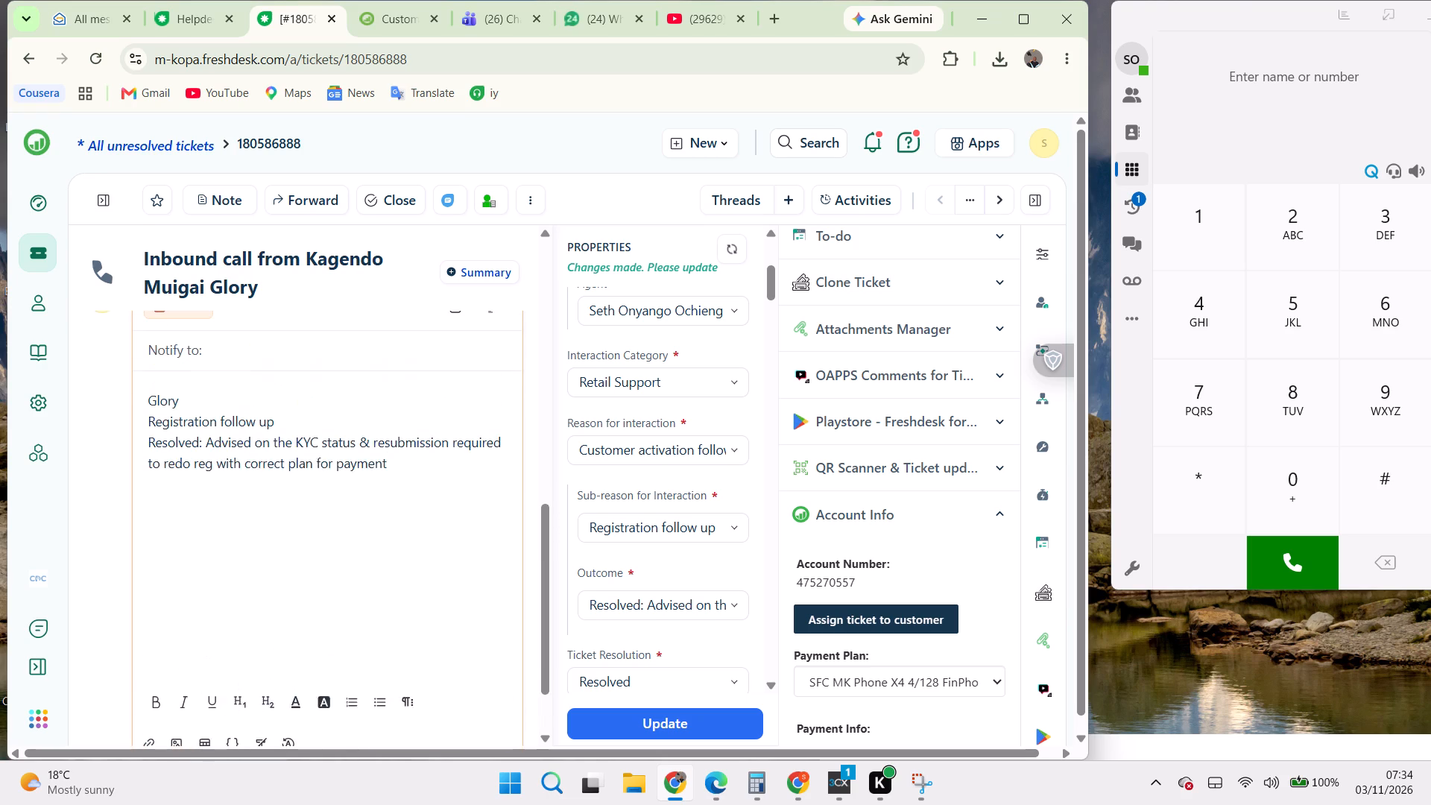
scroll(375, 619, down, 7)
click(427, 709)
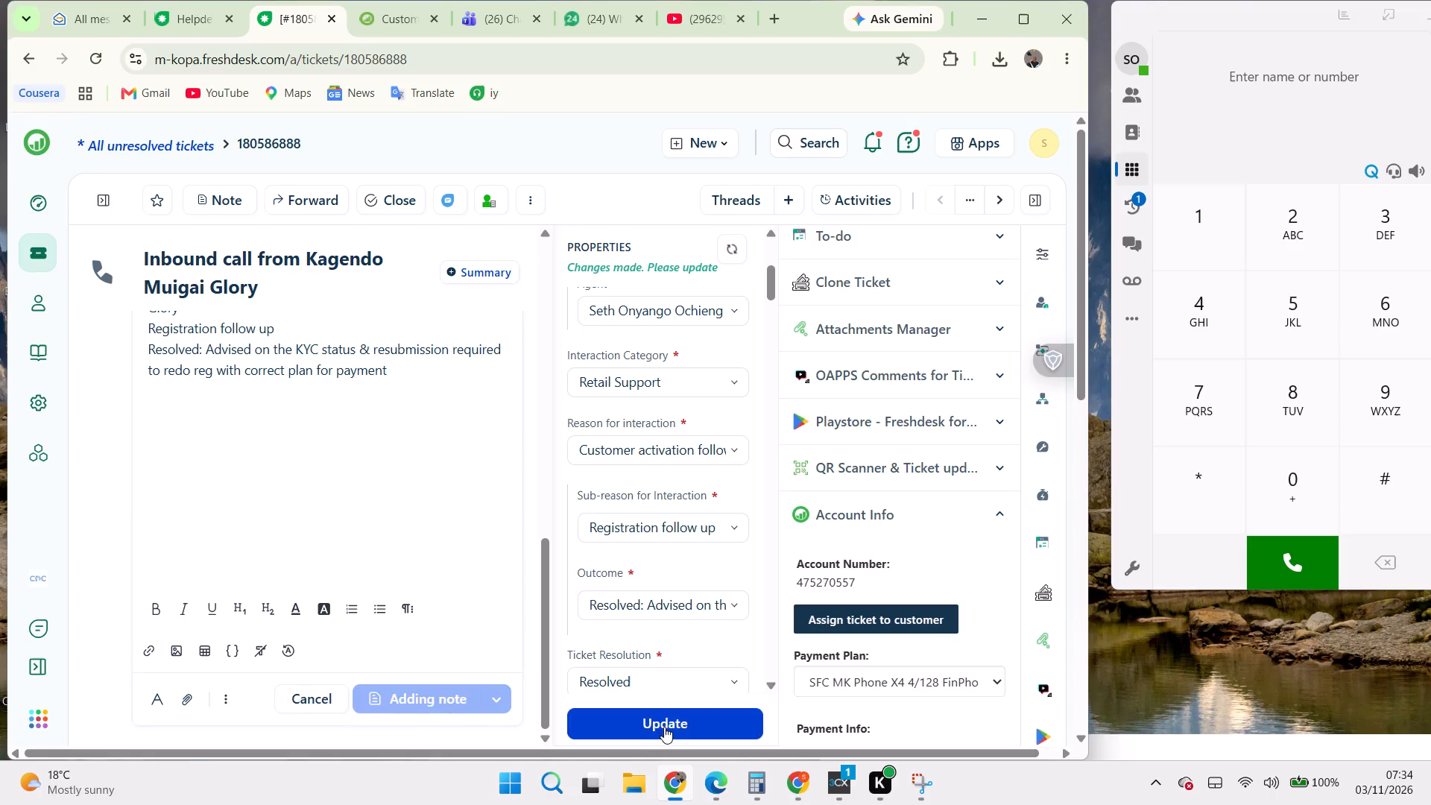
click(664, 727)
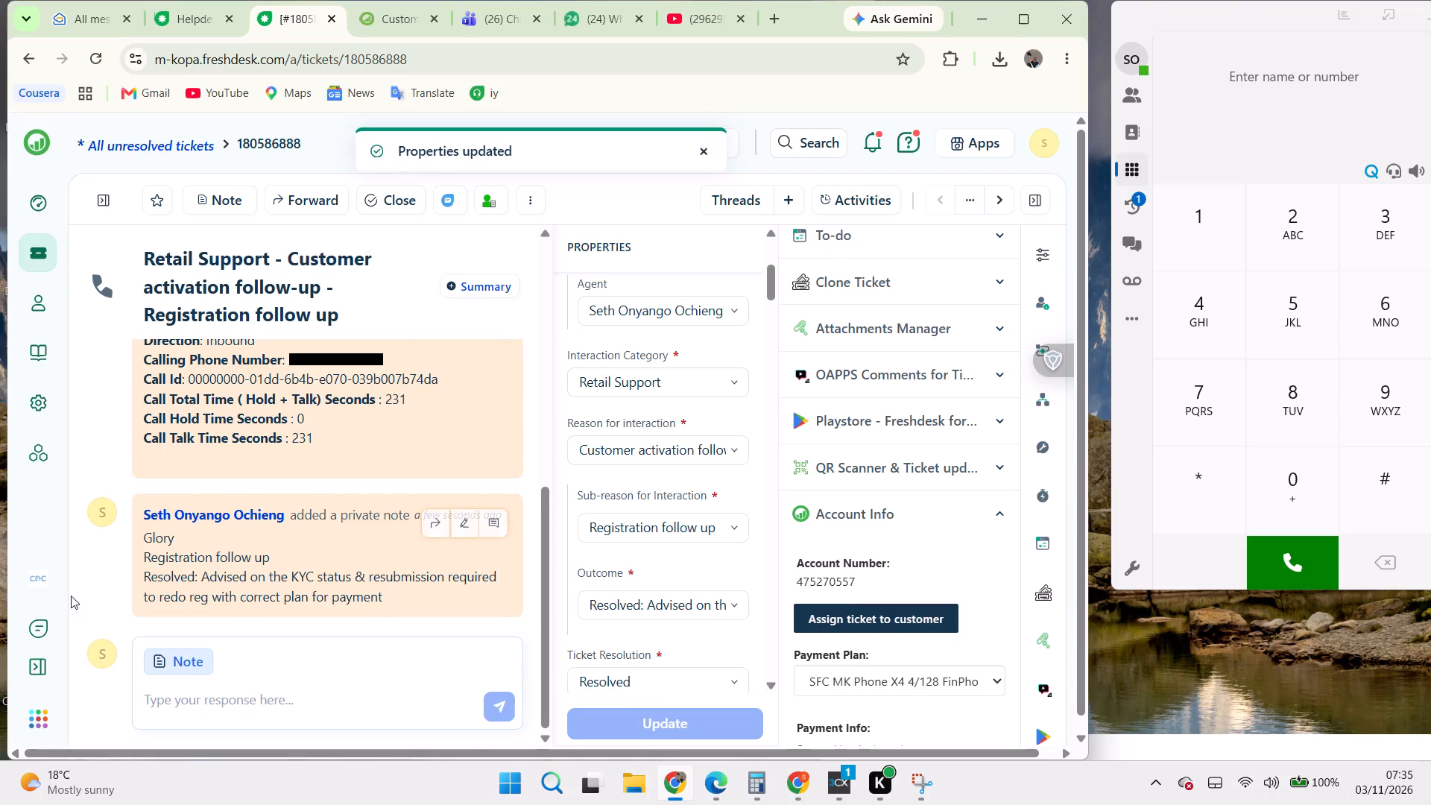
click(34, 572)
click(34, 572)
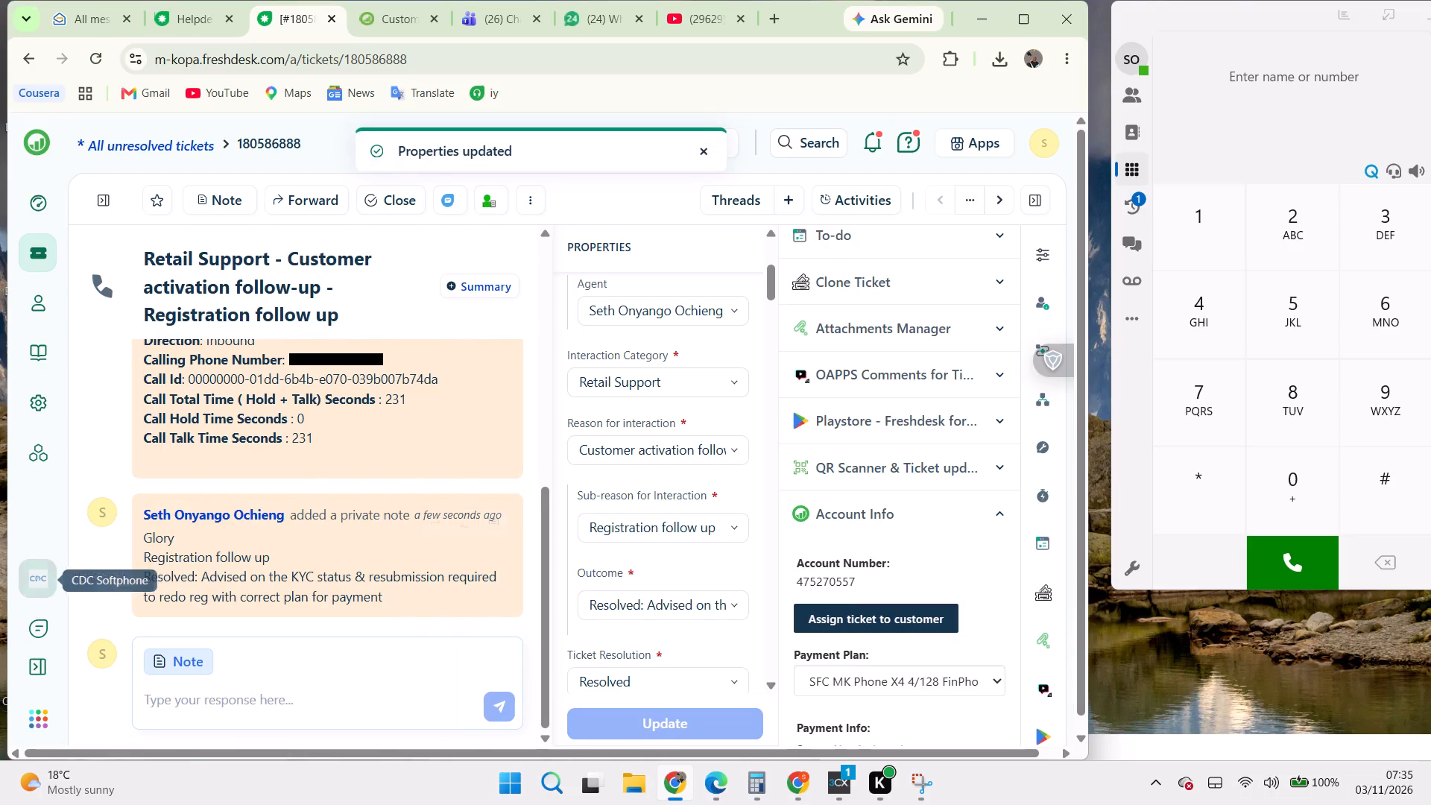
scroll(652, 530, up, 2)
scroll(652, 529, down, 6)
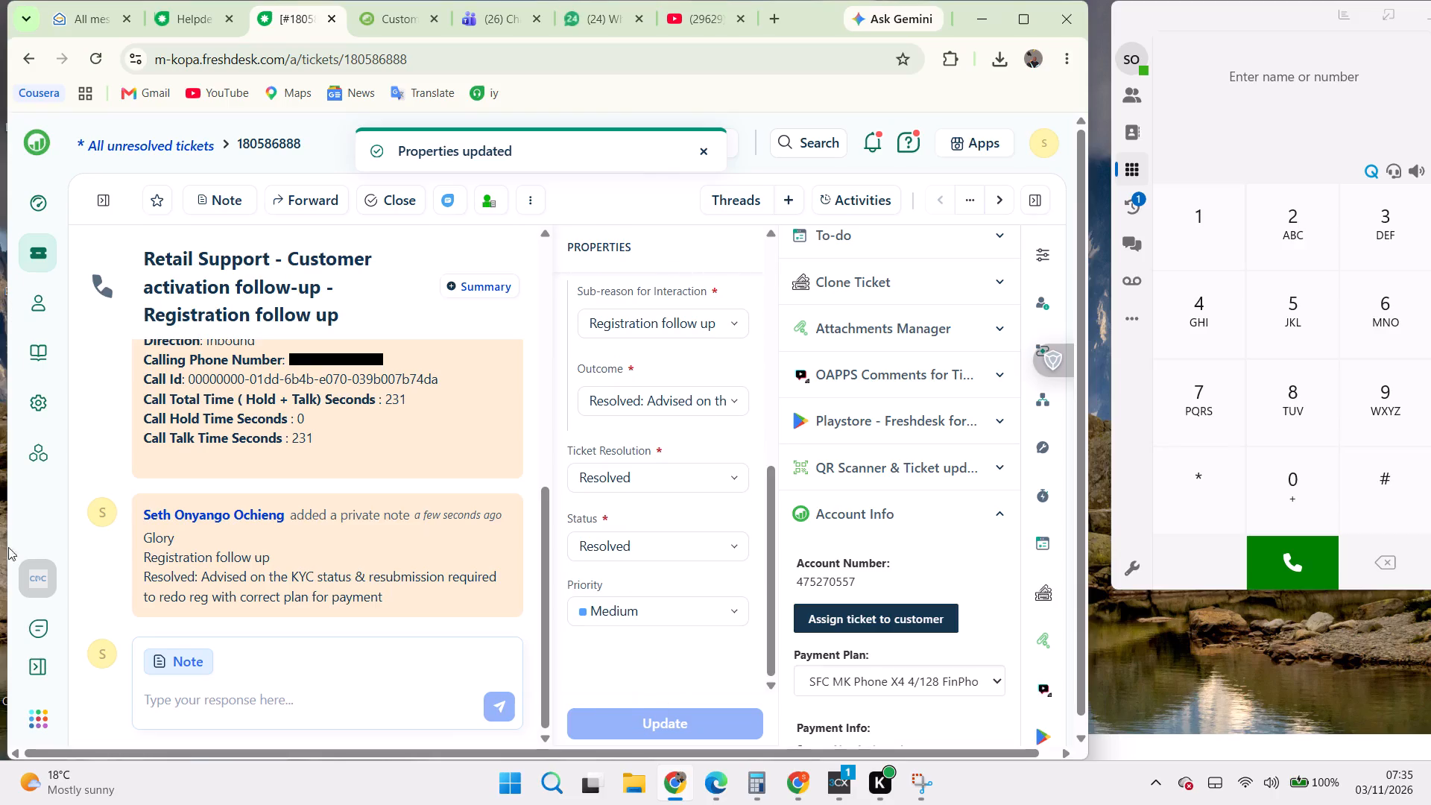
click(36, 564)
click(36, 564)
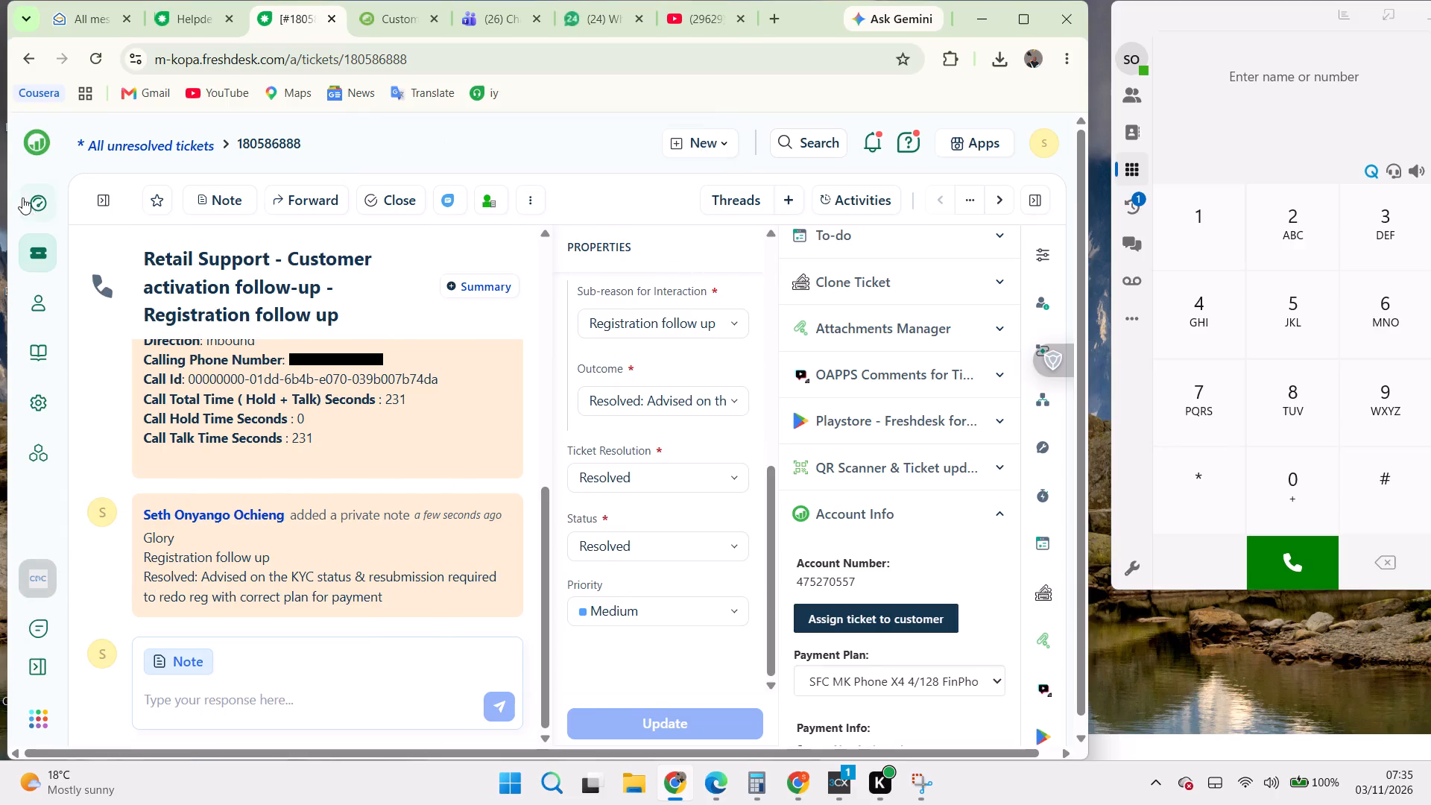
Return to the helpdesk dashboard and check the latest call entry in the CDC Softphone.
click(37, 209)
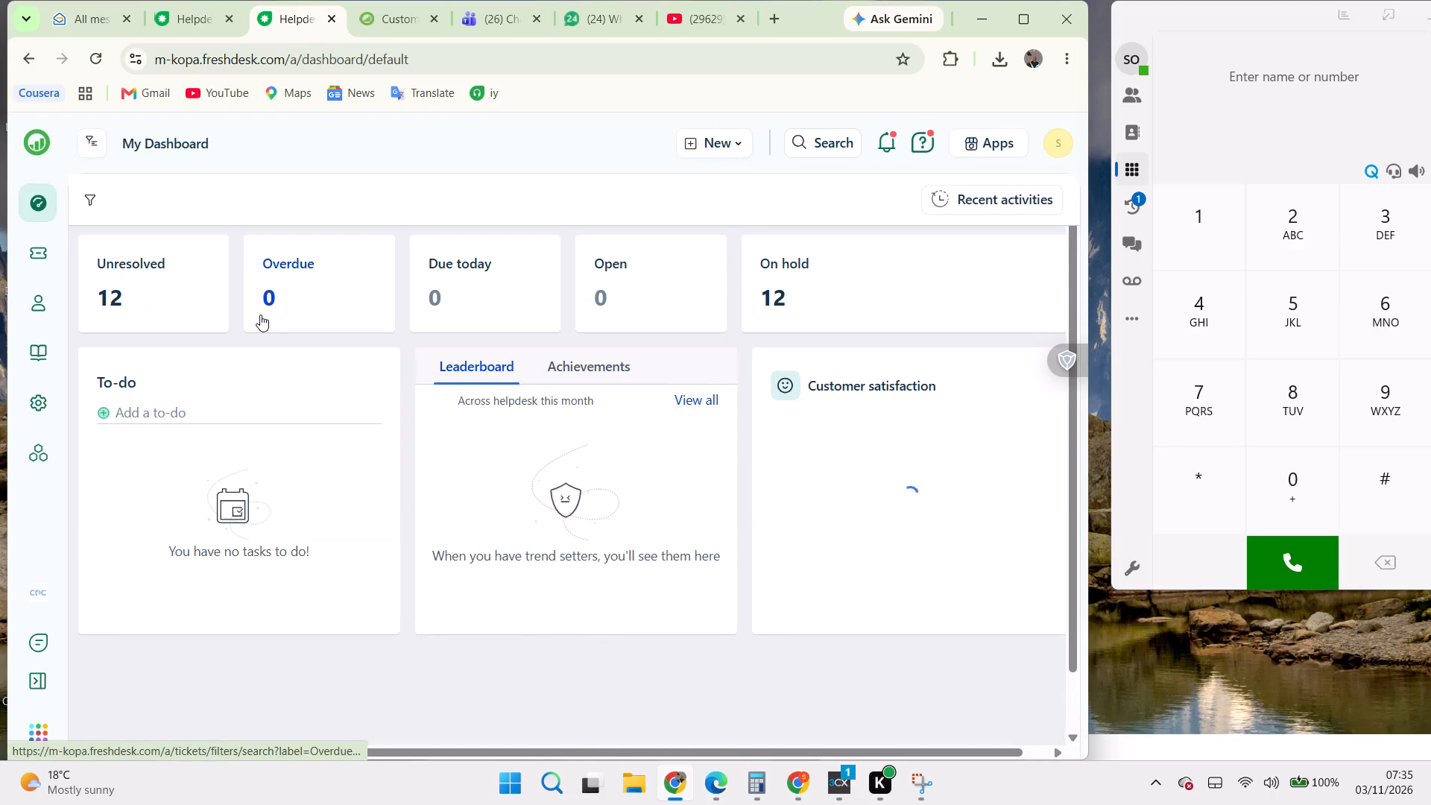
click(34, 596)
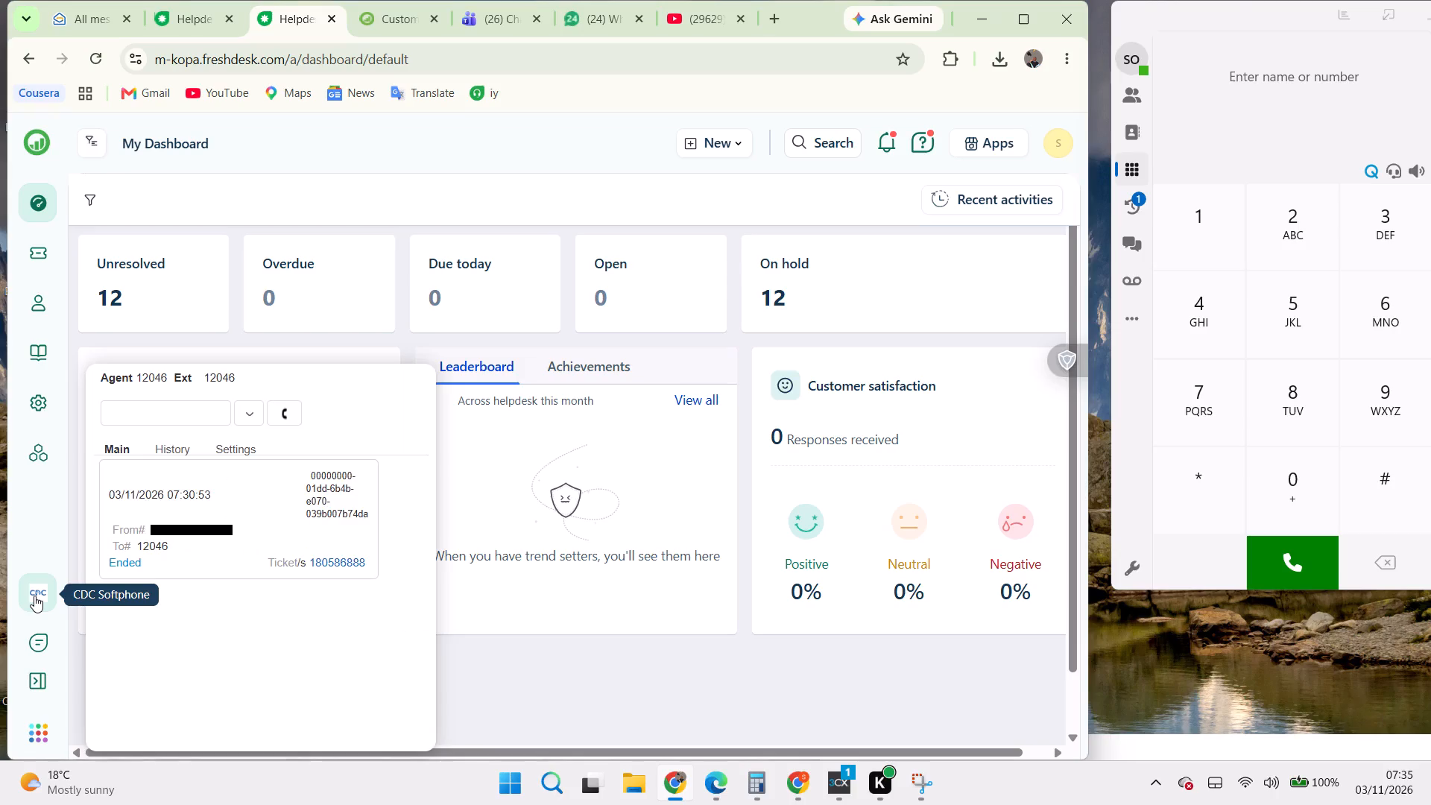
click(34, 596)
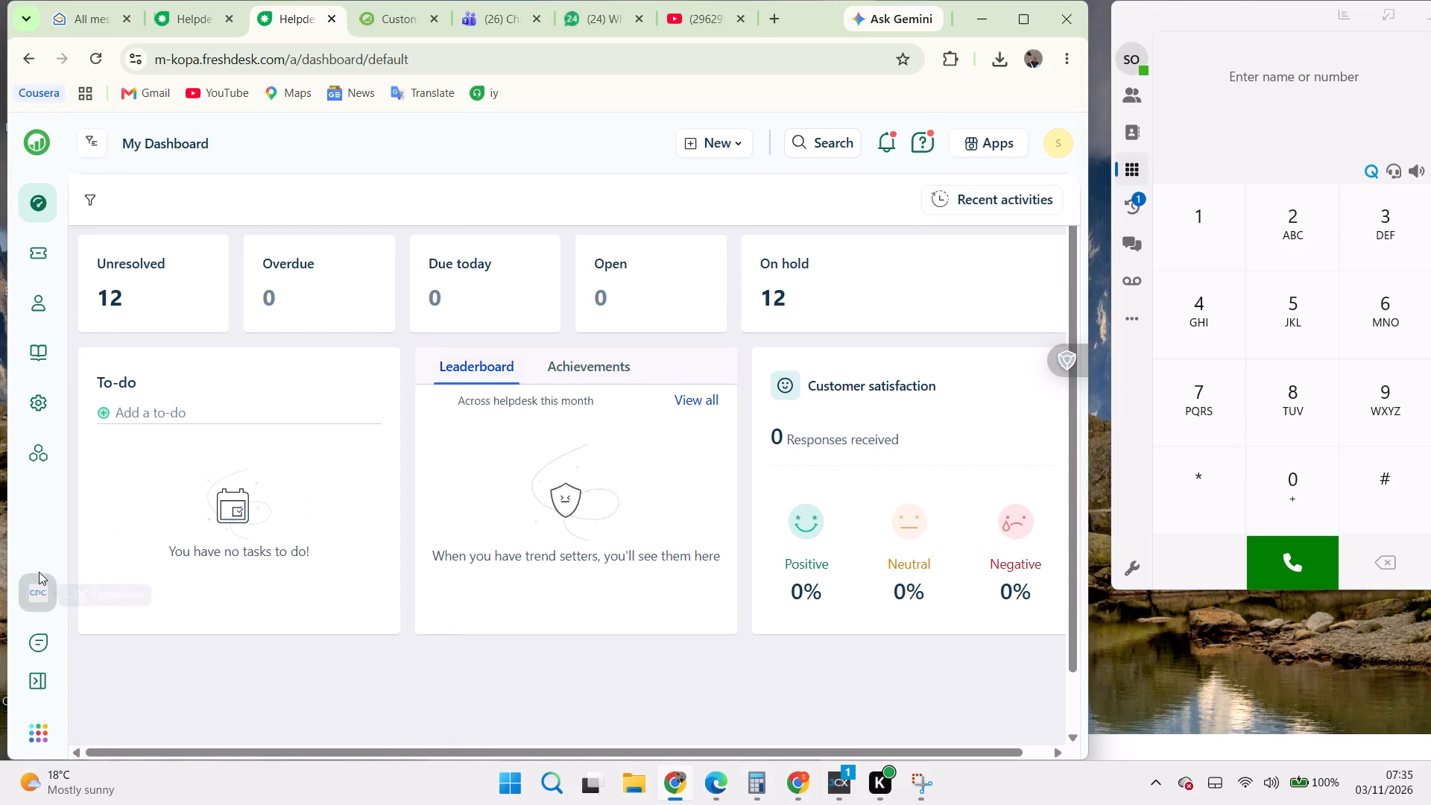
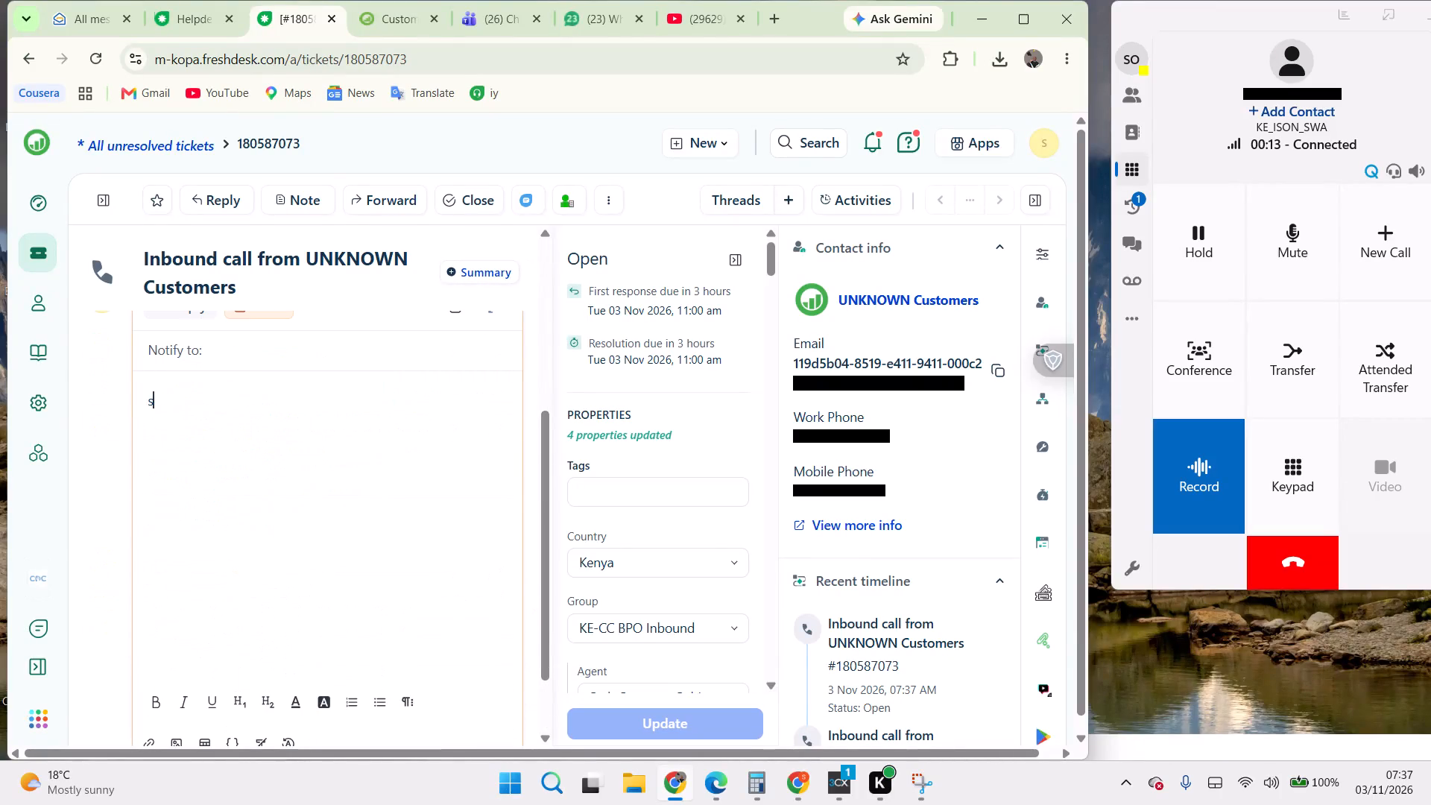
Complete the word "silent" in the note on the unknown customer's inbound call ticket.
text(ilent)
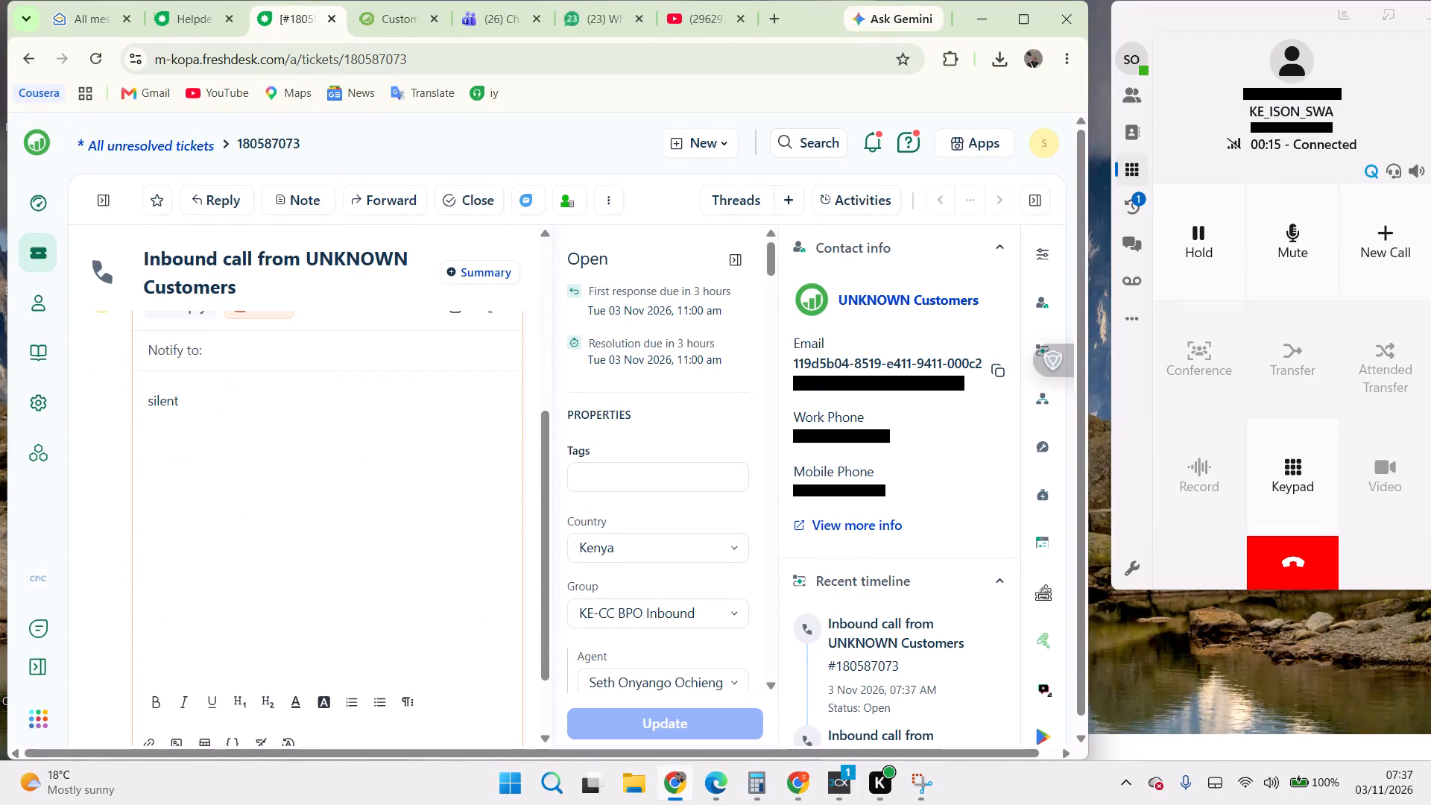
Set the unknown customer ticket's interaction category to General Inquiry and its reason for interaction to Call issue.
scroll(644, 568, down, 2)
click(640, 555)
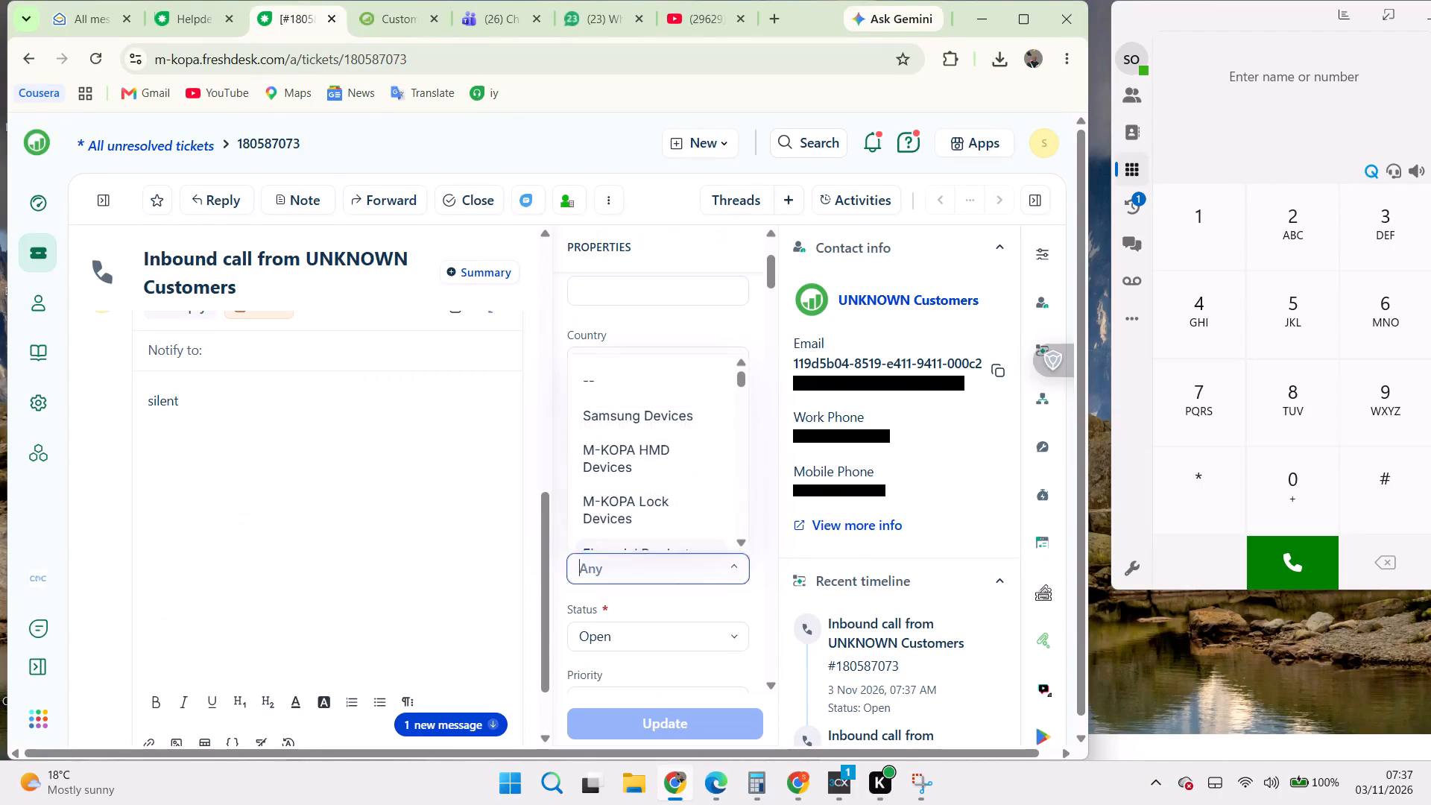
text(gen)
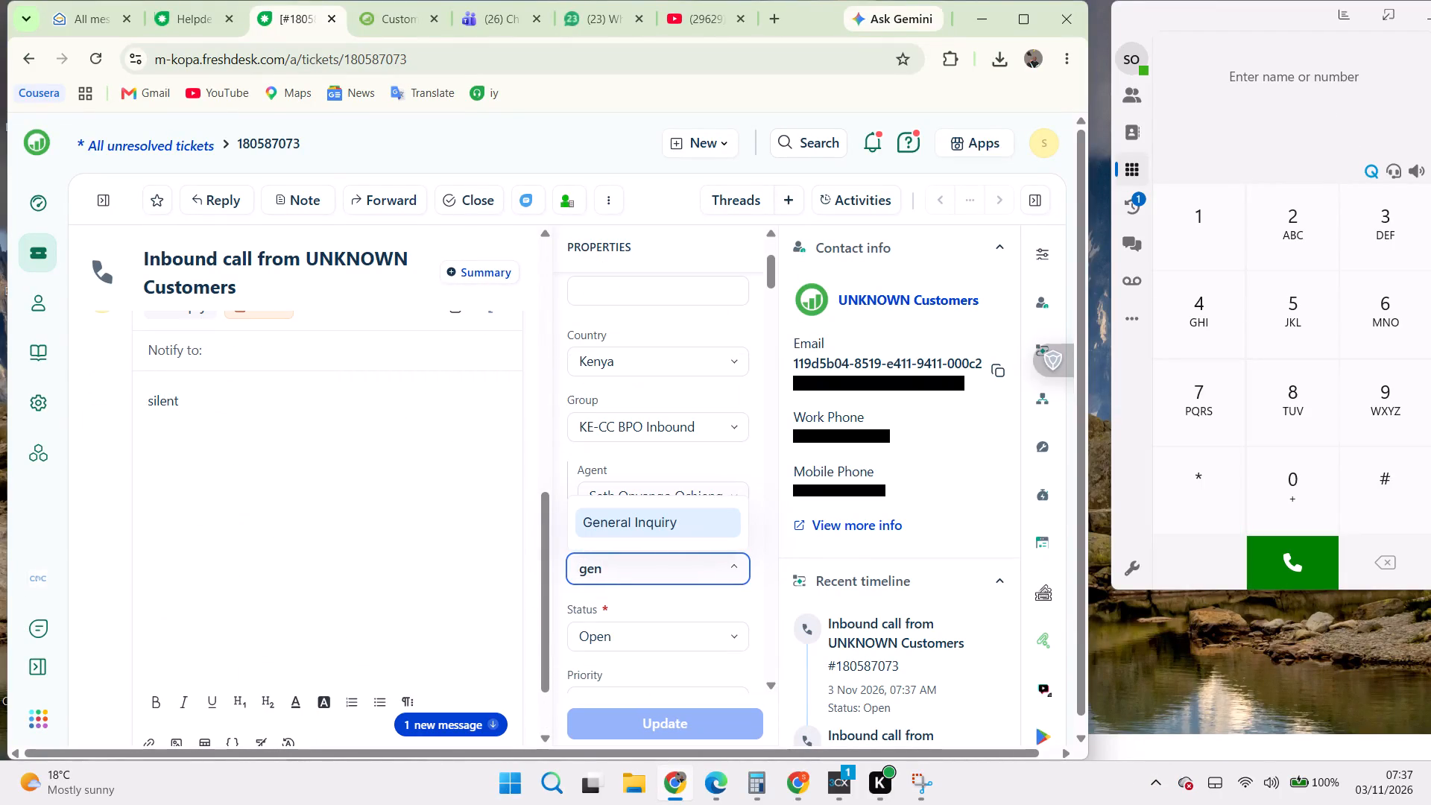
click(660, 519)
scroll(660, 519, down, 8)
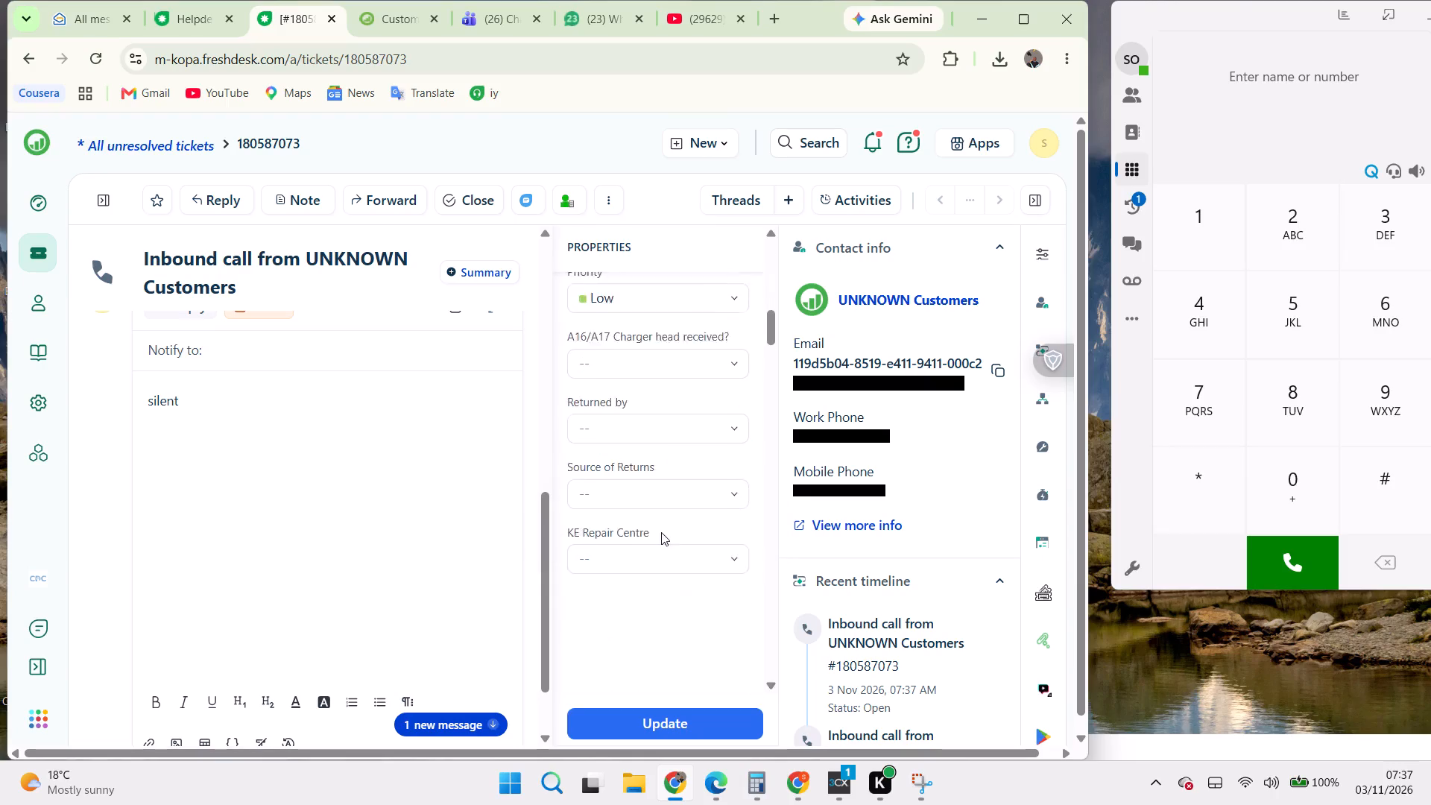
scroll(636, 453, up, 2)
scroll(636, 453, down, 1)
scroll(636, 453, up, 6)
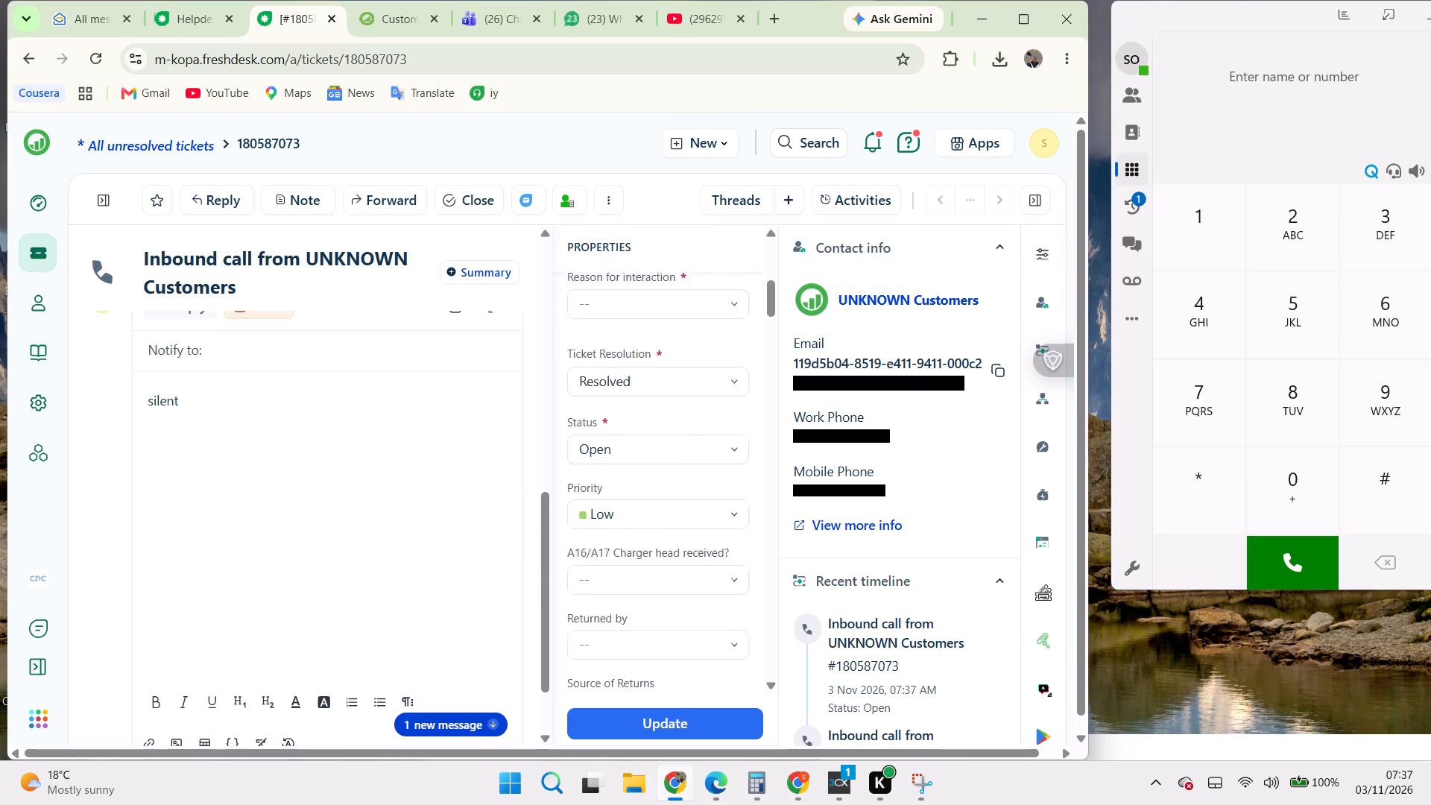
click(626, 535)
click(608, 692)
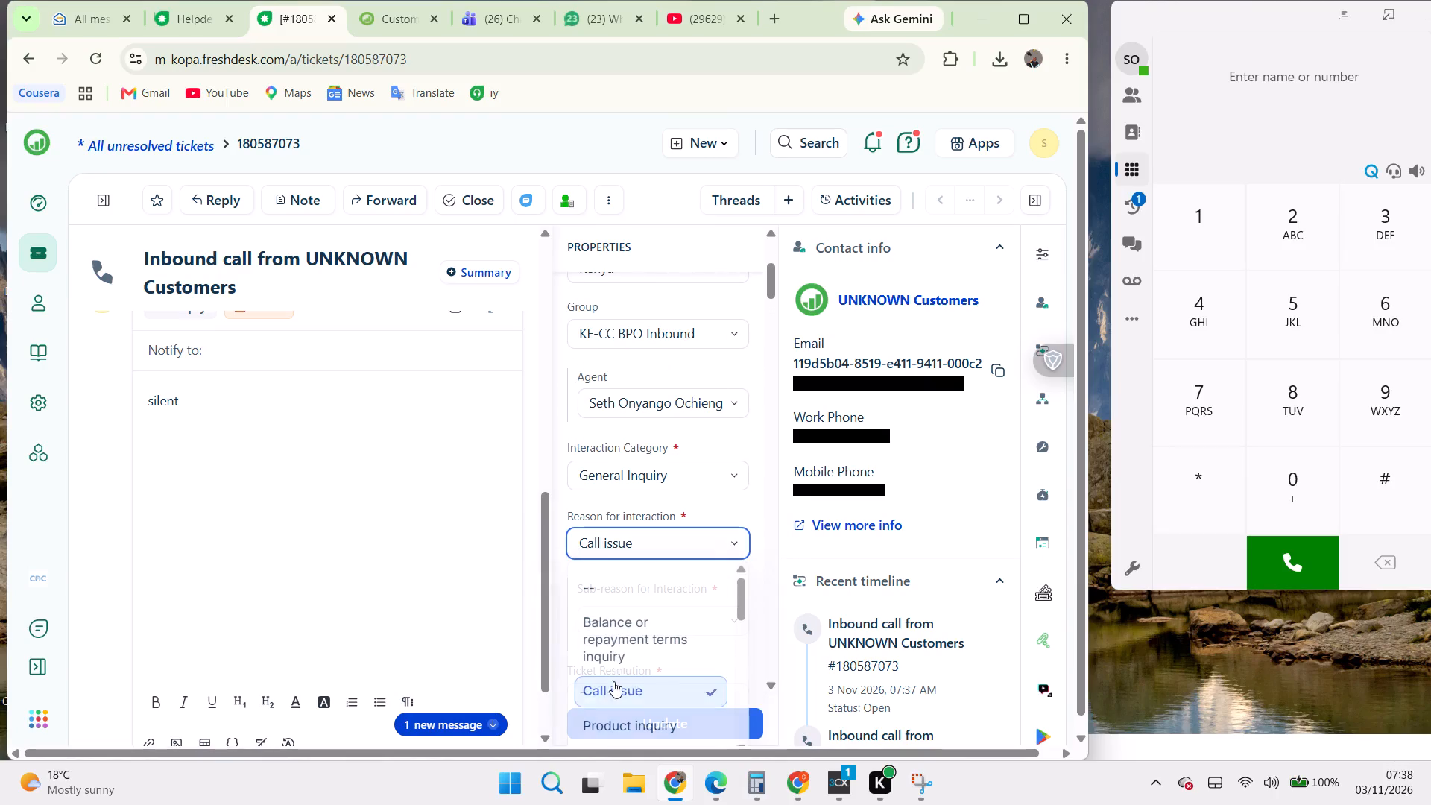
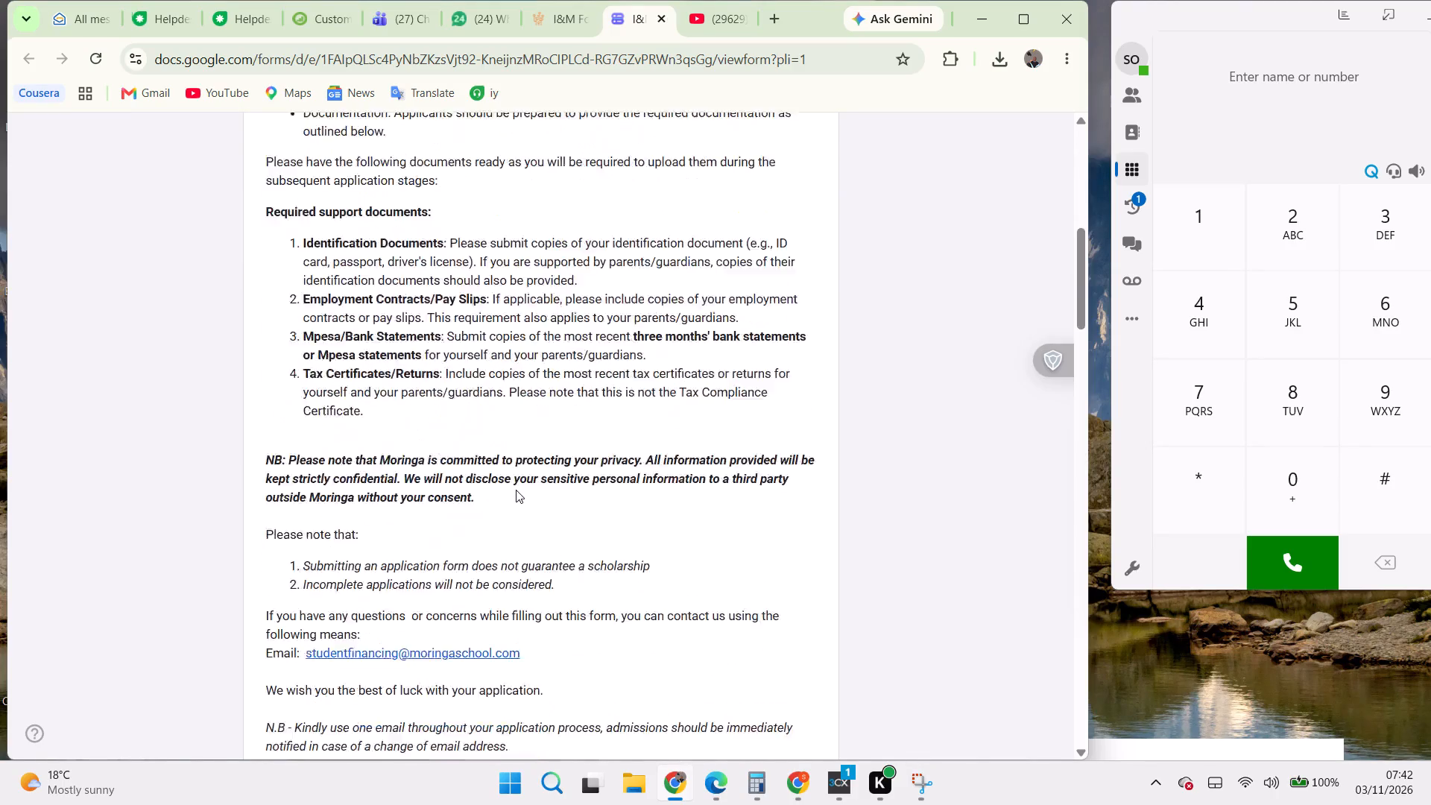
Fill the application form's email and full name fields with the saved contact details.
scroll(516, 490, down, 1)
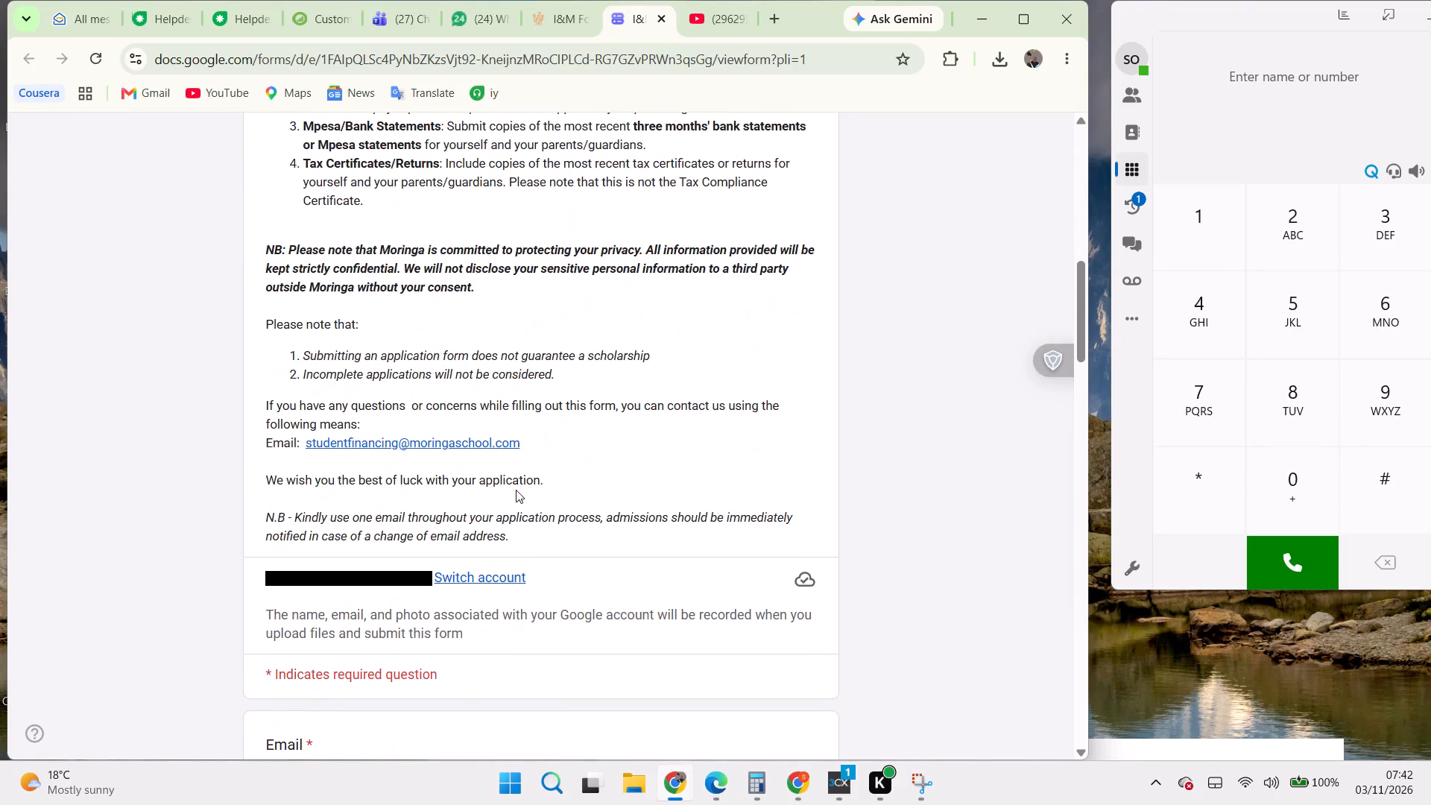
scroll(516, 490, down, 3)
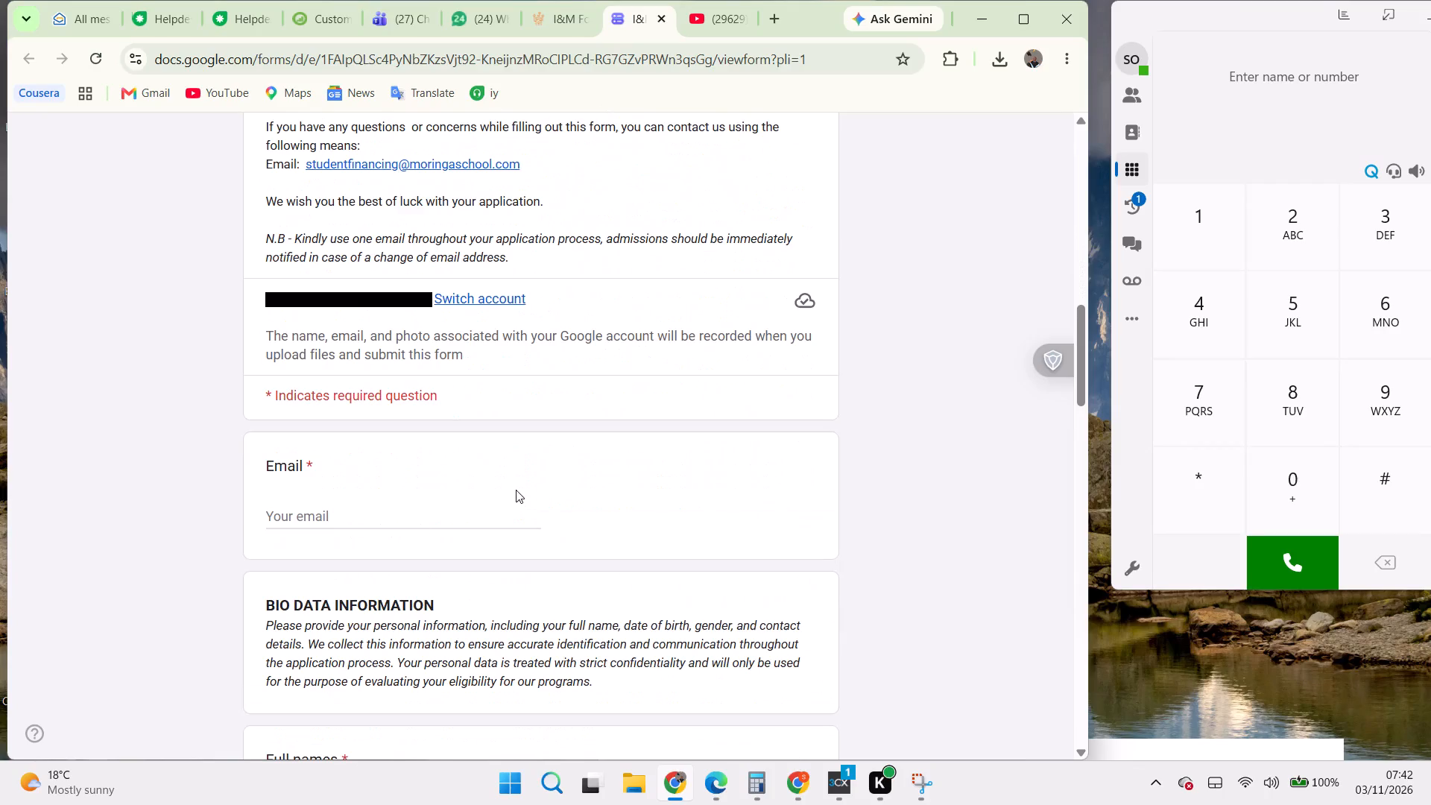
click(344, 514)
click(433, 561)
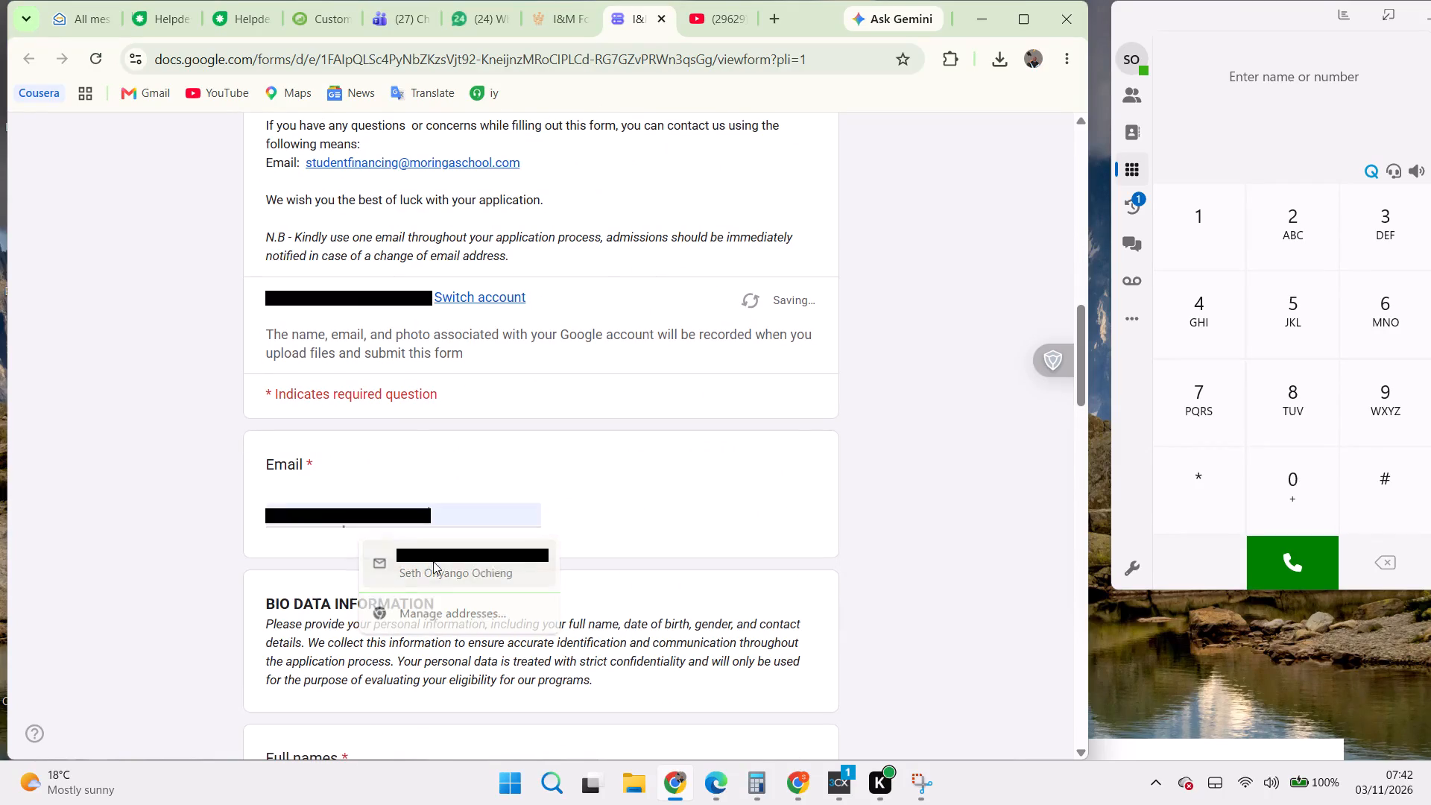
scroll(581, 510, down, 2)
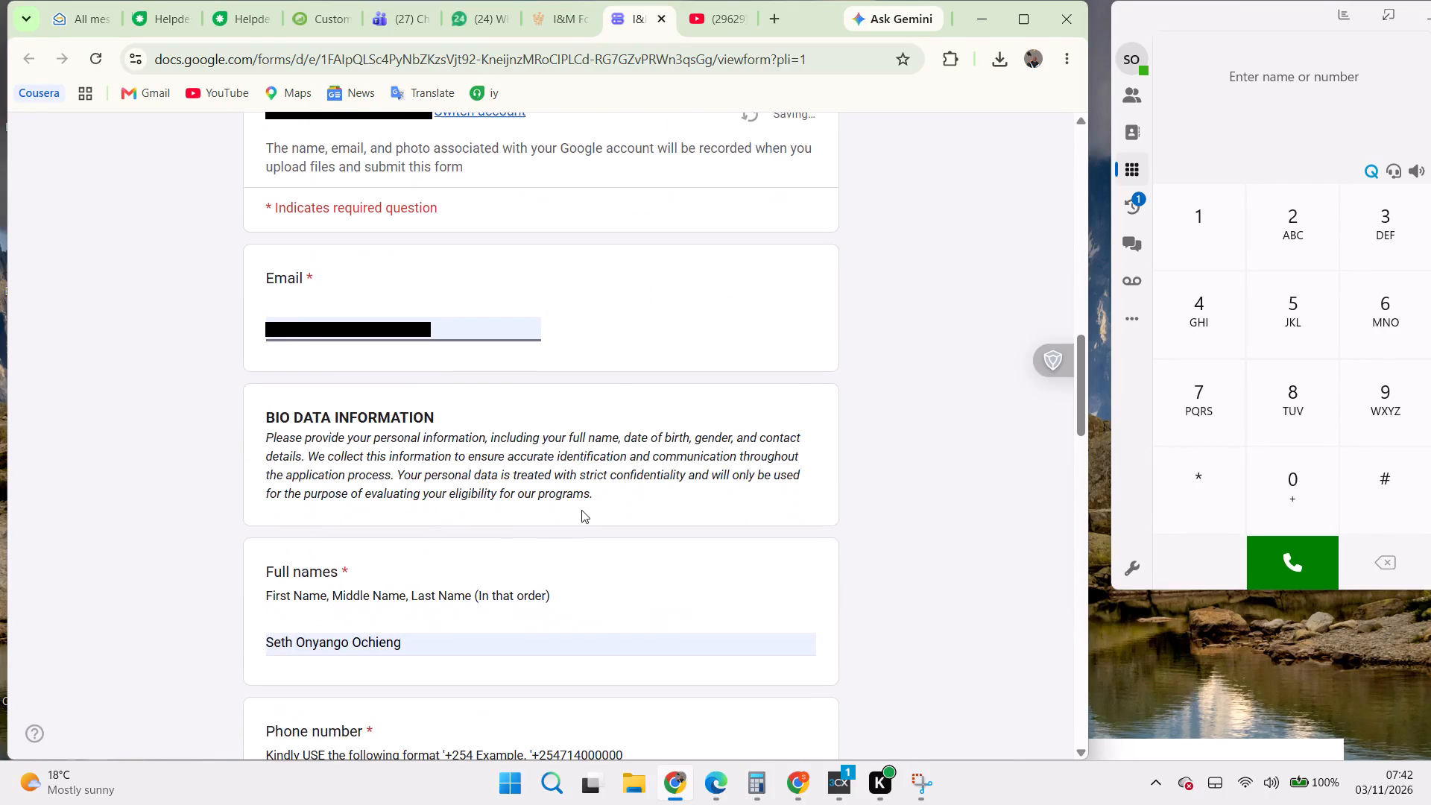
scroll(517, 619, down, 1)
scroll(517, 619, up, 1)
scroll(517, 619, down, 2)
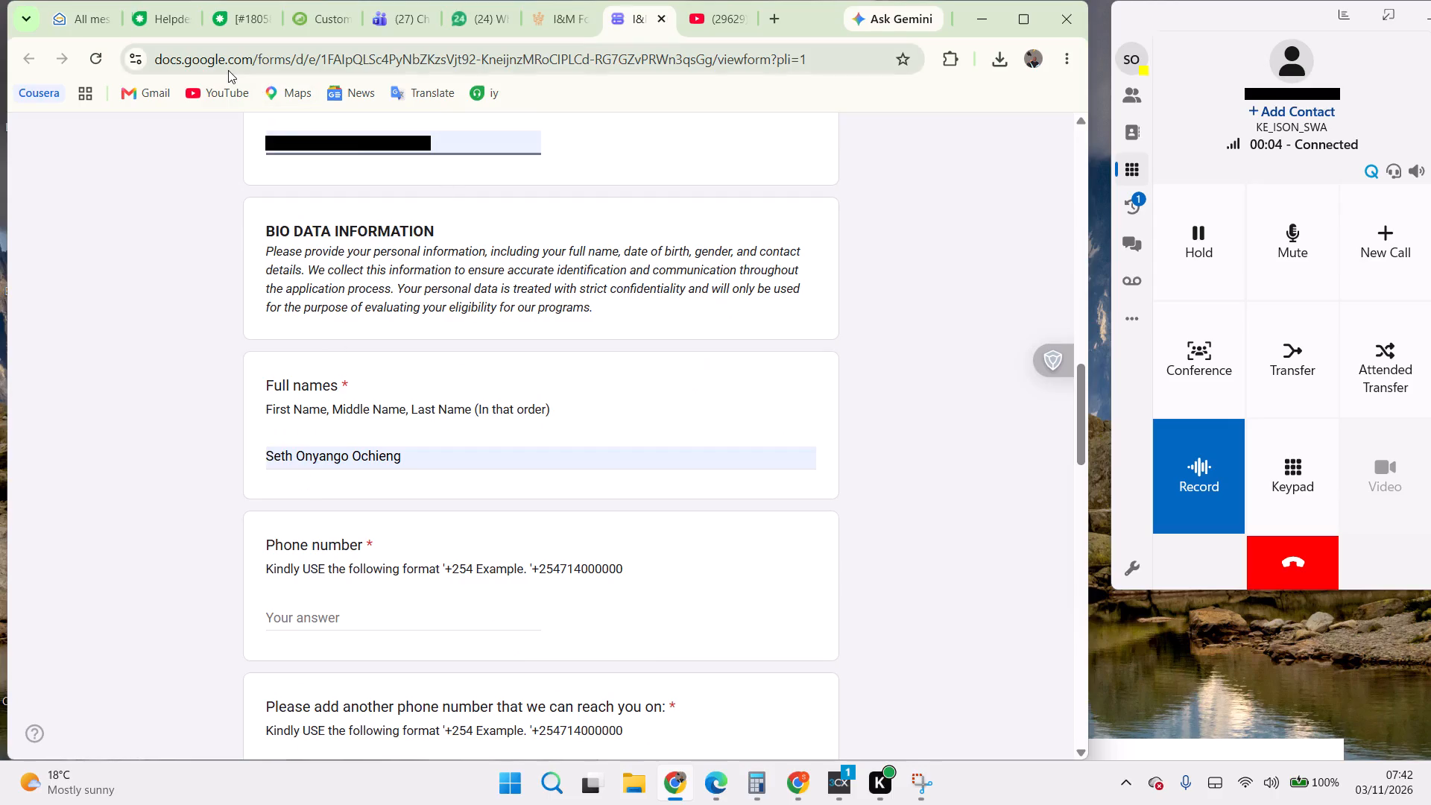
Switch to the new unknown-customer inbound call ticket in Freshdesk and start a note with the caller's first name, "zipora".
click(241, 15)
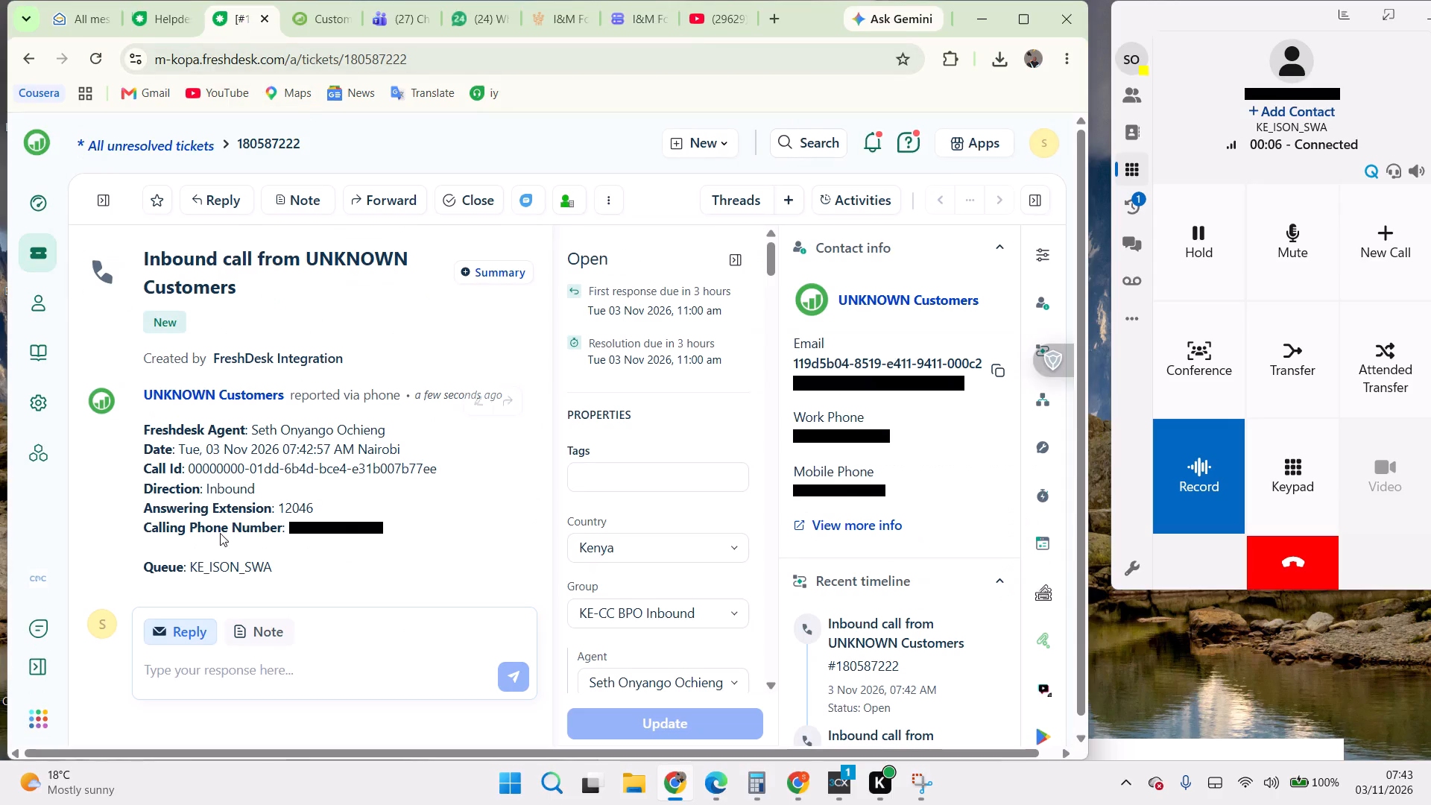
click(266, 636)
scroll(330, 466, up, 2)
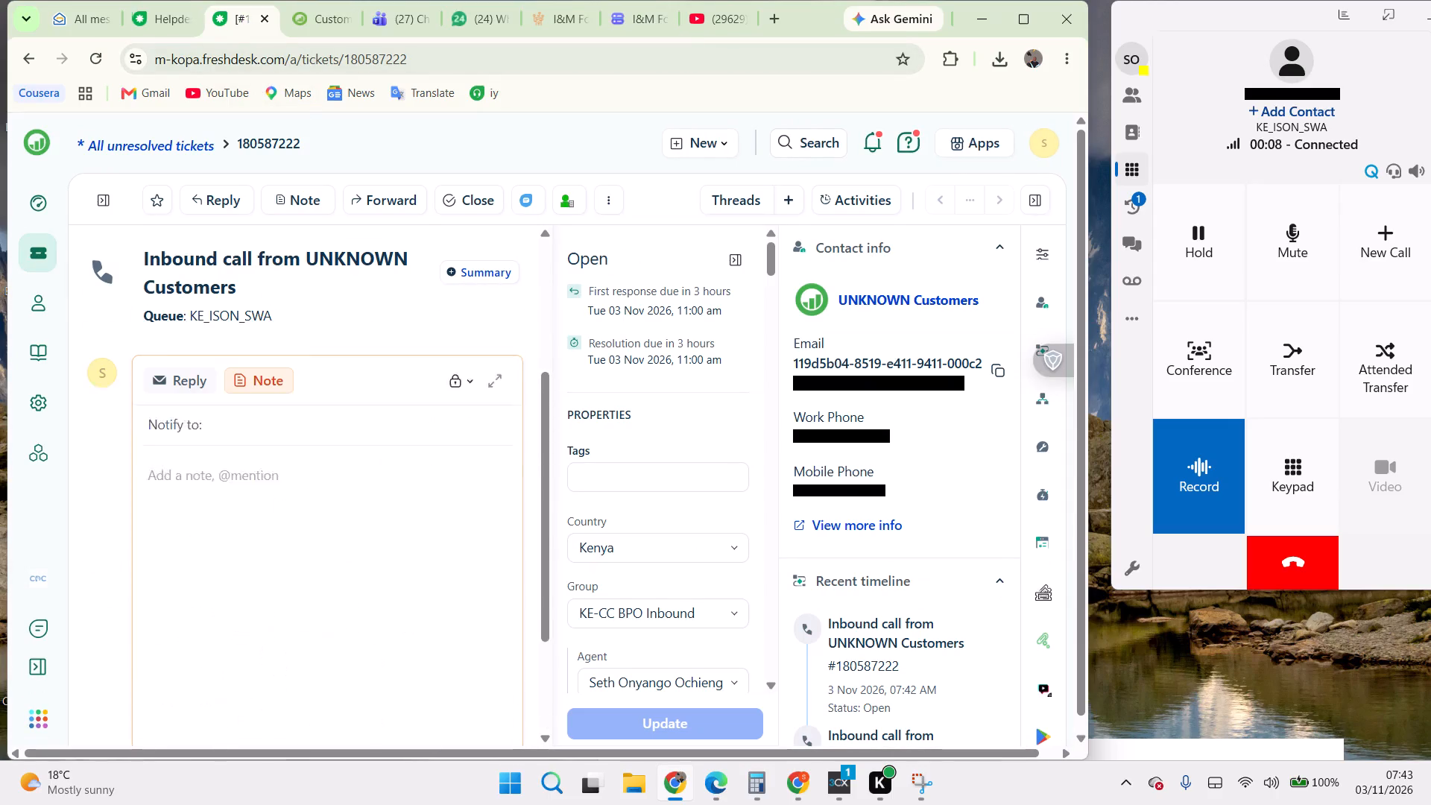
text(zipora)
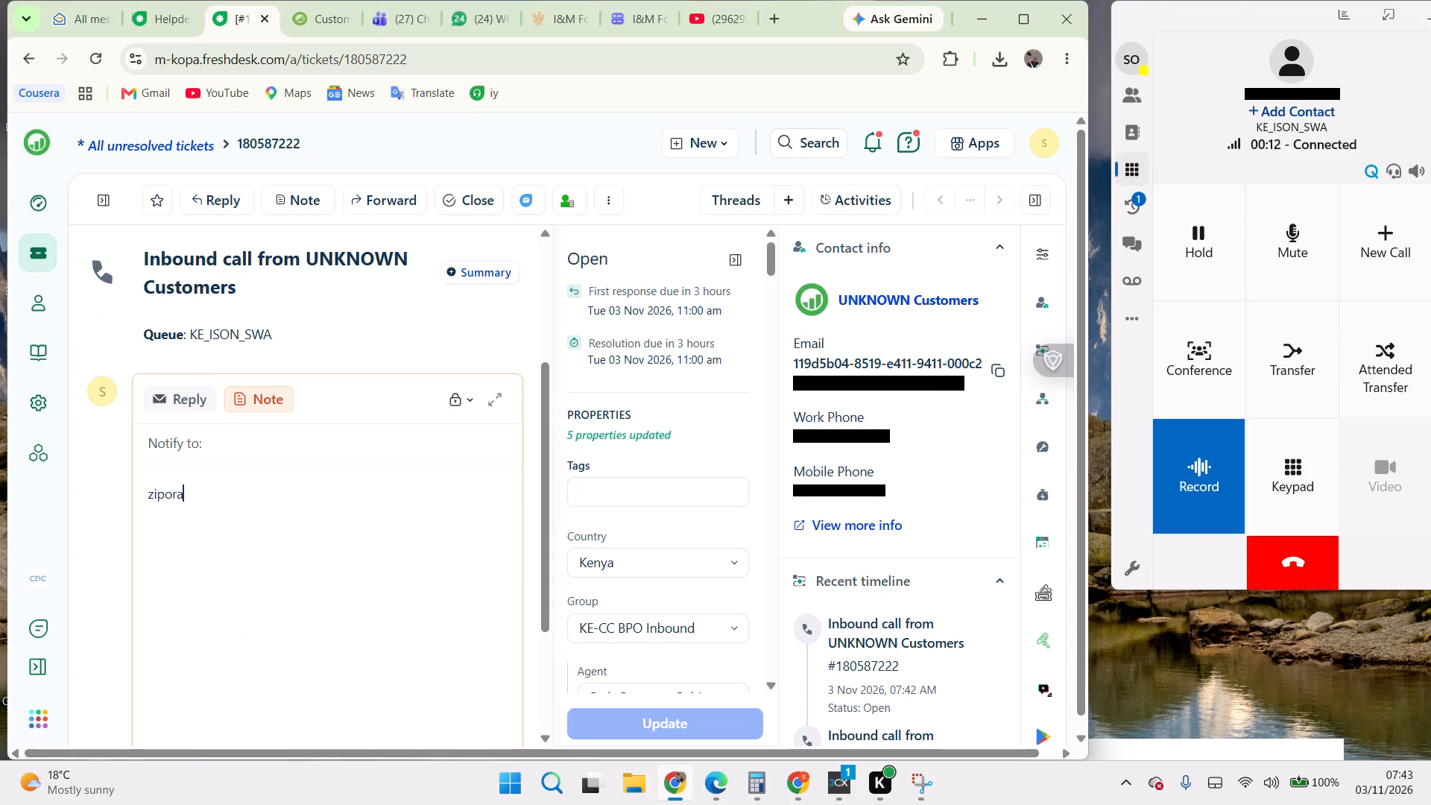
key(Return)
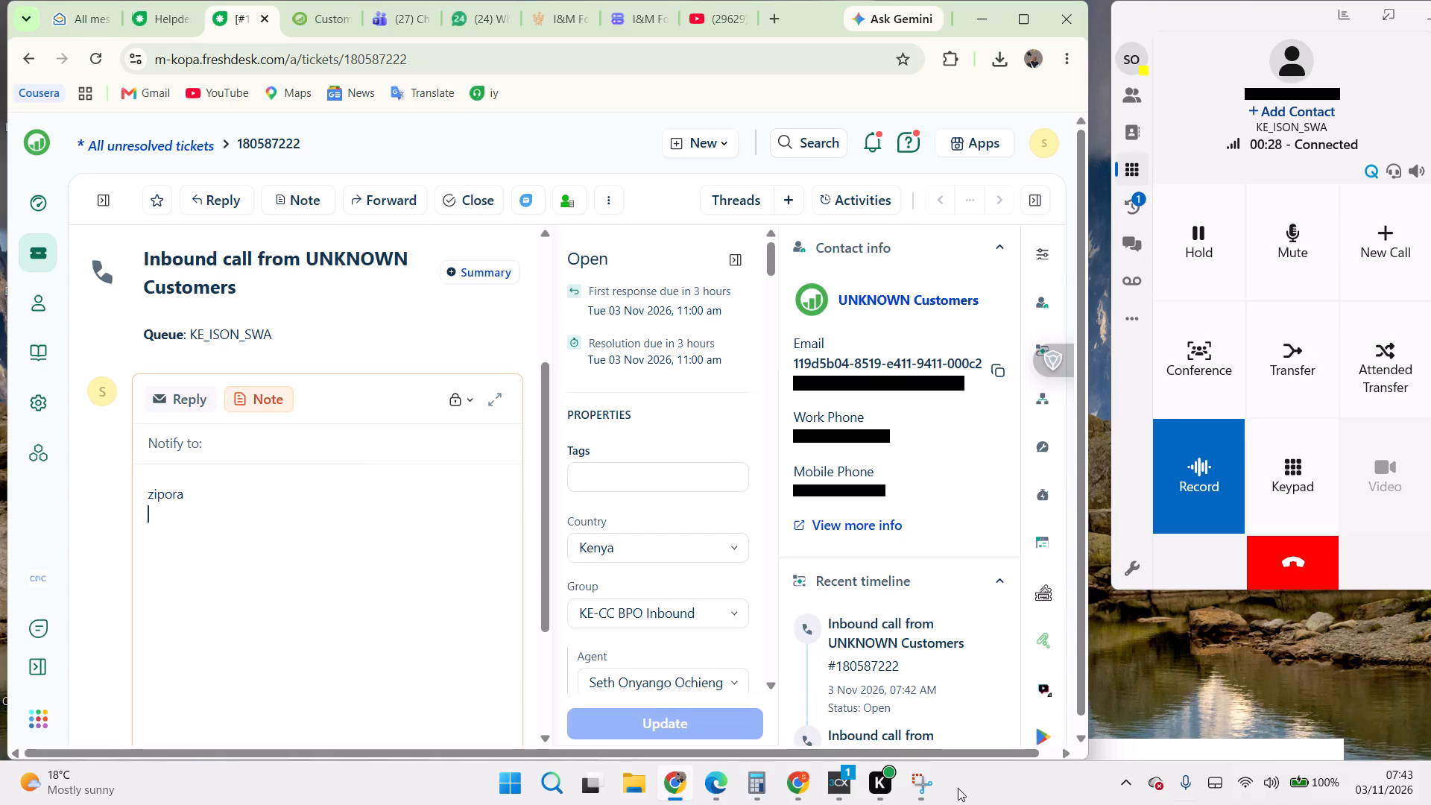
Set the ticket's interaction category to Financial Products and the reason for interaction to Inquiry on cash loan.
scroll(490, 538, down, 4)
scroll(490, 538, up, 2)
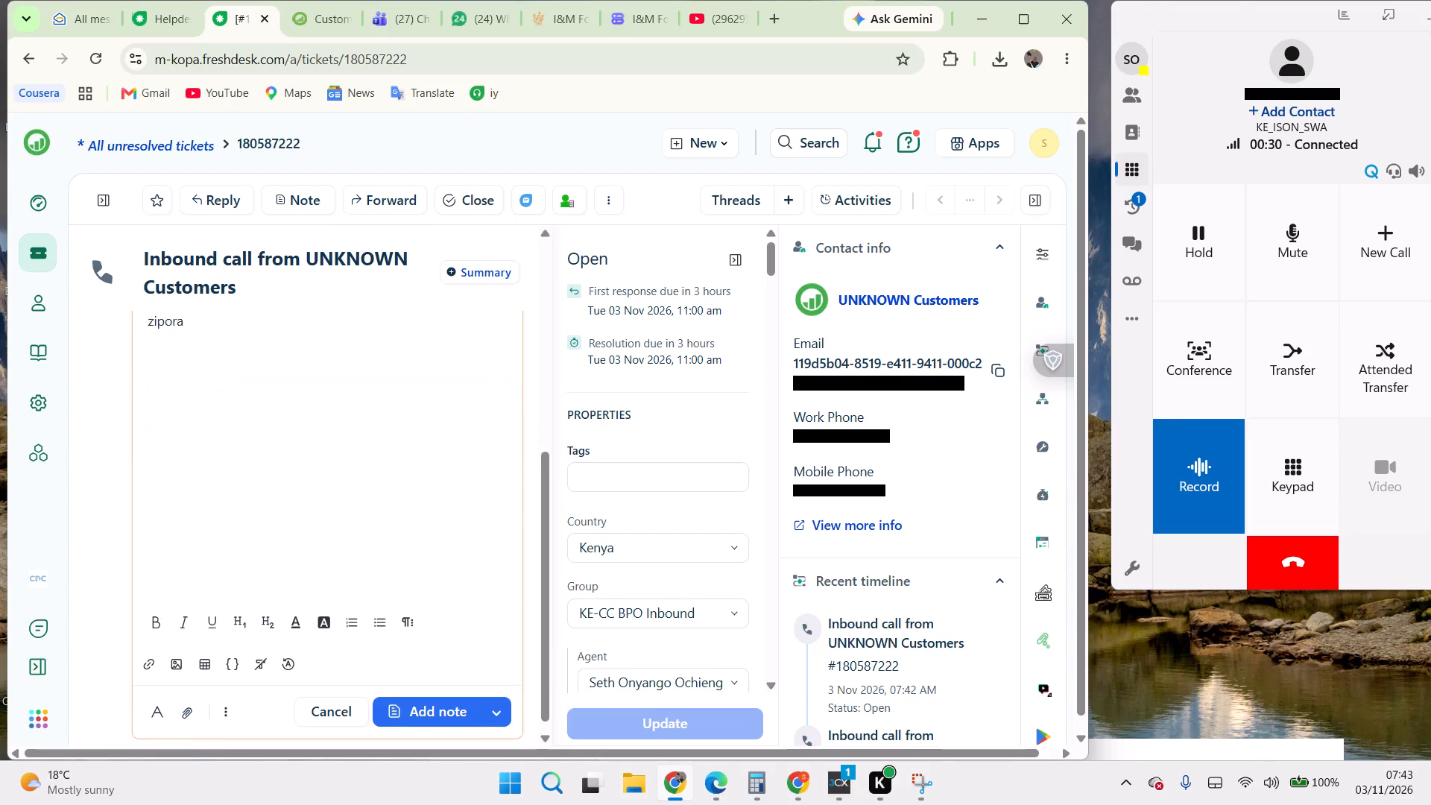
scroll(715, 537, down, 2)
scroll(715, 537, up, 3)
scroll(715, 537, down, 5)
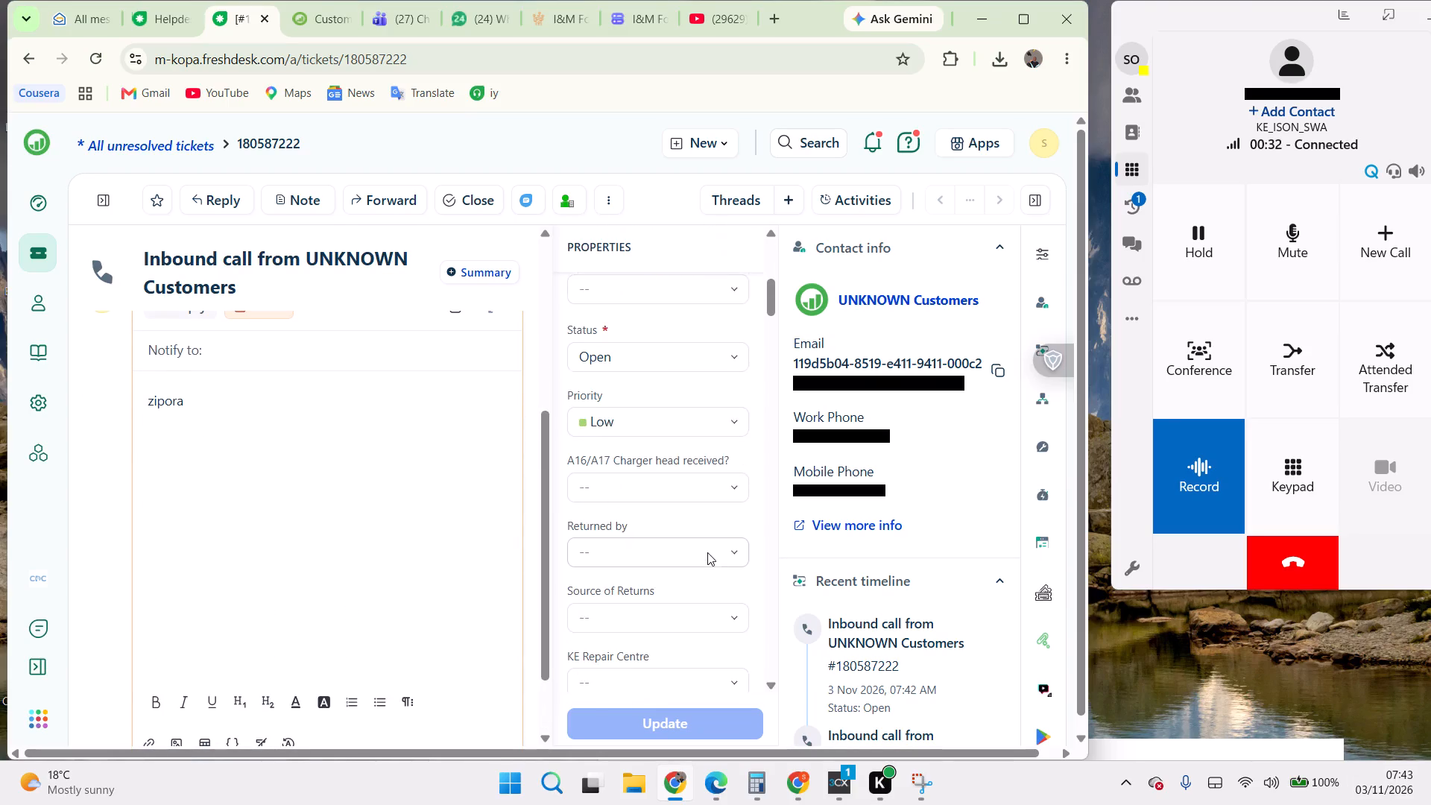
scroll(707, 552, down, 1)
scroll(707, 552, up, 1)
scroll(707, 552, down, 2)
scroll(707, 552, up, 4)
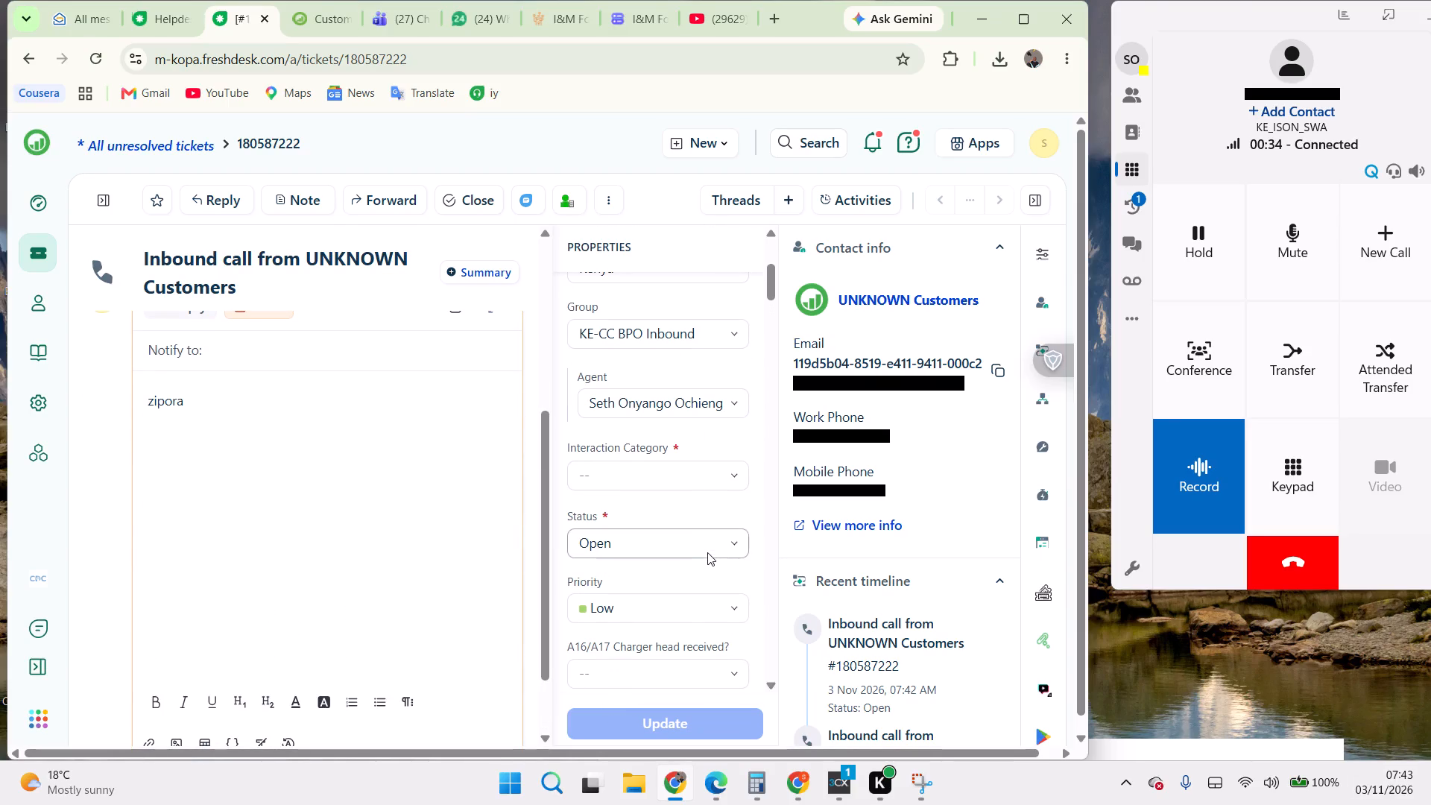
click(652, 479)
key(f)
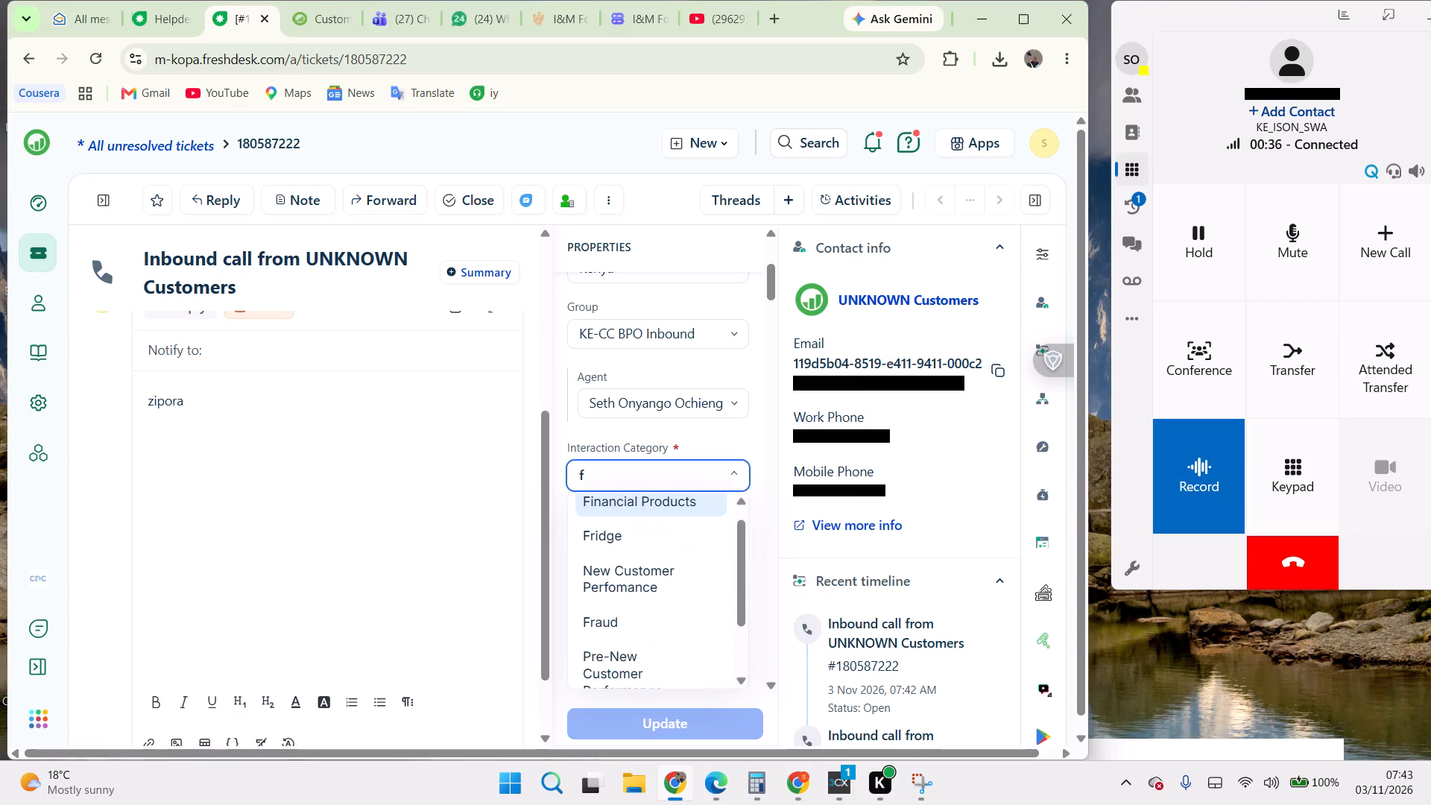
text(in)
click(642, 528)
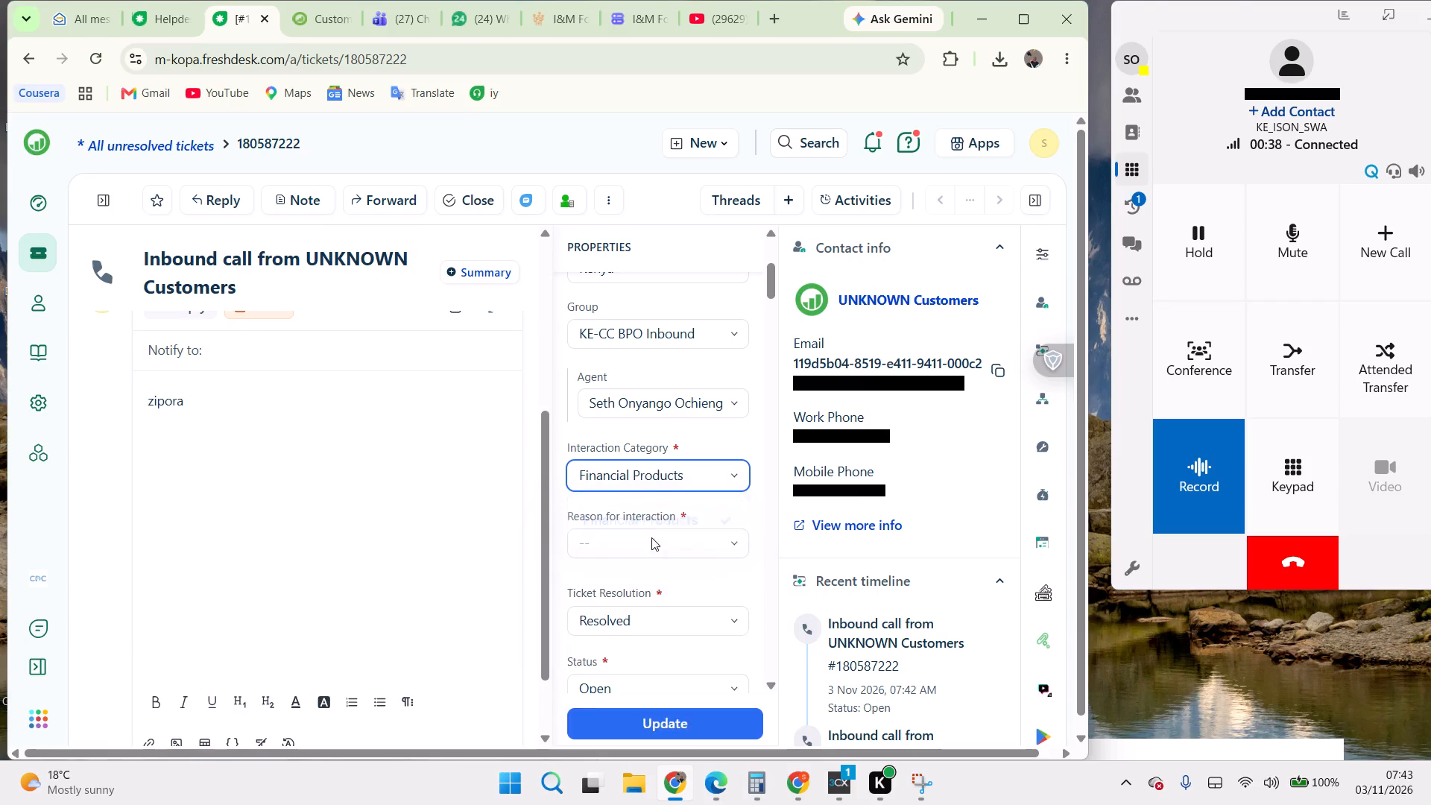
click(652, 538)
click(631, 620)
click(636, 640)
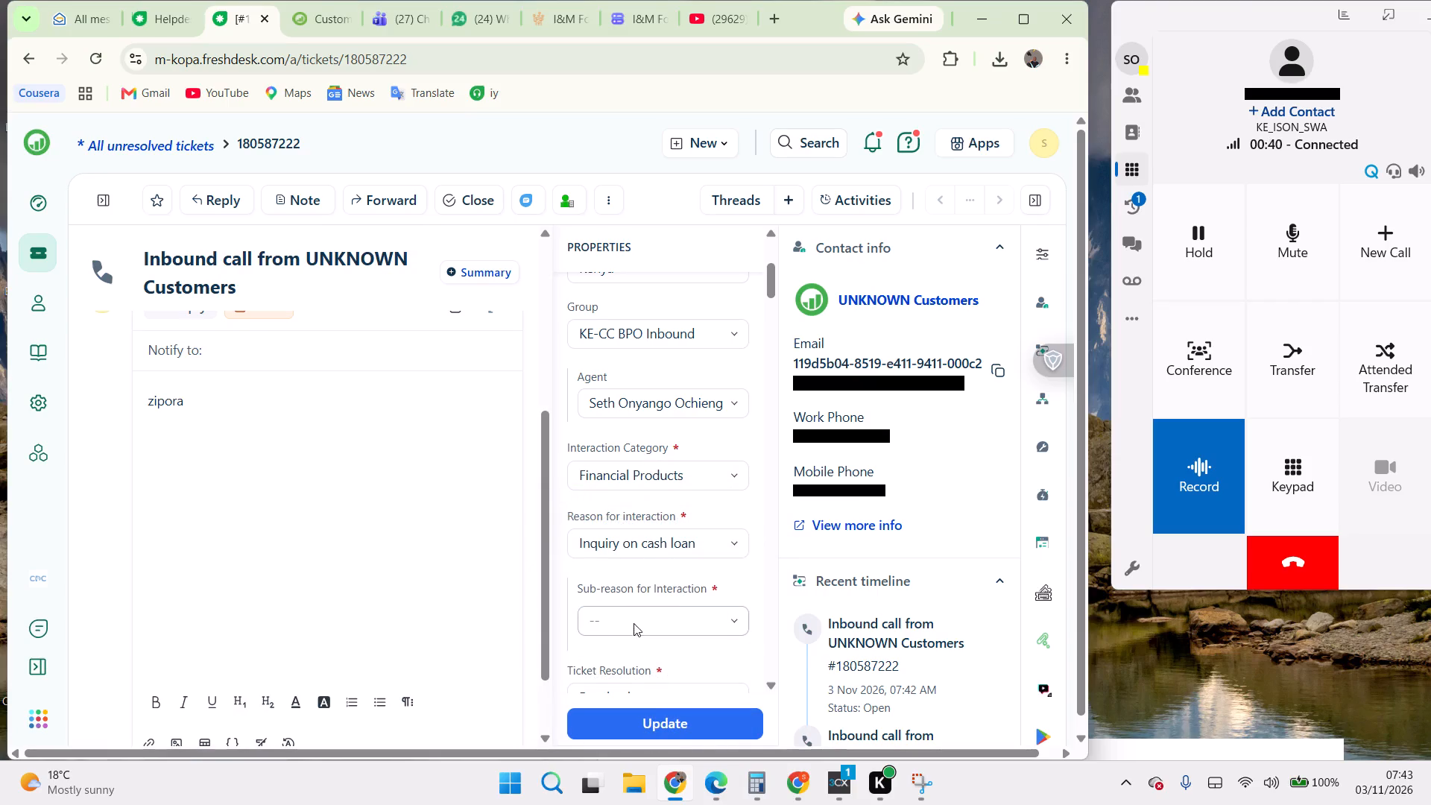
Set the sub-reason to the cash loan qualification inquiry and choose a "Resolved: Customer advised" outcome.
click(634, 623)
click(645, 470)
scroll(658, 549, down, 1)
click(658, 593)
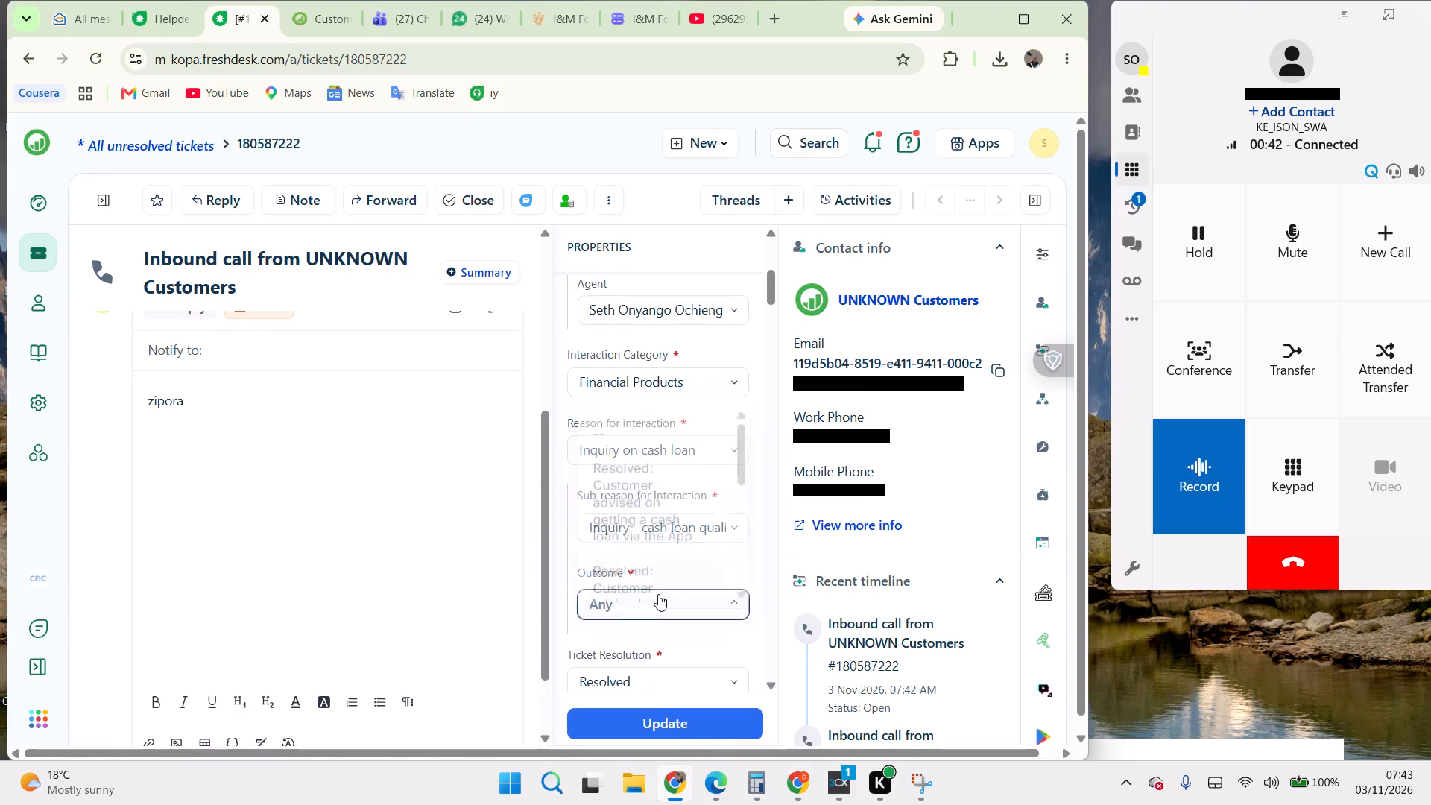
click(625, 559)
Switch to the M-KOPA CRM and look up the caller's customer record by account number.
click(314, 13)
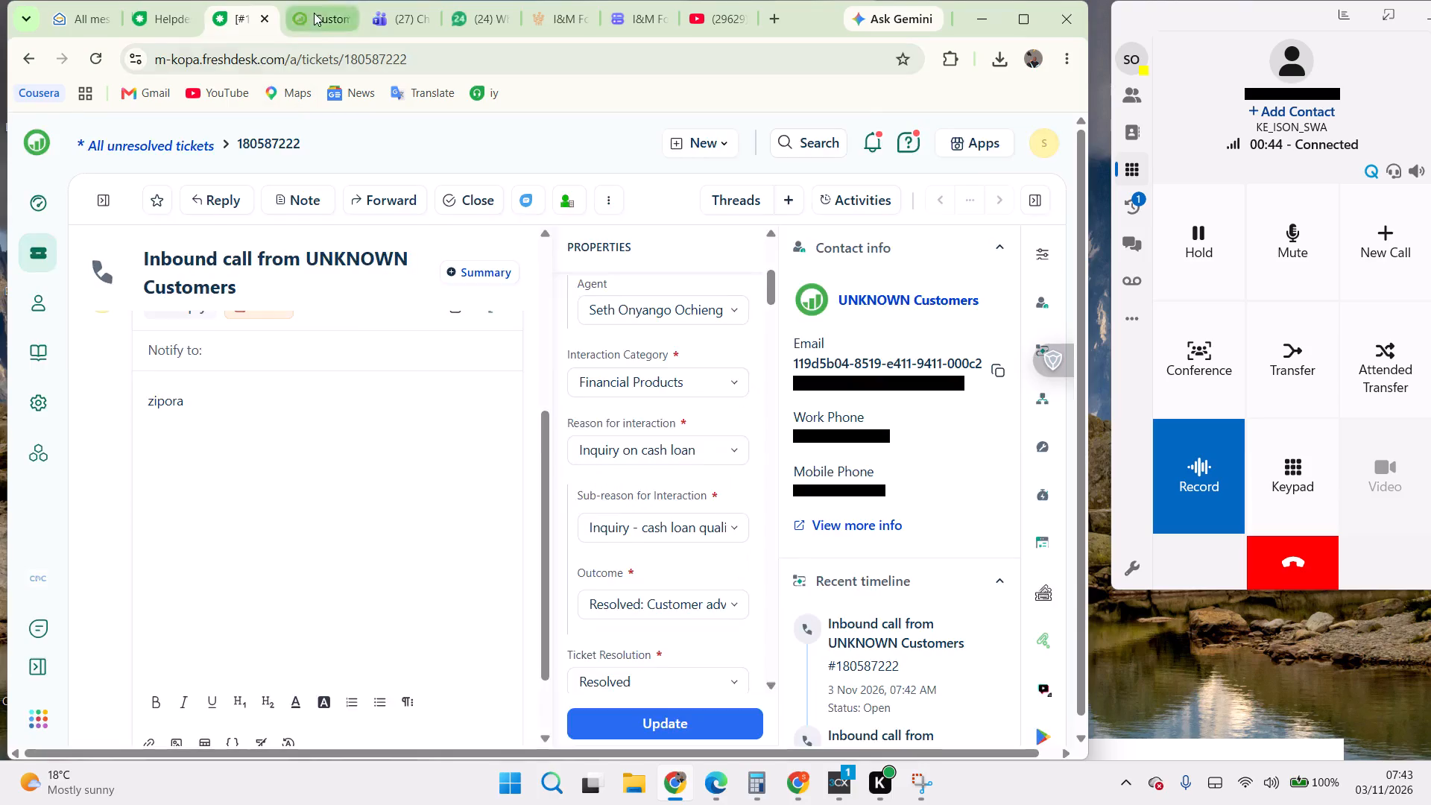
click(897, 165)
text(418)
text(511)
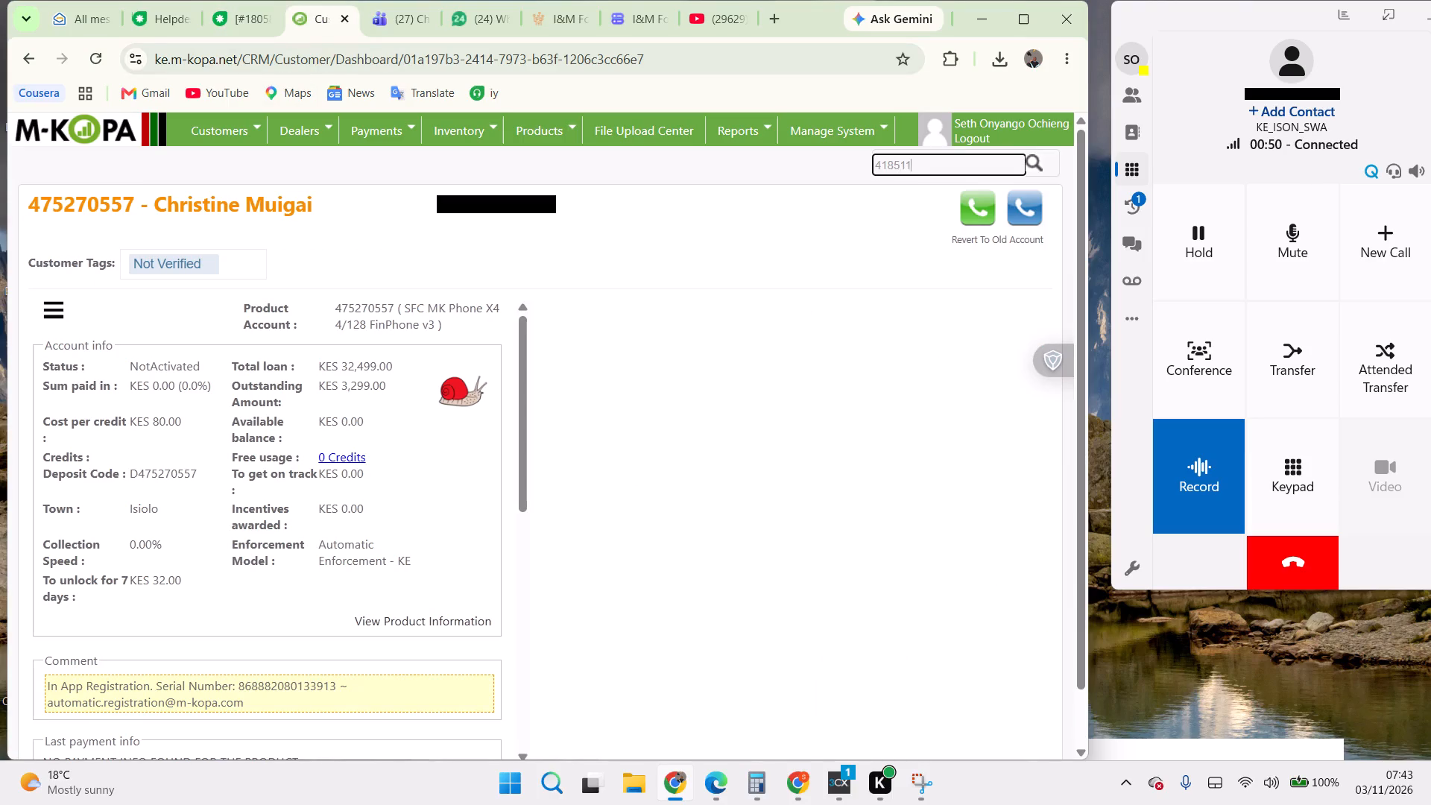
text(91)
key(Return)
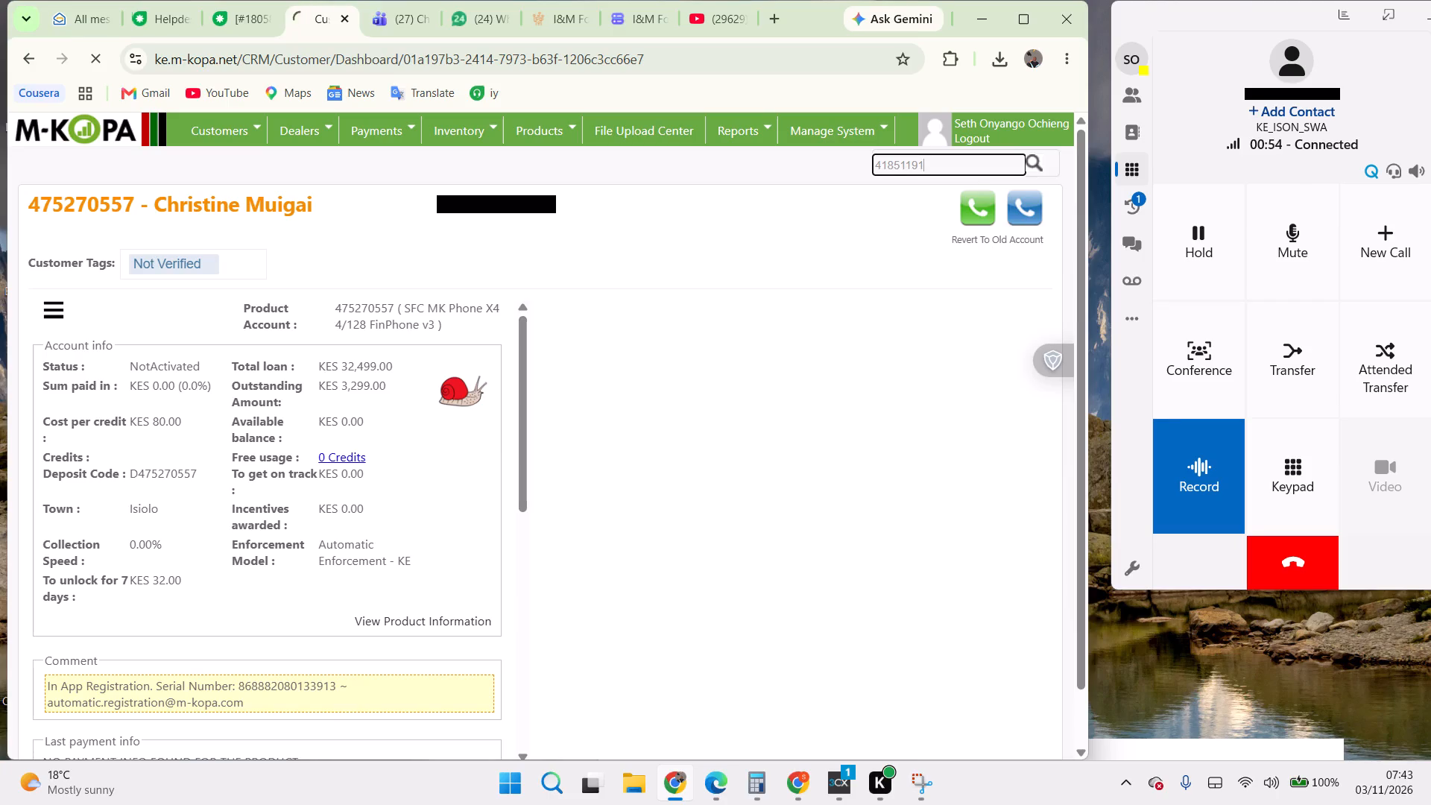
click(888, 160)
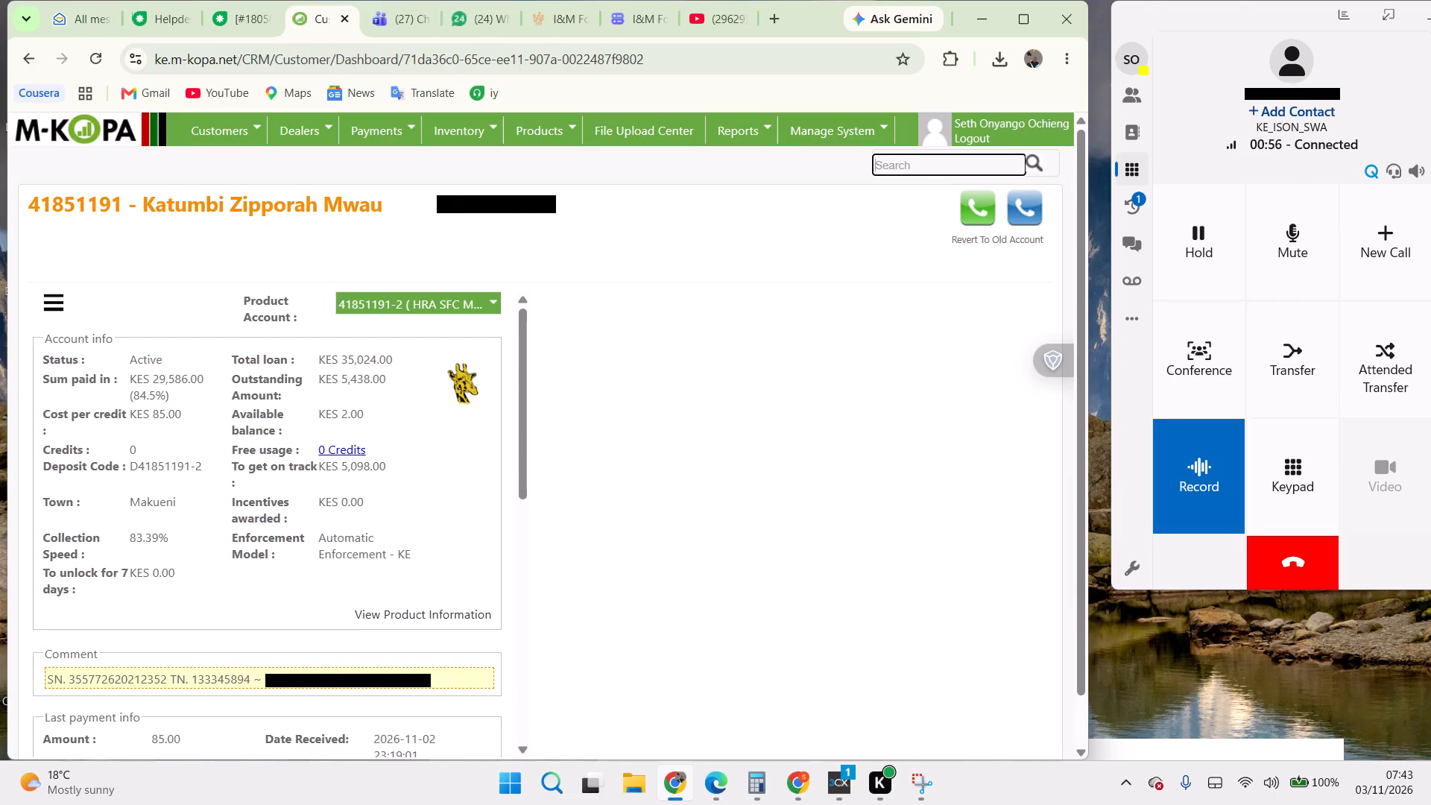
Copy the customer's account number from the heading of the CRM dashboard.
double_click(71, 198)
click(63, 211)
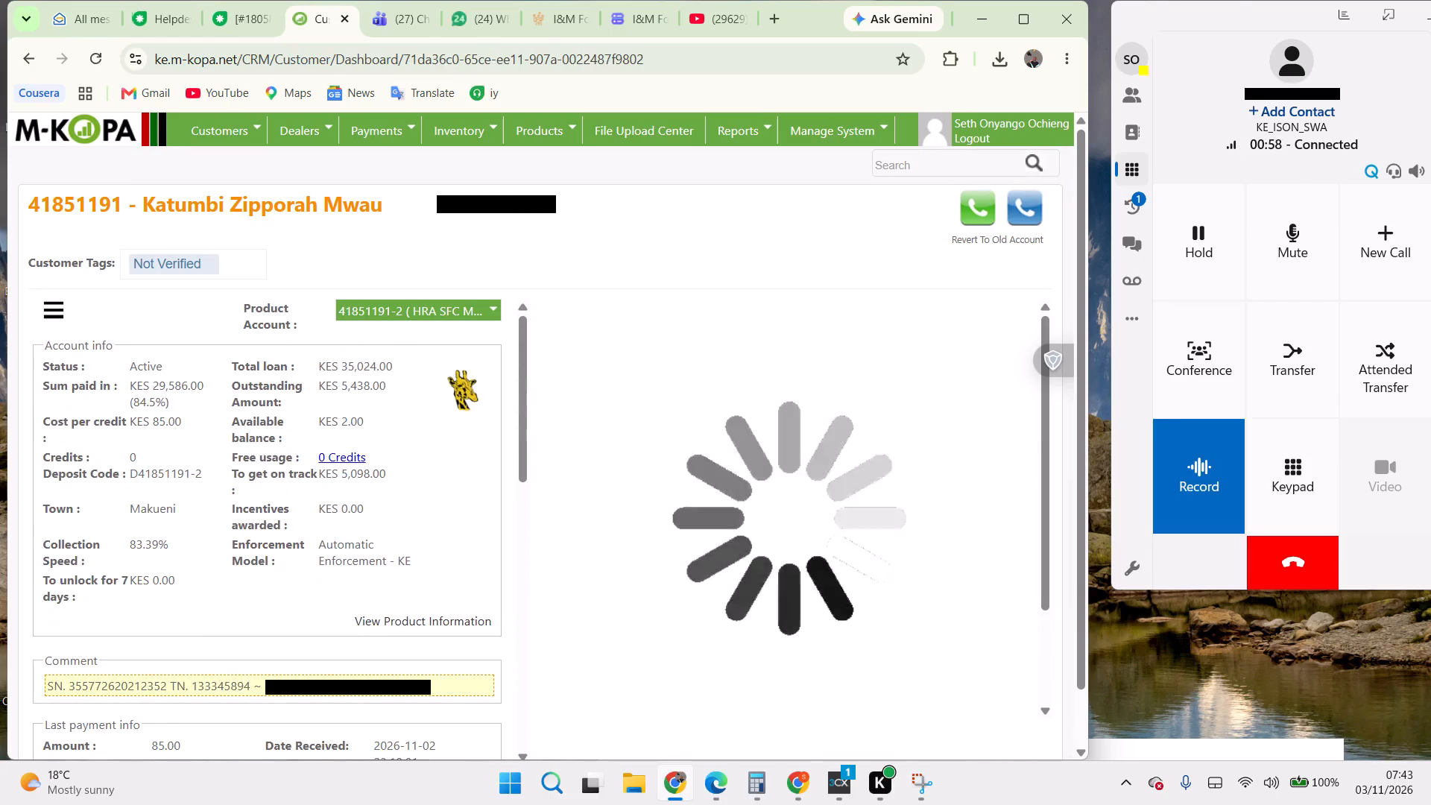
double_click(63, 211)
right_click(63, 211)
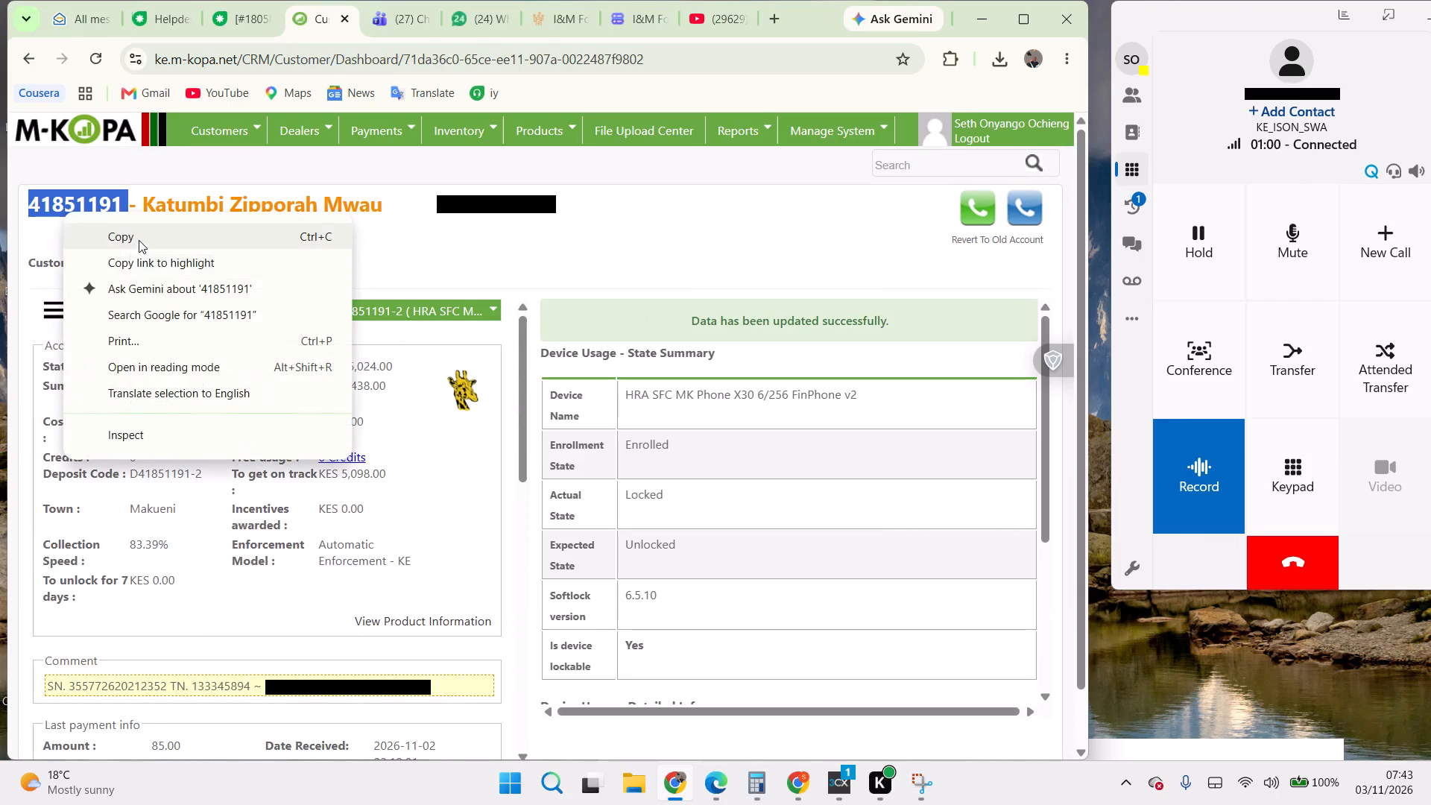
click(139, 240)
Back in the Freshdesk ticket, search for the customer by the copied account number and assign the ticket to the matching customer.
click(237, 25)
scroll(900, 466, down, 3)
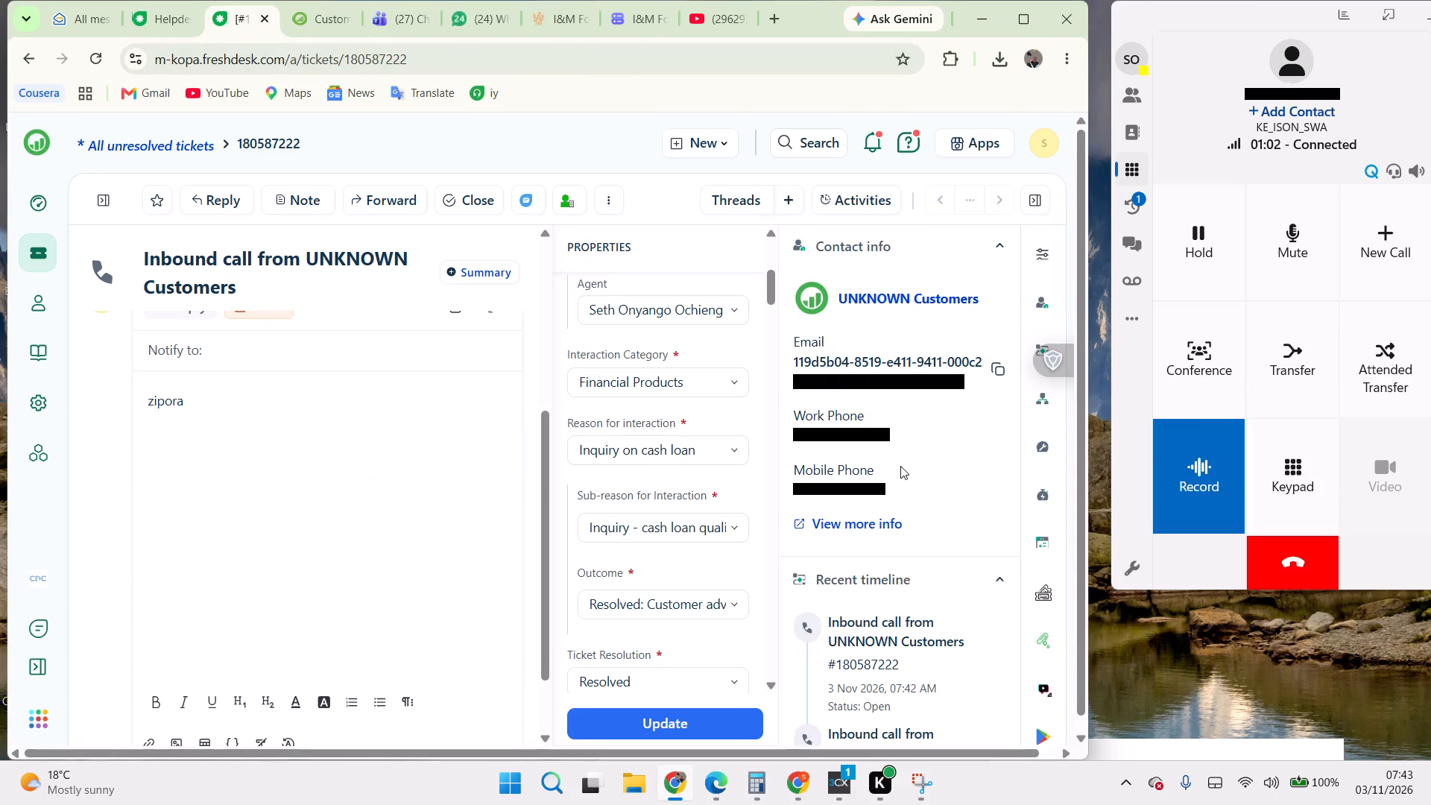
scroll(900, 466, up, 1)
scroll(900, 466, down, 9)
scroll(900, 466, up, 3)
scroll(900, 466, down, 4)
scroll(900, 466, up, 3)
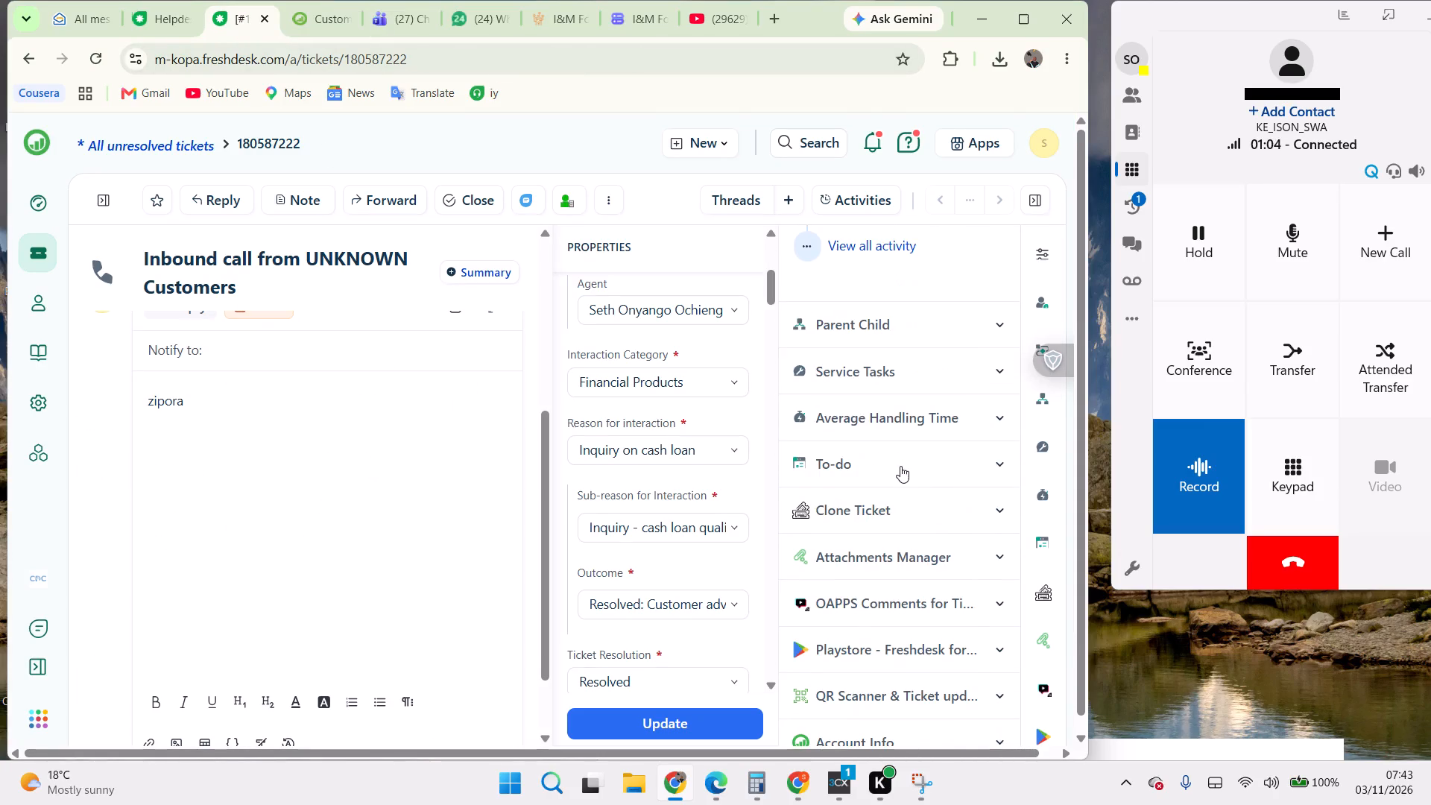
scroll(900, 466, up, 1)
scroll(900, 466, down, 3)
click(996, 552)
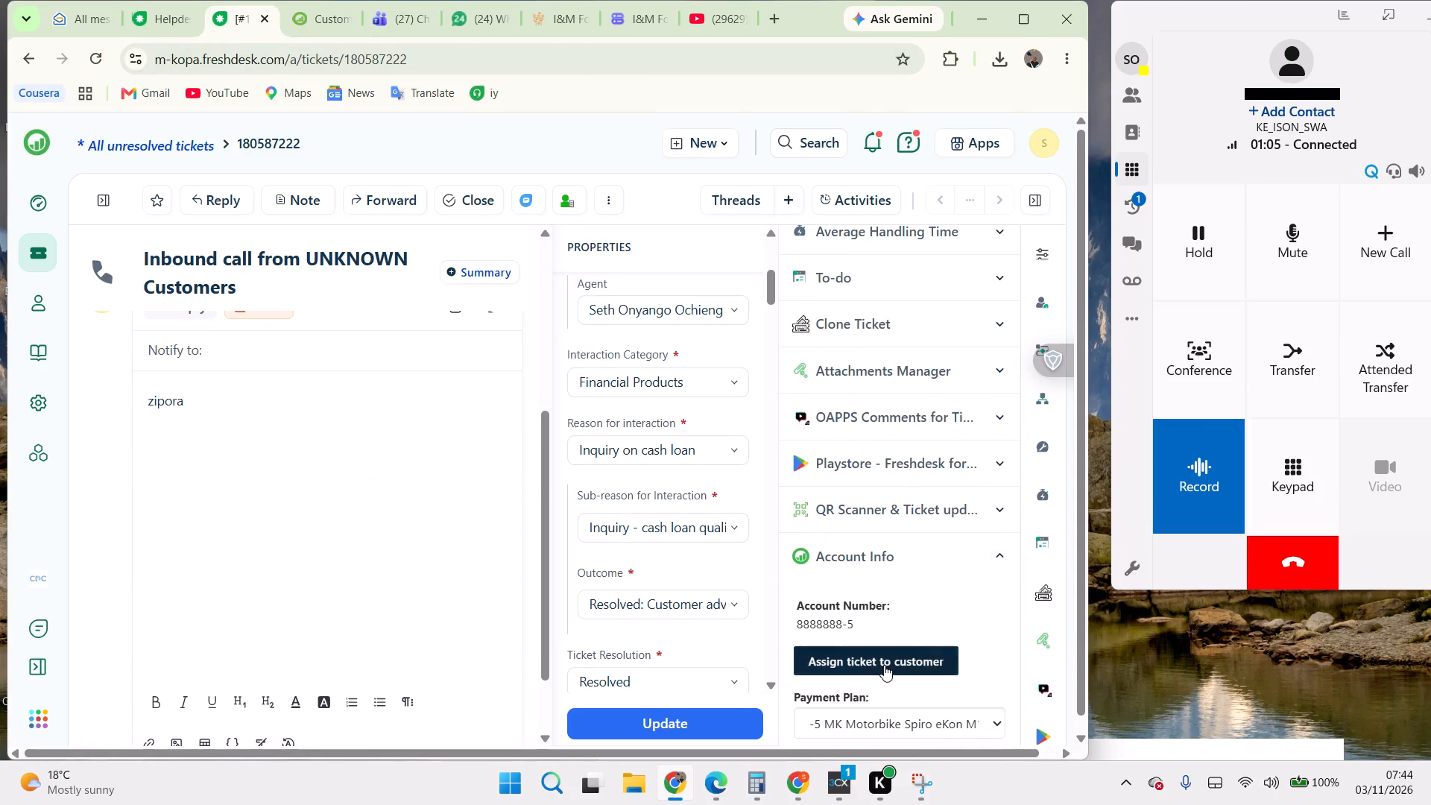
click(882, 666)
click(622, 215)
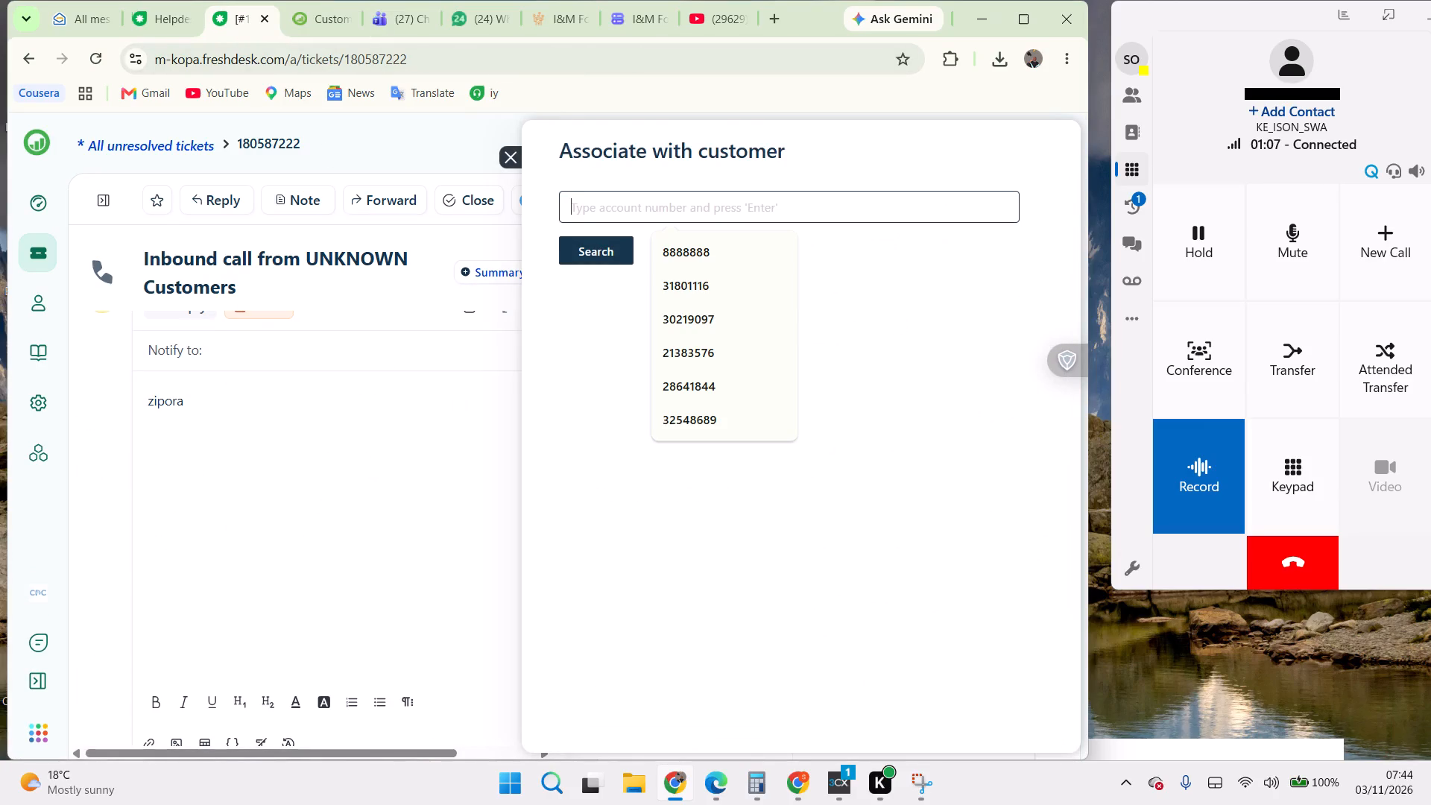
key(ctrl+v)
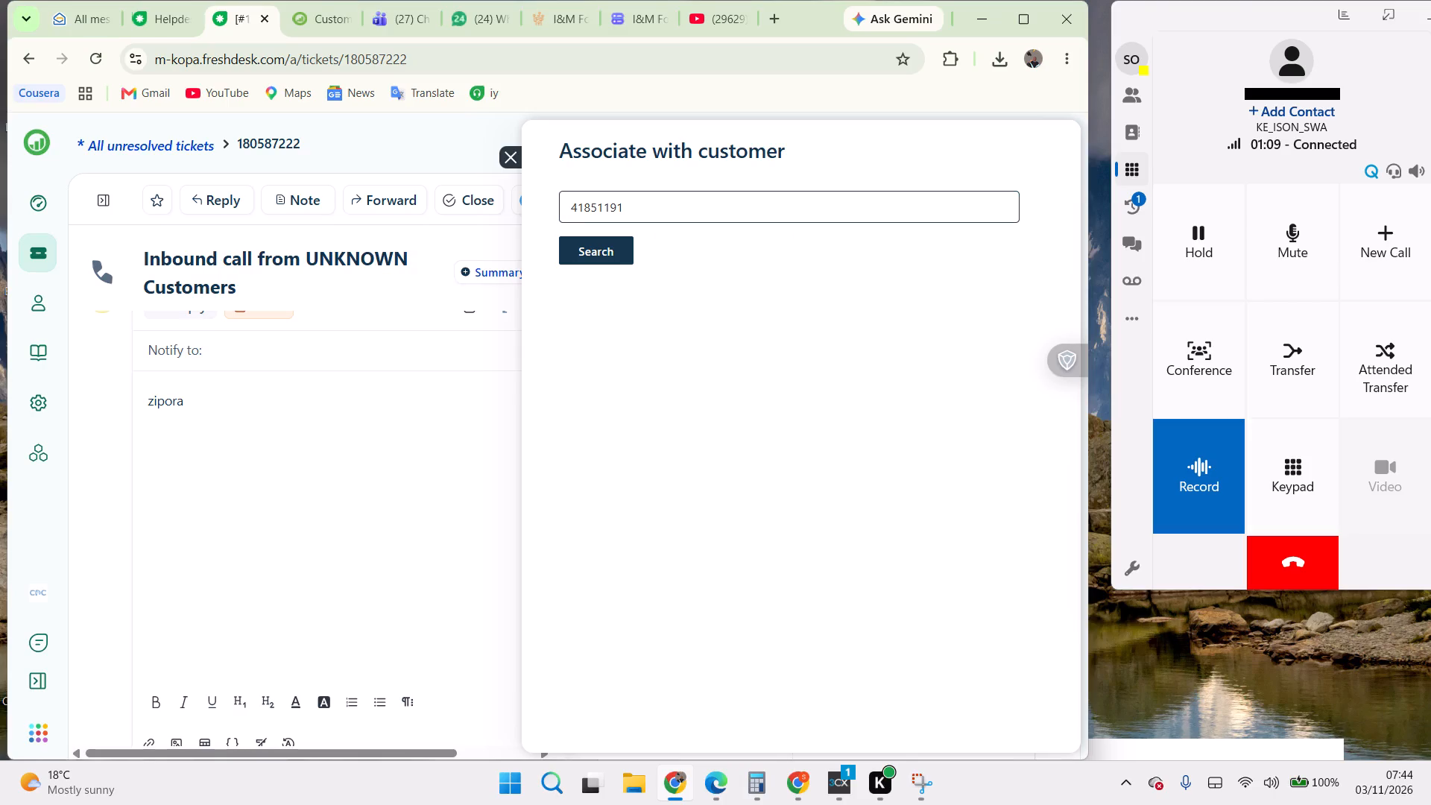
key(BackSpace)
click(603, 252)
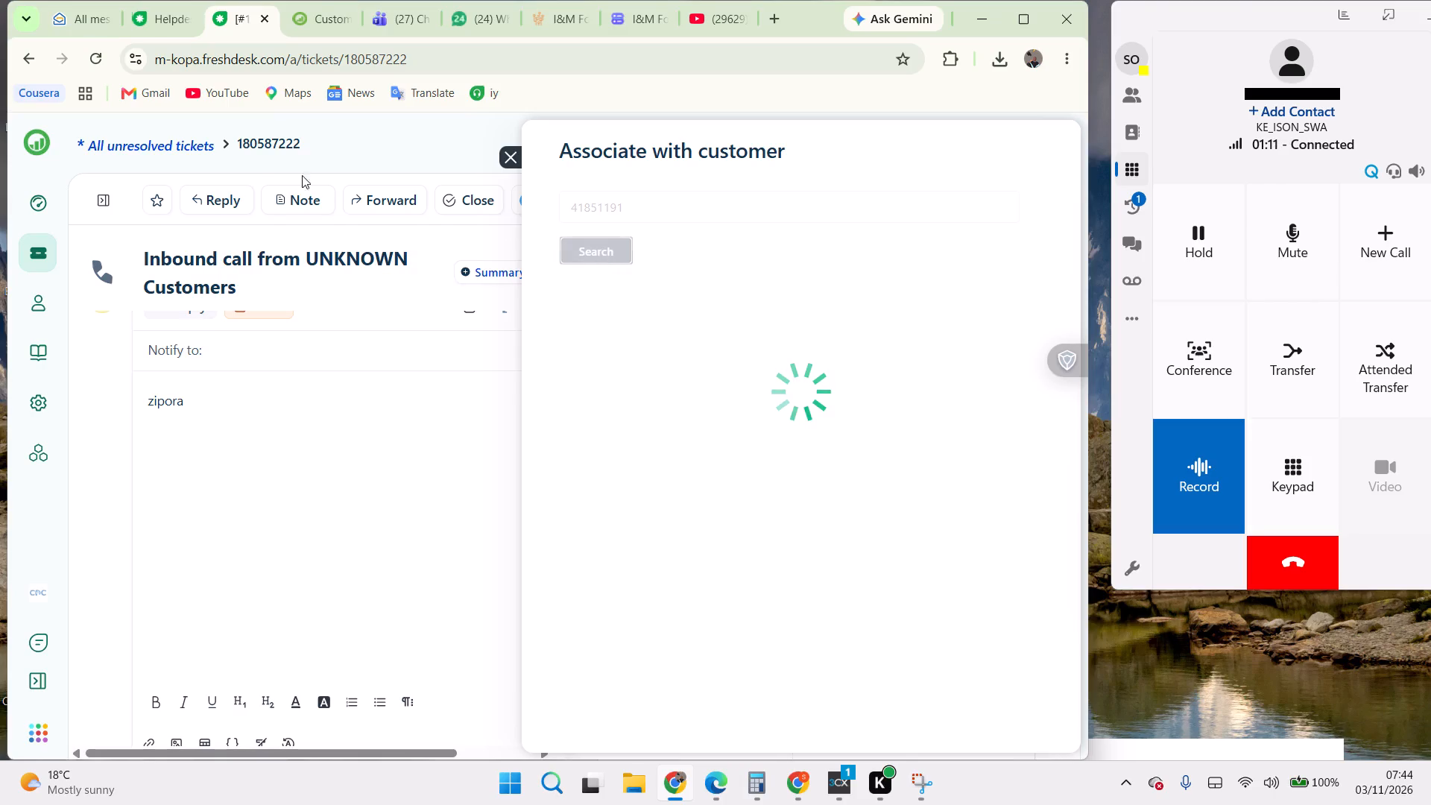
click(311, 24)
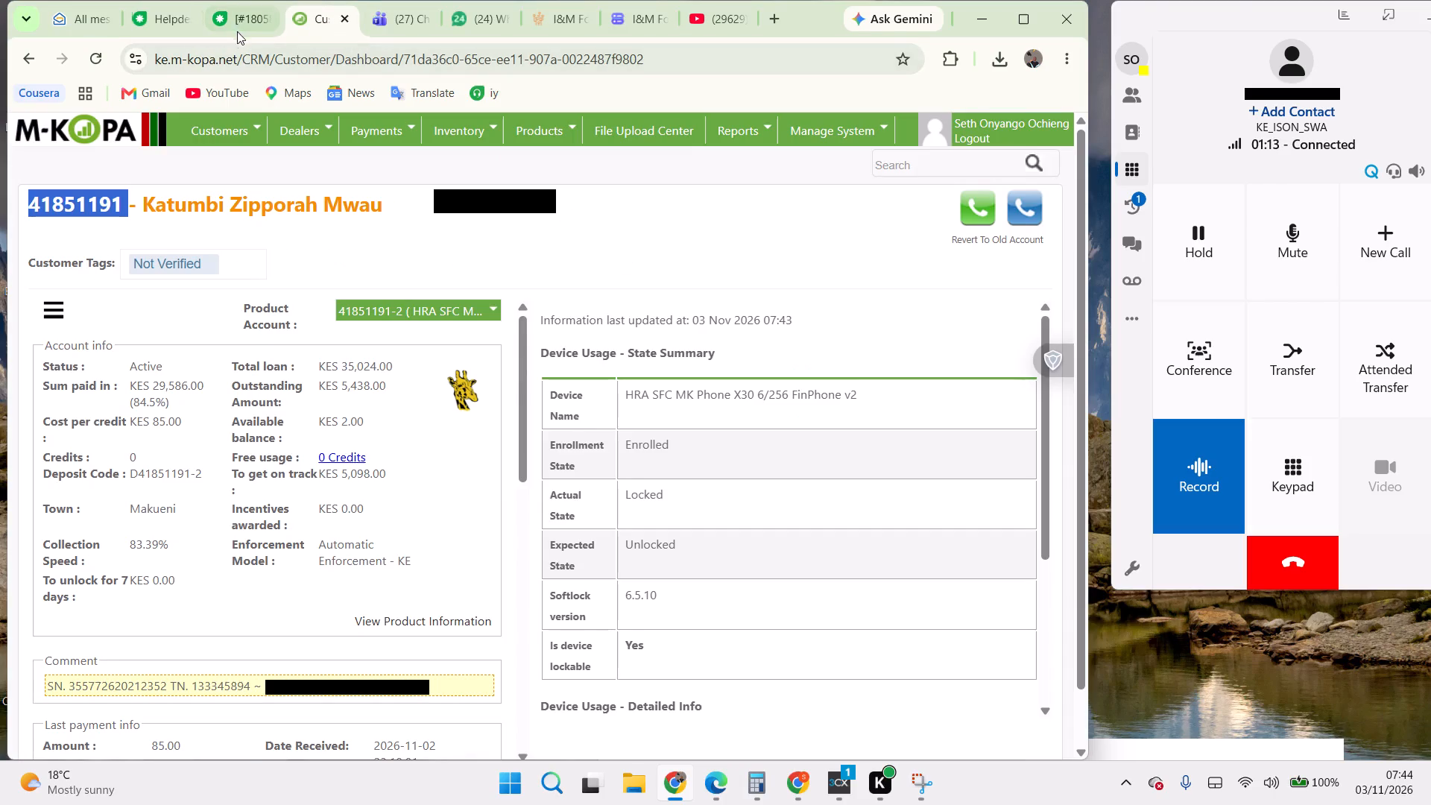
click(242, 22)
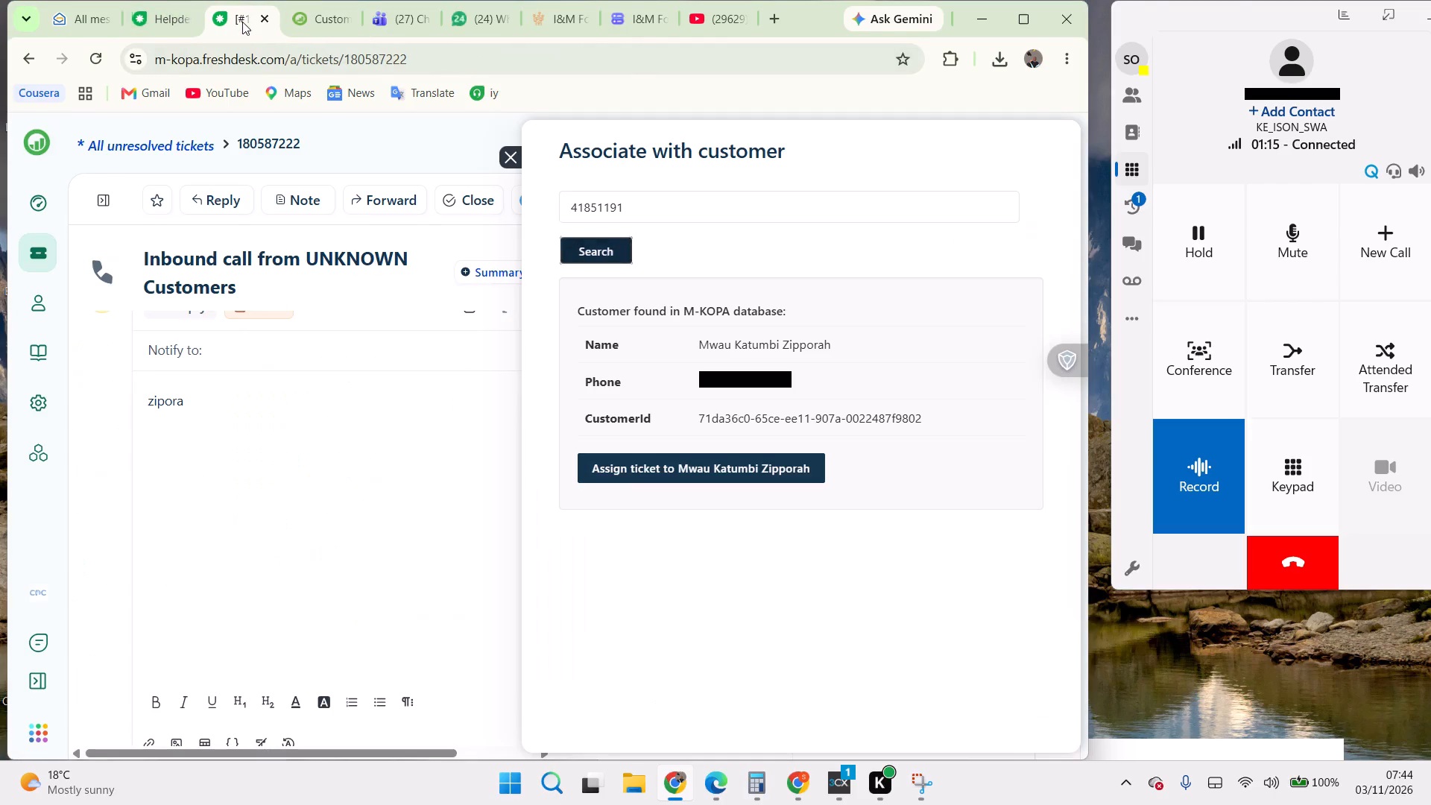
click(621, 467)
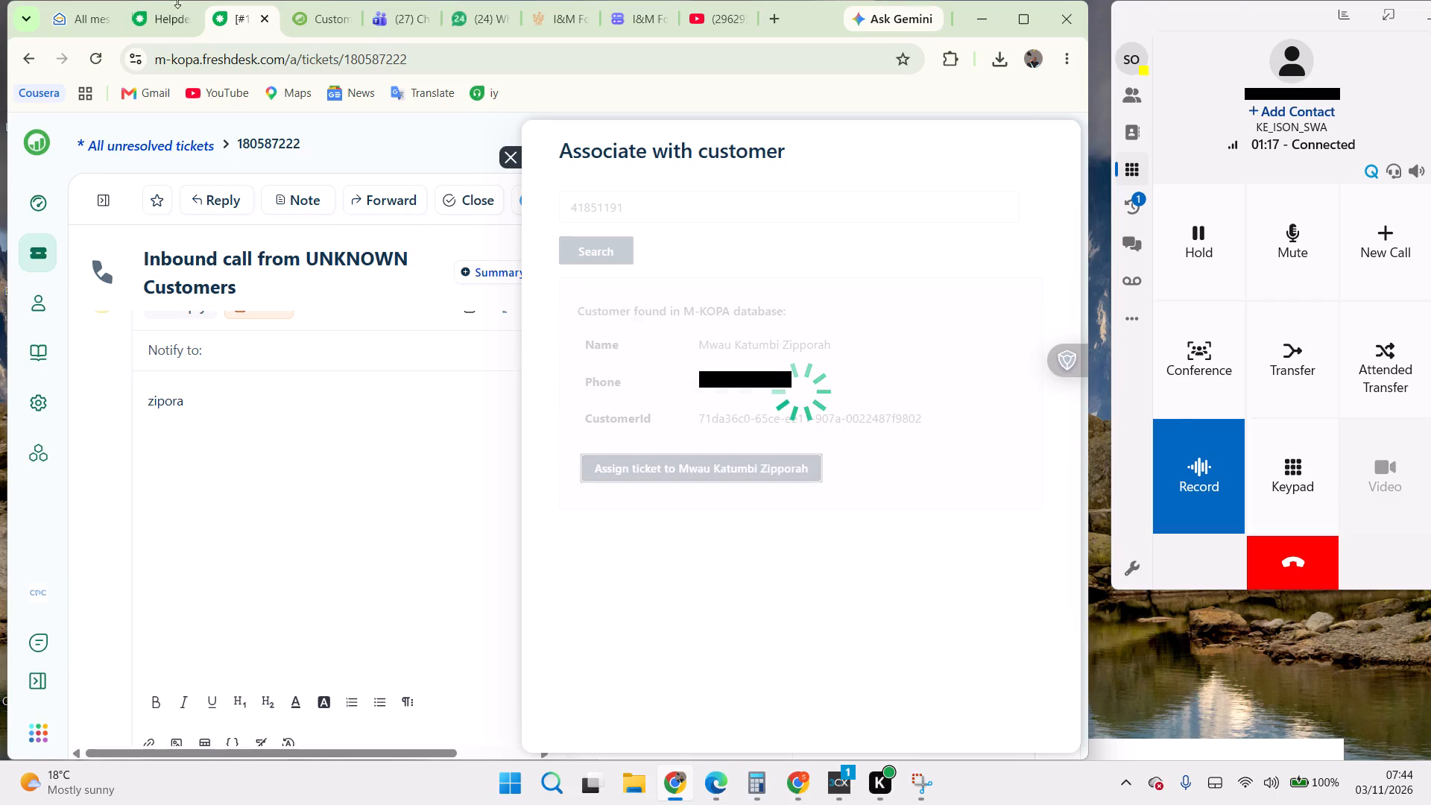
Check the customer's personal and contact information in the M-KOPA CRM, closing the update form without saving.
click(308, 16)
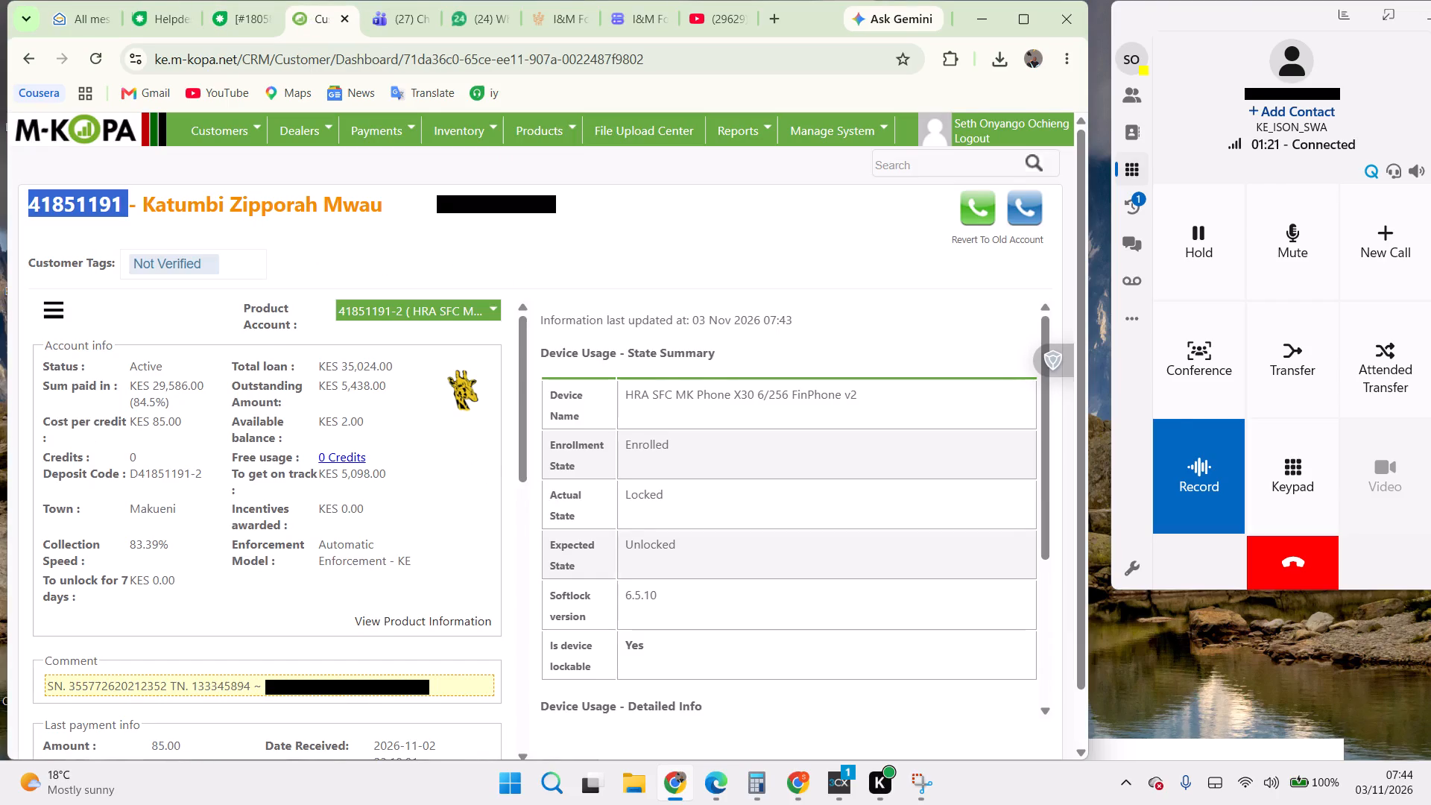
click(95, 467)
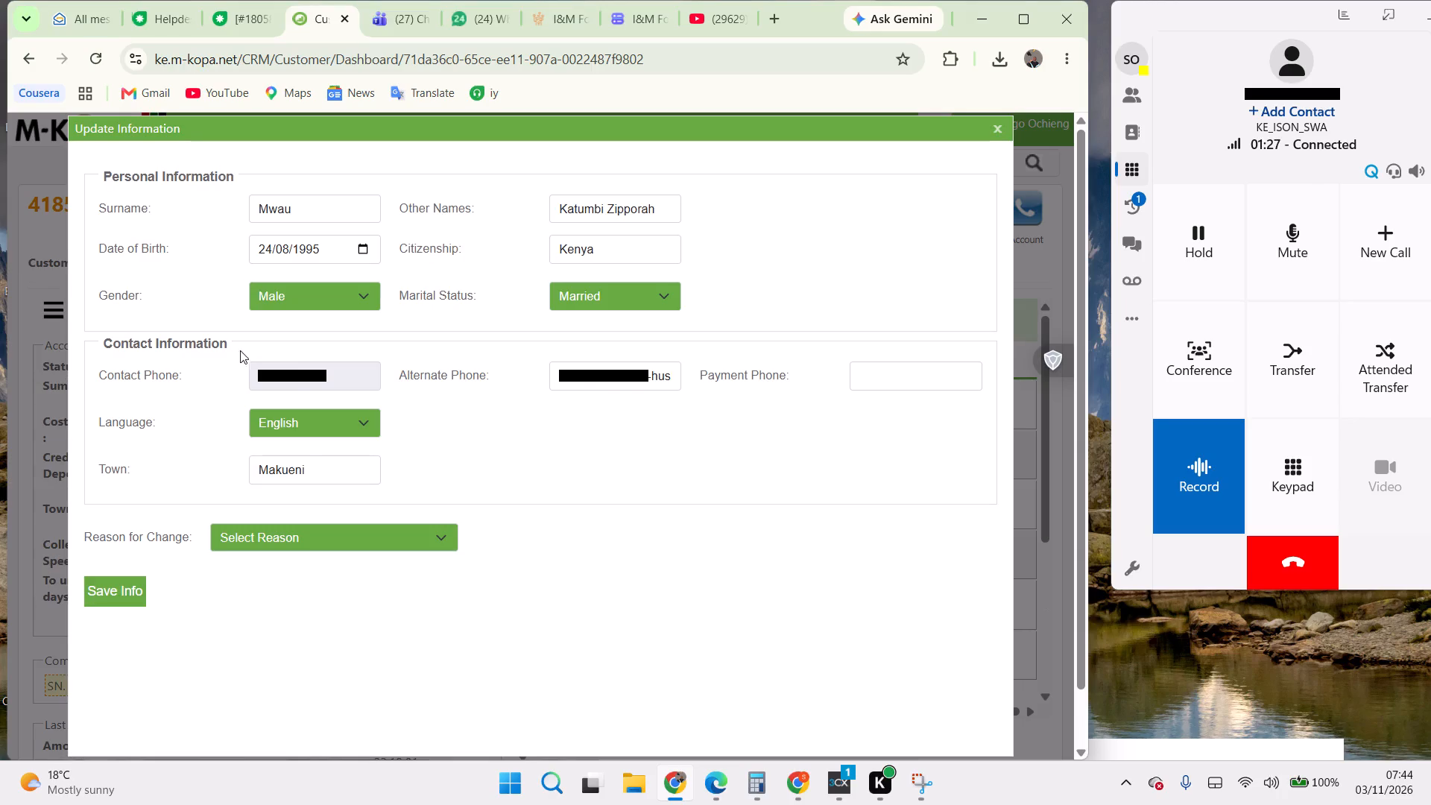
click(1002, 126)
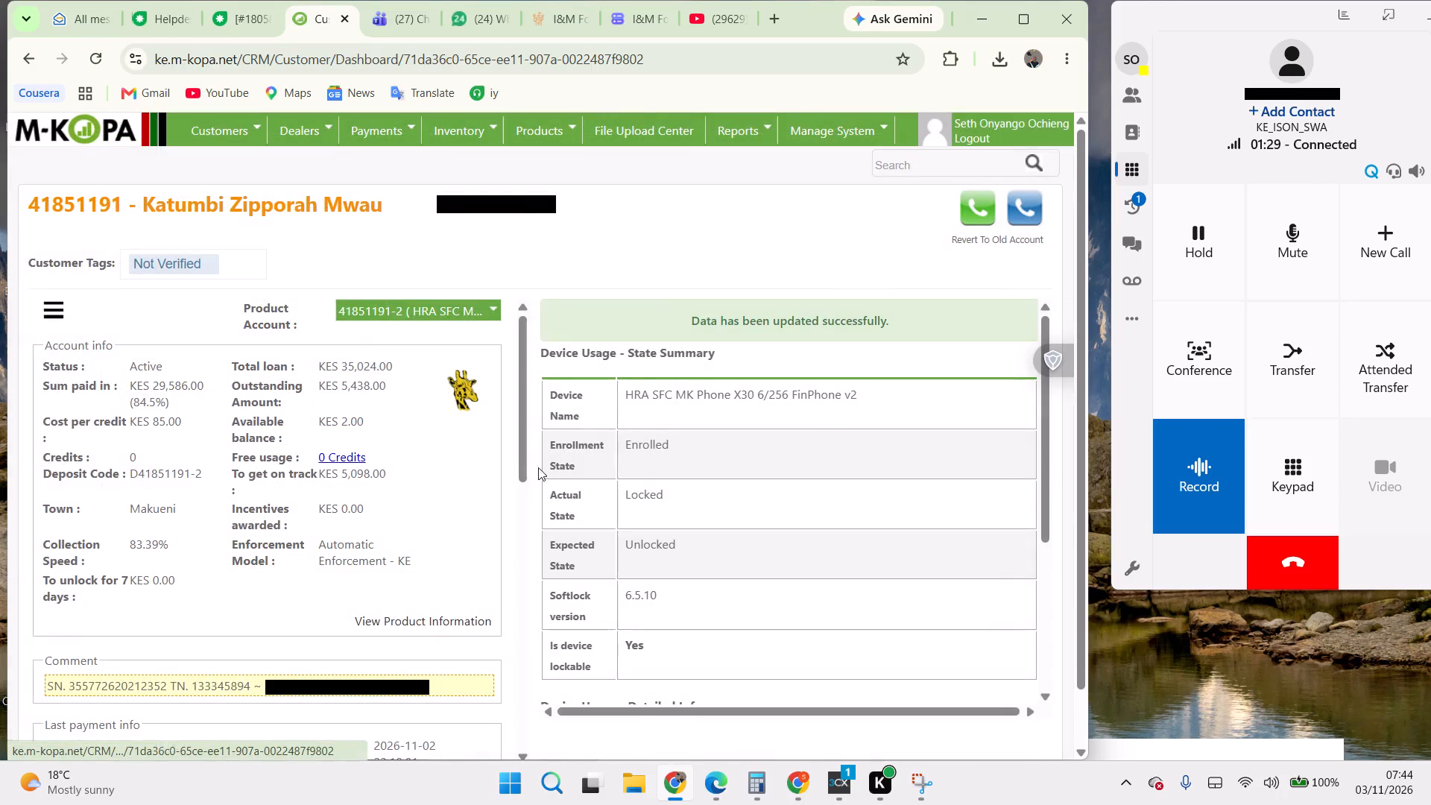
View the customer's product information in the CRM, close it, and check their eligibility for cash loans and data bundles.
click(386, 621)
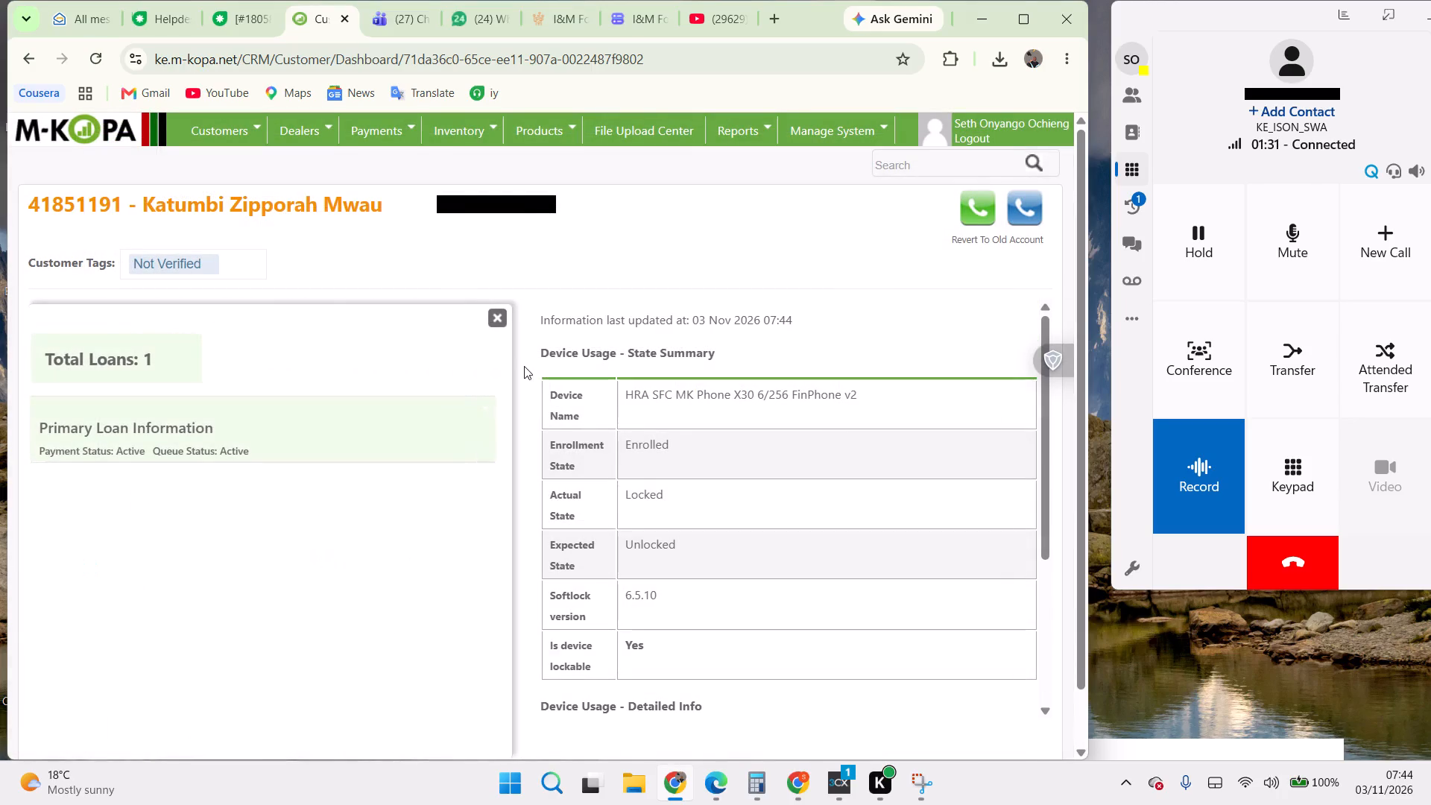
click(519, 323)
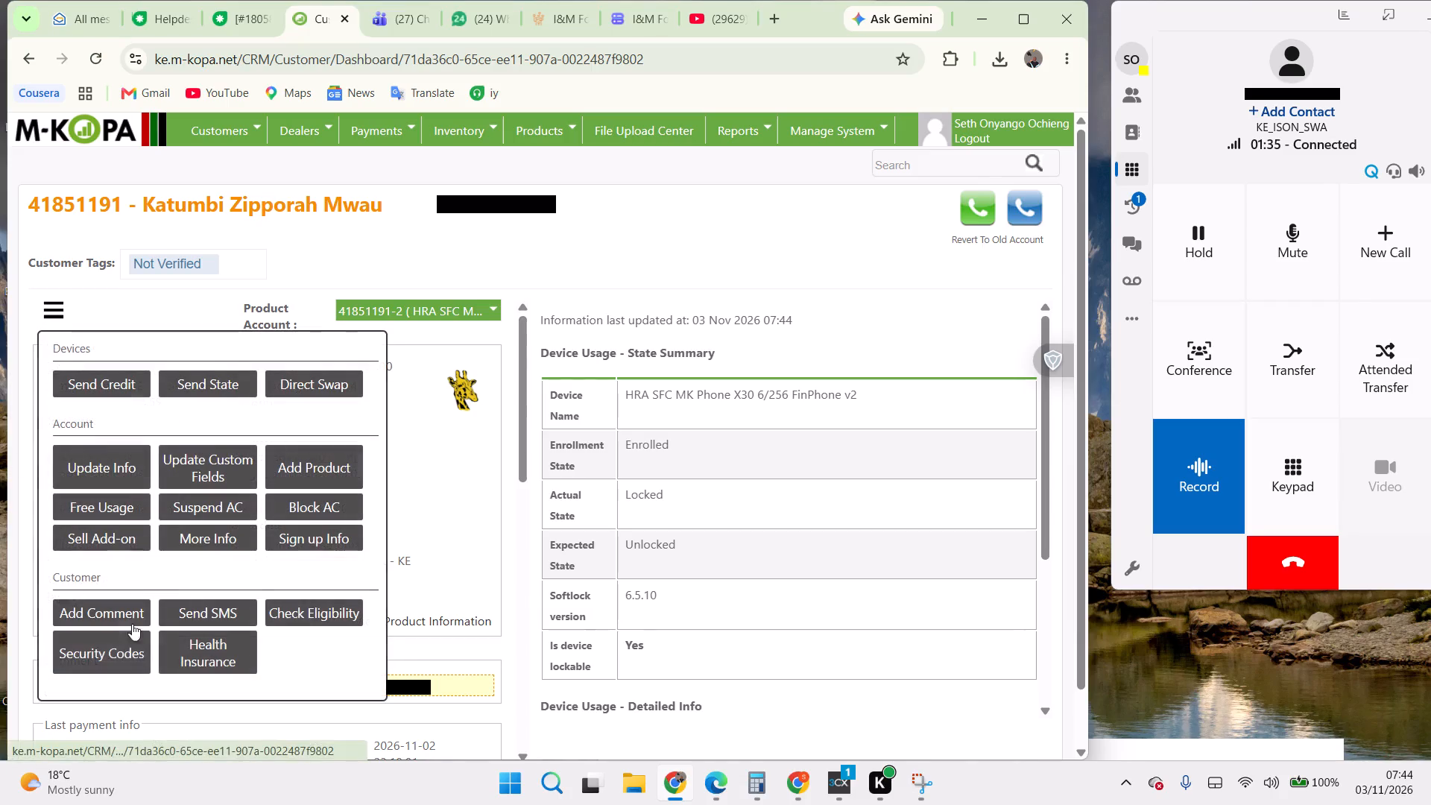
click(302, 607)
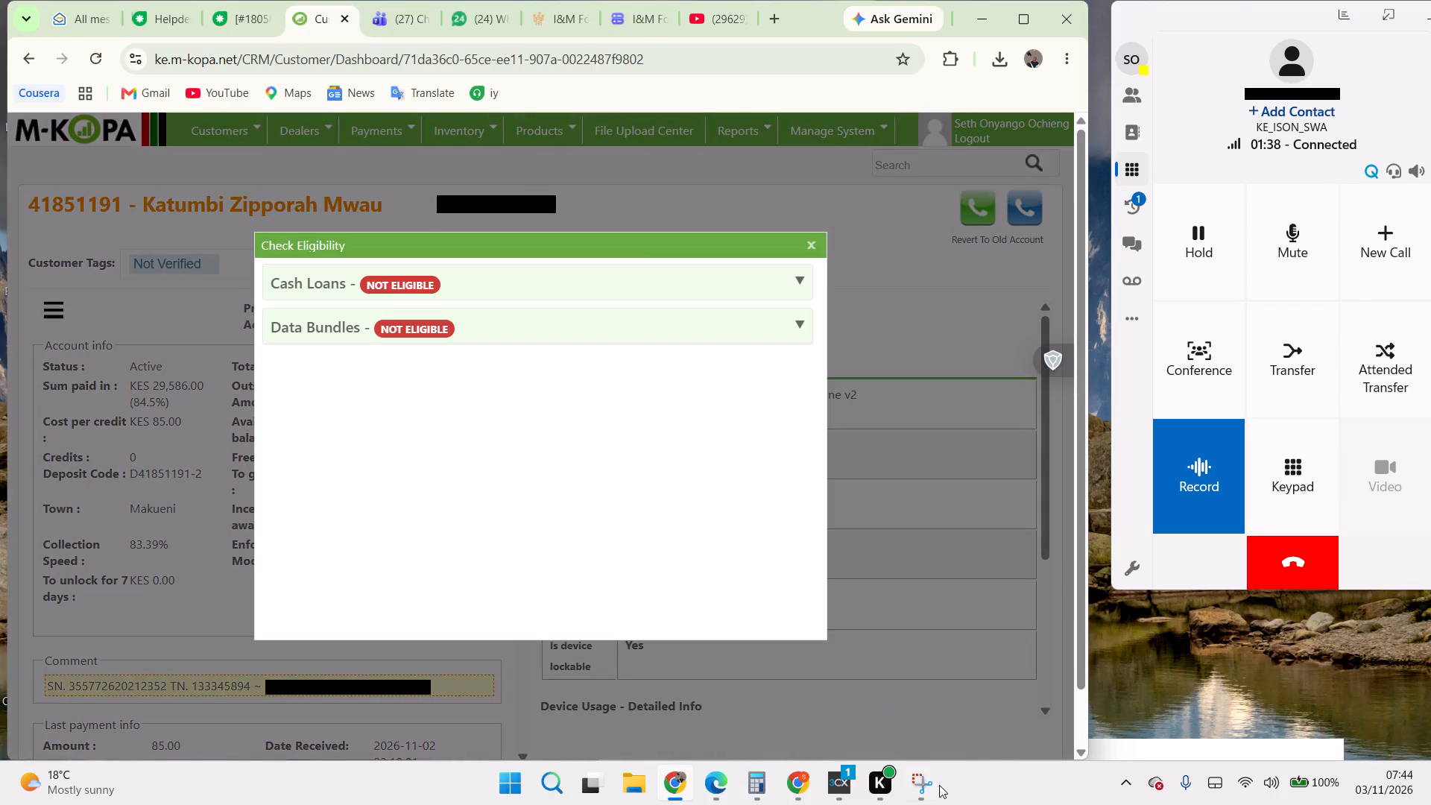
Capture the customer's Check Eligibility results with Snipping Tool and paste the image into the Freshdesk ticket's note.
click(919, 793)
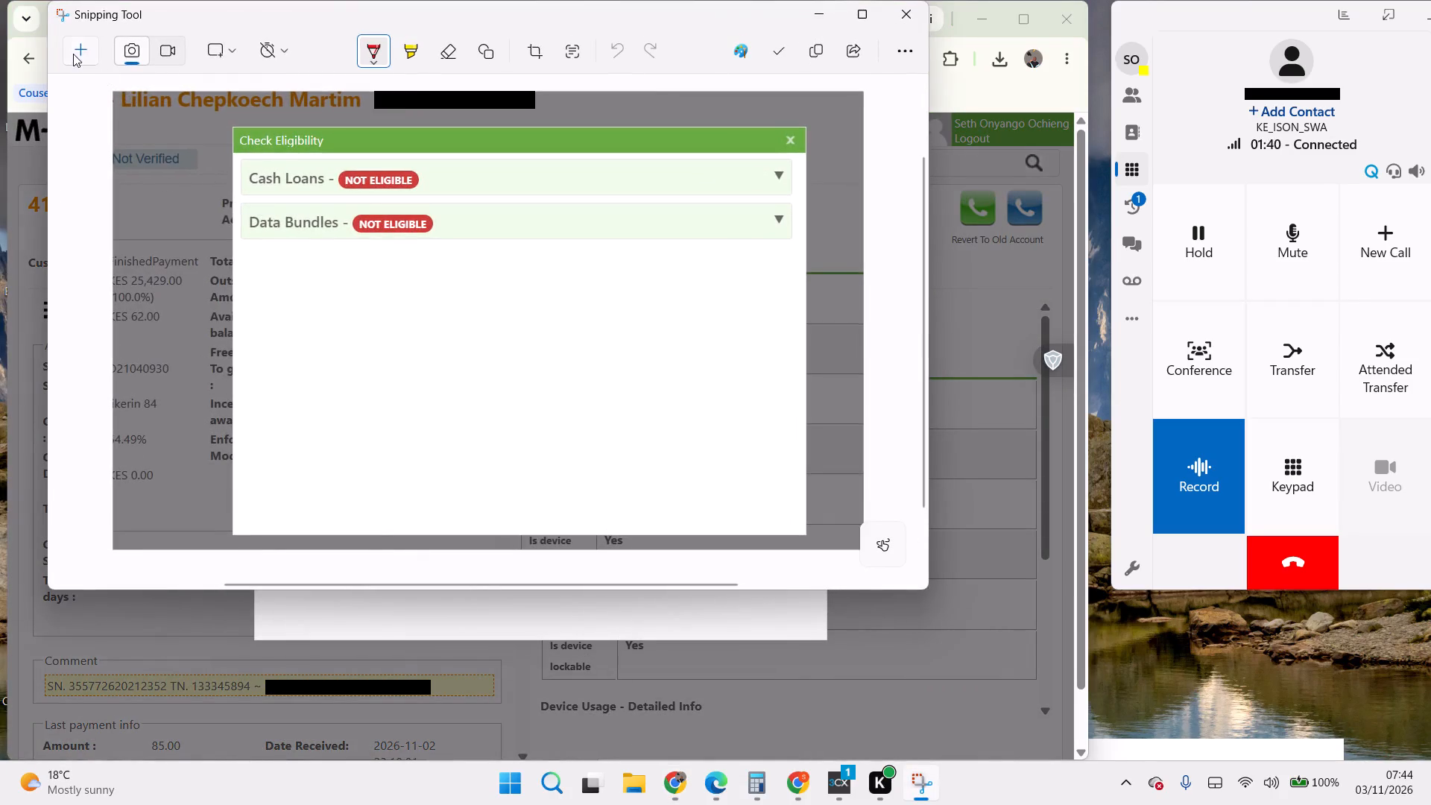
click(73, 54)
drag(24, 203, 852, 632)
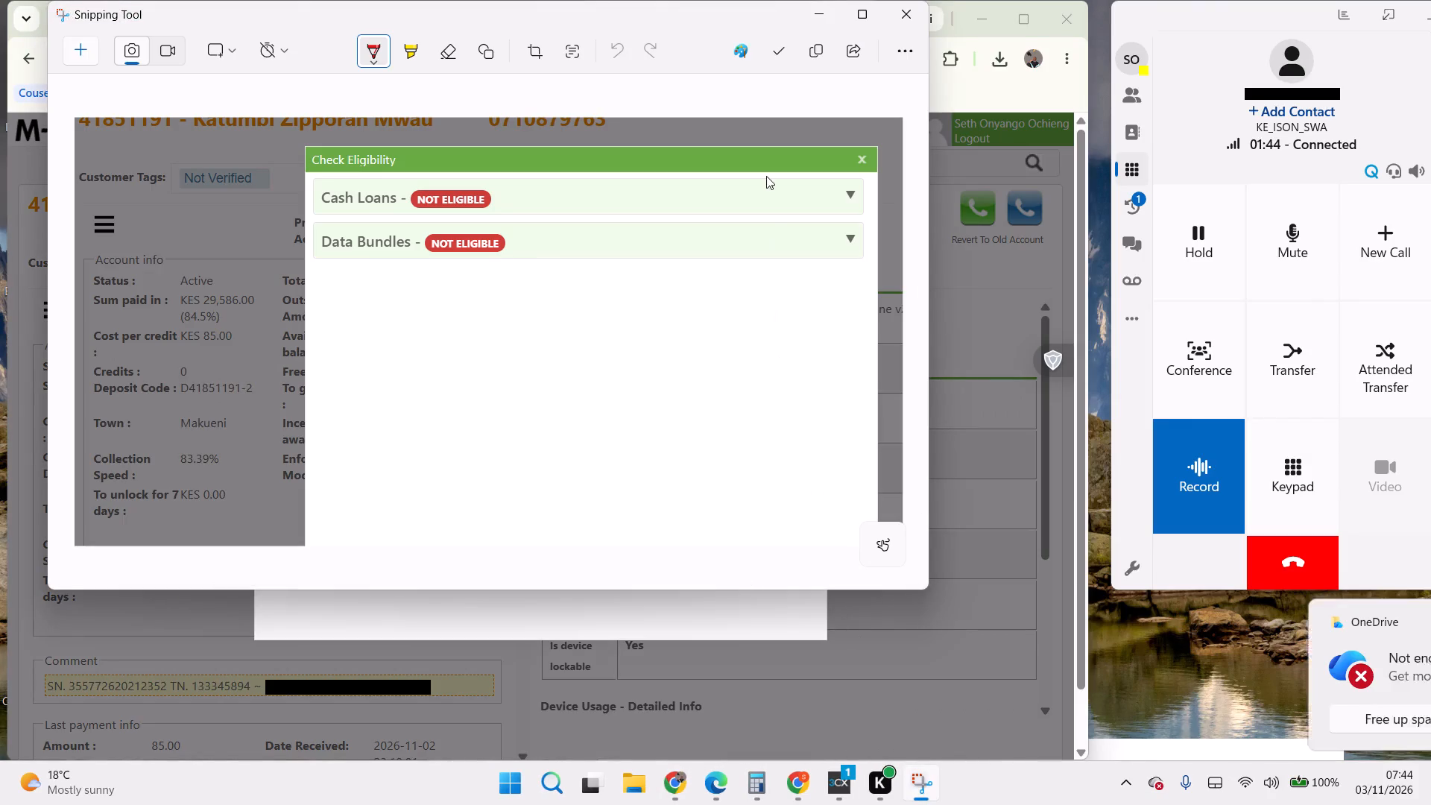
click(817, 48)
click(812, 20)
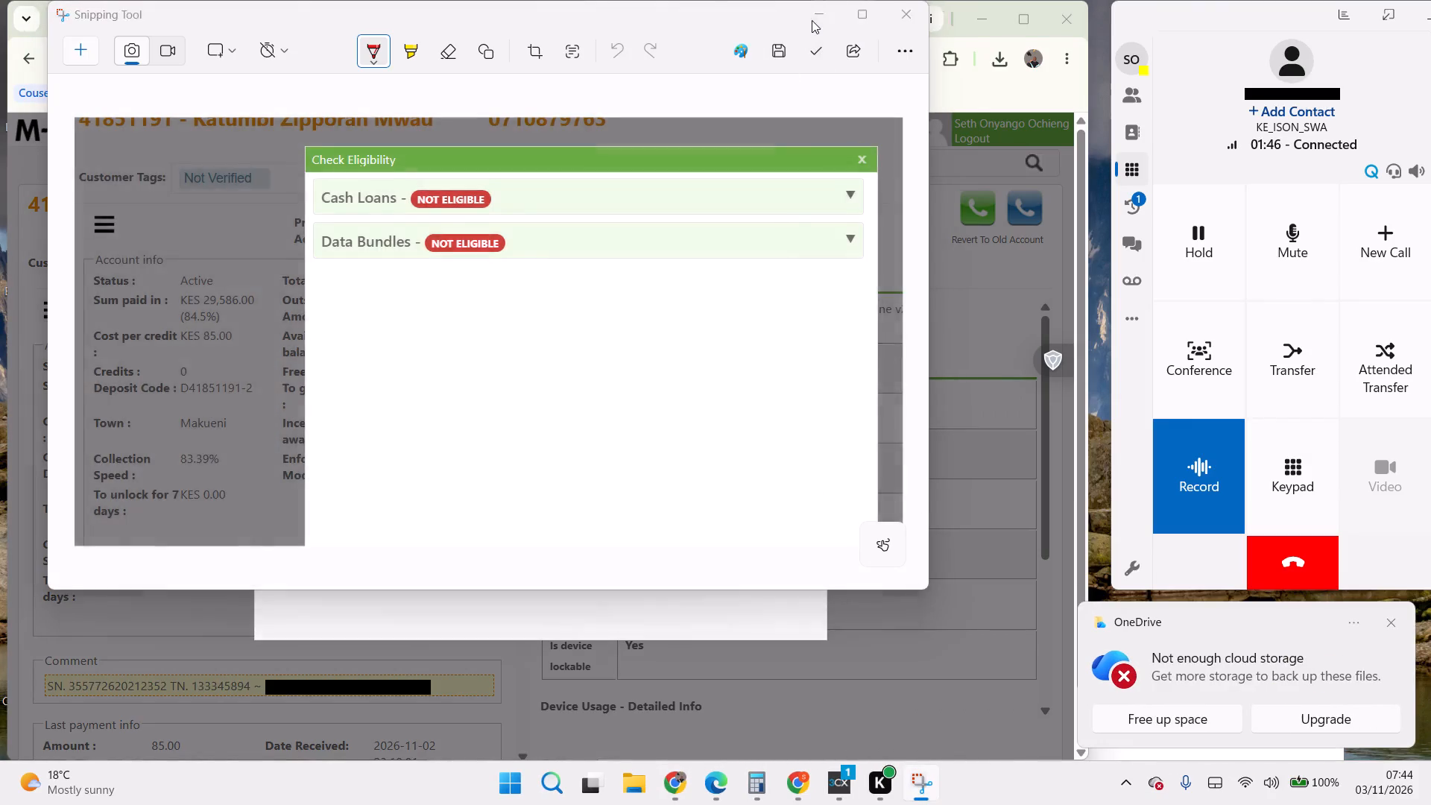
click(240, 20)
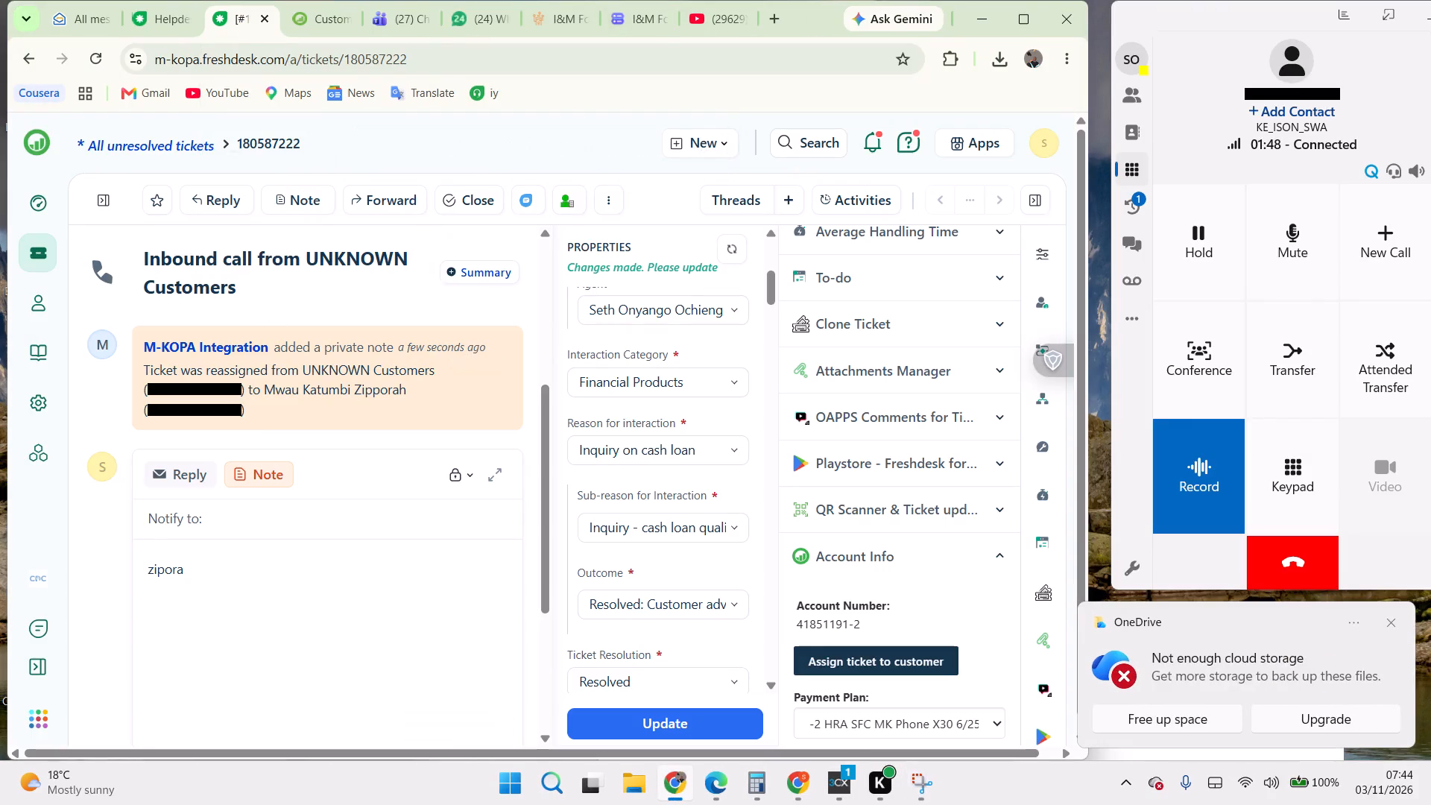
click(216, 598)
key(ctrl+v)
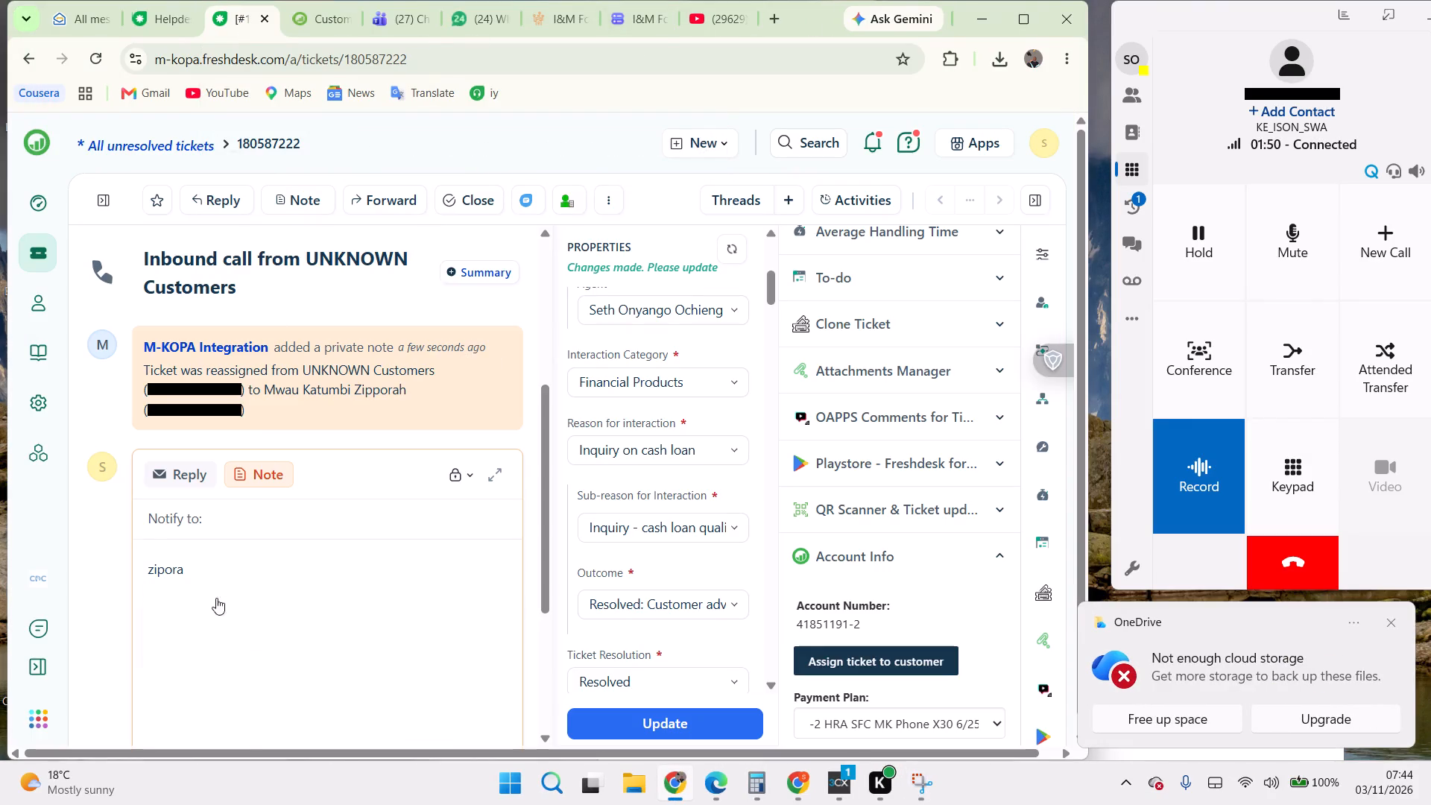
Copy the sub-reason "Inquiry - cash loan qualification" from the ticket properties into the note, above the pasted image.
click(625, 521)
right_click(625, 521)
click(677, 136)
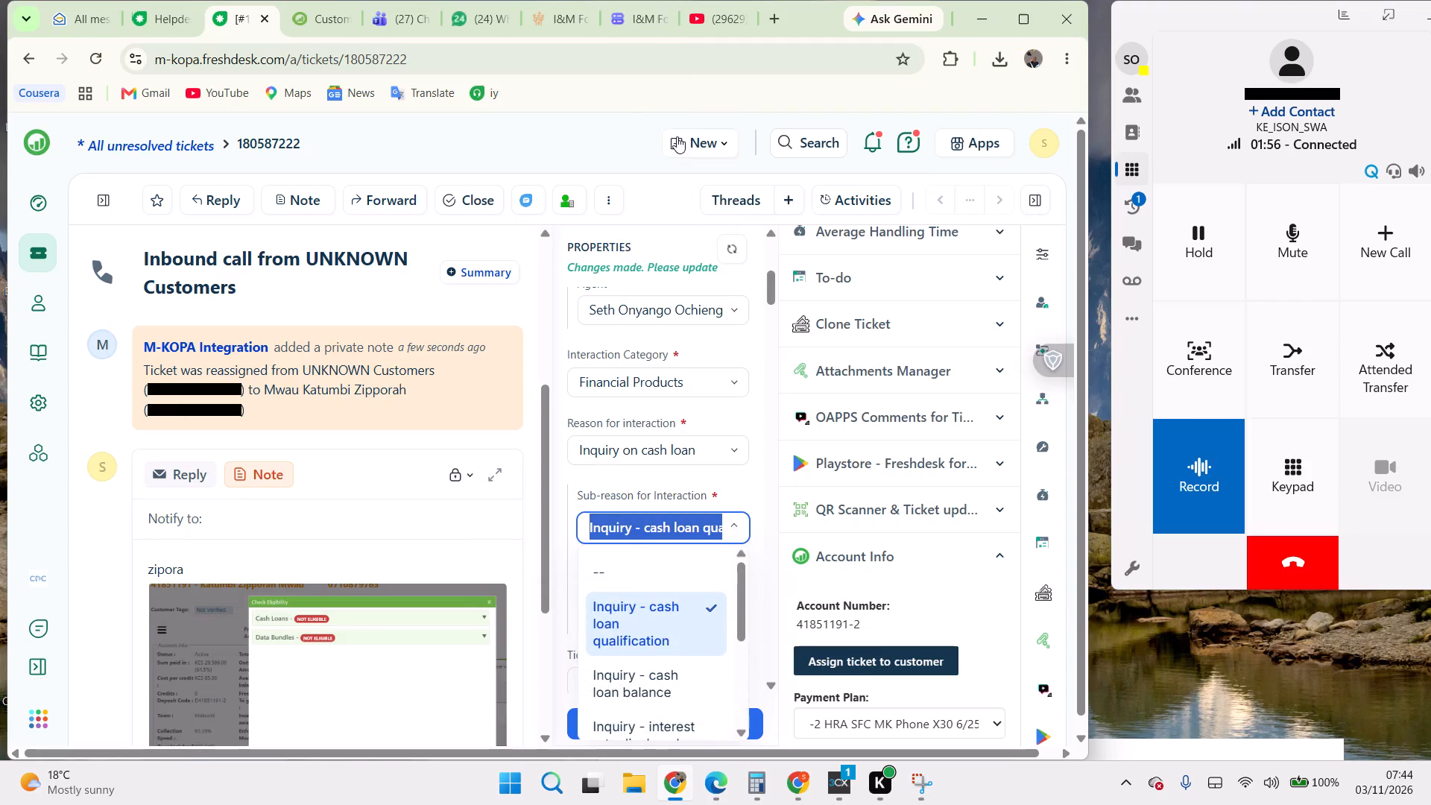
click(191, 569)
key(Return)
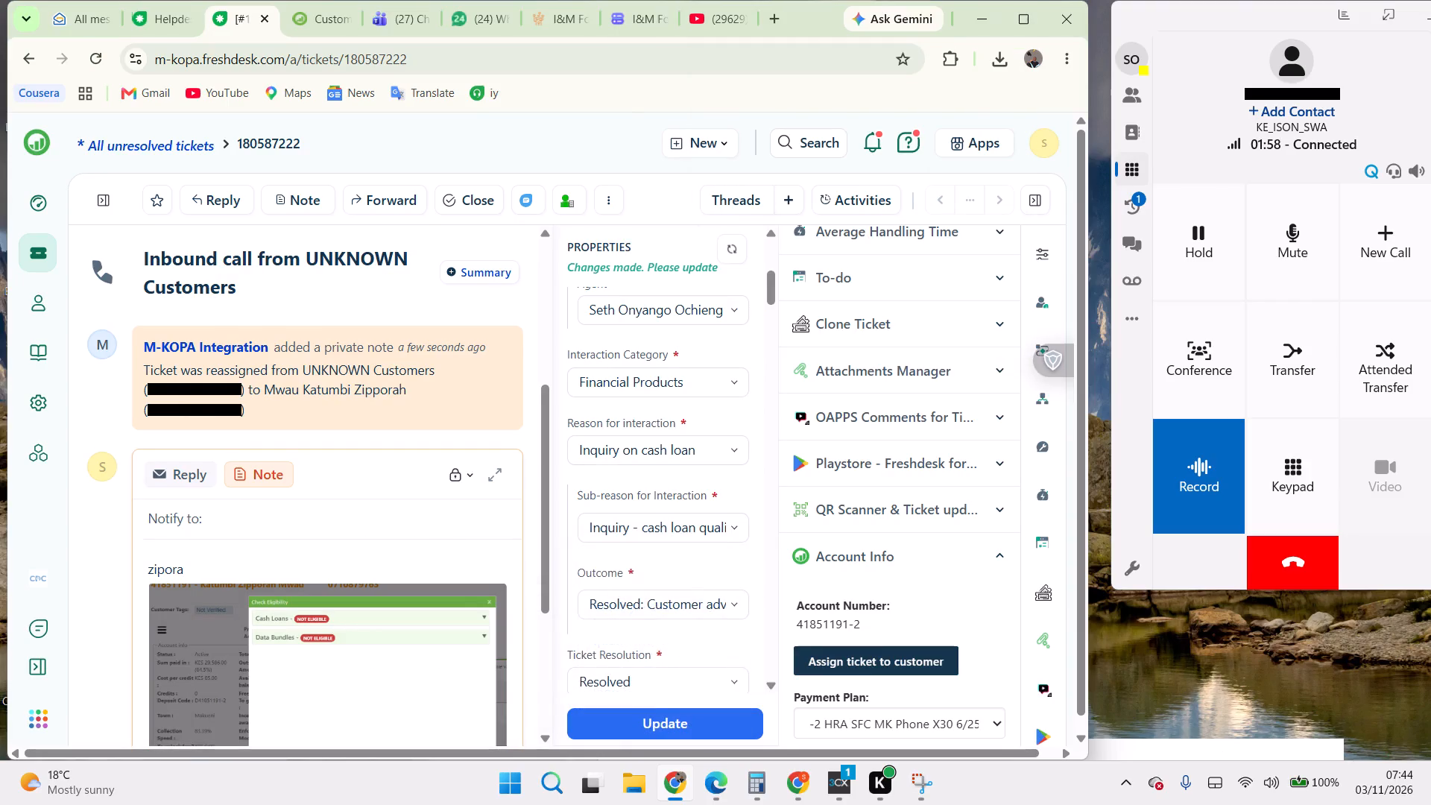
key(ctrl+v)
key(Return)
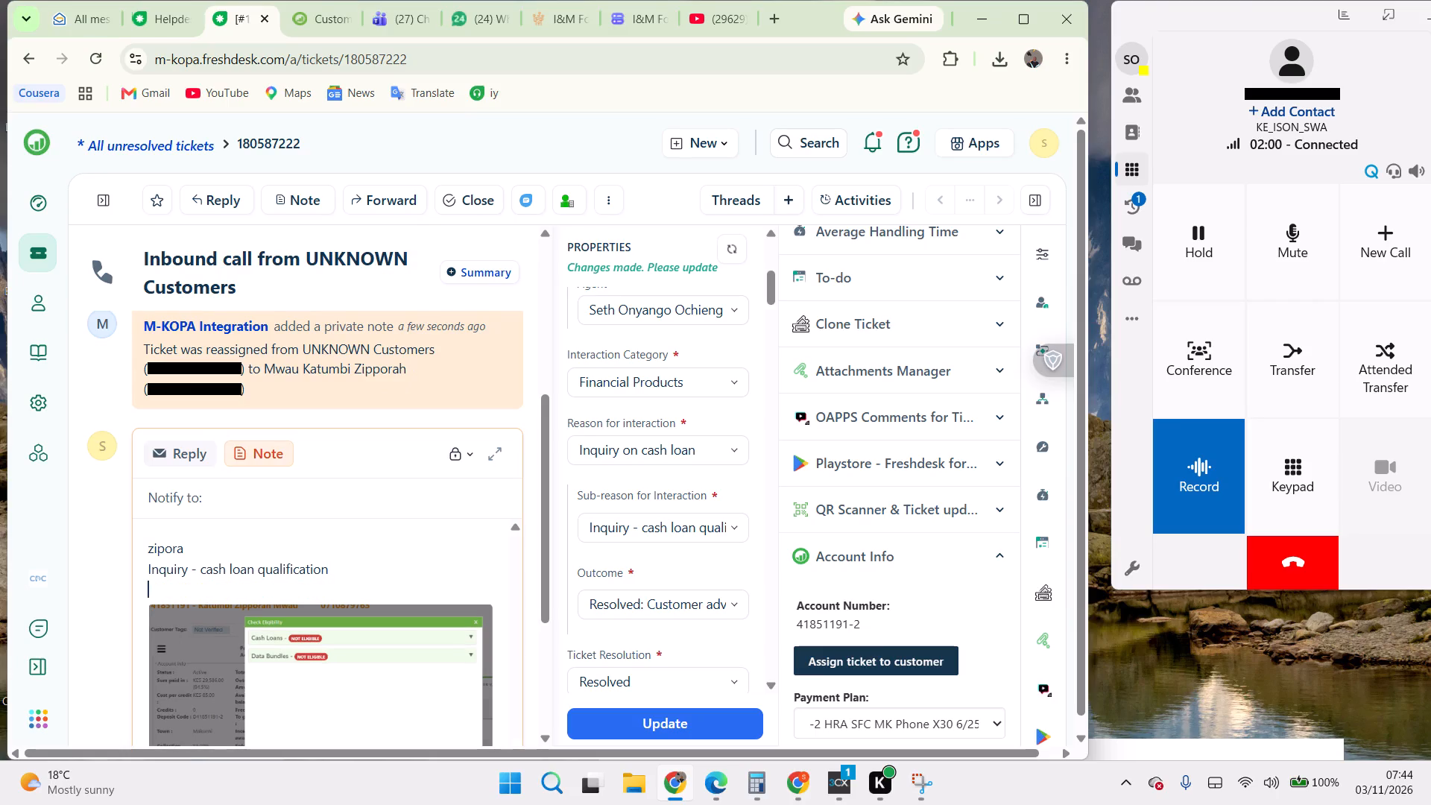
Copy the outcome "Resolved: Customer advised on qualification criteria" from the ticket properties onto a new line under the sub-reason in the note.
click(642, 599)
right_click(642, 599)
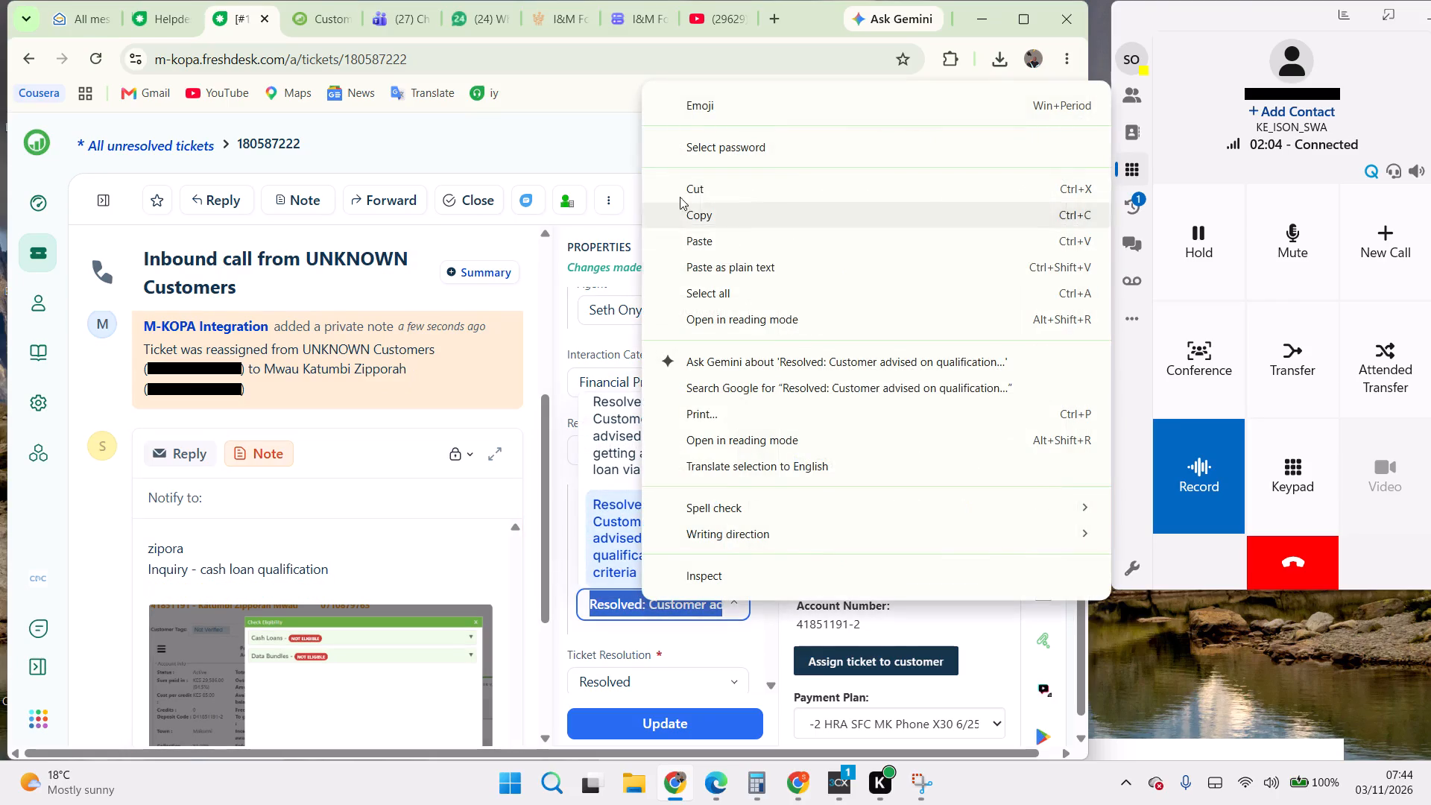
click(693, 215)
click(370, 575)
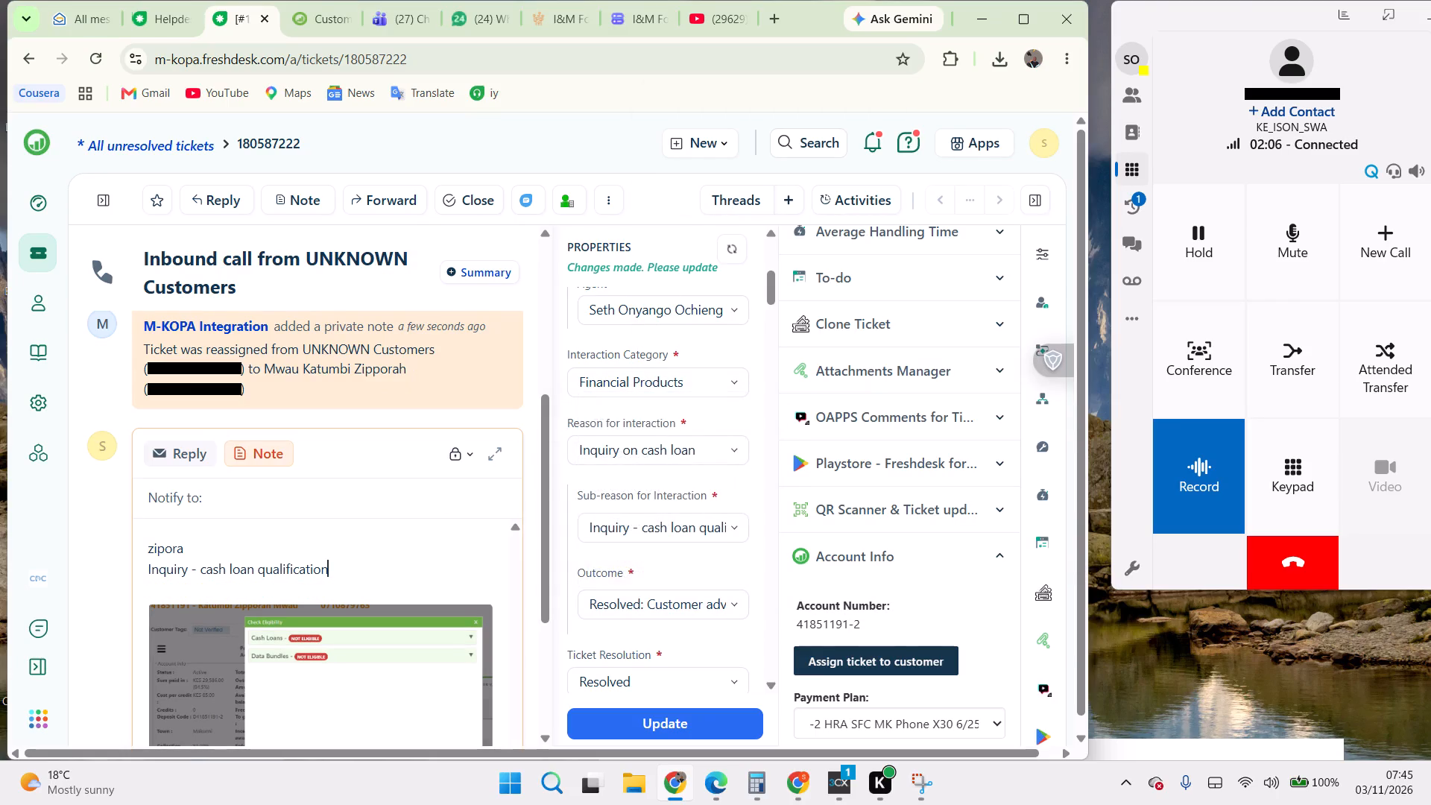
key(Return)
key(ctrl+v)
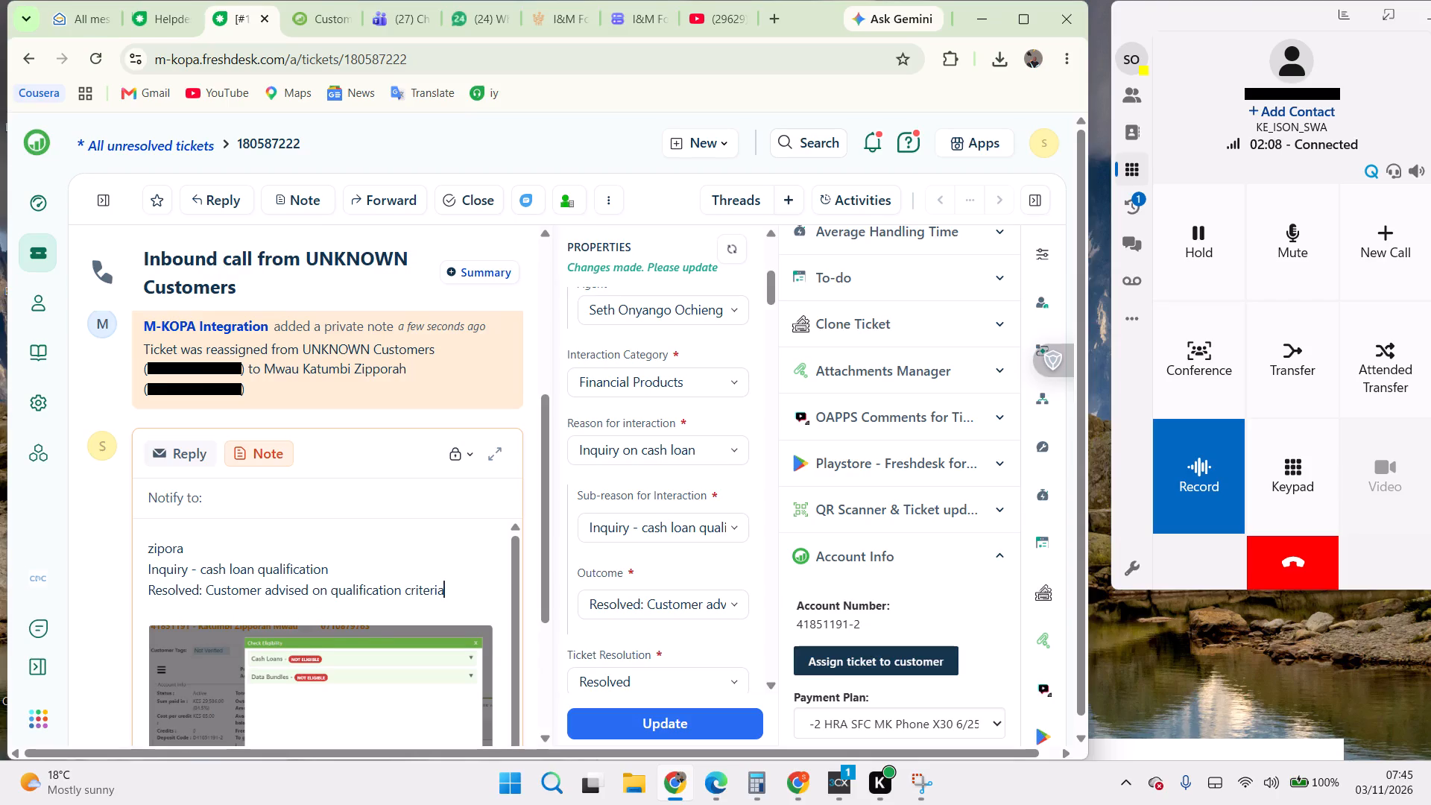
Add the completed private note to the ticket.
scroll(370, 575, down, 8)
scroll(364, 646, down, 2)
scroll(364, 651, up, 1)
scroll(365, 653, down, 1)
click(424, 672)
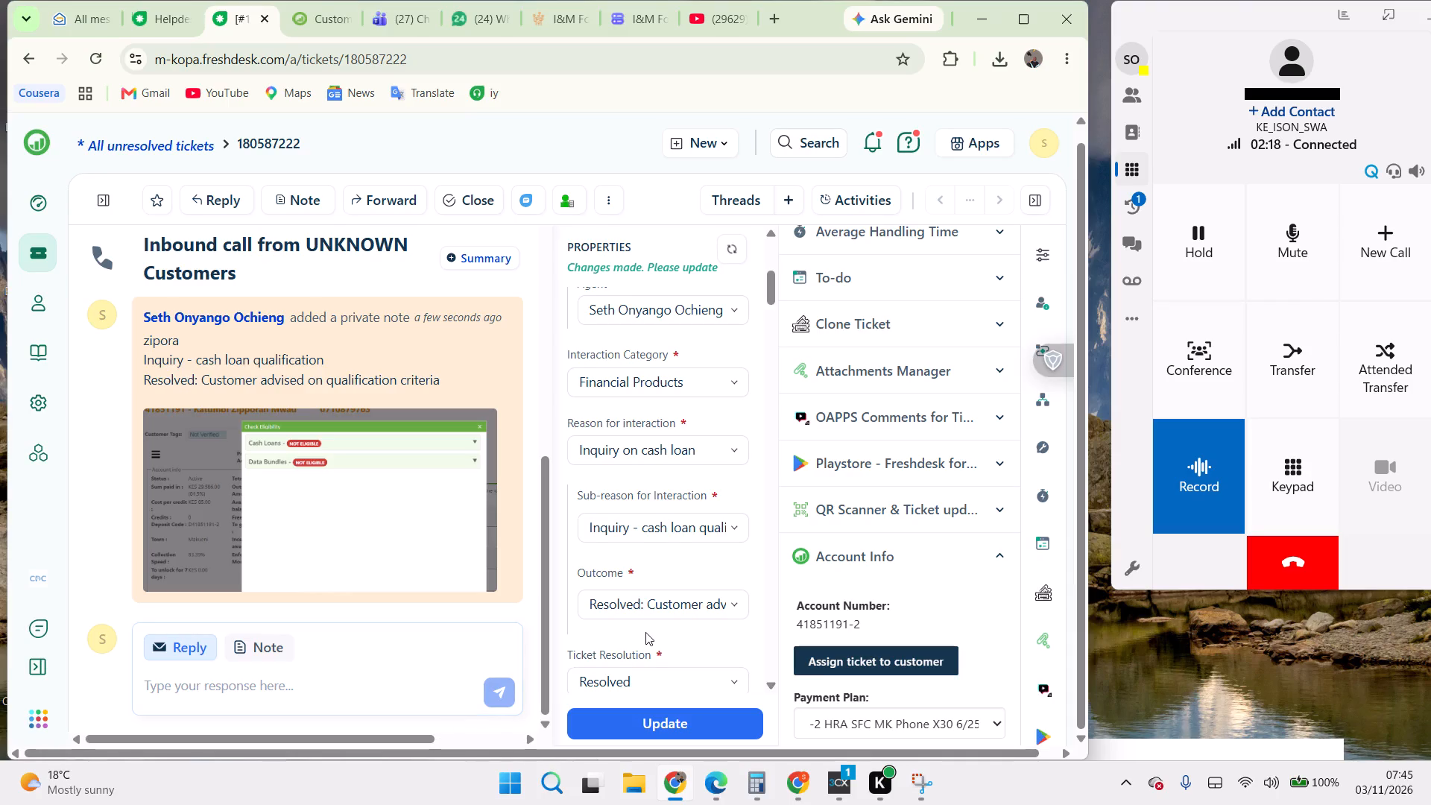
Set the ticket's status to Resolved and update the ticket properties.
scroll(645, 632, up, 1)
scroll(645, 632, down, 2)
click(645, 657)
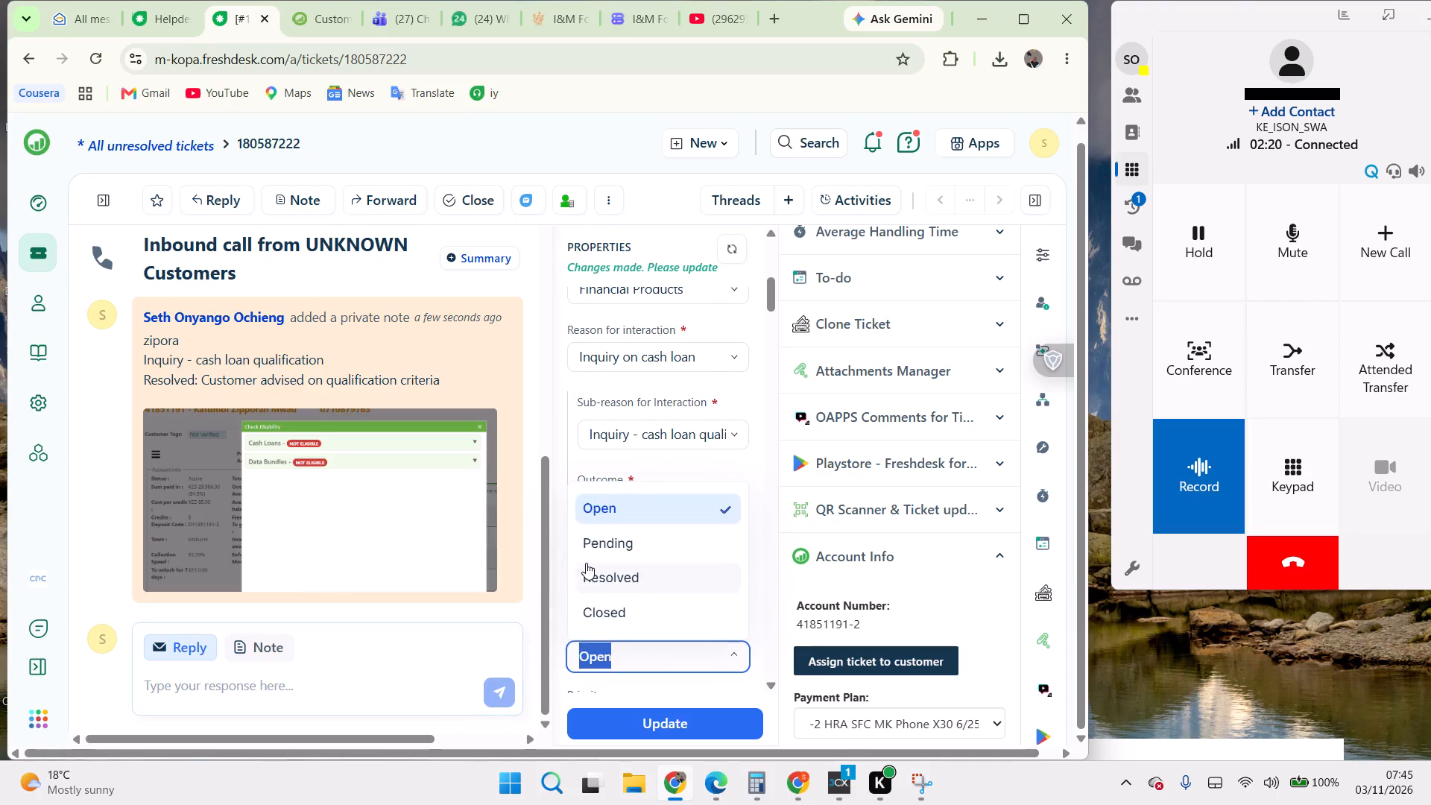
click(586, 563)
click(610, 730)
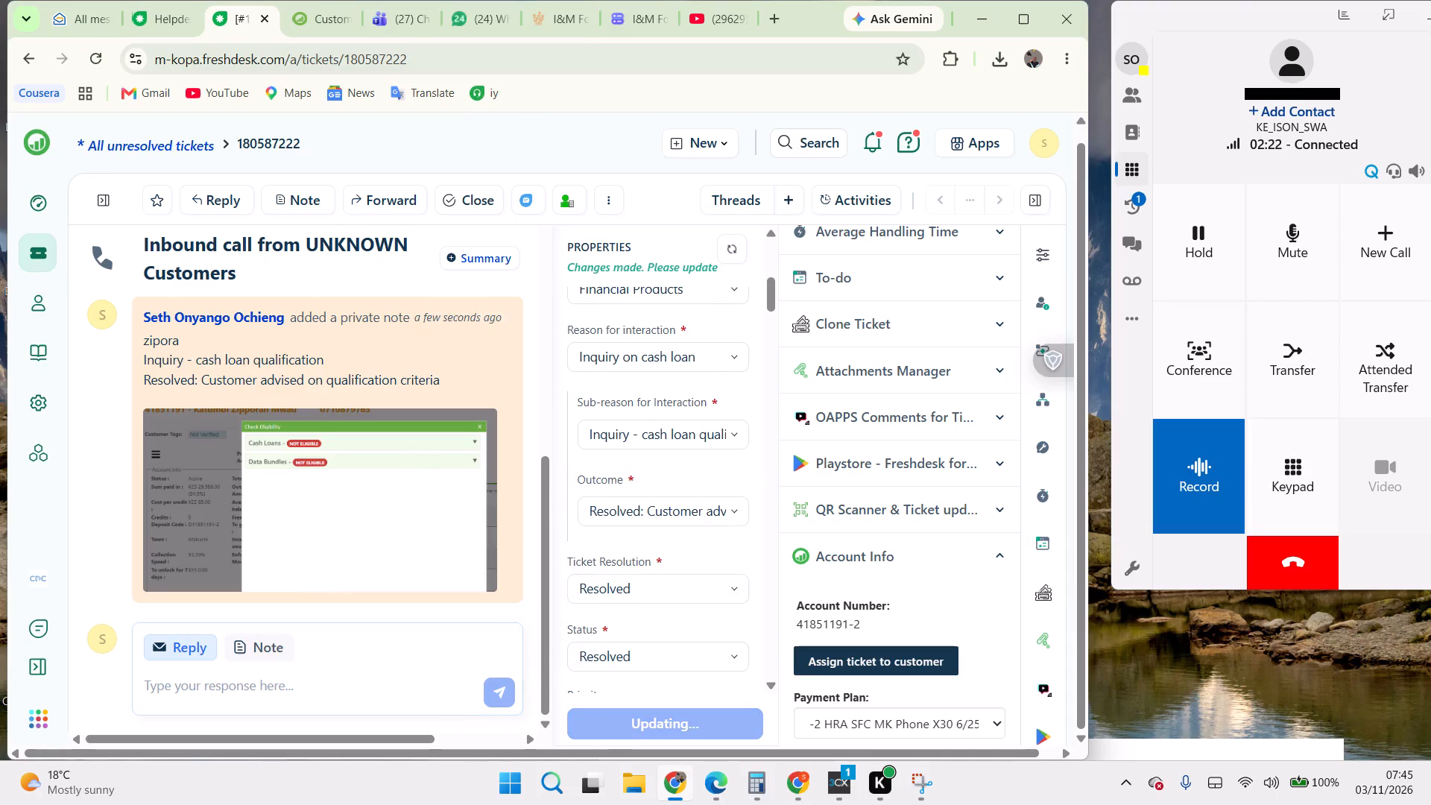
Switch to the I&M Foundation × Moringa Scholarship page and read the eligibility requirements and course prerequisites.
click(564, 23)
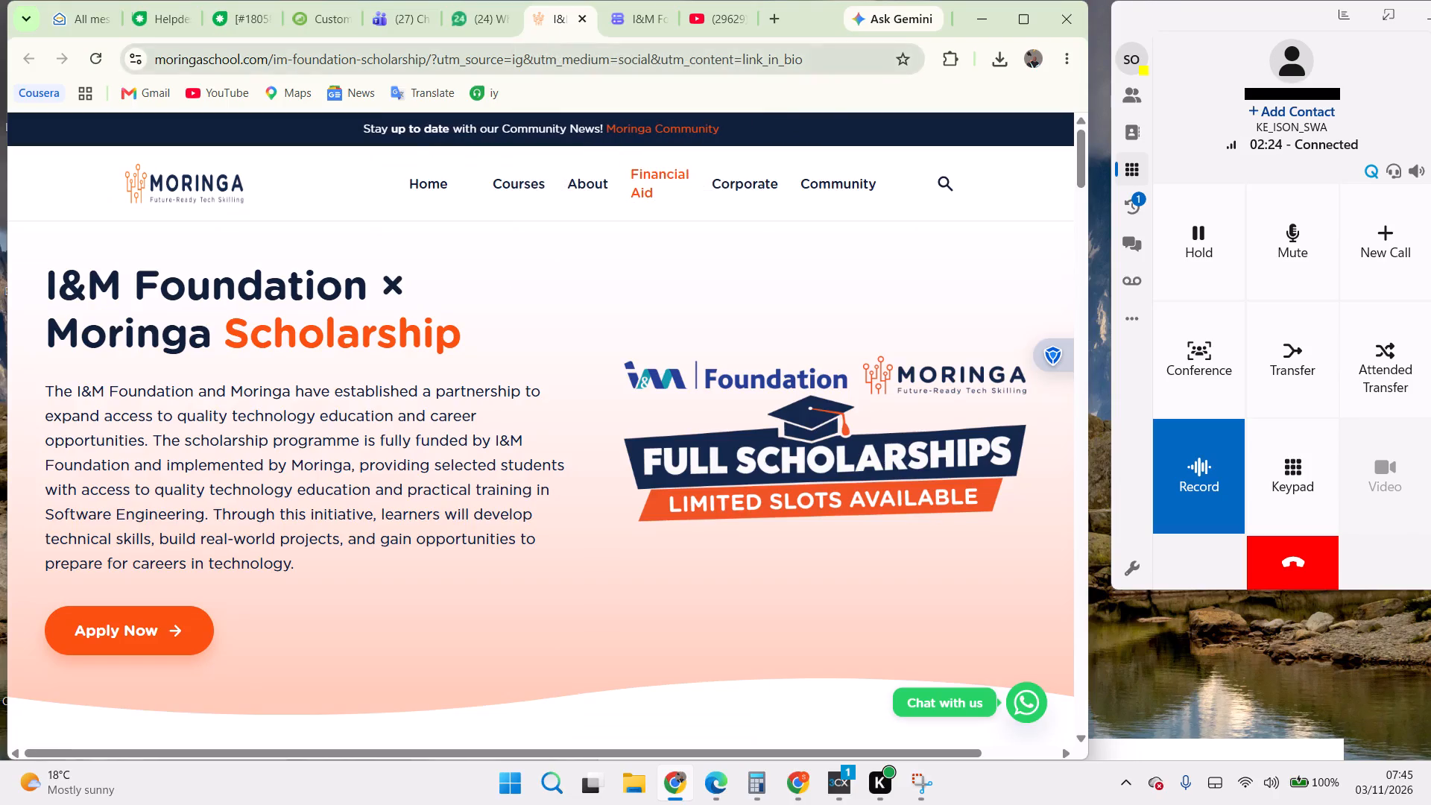
scroll(537, 591, down, 8)
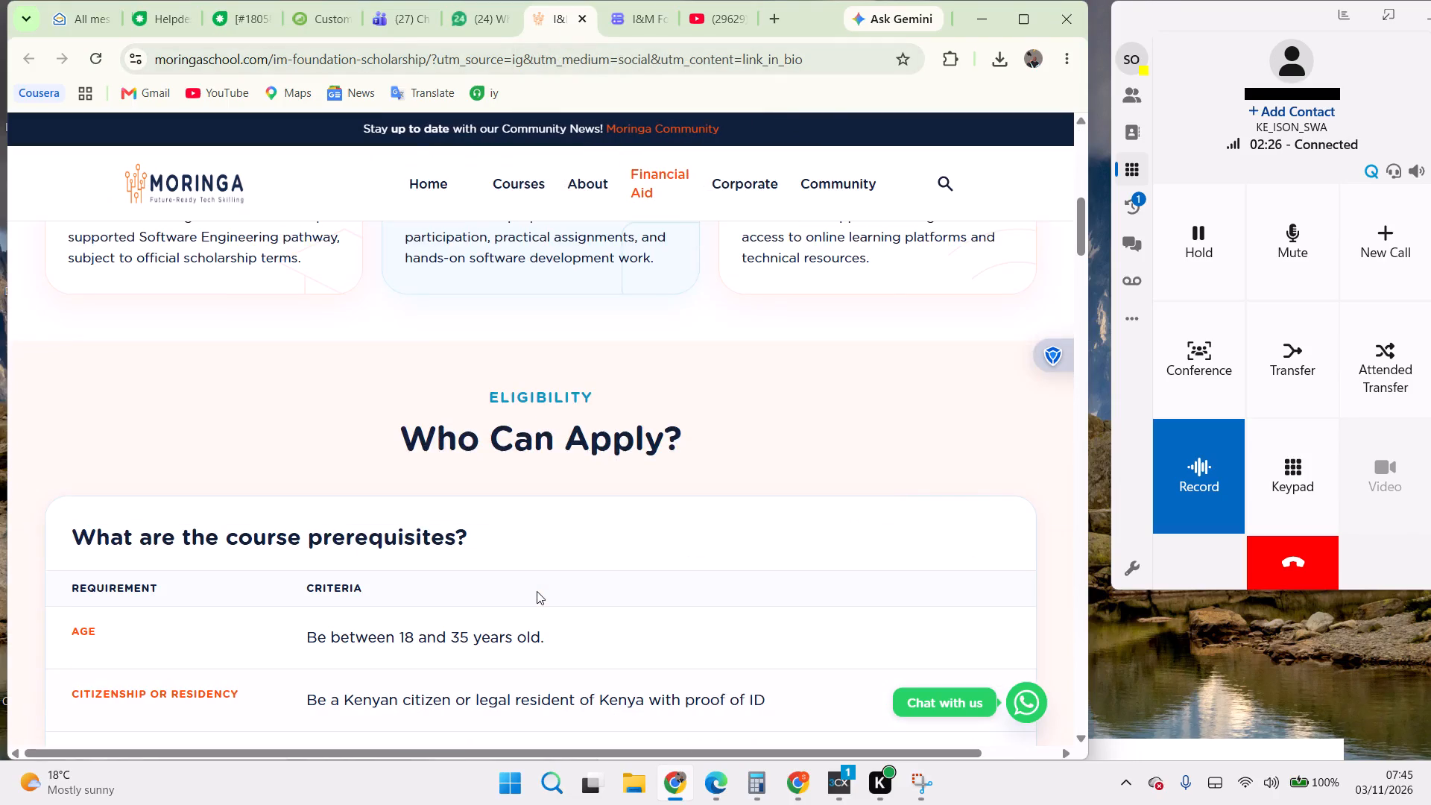
scroll(537, 591, down, 1)
scroll(537, 591, up, 1)
scroll(537, 591, down, 1)
scroll(537, 591, up, 1)
scroll(537, 591, down, 1)
scroll(537, 591, up, 1)
scroll(537, 591, down, 1)
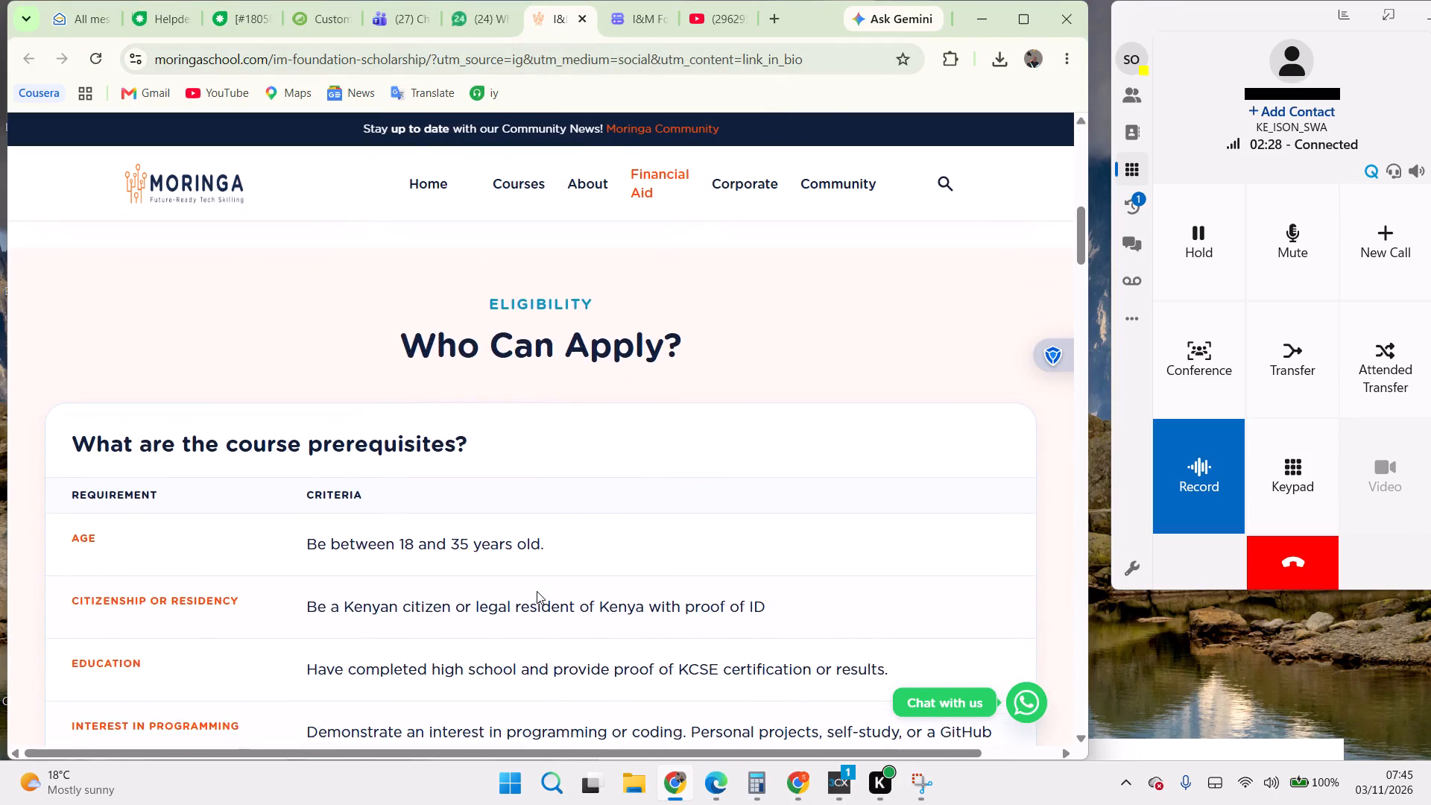
scroll(537, 591, down, 6)
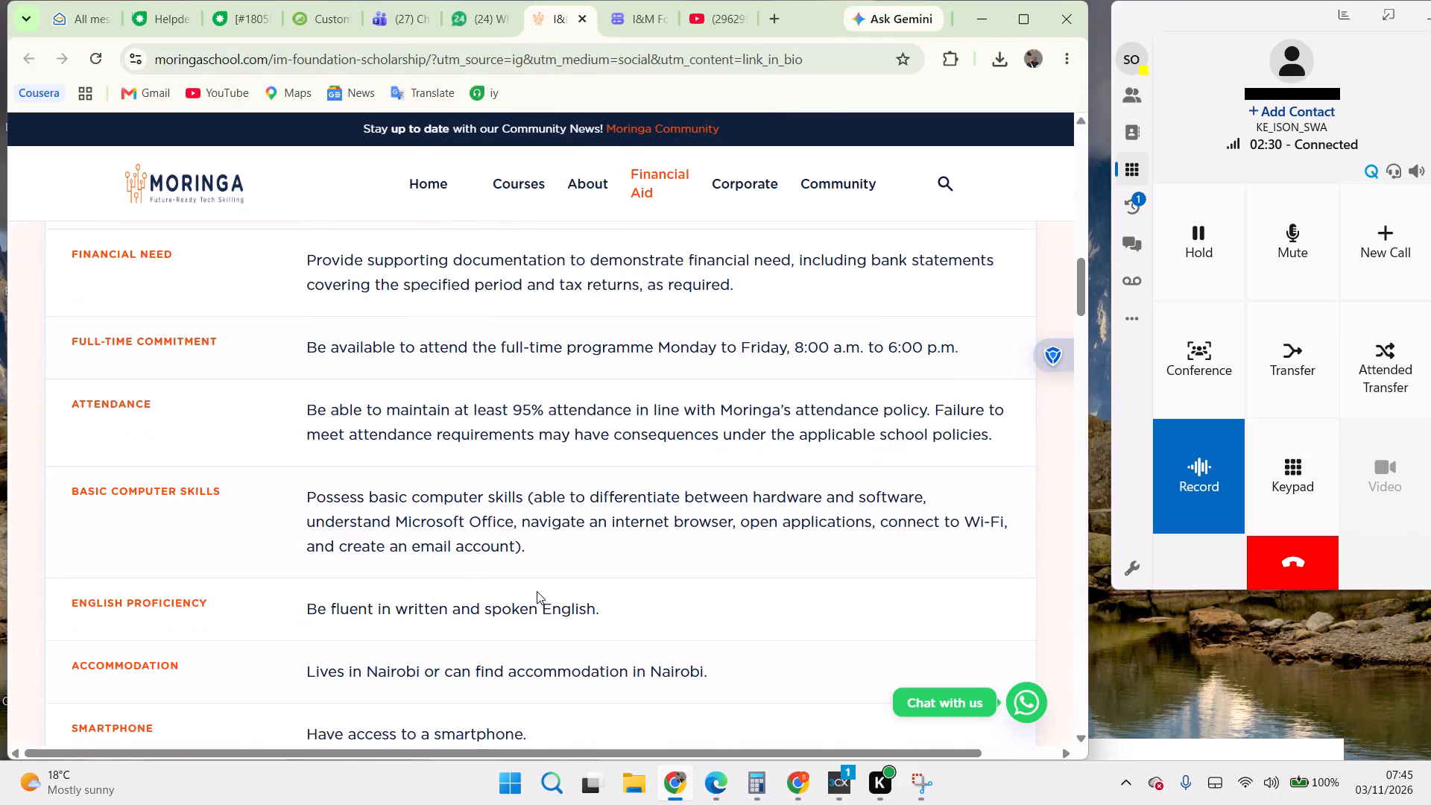
scroll(537, 591, down, 1)
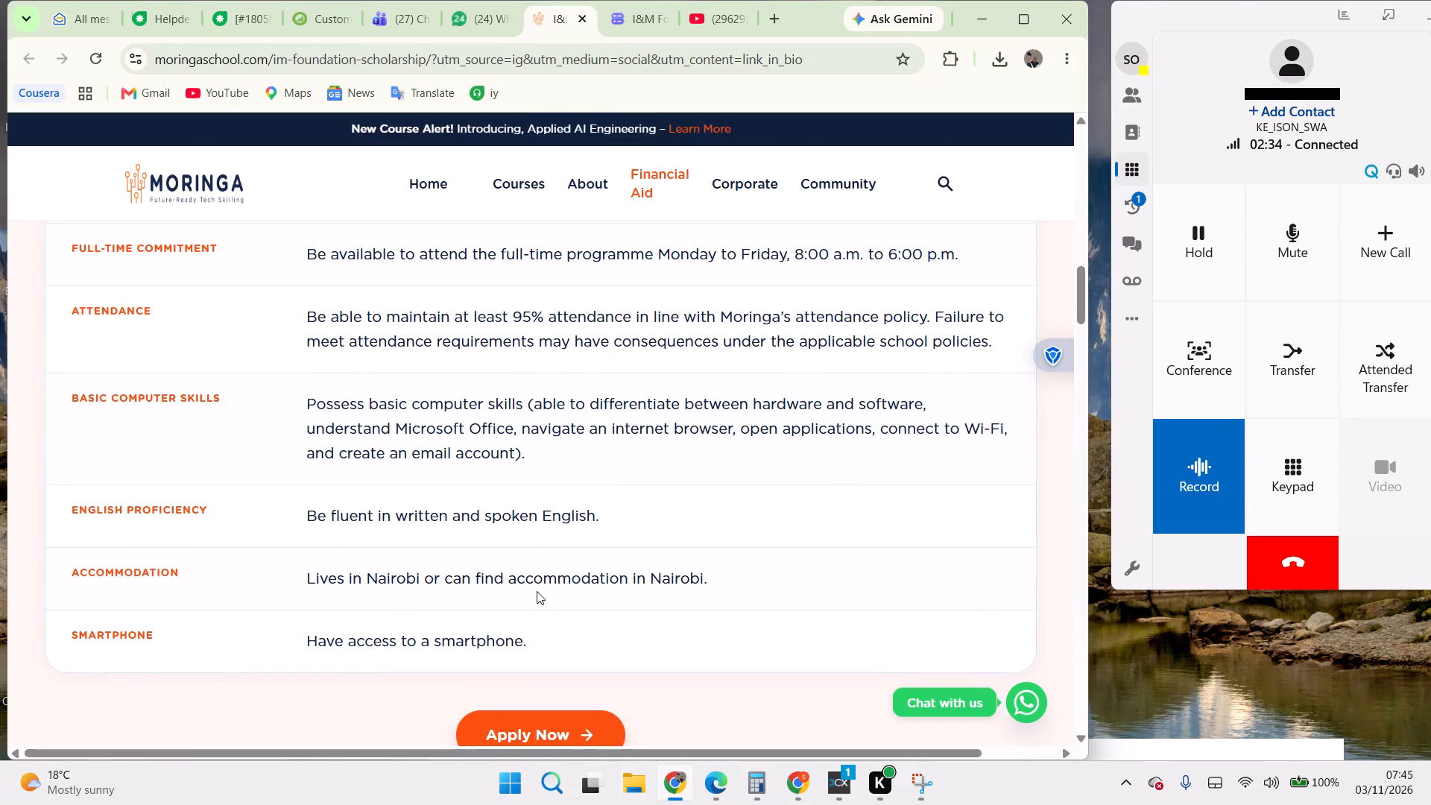
scroll(537, 591, up, 1)
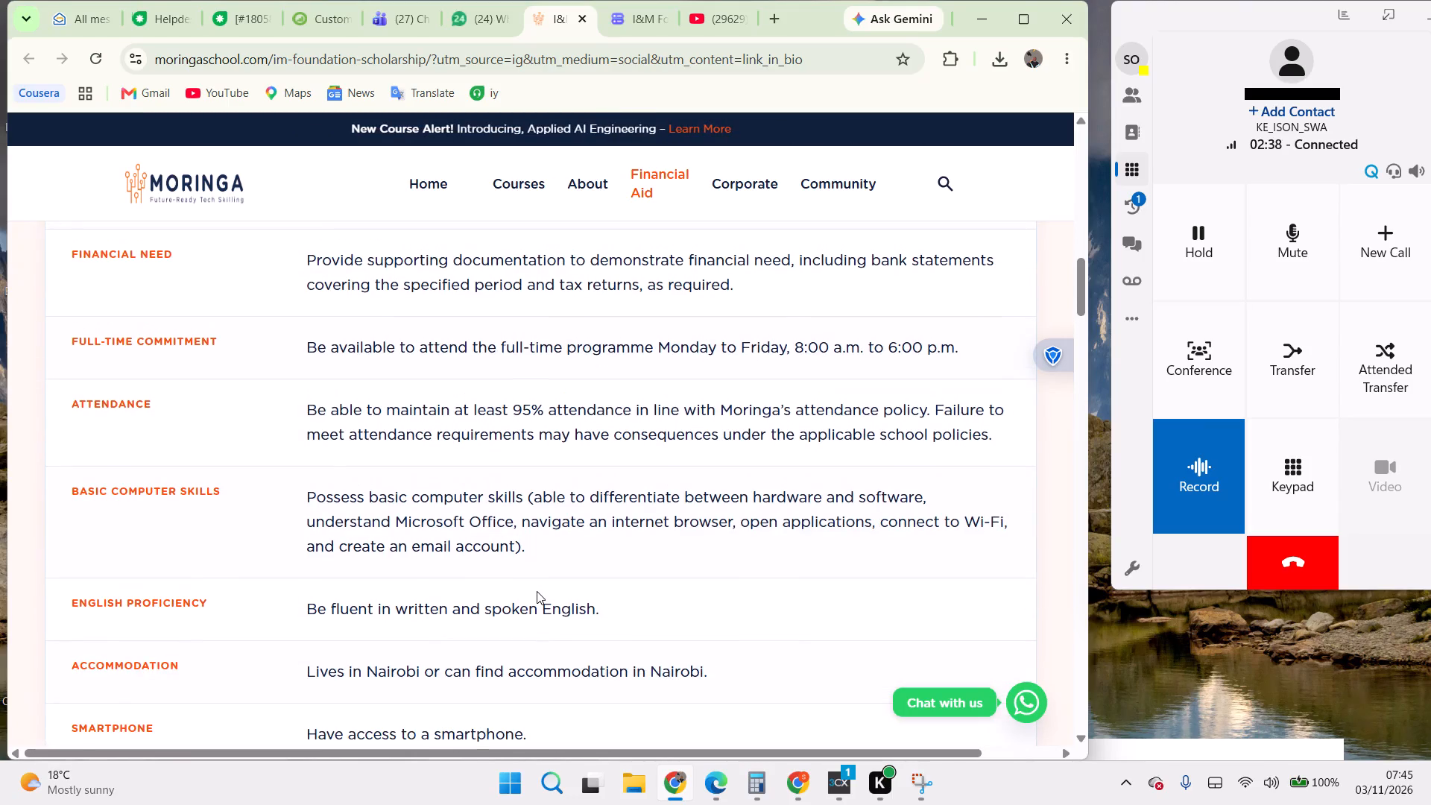
scroll(537, 591, up, 2)
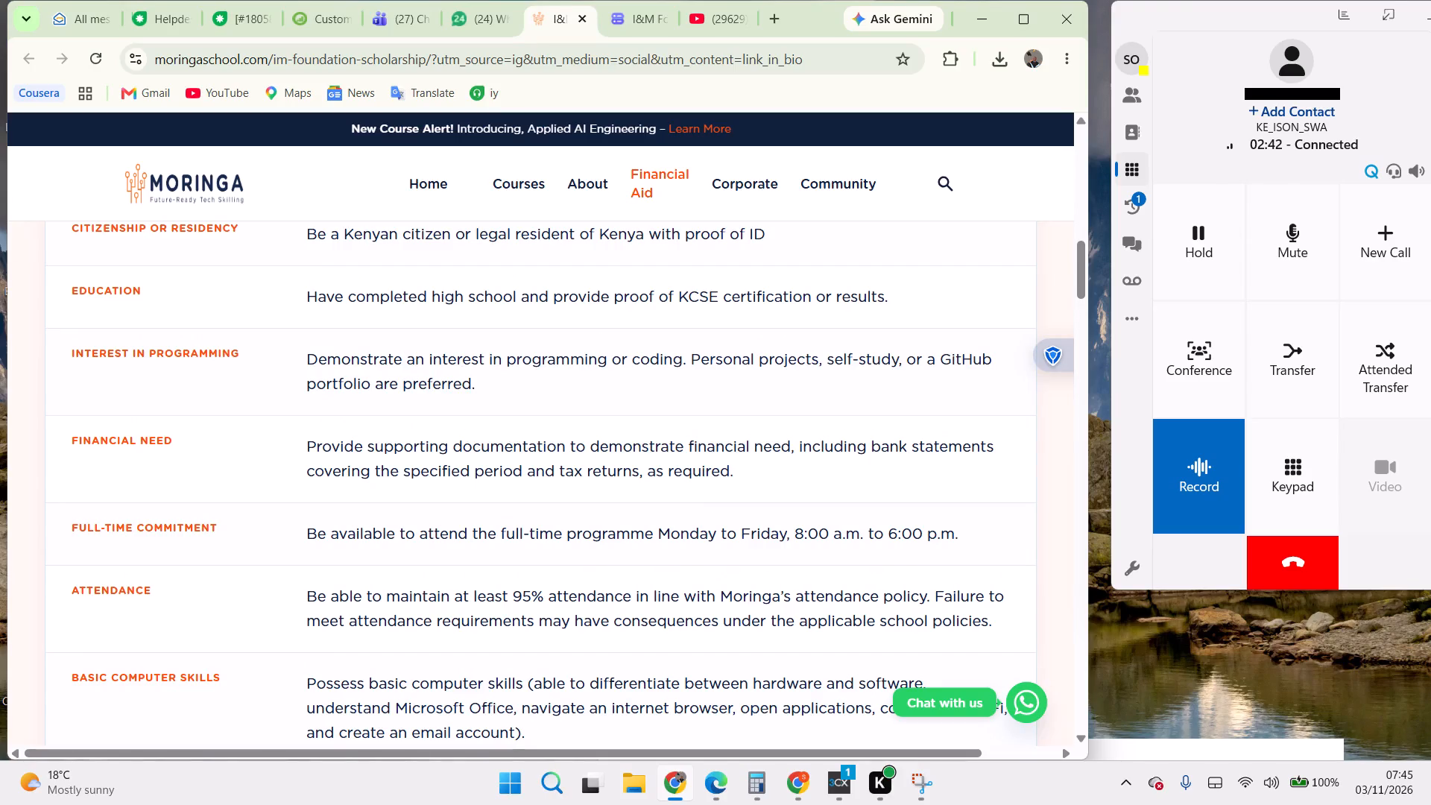
scroll(537, 591, up, 2)
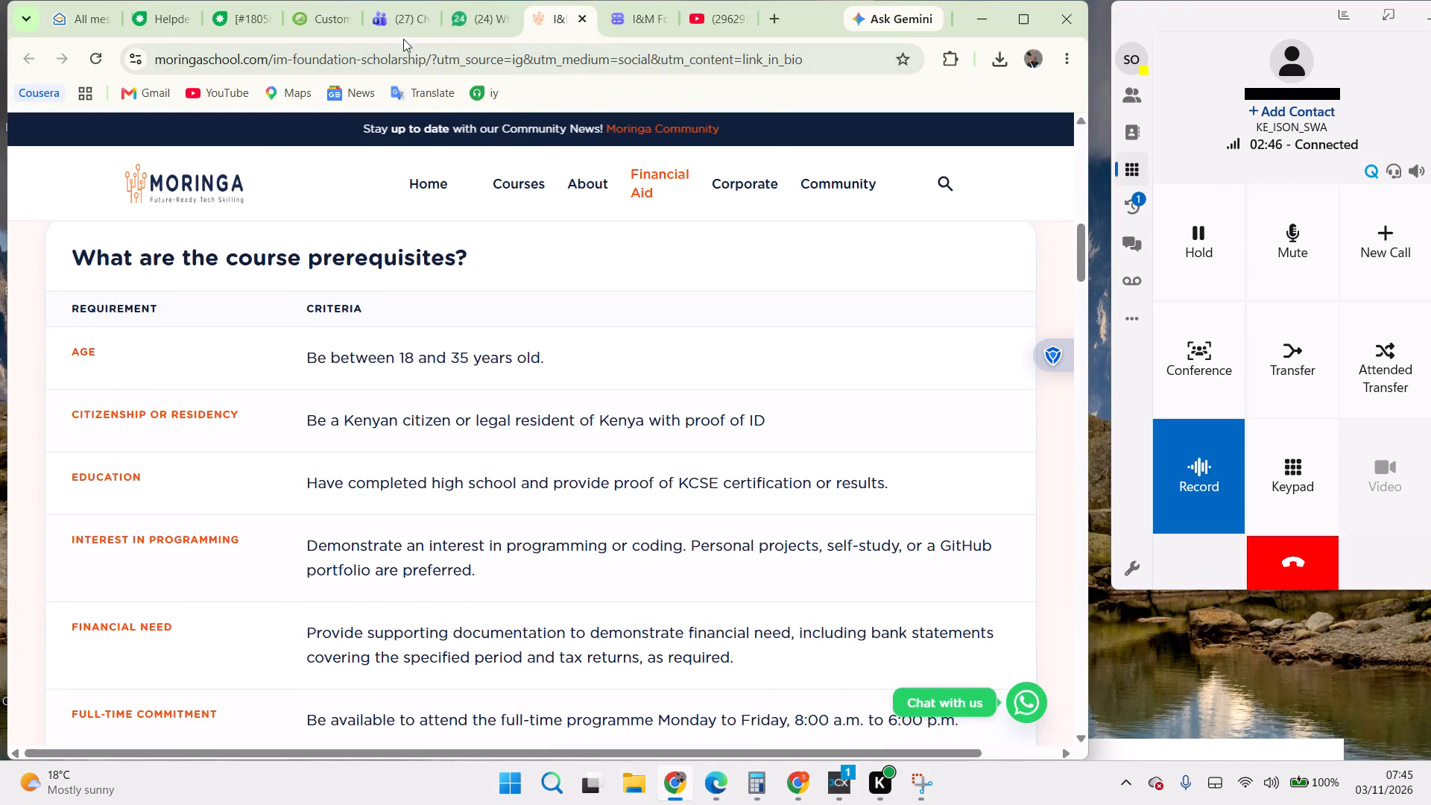
In the I&M Foundation scholarship application form, fill in the first phone number question using the required +254 format.
click(622, 25)
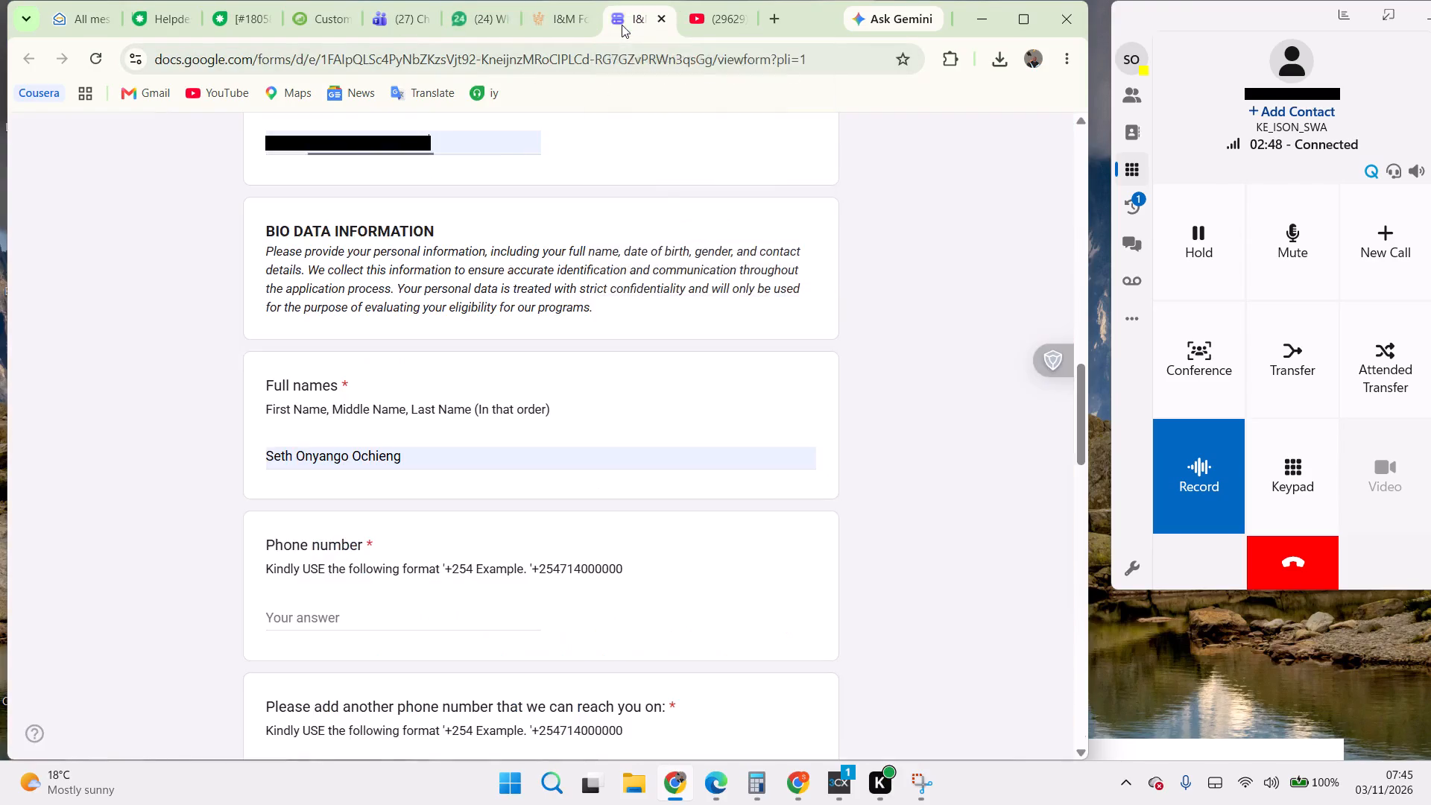
scroll(481, 449, down, 4)
scroll(481, 449, up, 1)
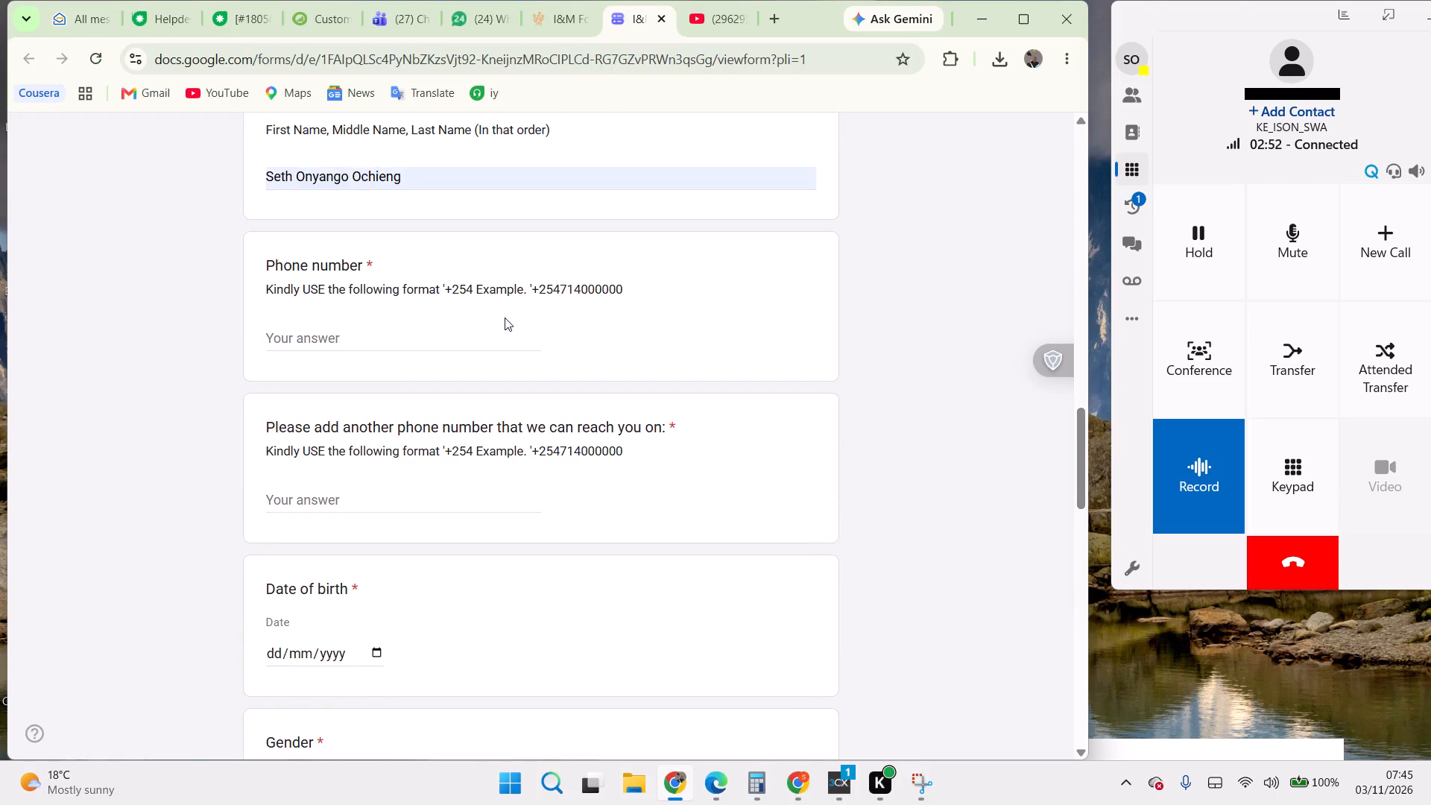
drag(533, 285, 561, 291)
right_click(561, 291)
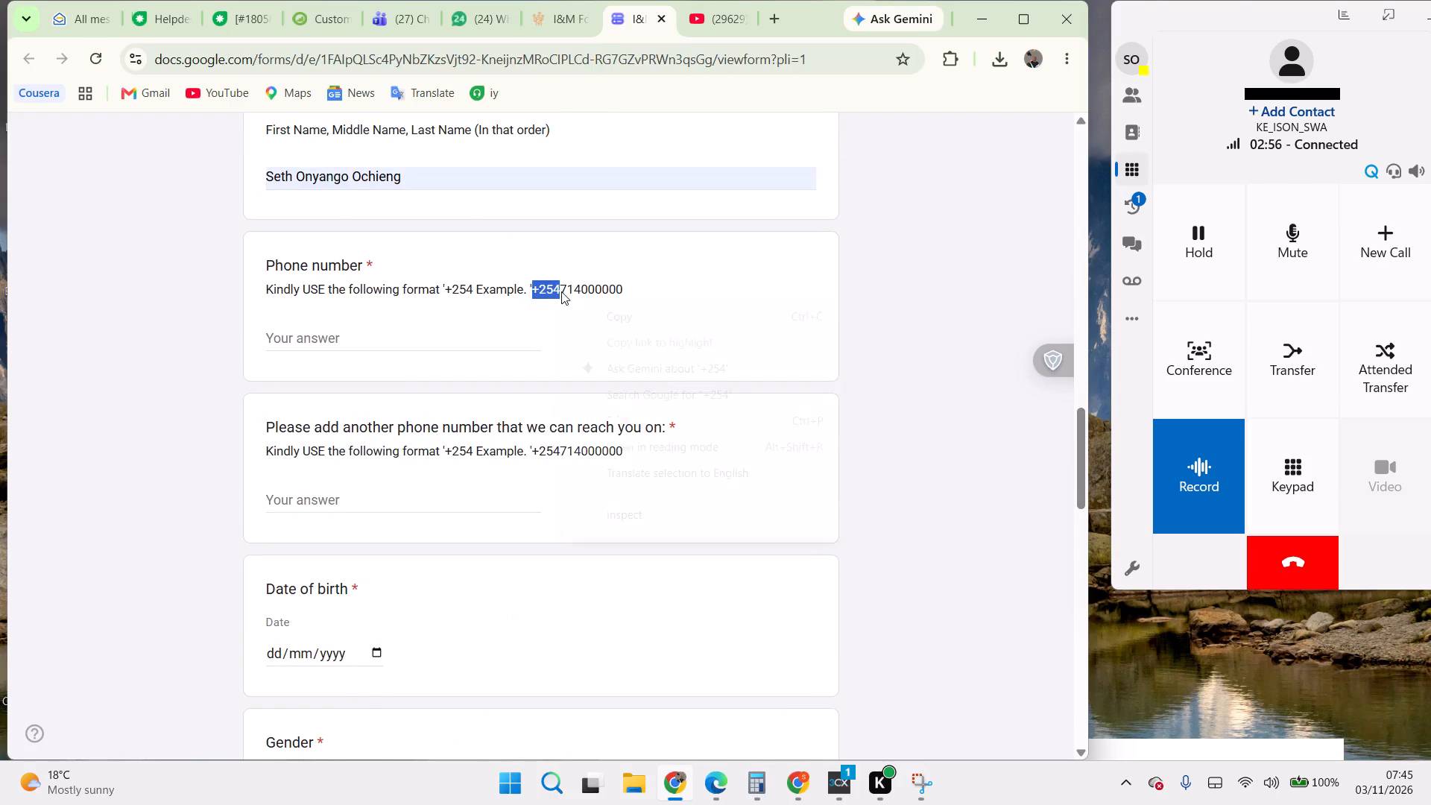
click(608, 314)
click(293, 338)
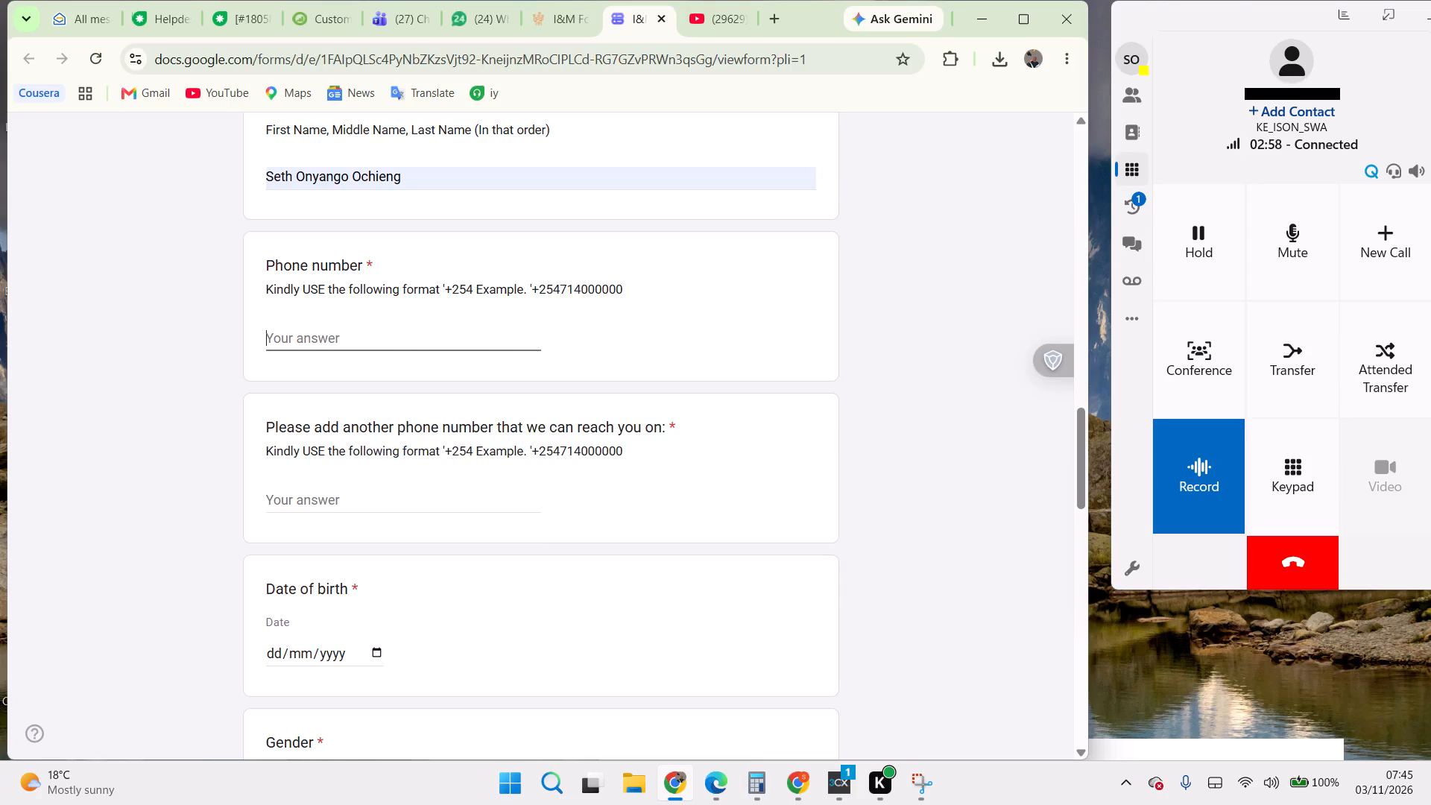
right_click(293, 338)
click(321, 552)
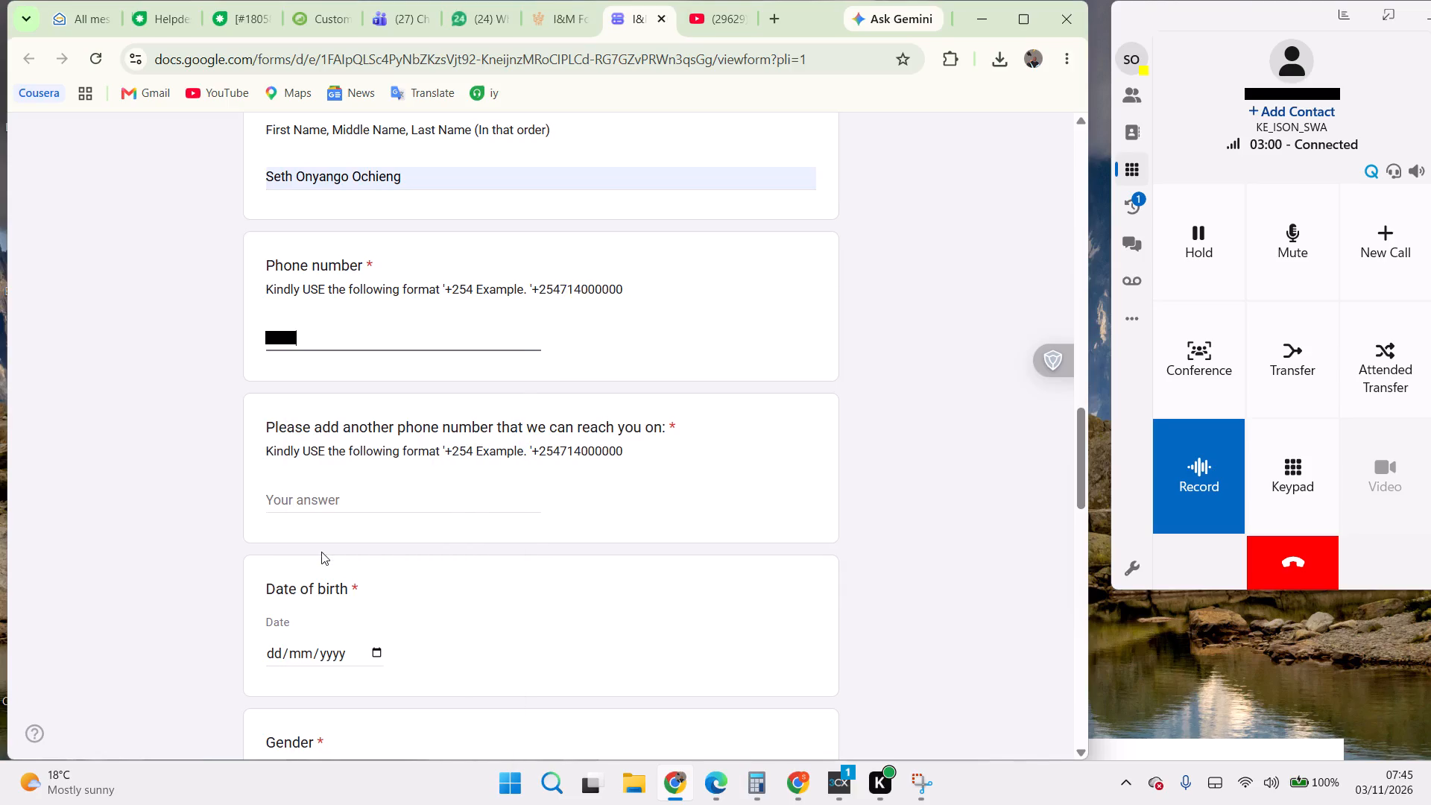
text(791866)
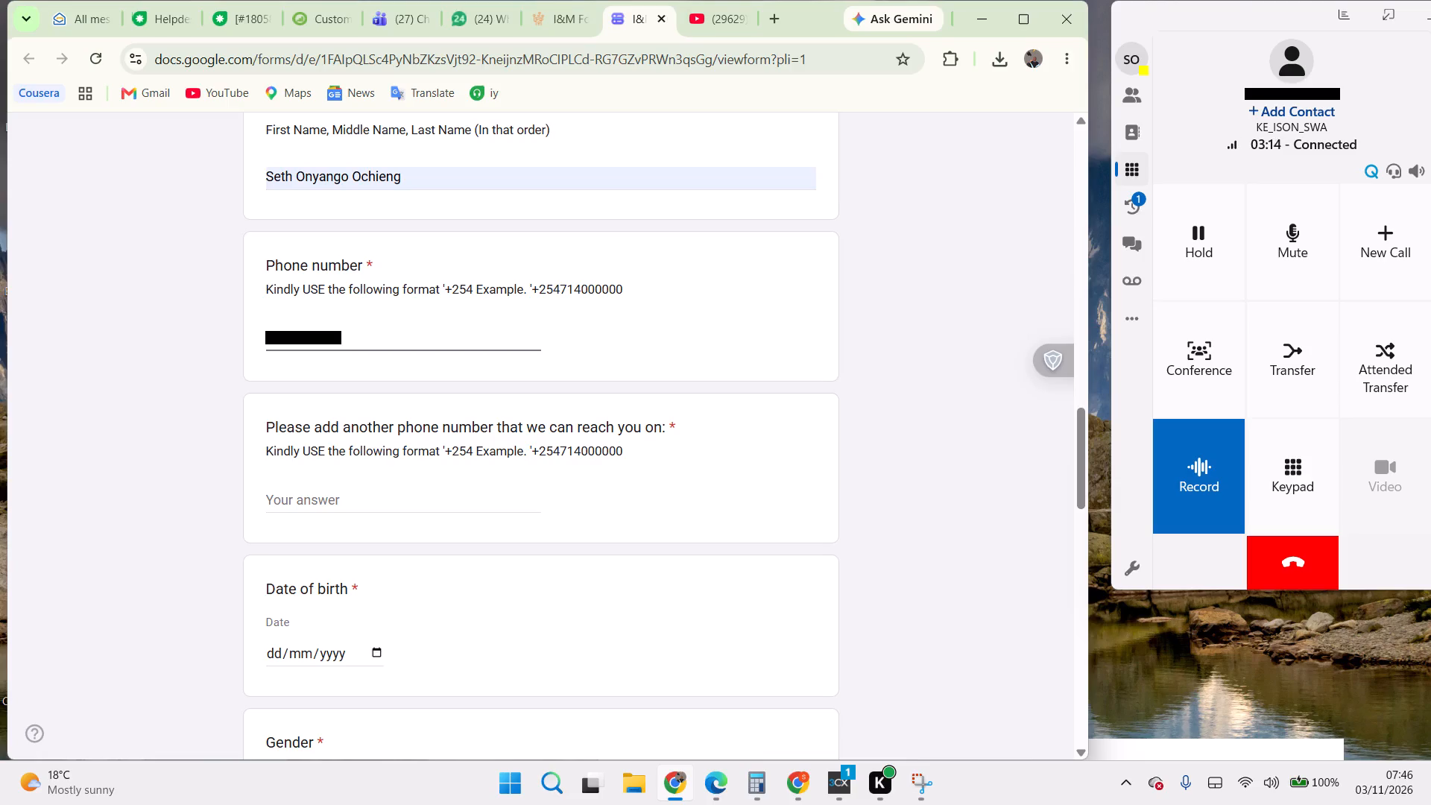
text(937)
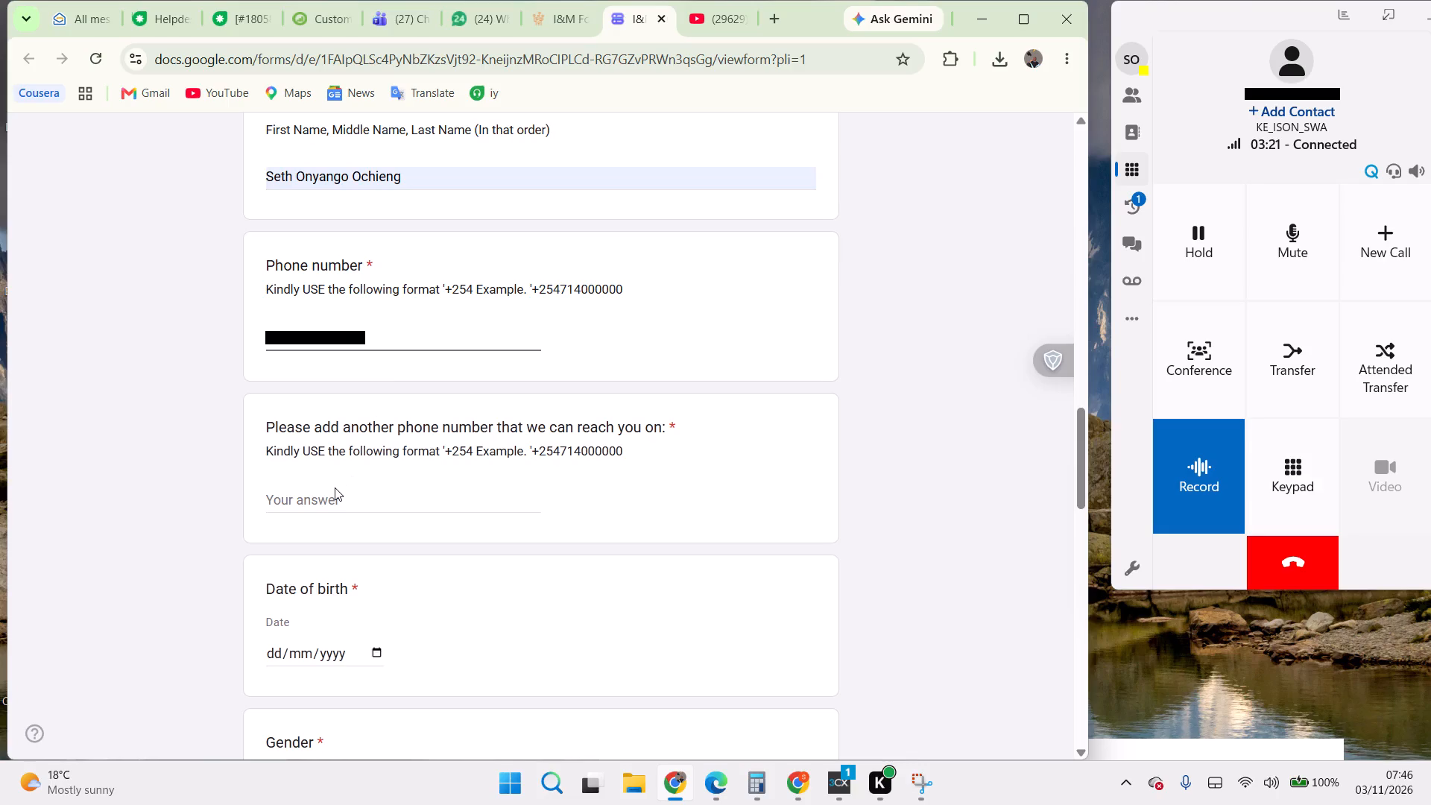
Start the answer to the additional phone number question and look over the date of birth, gender and referral questions that follow.
click(335, 487)
click(304, 502)
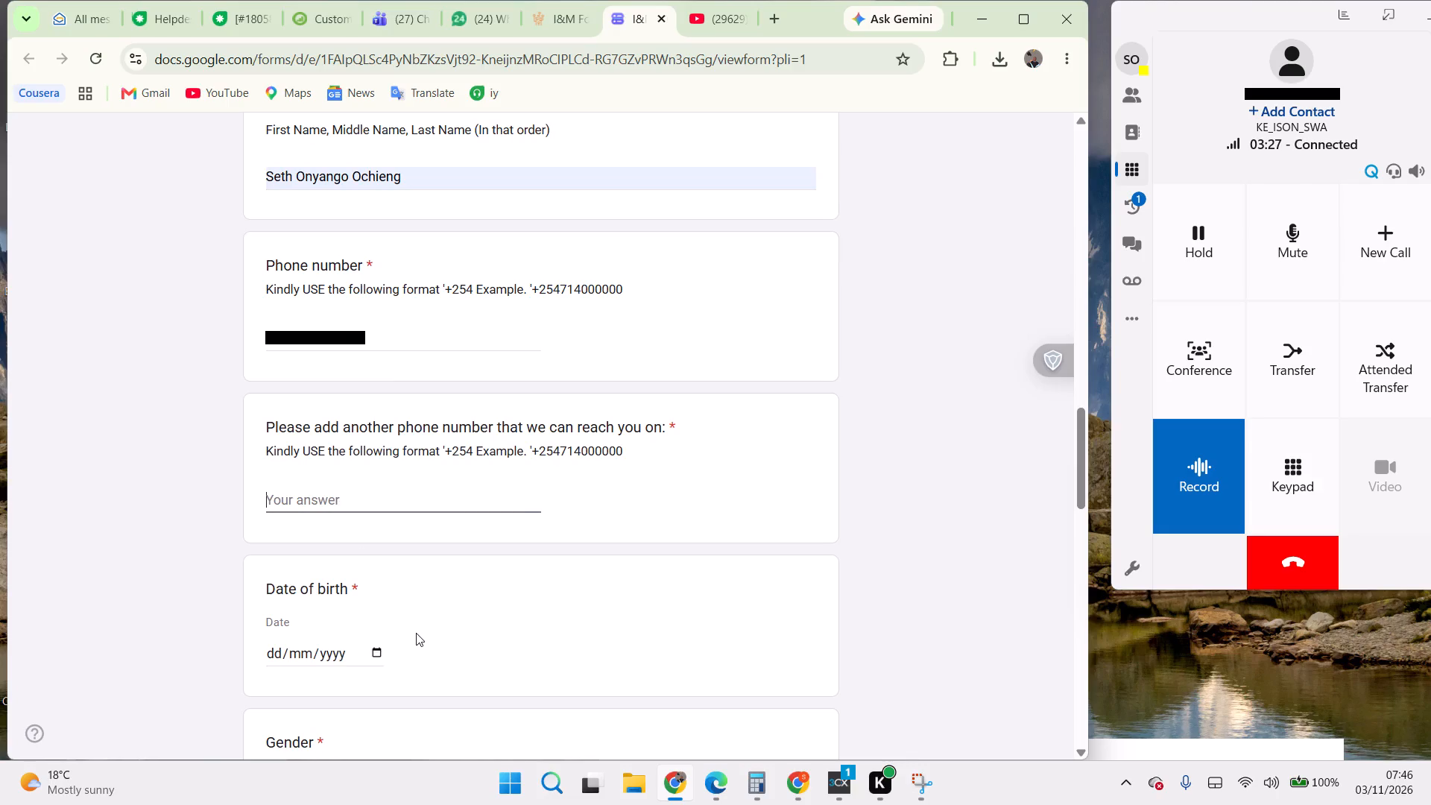
scroll(416, 633, down, 4)
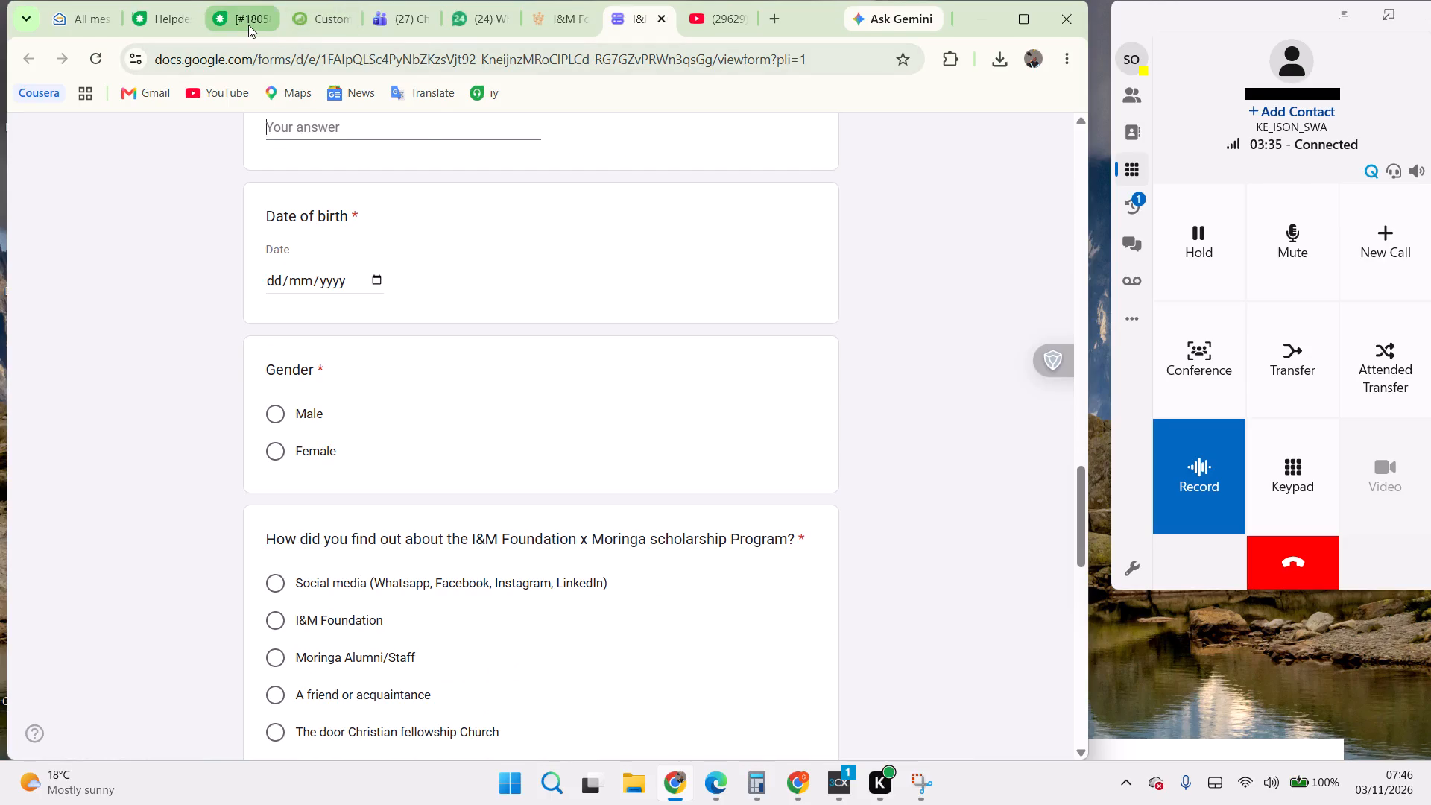
scroll(437, 364, up, 3)
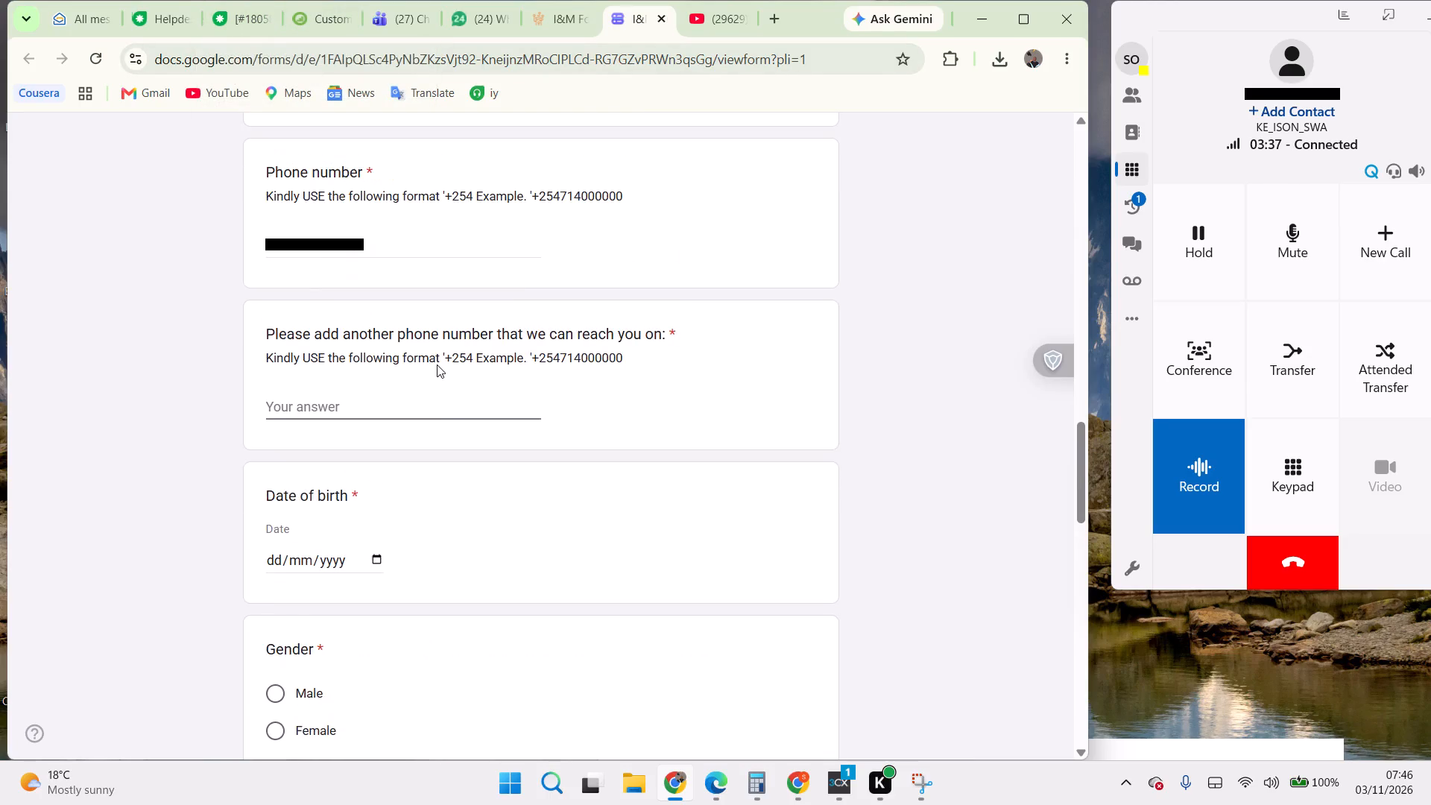